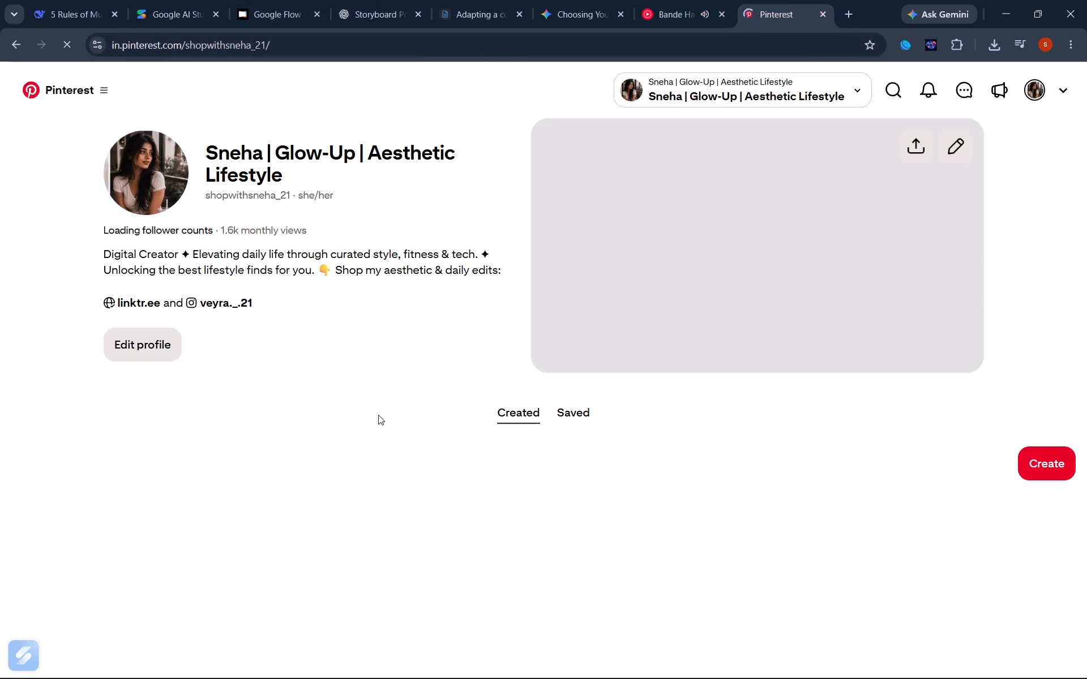
scroll(378, 415, "down", 2)
scroll(397, 301, "down", 1)
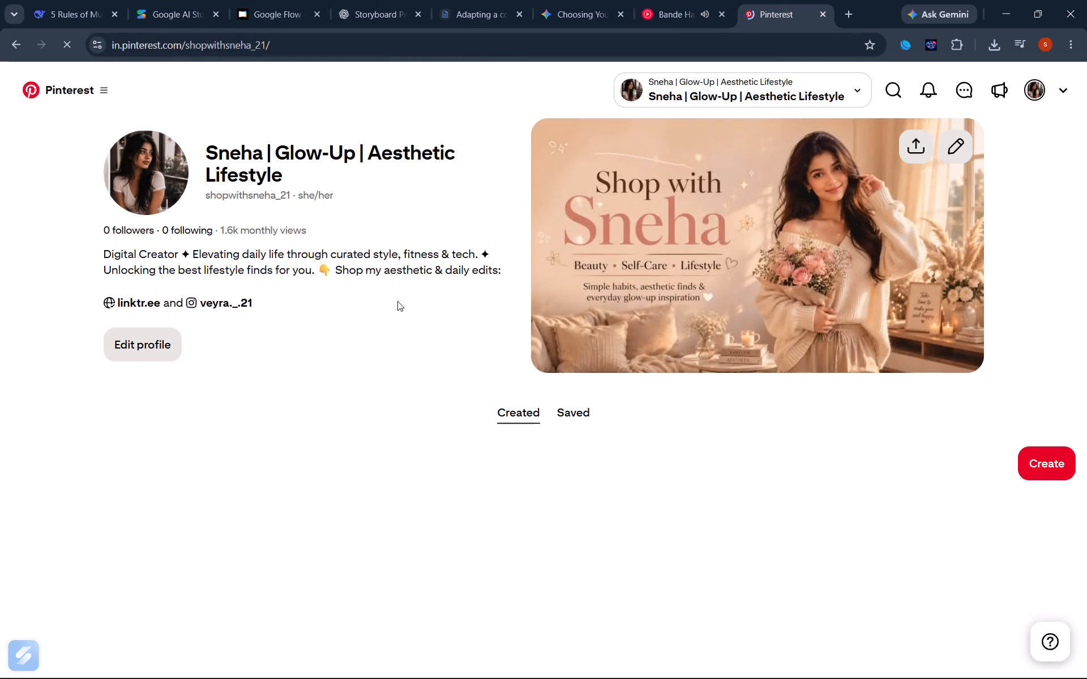
scroll(397, 301, "down", 5)
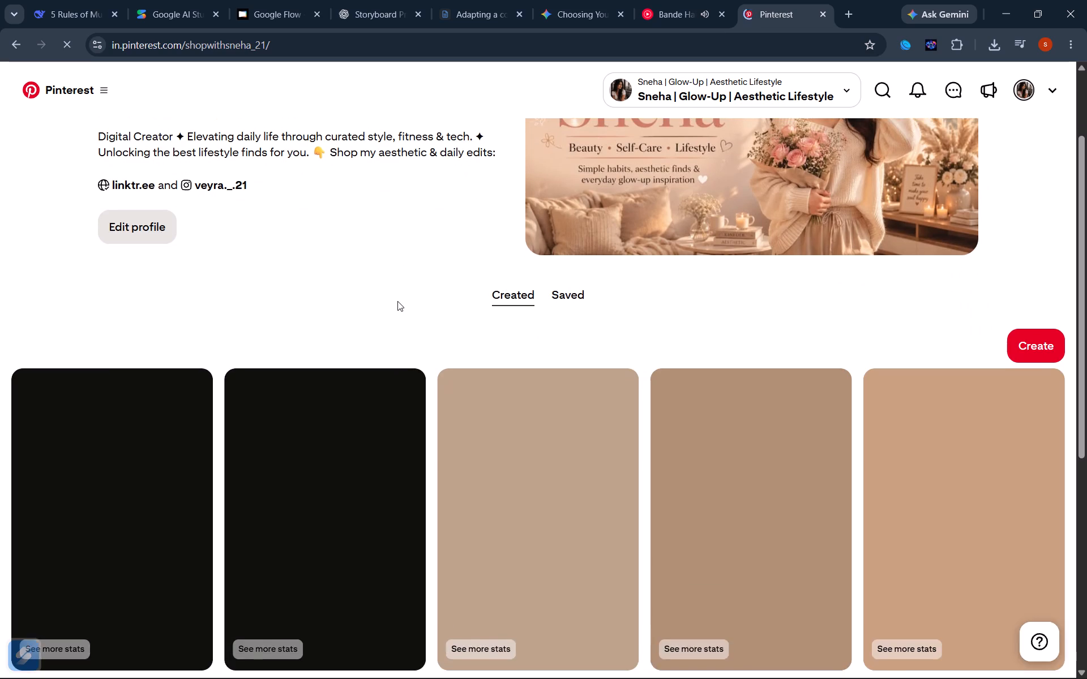
scroll(397, 301, "right", 1)
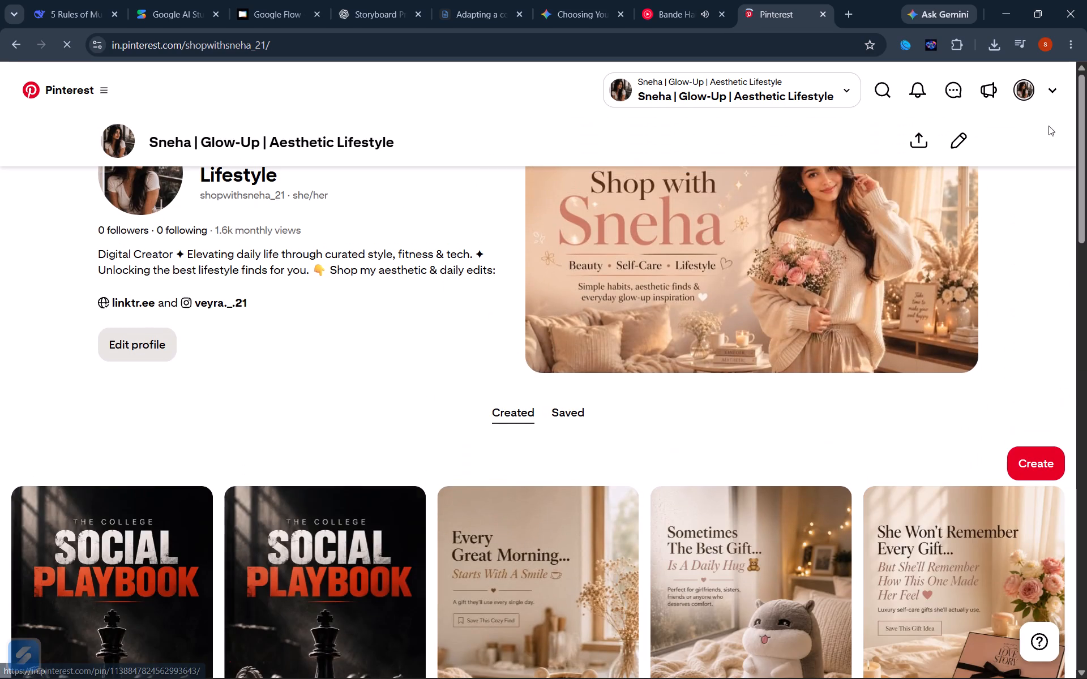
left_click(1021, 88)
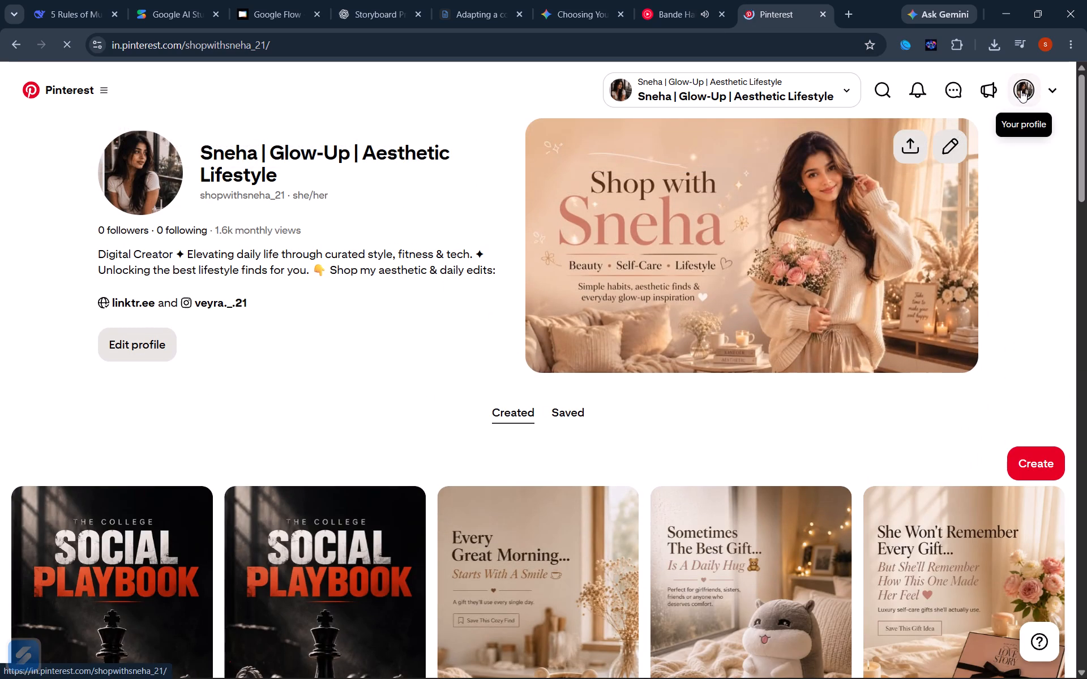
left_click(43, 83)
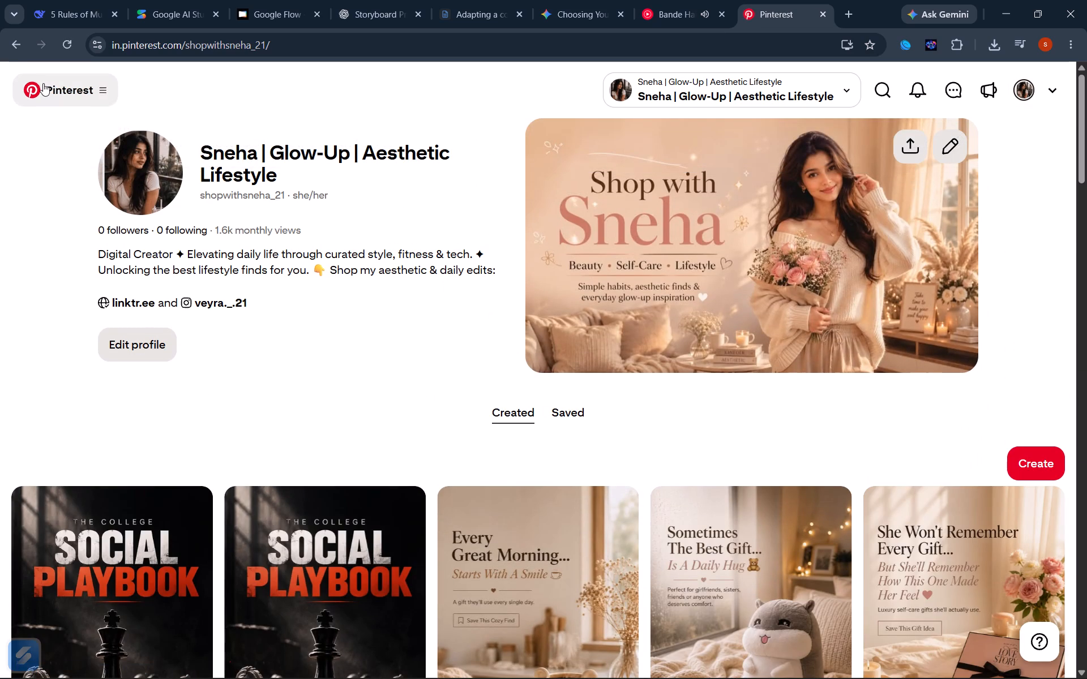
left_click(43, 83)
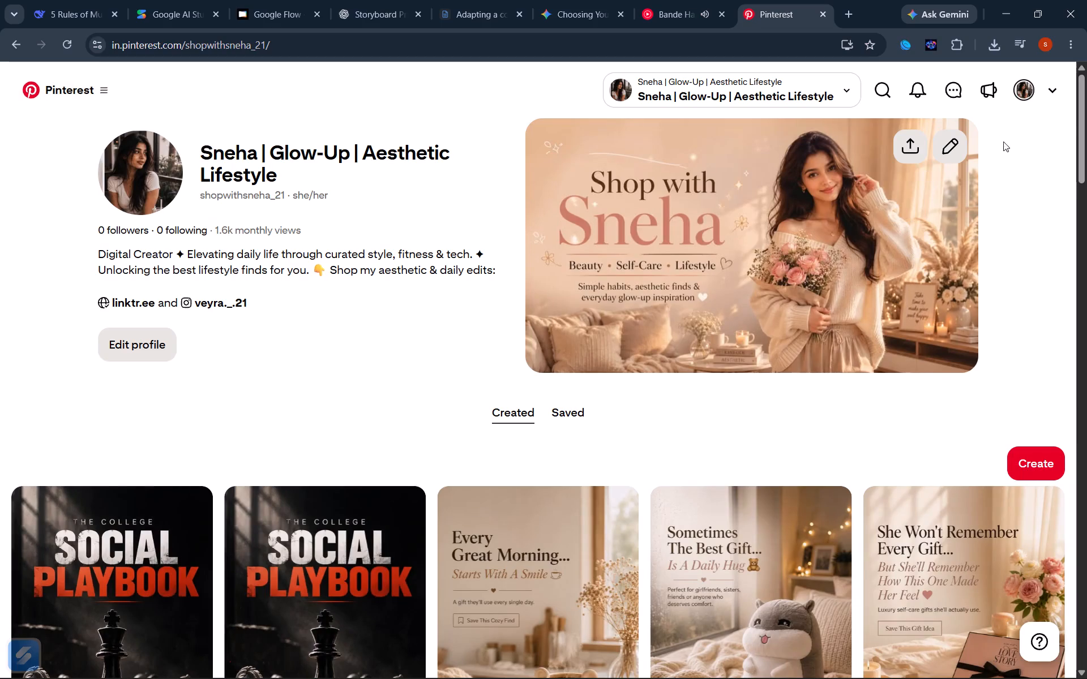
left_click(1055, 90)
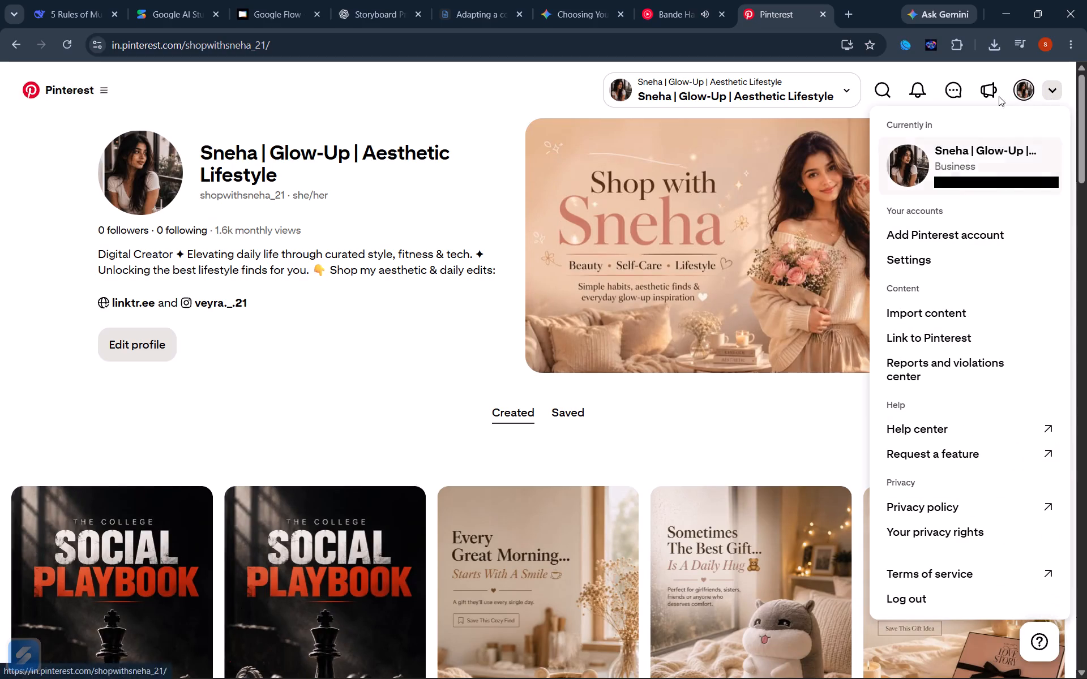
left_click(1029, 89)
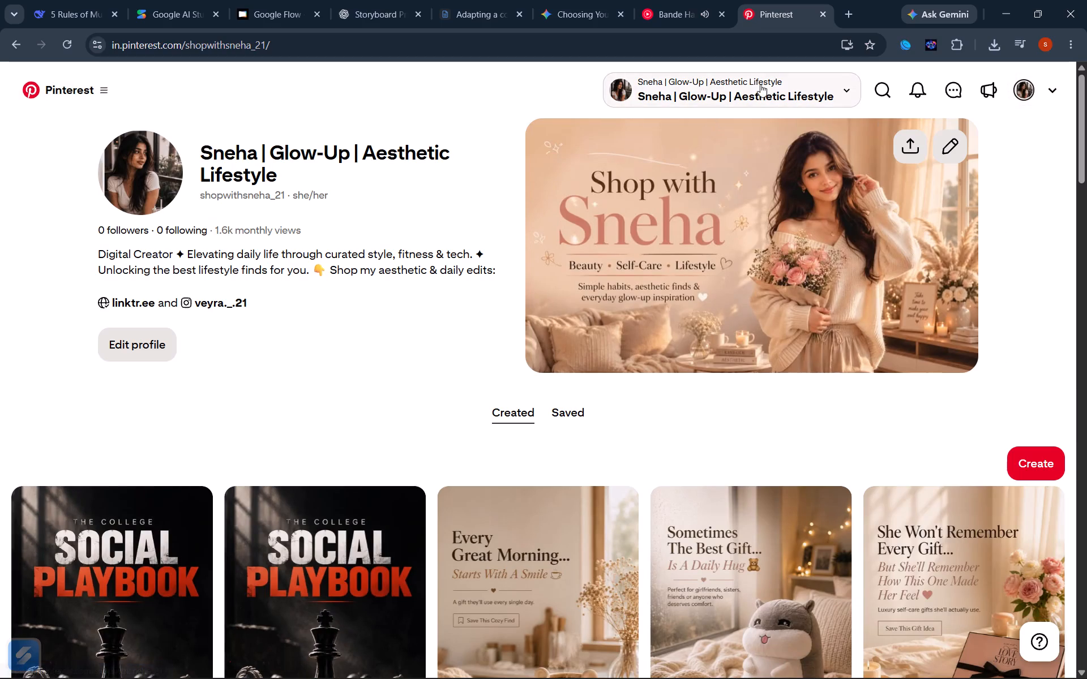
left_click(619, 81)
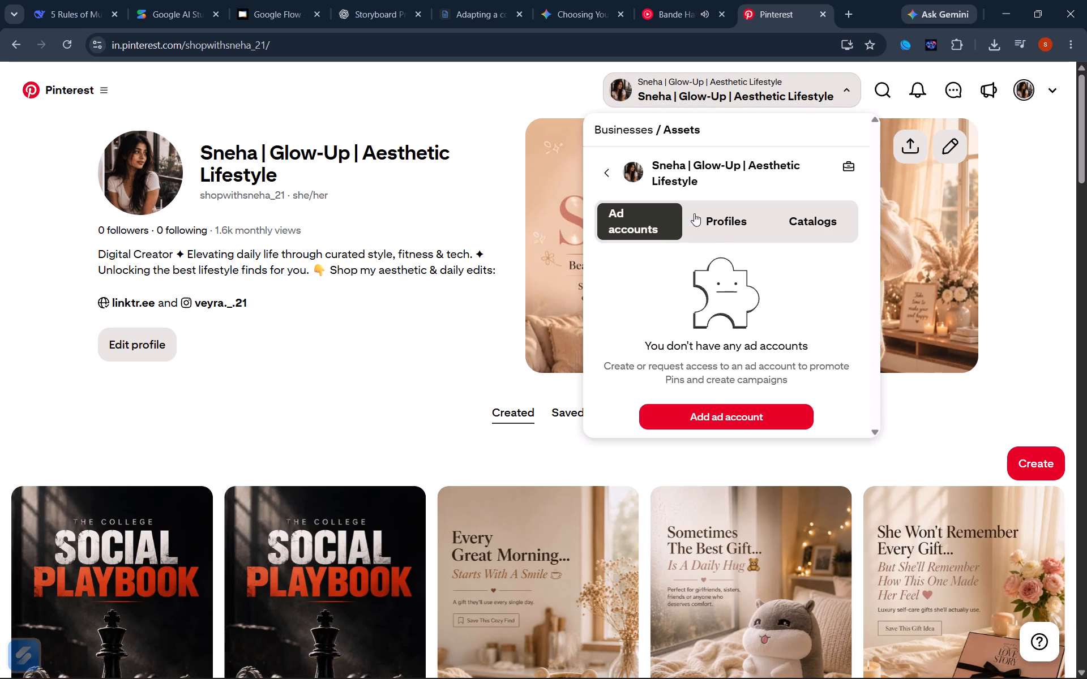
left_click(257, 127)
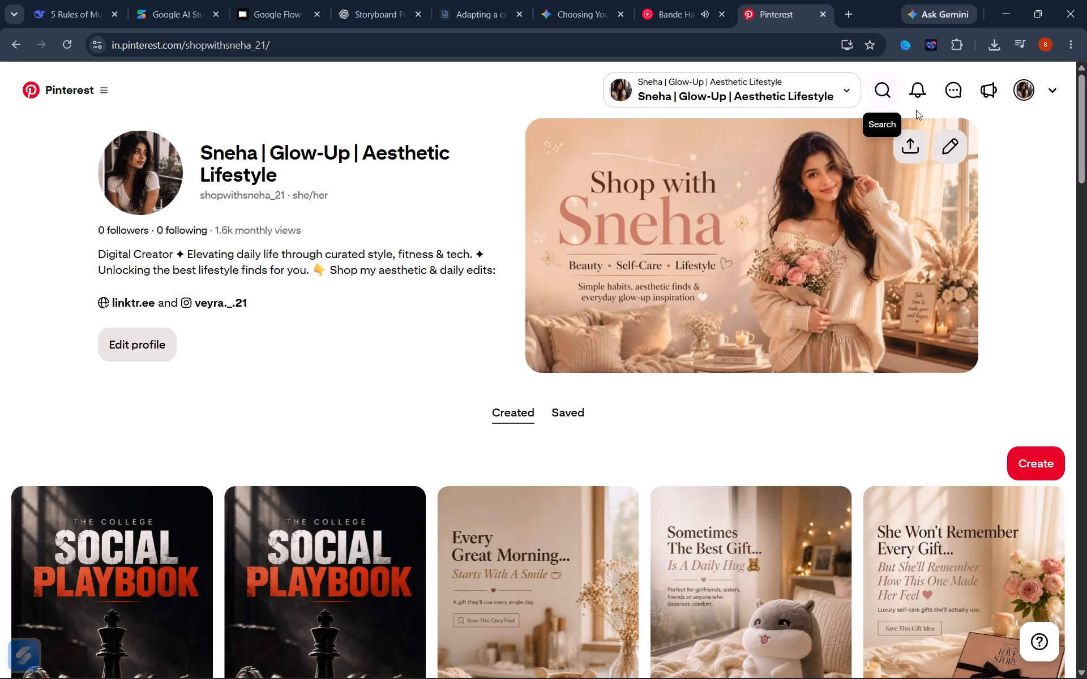
Search Pinterest for "menefeting wallpapers for laptop".
left_click(889, 93)
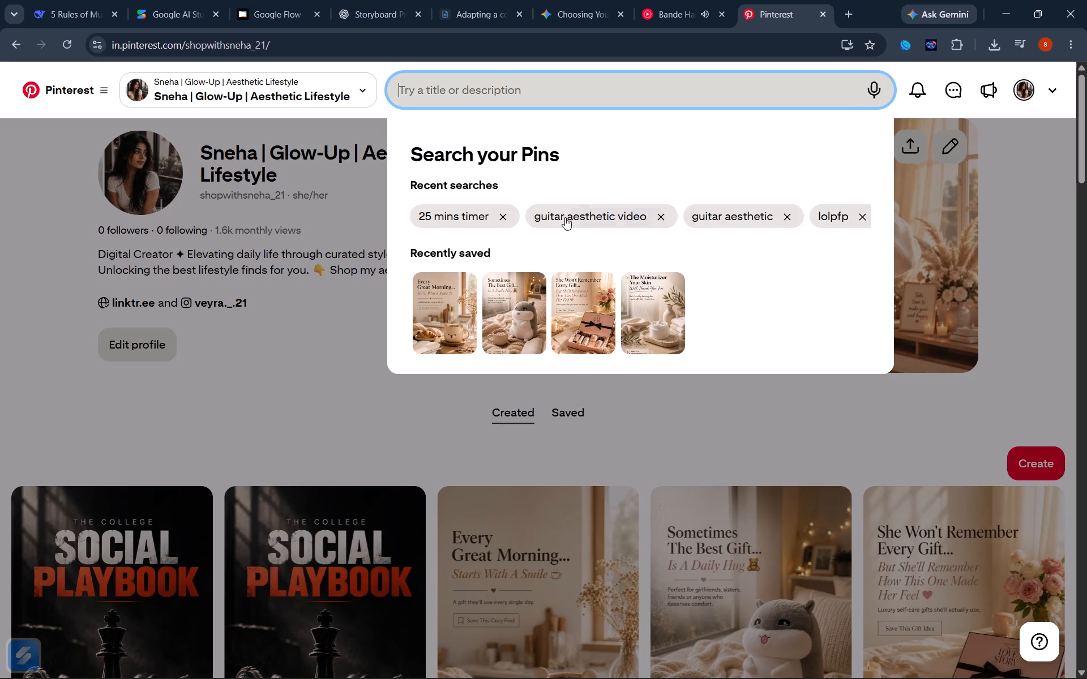
left_click(571, 103)
type("menefeting wallpapers for laptop")
key("Return")
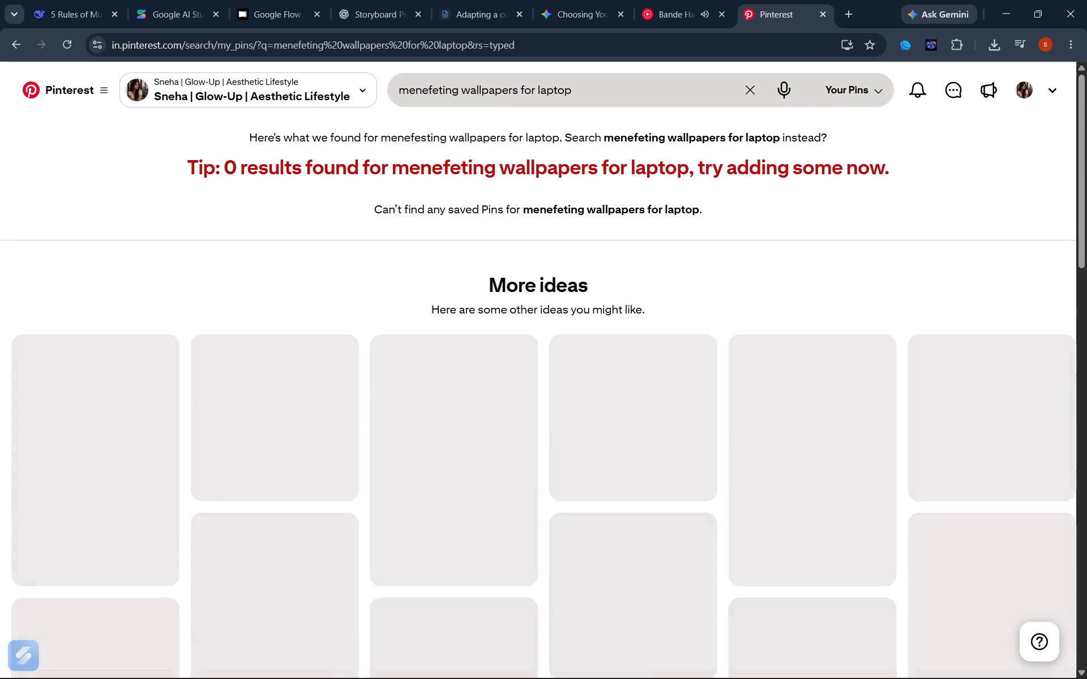
View the "born to win darling" pin and the dark "goals" collage pin, returning to the search results after each.
scroll(501, 237, "down", 2)
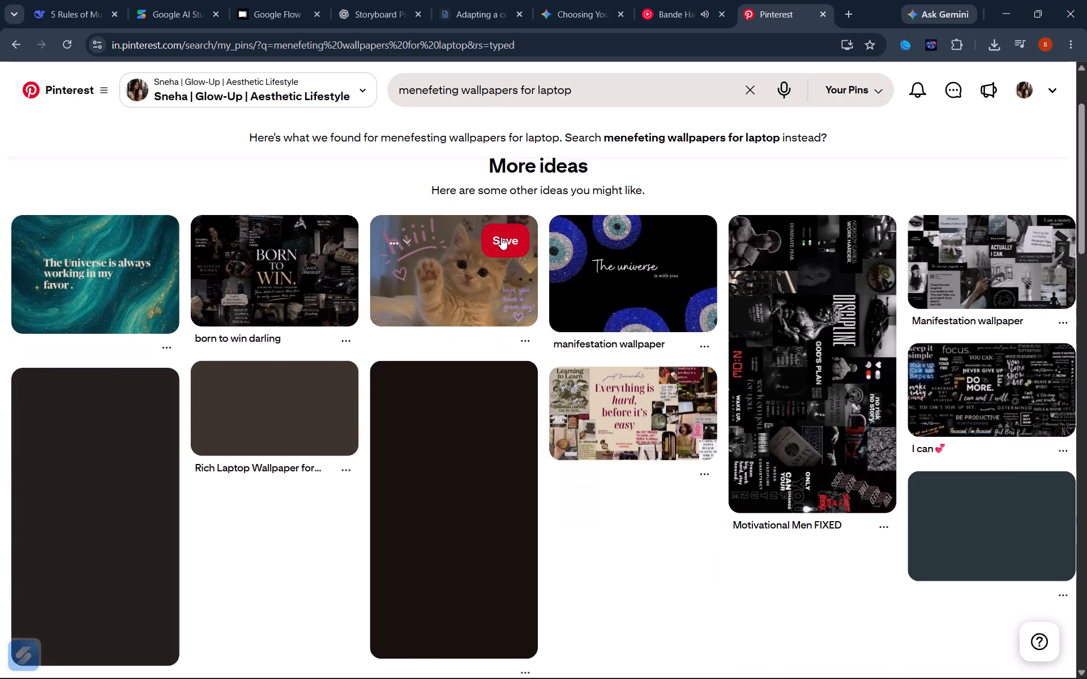
scroll(501, 237, "down", 1)
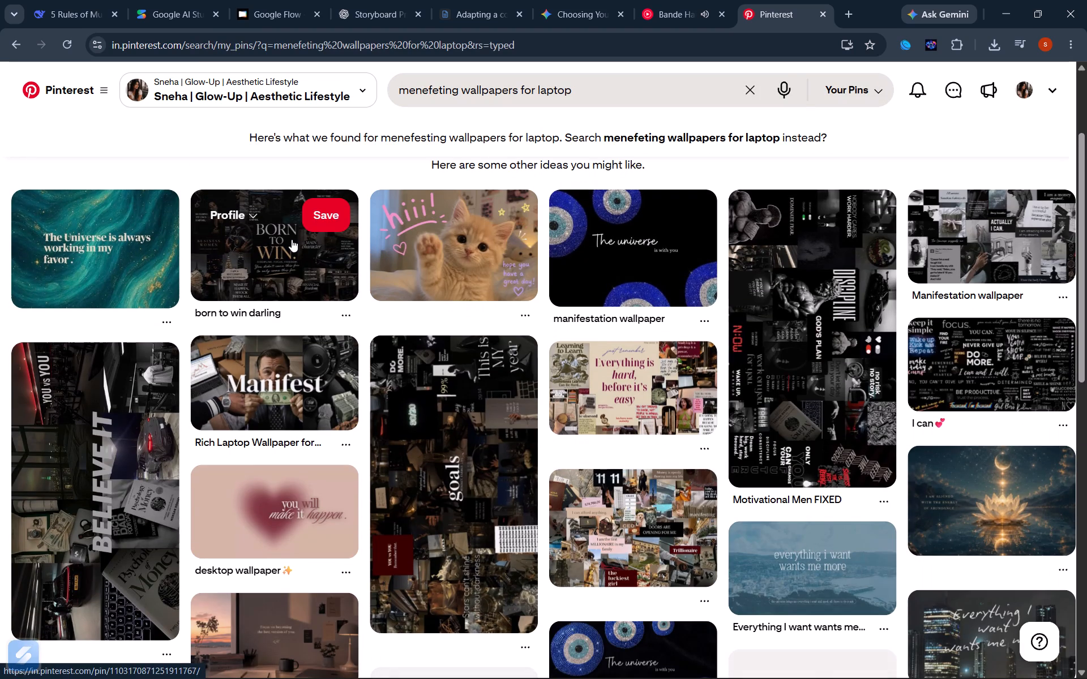
scroll(292, 239, "down", 1)
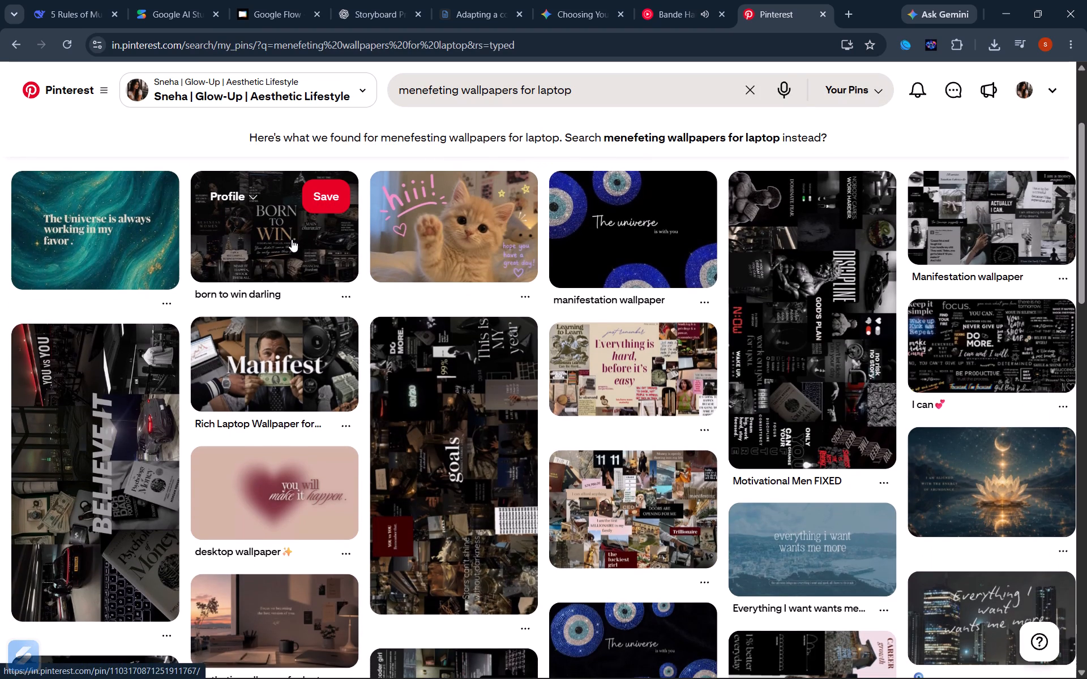
left_click(298, 234)
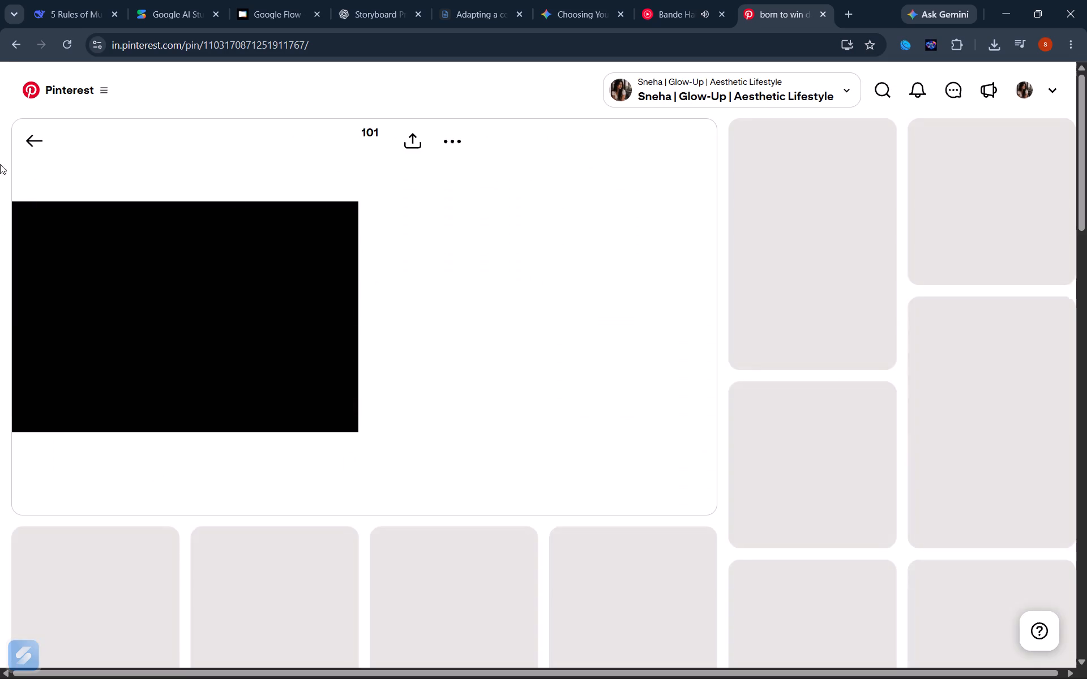
left_click(38, 137)
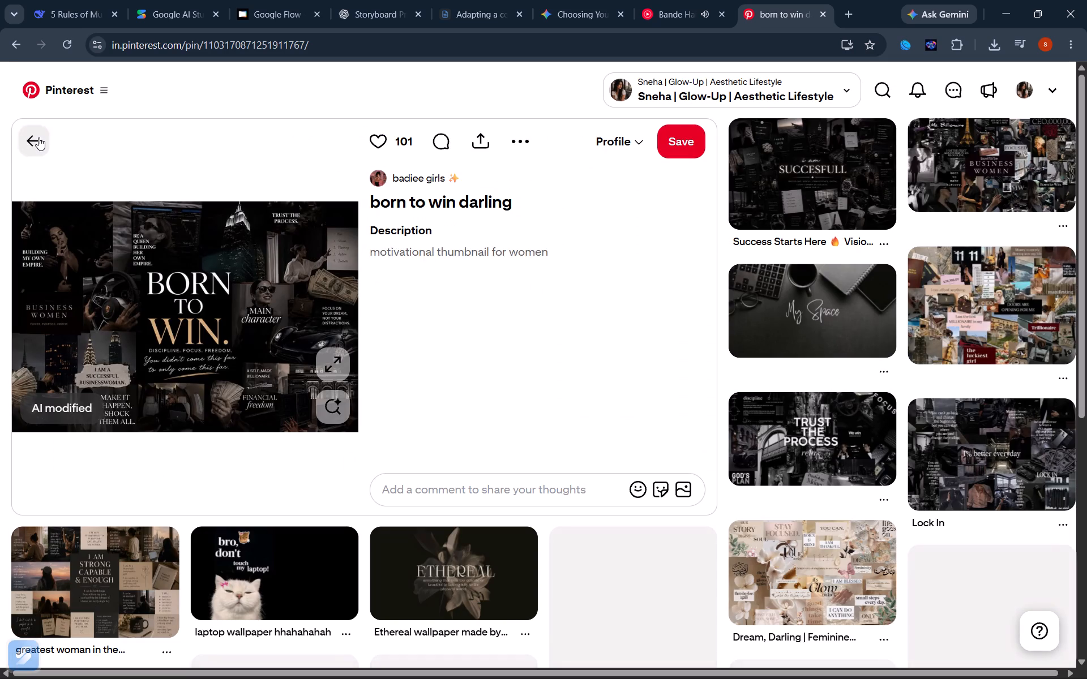
scroll(457, 399, "down", 3)
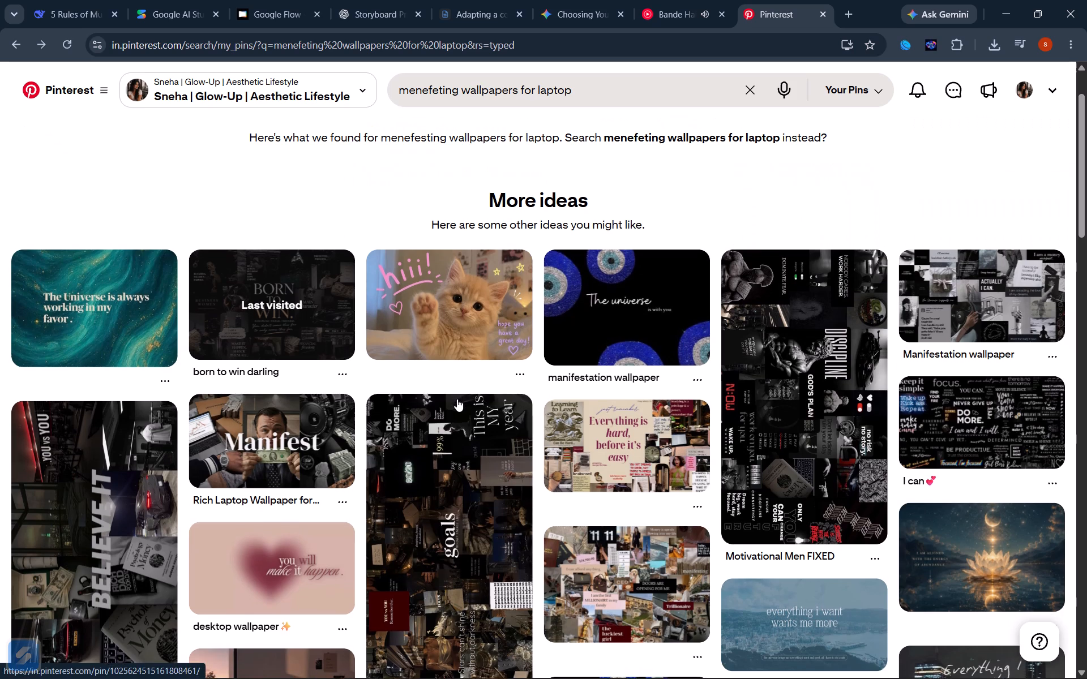
scroll(457, 399, "down", 2)
left_click(457, 399)
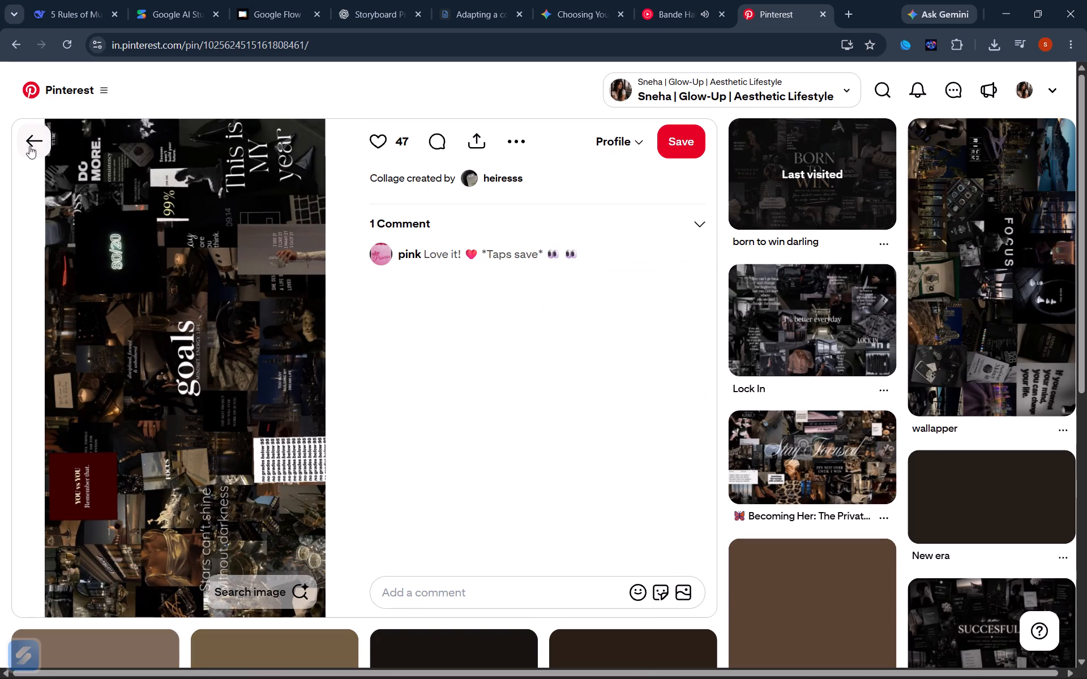
left_click(31, 139)
Browse the suggested manifestation laptop wallpapers under More ideas for a suitable design.
scroll(408, 414, "down", 2)
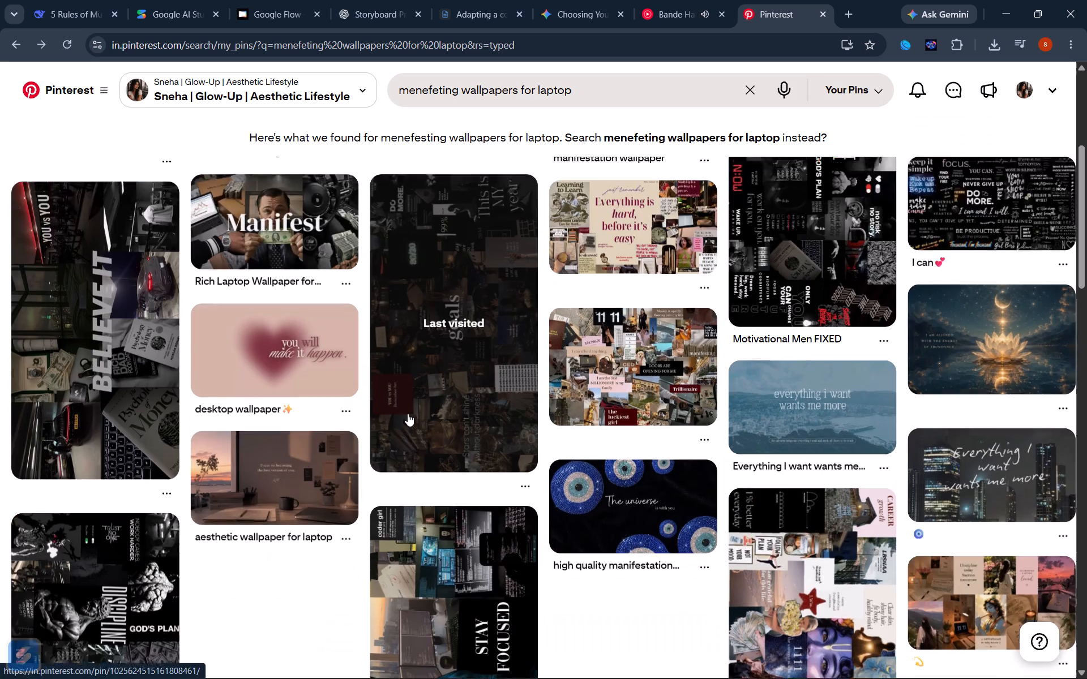
scroll(408, 414, "down", 6)
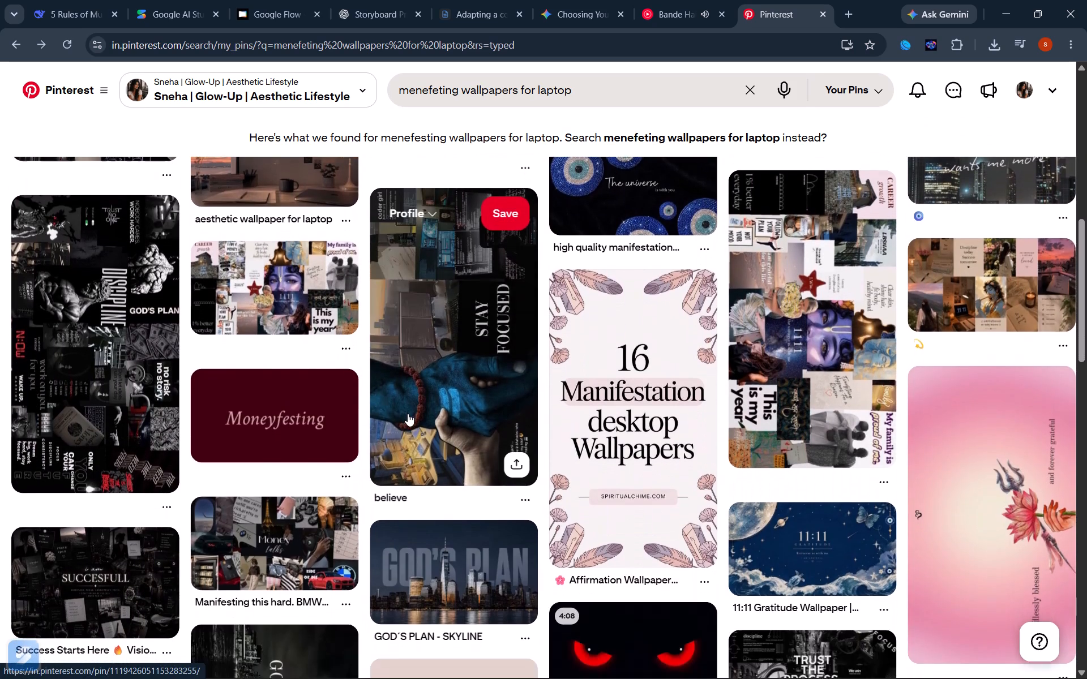
scroll(408, 414, "down", 1)
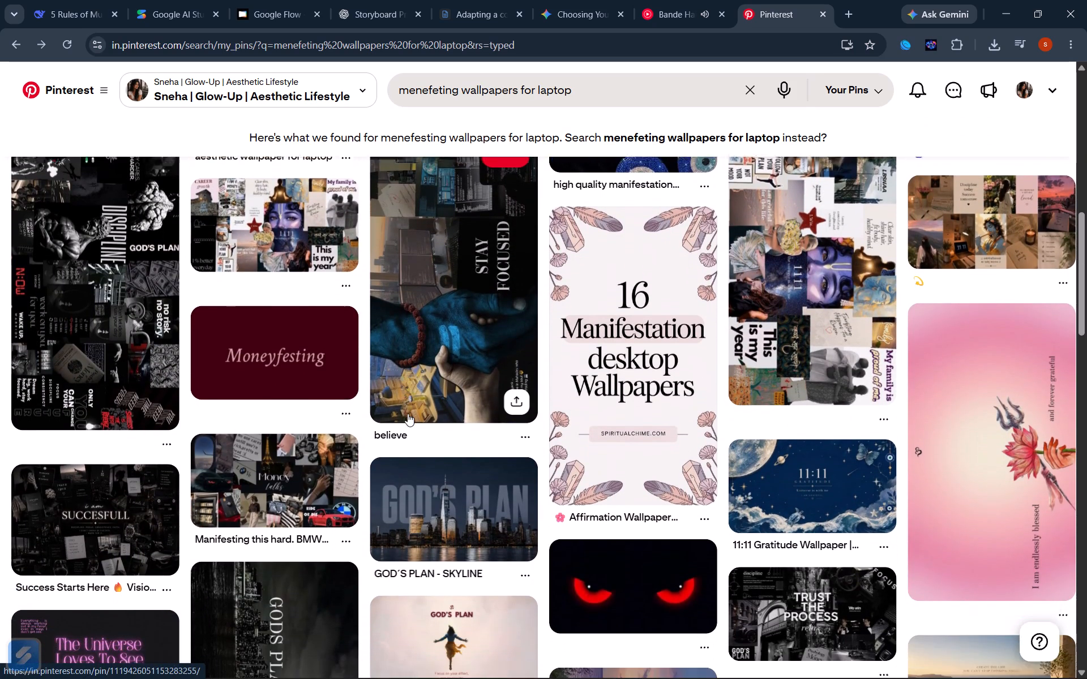
scroll(408, 414, "down", 5)
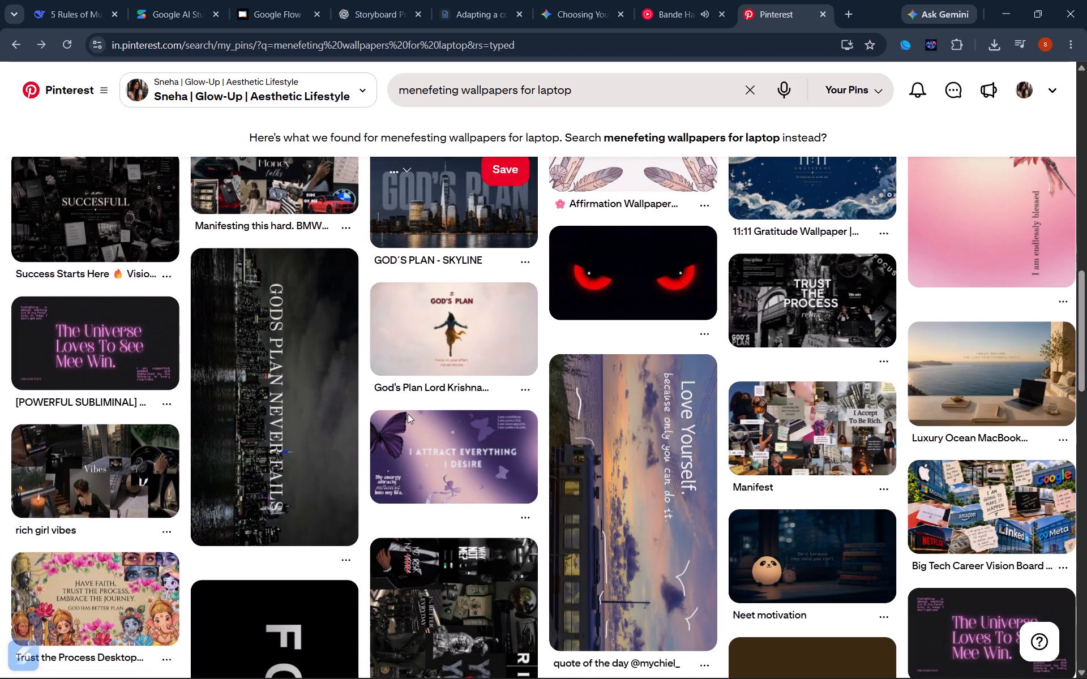
scroll(408, 414, "down", 2)
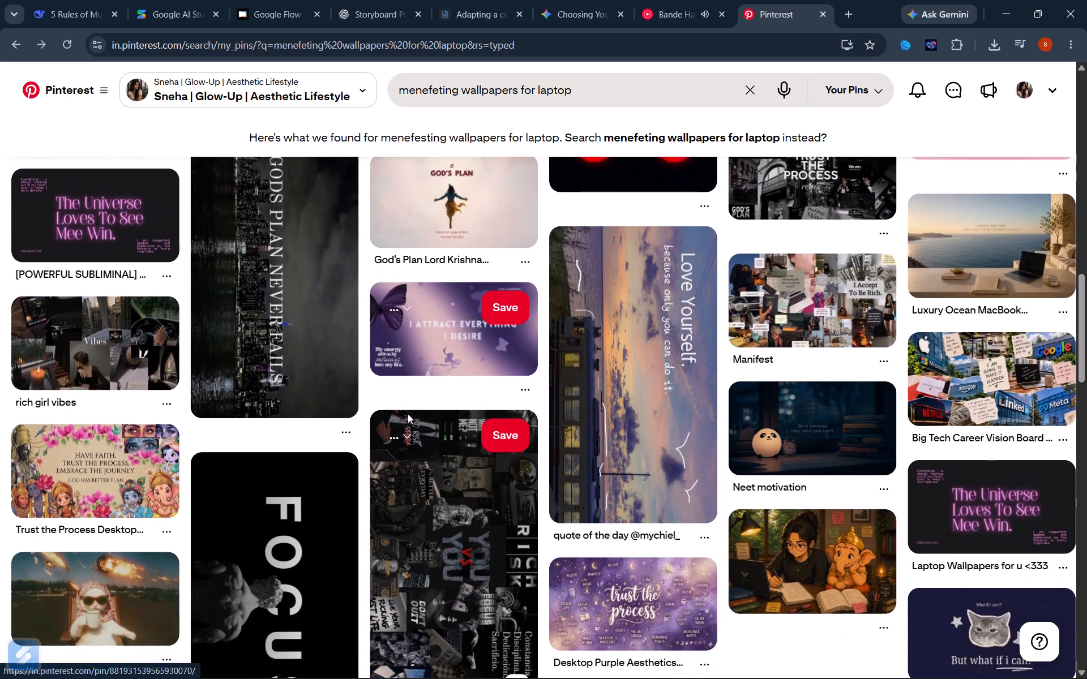
scroll(408, 414, "down", 4)
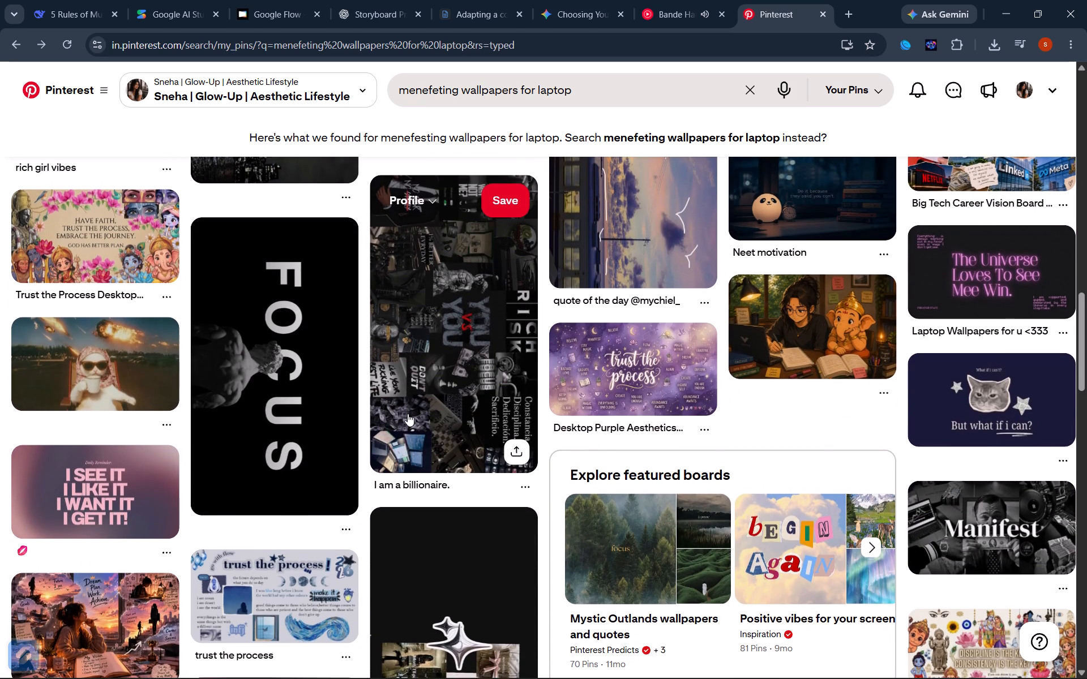
scroll(408, 414, "down", 2)
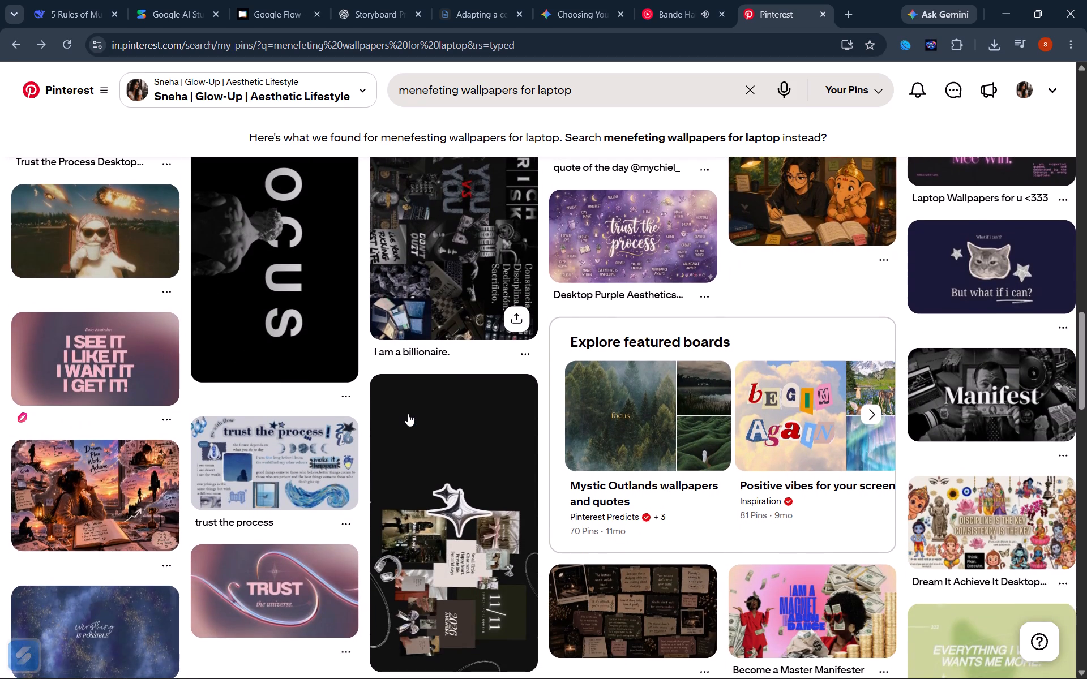
scroll(408, 414, "down", 1)
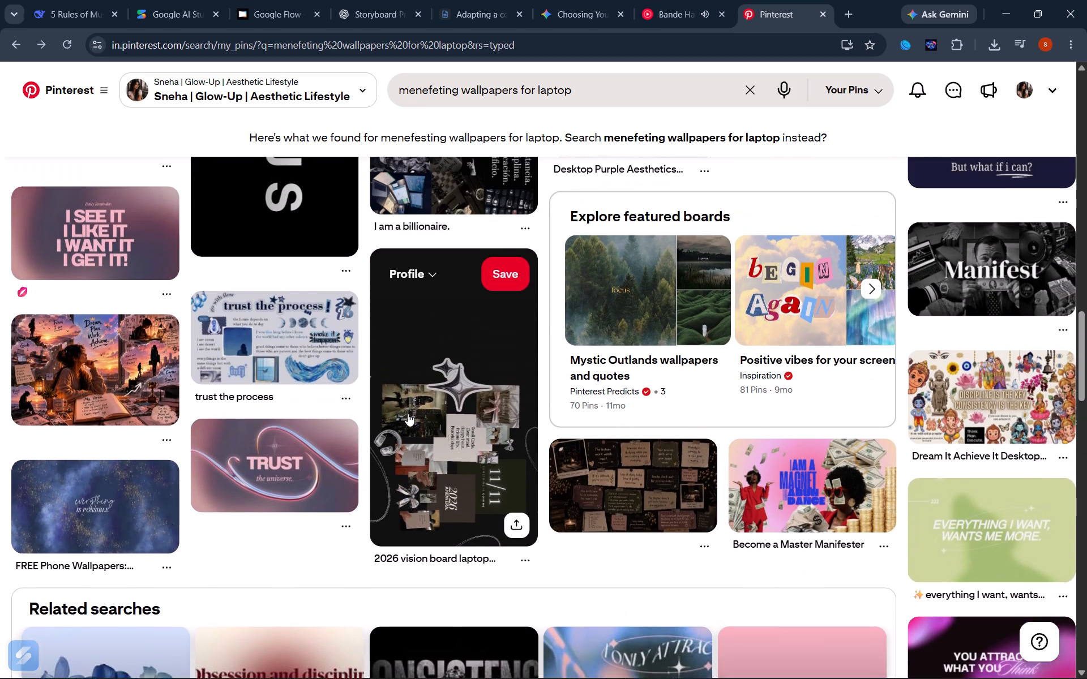
scroll(408, 414, "up", 3)
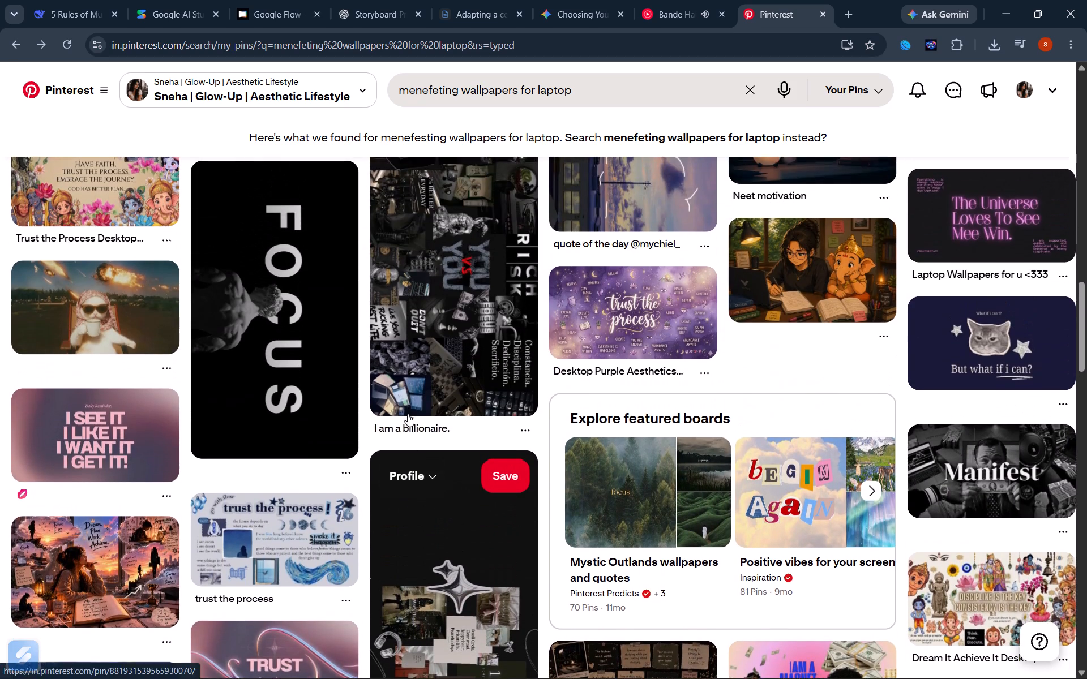
scroll(408, 414, "up", 3)
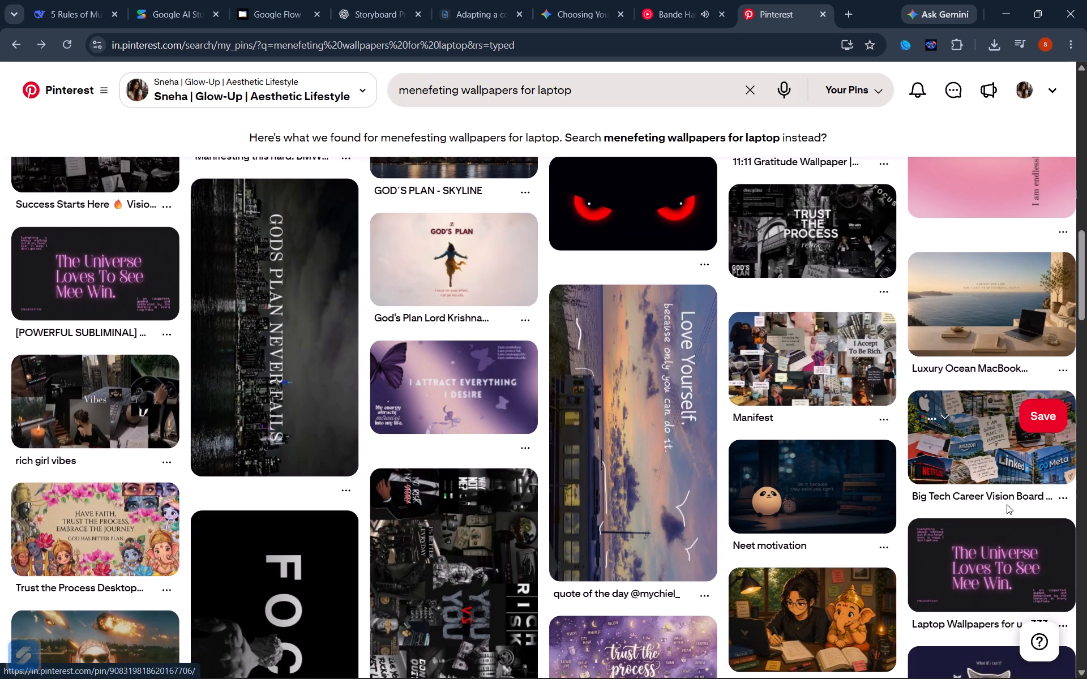
Open the "Laptop Wallpapers for u <333" pin and look through its related wallpaper pins.
left_click(977, 542)
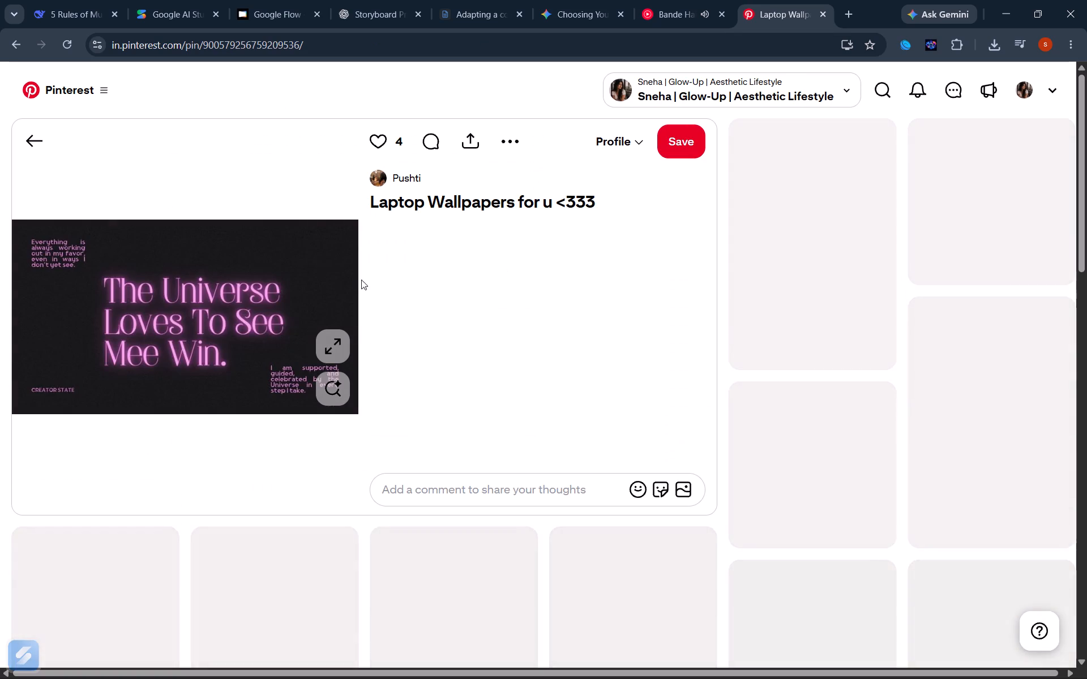
scroll(255, 362, "down", 3)
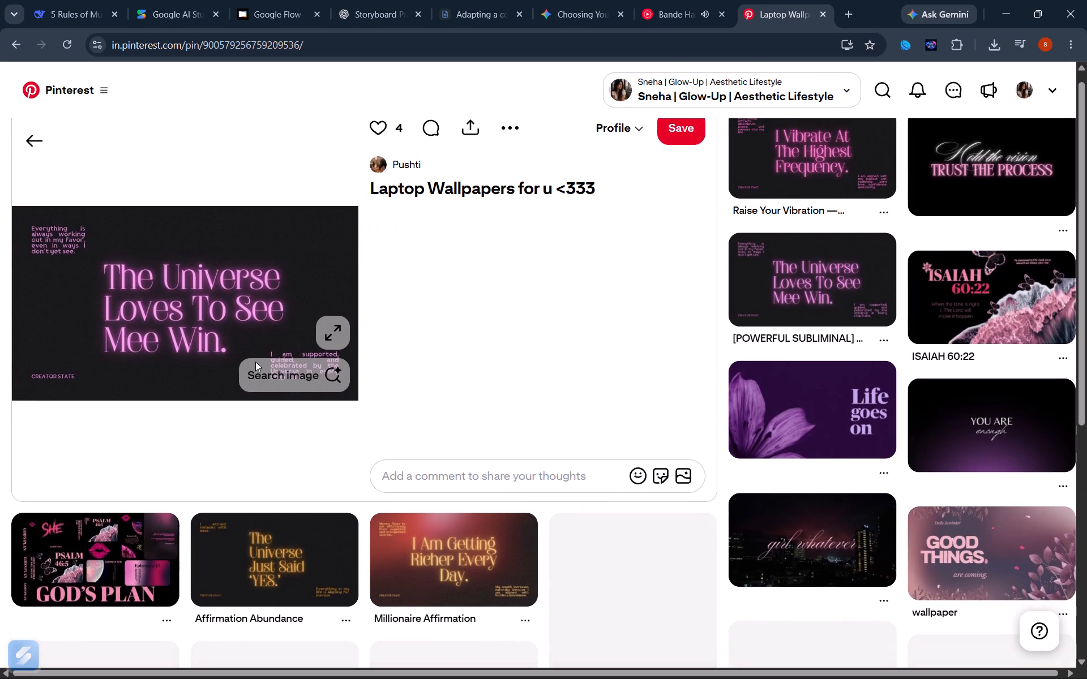
scroll(255, 362, "down", 3)
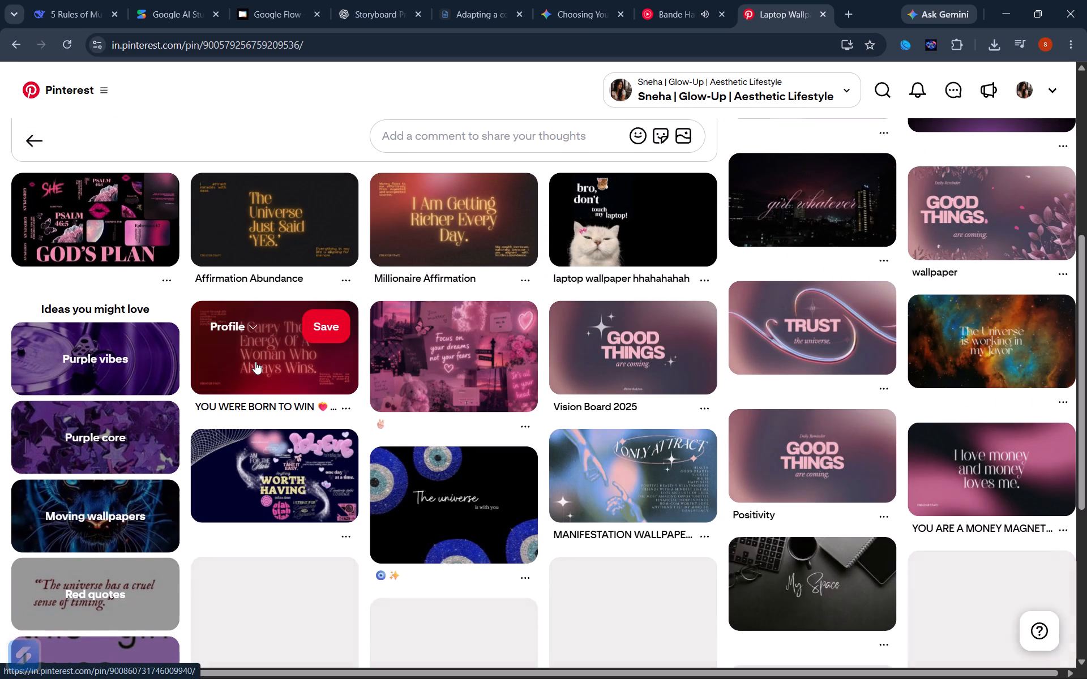
scroll(255, 362, "down", 2)
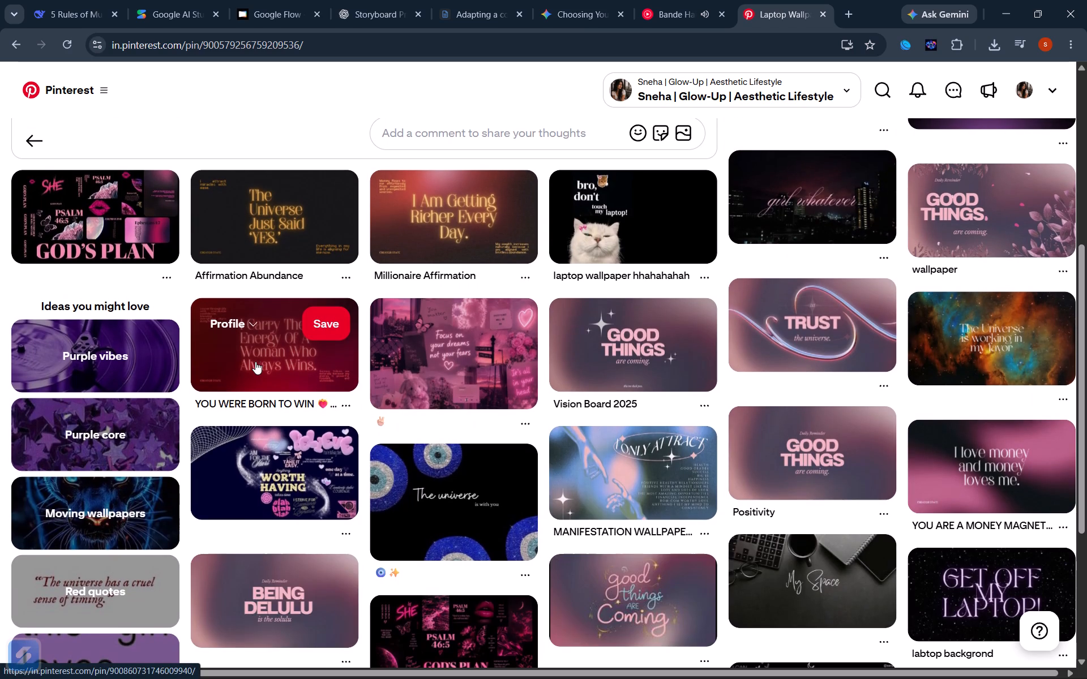
scroll(255, 362, "down", 3)
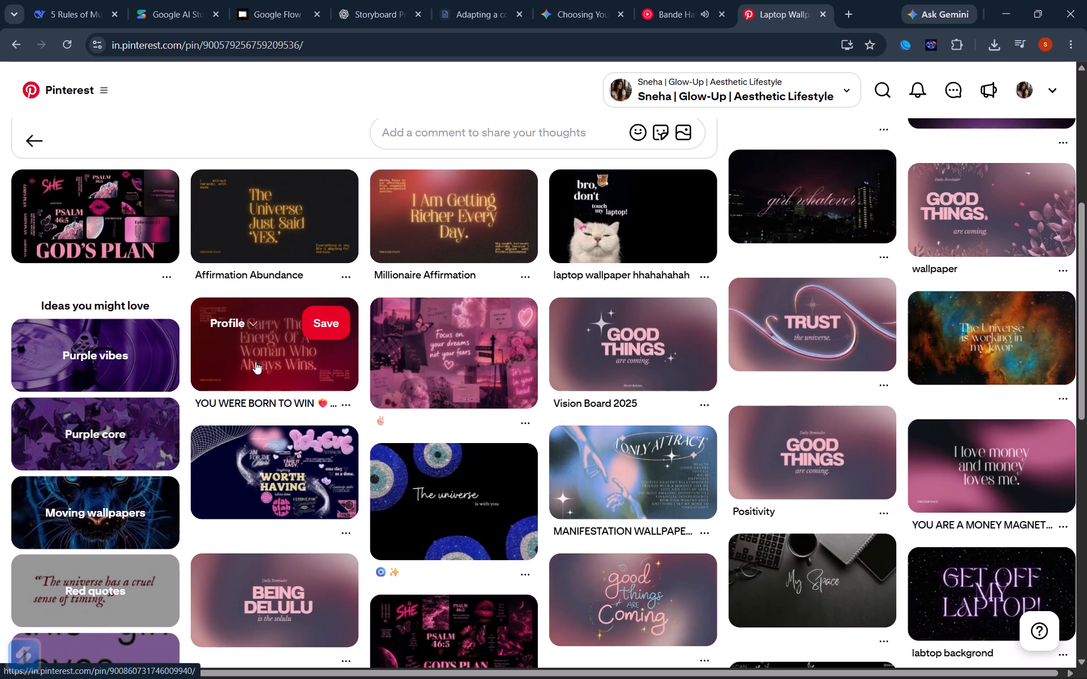
scroll(255, 362, "down", 1)
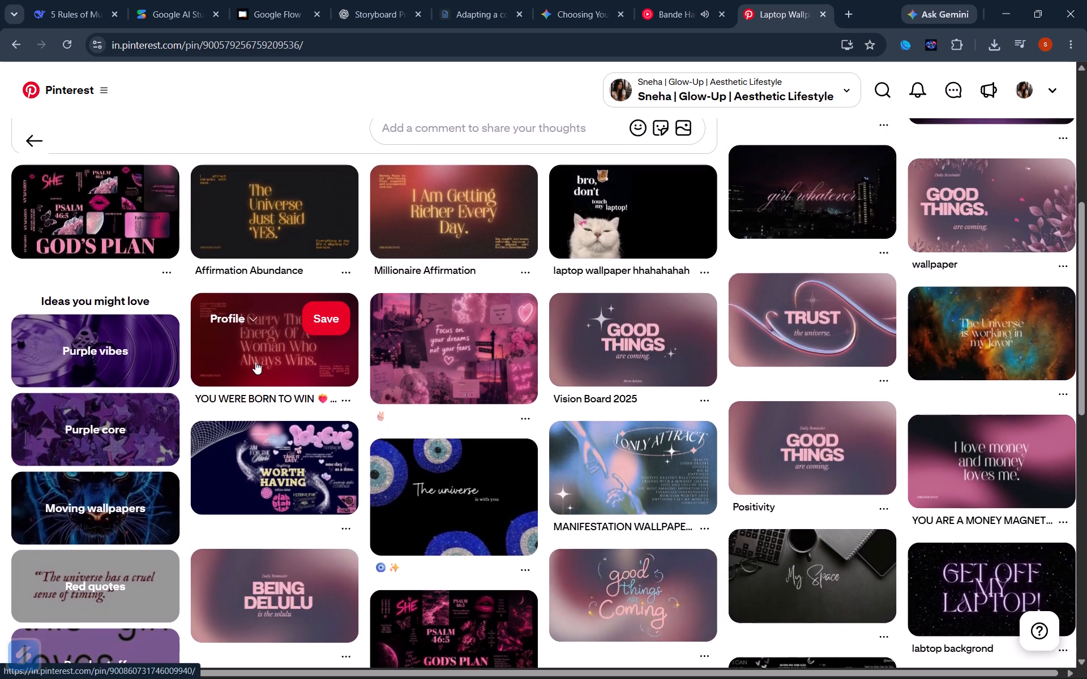
scroll(255, 362, "down", 3)
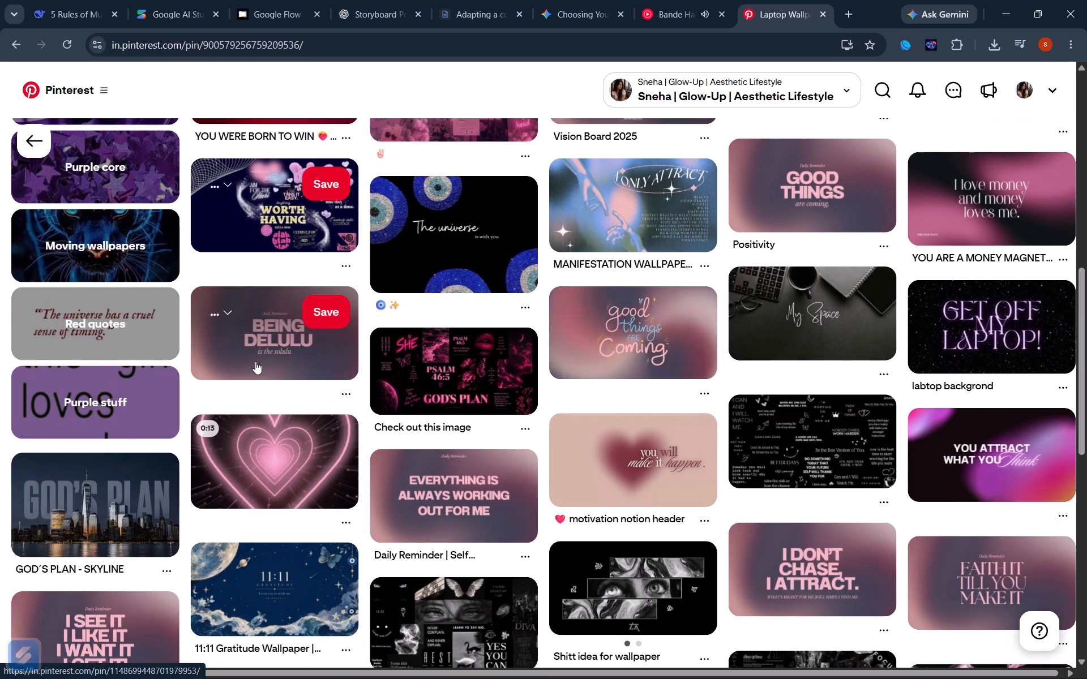
scroll(243, 283, "down", 1)
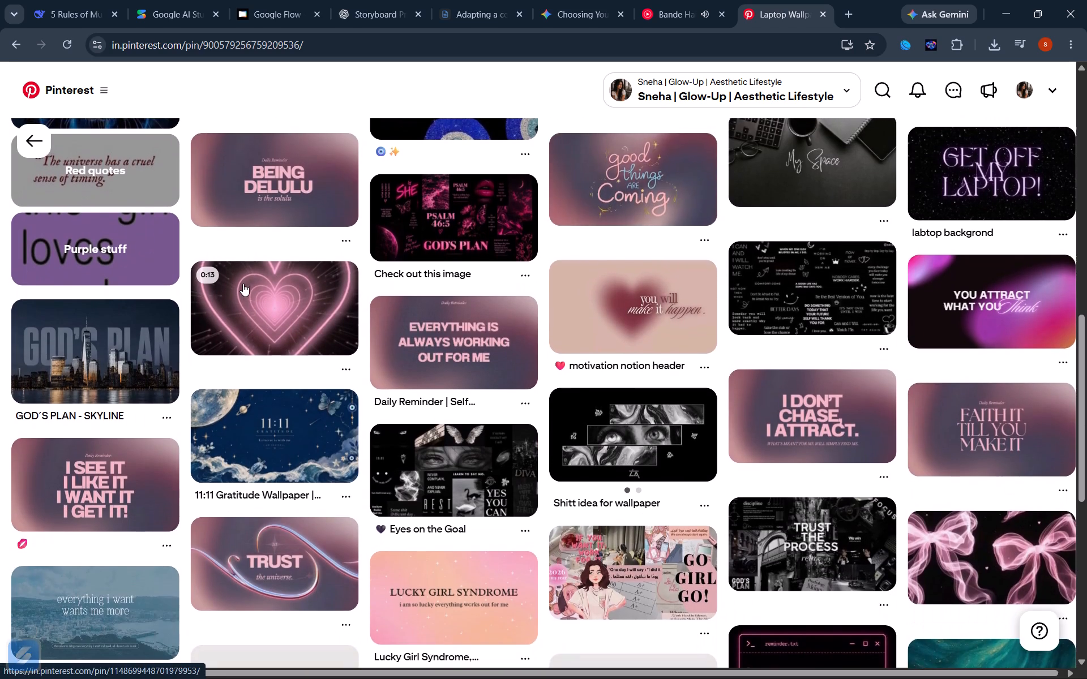
Look through the remaining related wallpapers under the "Laptop Wallpapers for u <333" pin and return to the search results.
scroll(243, 283, "down", 2)
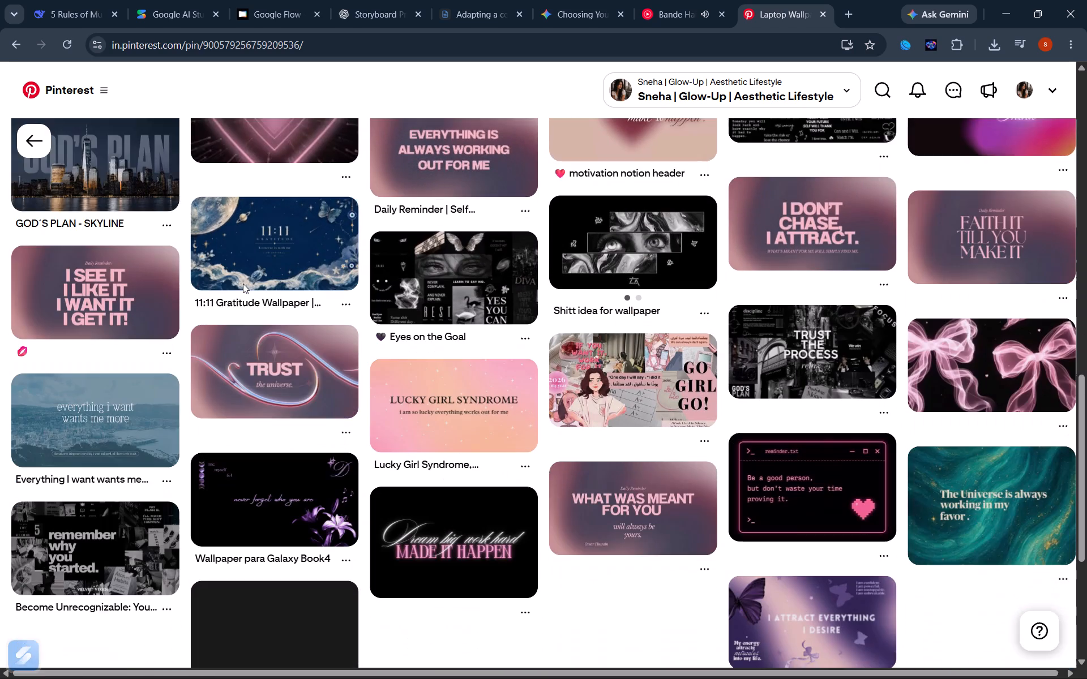
scroll(243, 283, "up", 7)
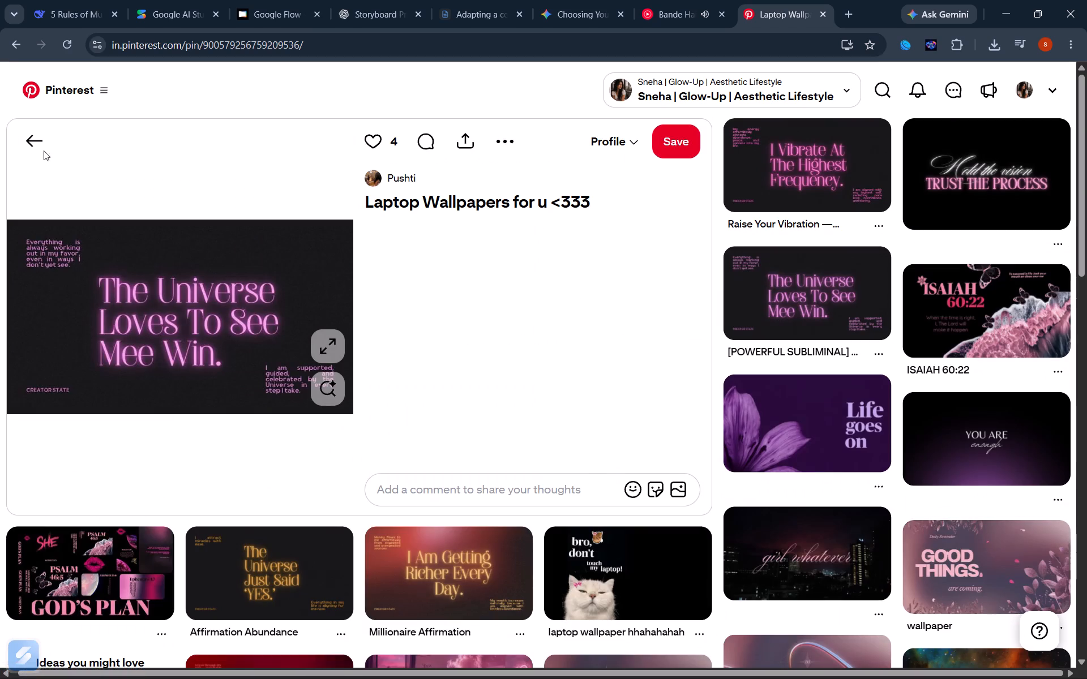
left_click(35, 144)
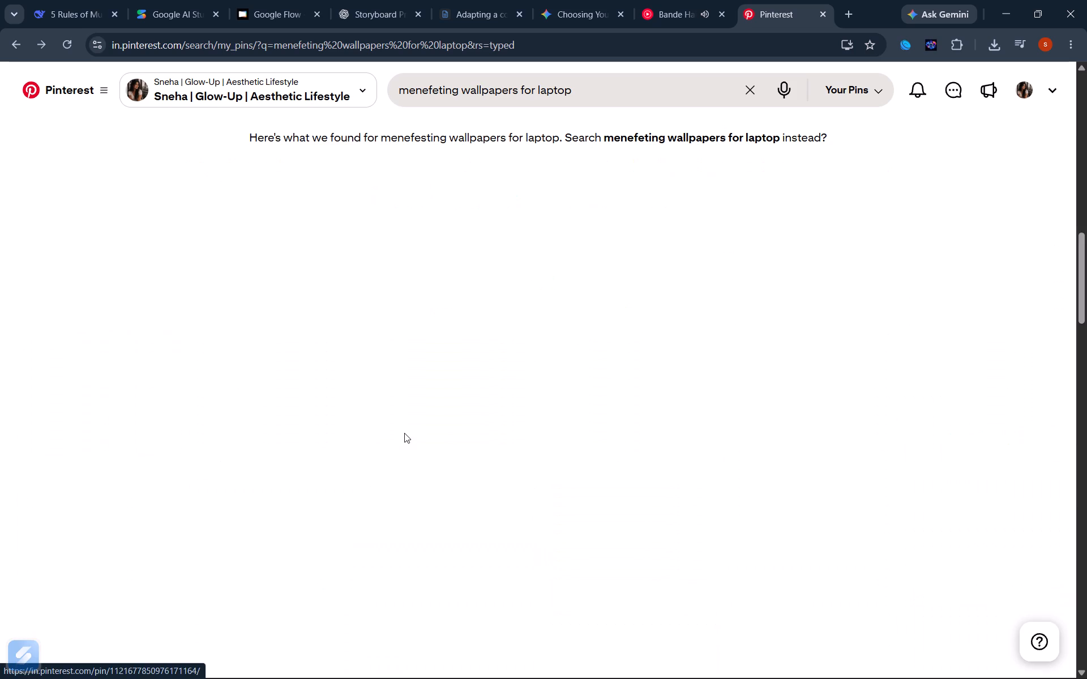
Browse the manifestation laptop wallpapers under More ideas, going further down the suggestions and back to the beginning.
scroll(404, 433, "down", 7)
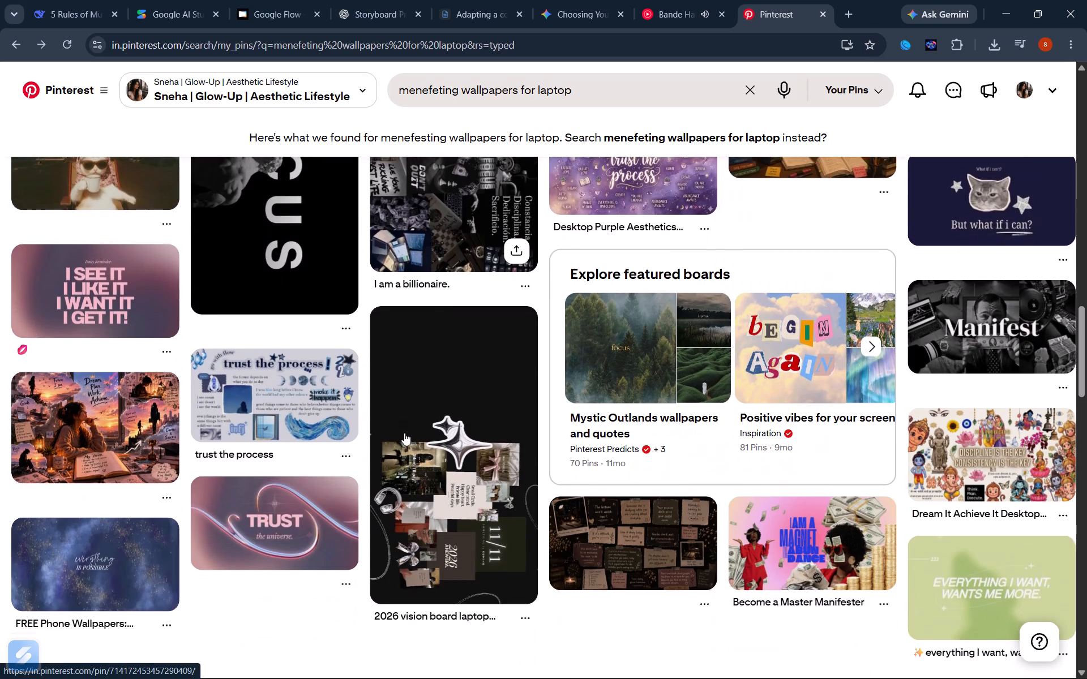
scroll(404, 433, "down", 5)
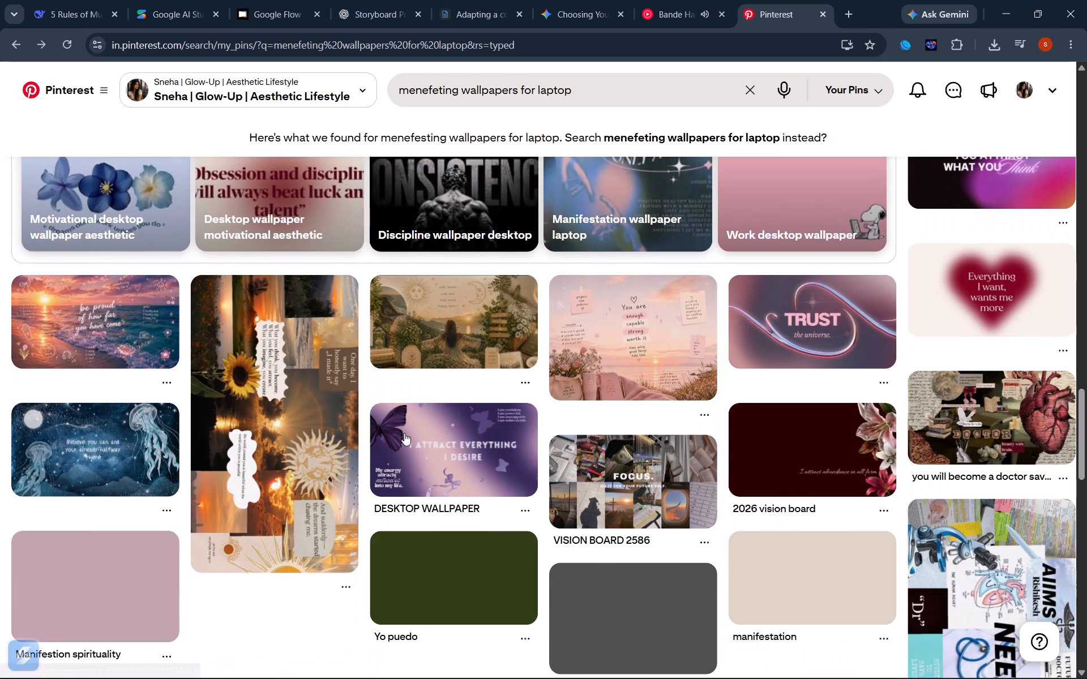
scroll(404, 433, "down", 3)
scroll(404, 433, "up", 2)
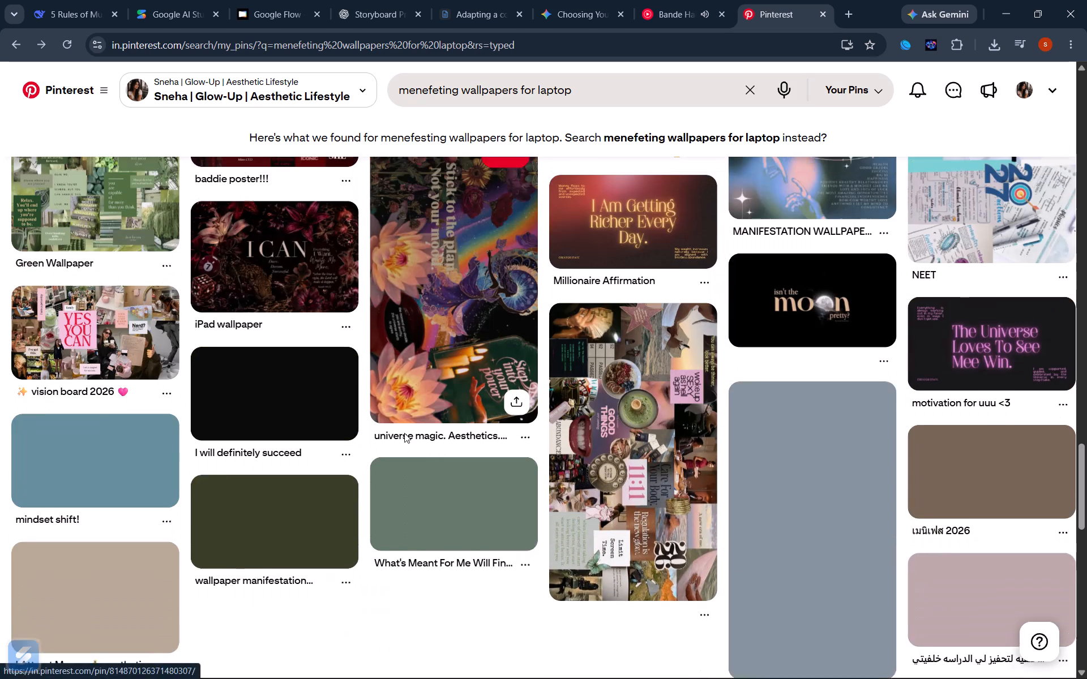
scroll(404, 433, "up", 4)
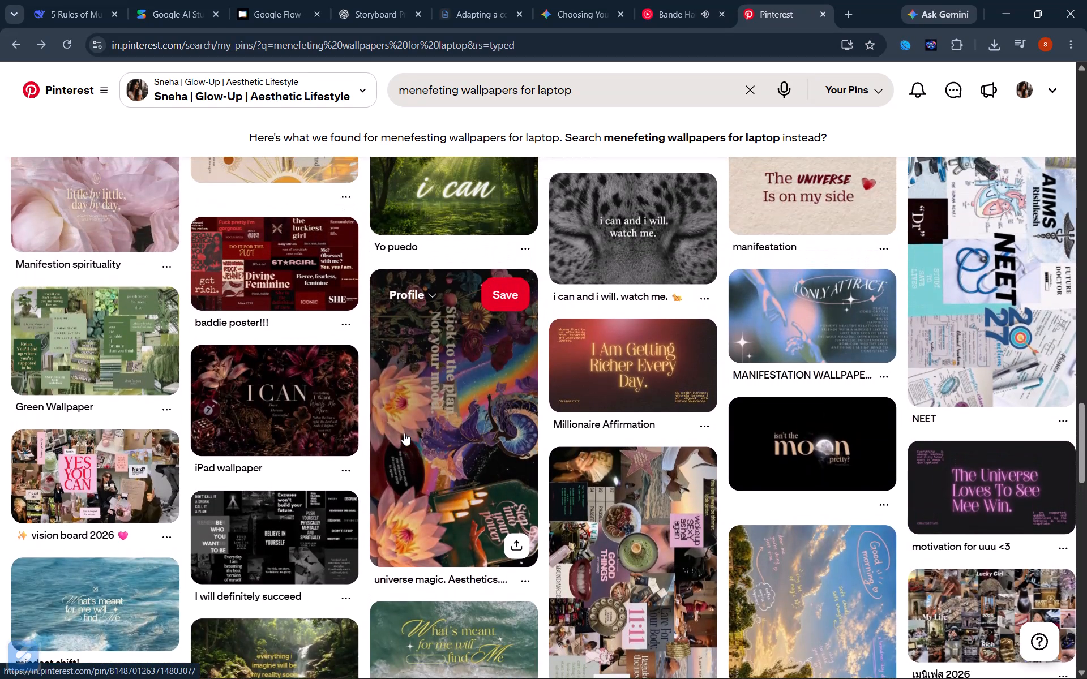
scroll(404, 433, "up", 9)
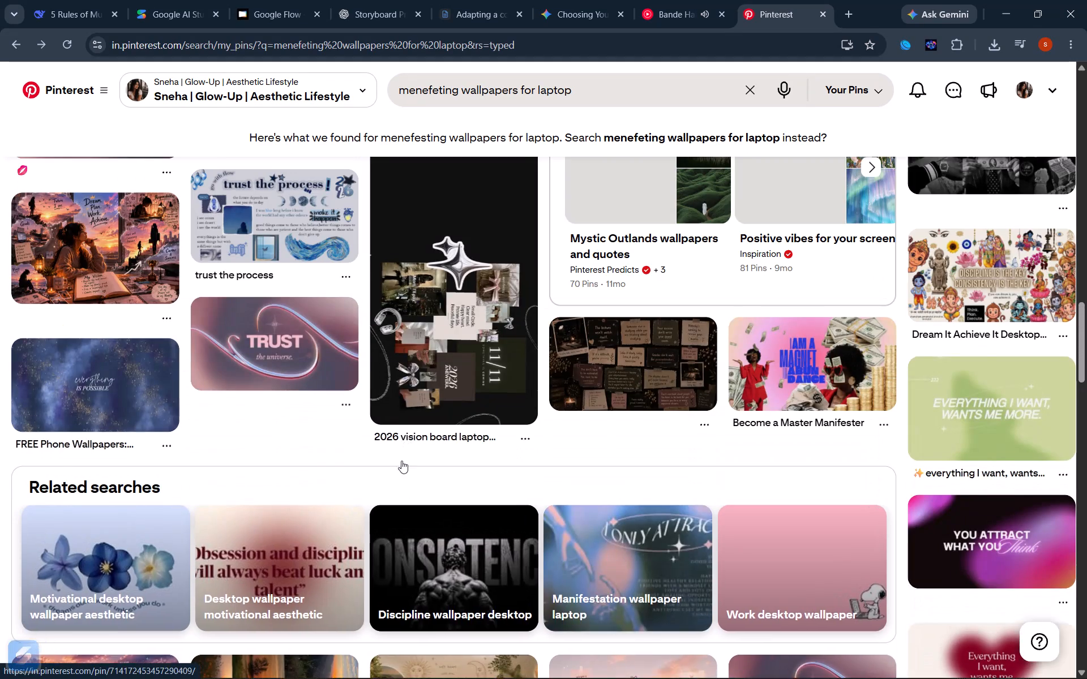
scroll(401, 461, "up", 5)
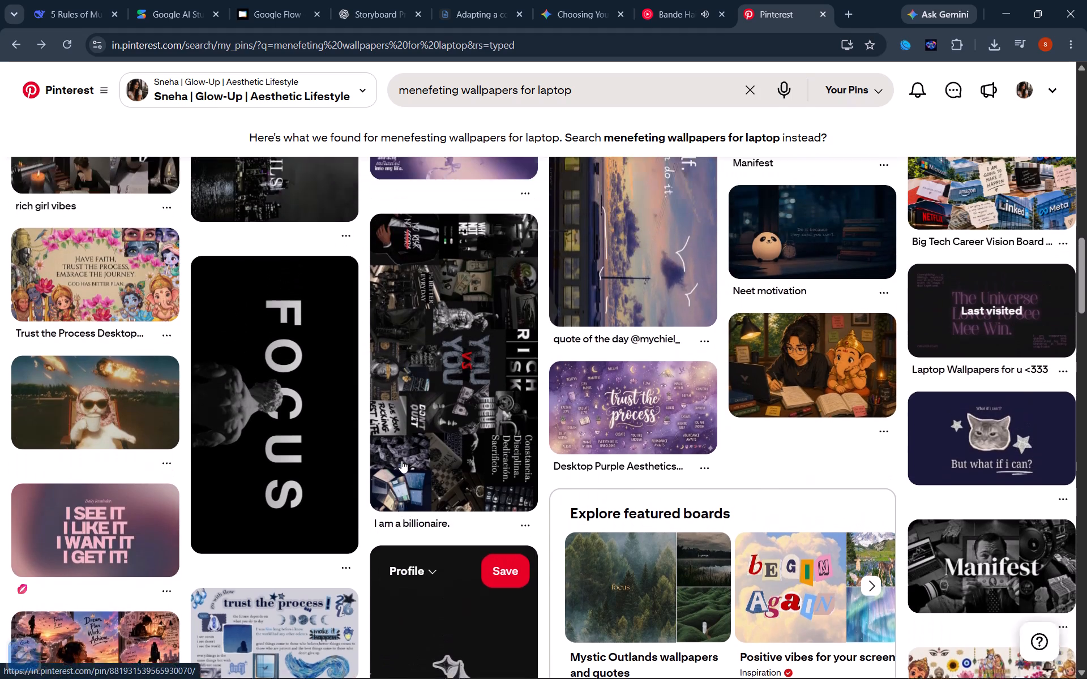
scroll(401, 461, "up", 4)
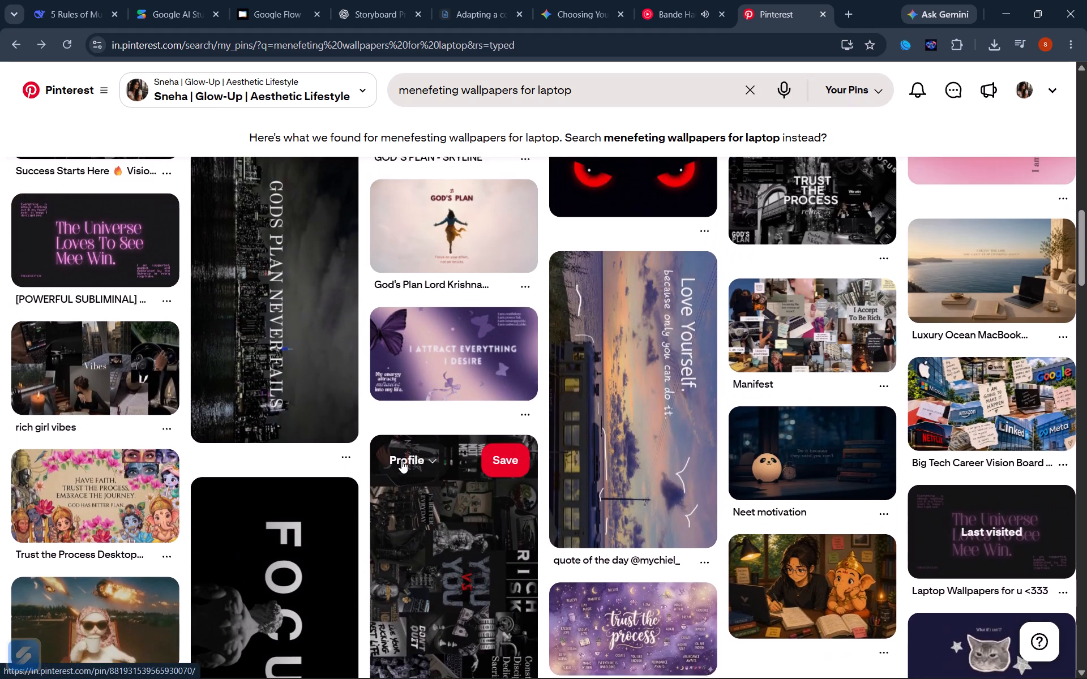
scroll(401, 461, "up", 5)
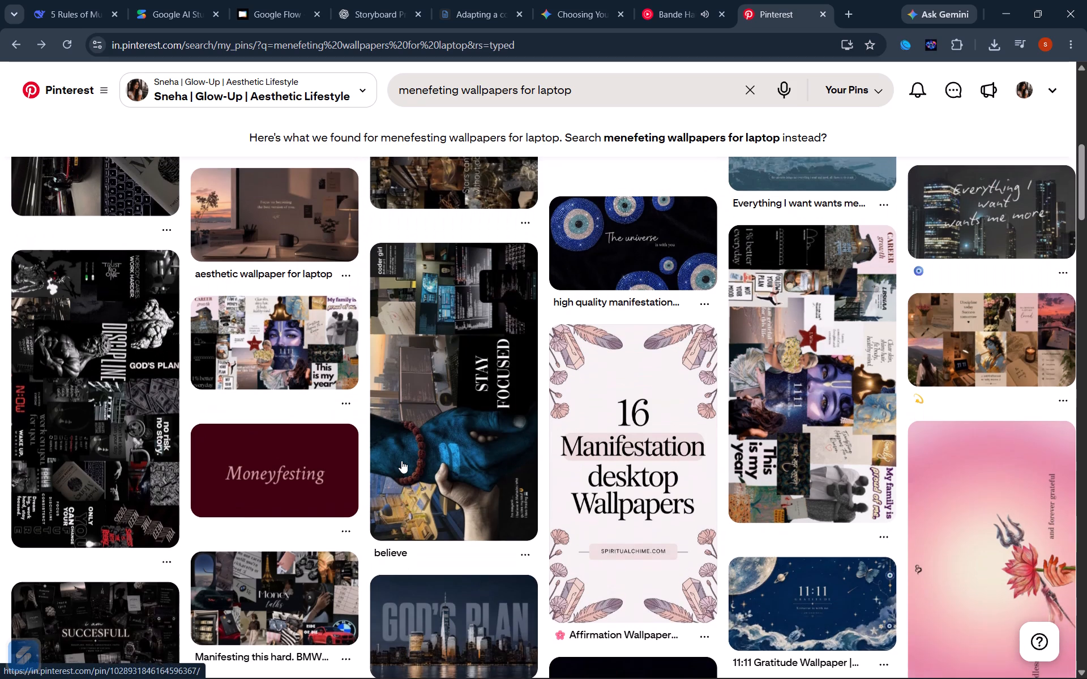
scroll(401, 461, "up", 5)
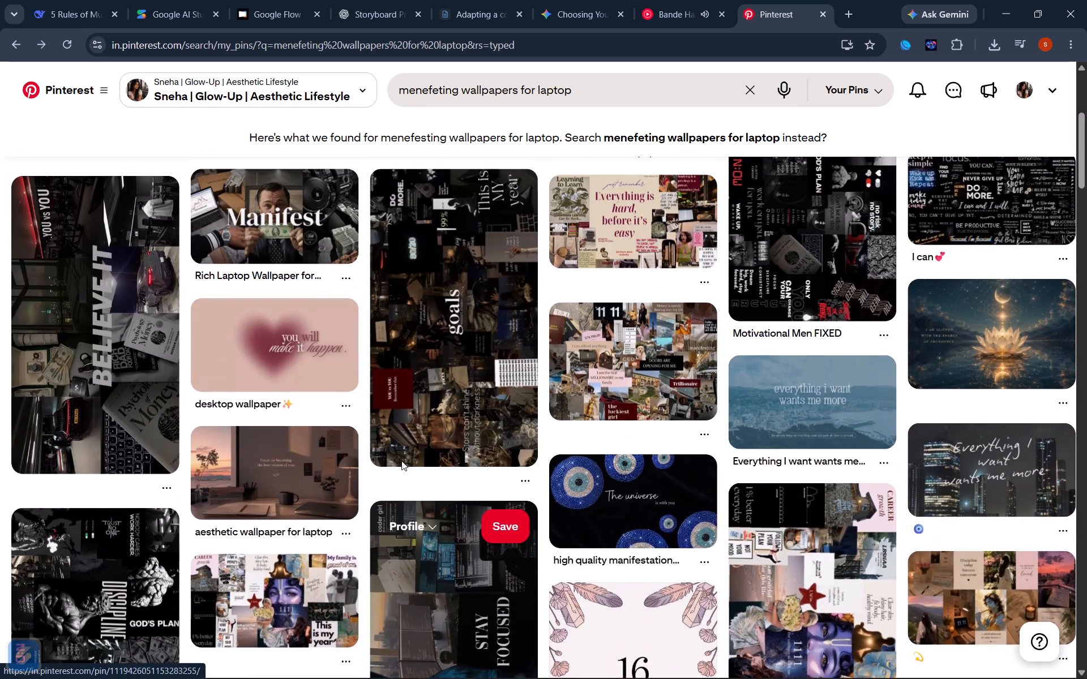
scroll(401, 461, "up", 2)
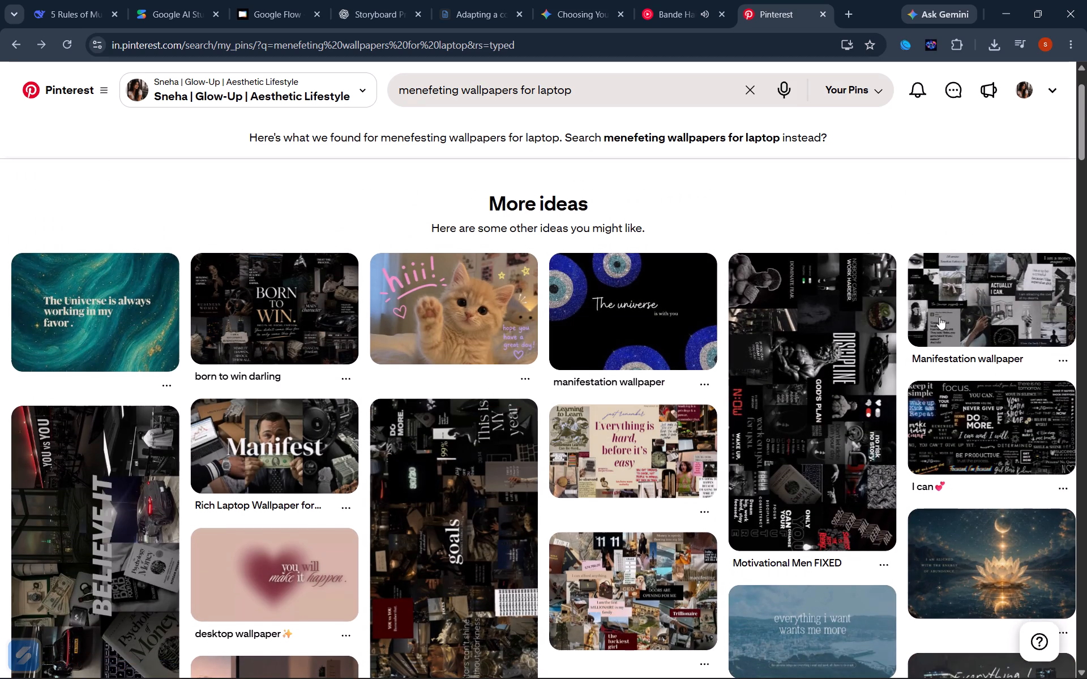
View the dark "Manifestation wallpaper" collage pin and return to the search results.
left_click(953, 299)
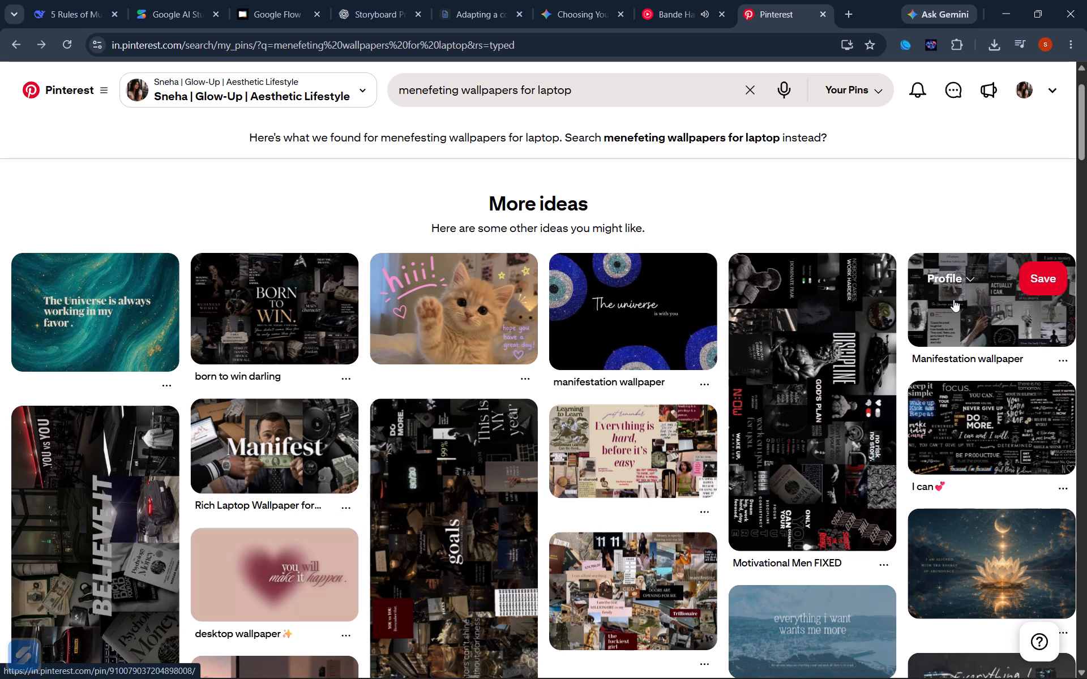
left_click(23, 138)
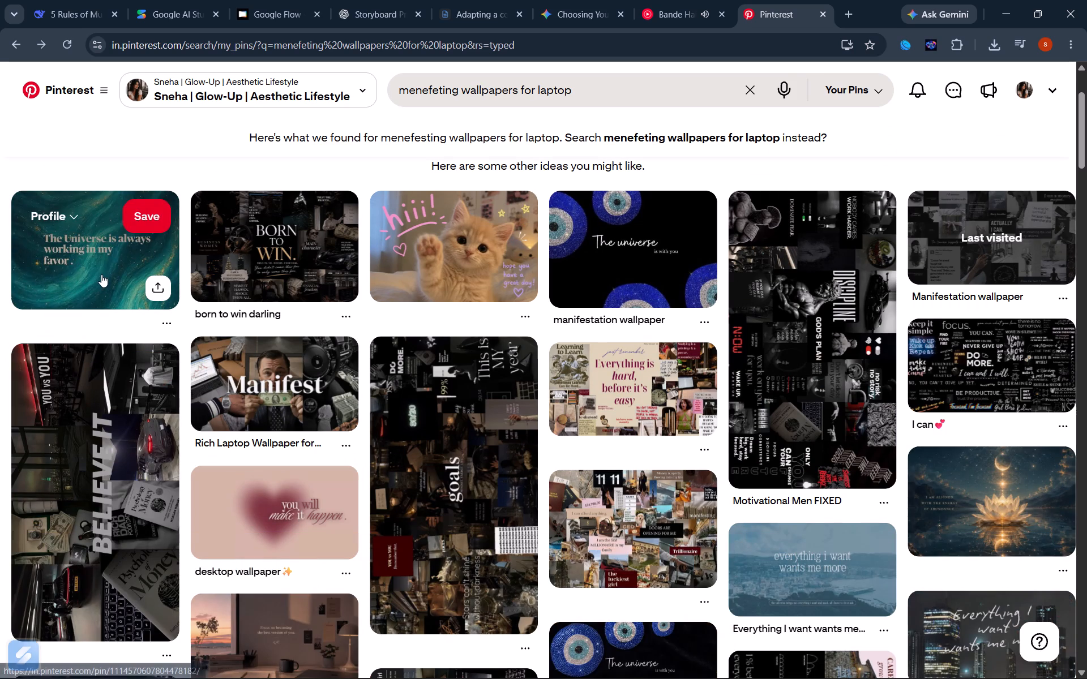
Open the teal "The Universe is always working in my favor" pin and examine its related wallpapers.
left_click(101, 274)
scroll(428, 461, "down", 2)
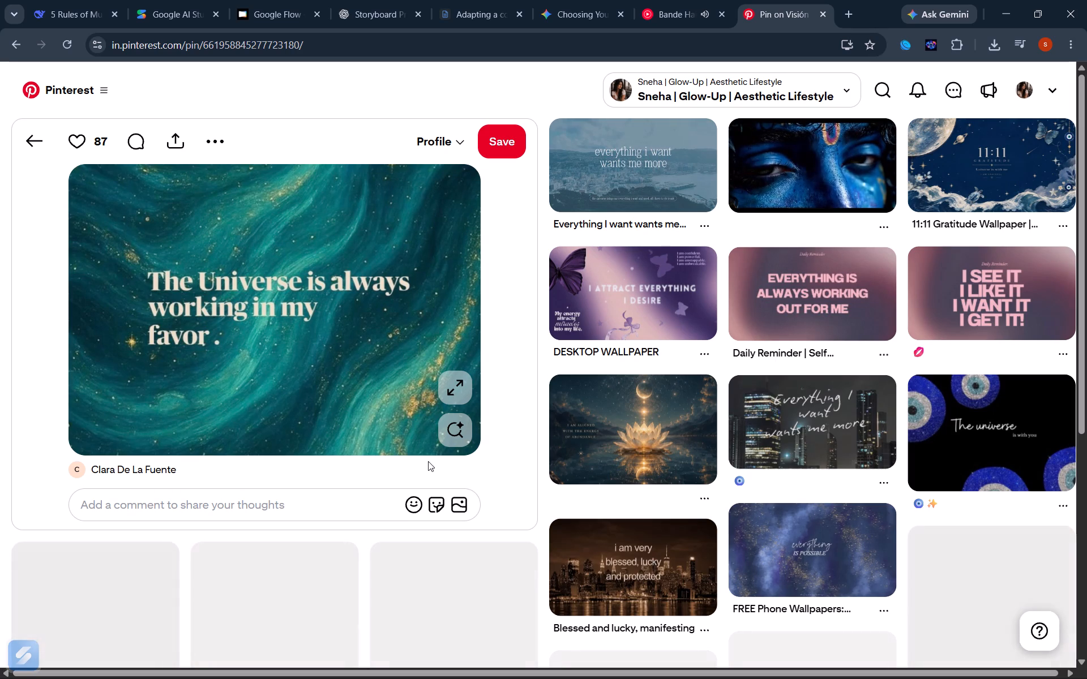
scroll(428, 461, "down", 1)
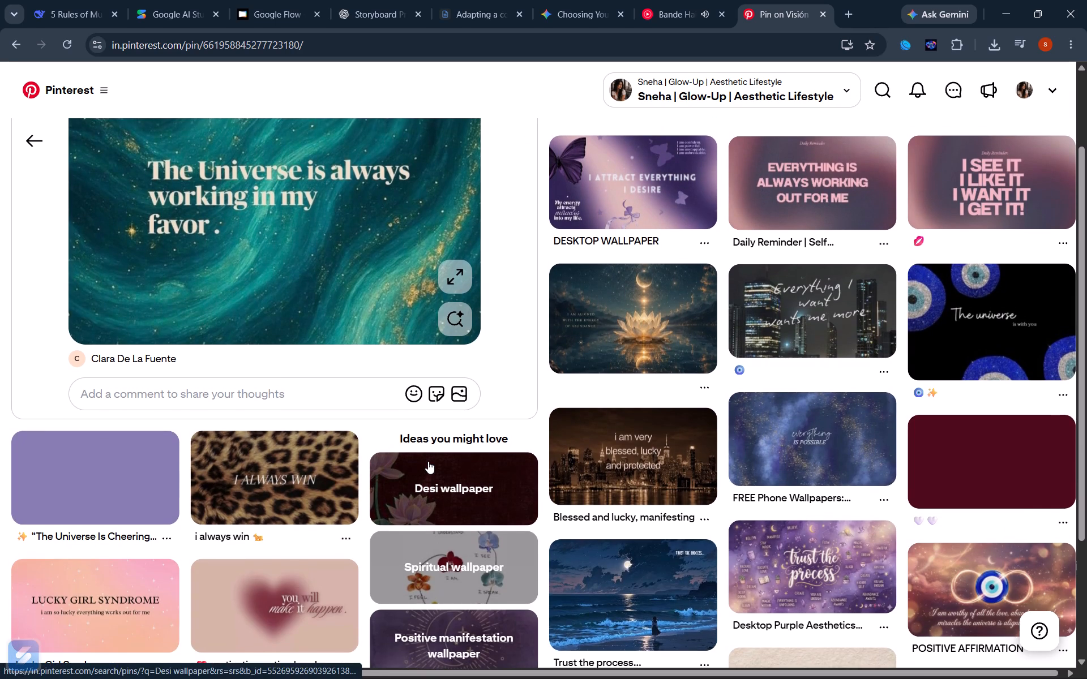
scroll(428, 461, "down", 3)
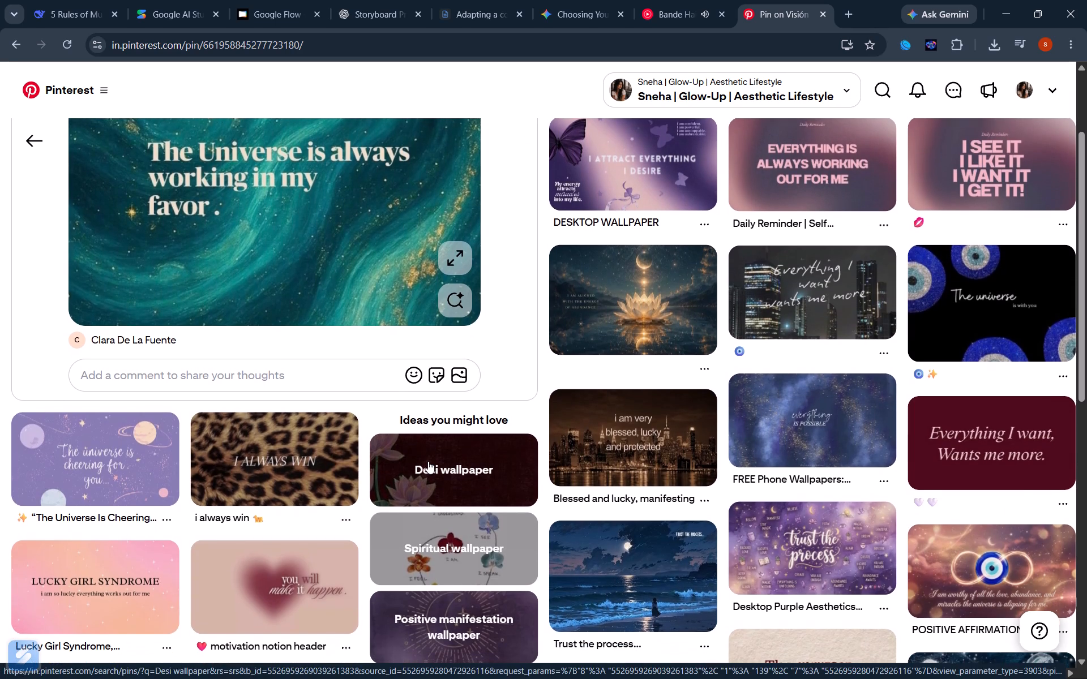
scroll(428, 461, "down", 1)
Open the suggested "Desi wallpaper" search, browse its wallpapers, and go back to the teal universe pin.
left_click(428, 461)
scroll(428, 461, "down", 1)
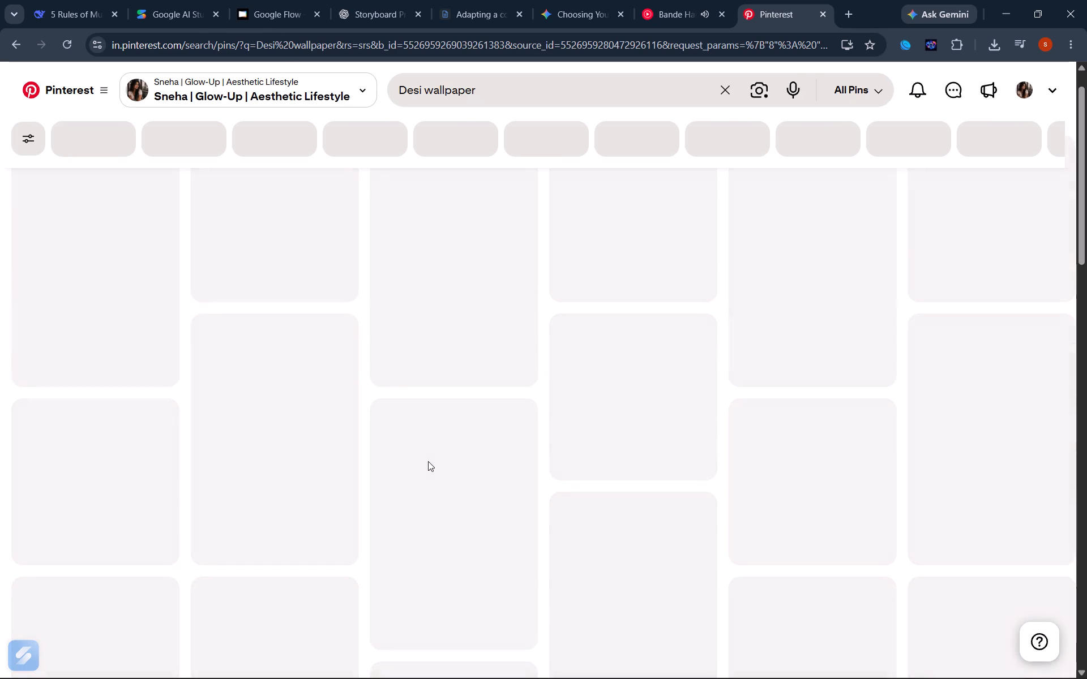
scroll(428, 461, "down", 1)
scroll(428, 461, "up", 3)
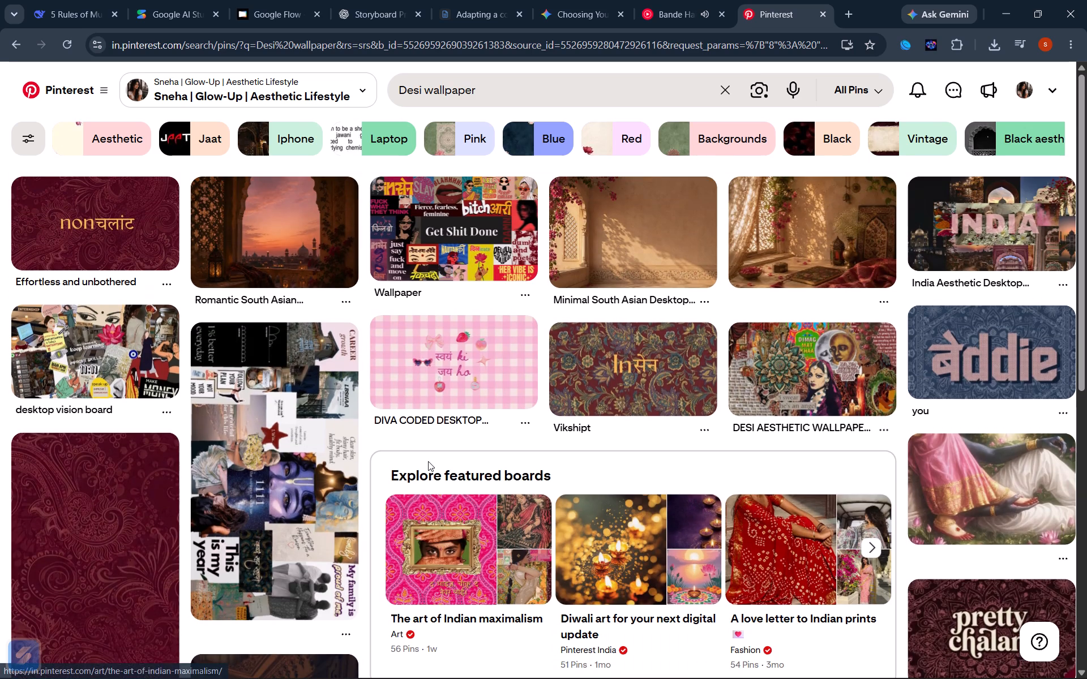
scroll(428, 461, "down", 2)
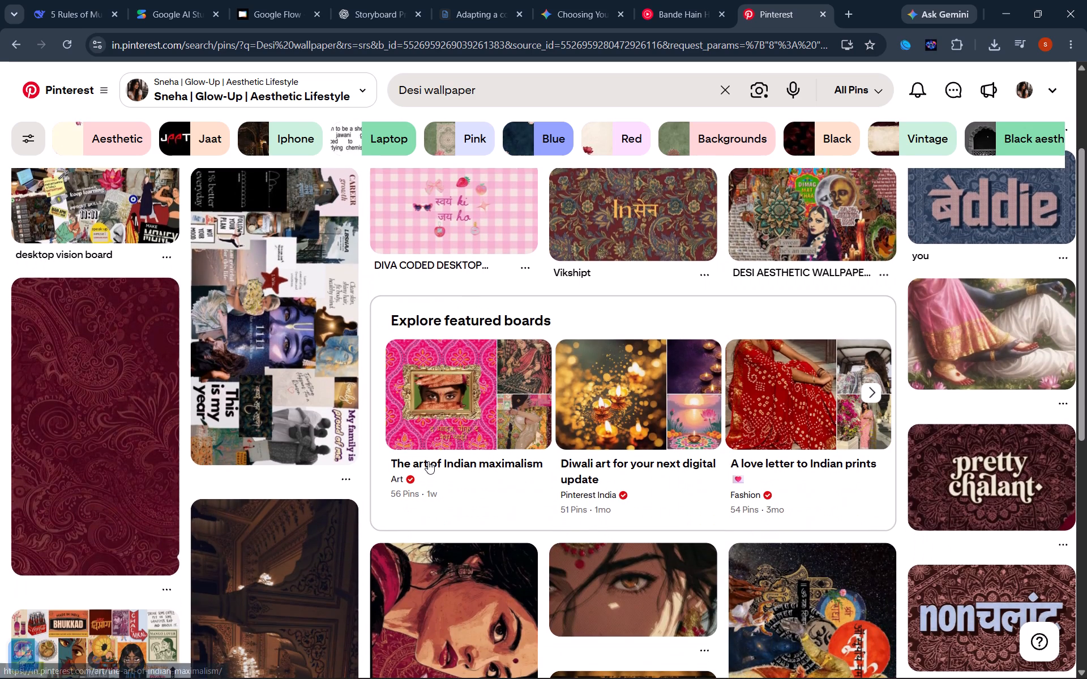
scroll(428, 461, "down", 2)
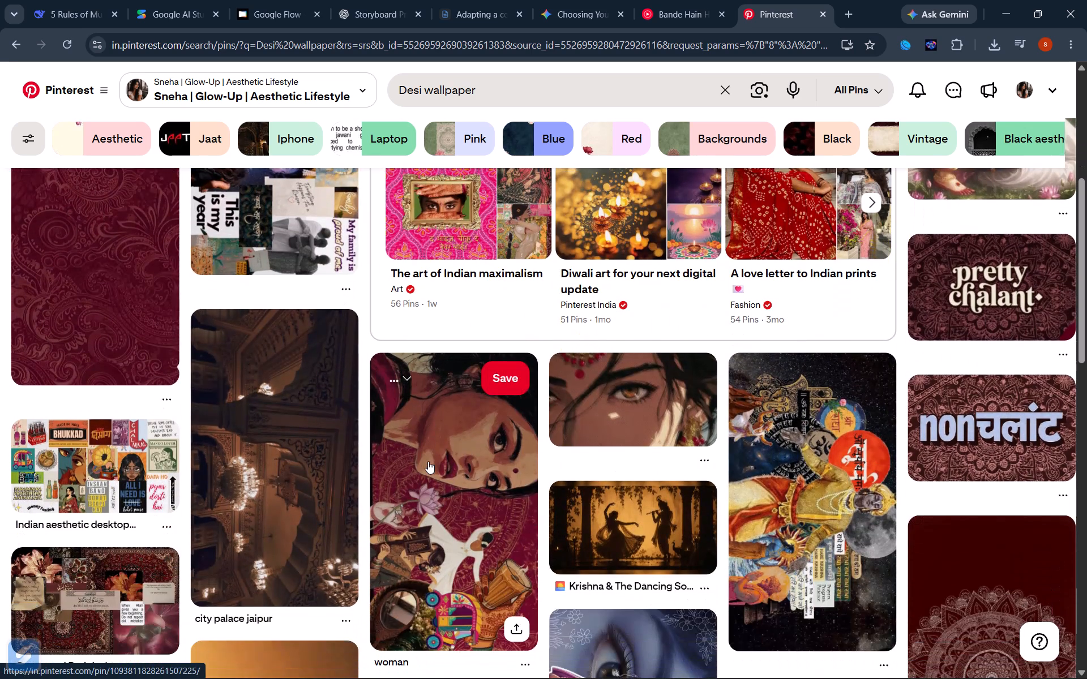
scroll(428, 461, "up", 2)
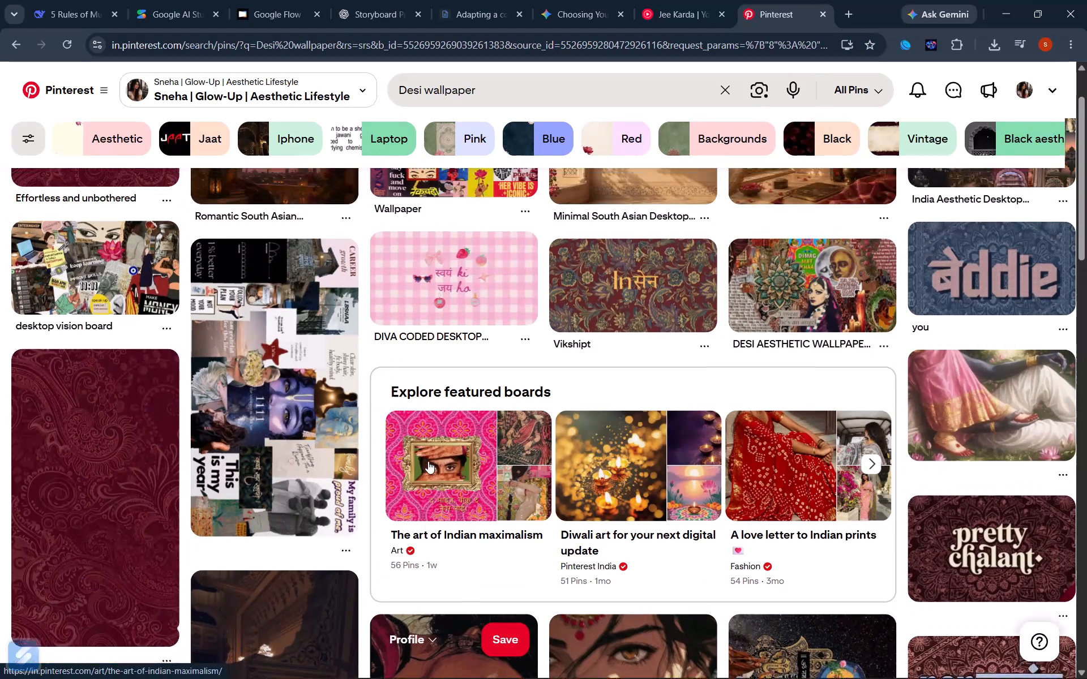
scroll(428, 461, "up", 1)
left_click(21, 48)
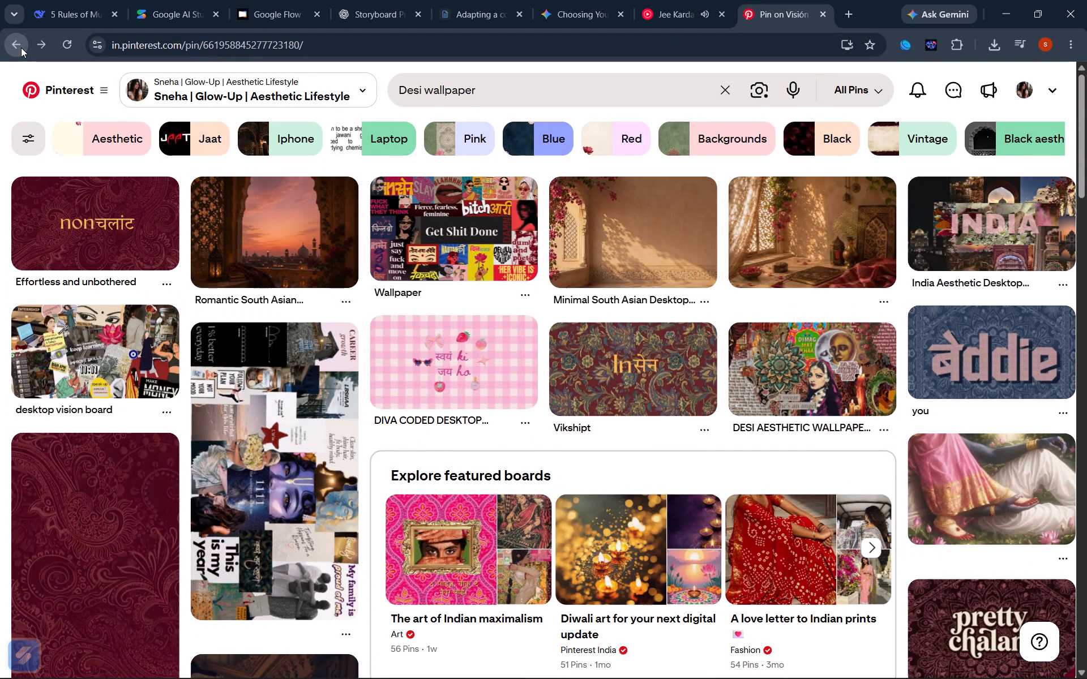
Check the song playing in YouTube Music and return to the Pinterest pin.
left_click(675, 4)
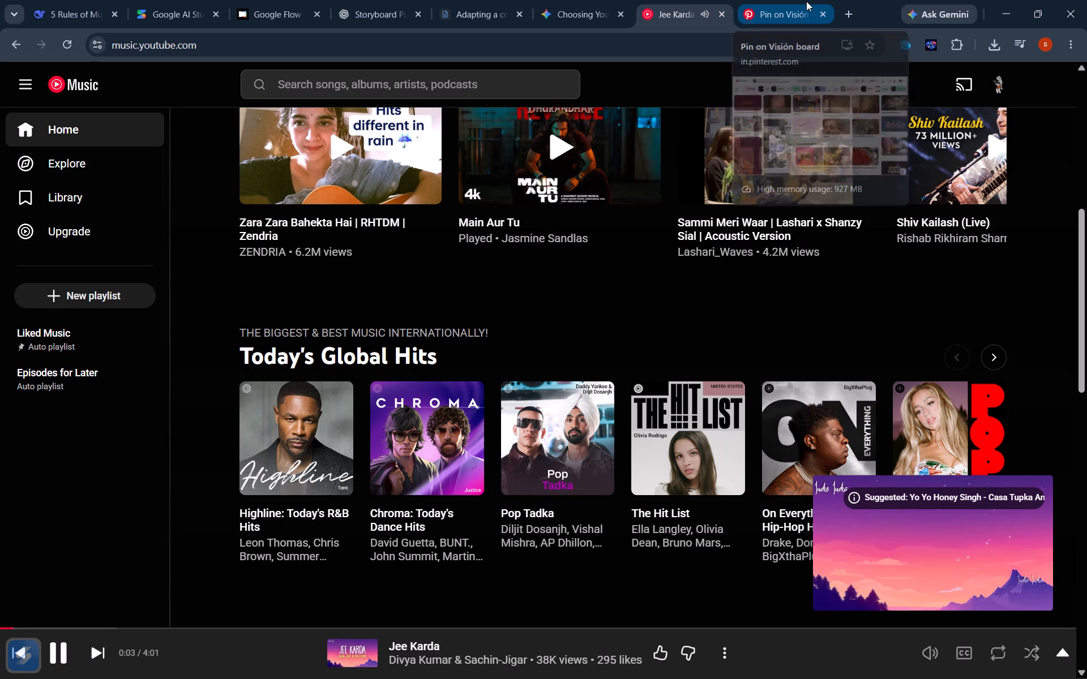
left_click(794, 0)
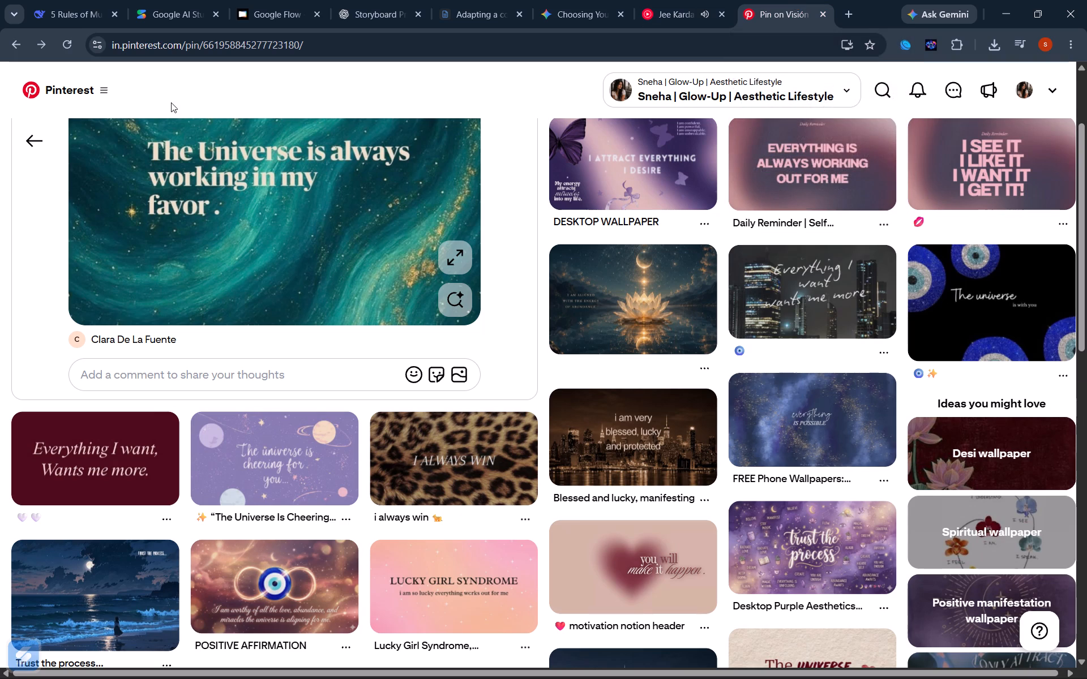
Leave the teal universe pin and search Pinterest for "batman pc wallpaper".
left_click(35, 148)
scroll(35, 148, "up", 7)
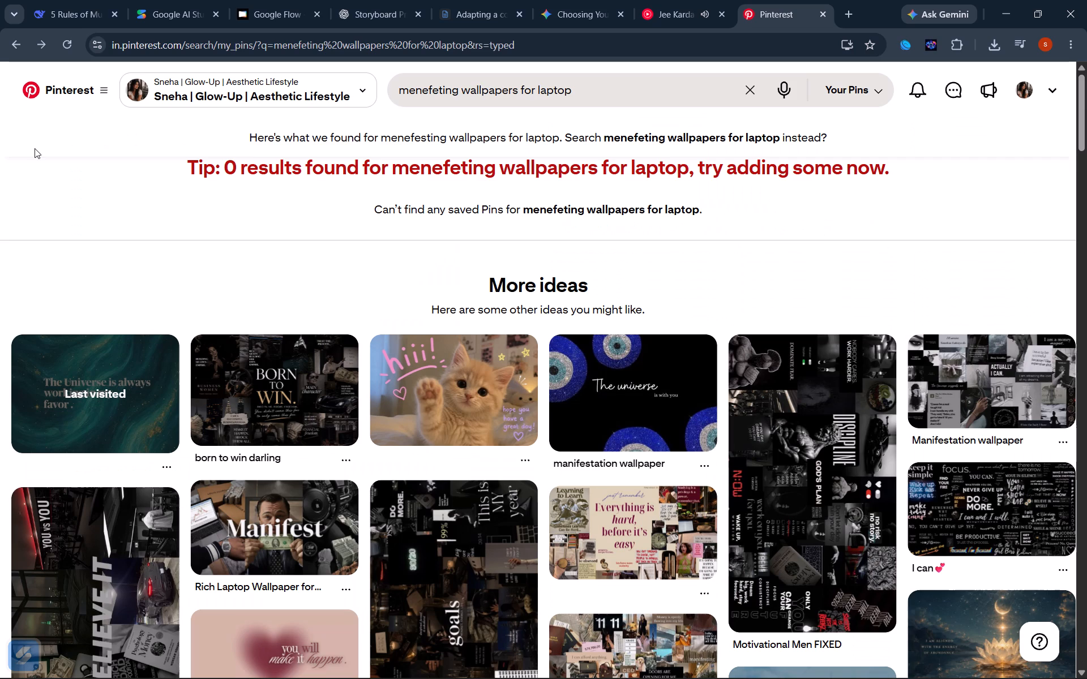
scroll(35, 148, "up", 1)
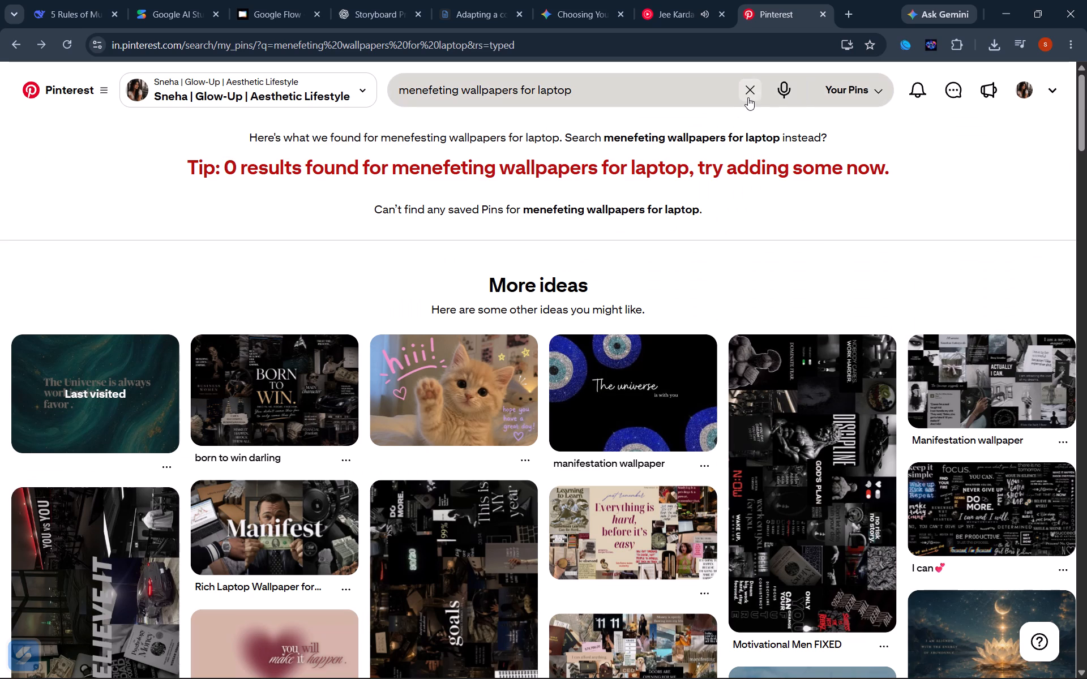
left_click(748, 97)
type("batman")
key("space")
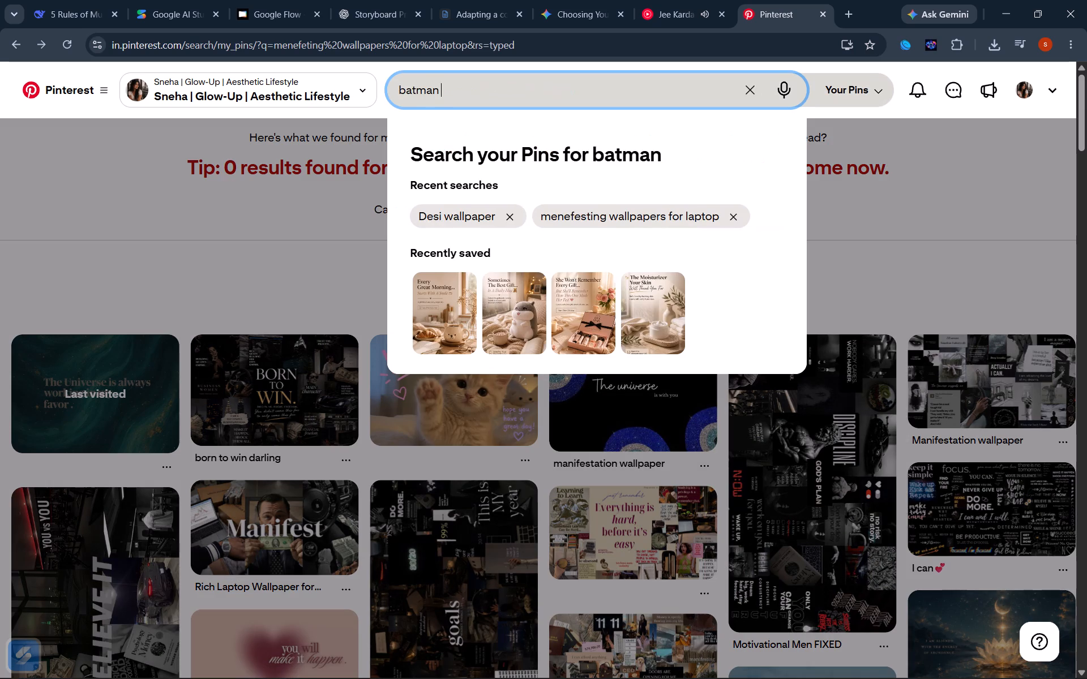
type("pc wallpaper")
key("Return")
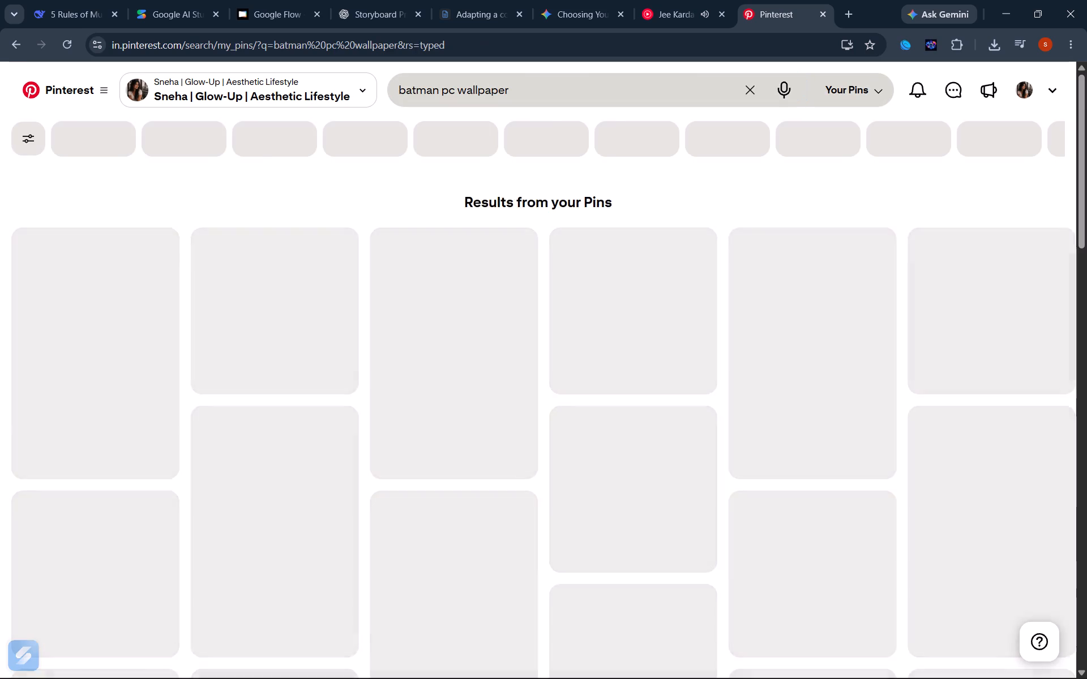
Examine the suggested Batman wallpapers in the "batman pc wallpaper" search results.
scroll(576, 266, "down", 1)
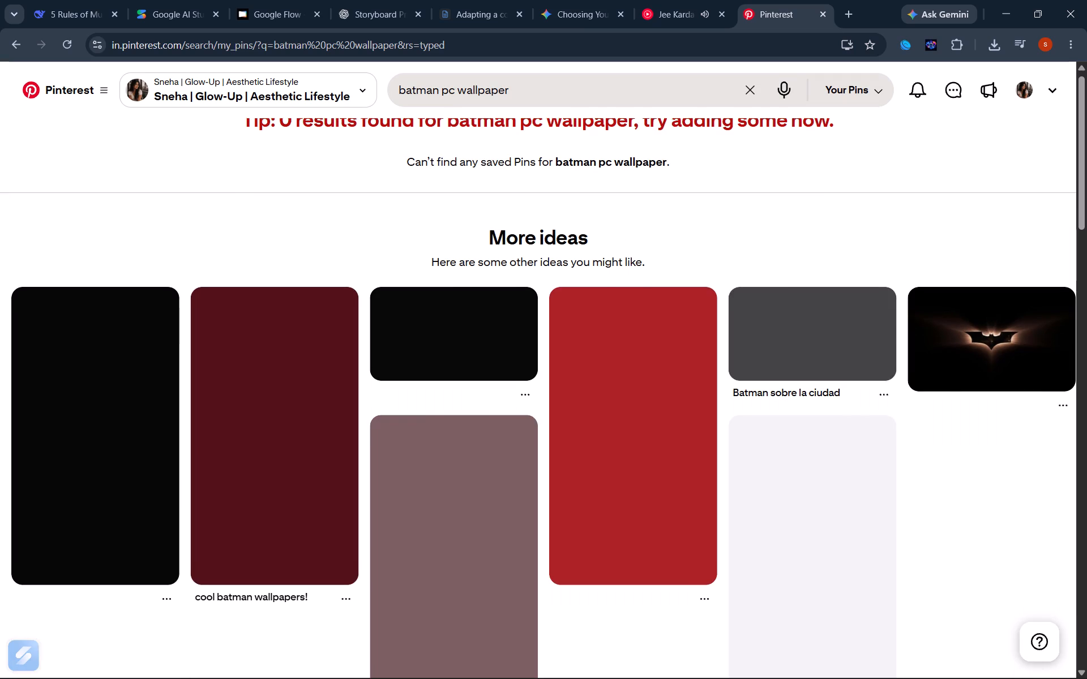
scroll(576, 266, "down", 1)
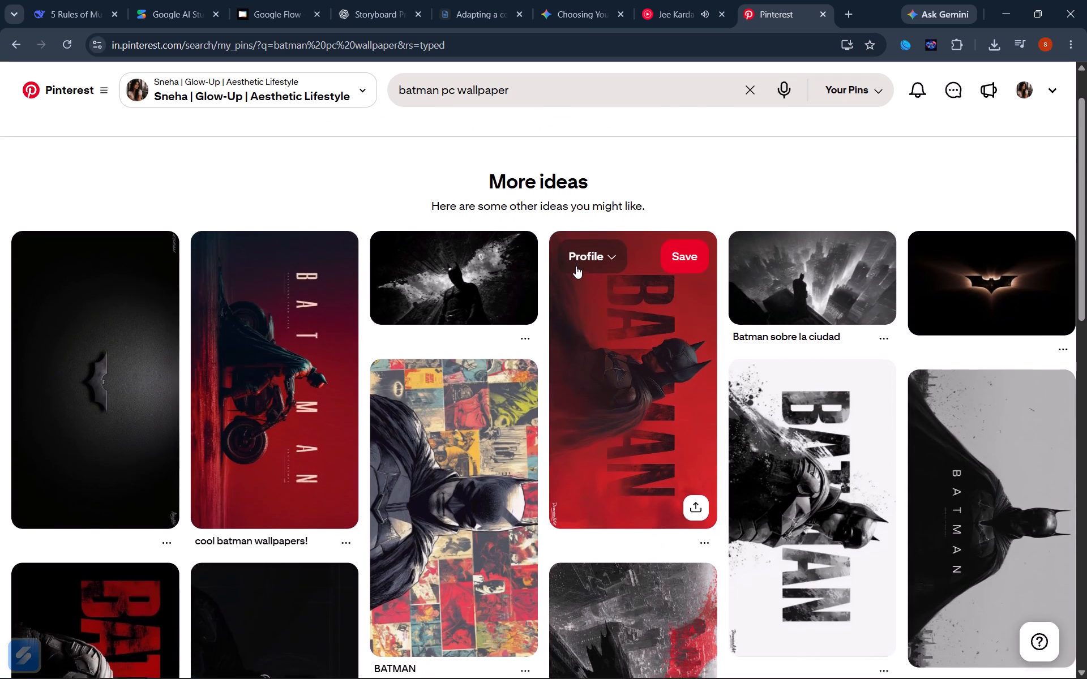
scroll(576, 266, "down", 4)
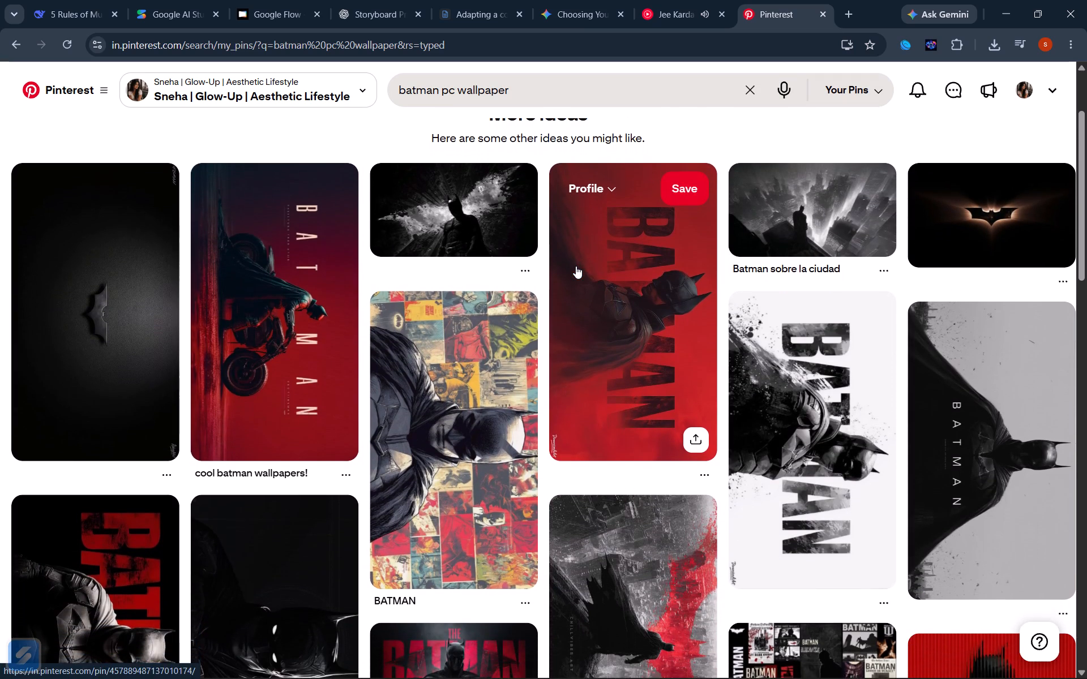
scroll(576, 266, "down", 5)
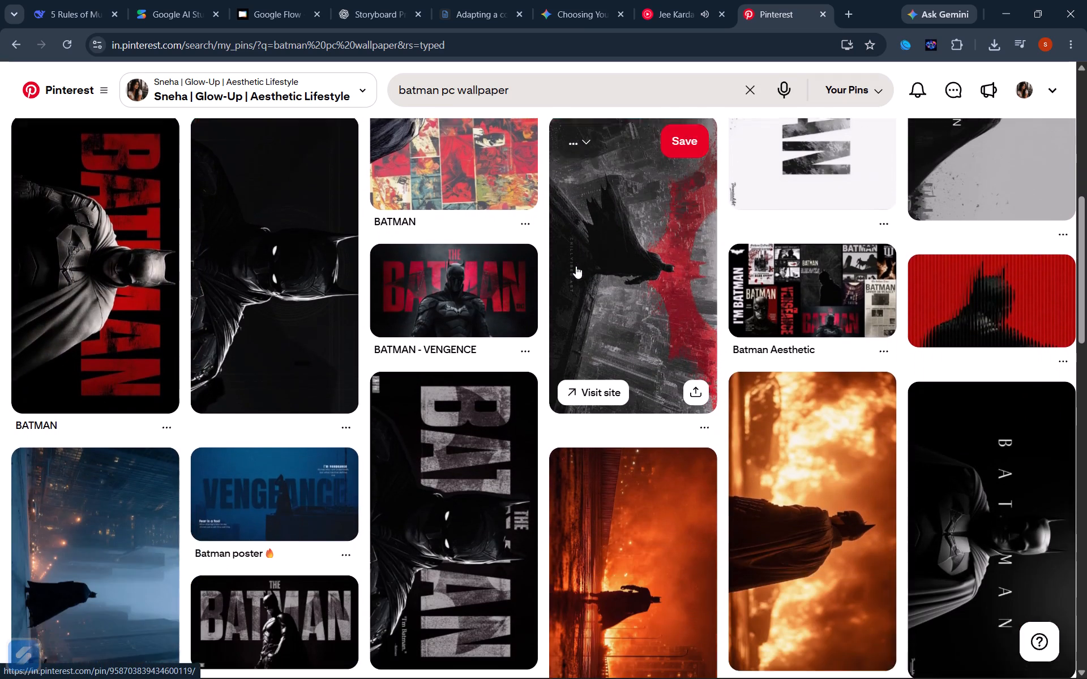
scroll(576, 266, "up", 4)
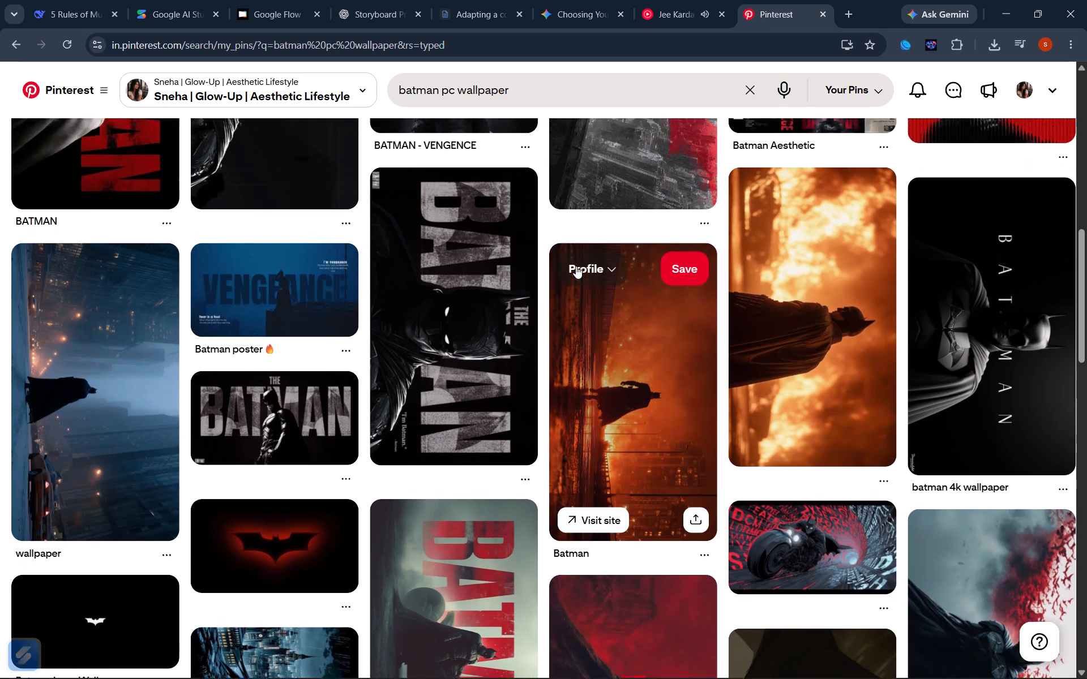
scroll(576, 266, "up", 1)
left_click(751, 94)
type("hop")
type("e")
key("space")
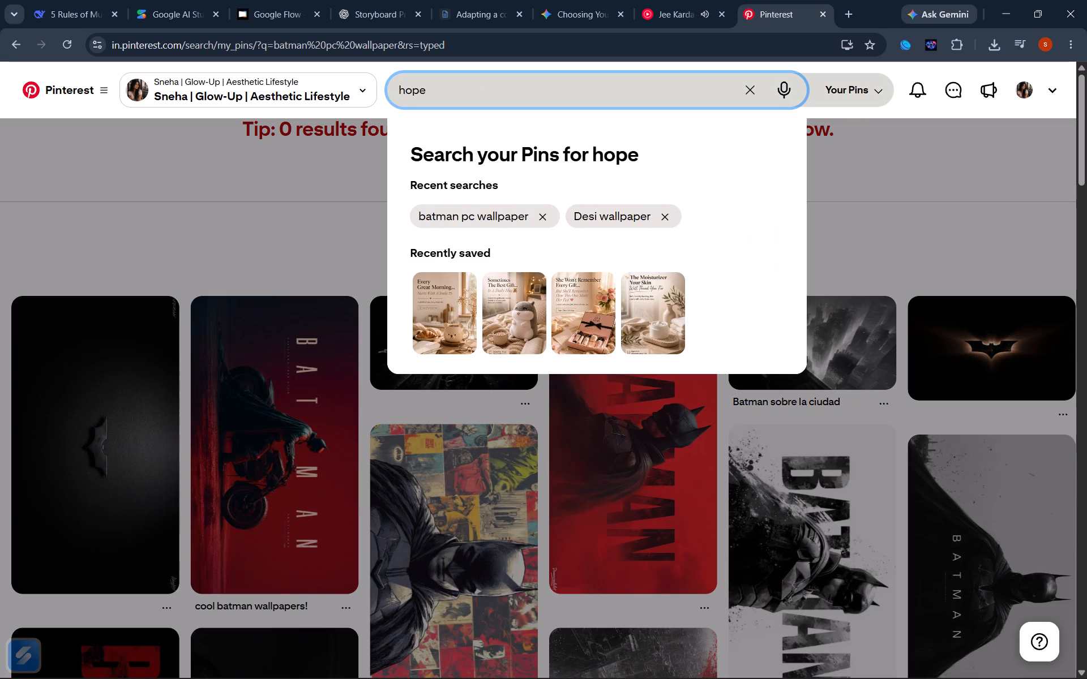
type("as wallpaper")
key("space")
key("Return")
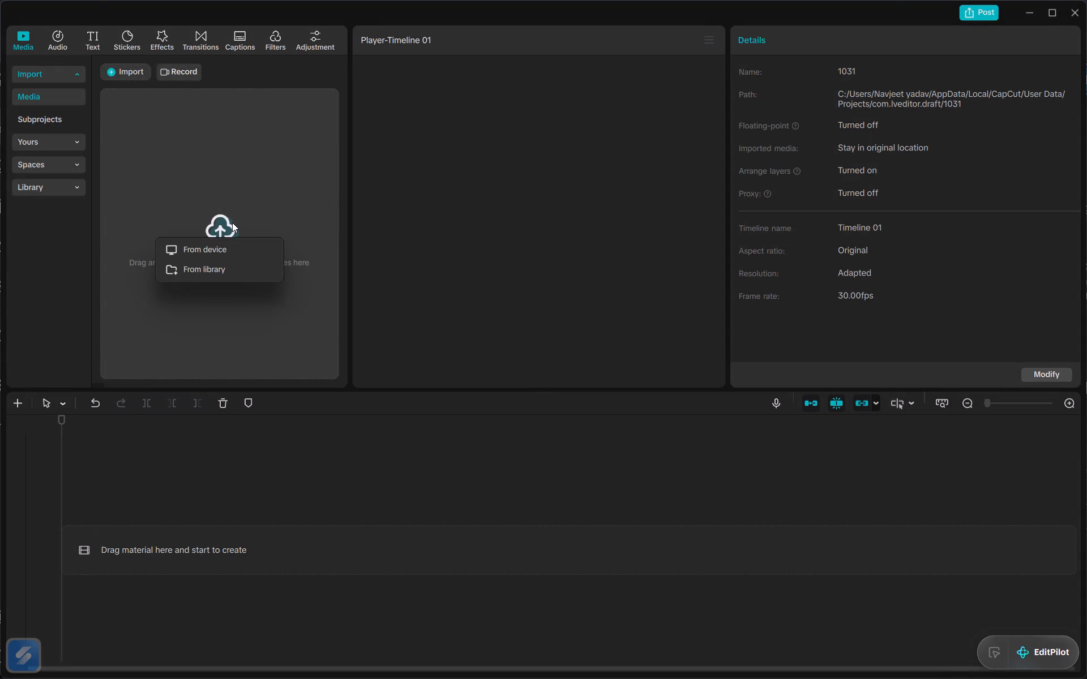
left_click(213, 250)
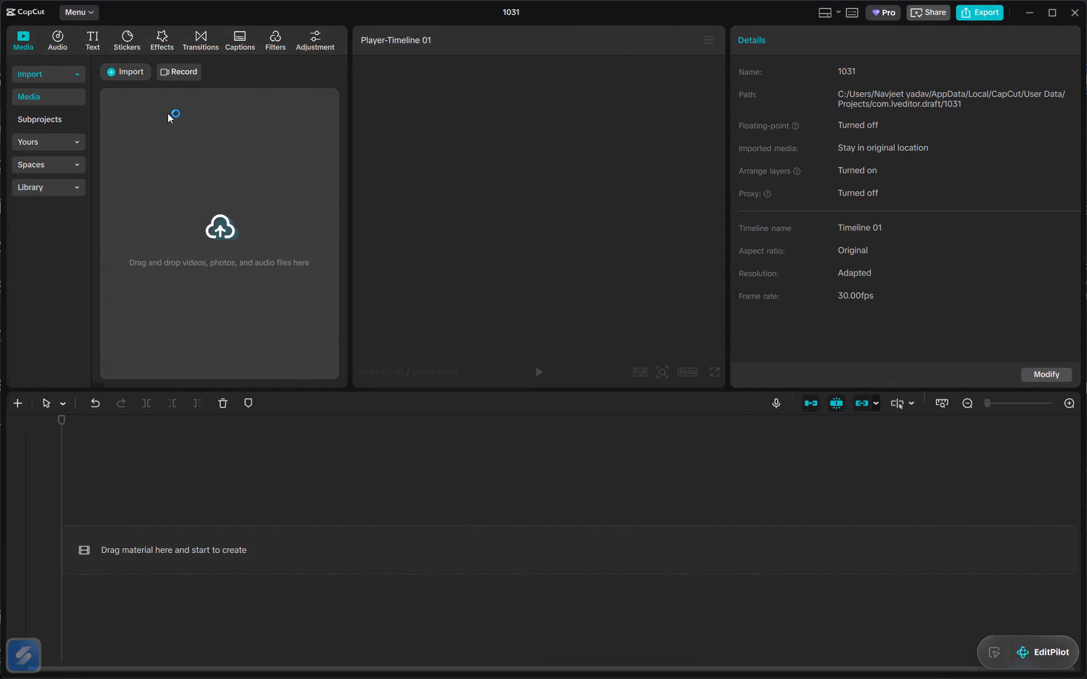
left_click_drag(213, 117, 614, 542)
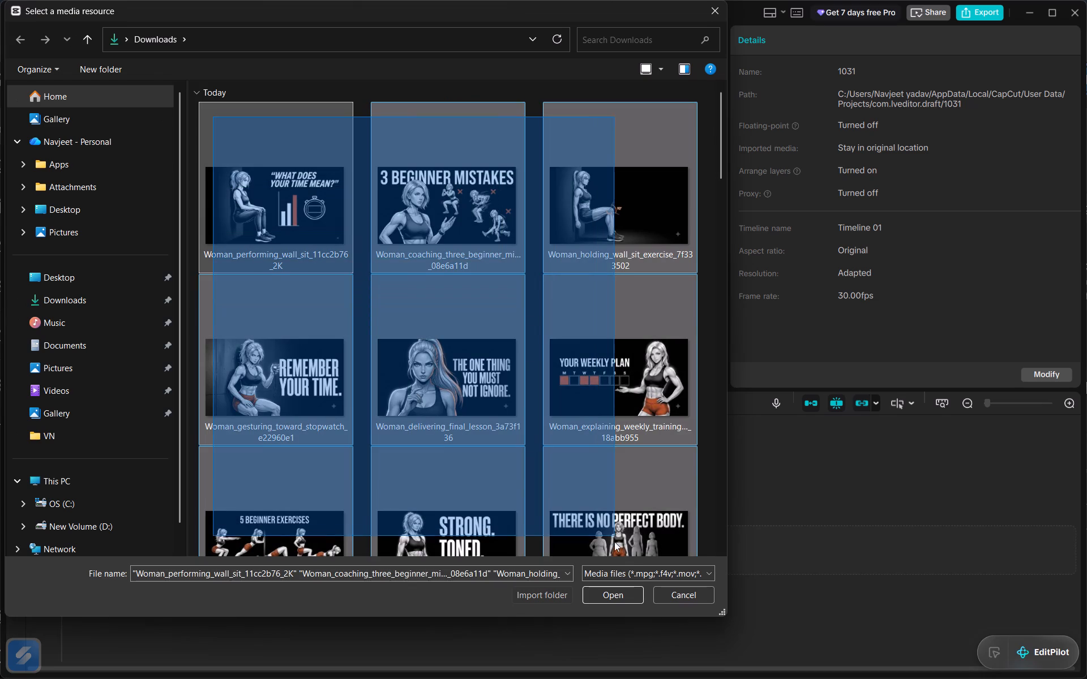
left_click_drag(614, 542, 641, 394)
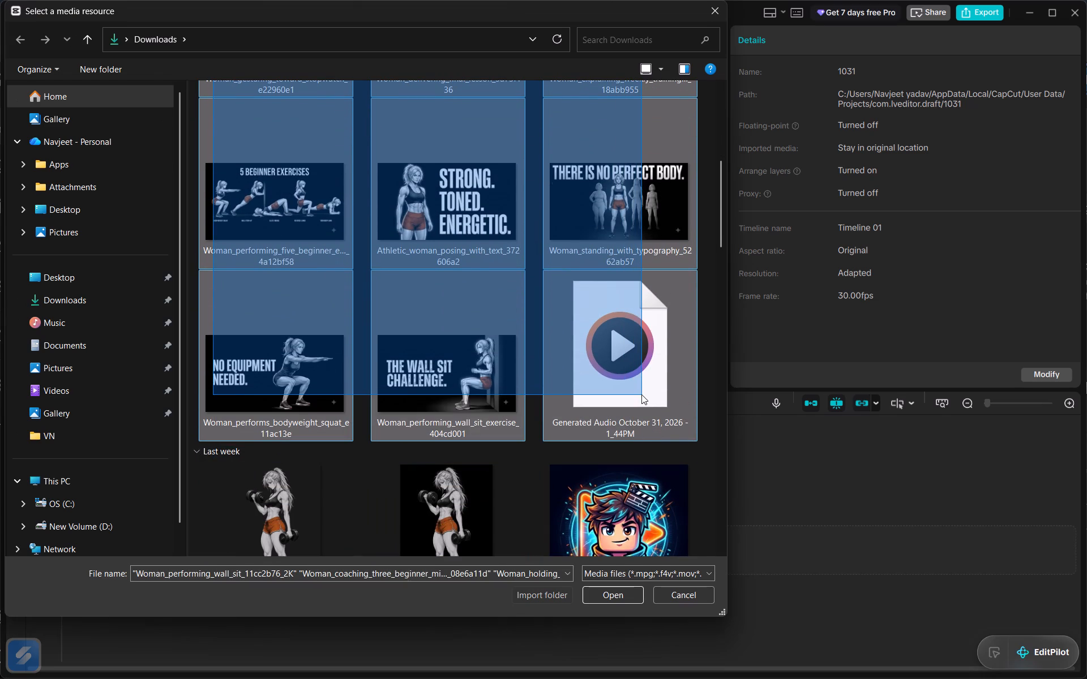
left_click(608, 587)
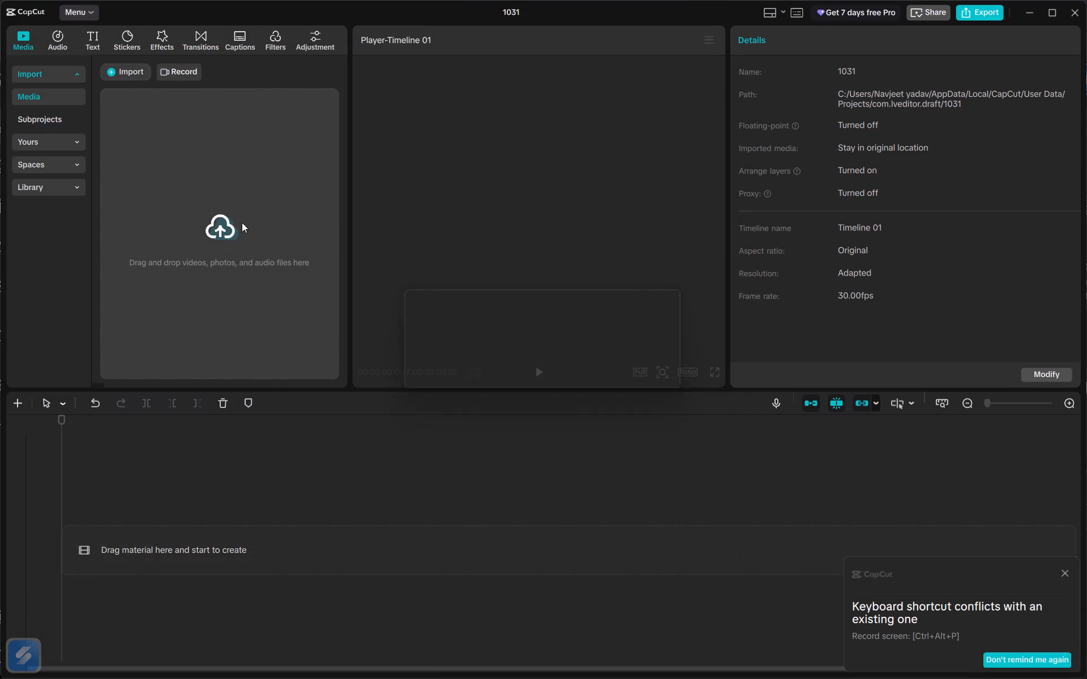
Deselect the imported media and place the generated voiceover audio at the start of the timeline.
left_click(312, 196)
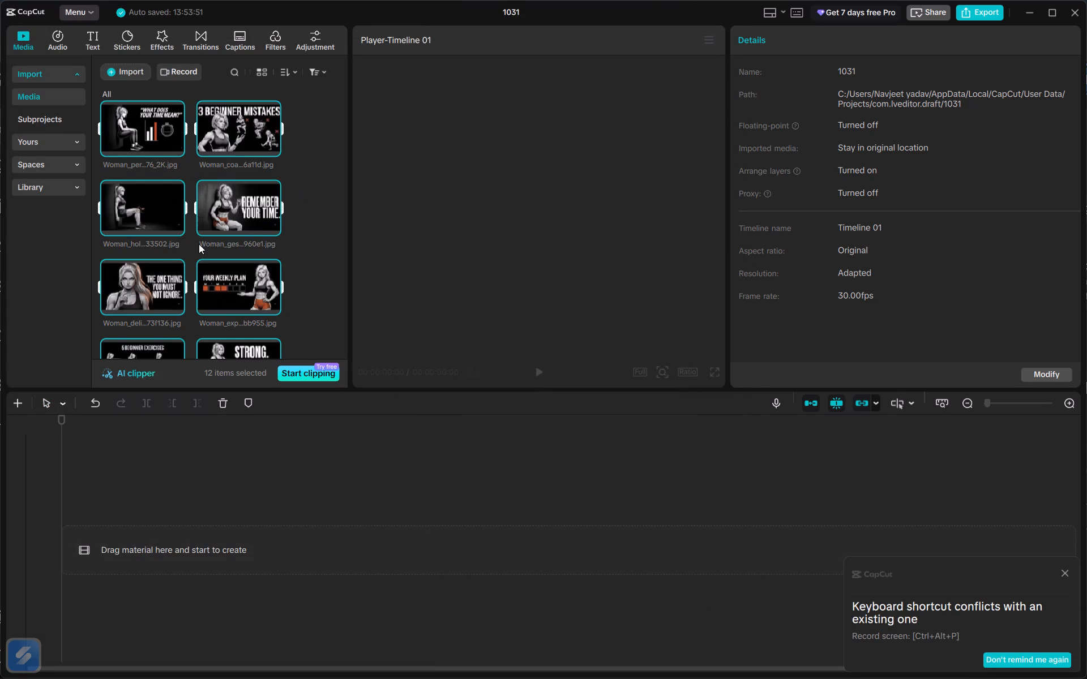
scroll(199, 244, "down", 6)
left_click(310, 253)
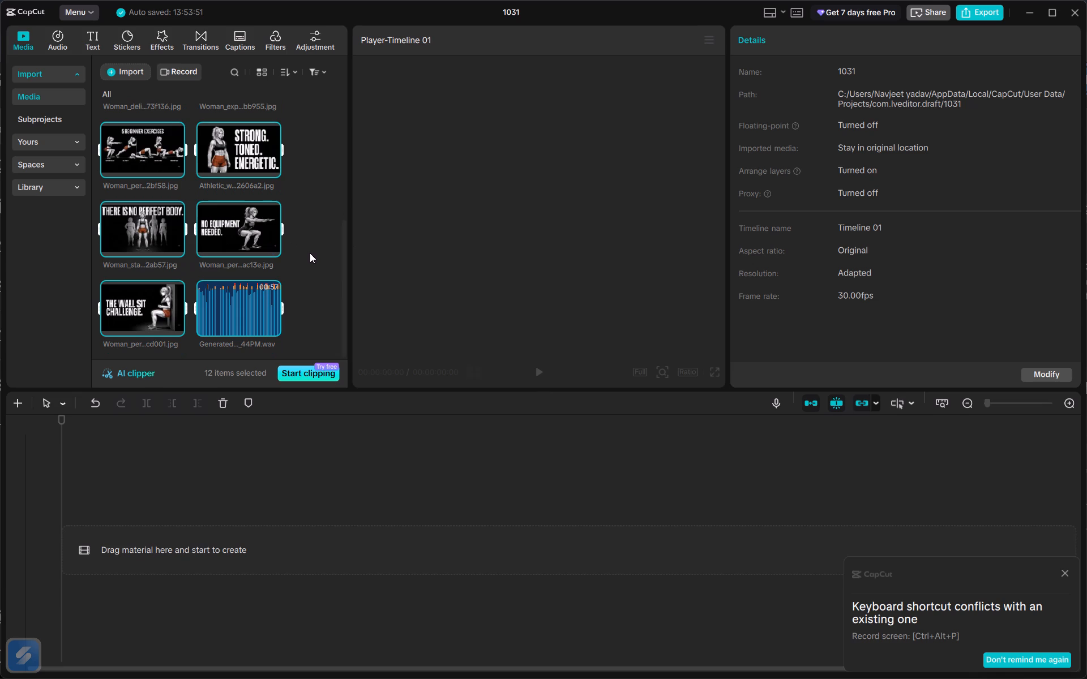
triple_click(310, 253)
left_click_drag(212, 310, 191, 510)
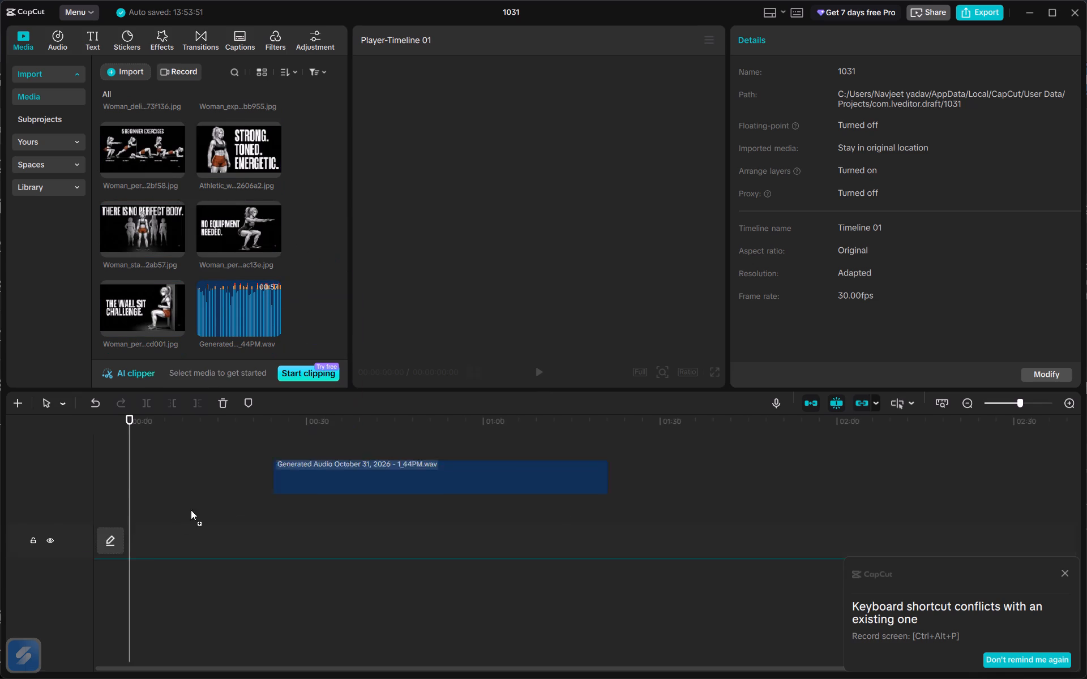
left_click_drag(191, 510, 142, 542)
scroll(158, 295, "down", 1)
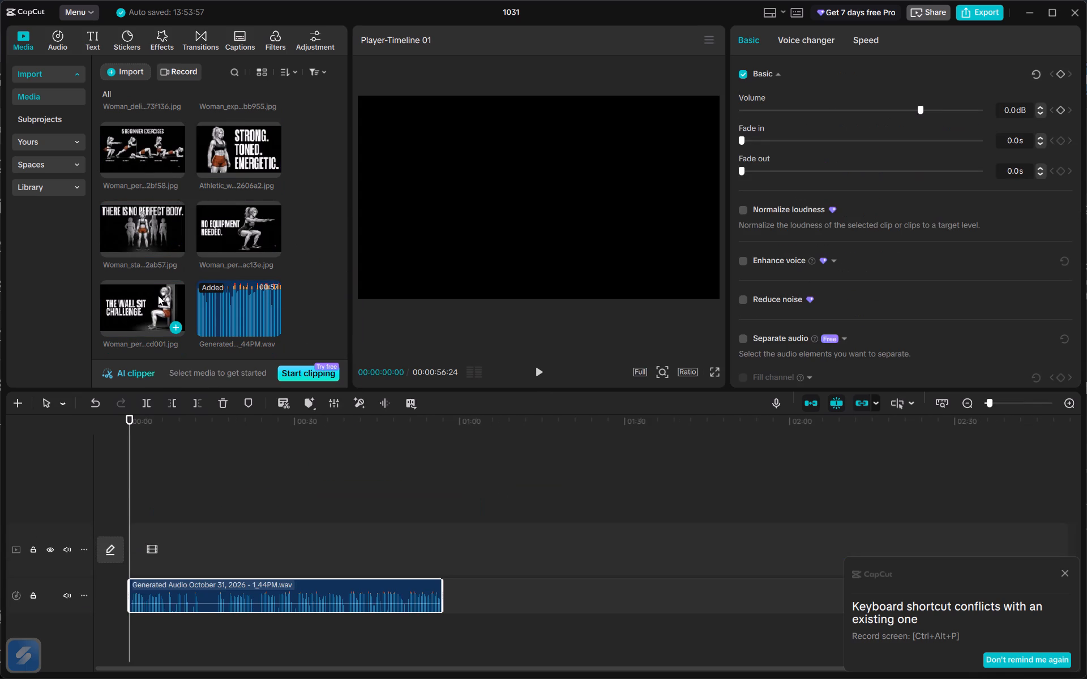
scroll(158, 295, "down", 1)
Deactivate the voiceover clip on the timeline.
key("v")
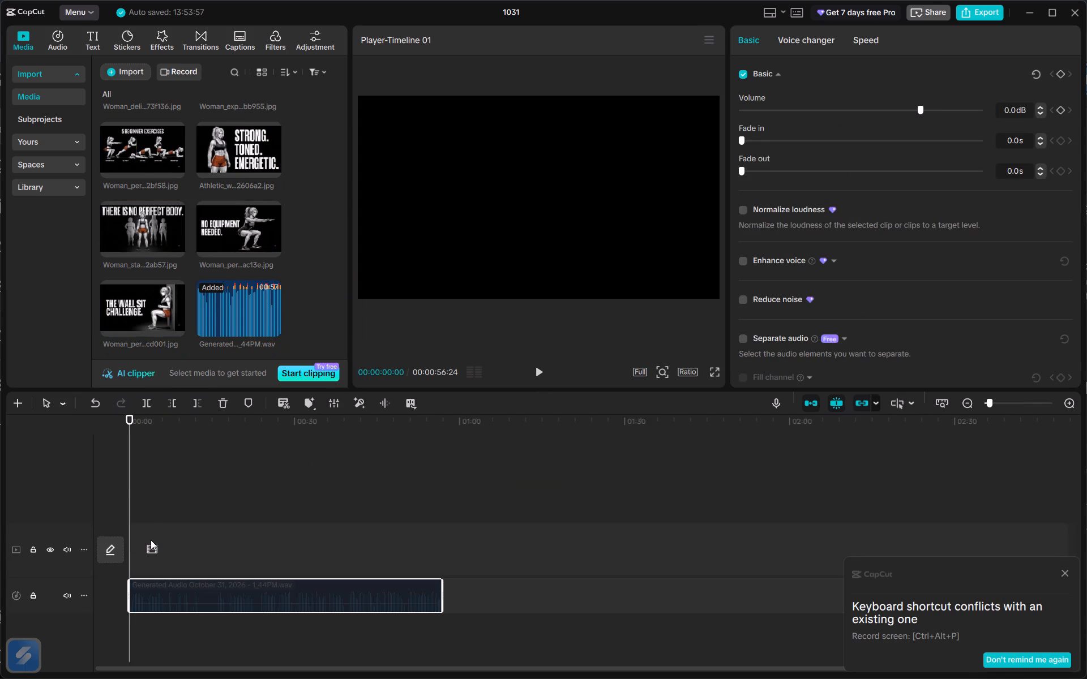
Reactivate the voiceover clip on the timeline and play it from the start.
type("v")
key("space")
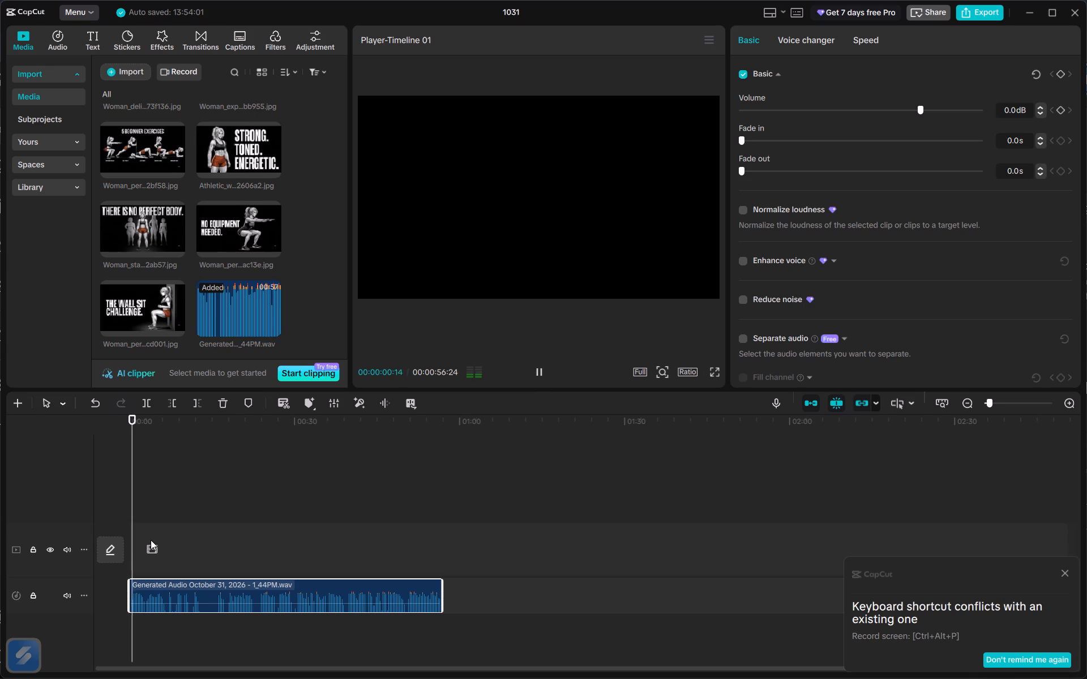
Trim about 7 frames of silence off the start of the voiceover and move the clip back to the timeline's beginning.
scroll(151, 540, "up", 19, "ctrl")
scroll(169, 528, "right", 1)
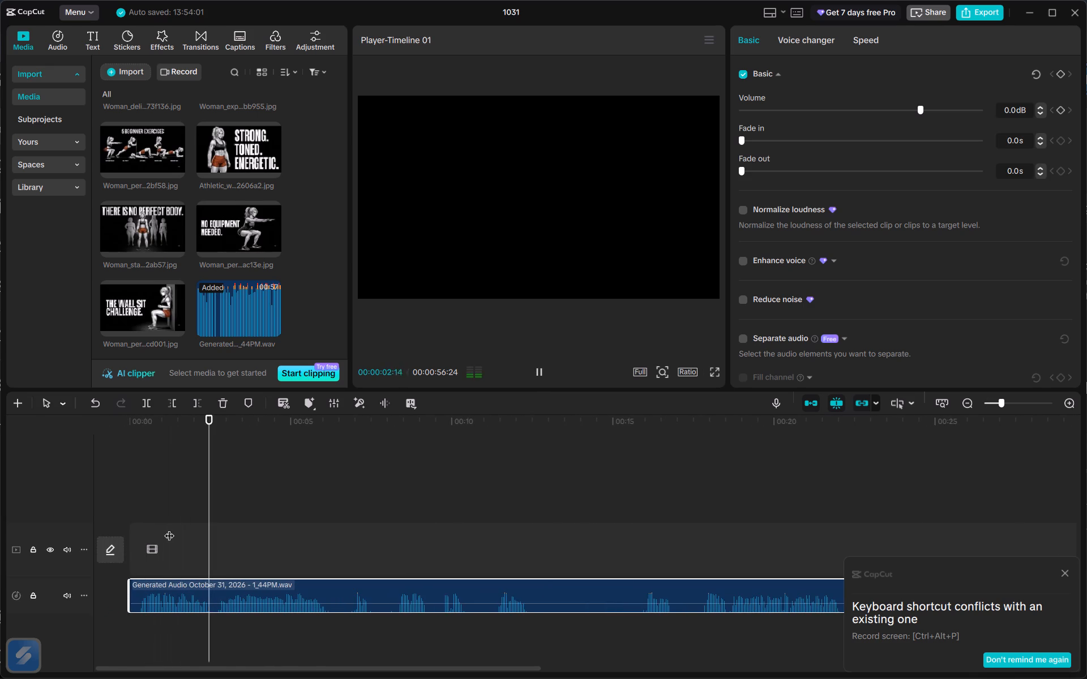
scroll(169, 528, "right", 1)
left_click_drag(127, 592, 137, 605)
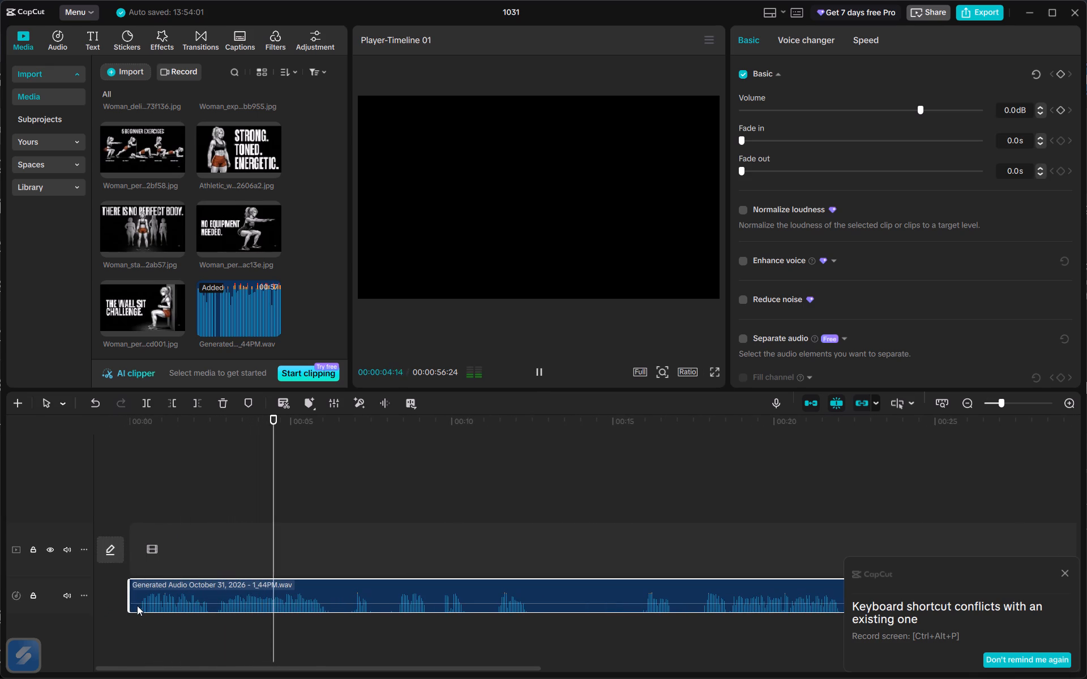
left_click_drag(137, 605, 128, 600)
left_click_drag(128, 600, 138, 622)
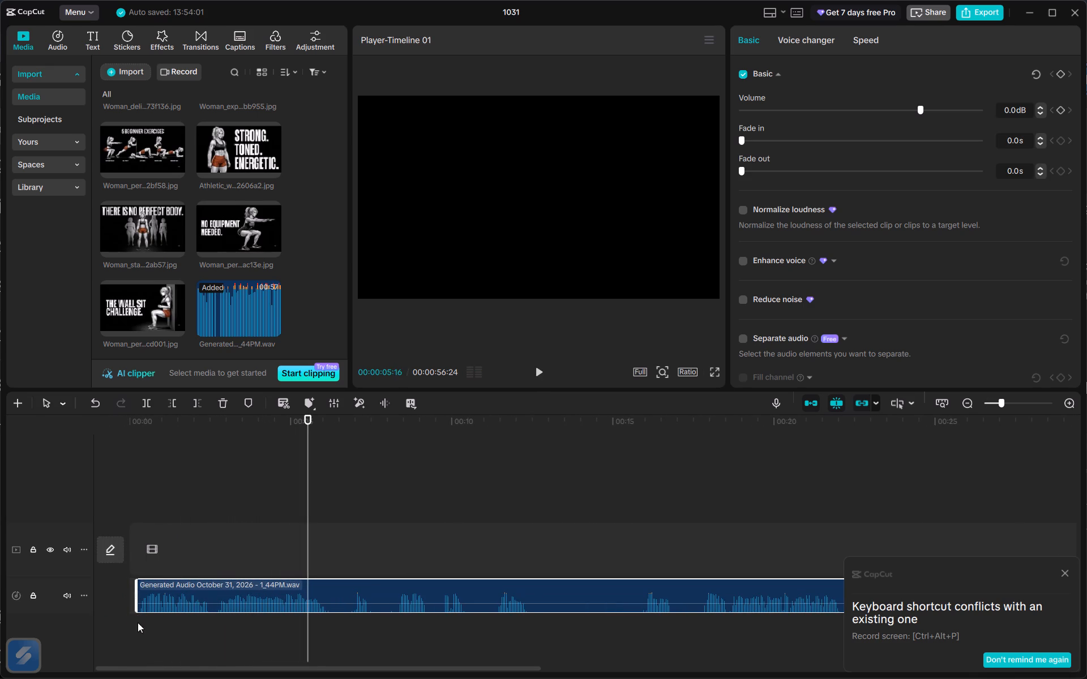
left_click_drag(166, 590, 159, 590)
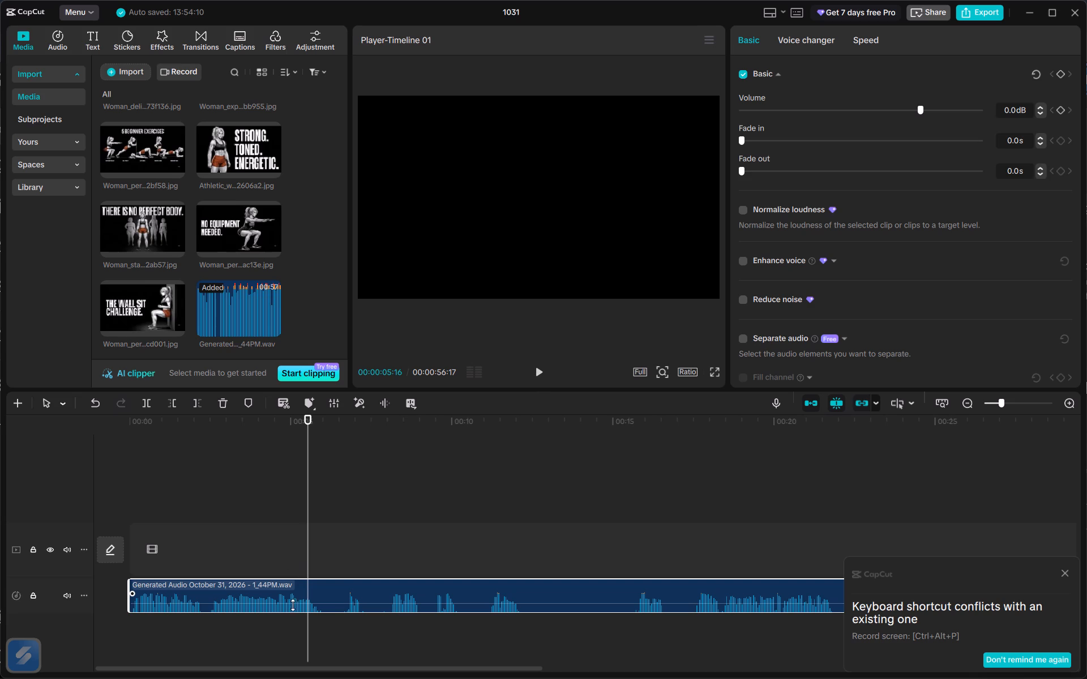
Split the voiceover at 00:00:06:03, trim about 12 frames of silence off the second part's start and close the gap.
scroll(274, 606, "left", 1)
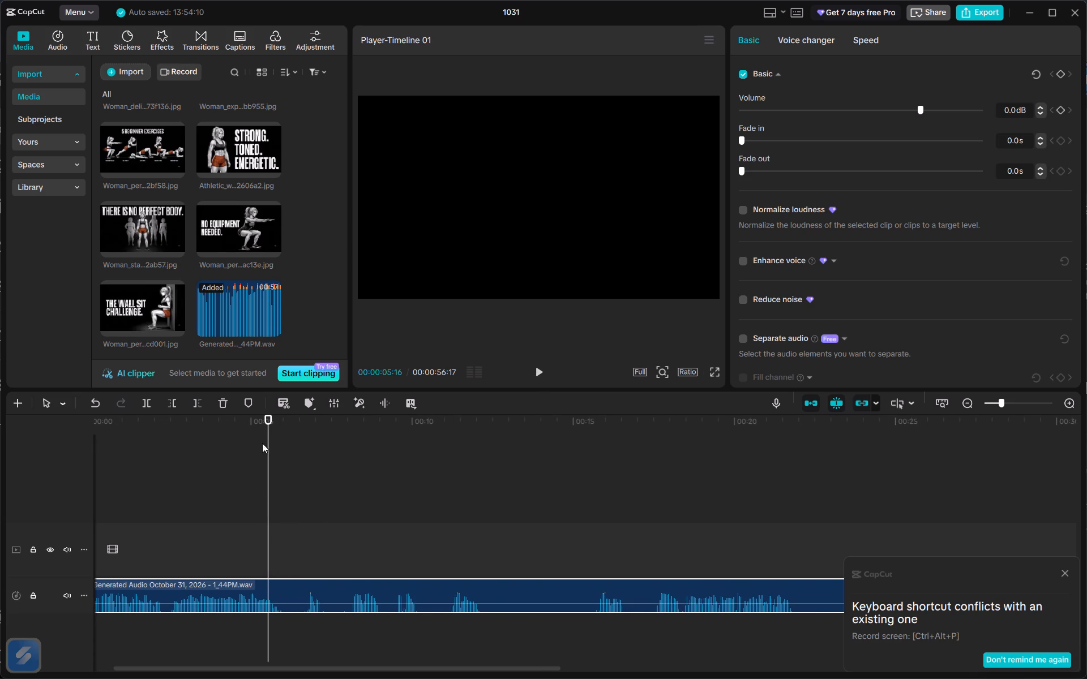
left_click_drag(268, 434, 286, 448)
key("ctrl+b")
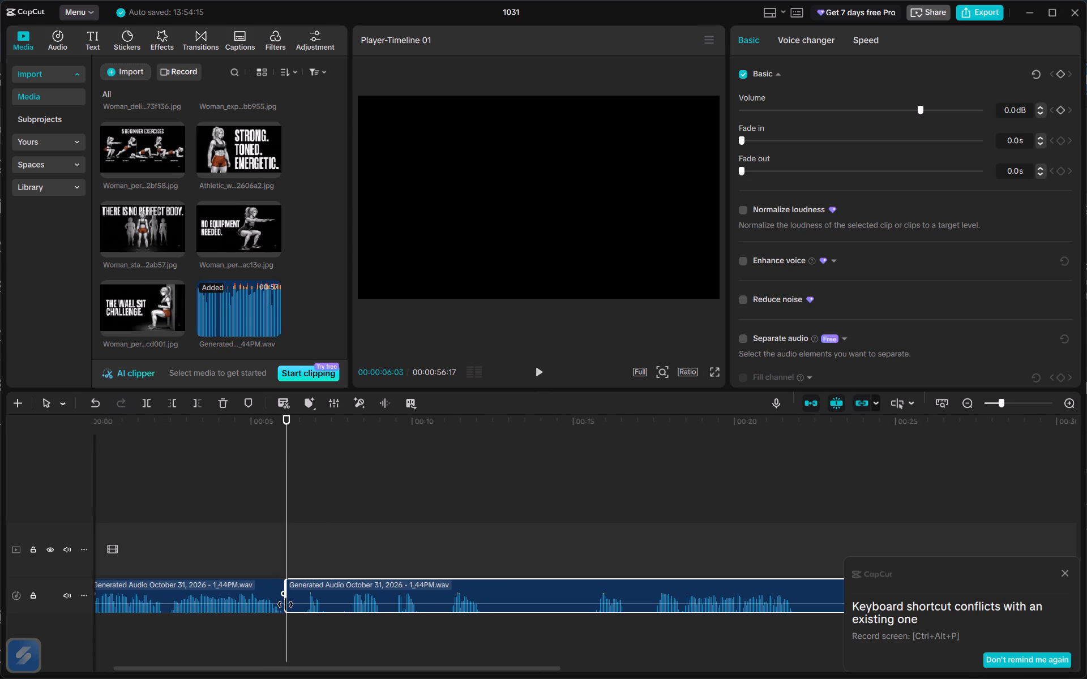
left_click_drag(285, 604, 298, 626)
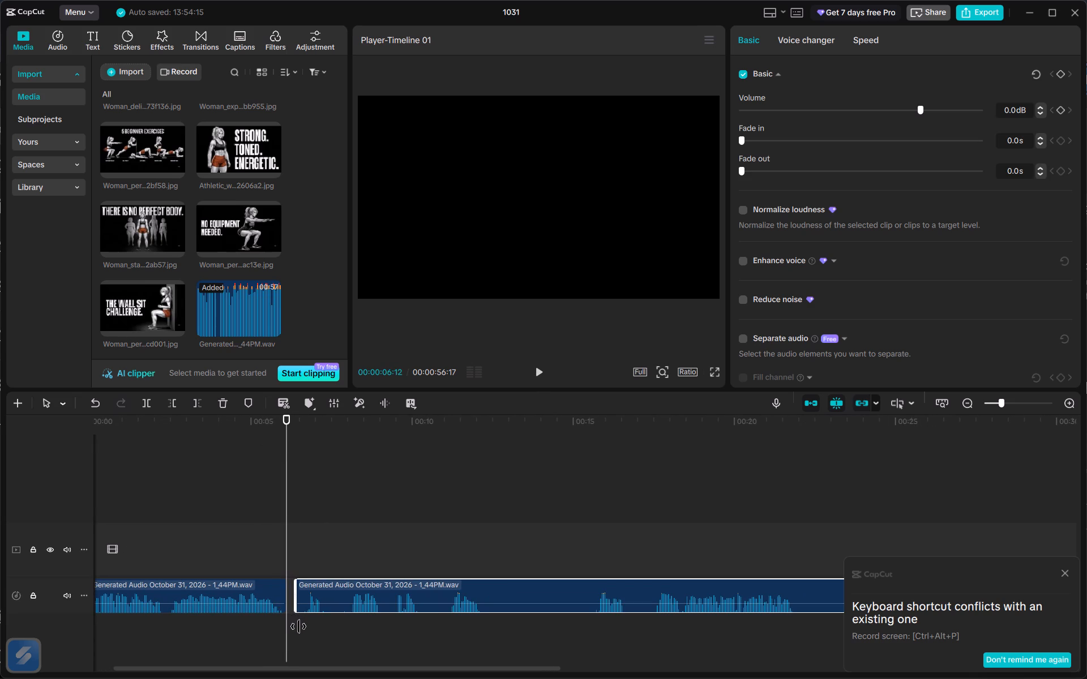
left_click_drag(298, 626, 300, 630)
left_click_drag(313, 578, 306, 578)
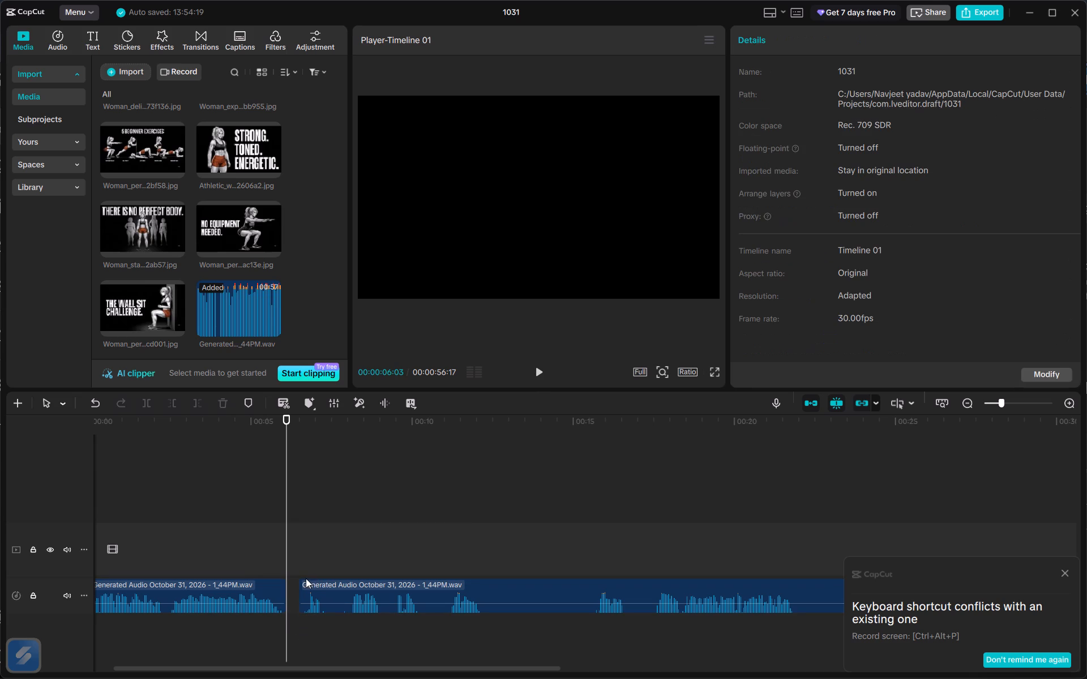
left_click_drag(306, 578, 305, 578)
left_click_drag(320, 592, 311, 592)
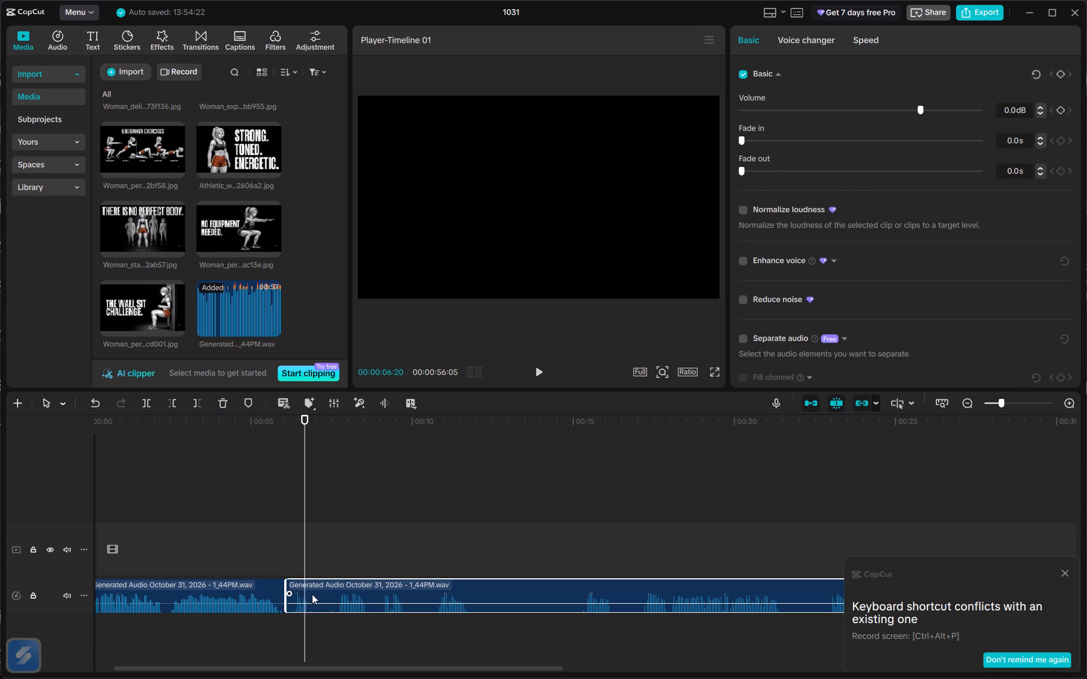
Split the voiceover at 00:00:06:28, trim about 16 frames of silence off the following part's start and close the gap.
left_click_drag(305, 418, 312, 435)
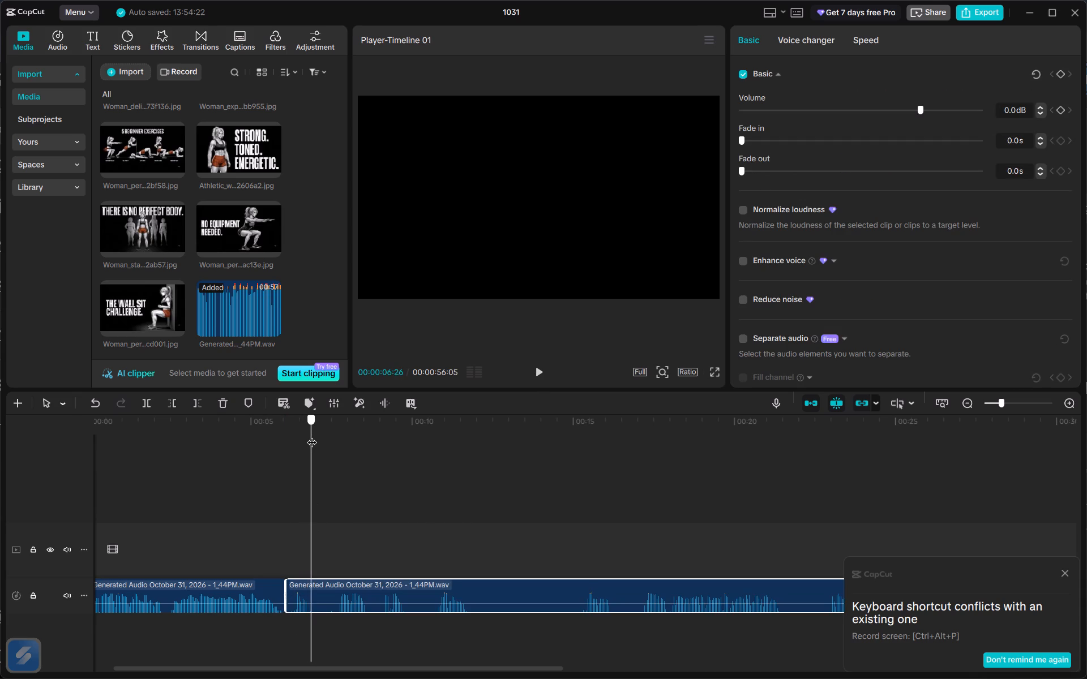
left_click_drag(312, 435, 314, 437)
key("ctrl+b")
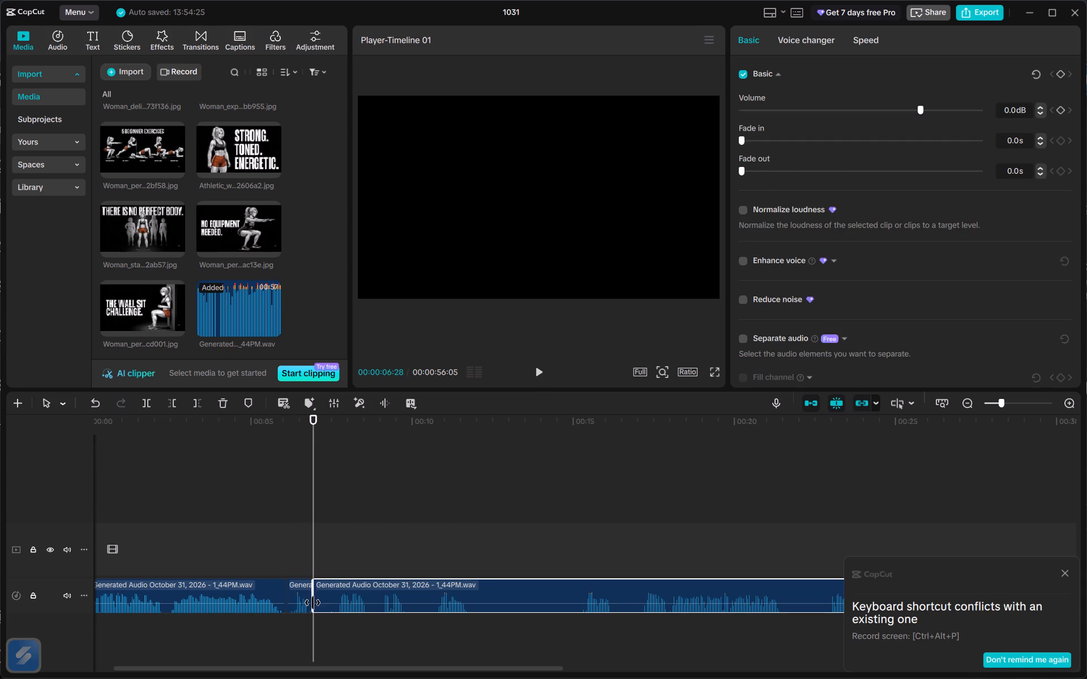
left_click_drag(313, 603, 332, 637)
left_click_drag(359, 595, 345, 595)
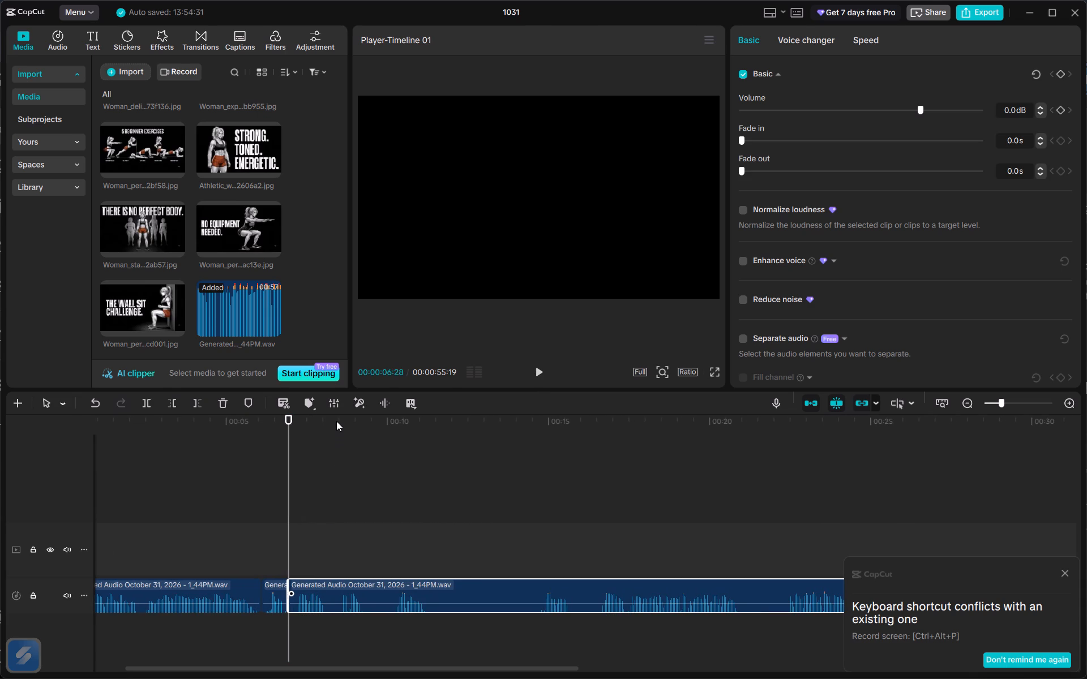
Split the voiceover at 00:00:08:03, trim about 11 frames of silence off the following part's start and close the gap.
left_click_drag(336, 421, 326, 435)
key("ctrl+b")
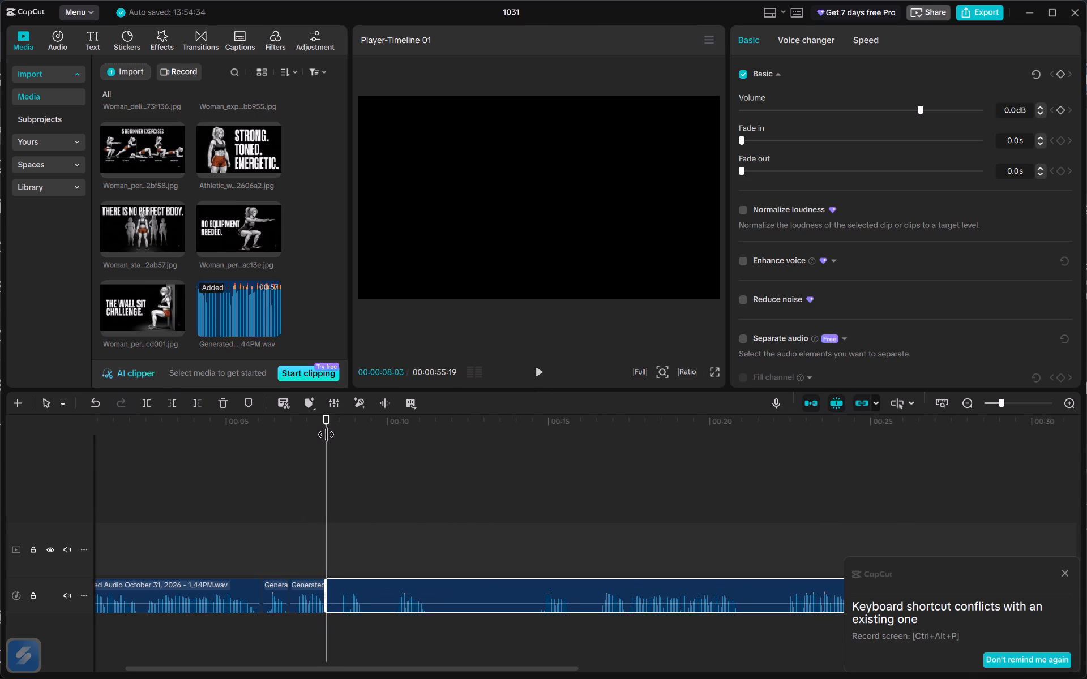
left_click_drag(327, 606, 339, 627)
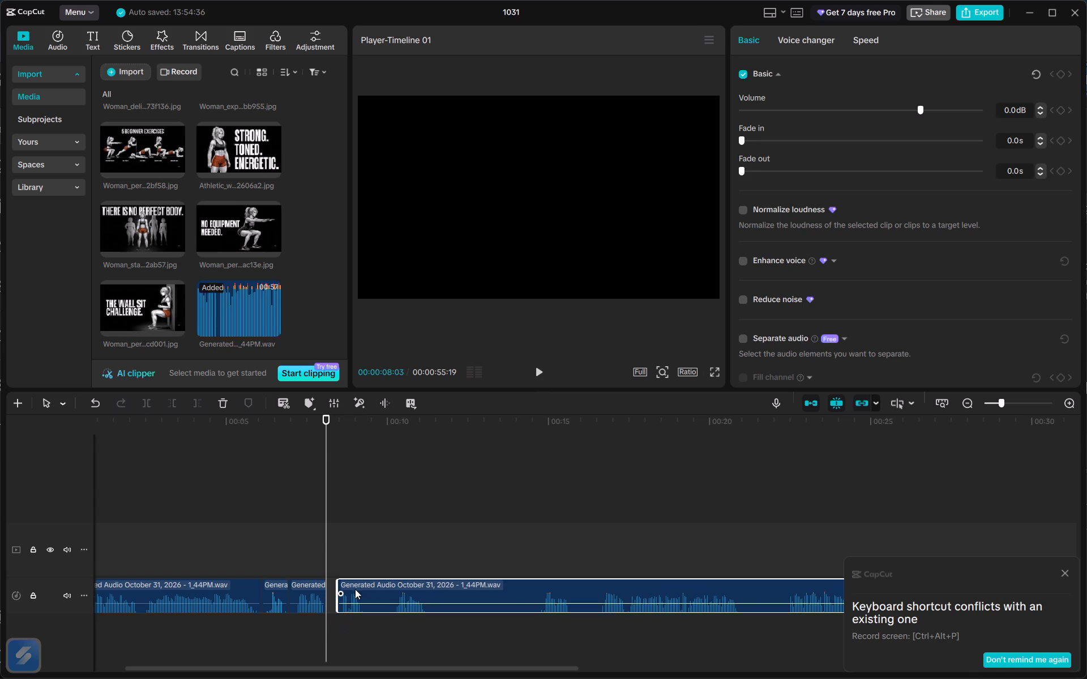
left_click_drag(356, 587, 344, 587)
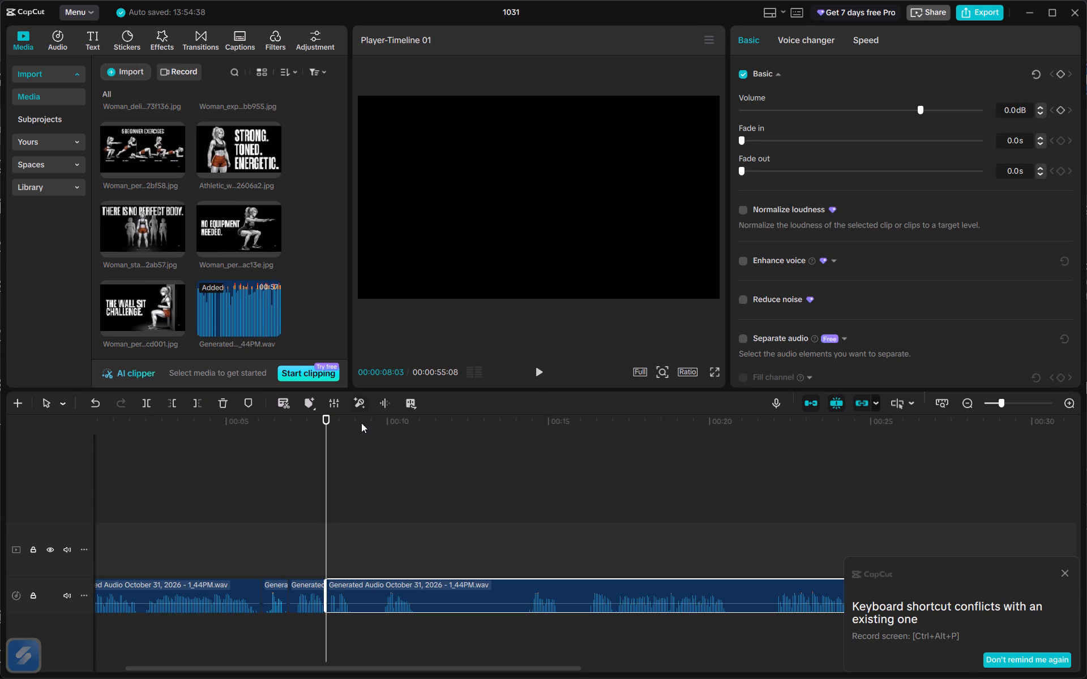
Split the voiceover at 00:00:09:00, trim about 23 frames of silence off the following part's start and close the gap.
left_click_drag(361, 425, 355, 428)
key("ctrl+b")
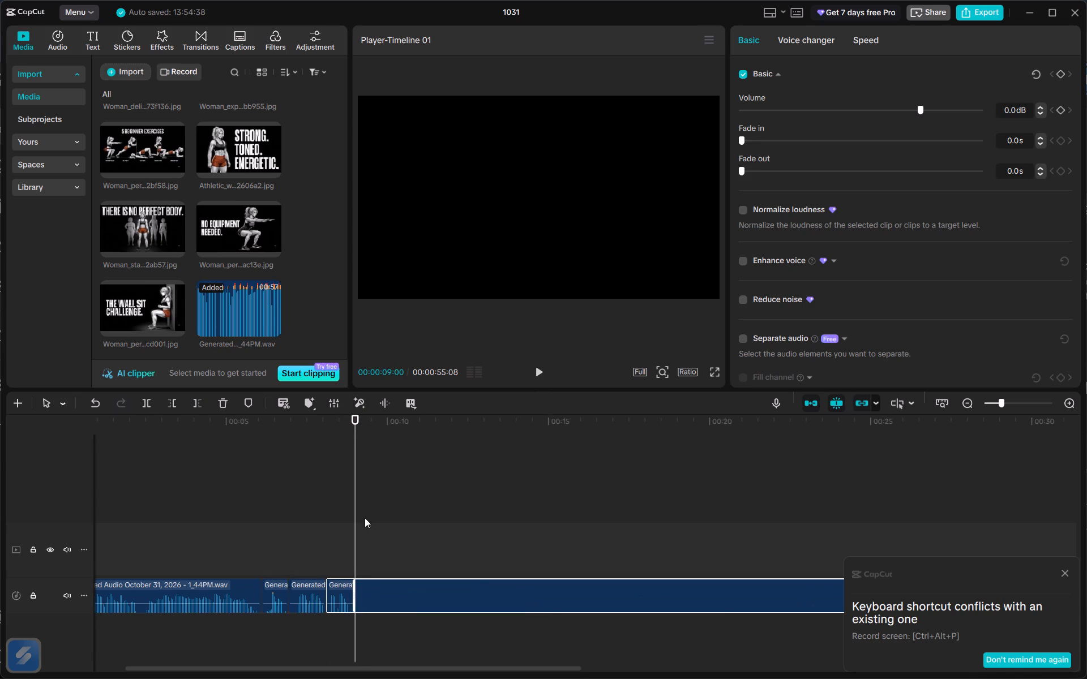
left_click_drag(354, 605, 380, 643)
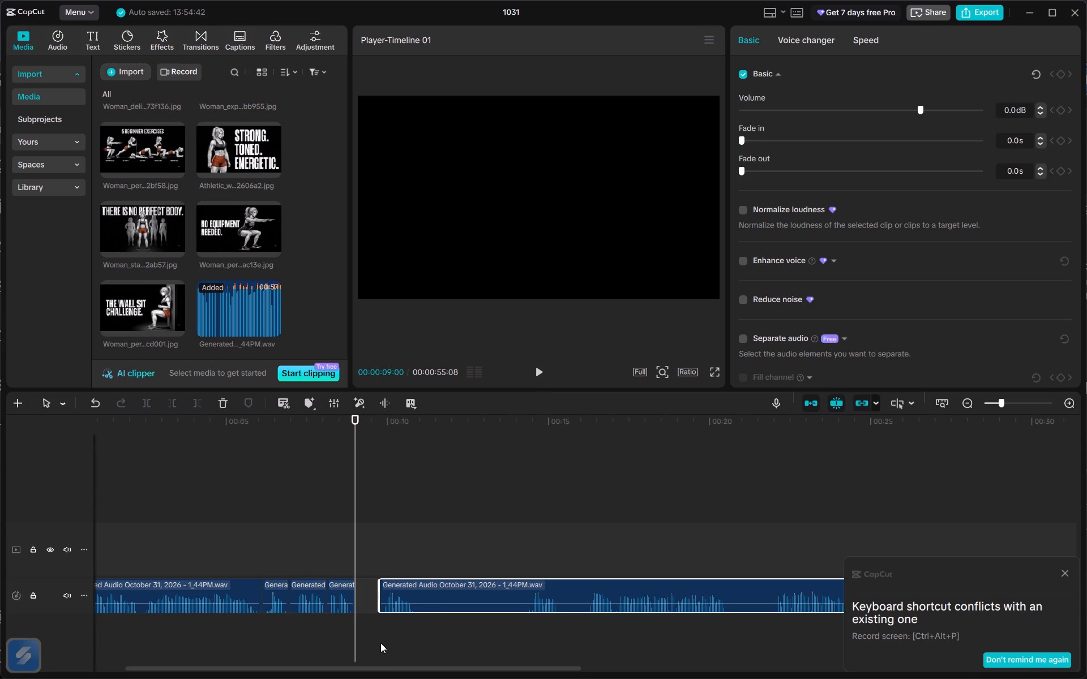
left_click_drag(392, 594, 370, 596)
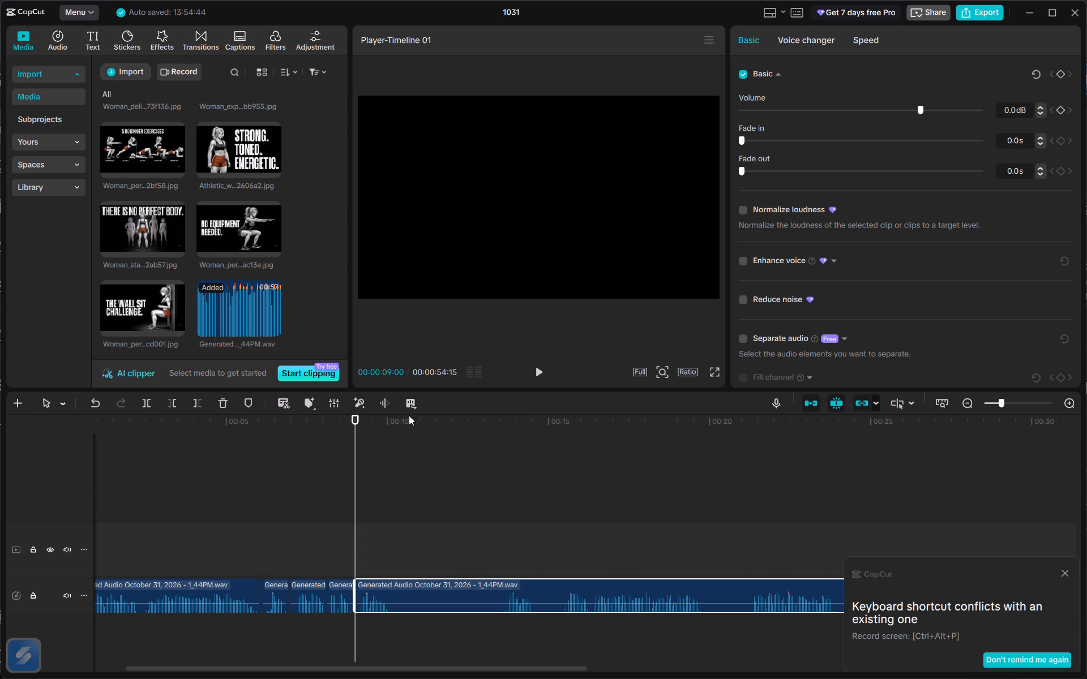
Split the voiceover at 00:00:10:08, trim the roughly 3-second pause off the following part's start and close the gap.
left_click(396, 427)
key("ctrl+b")
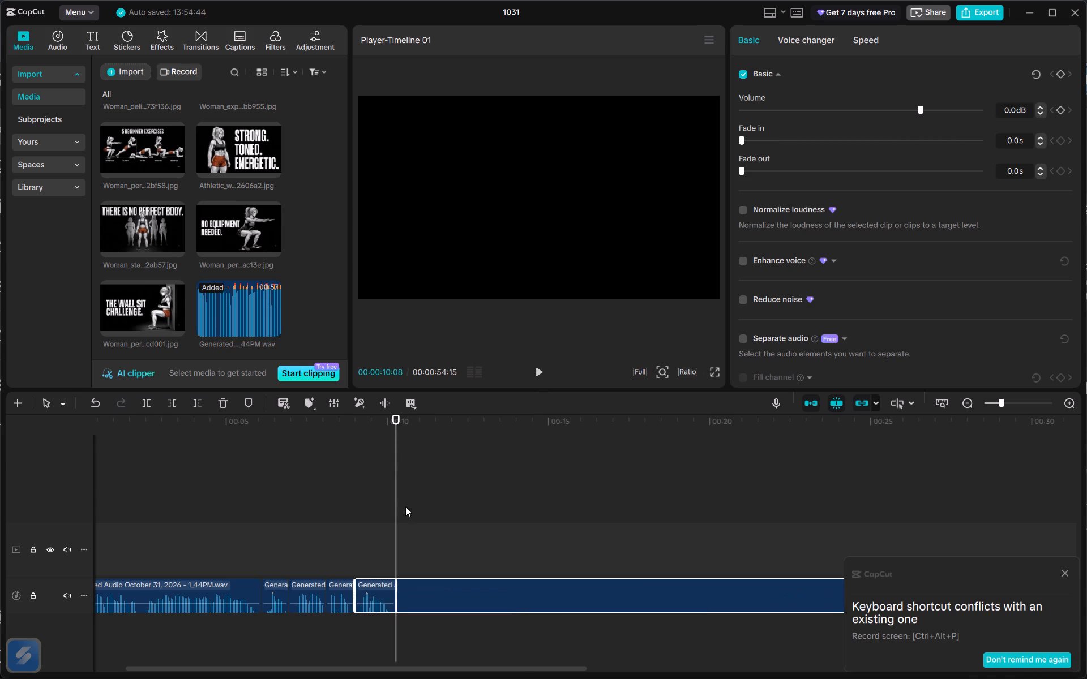
left_click(394, 592)
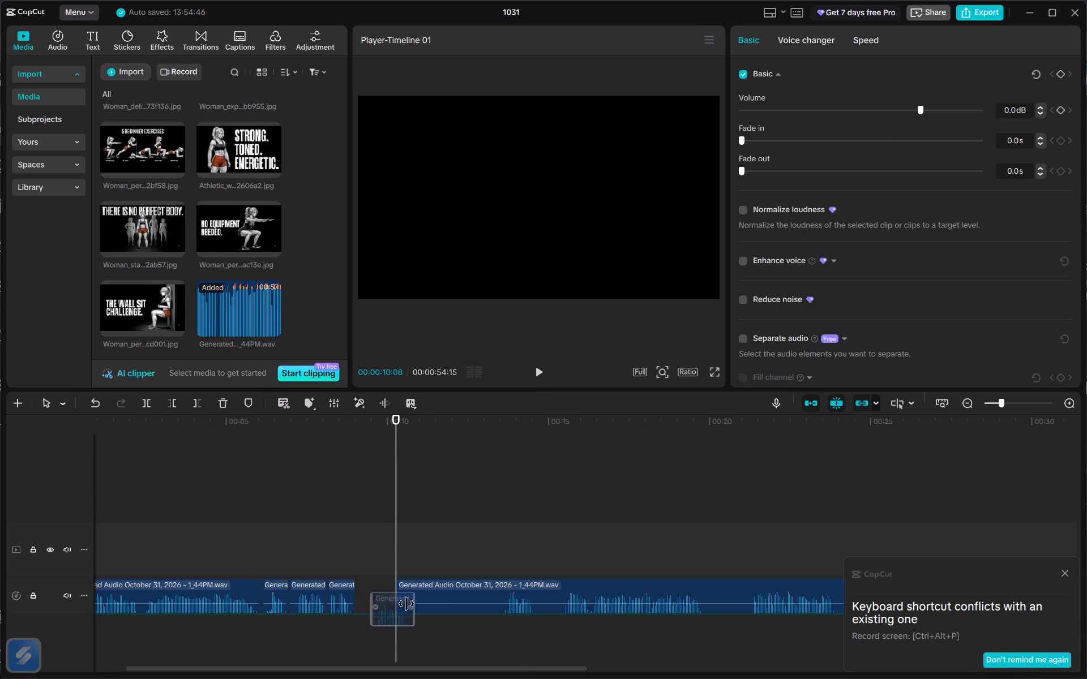
left_click(410, 596)
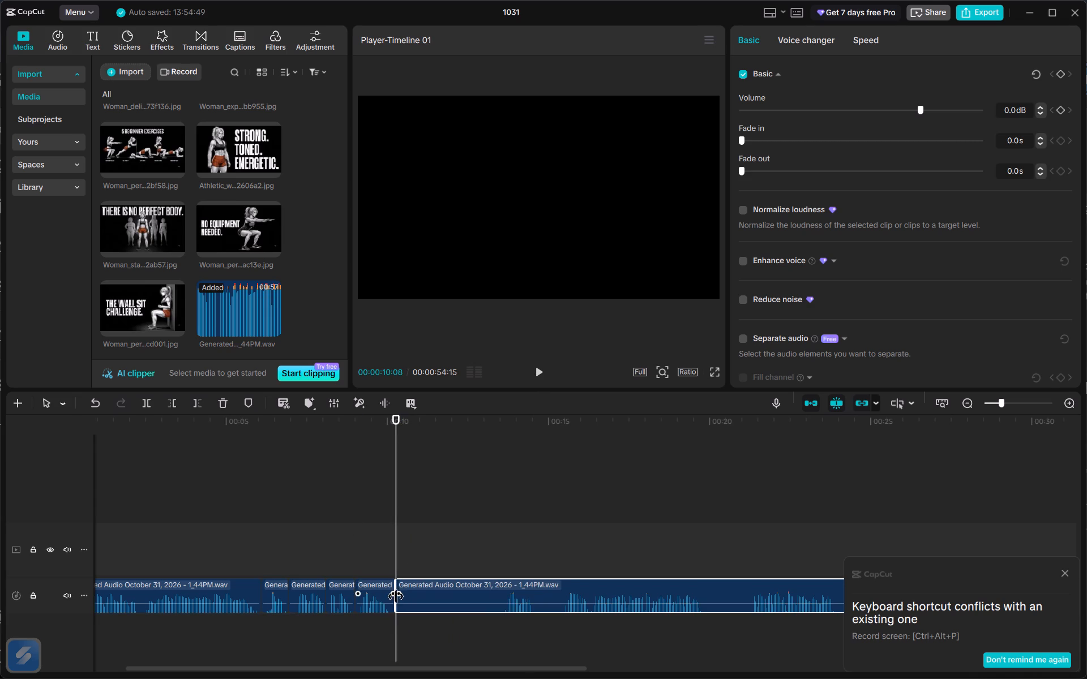
left_click_drag(393, 600, 494, 648)
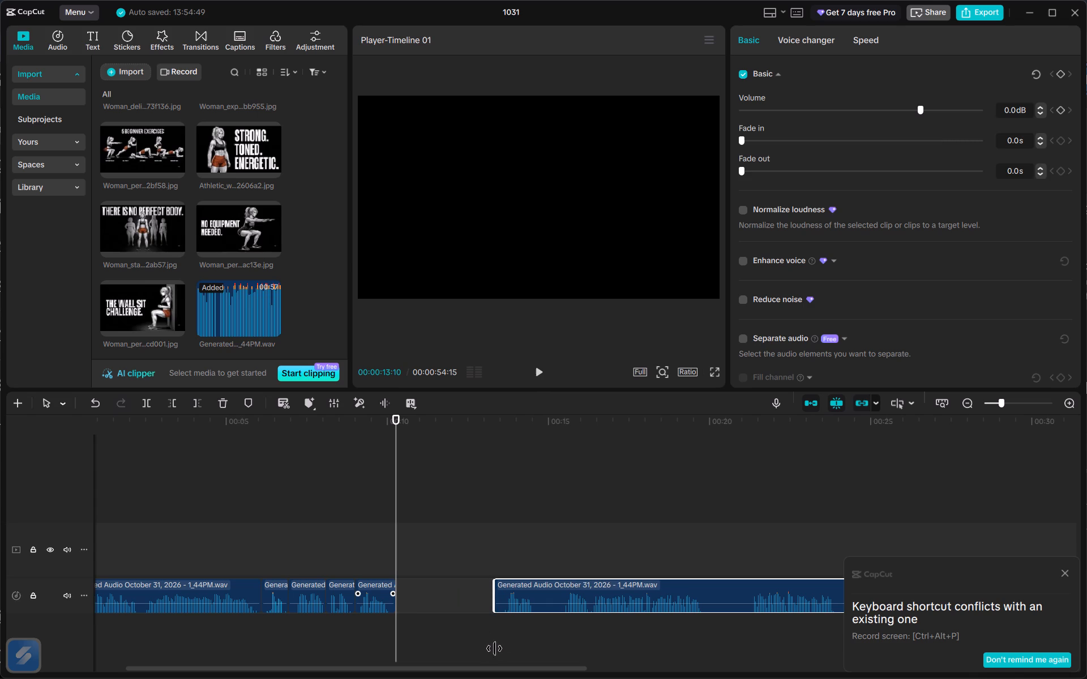
left_click_drag(494, 648, 497, 647)
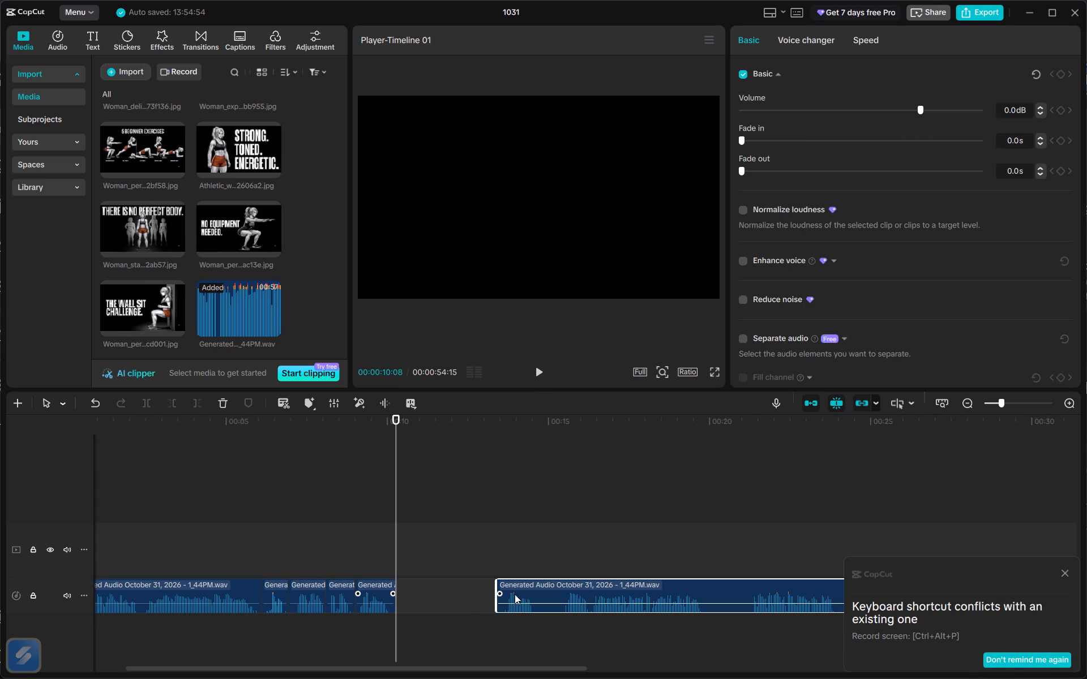
left_click_drag(516, 588, 418, 590)
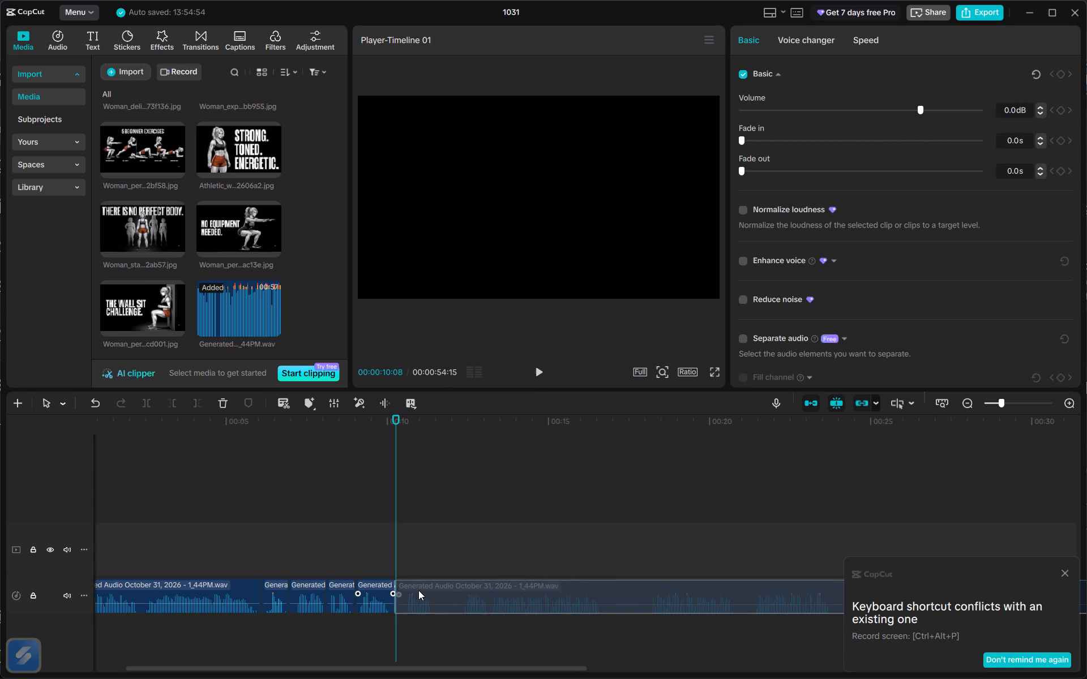
left_click_drag(418, 590, 418, 590)
Split the voiceover at 00:00:11:16, trim about 21 frames of silence off the following part's start and close the gap.
left_click_drag(429, 421, 438, 433)
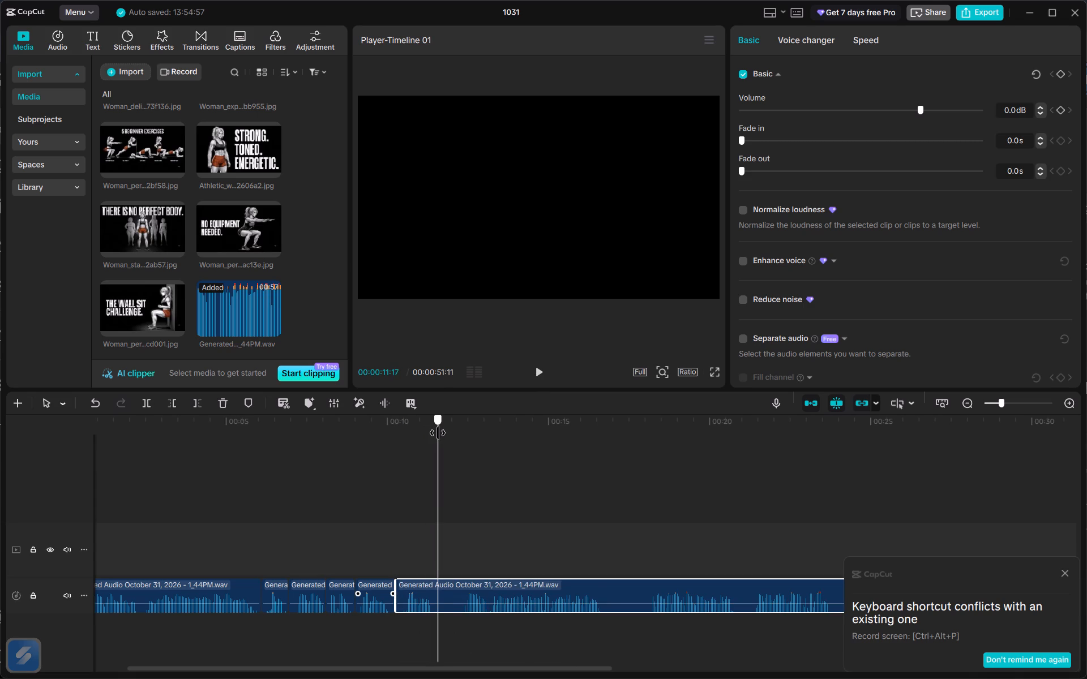
left_click_drag(438, 433, 437, 433)
key("ctrl+b")
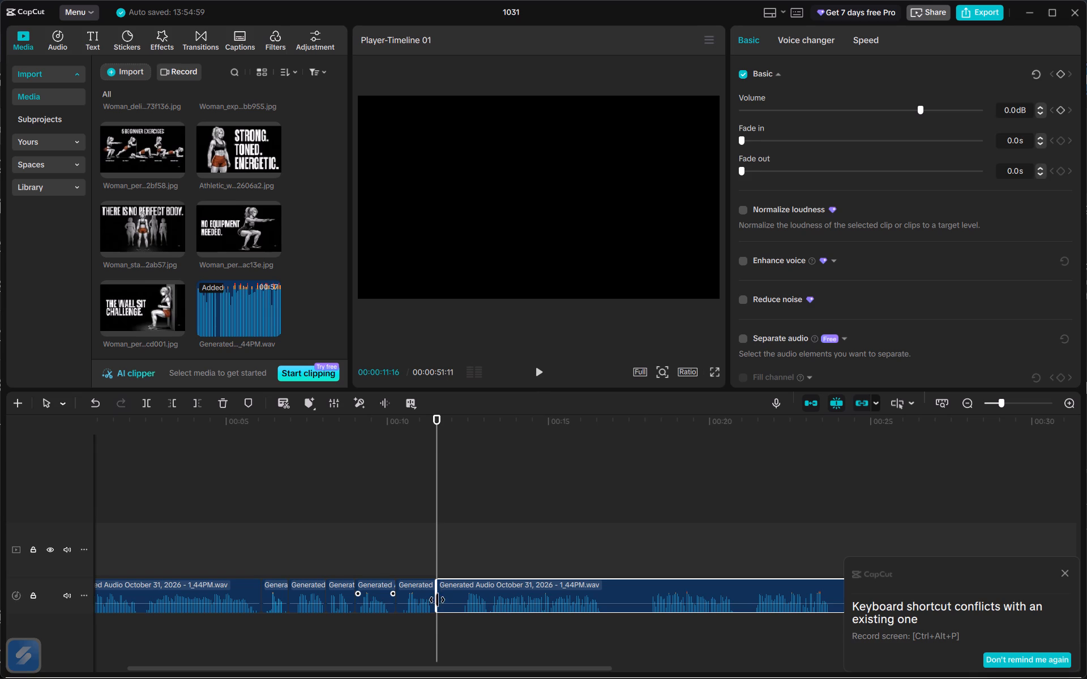
left_click_drag(437, 600, 460, 635)
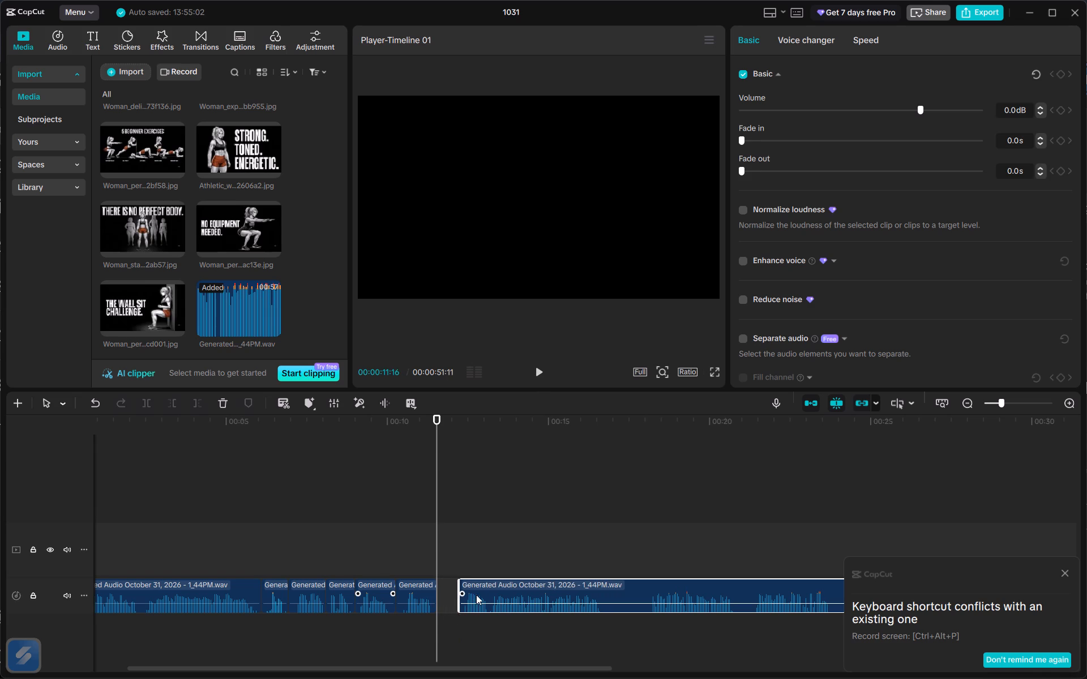
left_click_drag(476, 595, 455, 596)
Split the voiceover at 00:00:16:02, trim about 1.2 seconds of silence off the following part's start and close the gap.
scroll(455, 596, "left", 1)
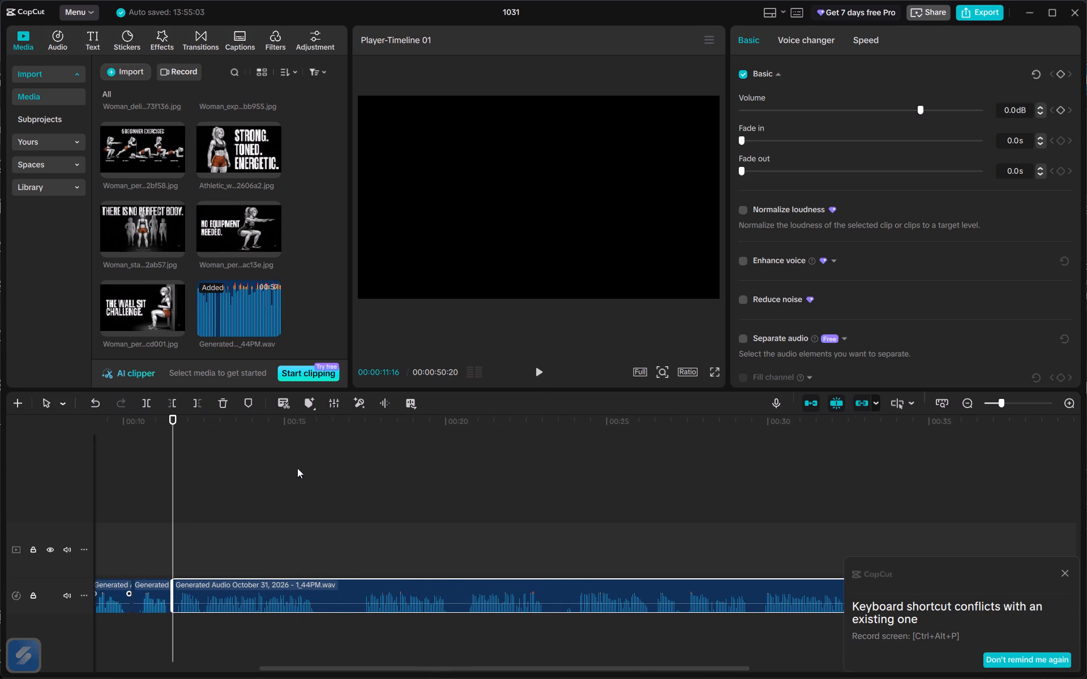
left_click_drag(322, 420, 319, 426)
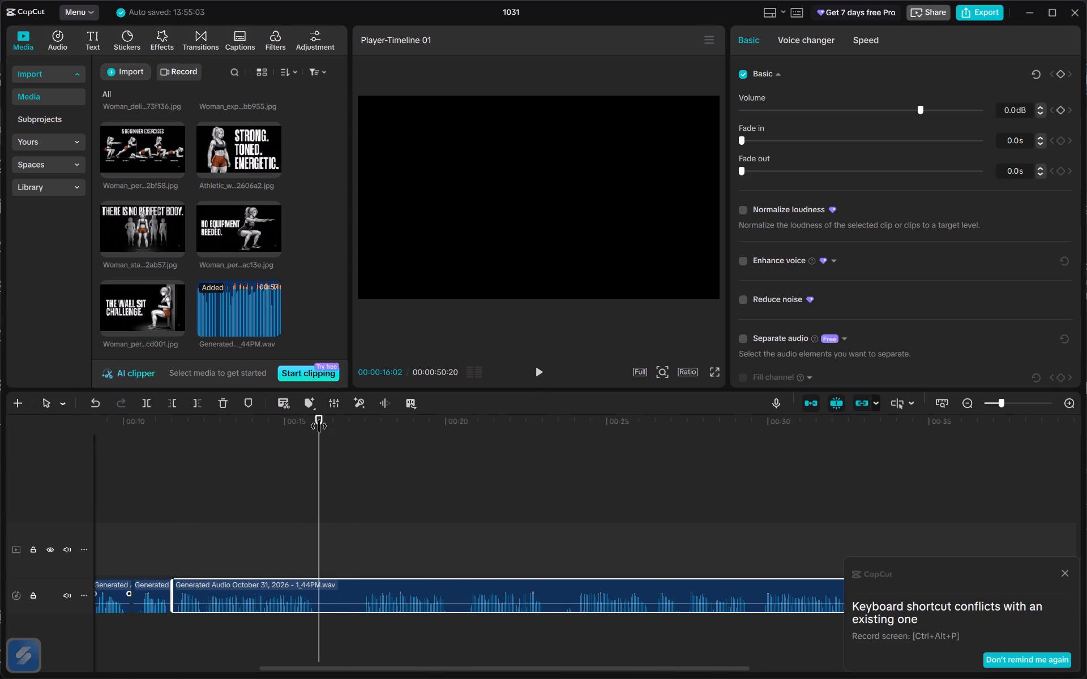
key("ctrl+b")
left_click_drag(316, 603, 344, 625)
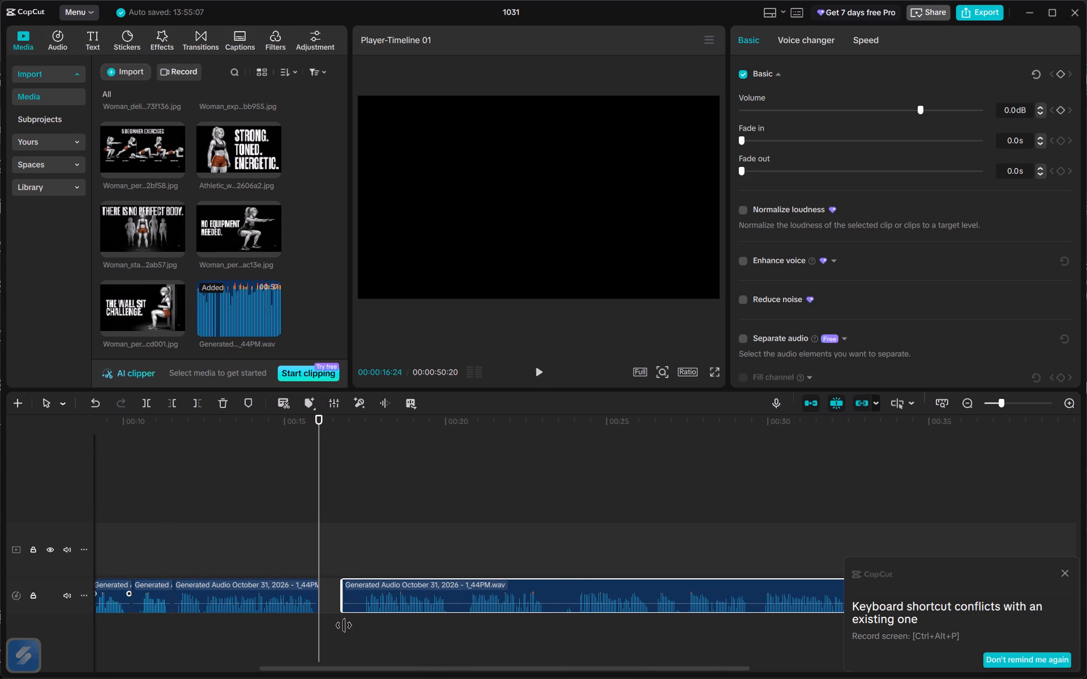
left_click_drag(344, 625, 358, 642)
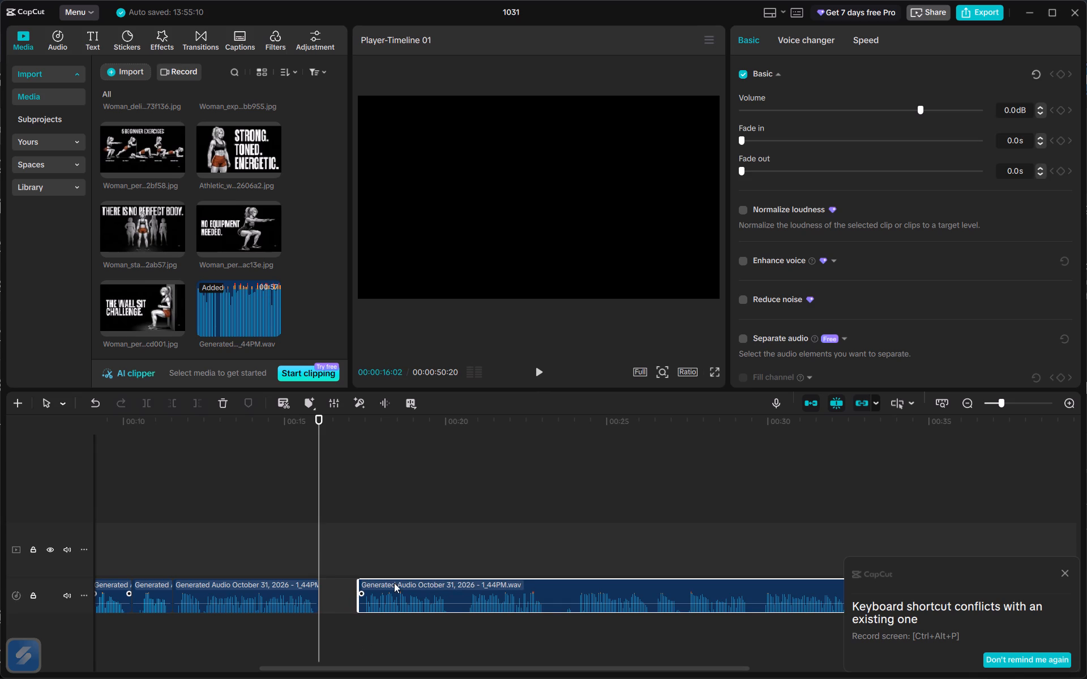
left_click_drag(390, 592, 354, 595)
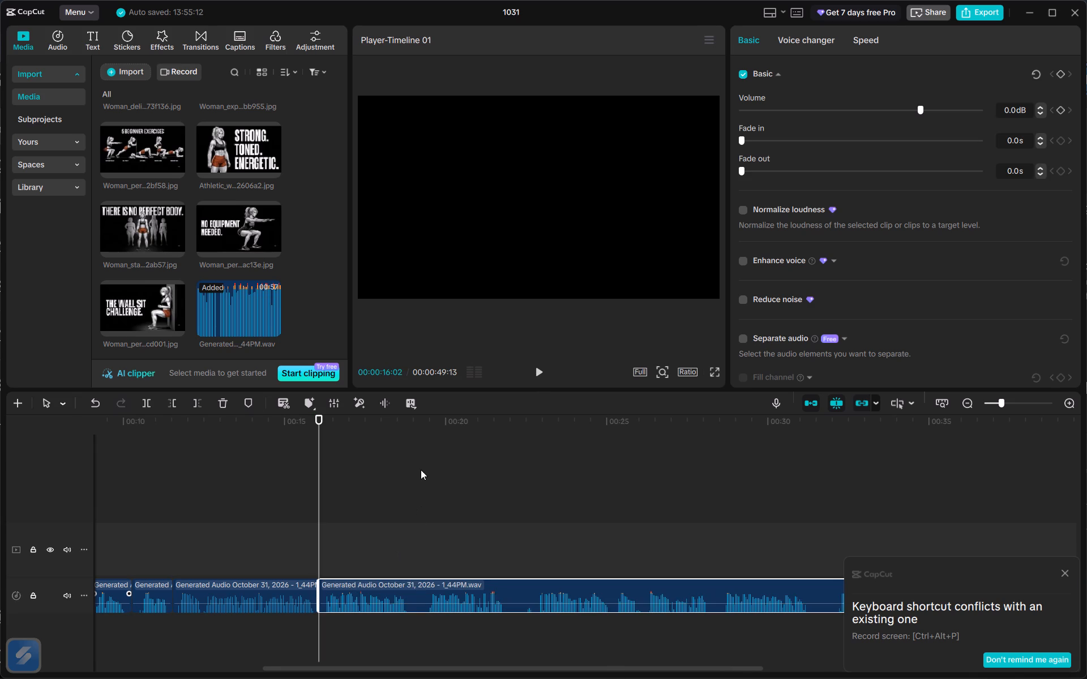
Split the voiceover at 00:00:18:29, trim about 12 frames of silence off the following part's start and close the gap.
left_click_drag(409, 425, 412, 439)
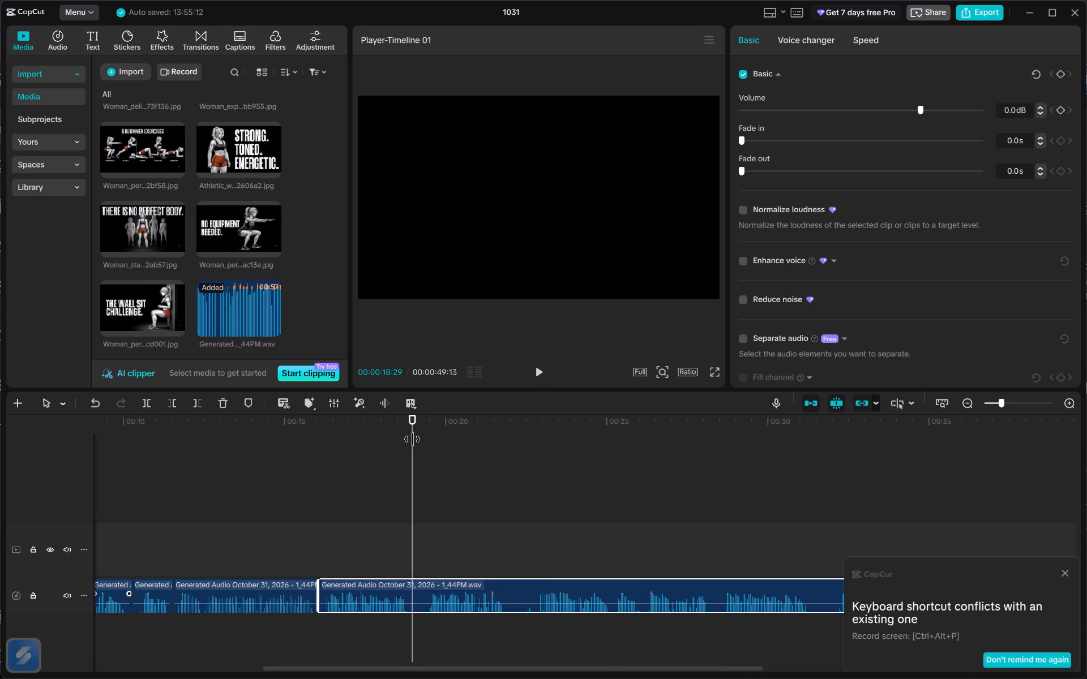
key("ctrl+b")
left_click(412, 592)
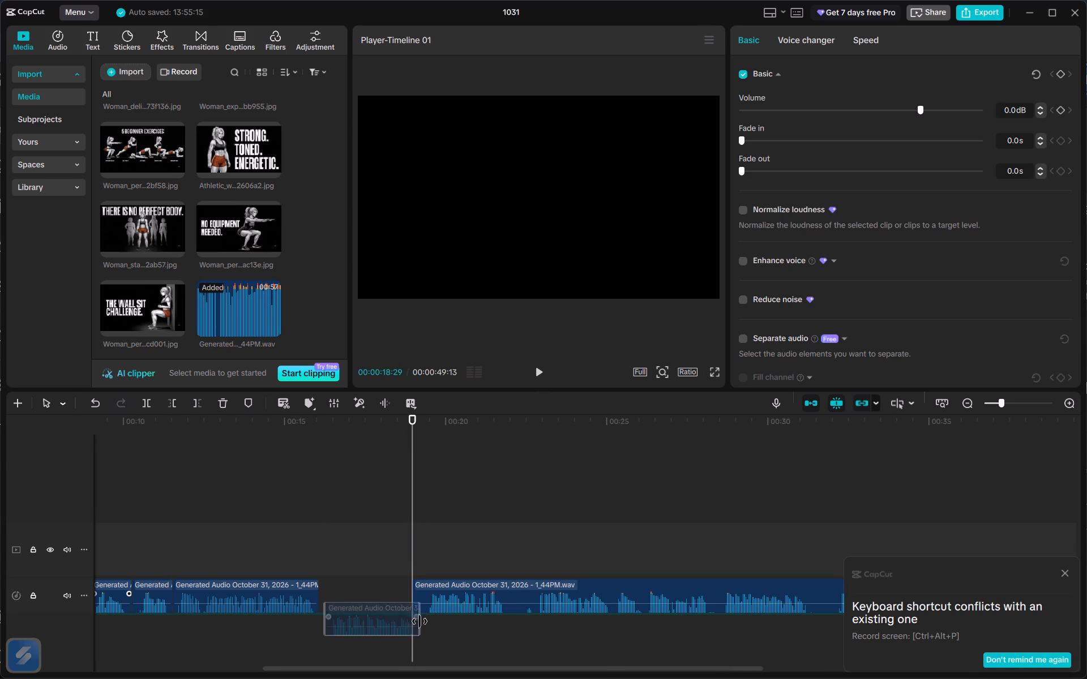
left_click(429, 602)
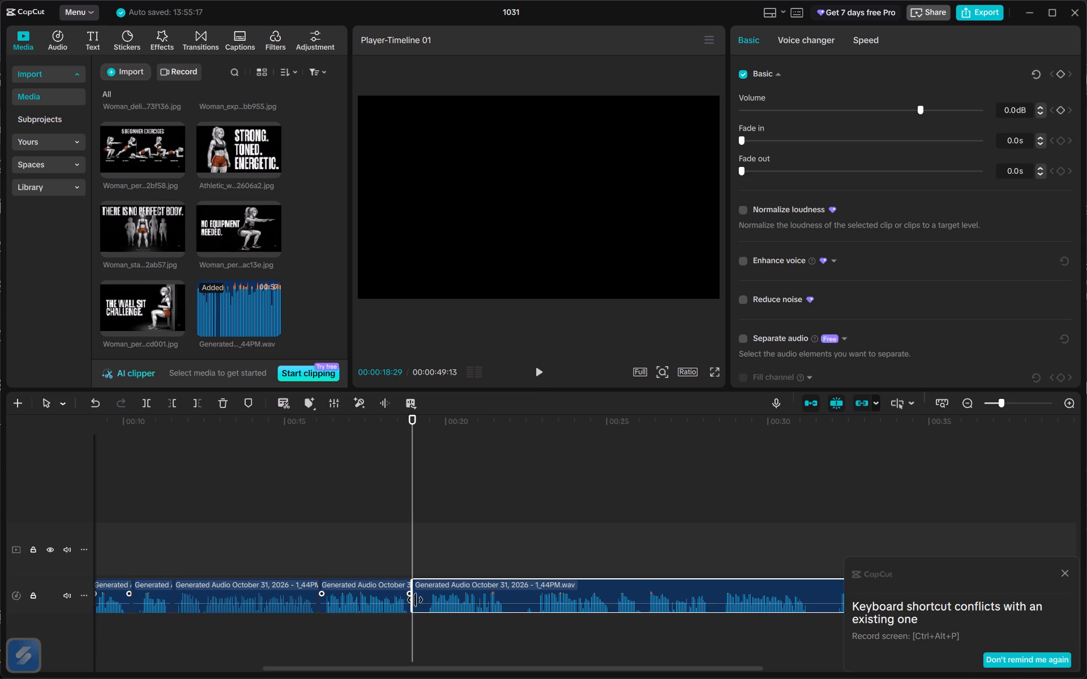
left_click_drag(411, 606, 429, 642)
left_click(427, 600)
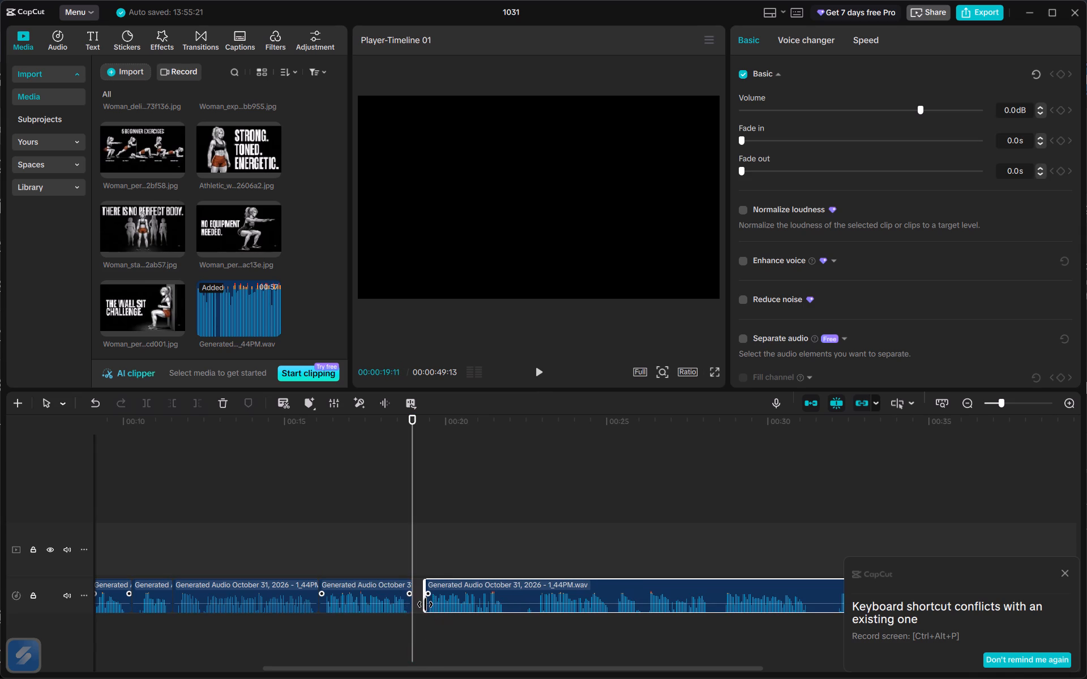
left_click_drag(455, 595, 445, 595)
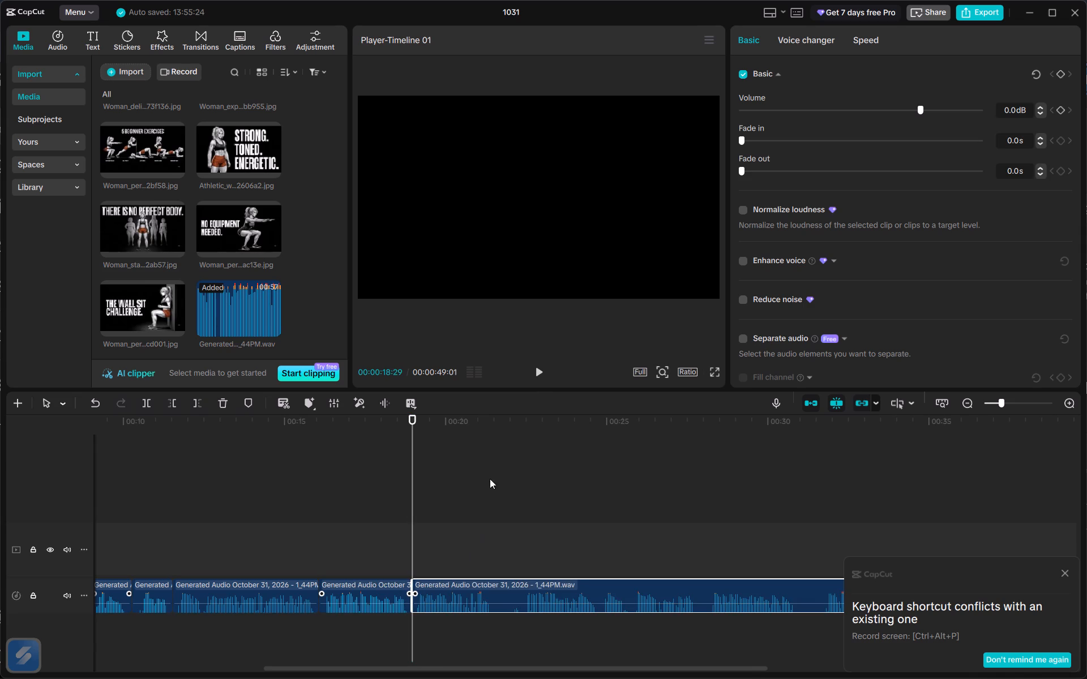
Split the voiceover at 00:00:21:16, trim about 24 frames of silence off the following part's start and close the gap.
left_click(484, 427)
key("space")
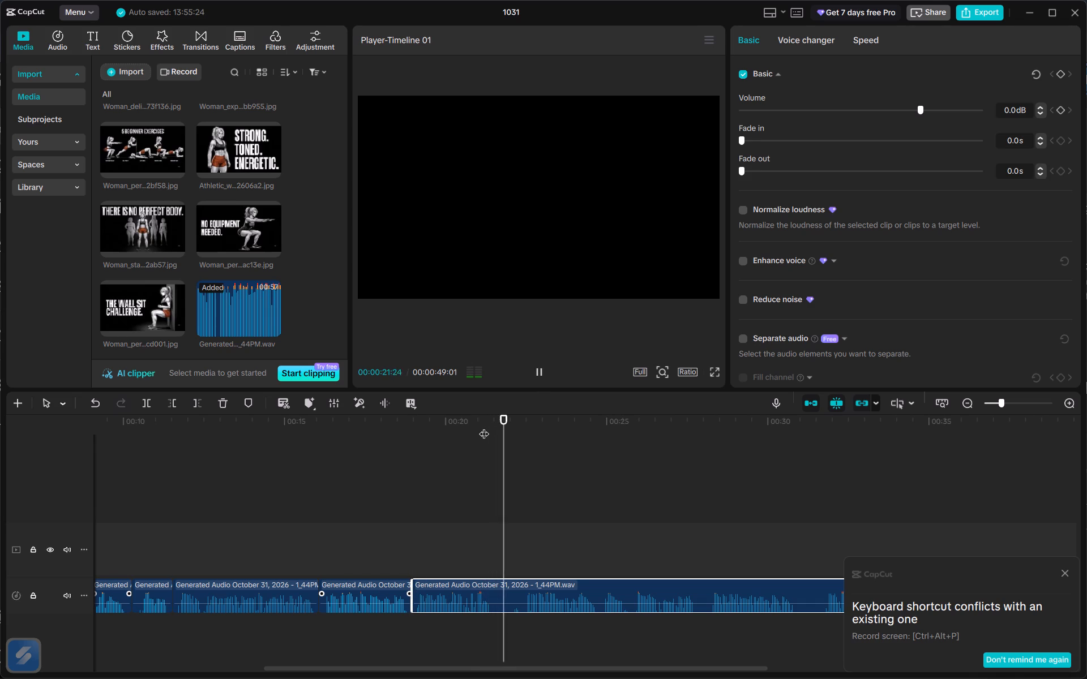
left_click(512, 420)
left_click_drag(512, 420, 500, 423)
left_click_drag(500, 423, 495, 423)
key("ctrl+b")
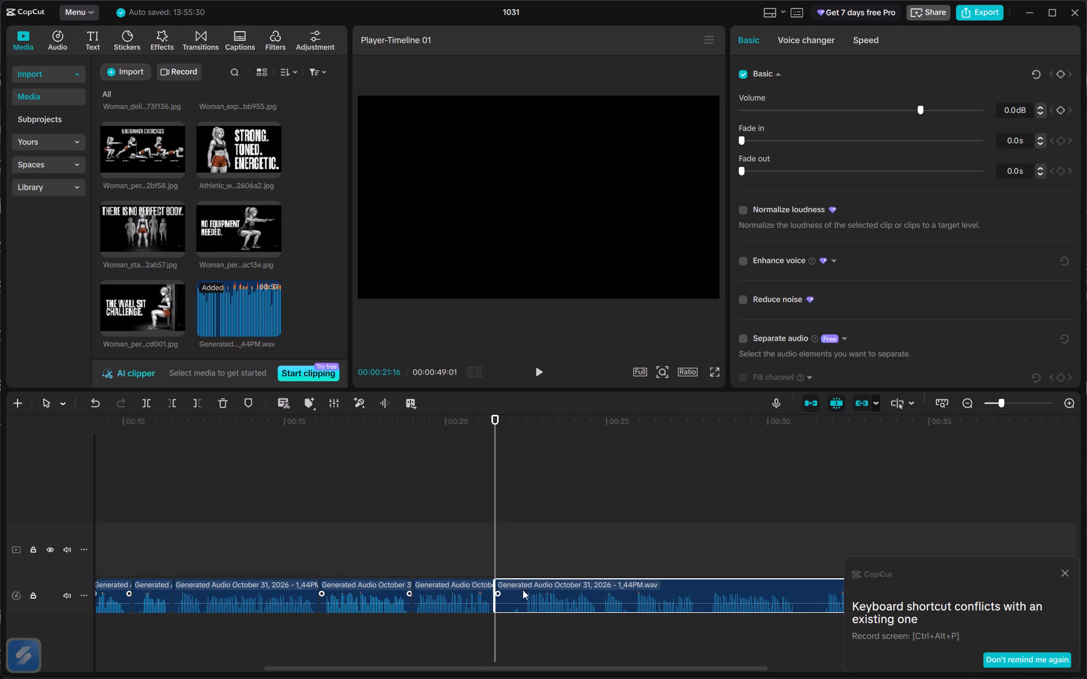
left_click(493, 596)
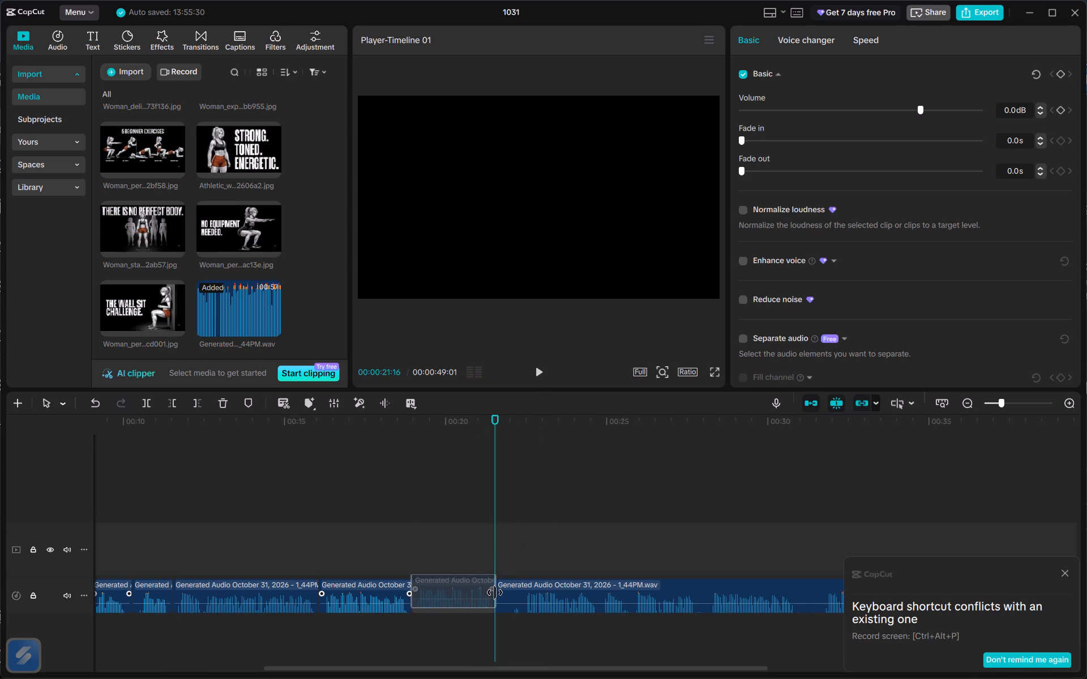
left_click(513, 598)
left_click_drag(492, 602, 520, 622)
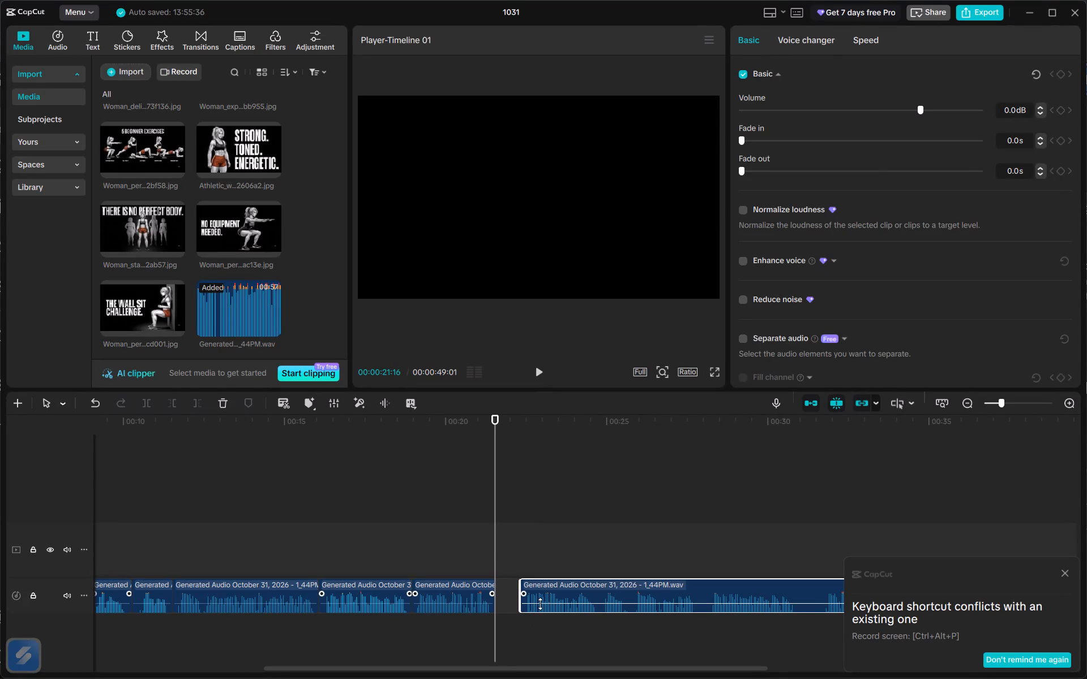
left_click_drag(547, 594, 523, 595)
Split the voiceover at 00:00:26:29, trim about 12 frames of silence off the following part's start and close the gap.
scroll(523, 595, "left", 1)
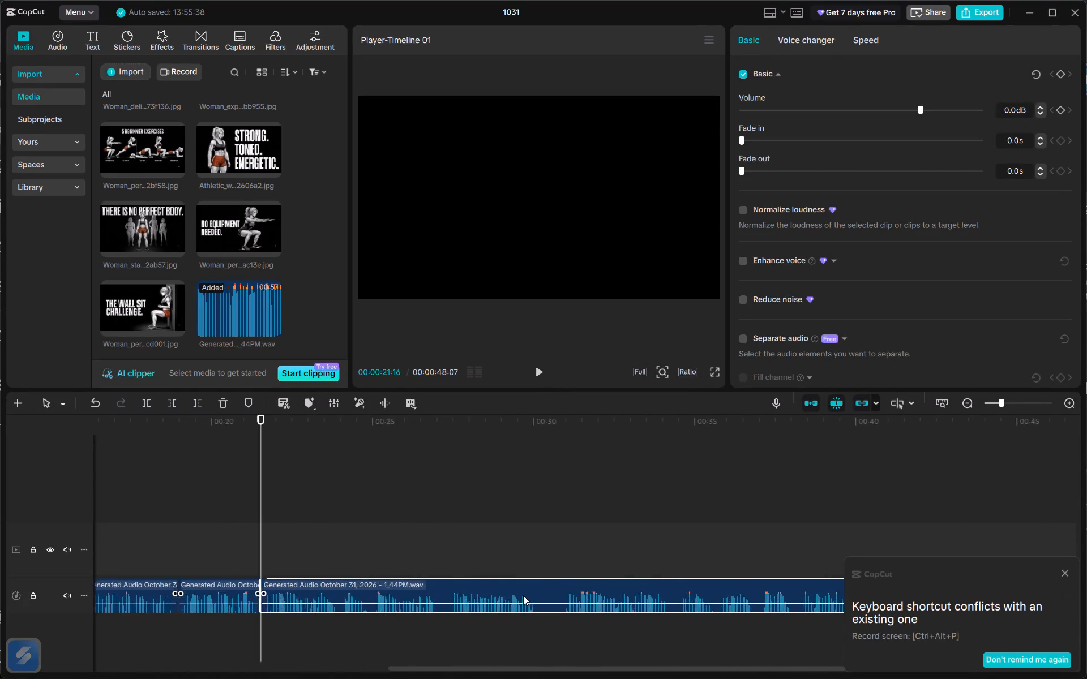
scroll(523, 595, "left", 1)
left_click_drag(353, 423, 331, 436)
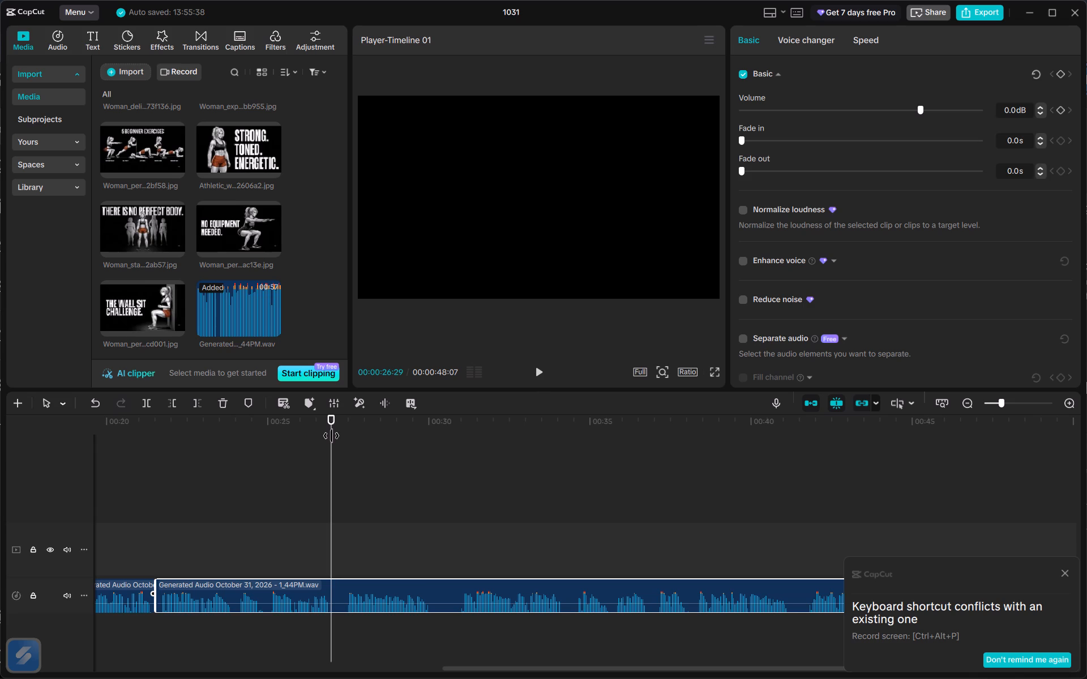
key("ctrl+b")
left_click_drag(330, 603, 345, 630)
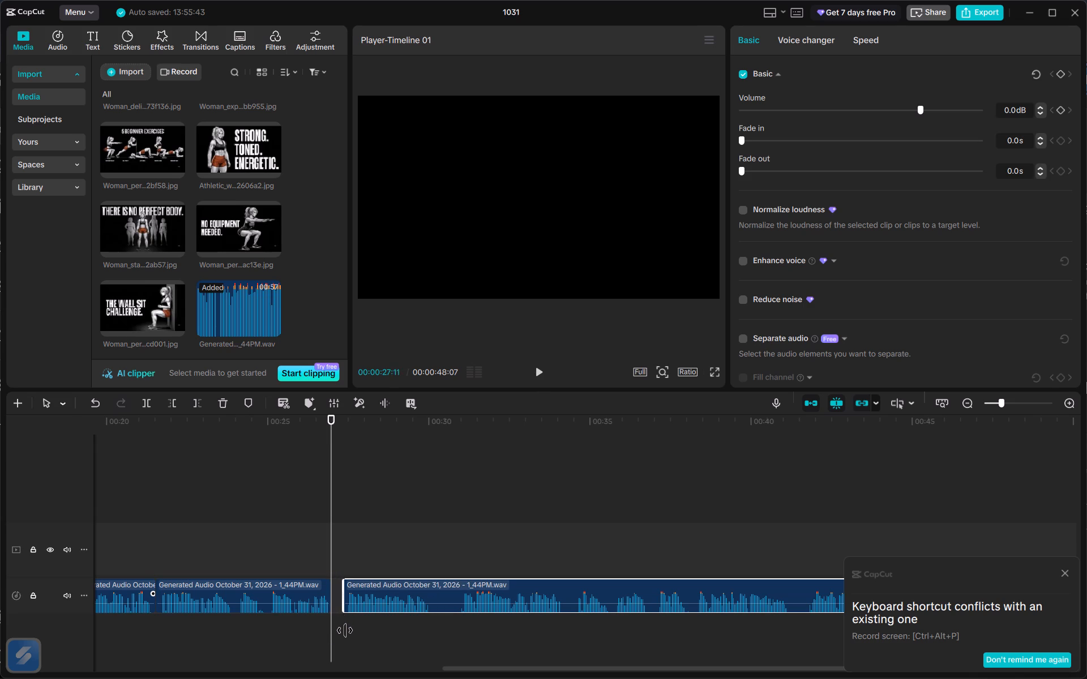
left_click_drag(345, 630, 345, 631)
left_click_drag(356, 592, 346, 593)
Split the voiceover at 00:00:29:22, trim about 20 frames of silence off the following part's start and close the gap.
left_click(423, 422)
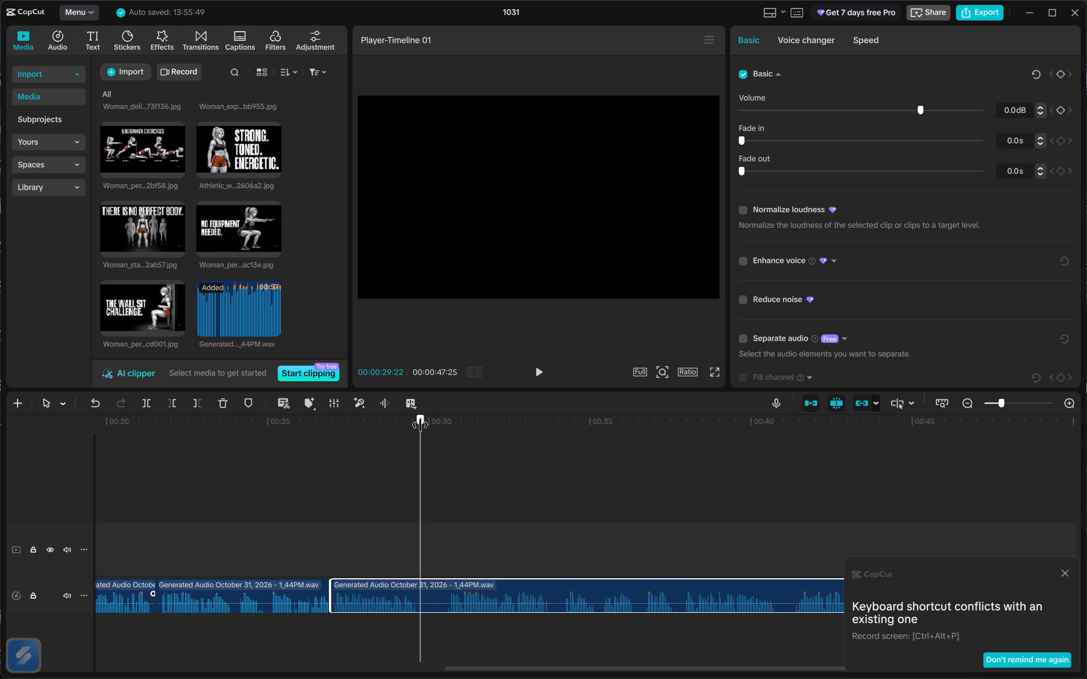
key("ctrl+b")
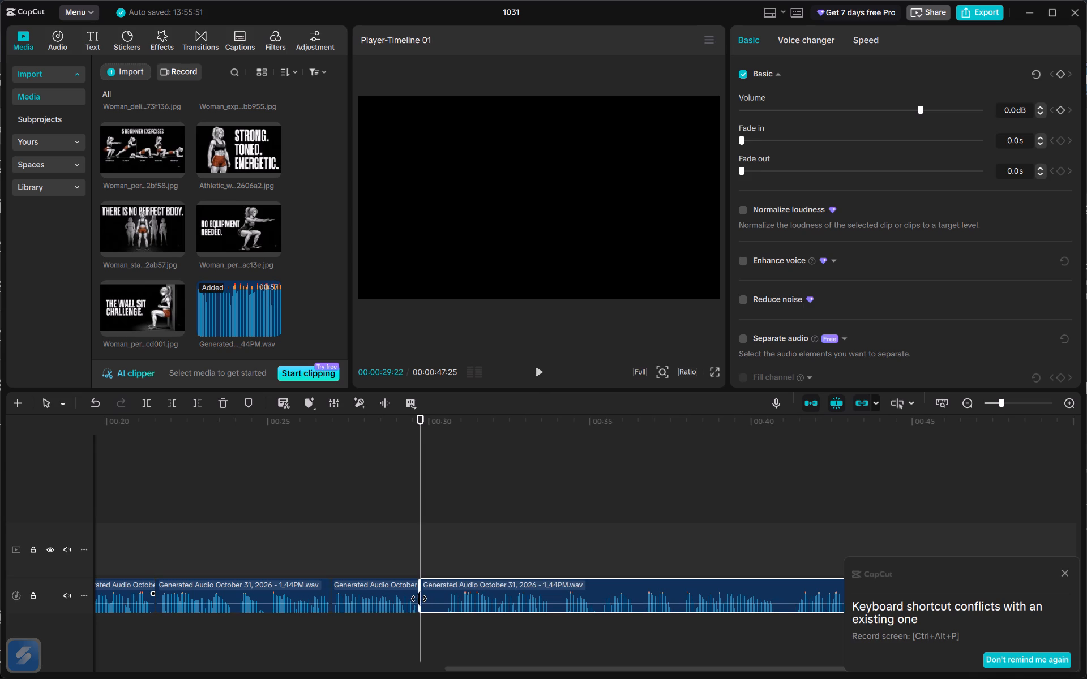
left_click_drag(418, 599, 442, 634)
left_click_drag(475, 593, 454, 594)
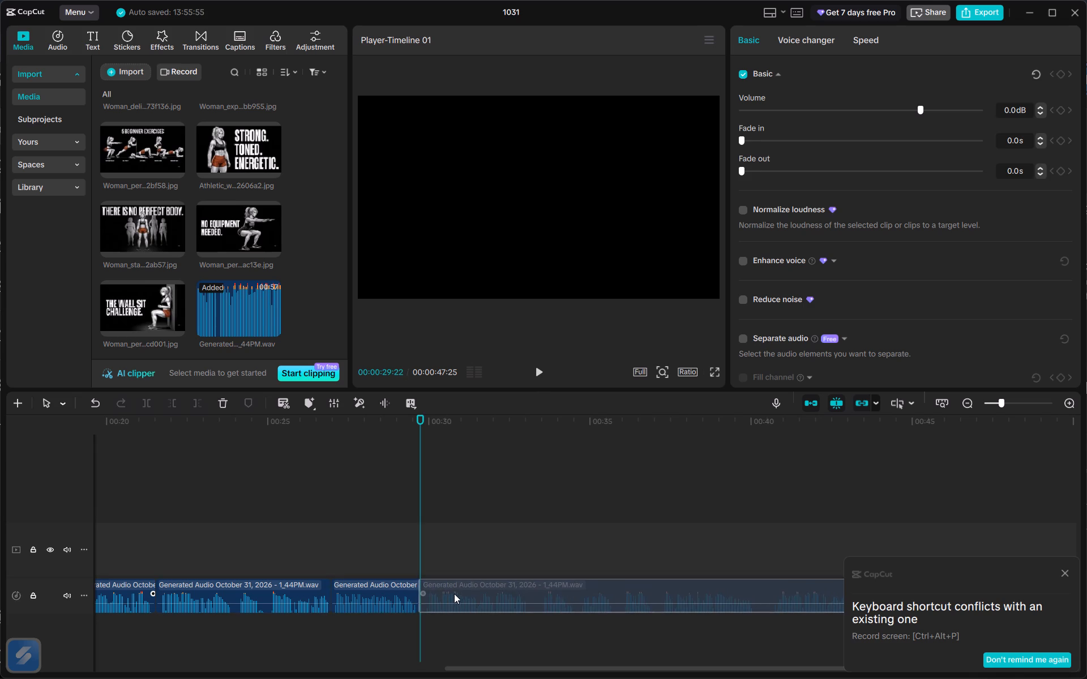
Split the voiceover at 00:00:33:04, trim about 10 frames of silence off the following part's start and close the gap.
left_click_drag(525, 423, 530, 433)
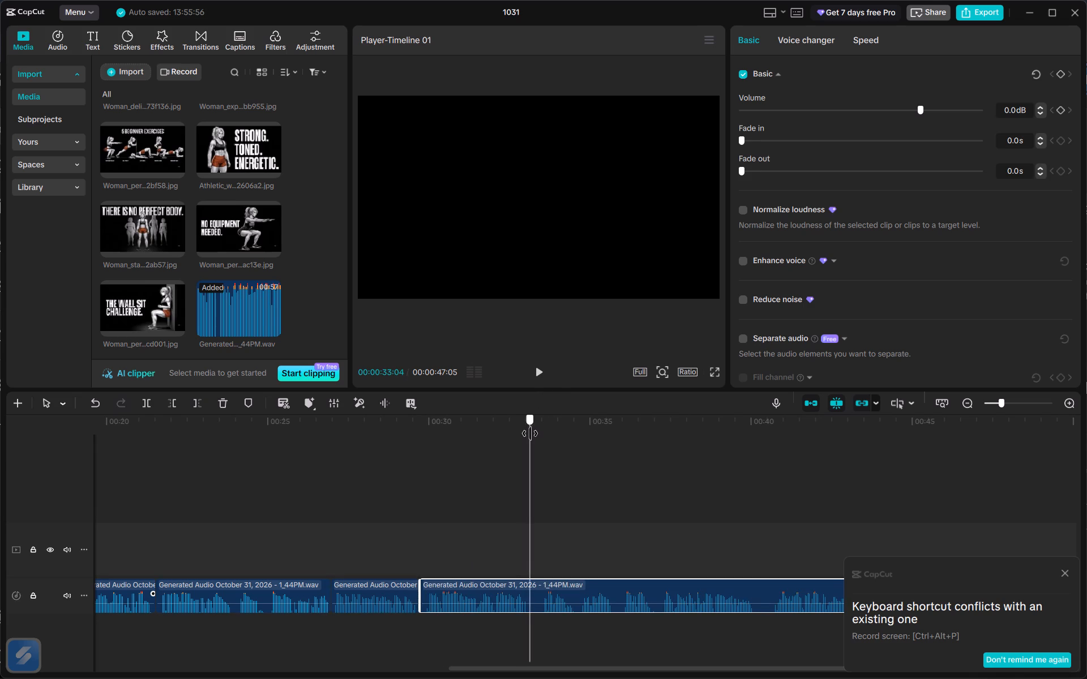
left_click_drag(530, 433, 530, 434)
key("ctrl+b")
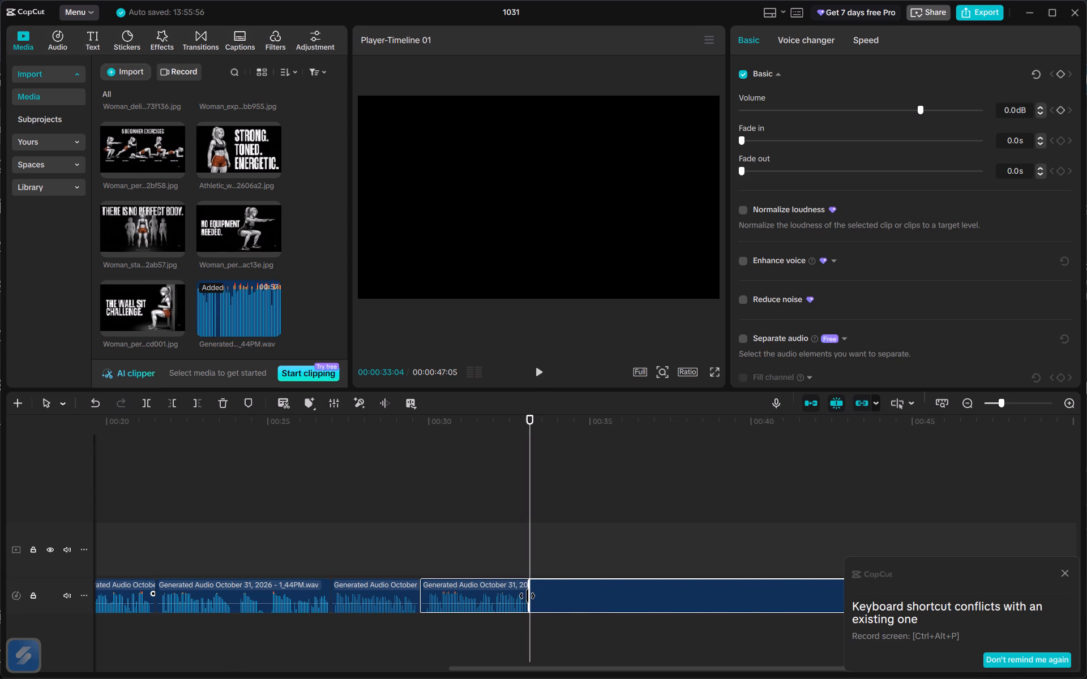
left_click(527, 596)
left_click(537, 599)
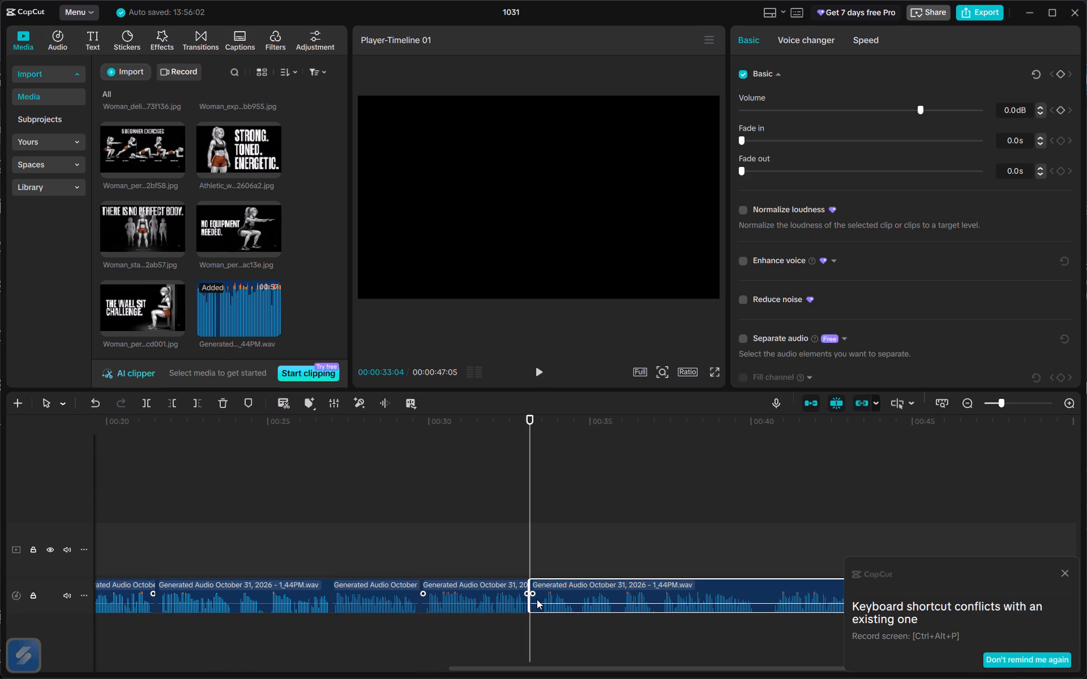
left_click_drag(529, 604, 542, 629)
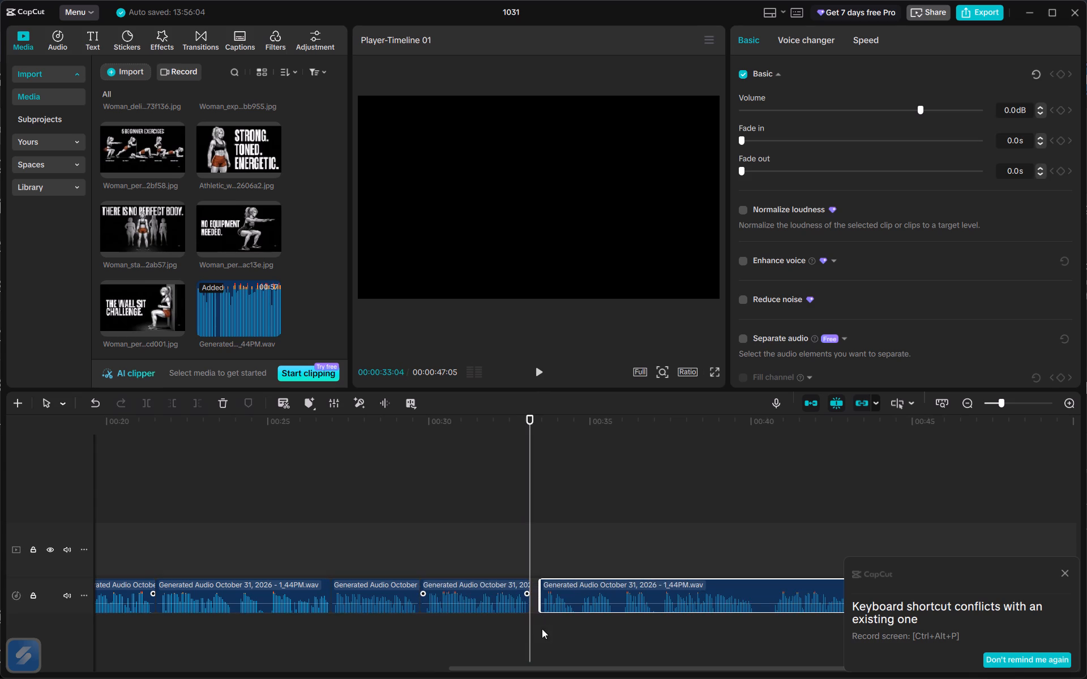
left_click_drag(566, 595, 557, 596)
Split the voiceover at 00:00:39:23, trim about 14 frames of silence off the following part's start and close the gap.
scroll(557, 596, "left", 1)
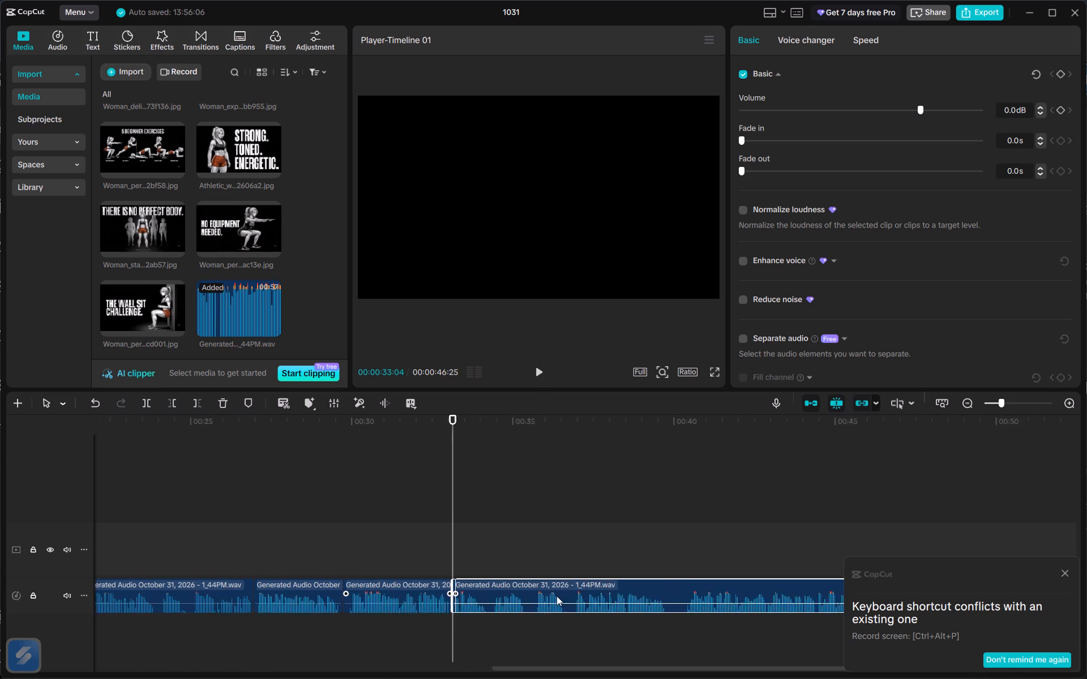
scroll(557, 596, "left", 1)
left_click(554, 426)
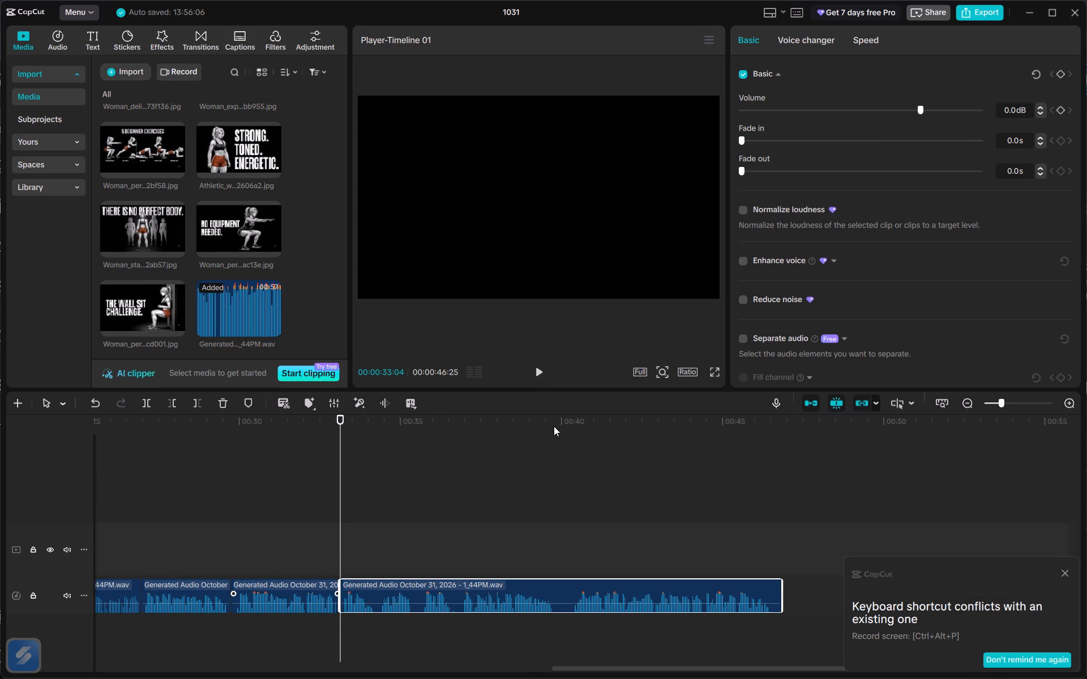
key("ctrl+b")
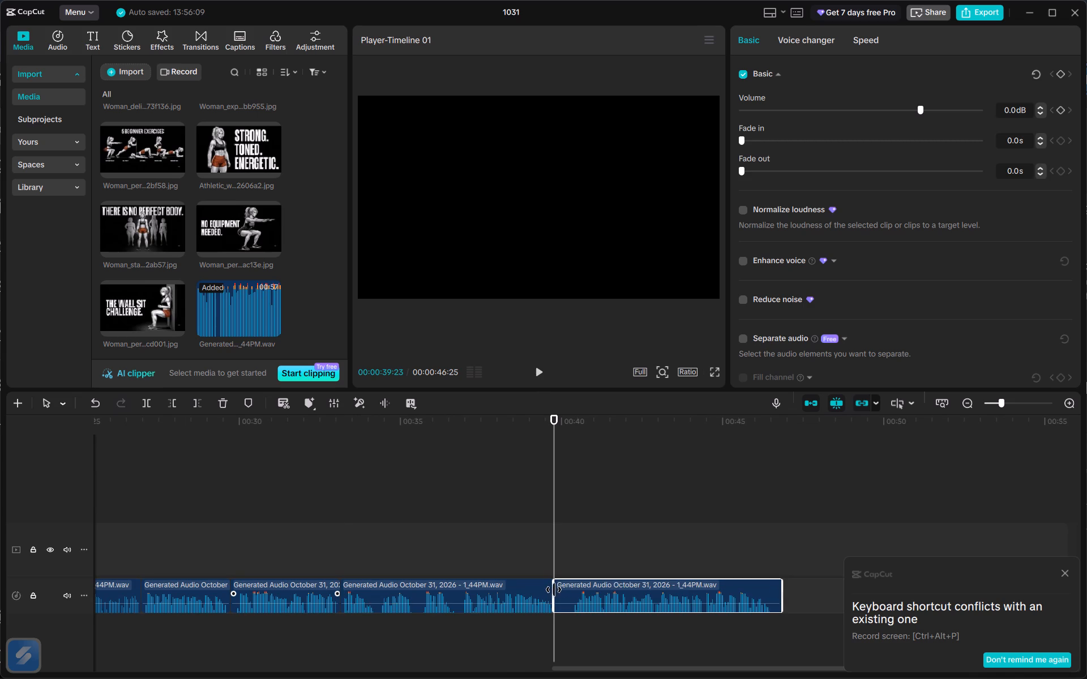
left_click_drag(553, 596, 547, 595)
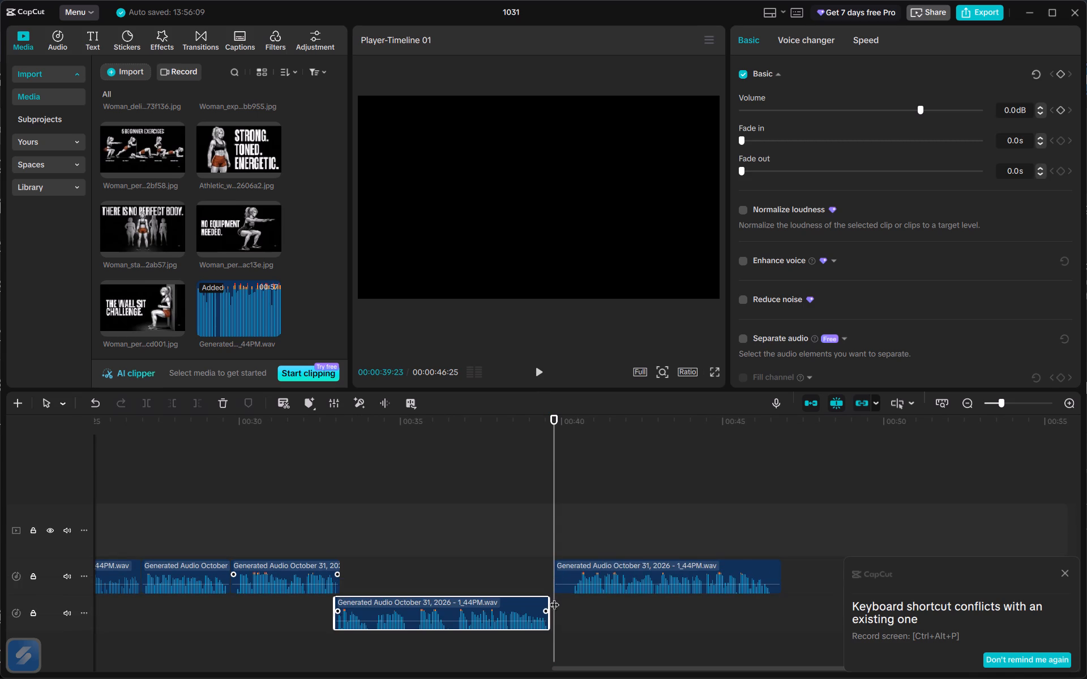
left_click_drag(515, 604, 518, 574)
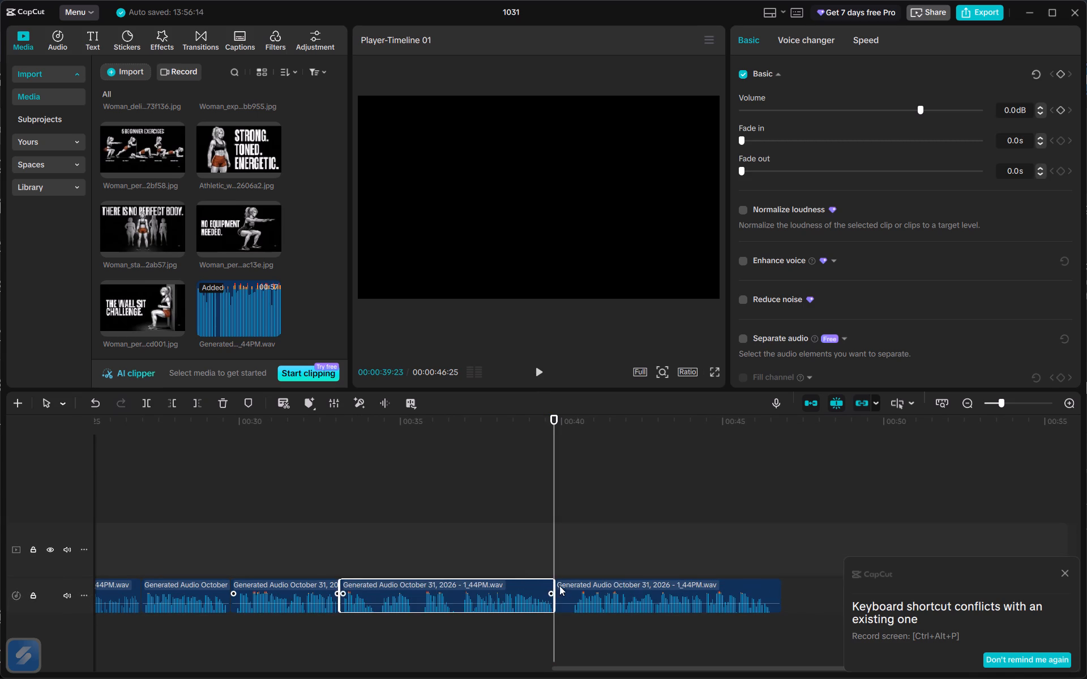
left_click(565, 587)
left_click_drag(551, 605, 566, 624)
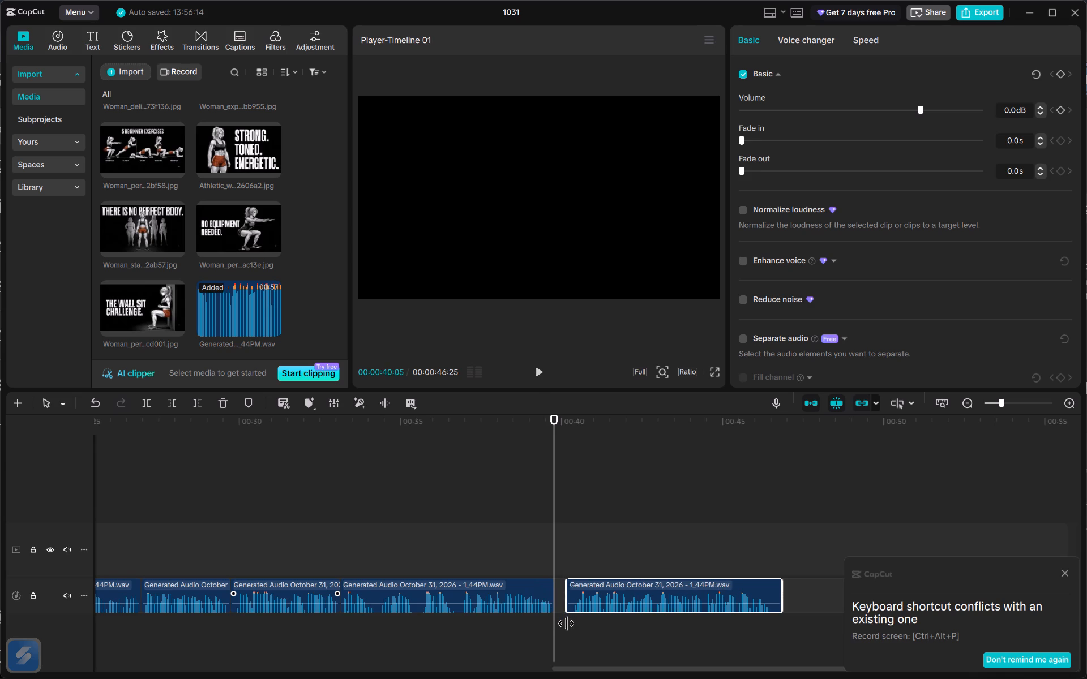
left_click_drag(566, 624, 569, 629)
left_click_drag(605, 588, 592, 588)
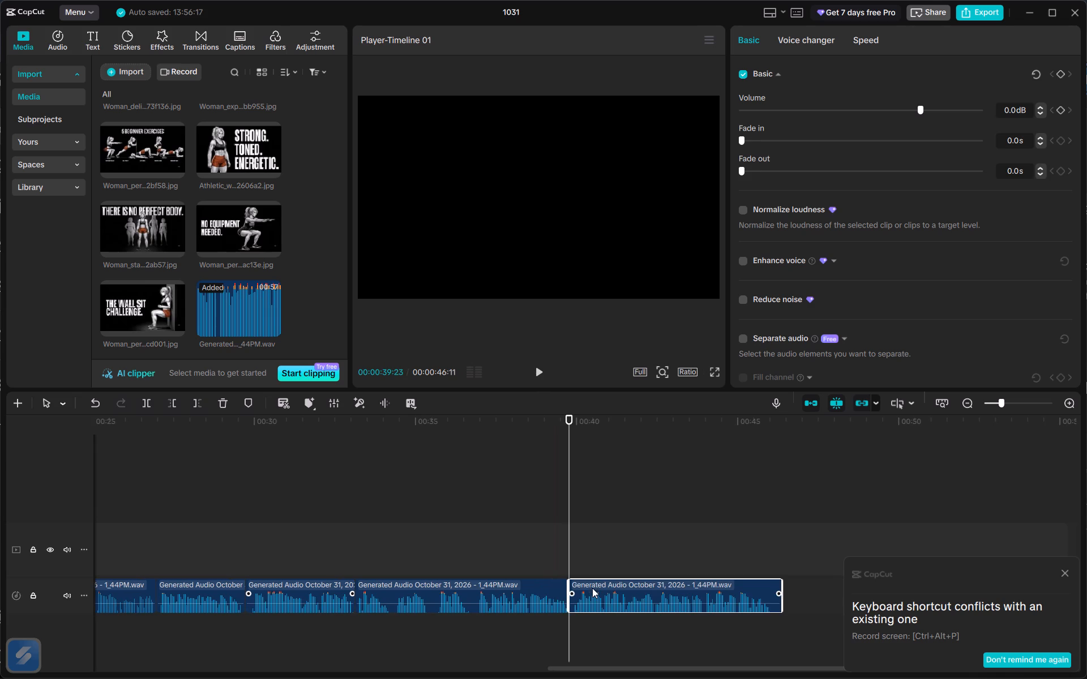
Trim about 8 frames of silence off the end of the last voiceover part.
double_click(778, 590)
left_click_drag(783, 594, 780, 608)
left_click_drag(780, 608, 772, 618)
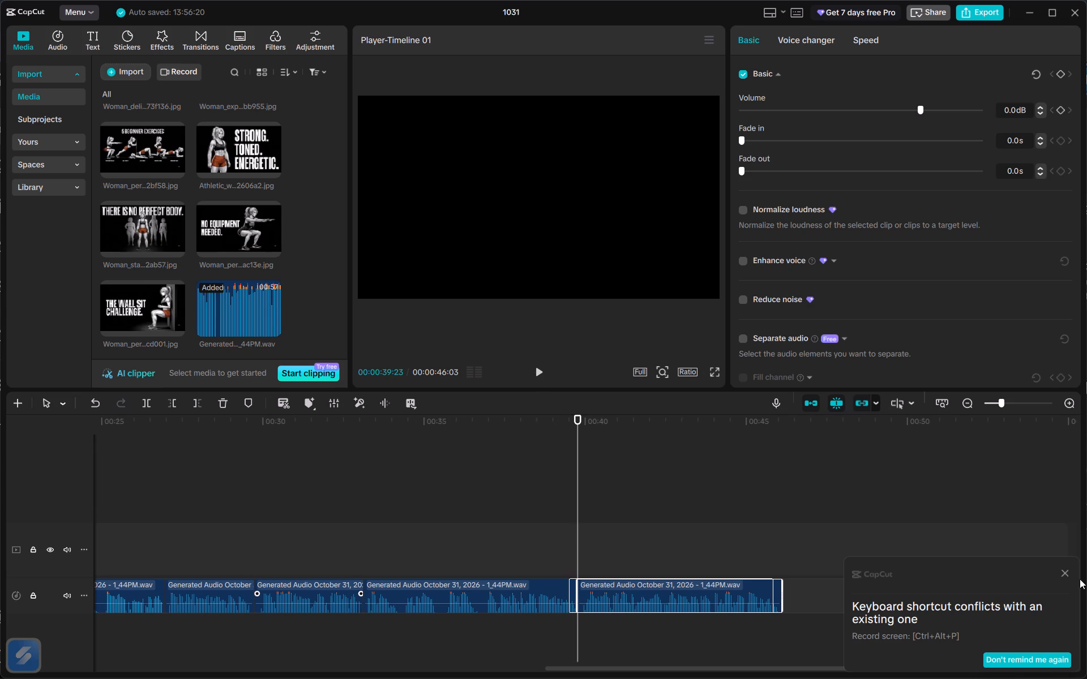
Dismiss the keyboard shortcut conflict notification.
left_click(1057, 571)
left_click(1059, 571)
left_click(1061, 571)
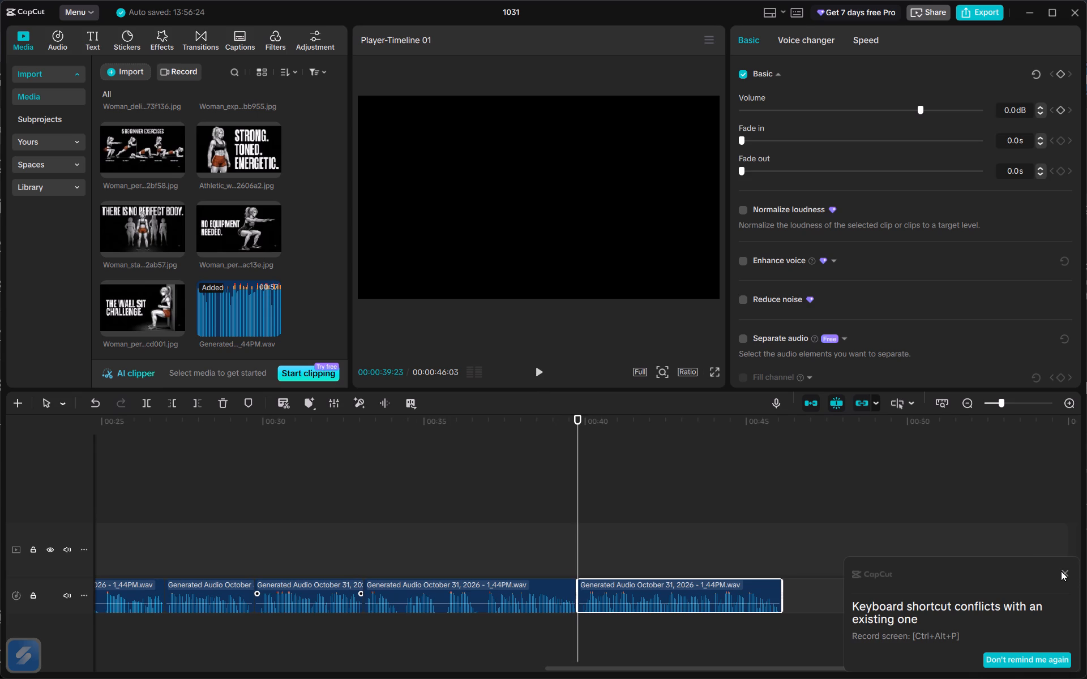
left_click(1062, 571)
Play the trimmed voiceover from the start of the timeline.
scroll(544, 514, "right", 12)
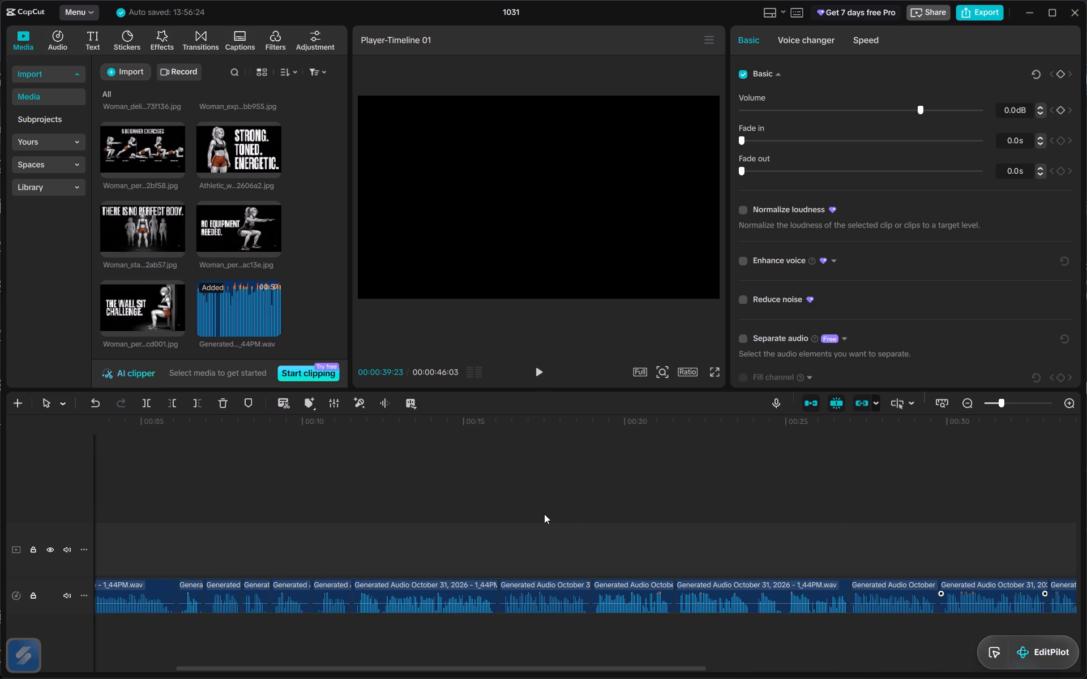
scroll(544, 514, "right", 2)
scroll(544, 514, "down", 15, "ctrl")
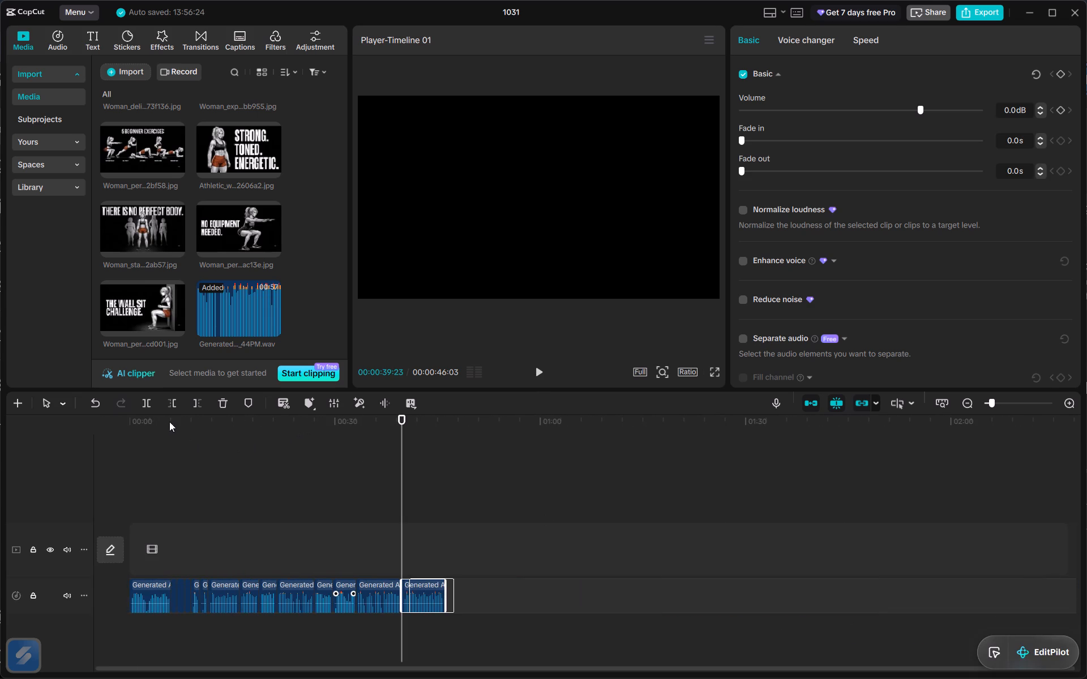
left_click_drag(162, 422, 132, 427)
left_click(132, 427)
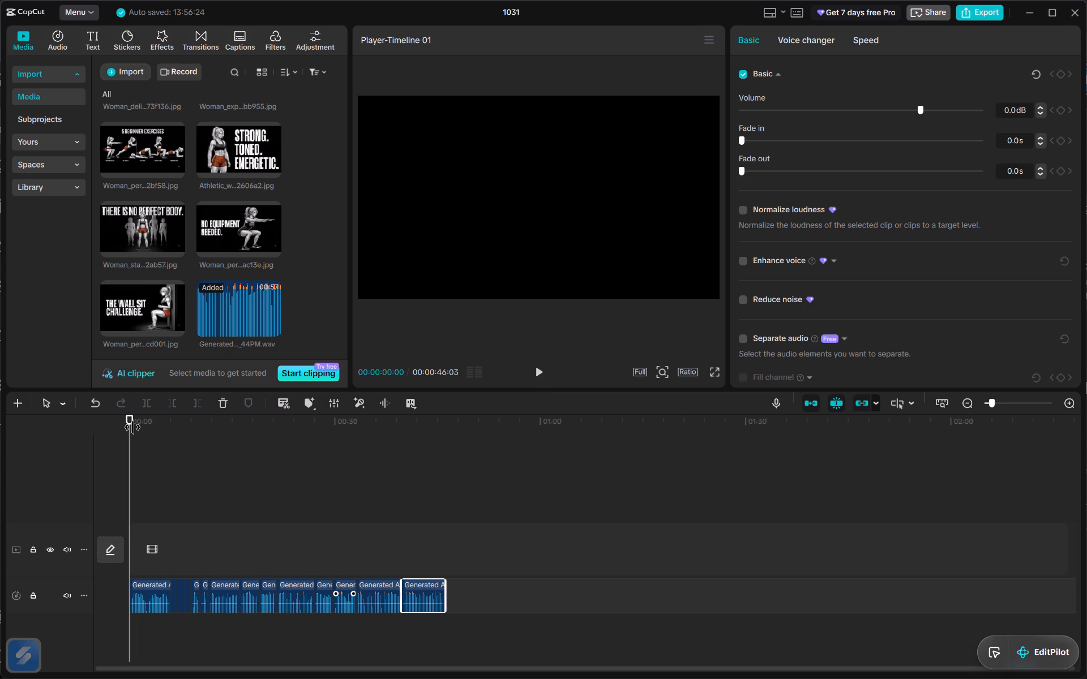
key("space")
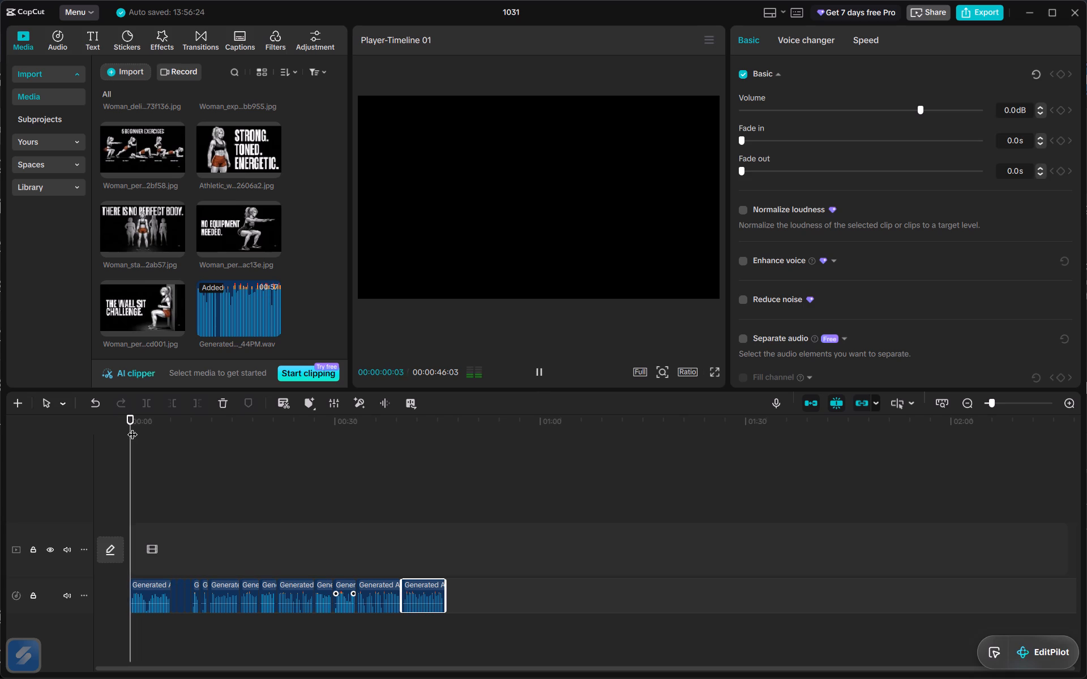
Add Woman_holding_wall_sit_exercise_7f333502.jpg at the start of the main track and lengthen it to about 8.7 seconds.
scroll(132, 427, "up", 9, "ctrl")
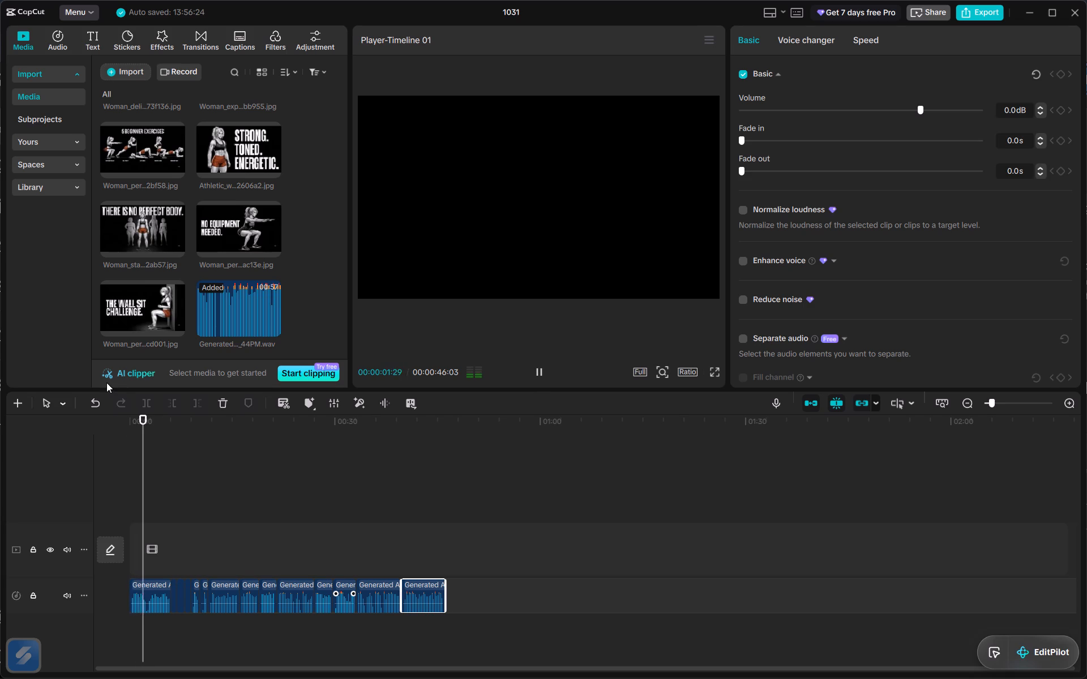
scroll(157, 527, "up", 10, "ctrl")
scroll(157, 527, "right", 5)
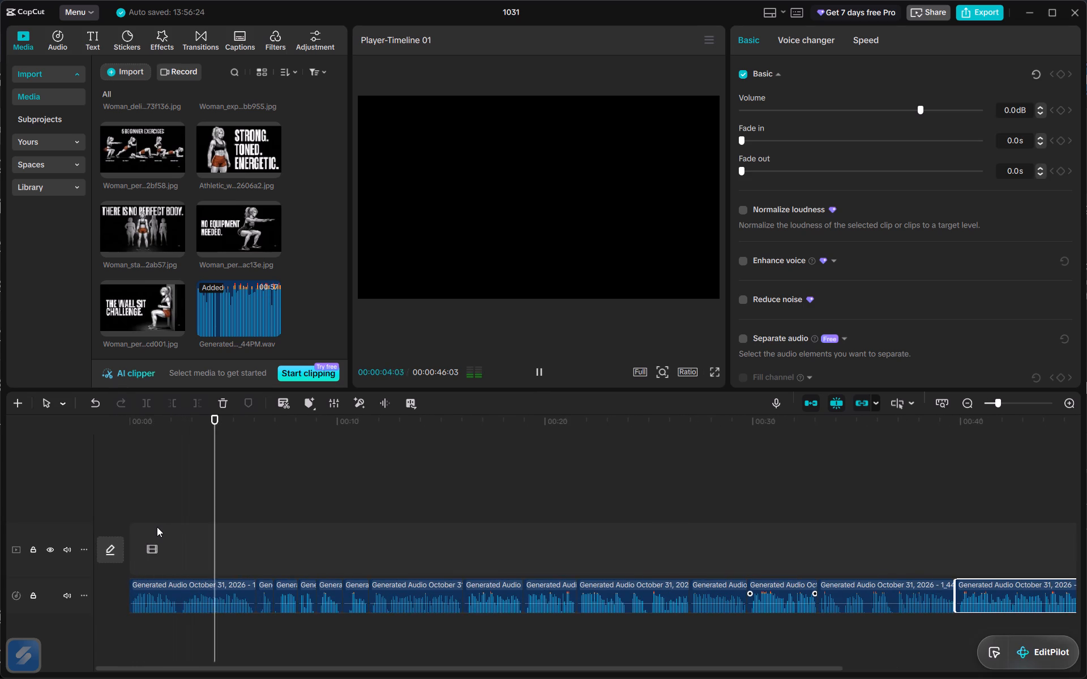
scroll(157, 527, "right", 1)
scroll(173, 256, "up", 1)
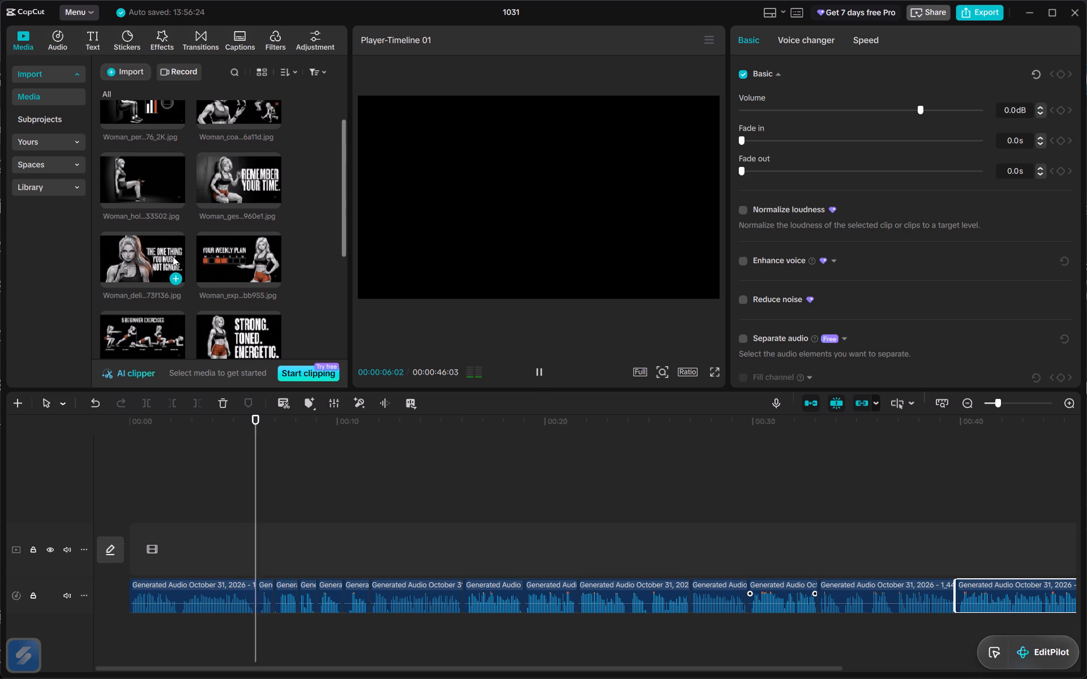
left_click_drag(144, 181, 149, 555)
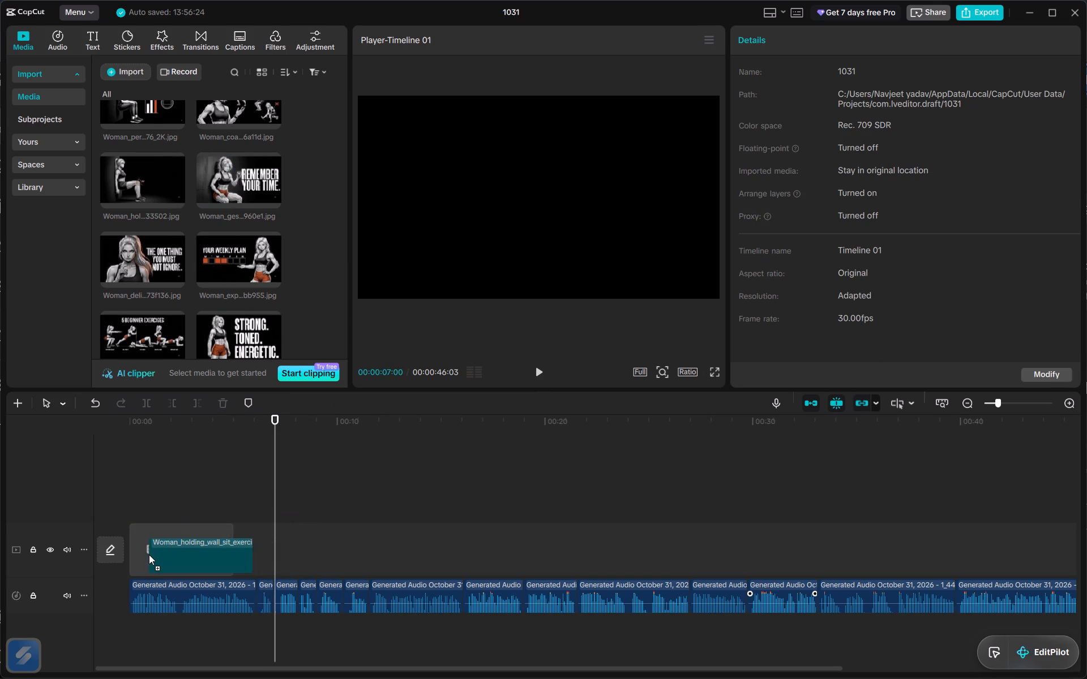
key("space")
key("space")
key("space")
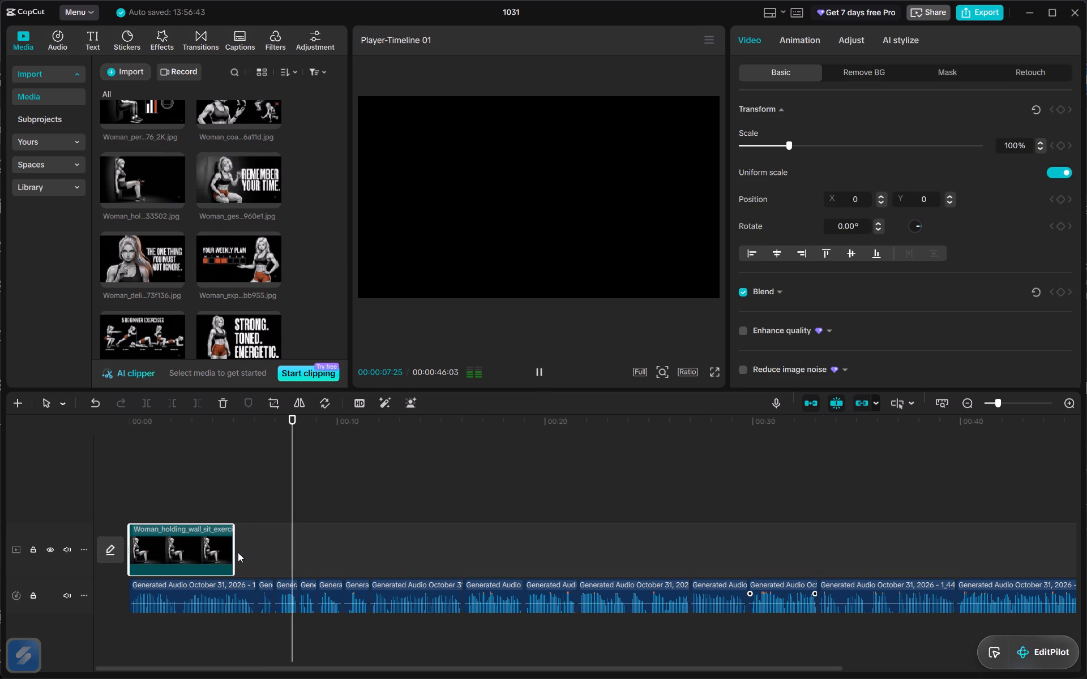
left_click_drag(235, 556, 292, 560)
key("space")
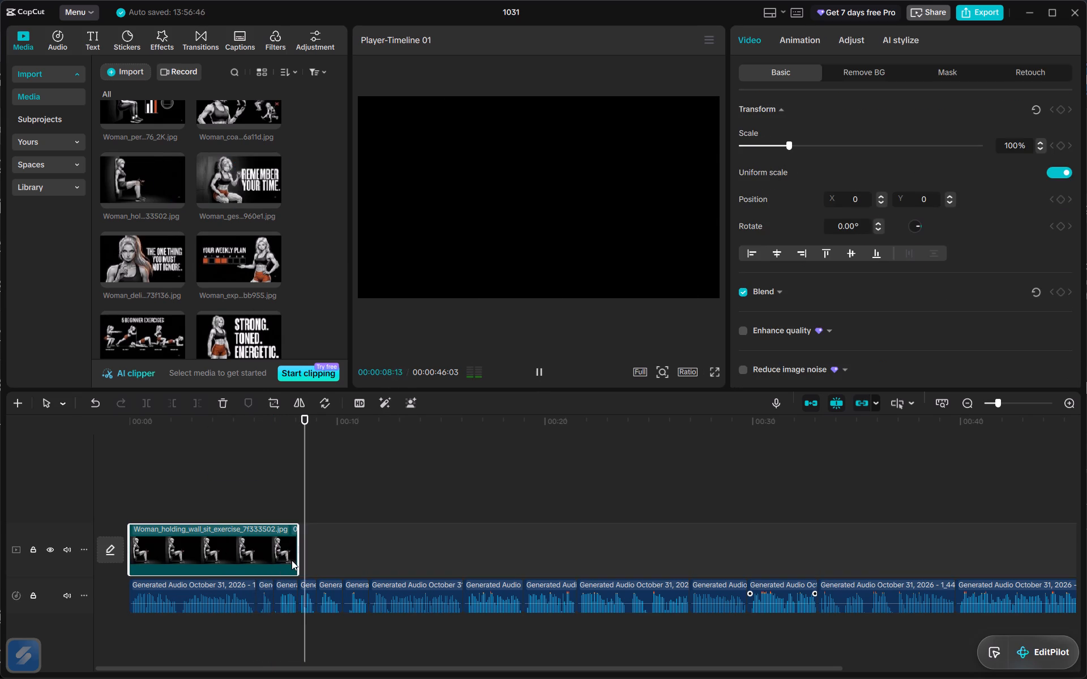
left_click_drag(299, 557, 316, 557)
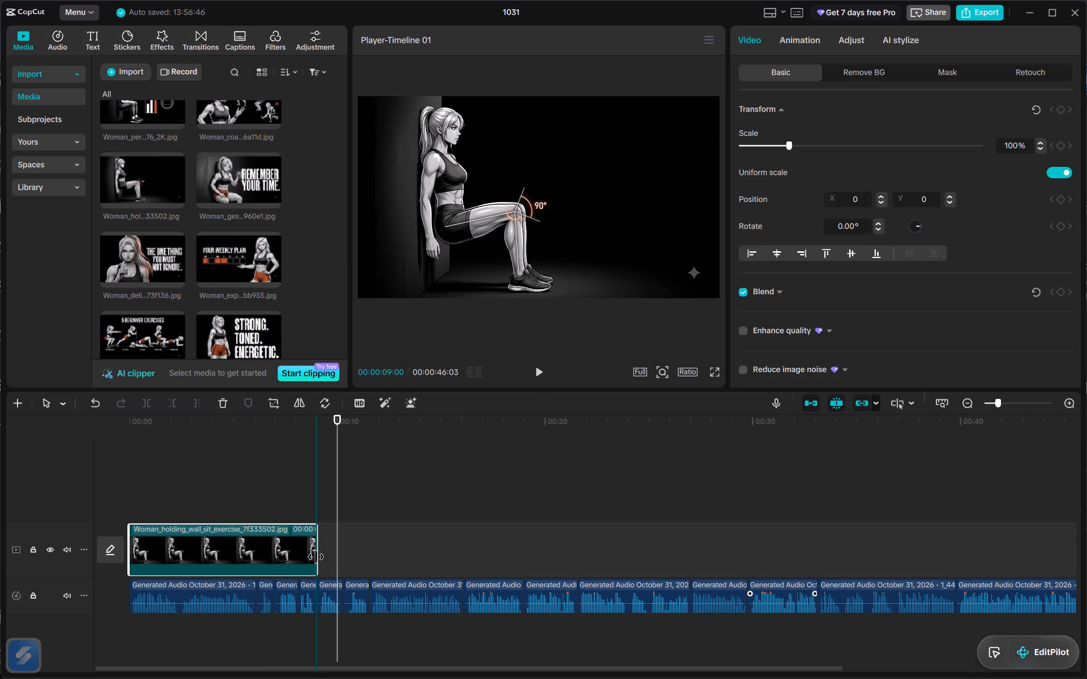
left_click_drag(316, 557, 303, 561)
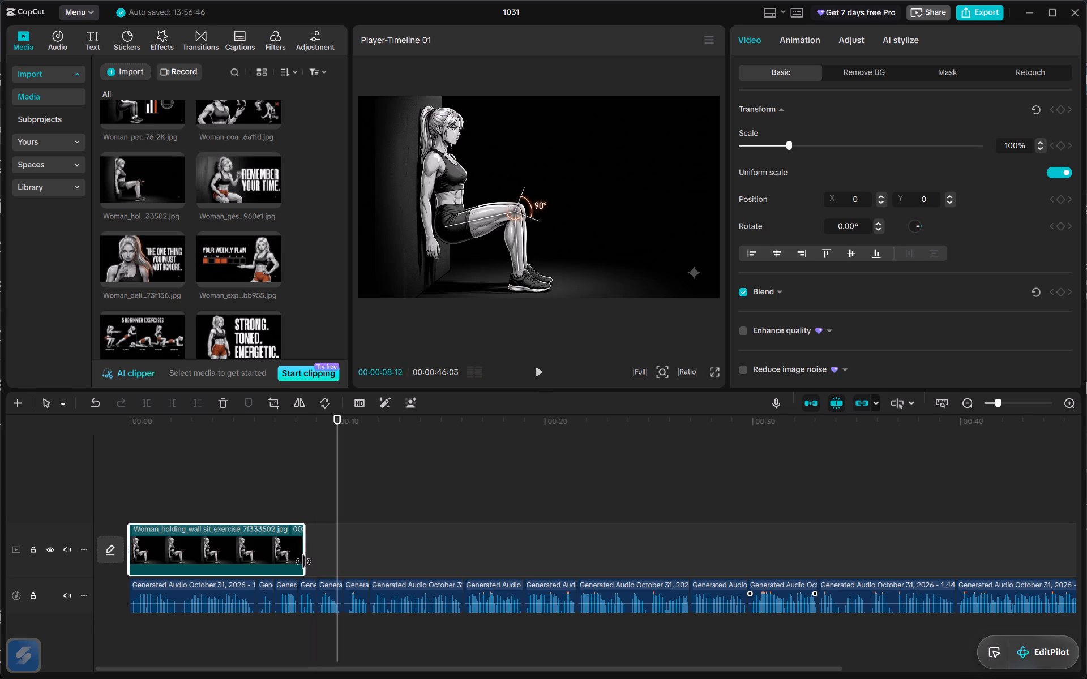
left_click_drag(303, 561, 309, 559)
Preview the imported scene images to see which could follow the wall sit image.
scroll(219, 329, "down", 1)
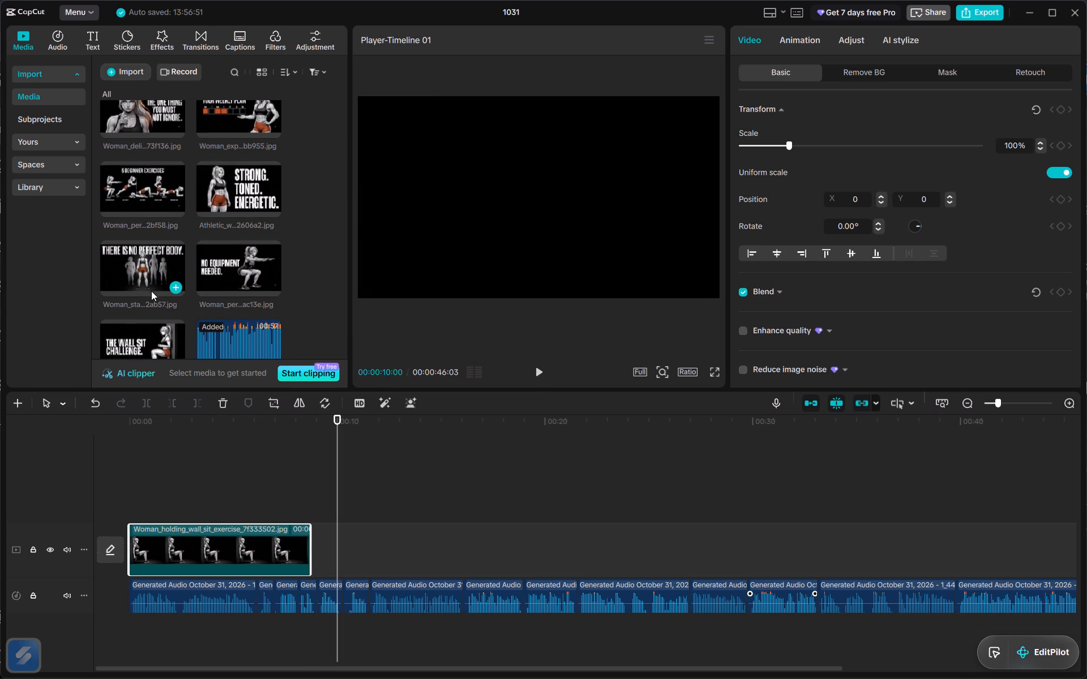
left_click(234, 263)
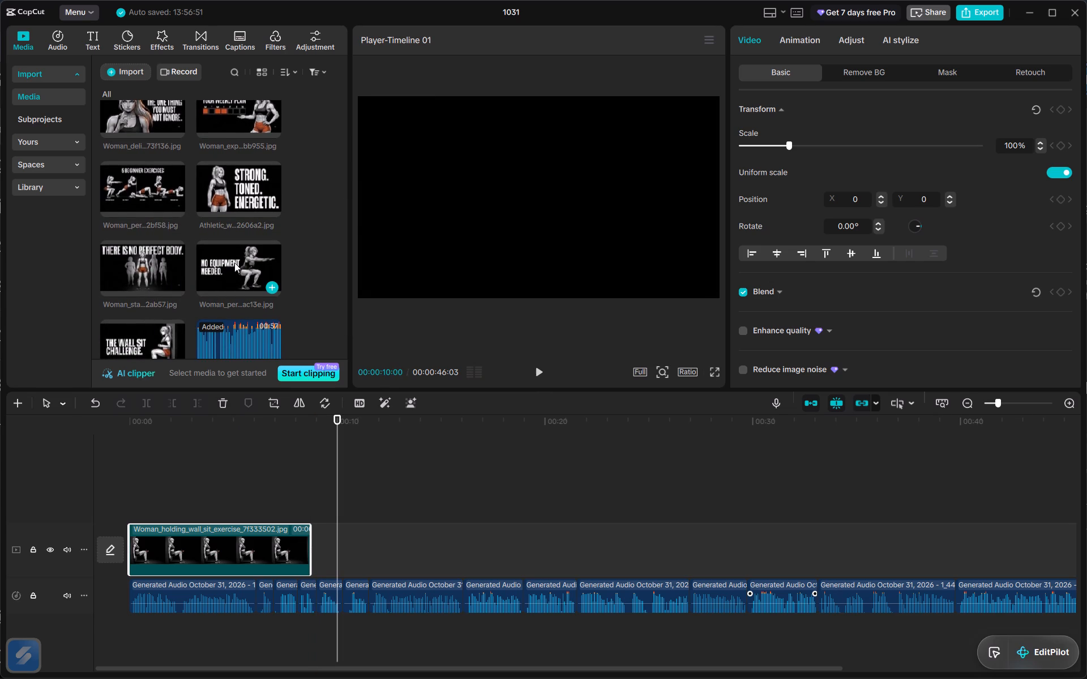
left_click(234, 263)
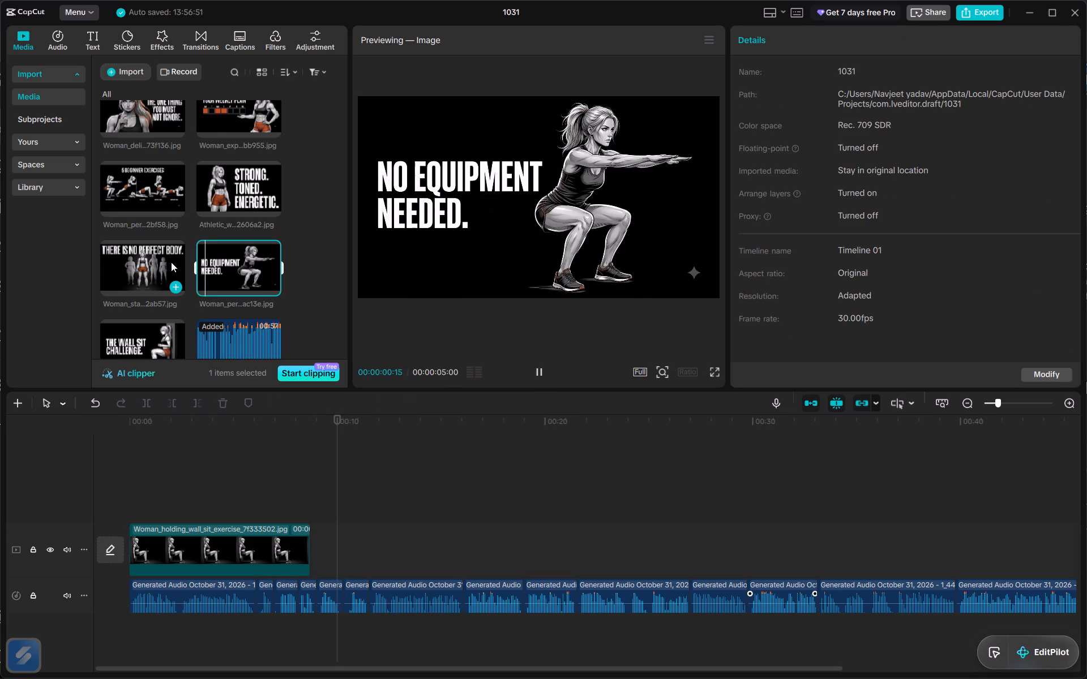
left_click(171, 262)
scroll(171, 262, "up", 3)
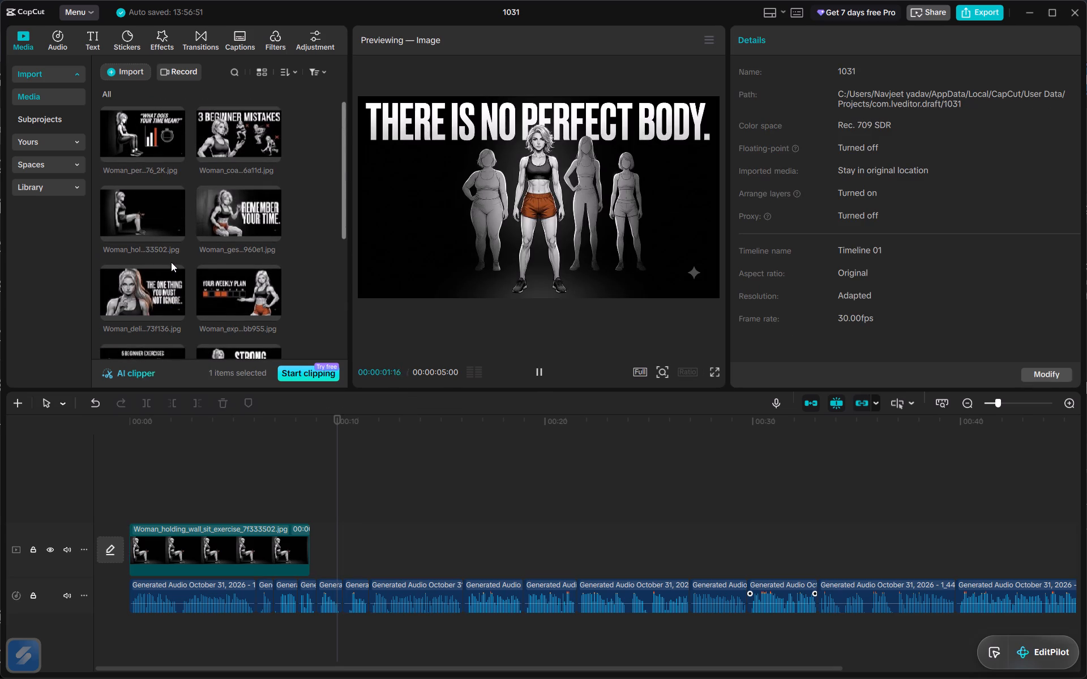
left_click(152, 115)
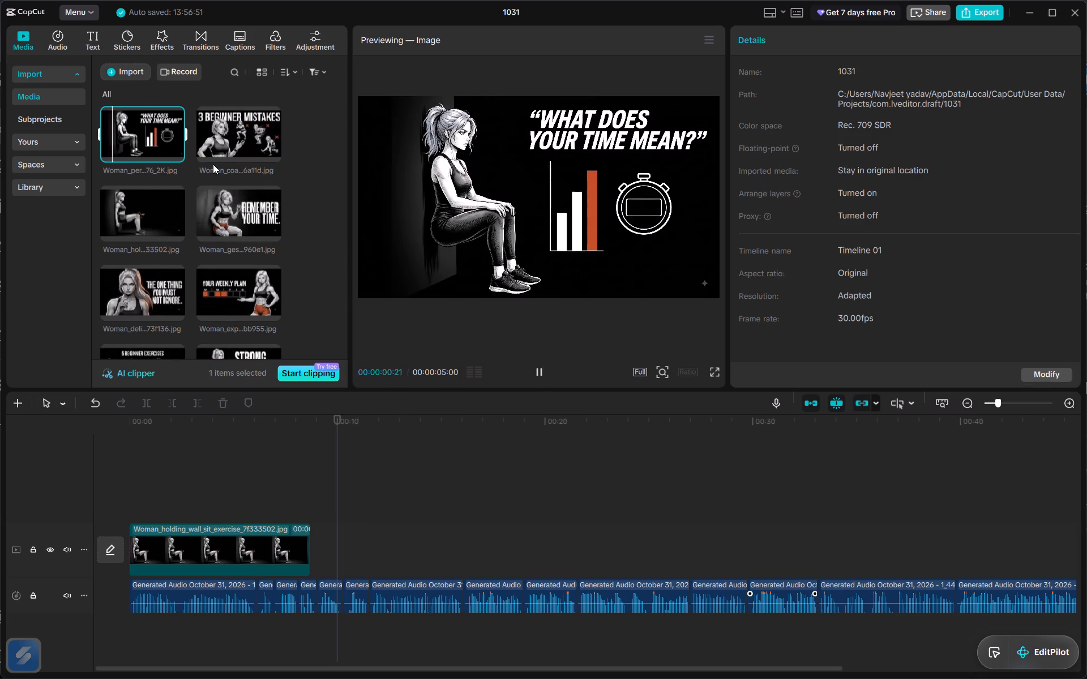
left_click(213, 164)
left_click(251, 216)
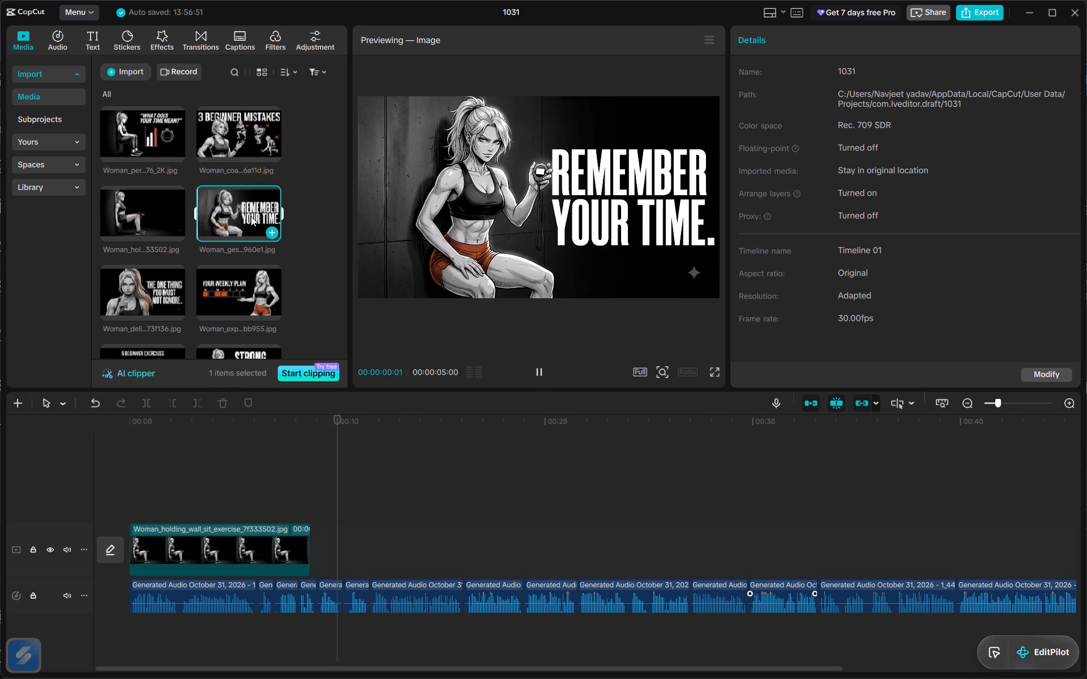
left_click(205, 295)
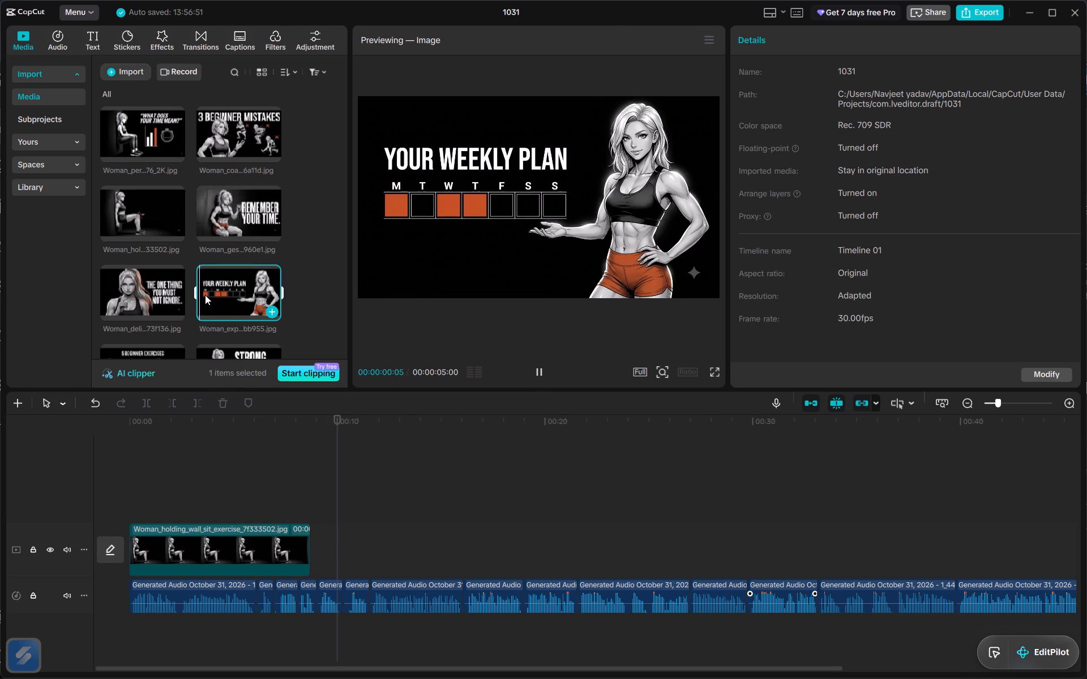
left_click(173, 300)
scroll(173, 300, "down", 1)
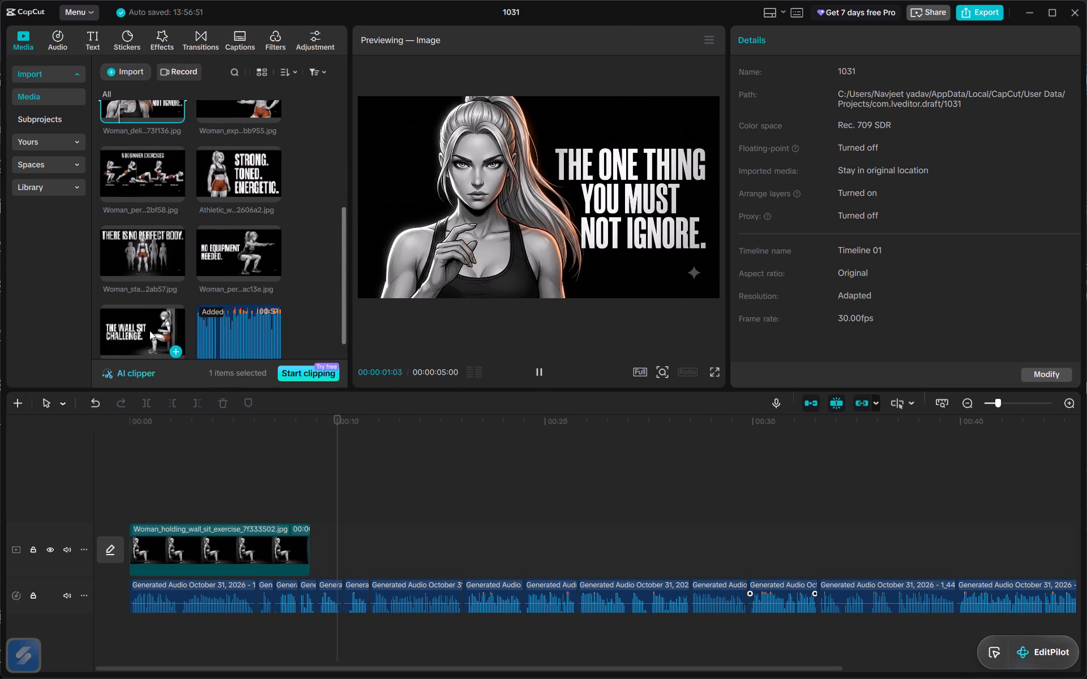
left_click(151, 323)
Replay the voiceover from about 8 seconds and extend the wall sit image's end to about 9 seconds.
left_click(292, 465)
key("space")
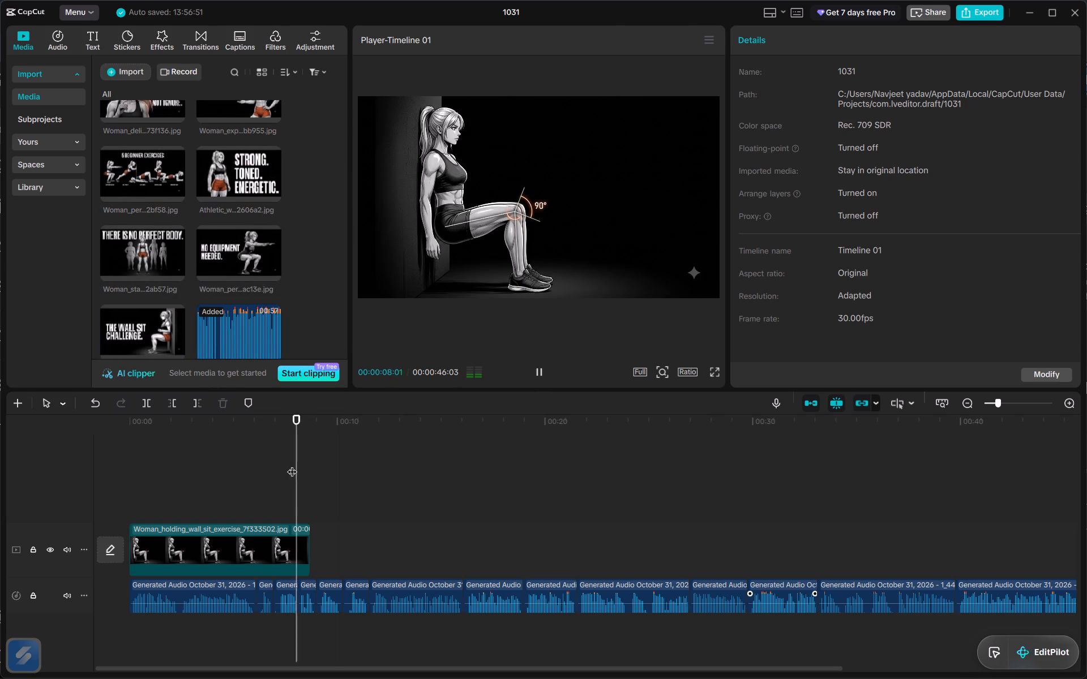
key("space")
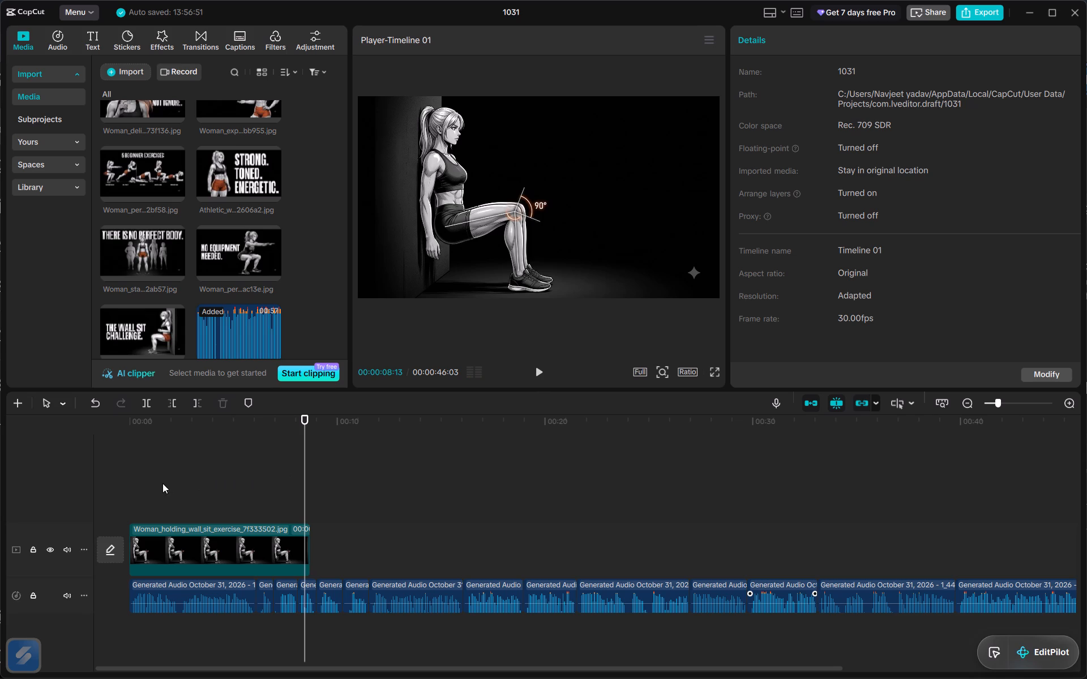
left_click(289, 420)
key("space")
key("space")
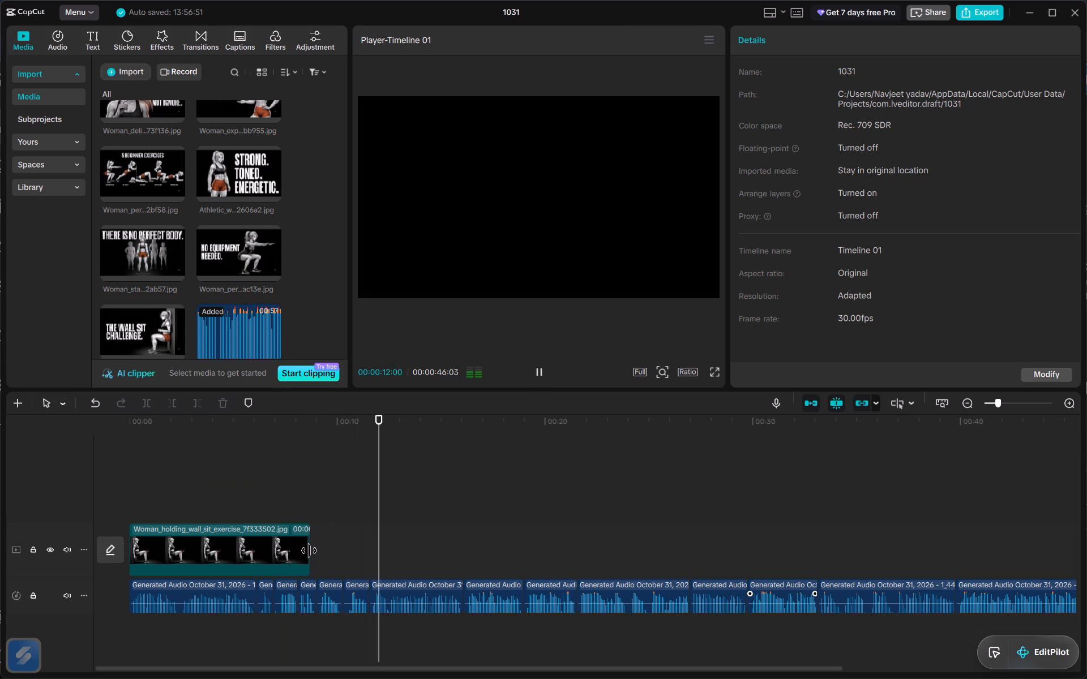
key("space")
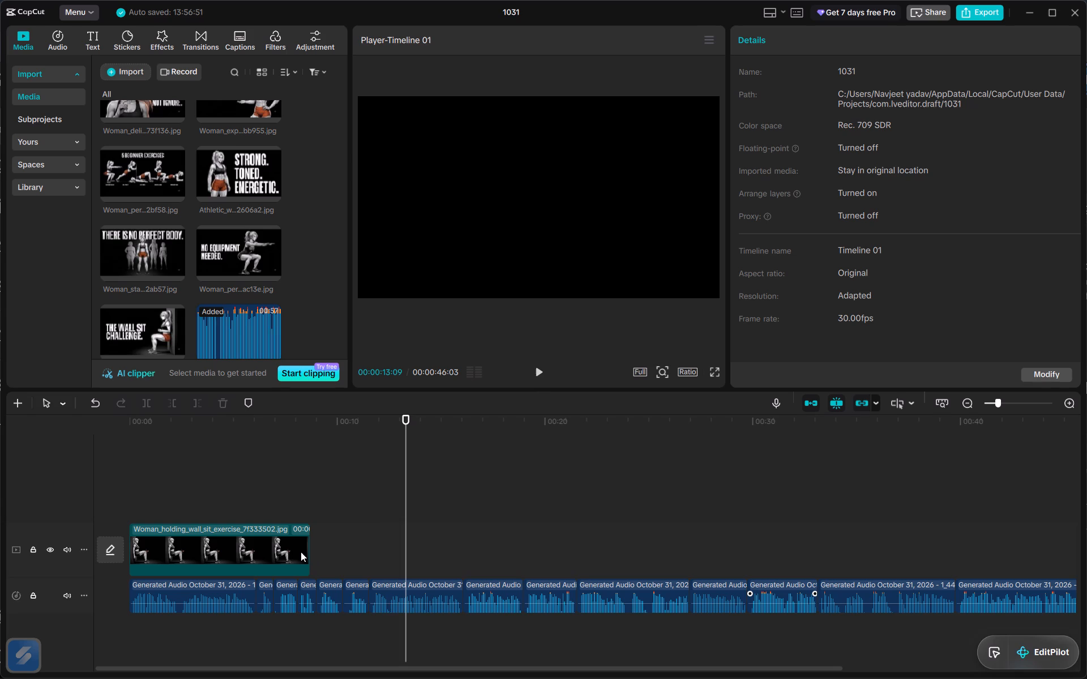
left_click(301, 552)
left_click(301, 552)
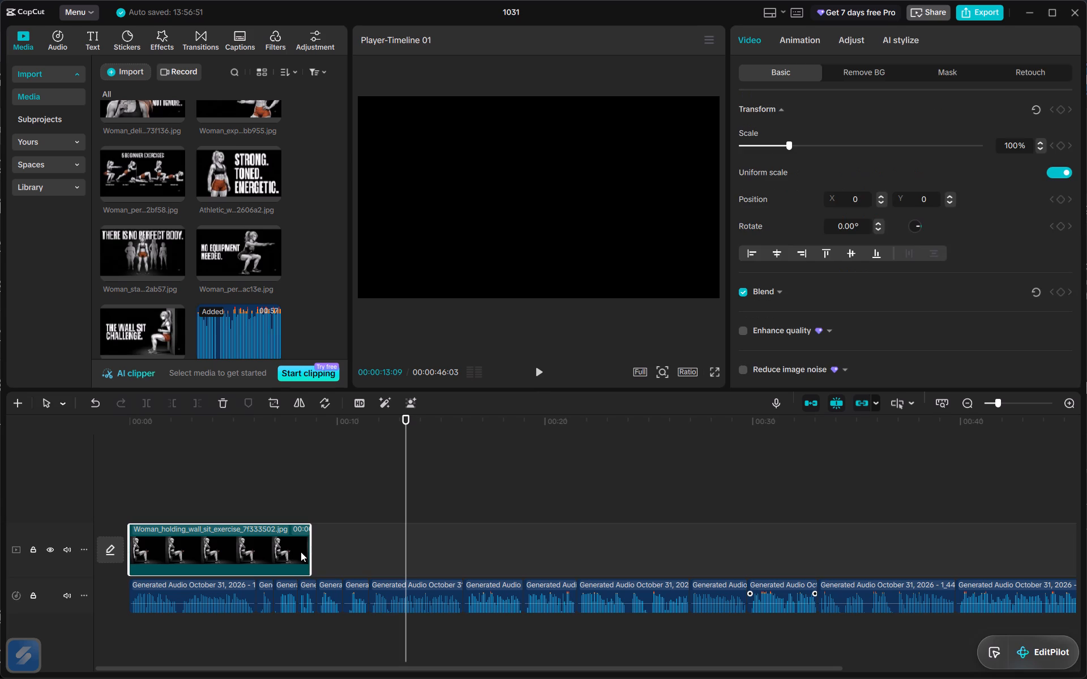
left_click(314, 553)
Replay the voiceover around the end of the wall sit image to check where the next phrase starts.
key("space")
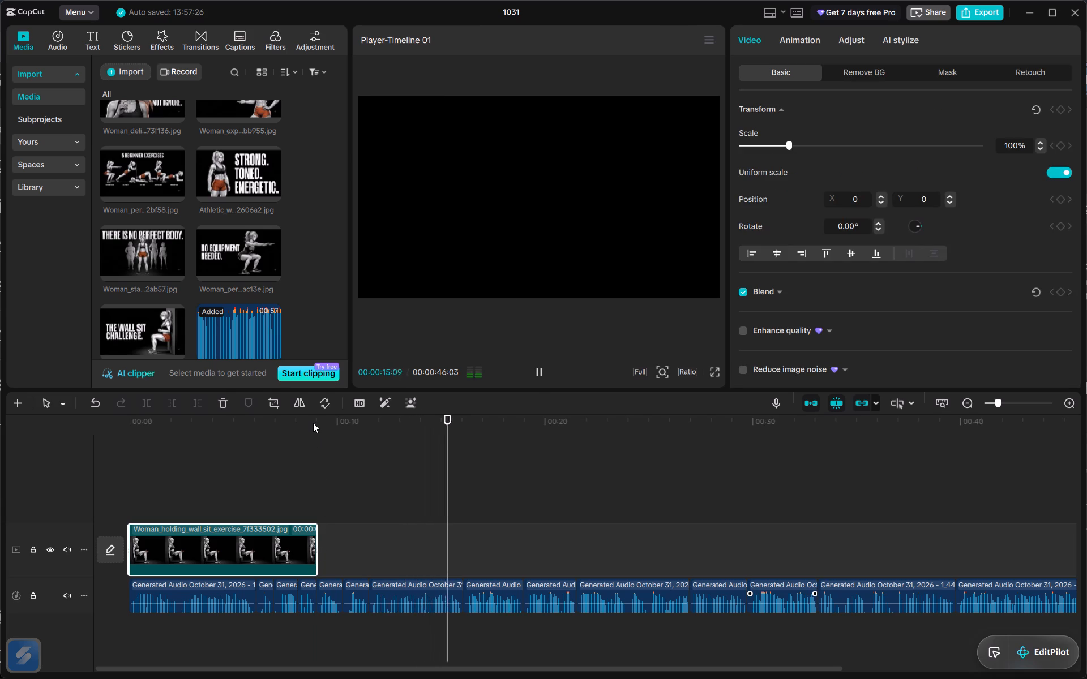
left_click(376, 439)
key("space")
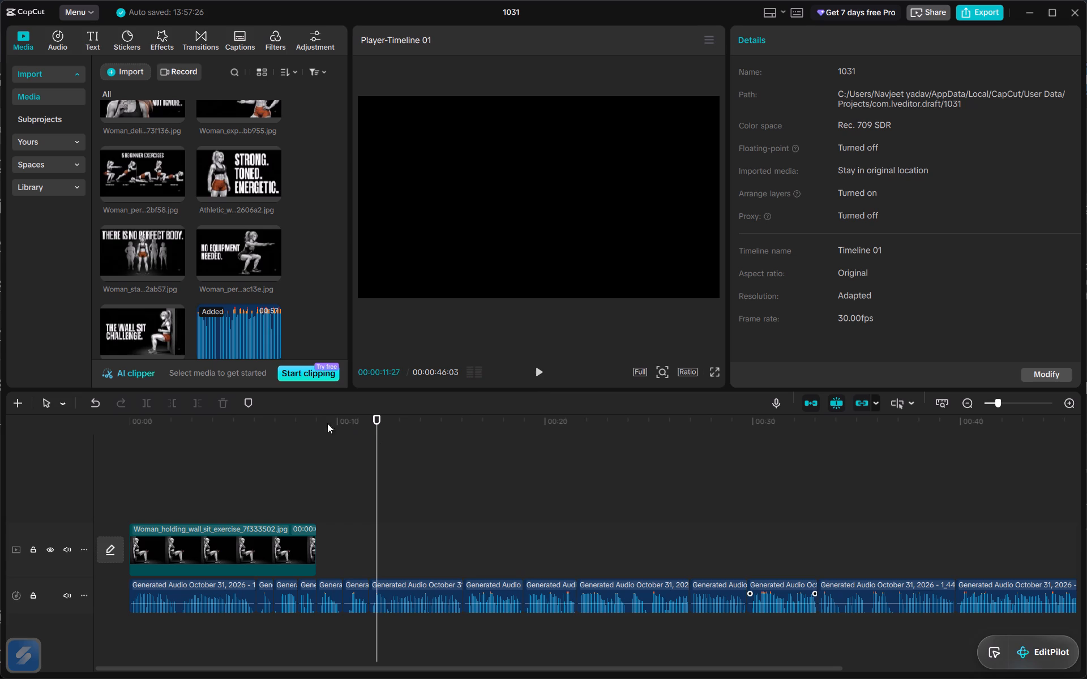
left_click(307, 419)
left_click_drag(307, 419, 316, 424)
key("space")
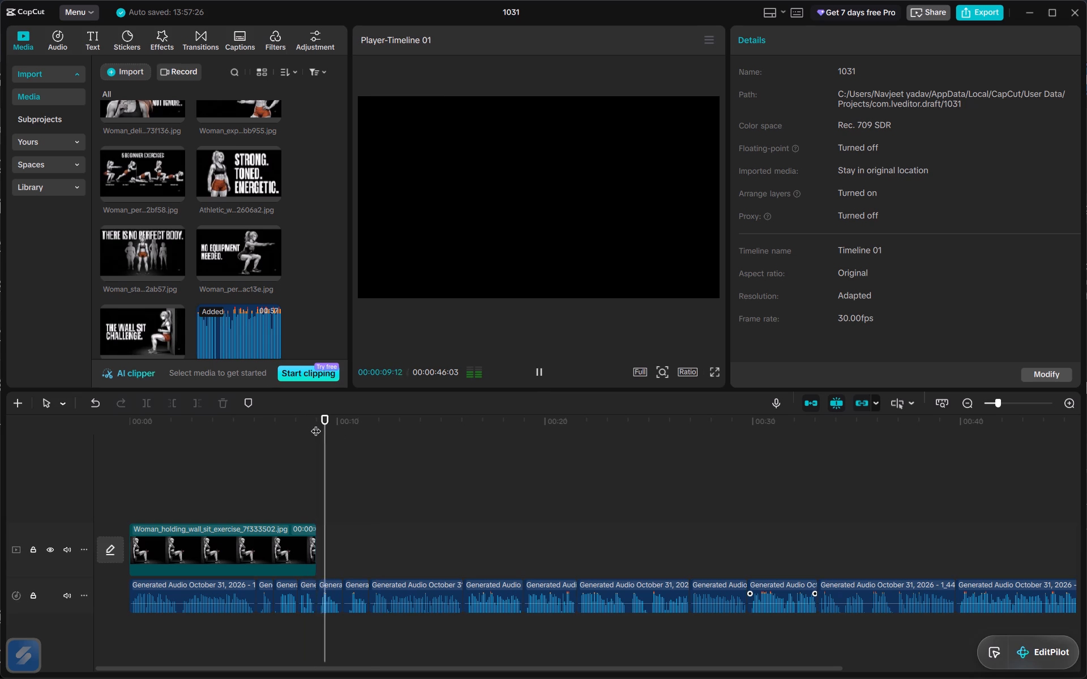
key("space")
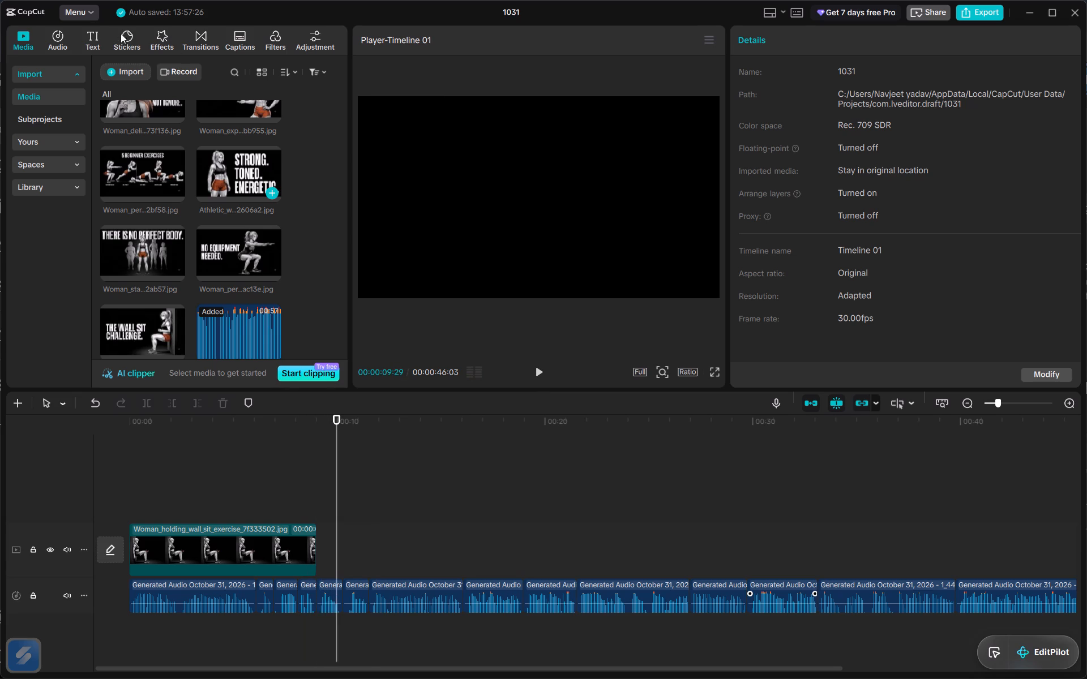
Add the black stock clip from the library right after the wall sit image and shorten it to about 1.2 seconds.
left_click(45, 190)
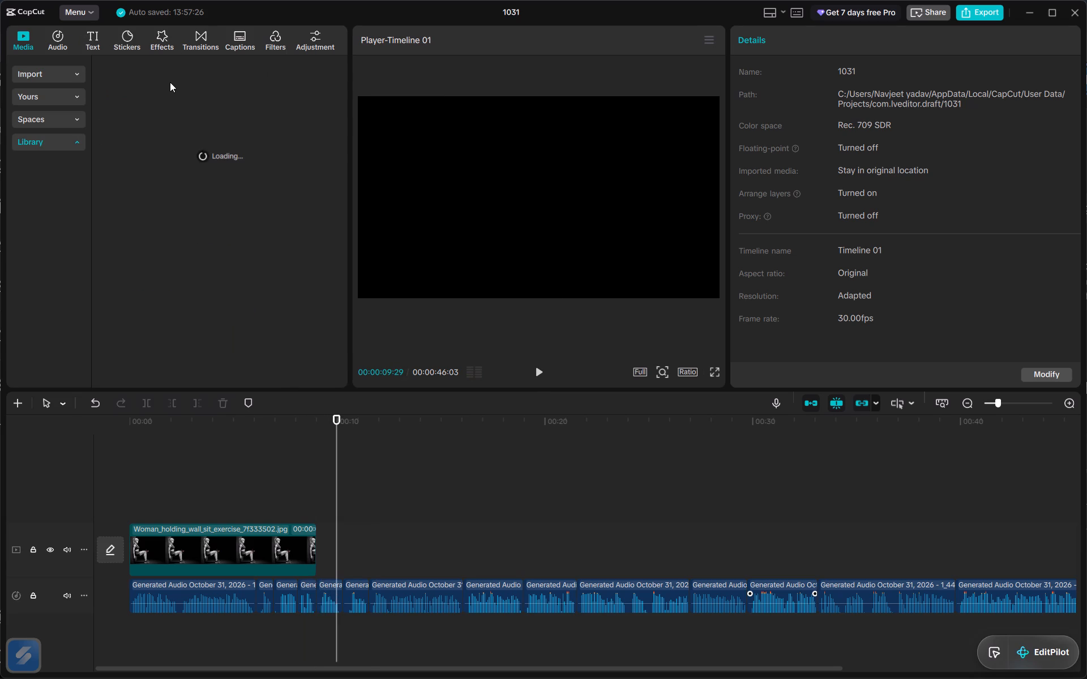
left_click_drag(148, 132, 318, 512)
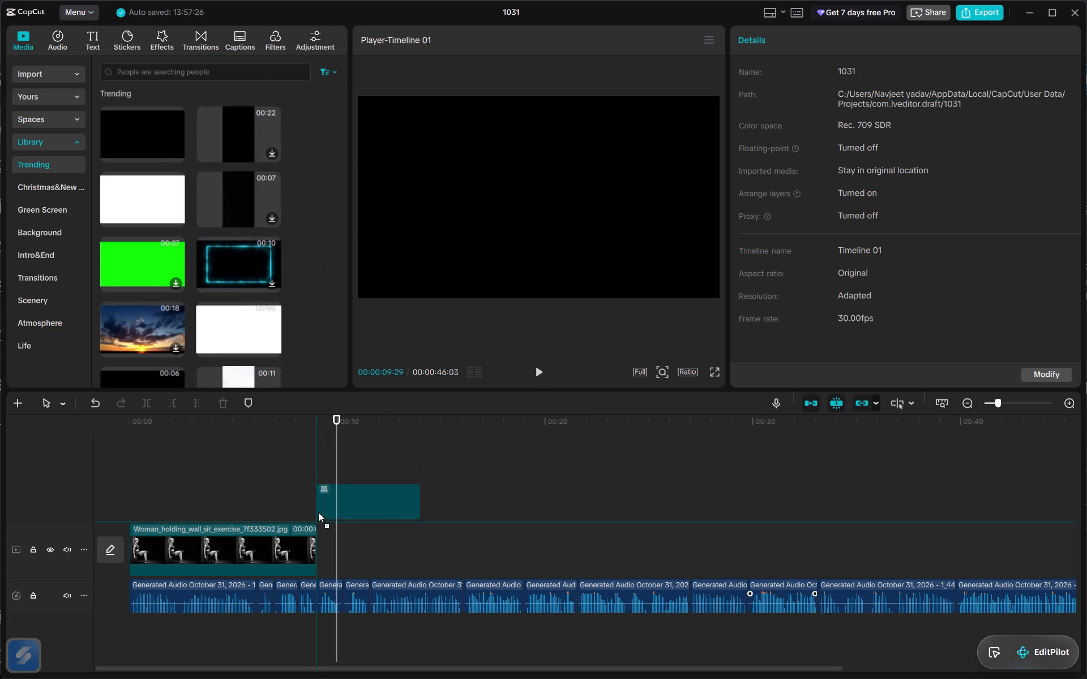
left_click_drag(318, 512, 319, 542)
left_click_drag(417, 551, 340, 557)
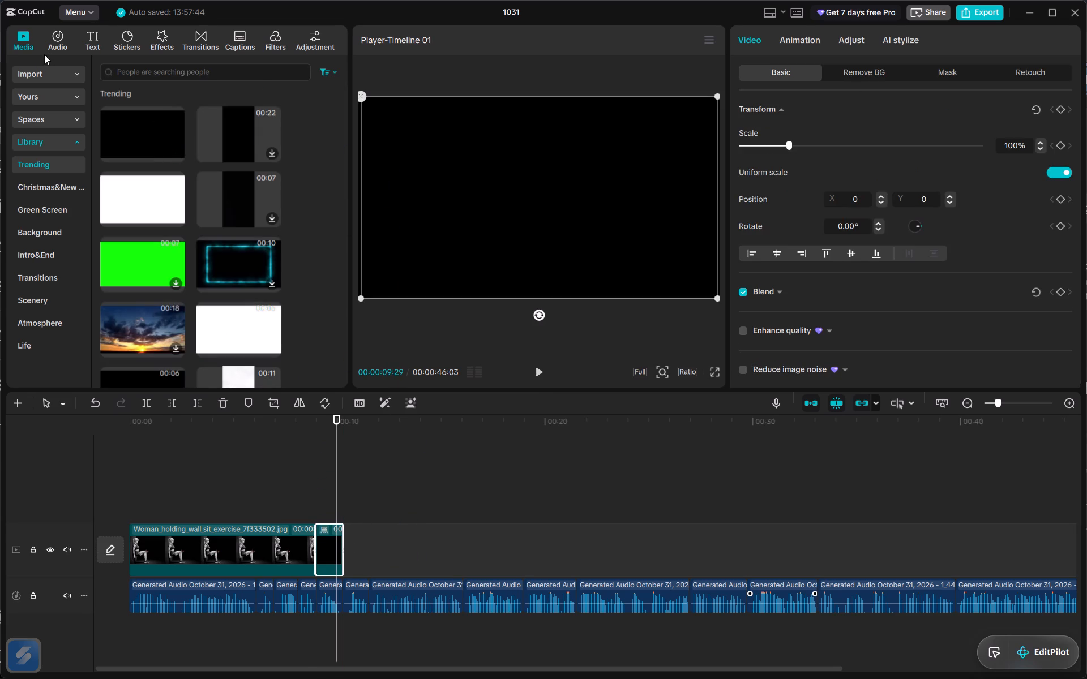
Add a default text clip above the black clip, starting at about 9 seconds.
left_click(92, 36)
left_click_drag(137, 91, 323, 506)
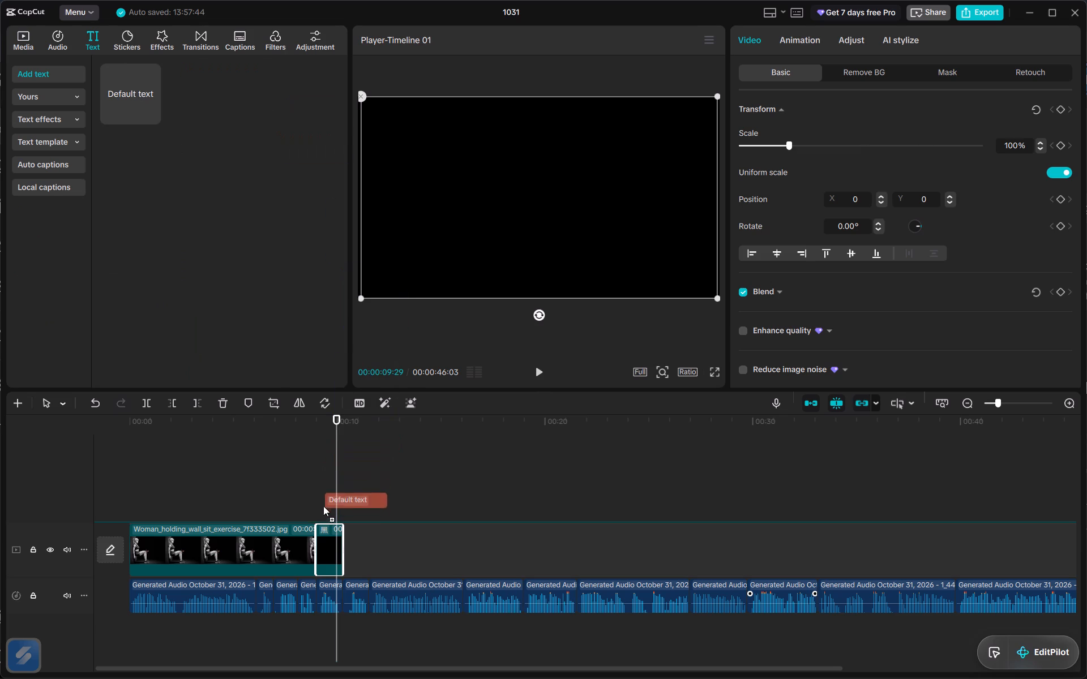
left_click_drag(323, 506, 319, 512)
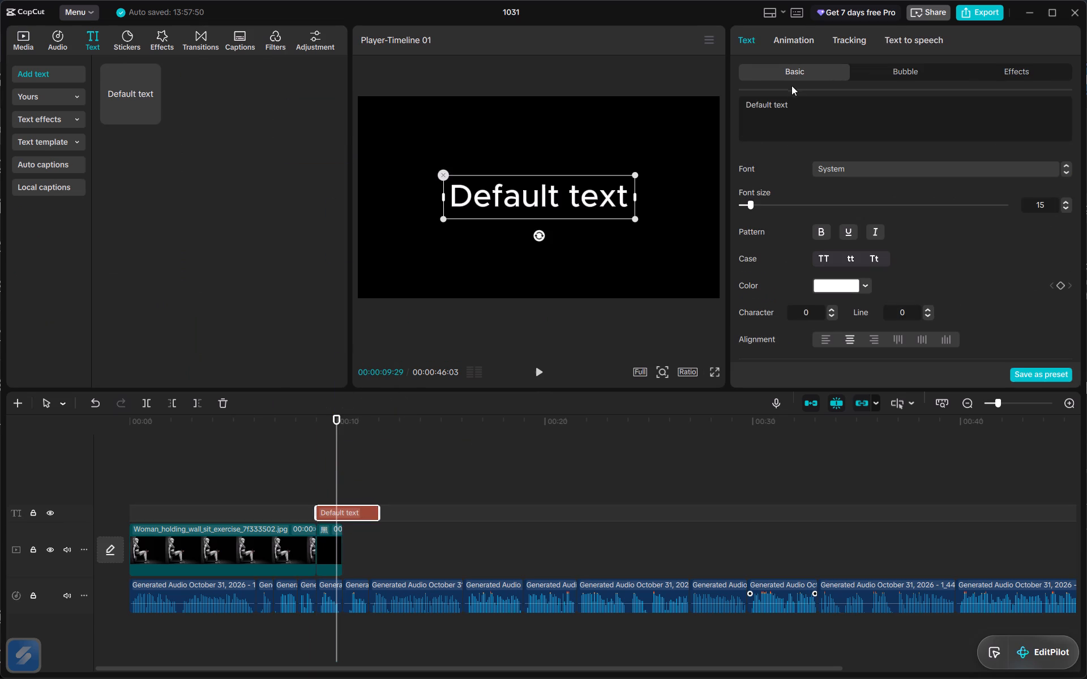
Replace the default text with START COUNTING NOW.
left_click_drag(798, 103, 737, 102)
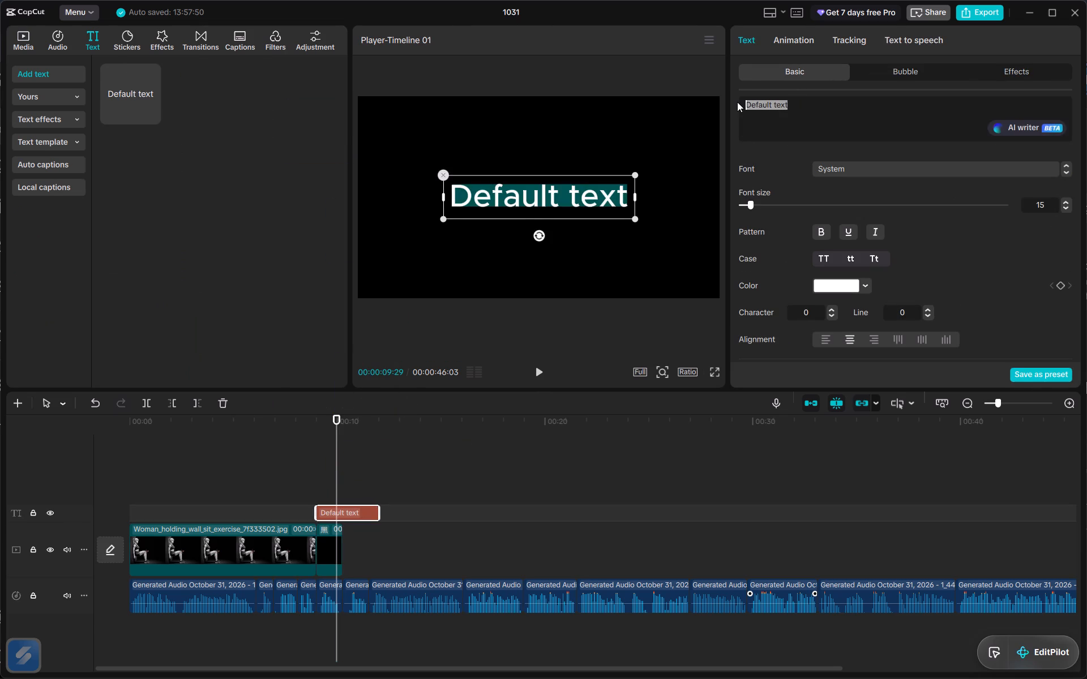
key("BackSpace")
type("STAR")
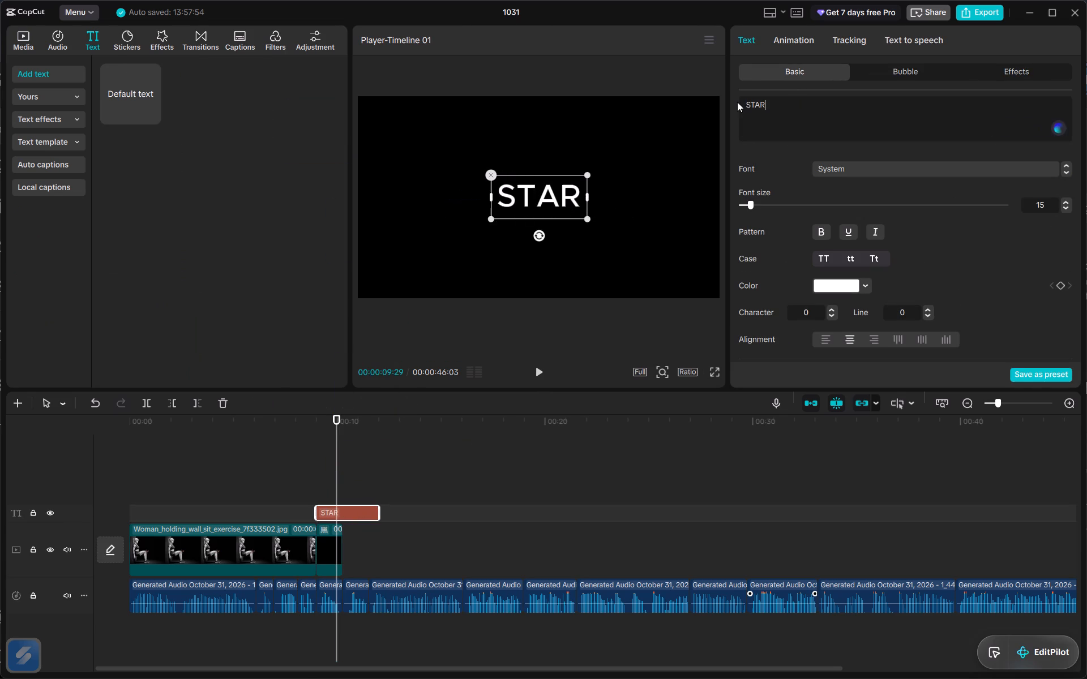
type("T COUNTING NOW")
key("space")
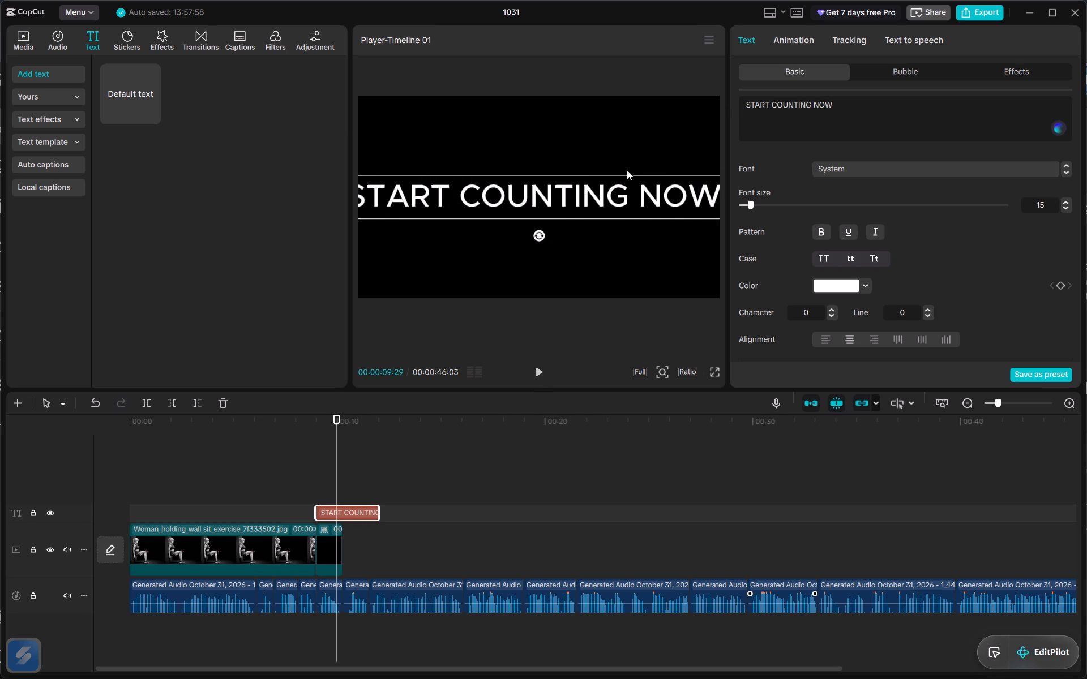
scroll(604, 190, "down", 4, "ctrl")
left_click_drag(636, 209, 583, 205)
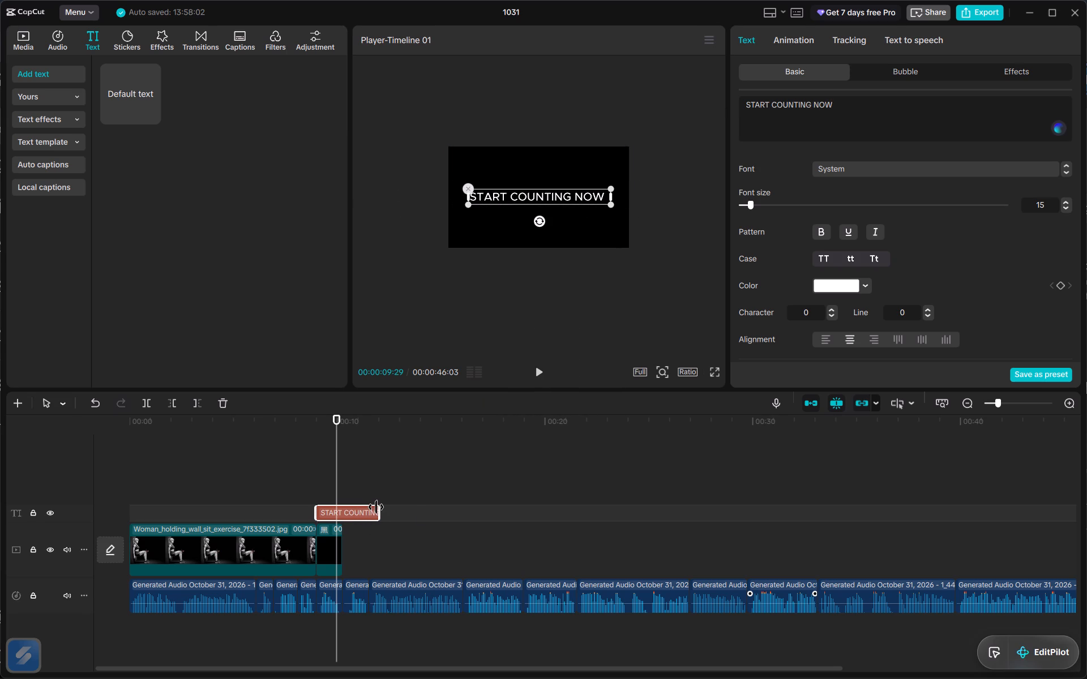
Shorten the START COUNTING NOW text clip to end with the black clip at about 10 seconds, and replay it.
left_click_drag(380, 514, 348, 516)
left_click_drag(348, 516, 339, 517)
left_click_drag(338, 509, 343, 510)
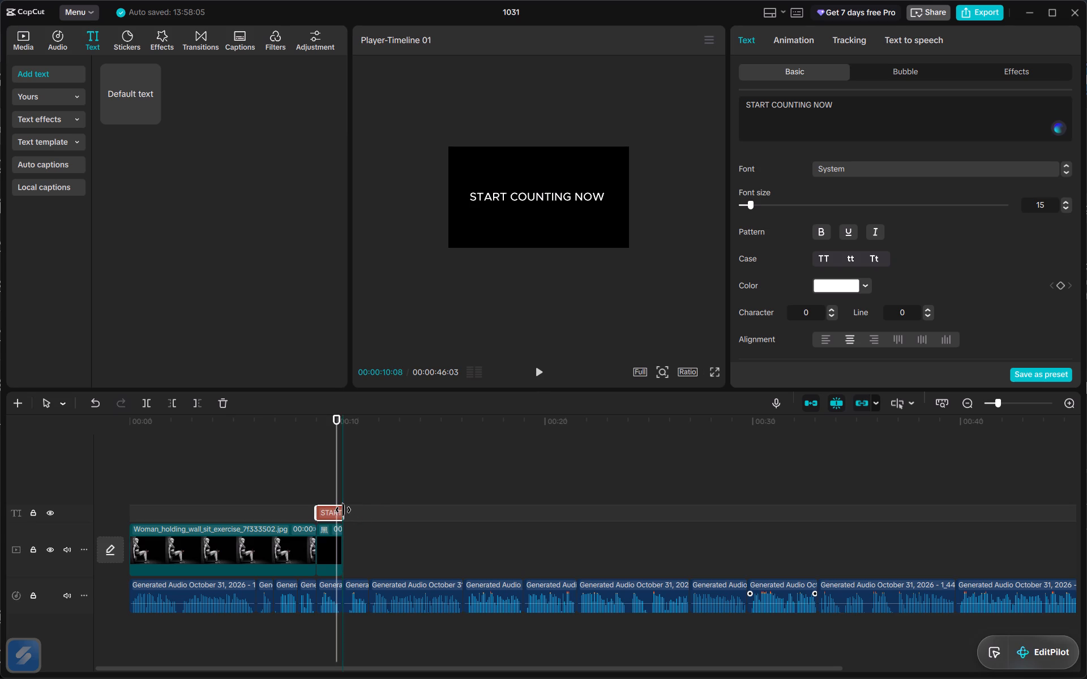
left_click_drag(343, 510, 343, 511)
left_click_drag(336, 485, 314, 489)
key("space")
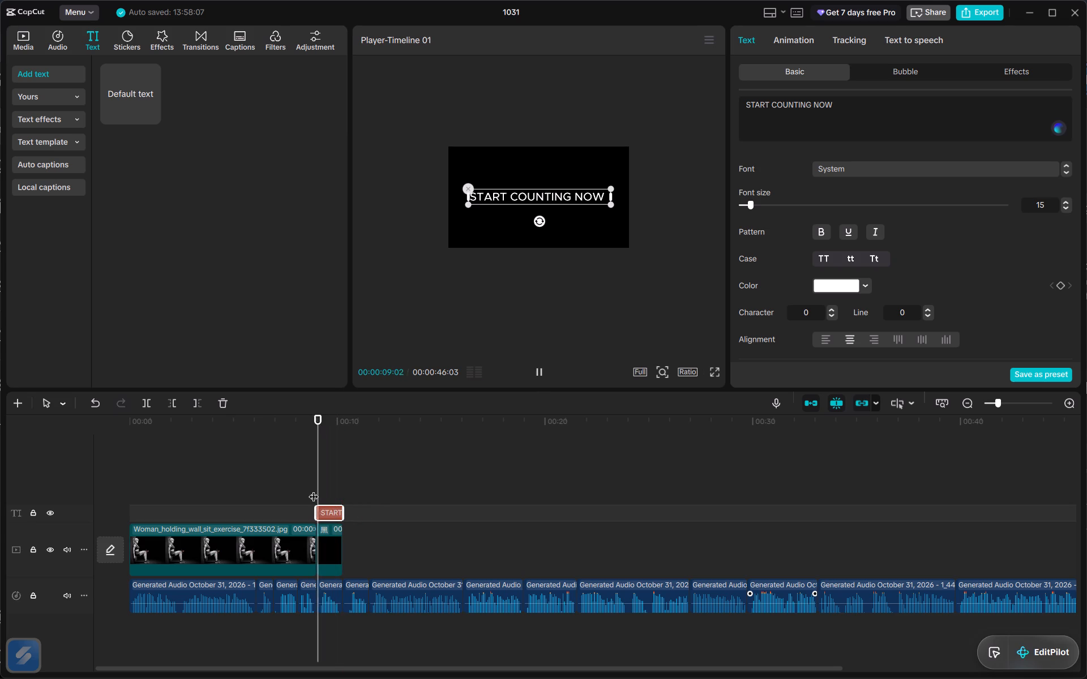
key("space")
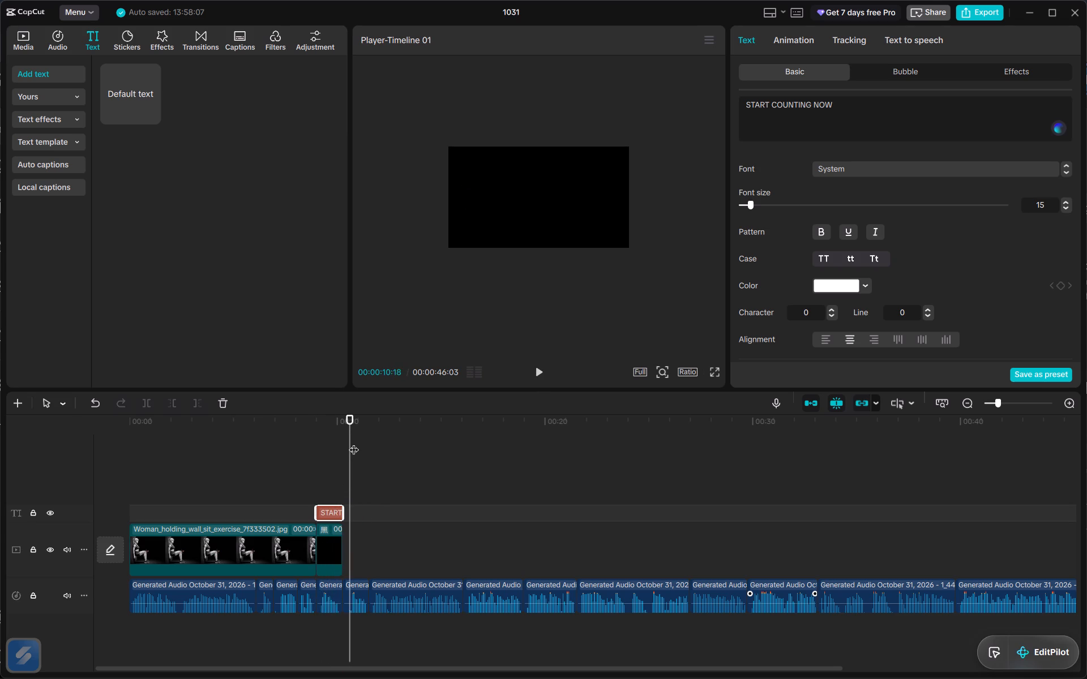
Try several fonts on the START COUNTING NOW text and settle on Copperplate CC-Bd.
left_click_drag(350, 431, 319, 446)
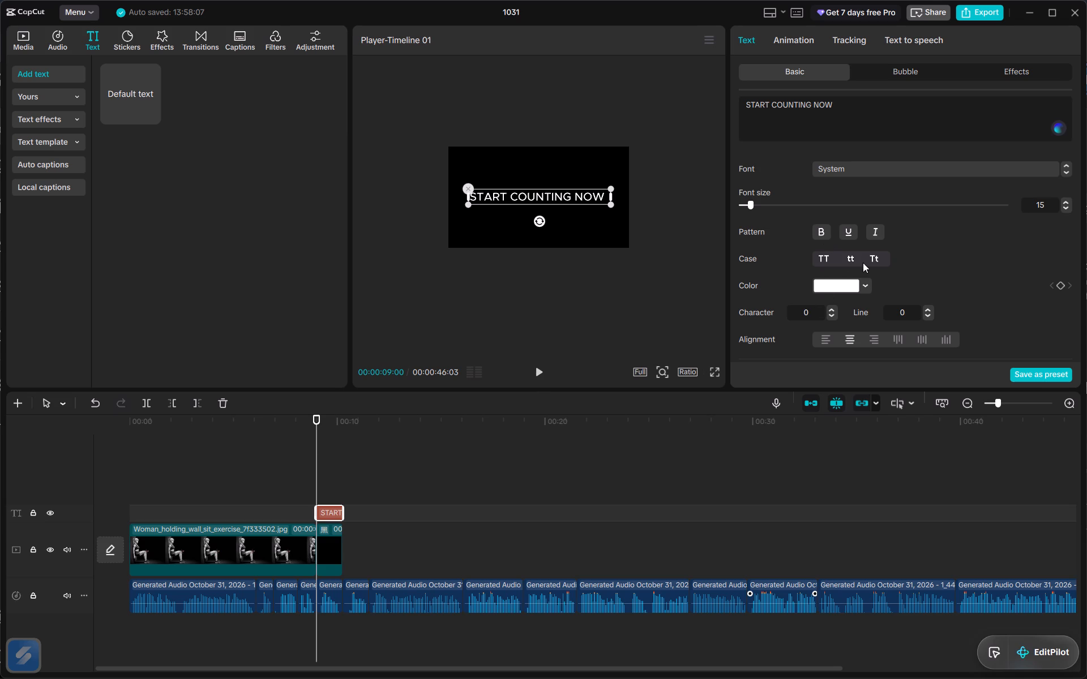
left_click(868, 288)
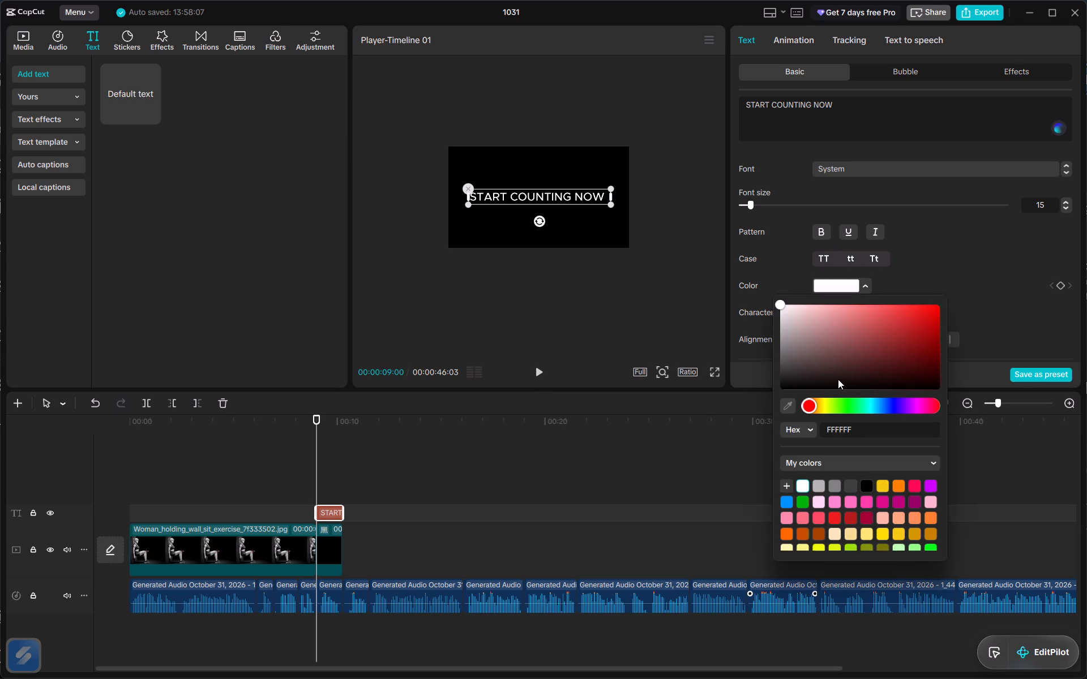
left_click(1065, 171)
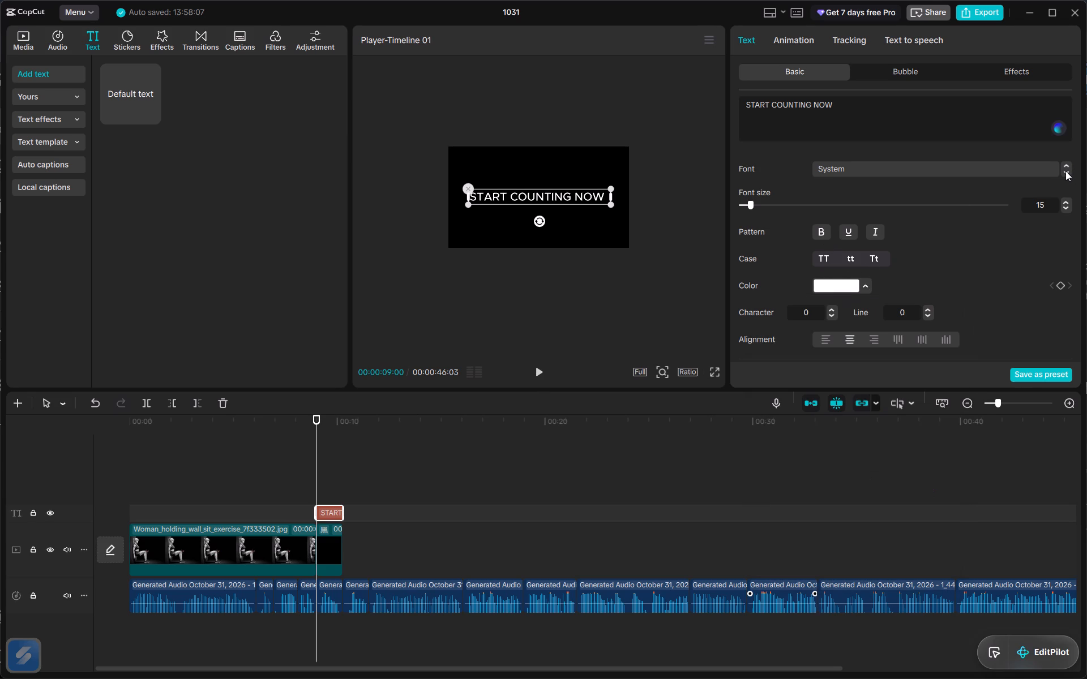
left_click(1065, 171)
left_click(1065, 171)
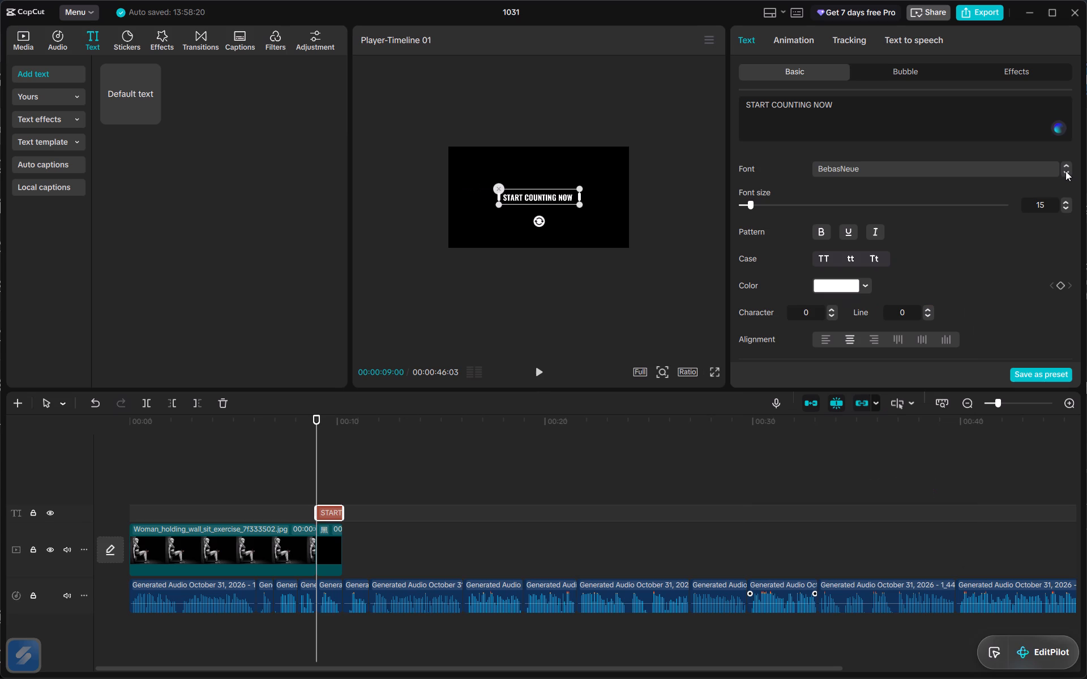
left_click(1067, 163)
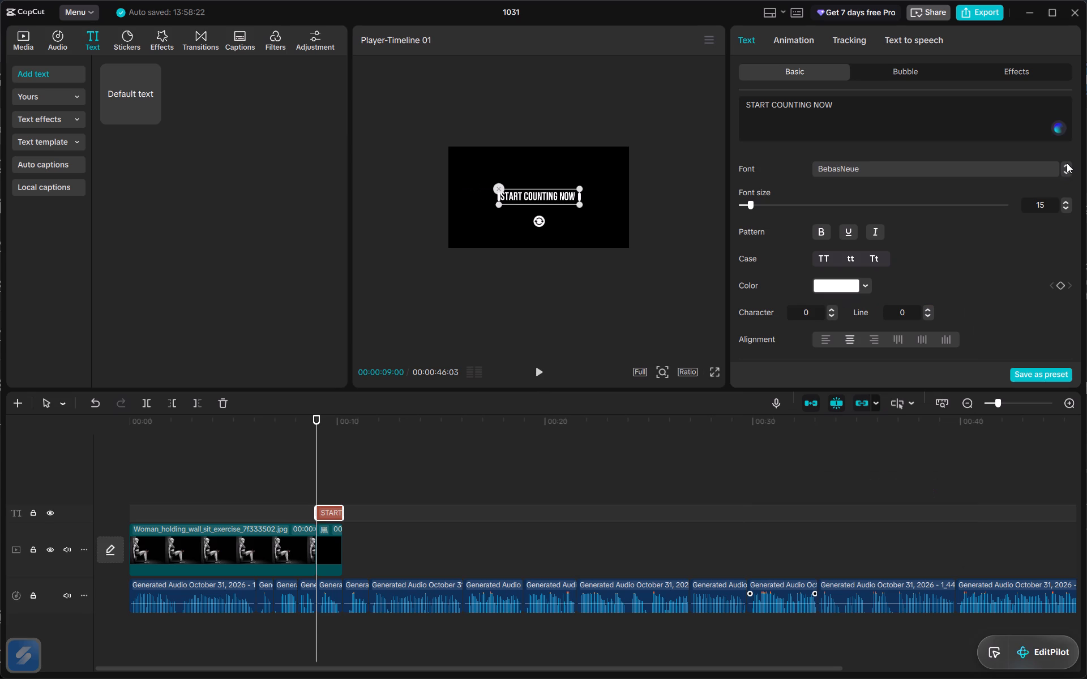
left_click(1065, 171)
left_click(1065, 171)
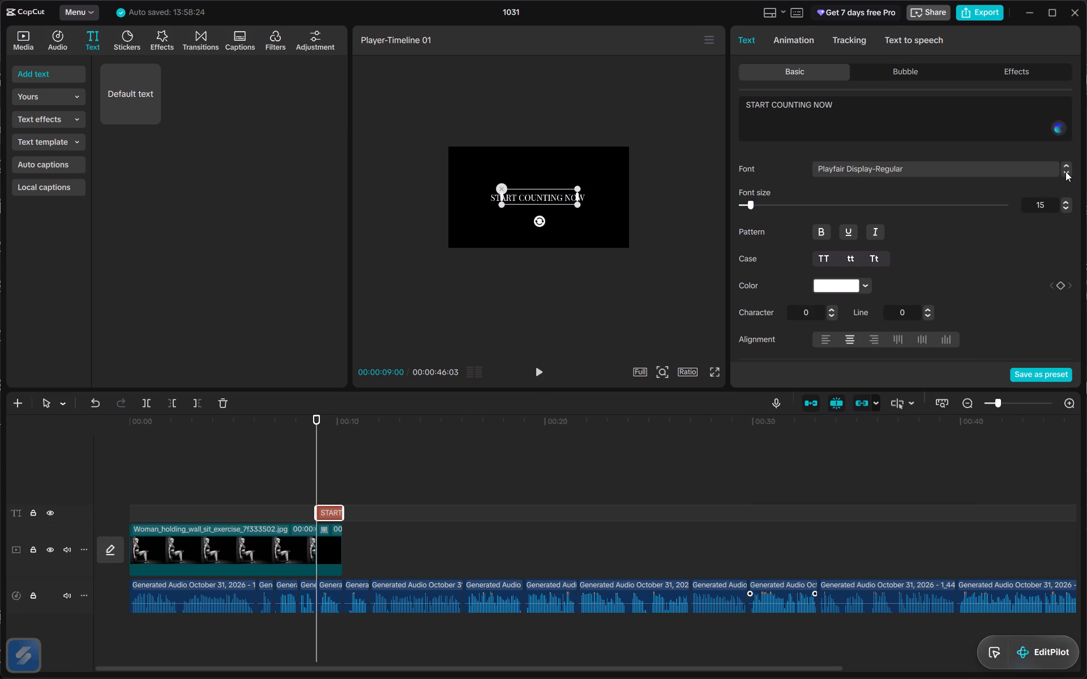
left_click(1065, 171)
left_click(1065, 171)
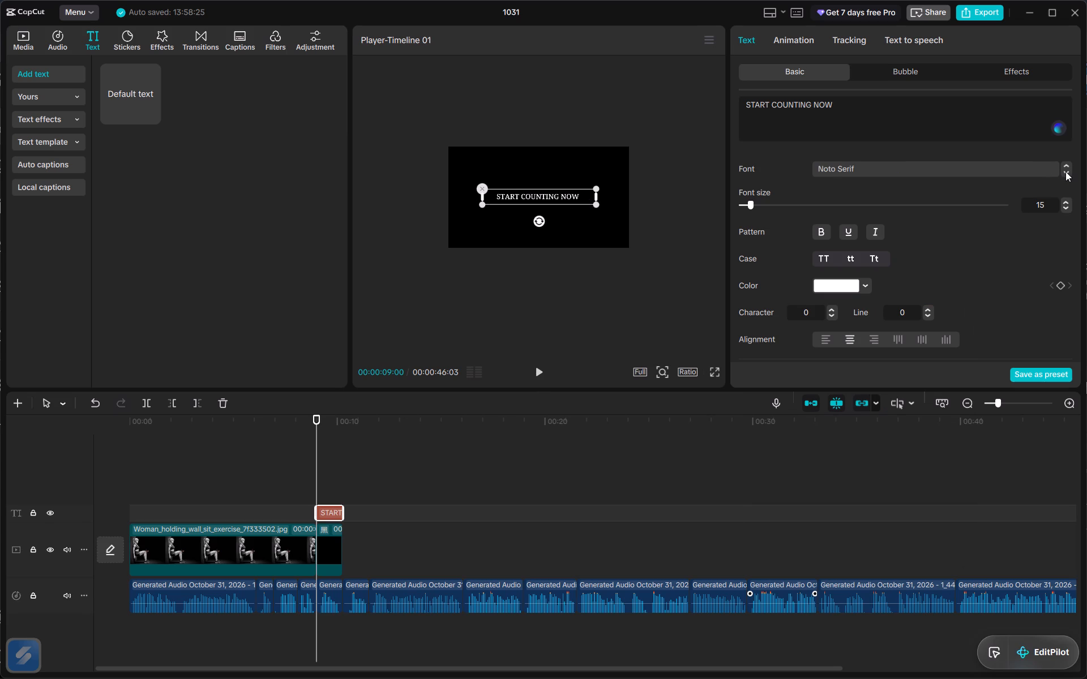
left_click(1065, 171)
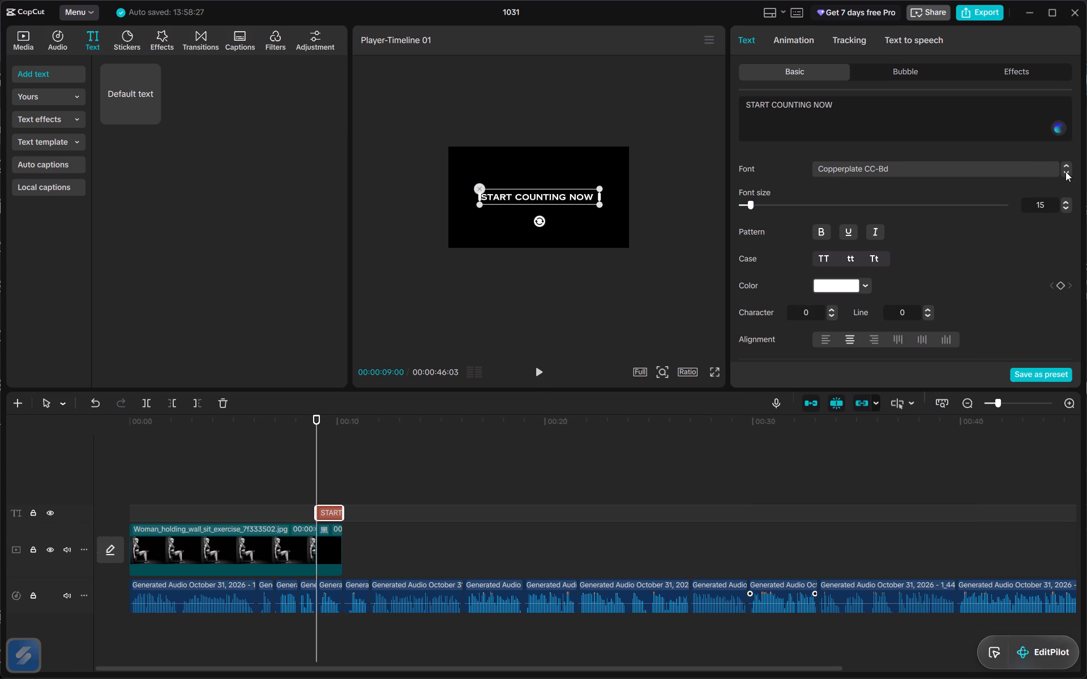
left_click(1065, 171)
left_click(1065, 162)
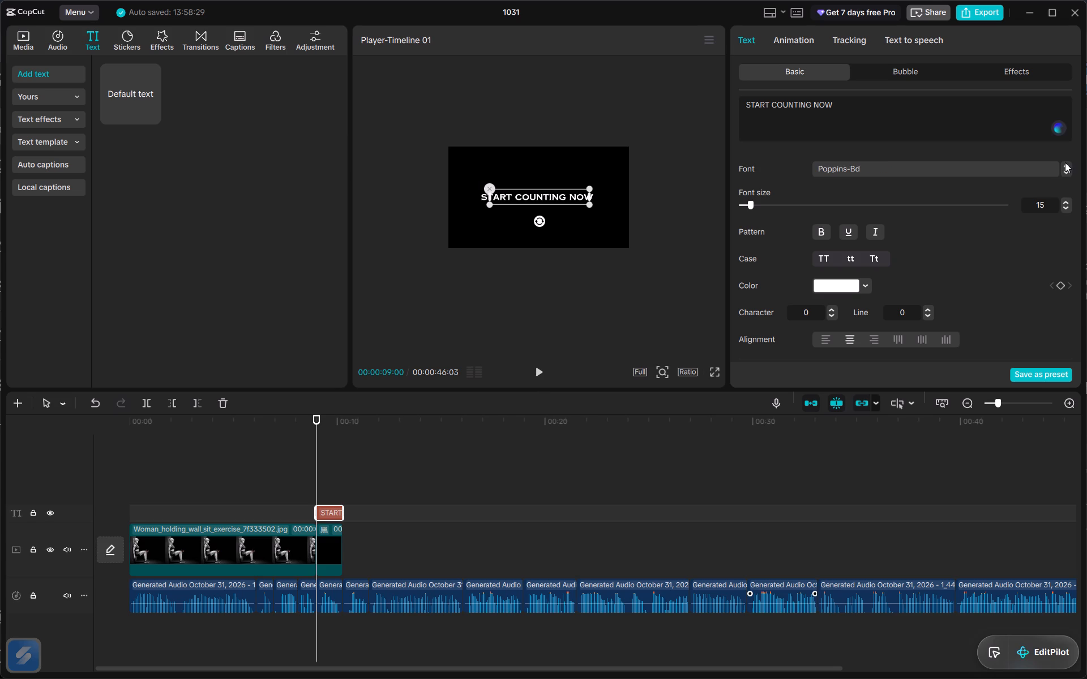
Apply the Blur Right entrance animation to the START COUNTING NOW text with a duration of 1.3 s.
scroll(932, 269, "down", 1)
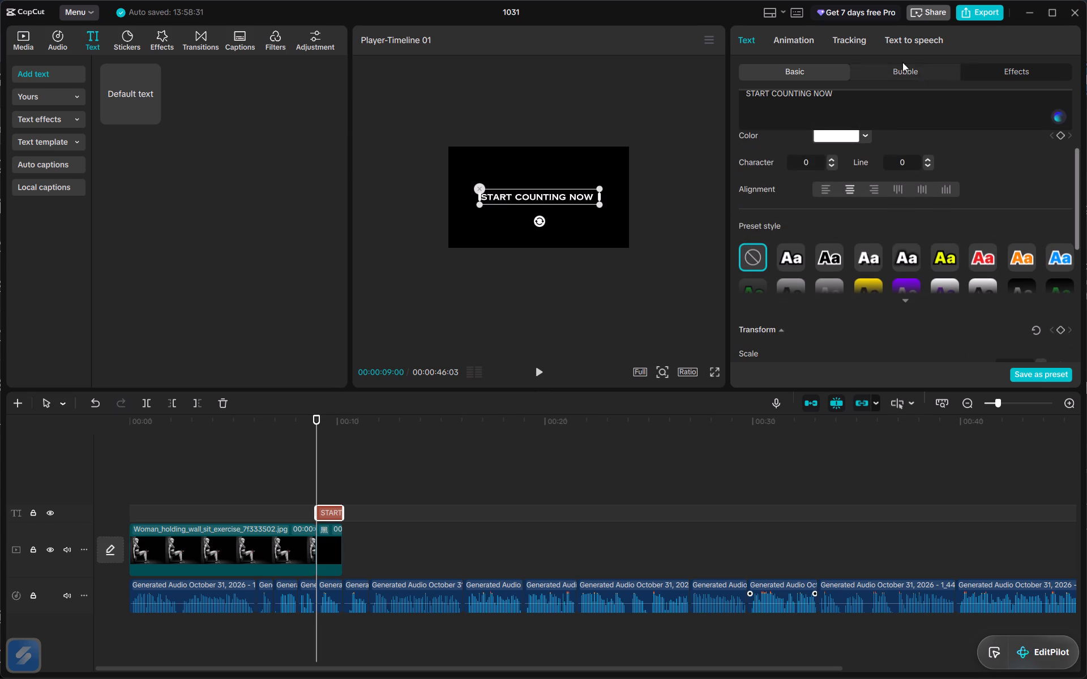
left_click(858, 41)
left_click(808, 37)
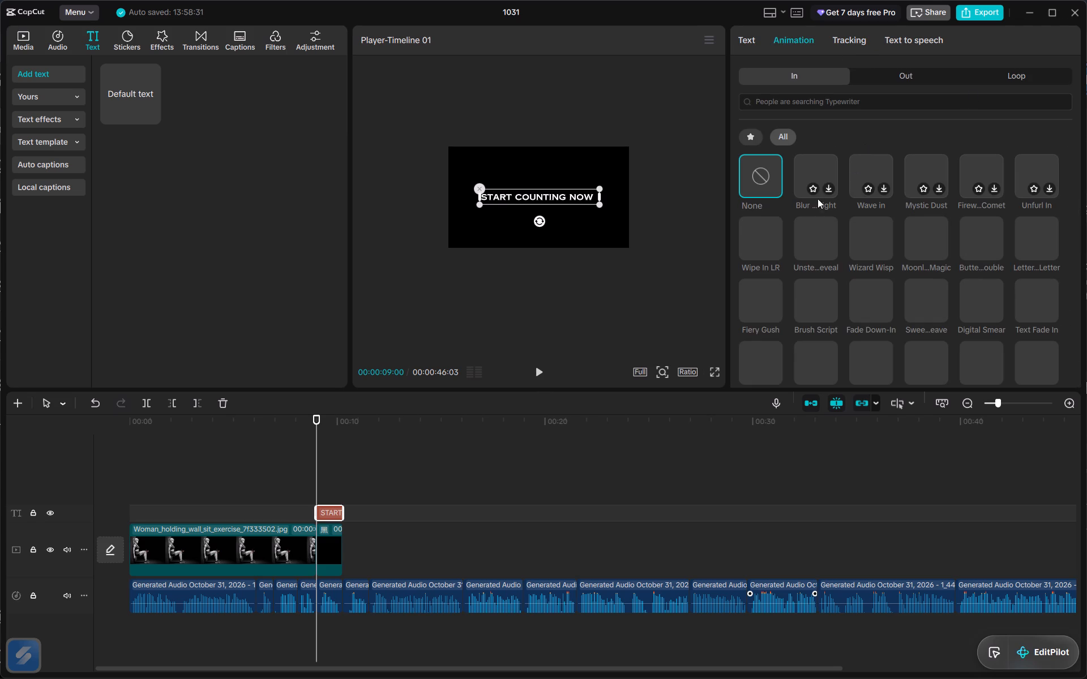
left_click(816, 170)
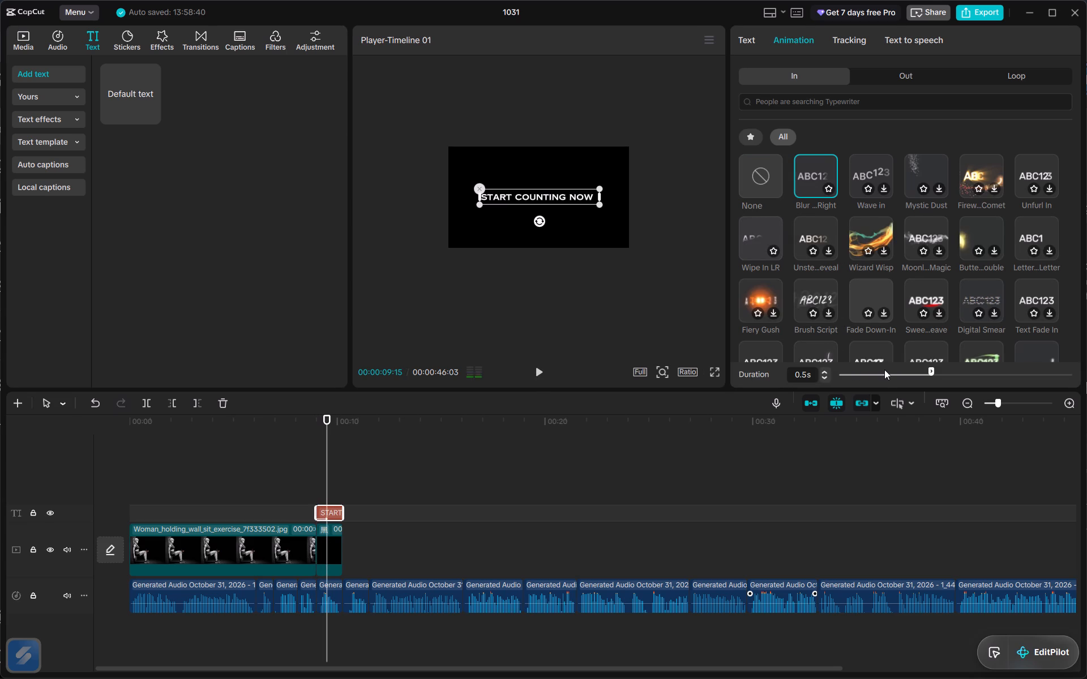
left_click(884, 369)
key("v")
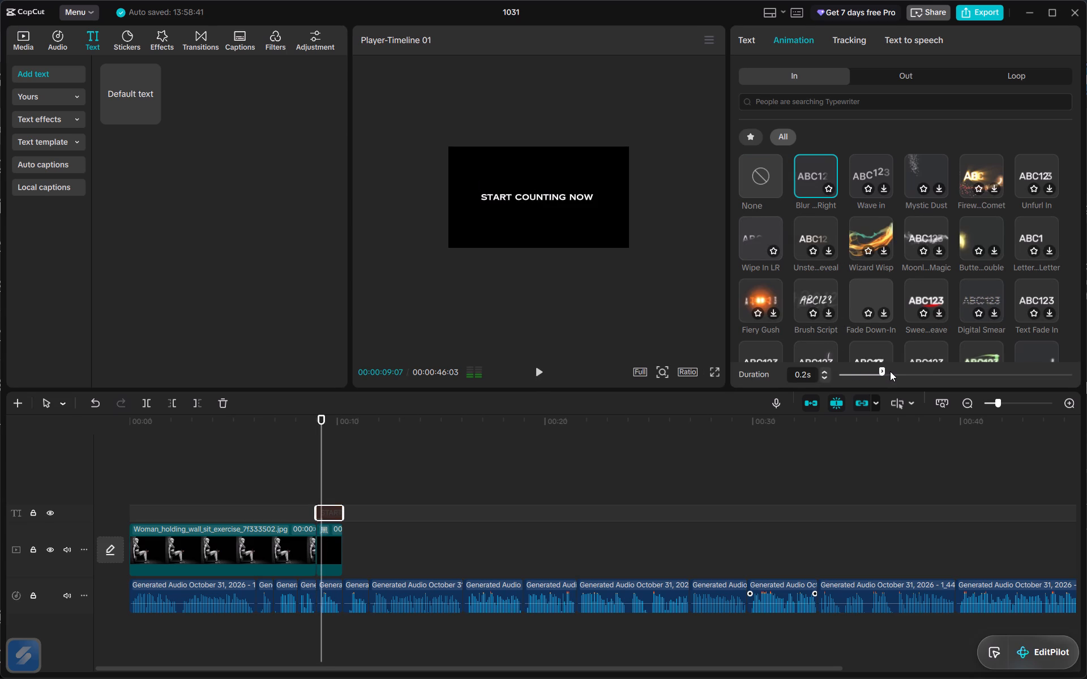
left_click_drag(890, 371, 943, 371)
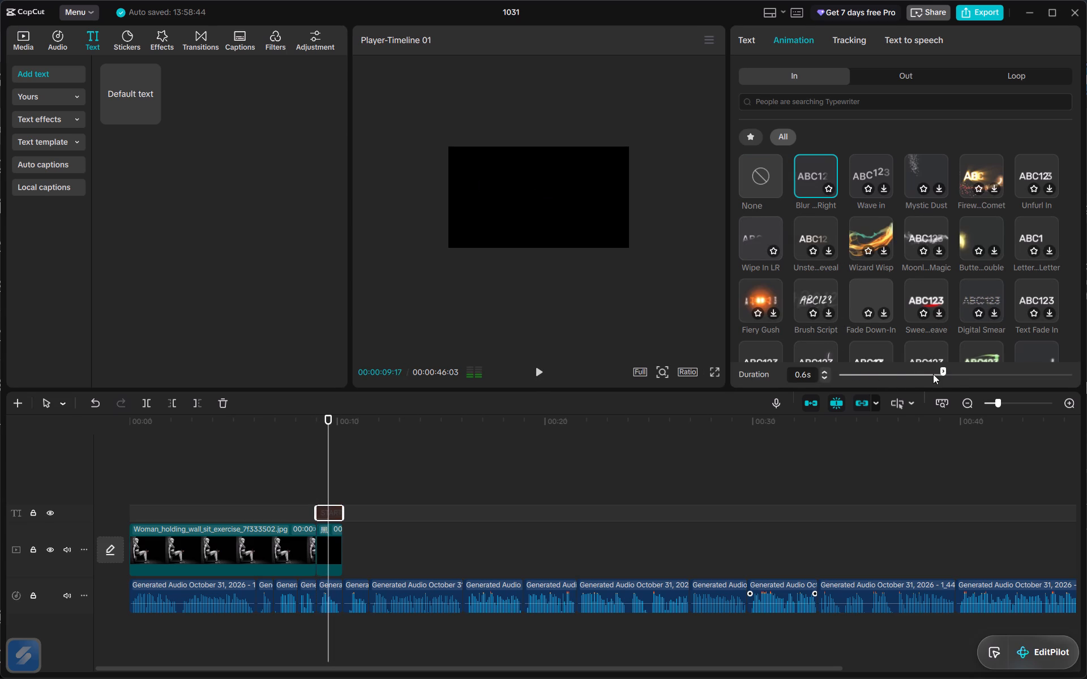
left_click_drag(955, 371, 1075, 374)
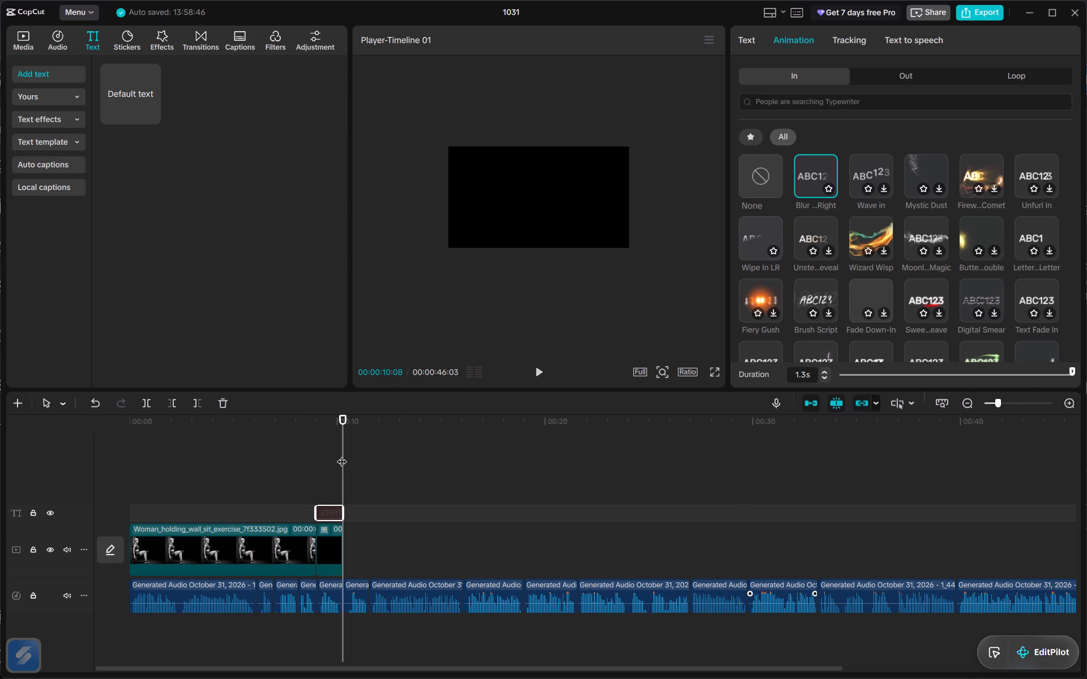
Replay the START COUNTING NOW text from about 9 seconds to check its entrance animation against the voiceover.
left_click(329, 439)
left_click(328, 509)
key("v")
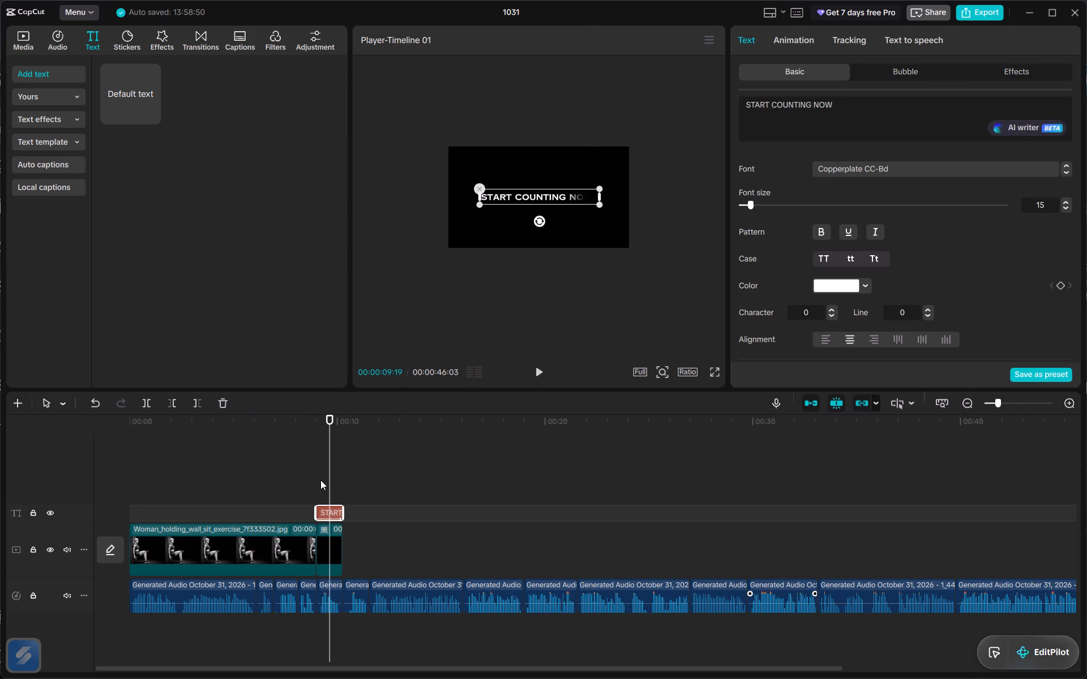
left_click_drag(332, 479, 310, 483)
key("space")
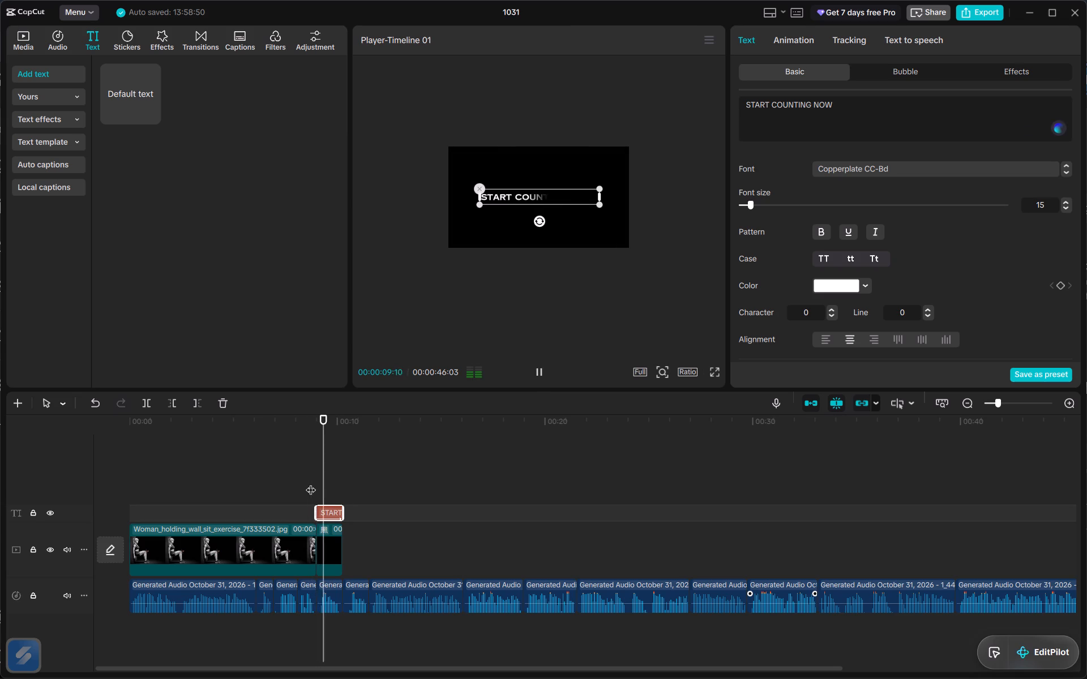
key("space")
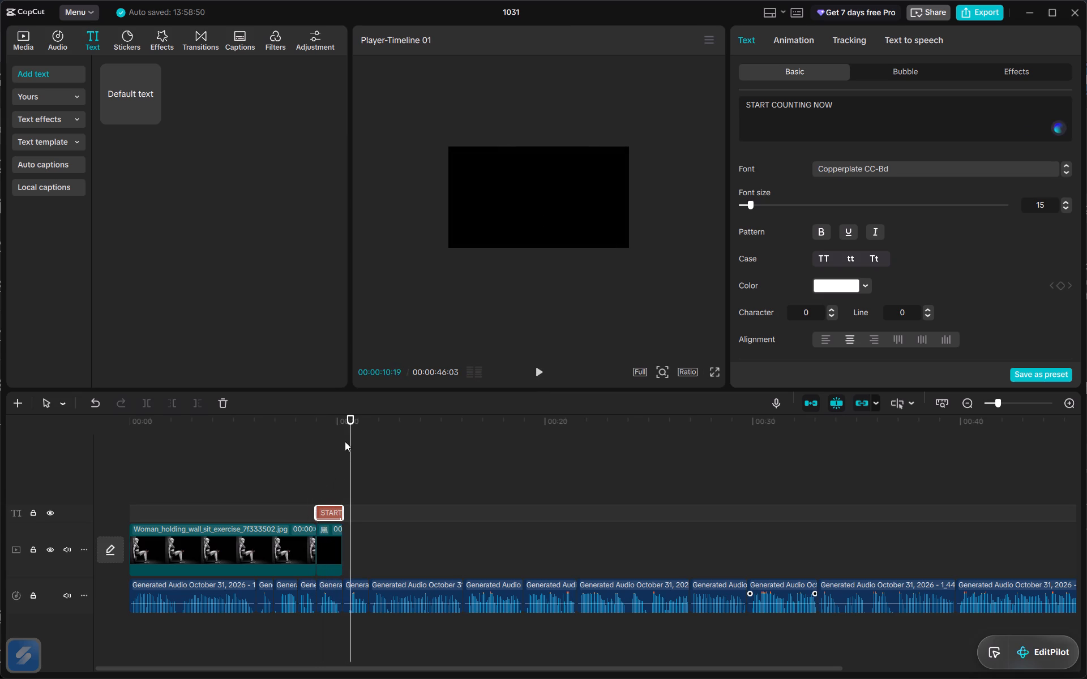
left_click_drag(354, 450, 315, 469)
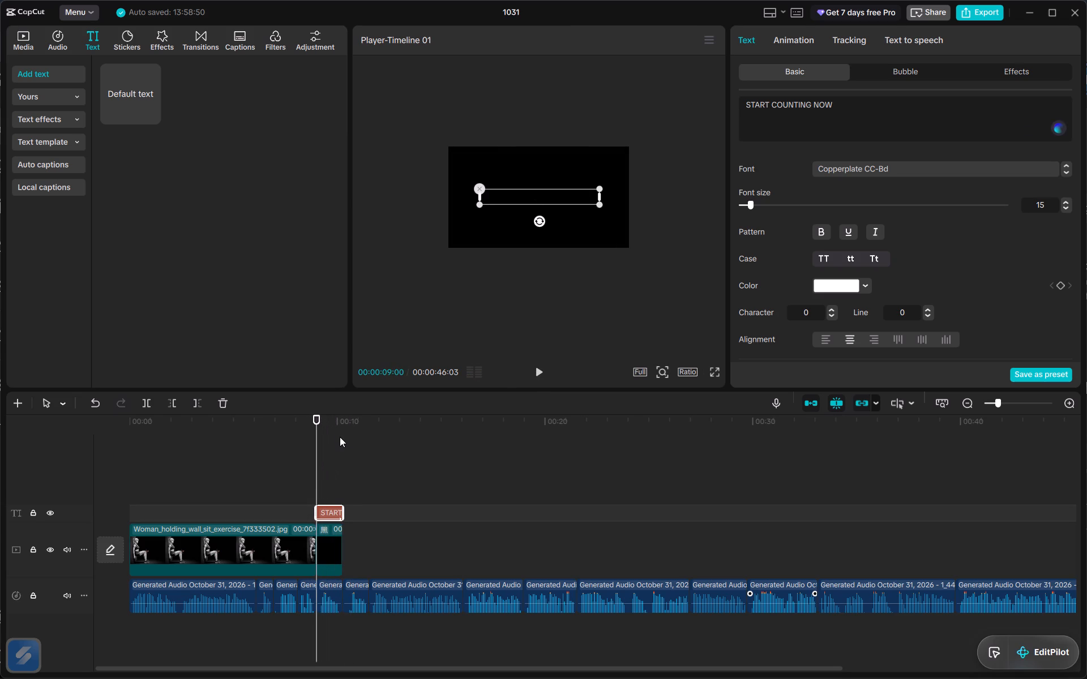
left_click(338, 432)
left_click(320, 416)
left_click(320, 416)
Replay the video from the beginning and examine the voiceover around 6 seconds to find where the next phrase starts.
left_click_drag(312, 435, 124, 450)
key("space")
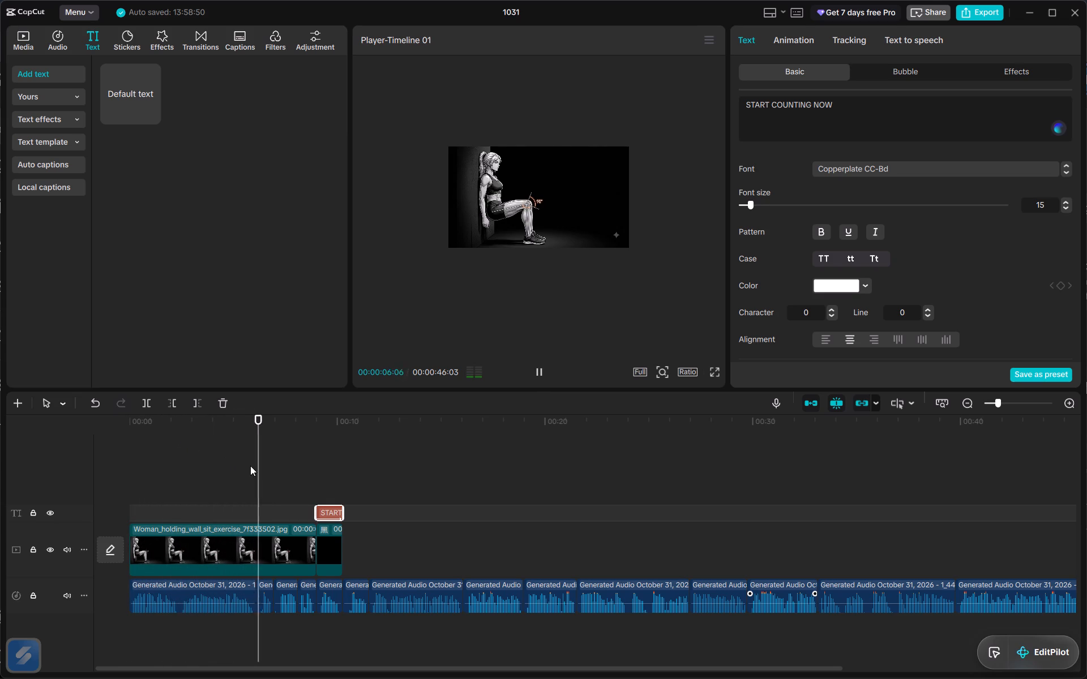
left_click_drag(285, 484, 243, 488)
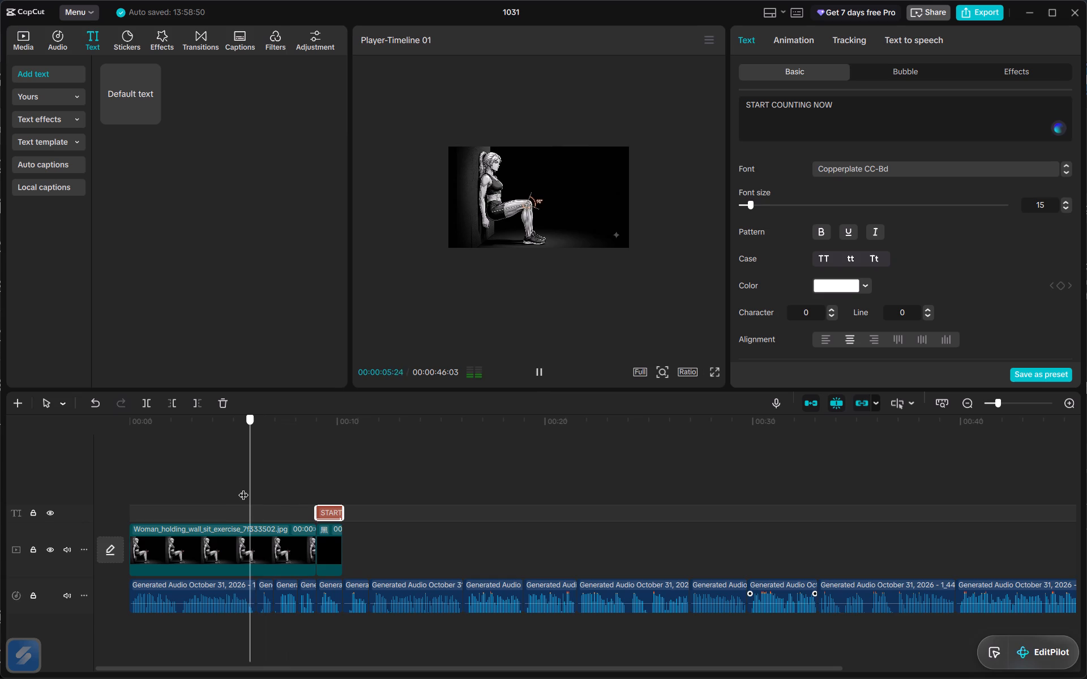
left_click_drag(243, 488, 234, 489)
key("space")
key("space")
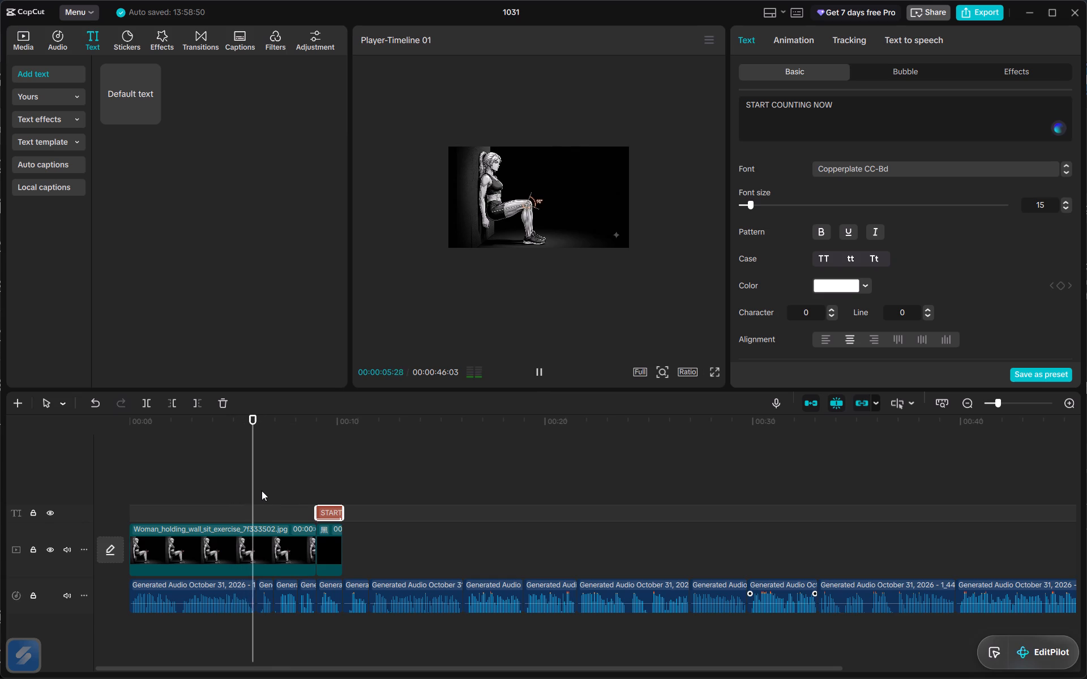
key("space")
key("space")
key("space")
key("space")
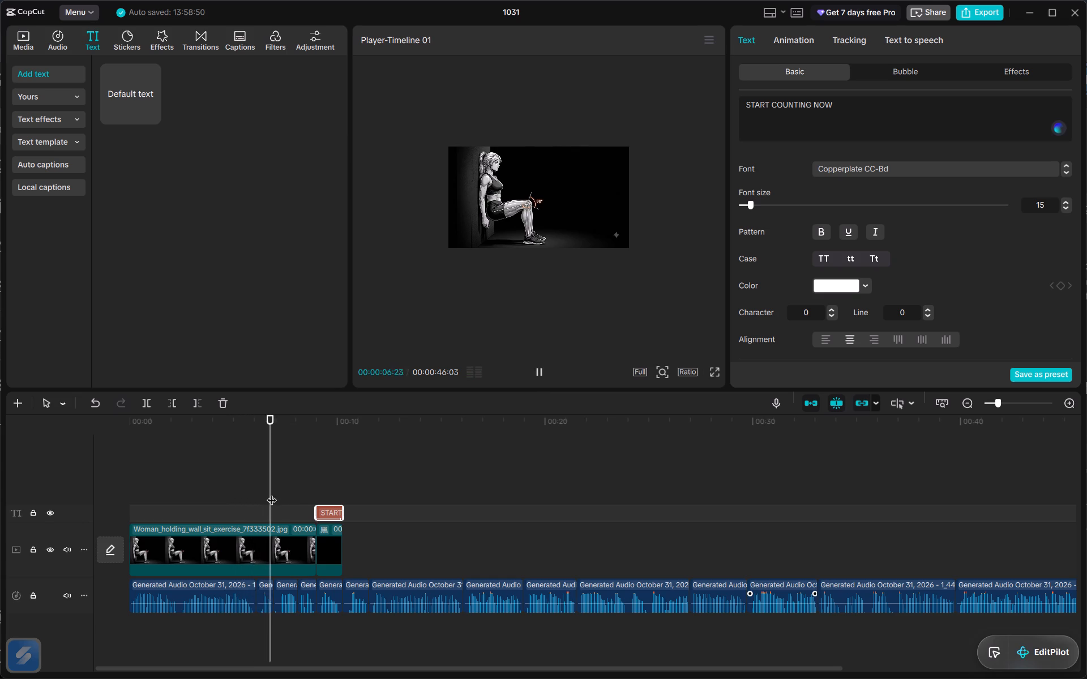
left_click_drag(301, 465, 289, 457)
left_click(250, 419)
left_click_drag(250, 419, 262, 421)
left_click(262, 421)
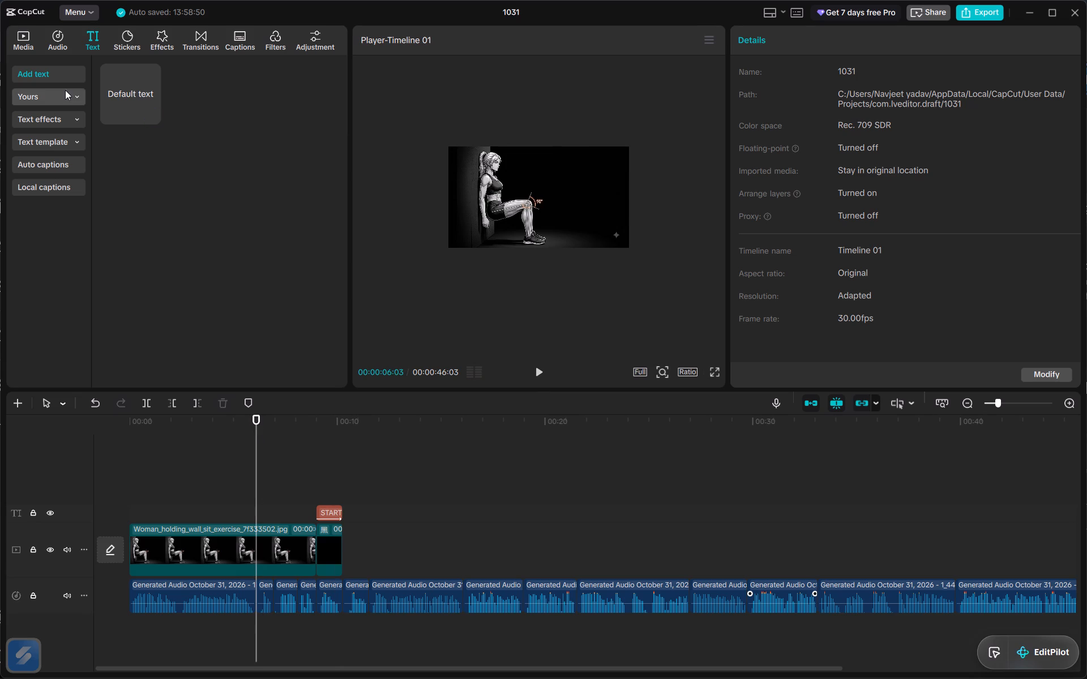
Copy the START COUNTING NOW text and paste the duplicate at 00:00:06:03, over the woman image.
left_click(322, 505)
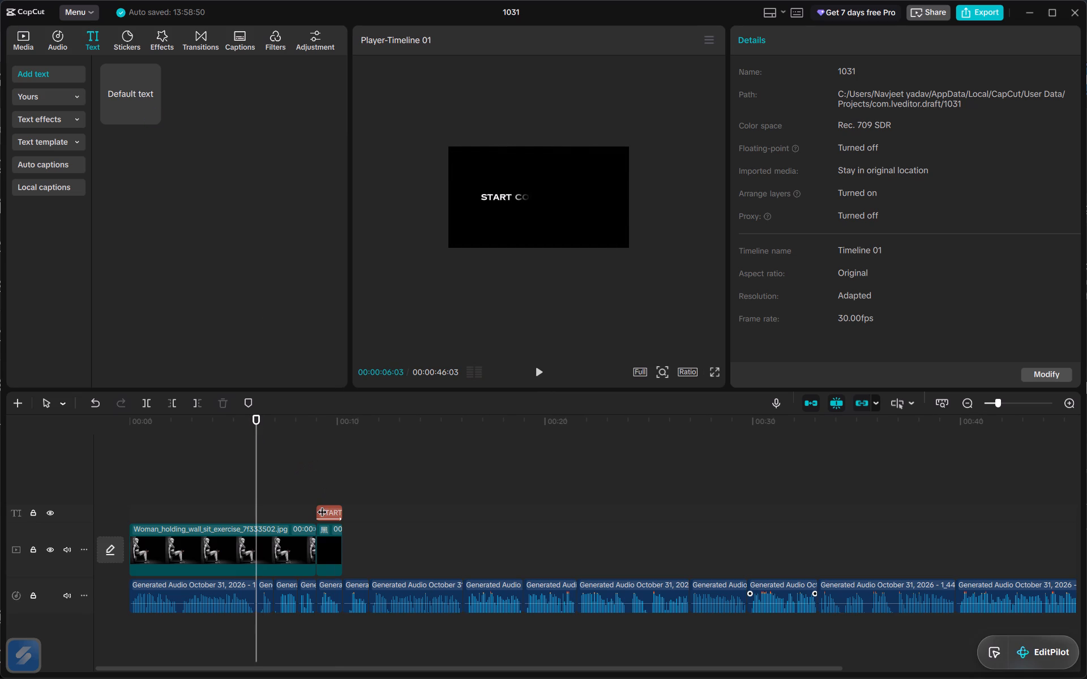
left_click(327, 509)
key("ctrl+c")
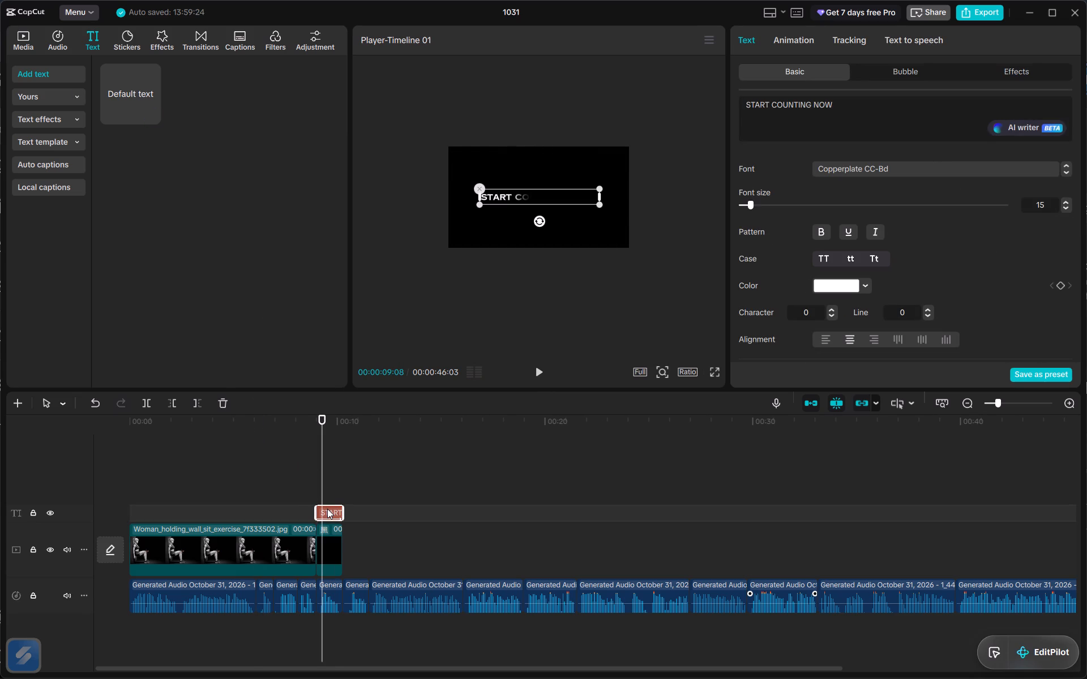
left_click(259, 418)
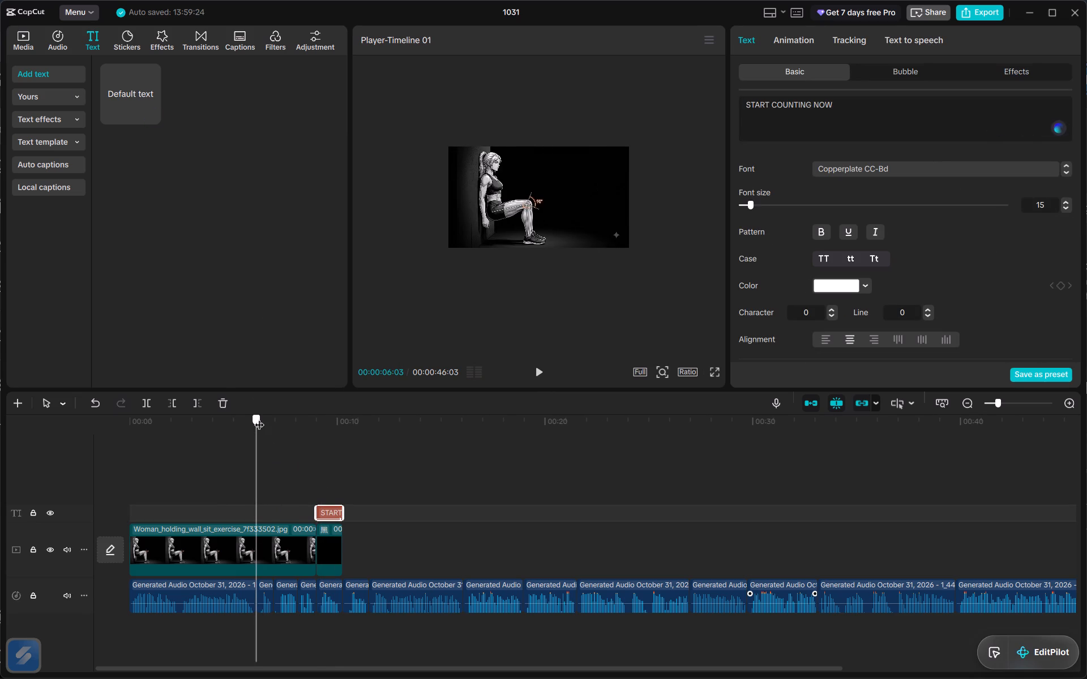
key("ctrl+v")
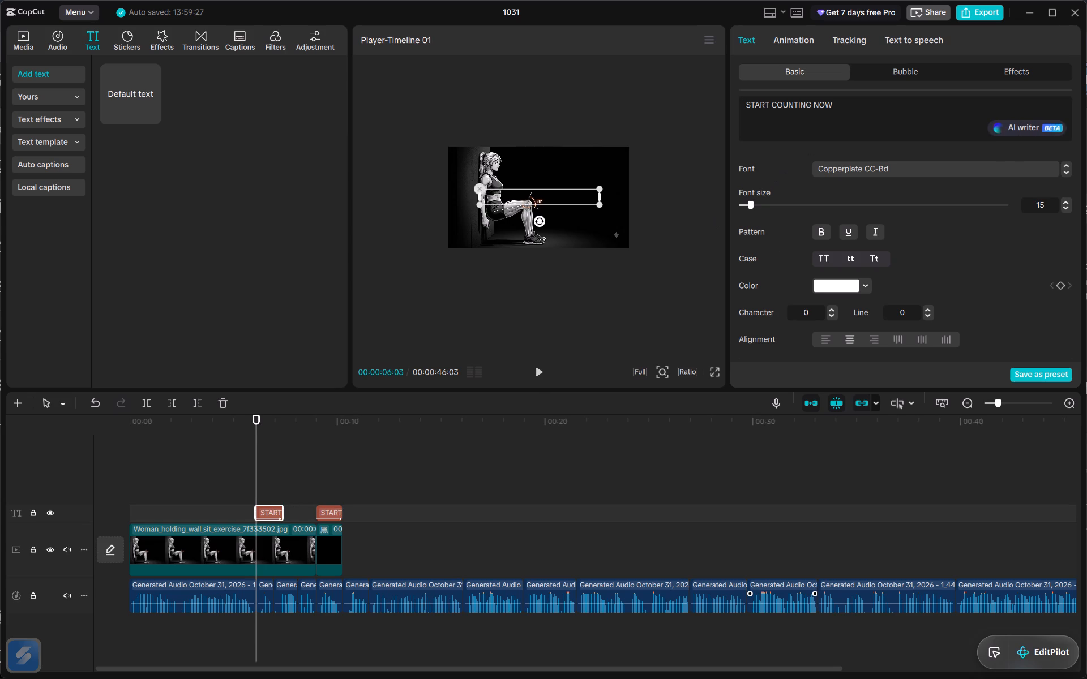
Reword the pasted text as HOLD THIS POSITION and place it, slightly smaller, on the black area in front of the woman.
left_click_drag(851, 111, 742, 106)
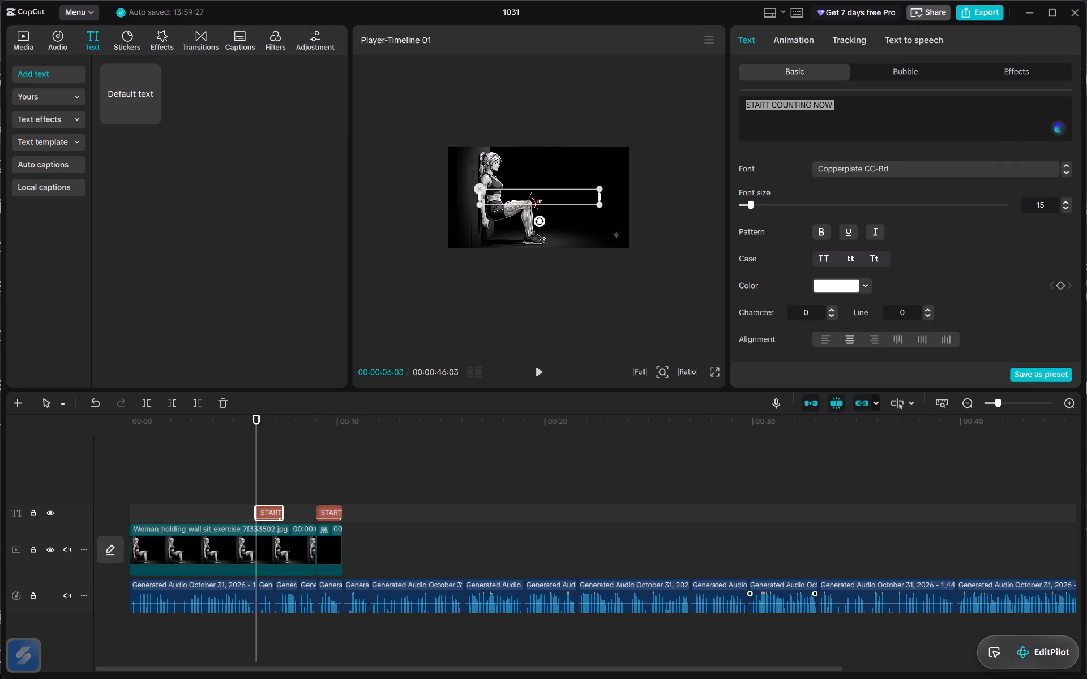
key("BackSpace")
type("HOLD")
key("space")
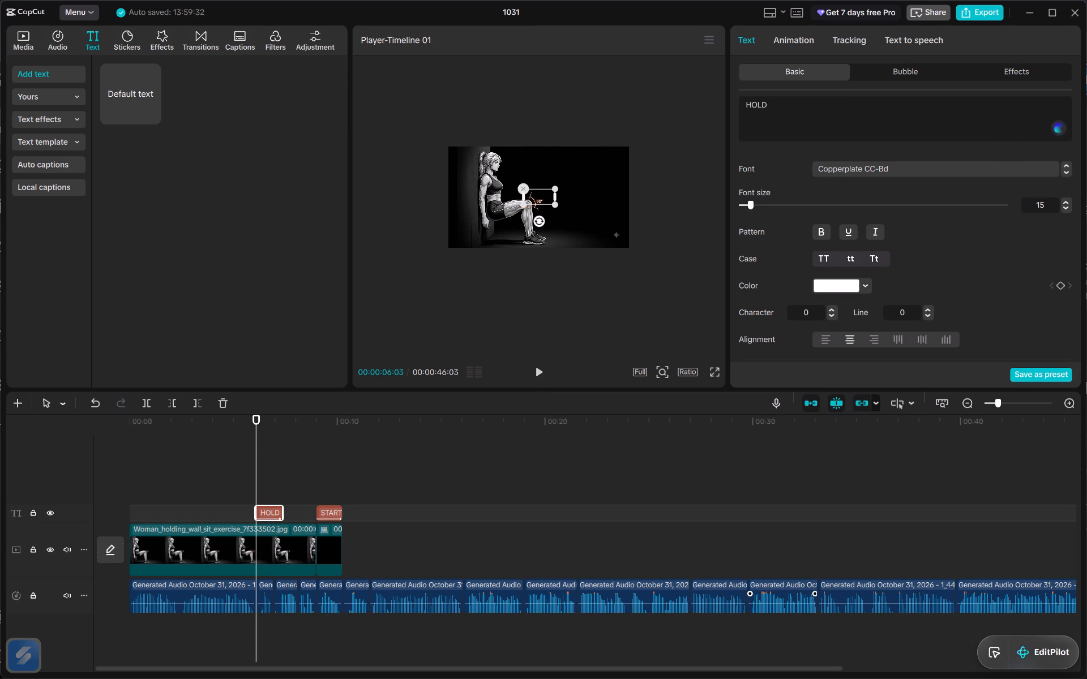
type("THIS")
key("space")
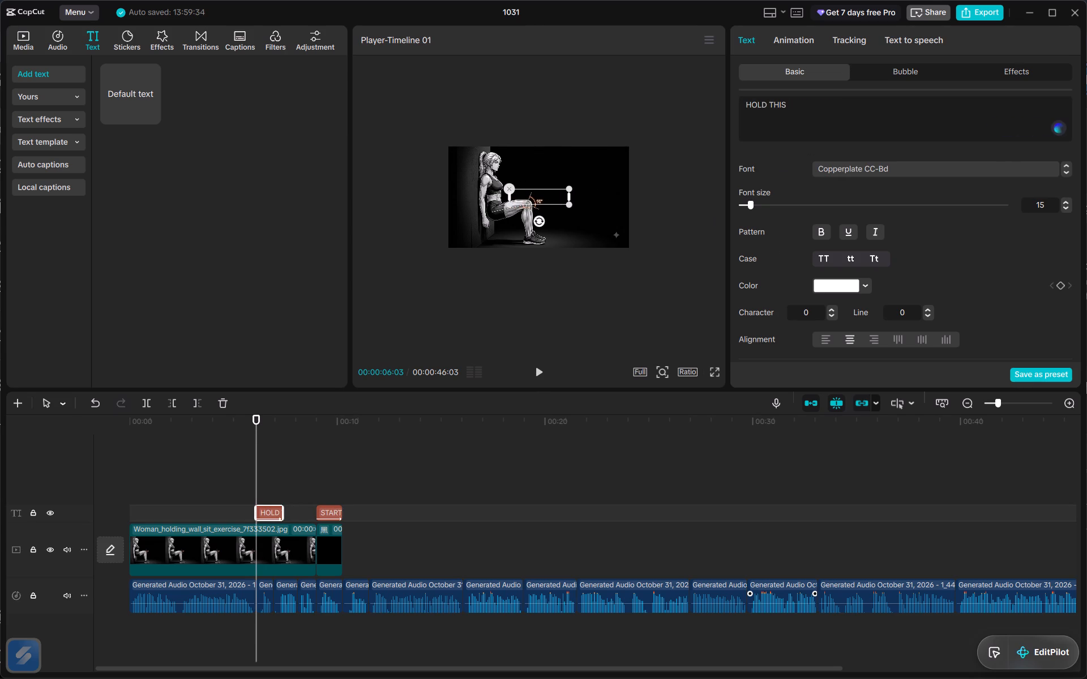
left_click_drag(256, 440, 272, 444)
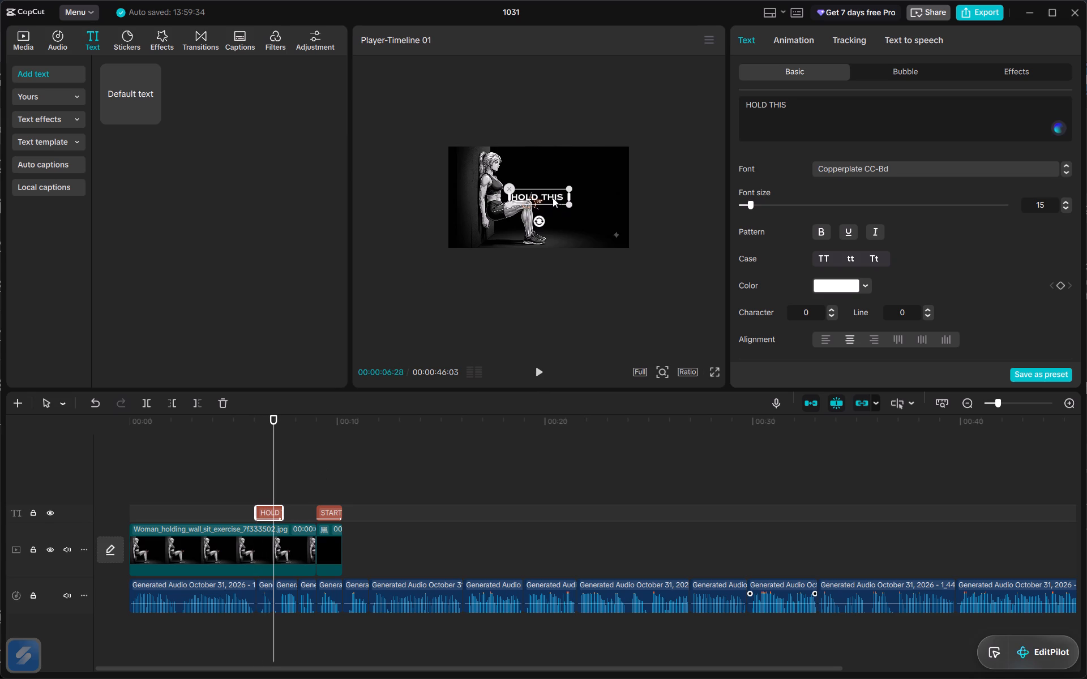
left_click_drag(552, 197, 589, 187)
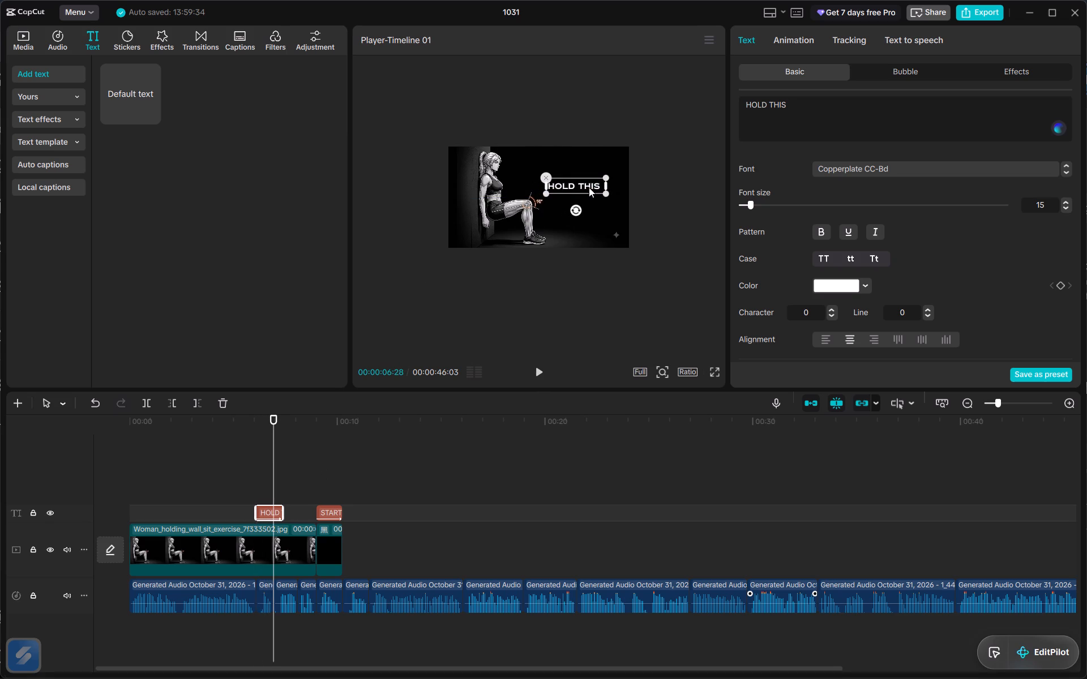
left_click(796, 111)
key("space")
type("POS")
type("ITION")
key("space")
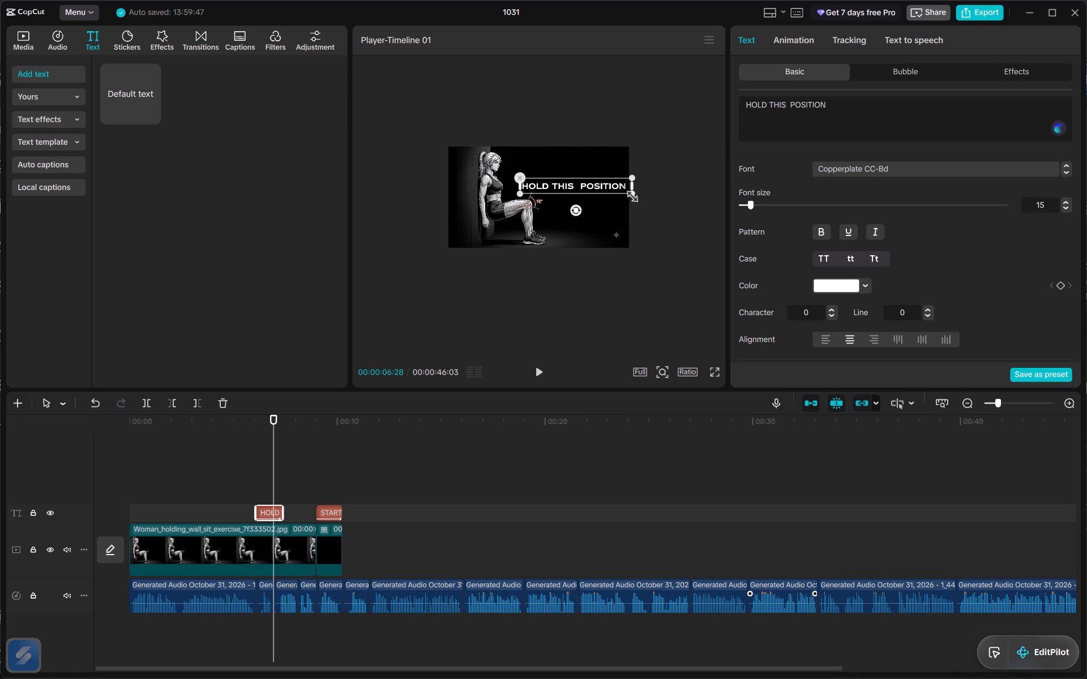
left_click_drag(629, 195, 623, 195)
left_click(610, 188)
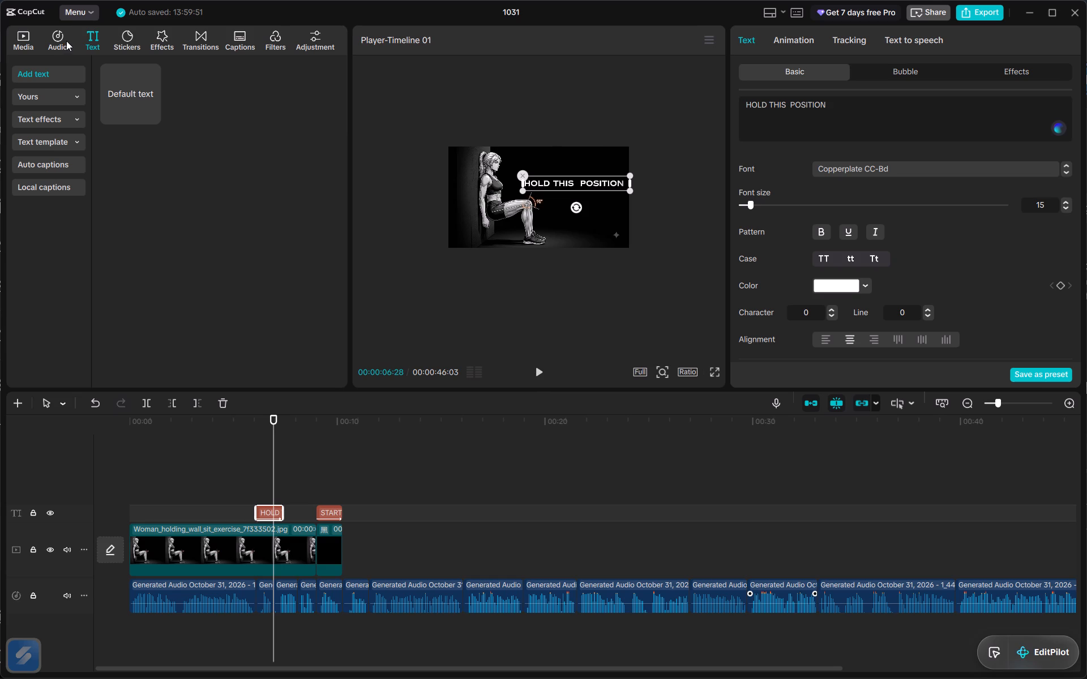
Search the stickers for arrow and add the curved red arrow above the HOLD THIS POSITION clip, starting with it.
left_click(127, 33)
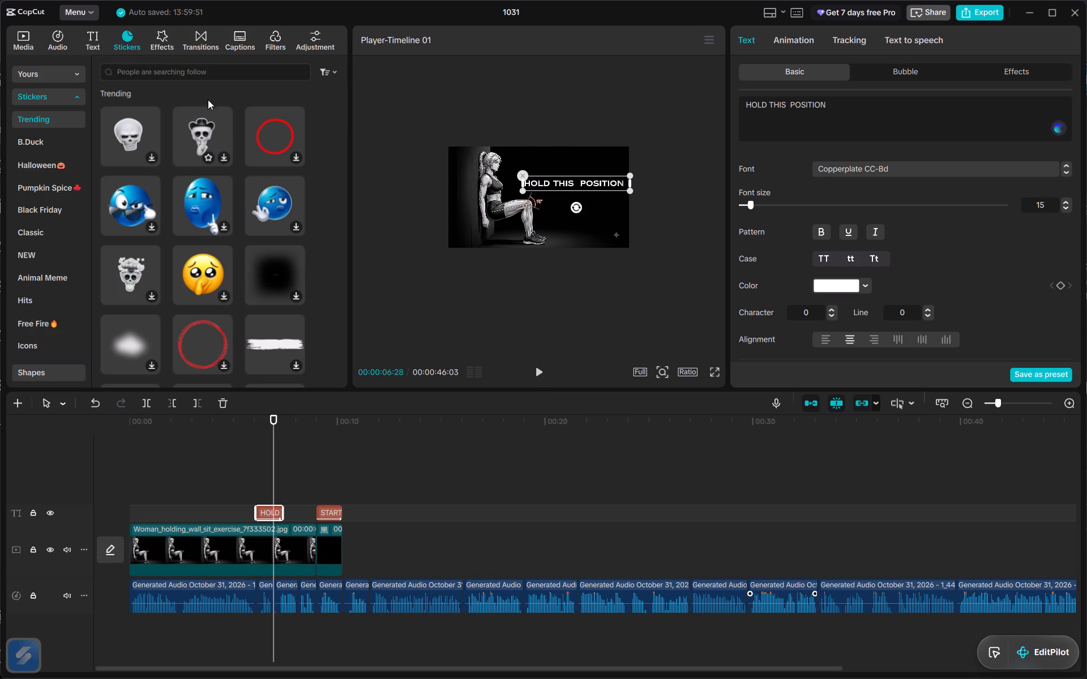
left_click(196, 75)
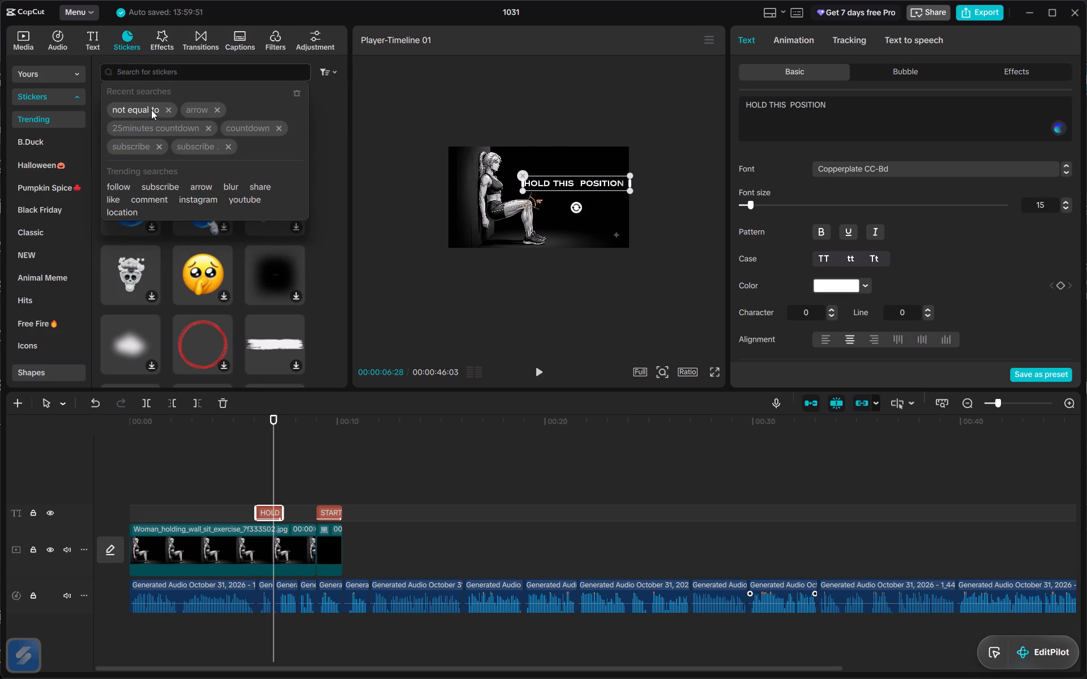
left_click(195, 110)
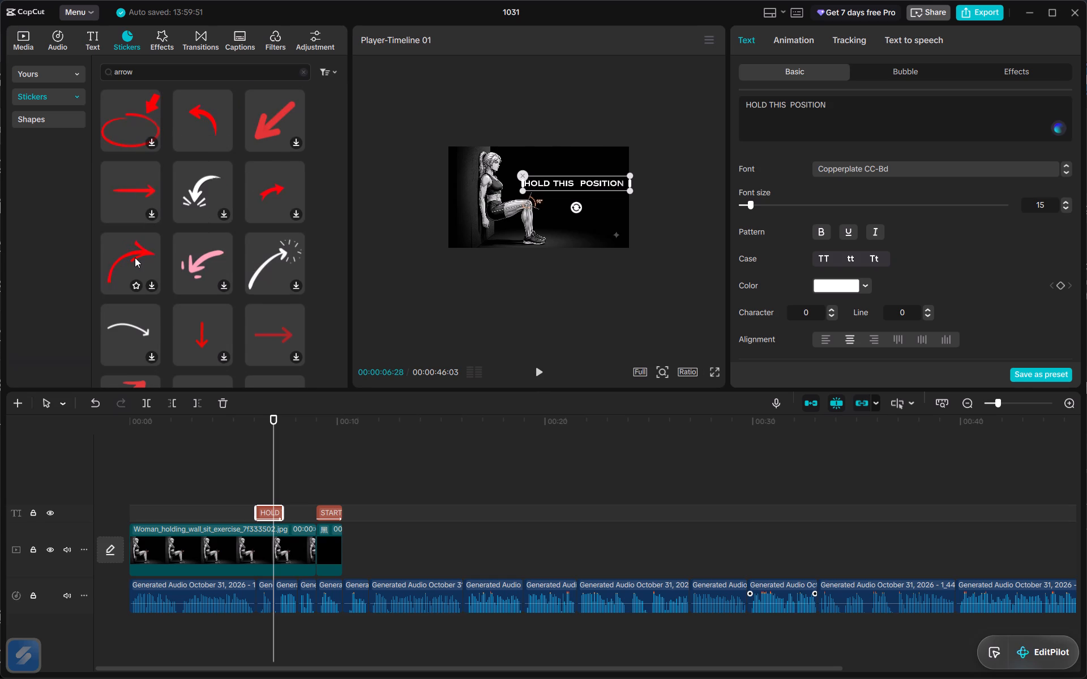
double_click(135, 257)
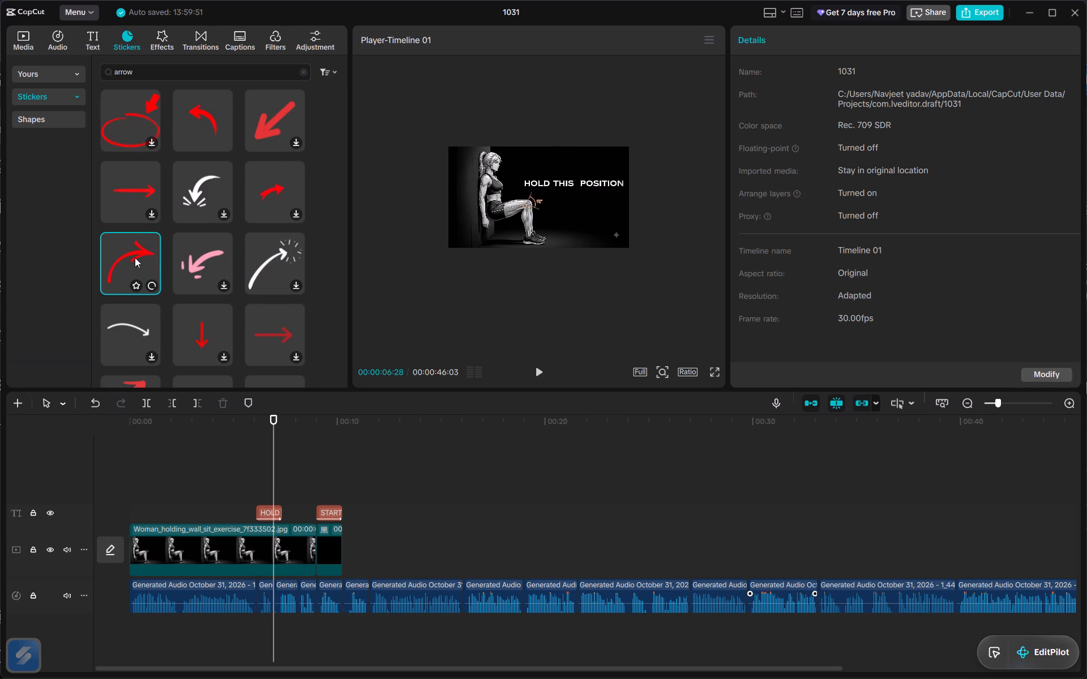
left_click(135, 257)
double_click(135, 259)
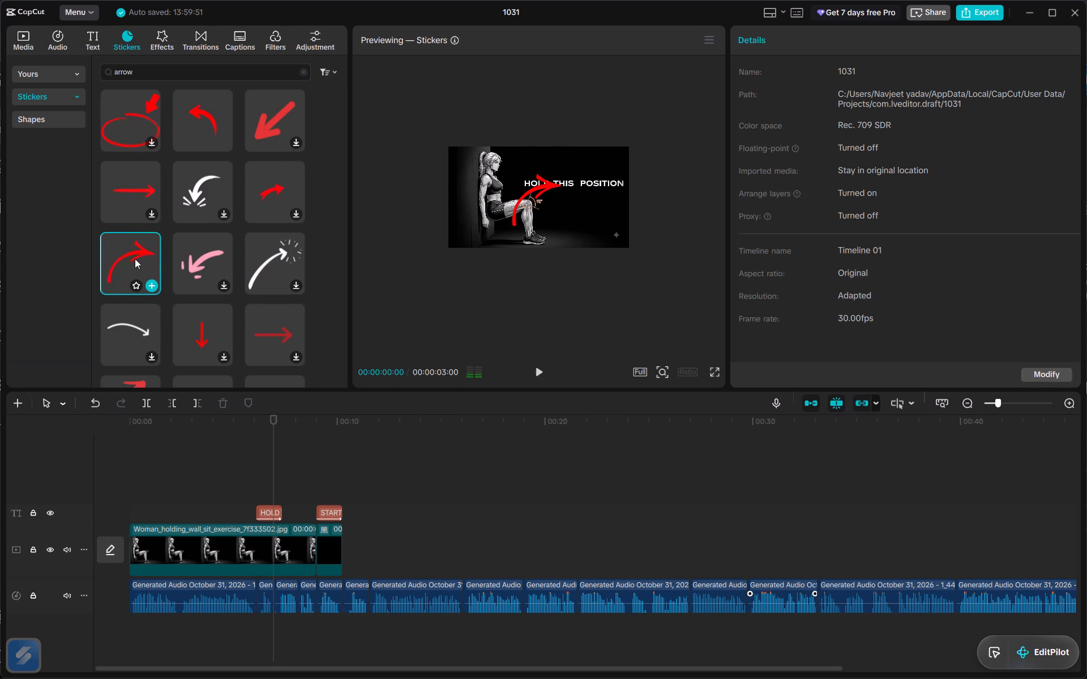
left_click(519, 200)
left_click_drag(519, 200, 515, 221)
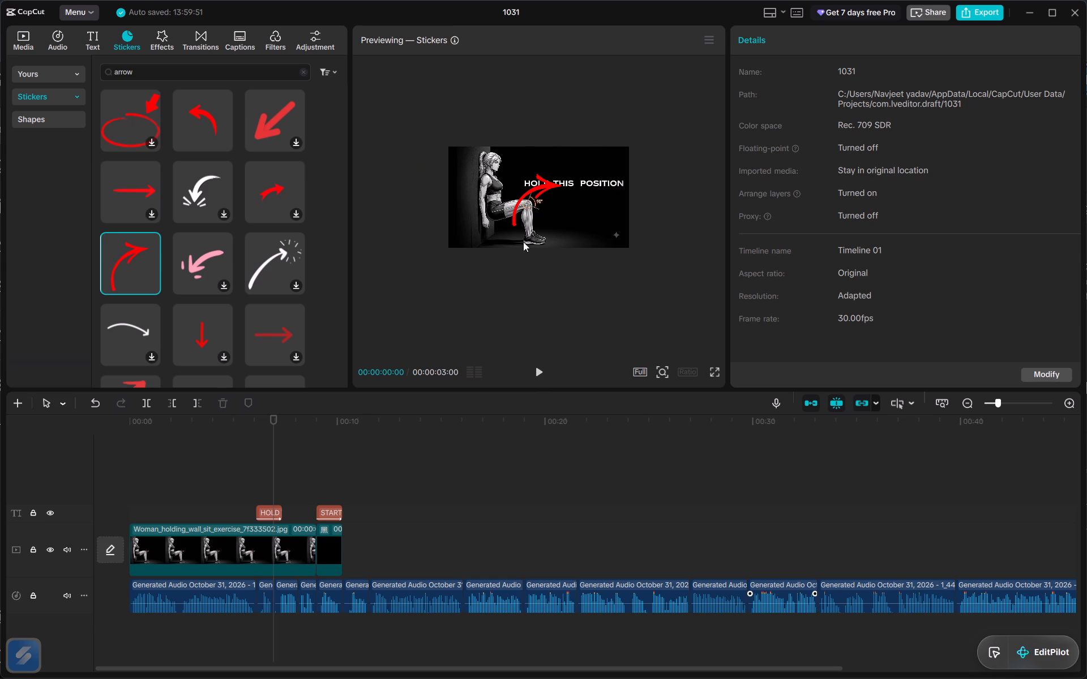
left_click(524, 218)
left_click_drag(129, 255, 267, 420)
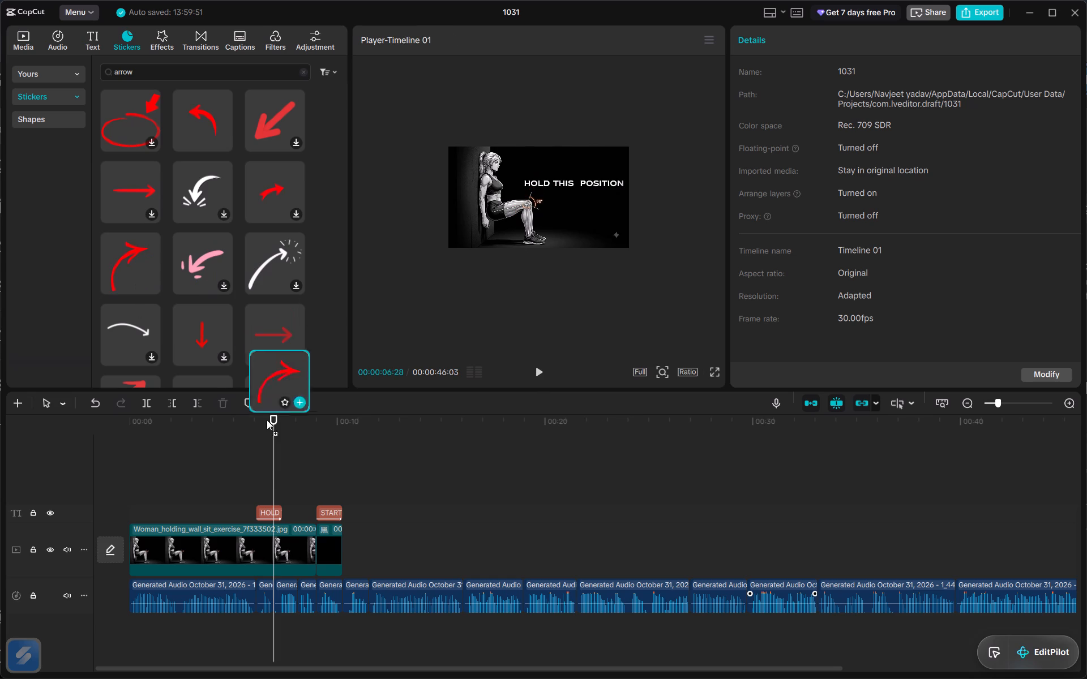
left_click_drag(267, 420, 258, 493)
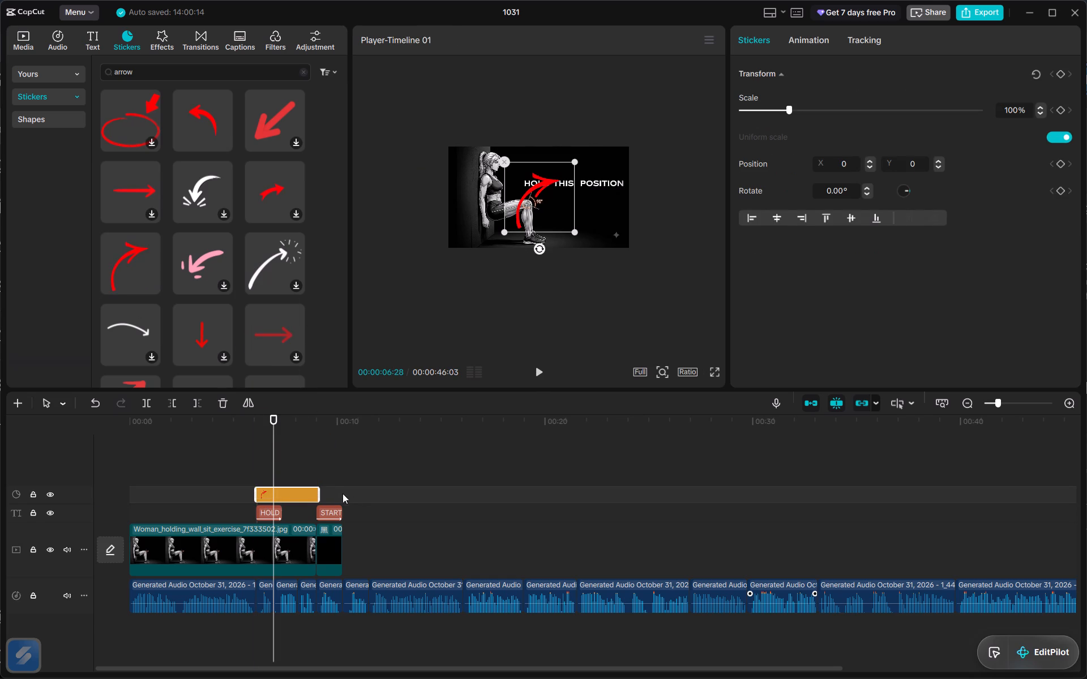
Trim the arrow sticker and the HOLD THIS POSITION text so both end at about 00:00:06:28.
left_click_drag(321, 492, 276, 501)
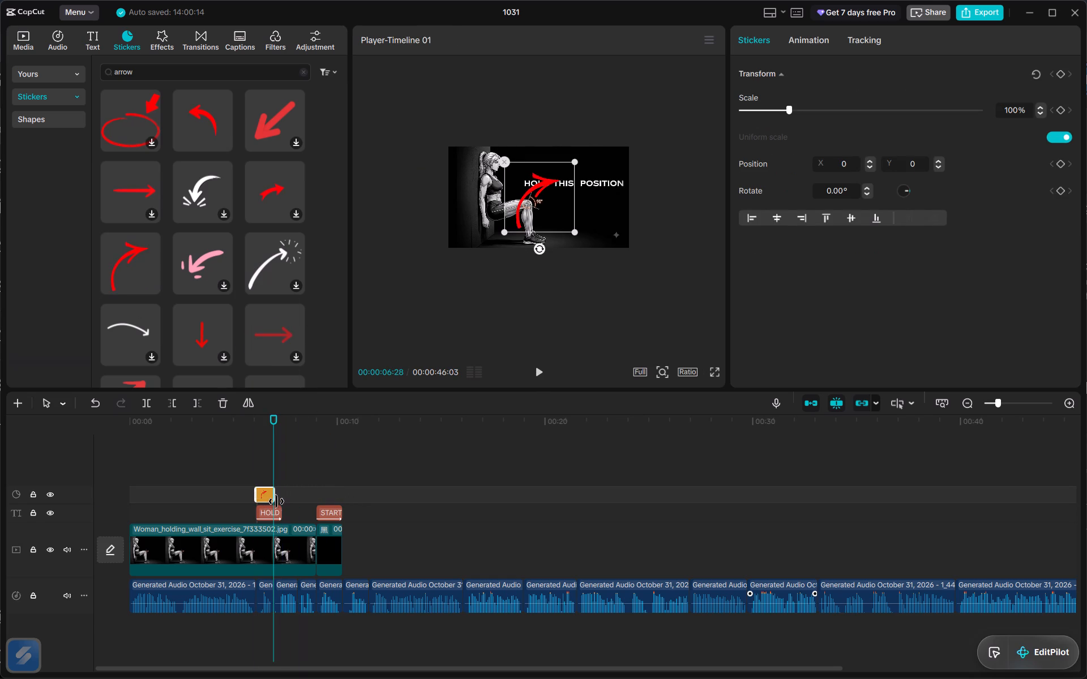
left_click_drag(276, 501, 276, 501)
left_click_drag(285, 508, 272, 467)
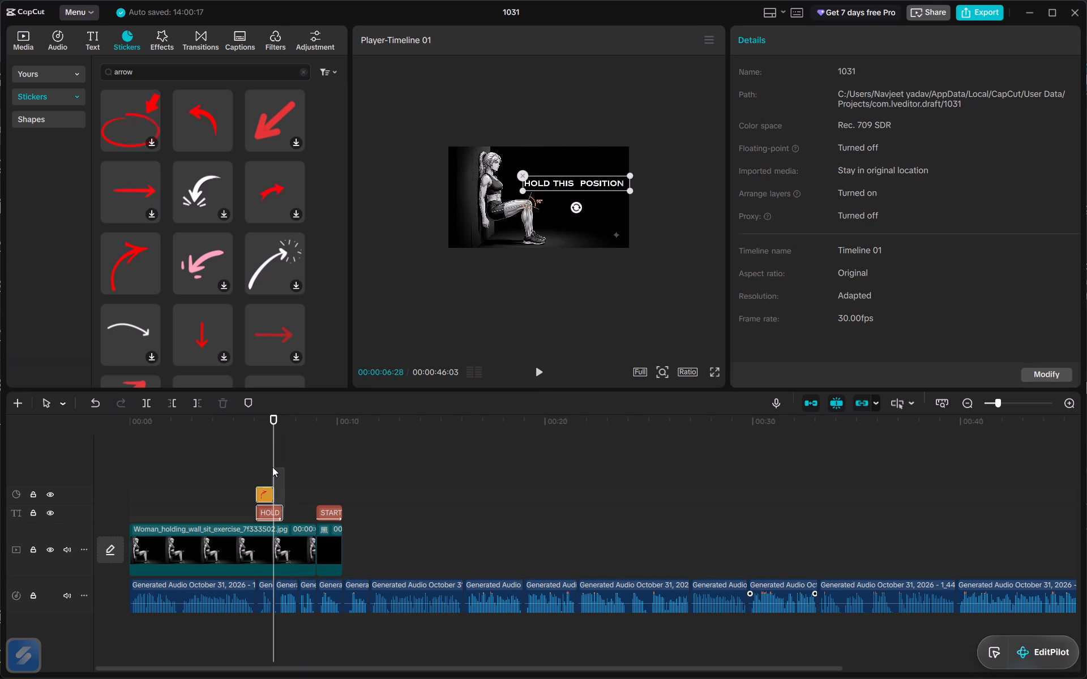
left_click(272, 467)
left_click_drag(272, 467, 258, 471)
left_click(263, 513)
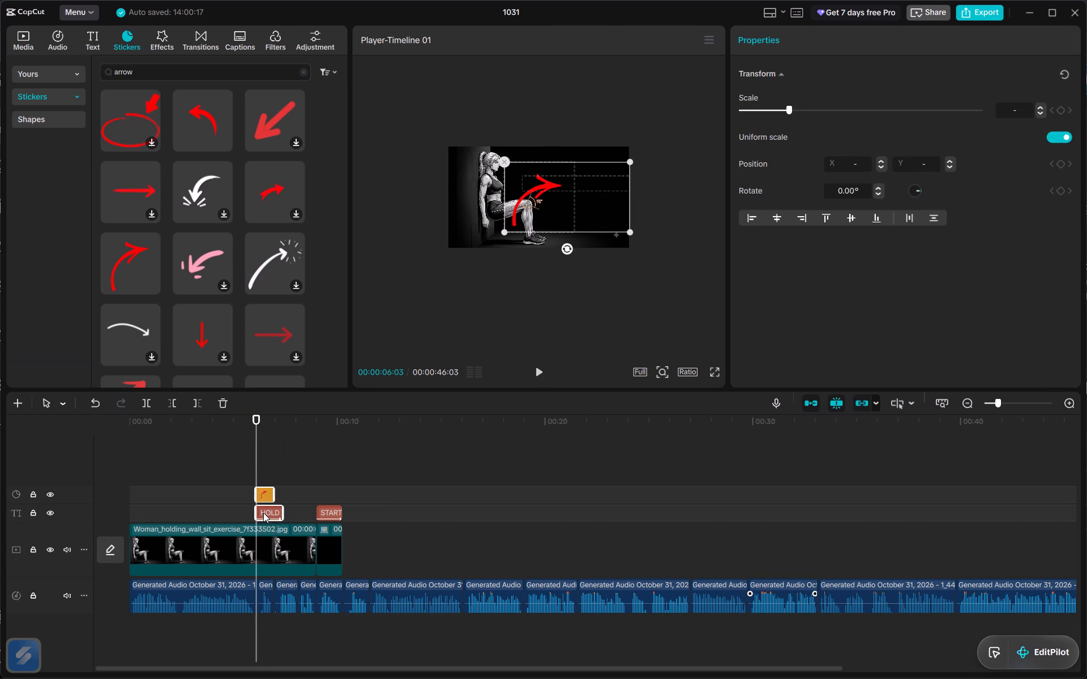
left_click_drag(285, 513, 276, 513)
Rotate the arrow to about -174°, scale it to 38%, place it at X 293, Y -195 pointing to the knee, and replay it.
left_click(271, 493)
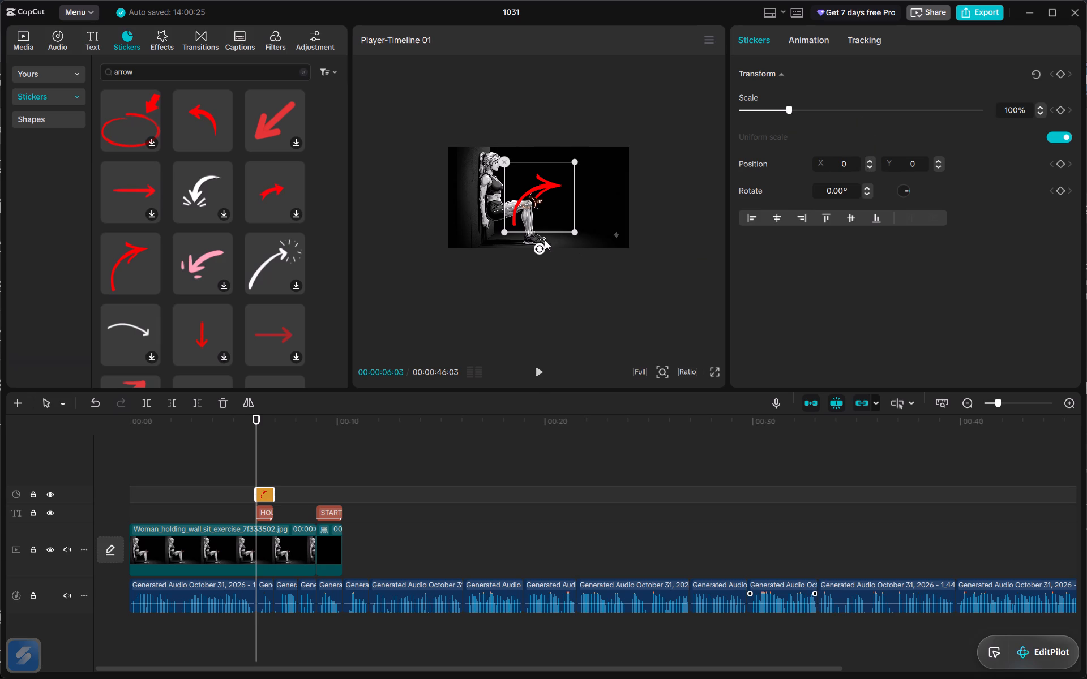
left_click_drag(536, 247, 559, 132)
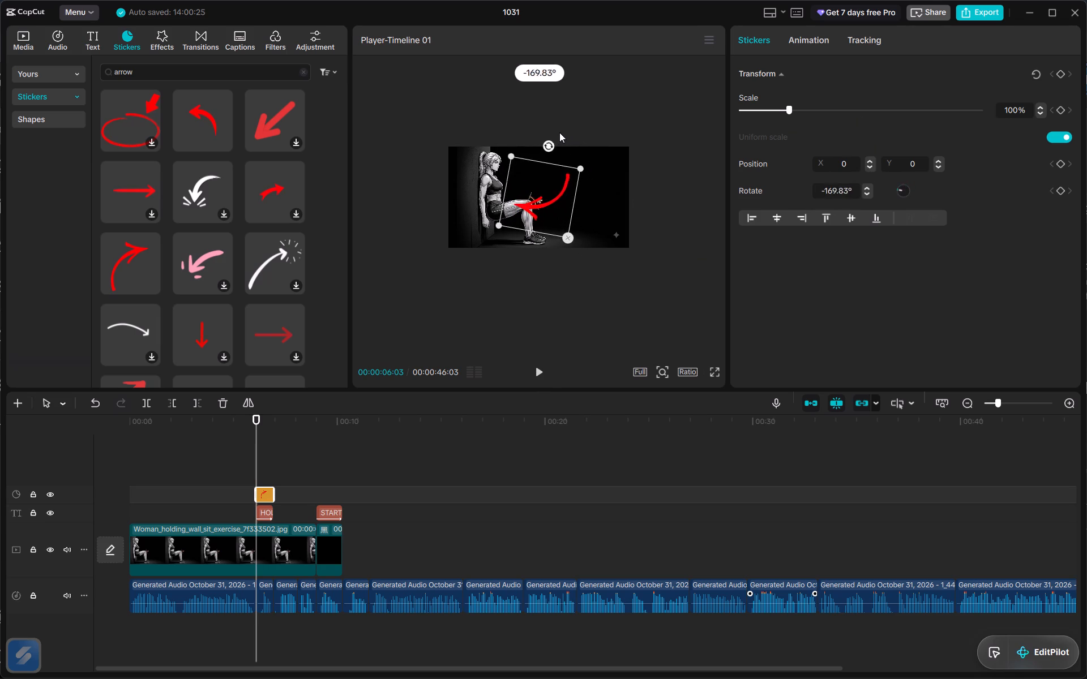
left_click_drag(559, 132, 554, 134)
left_click_drag(583, 165, 542, 184)
left_click_drag(547, 201, 560, 210)
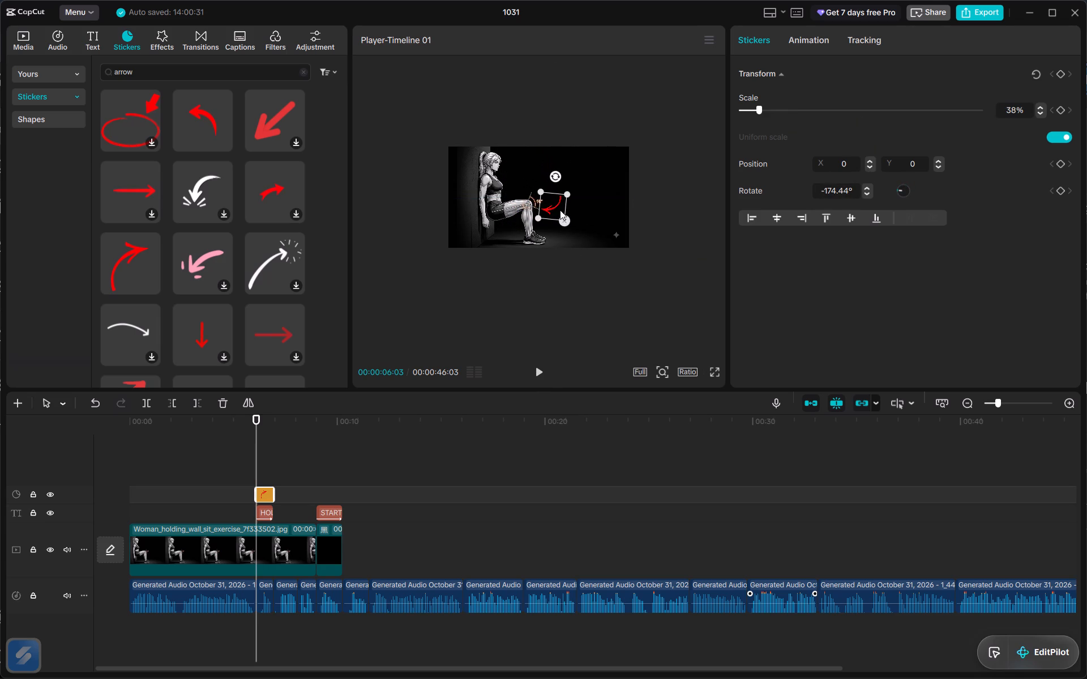
left_click_drag(560, 210, 560, 210)
left_click_drag(267, 423, 265, 424)
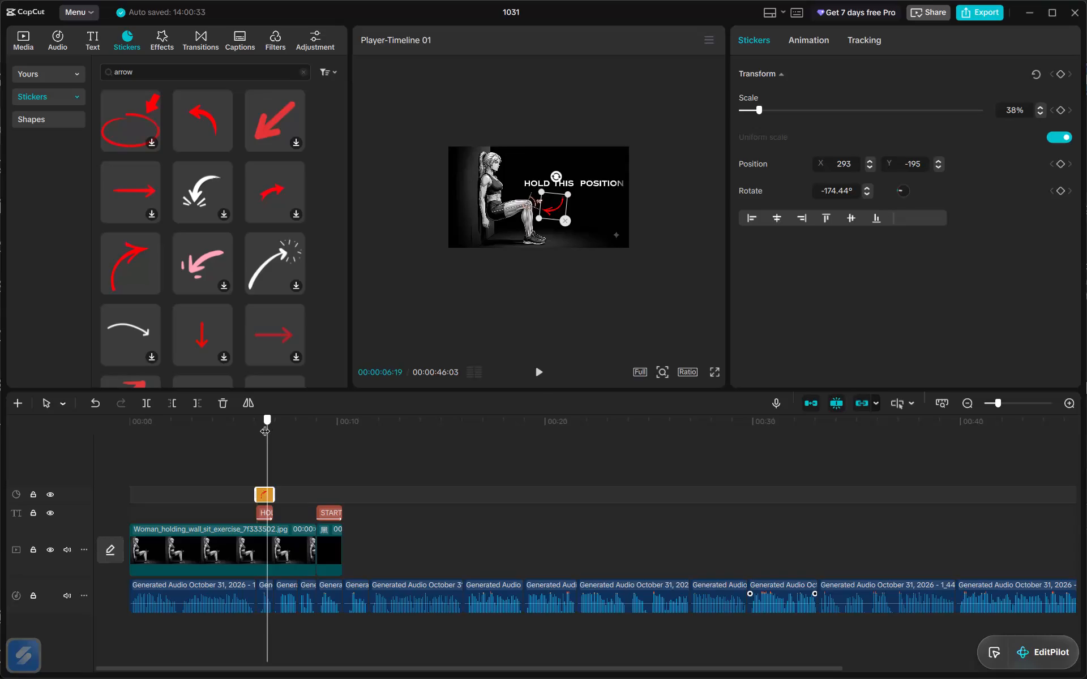
left_click_drag(265, 424, 255, 427)
key("space")
key("space")
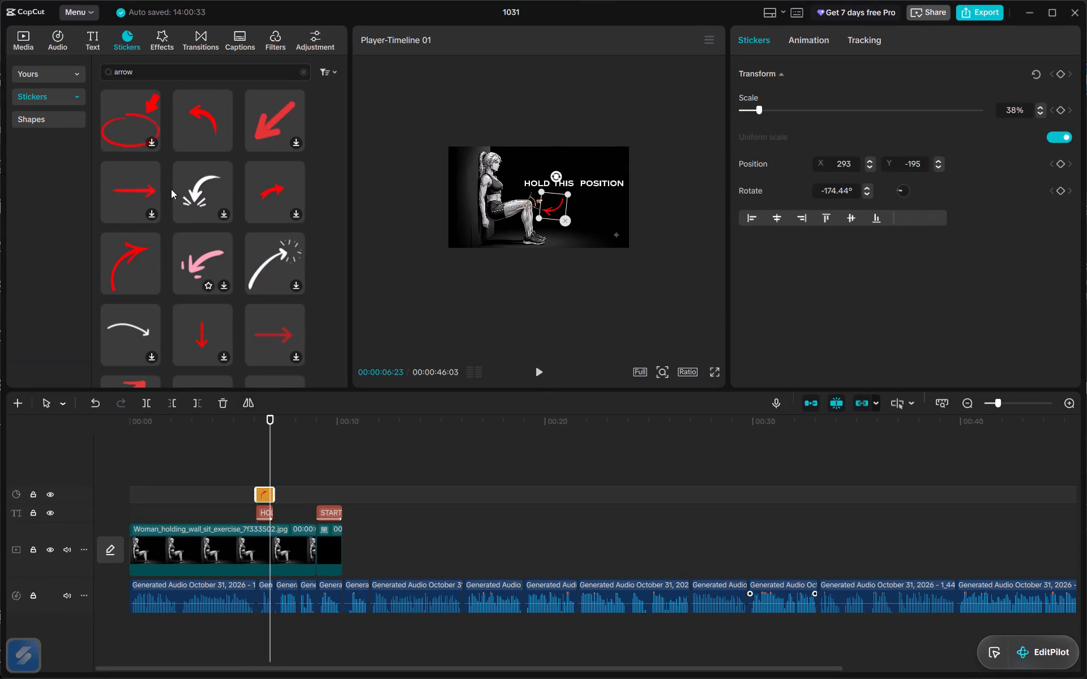
Add the Magic reveal sound effect under the HOLD THIS POSITION text and trim it to about the arrow sticker's length.
left_click(35, 45)
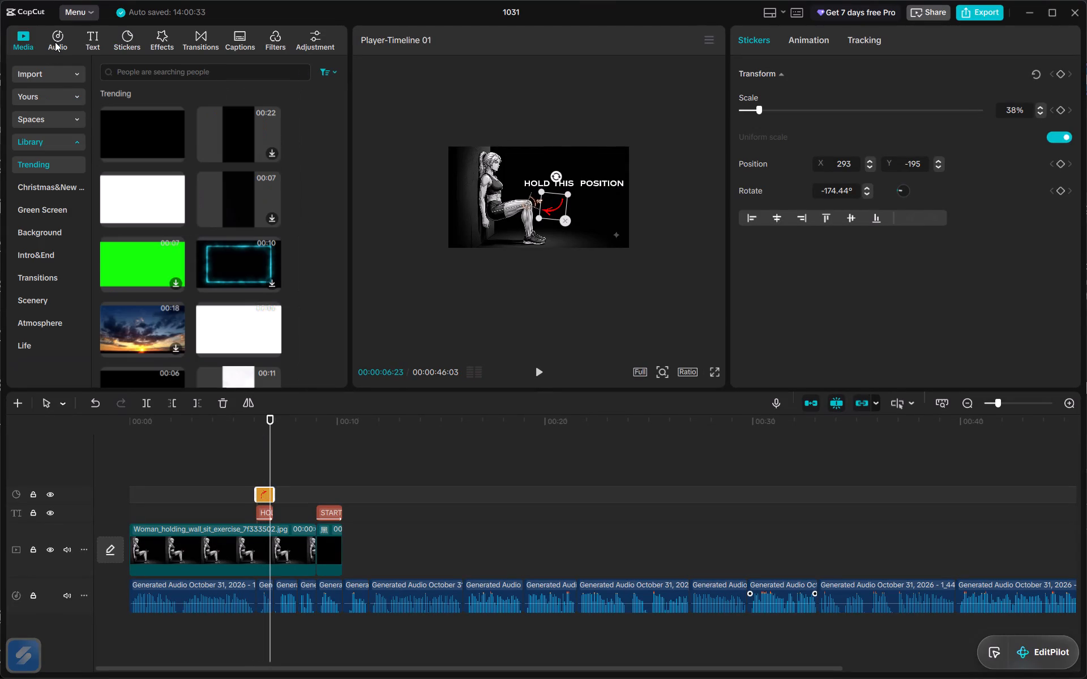
left_click(55, 42)
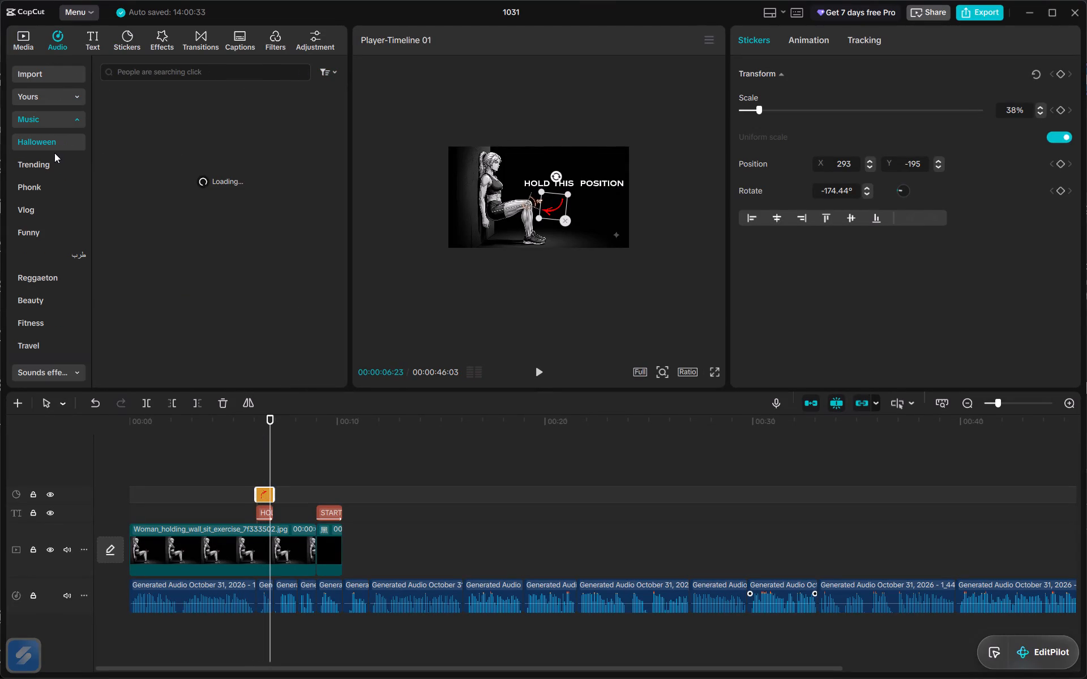
left_click(45, 367)
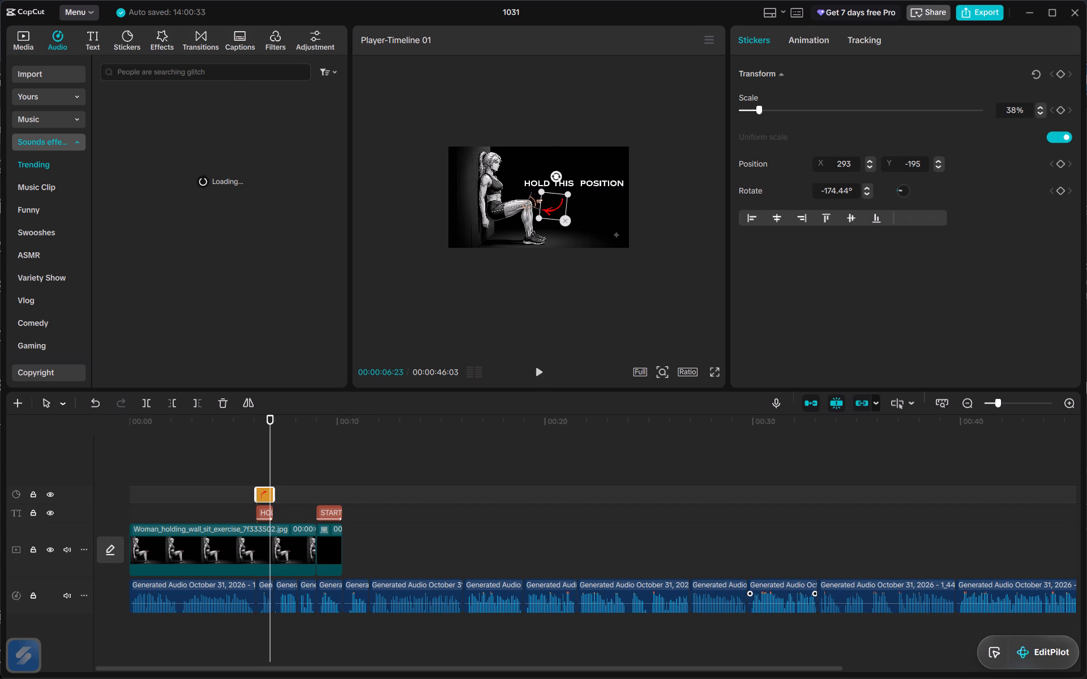
left_click(232, 119)
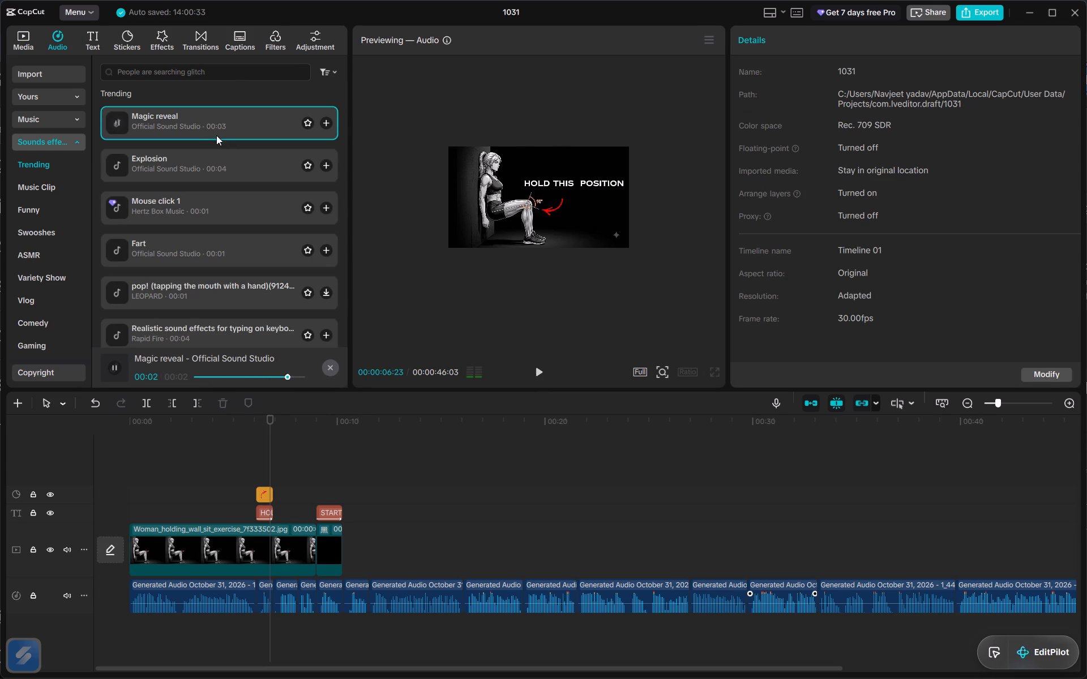
left_click_drag(204, 123, 250, 661)
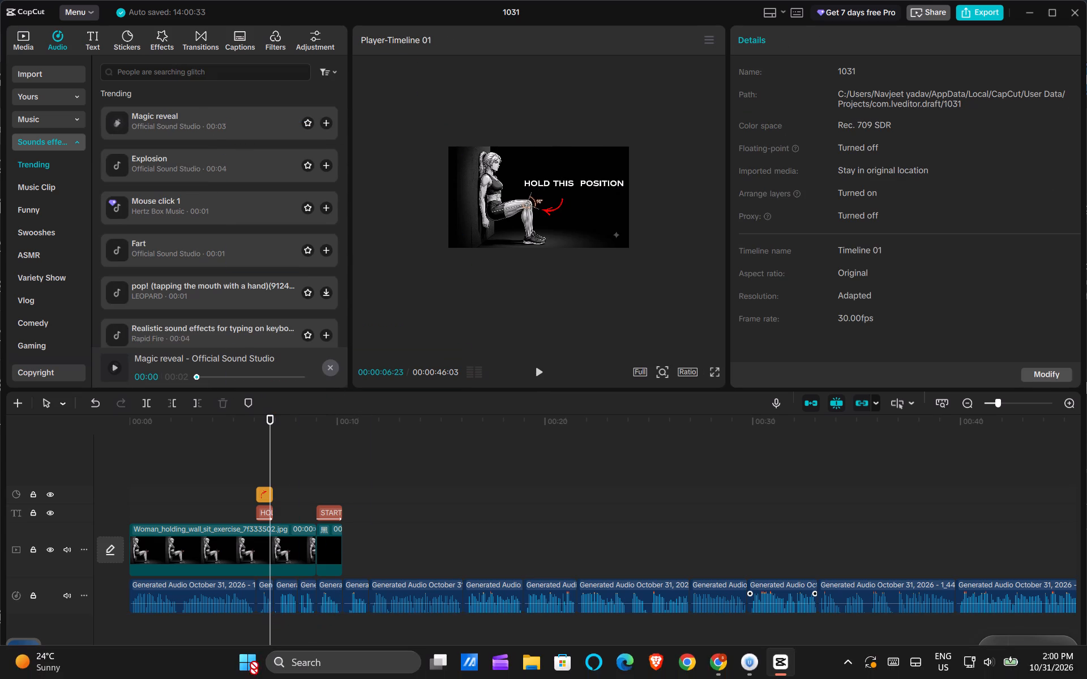
left_click_drag(250, 661, 255, 629)
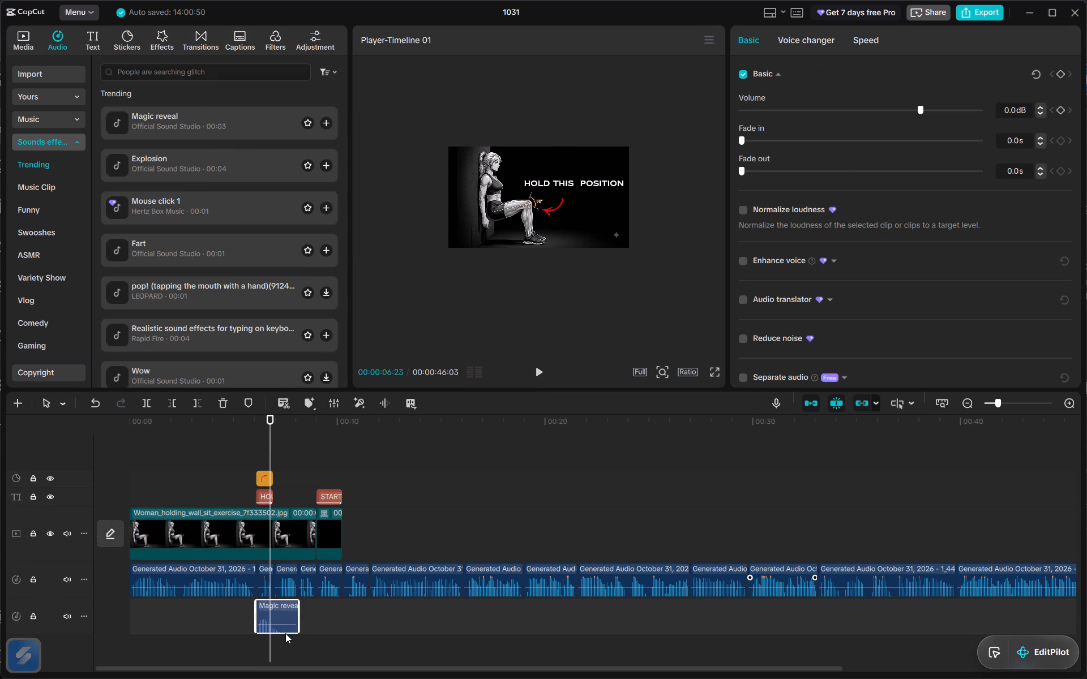
left_click_drag(297, 629, 268, 626)
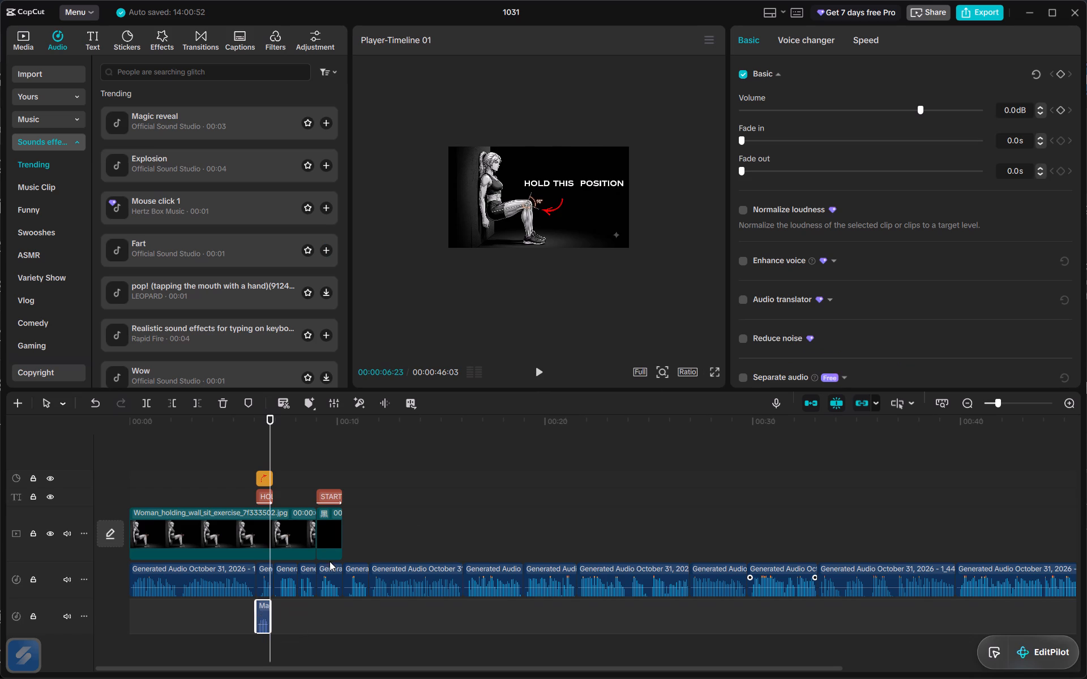
Lower the Magic reveal sound effect's volume to -13.5 dB and replay it from 00:00:06:03.
left_click_drag(914, 105, 878, 113)
double_click(255, 420)
key("space")
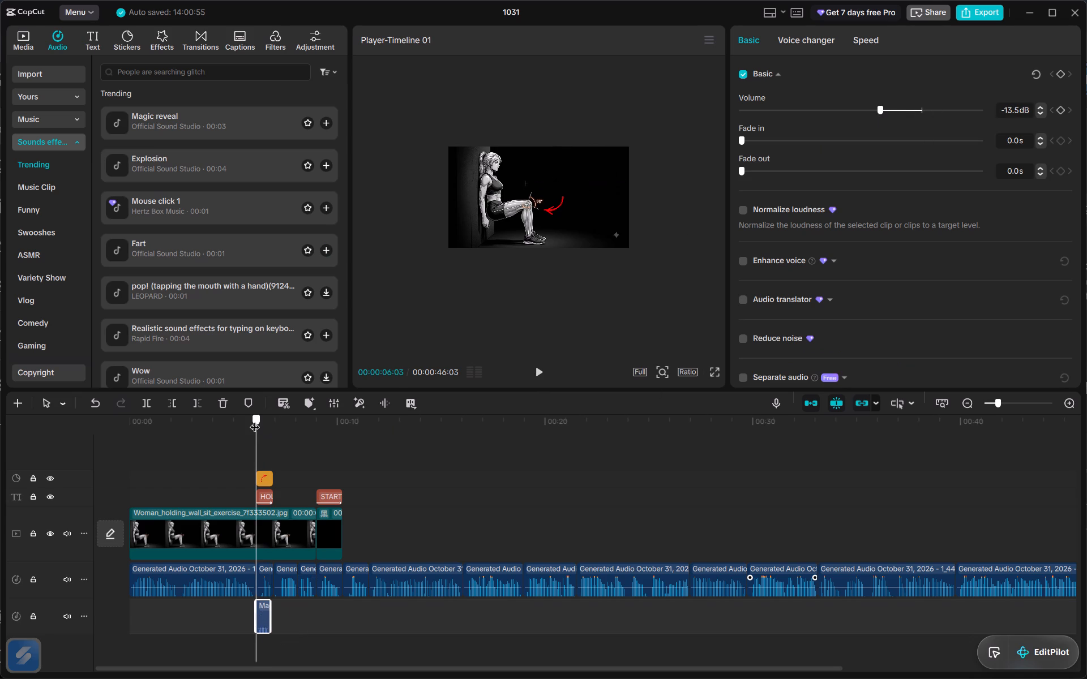
Replace the Magic reveal sound under the HOLD THIS POSITION text with the trending "pop! (tapping the mouth with a hand)" sound effect.
key("space")
key("space")
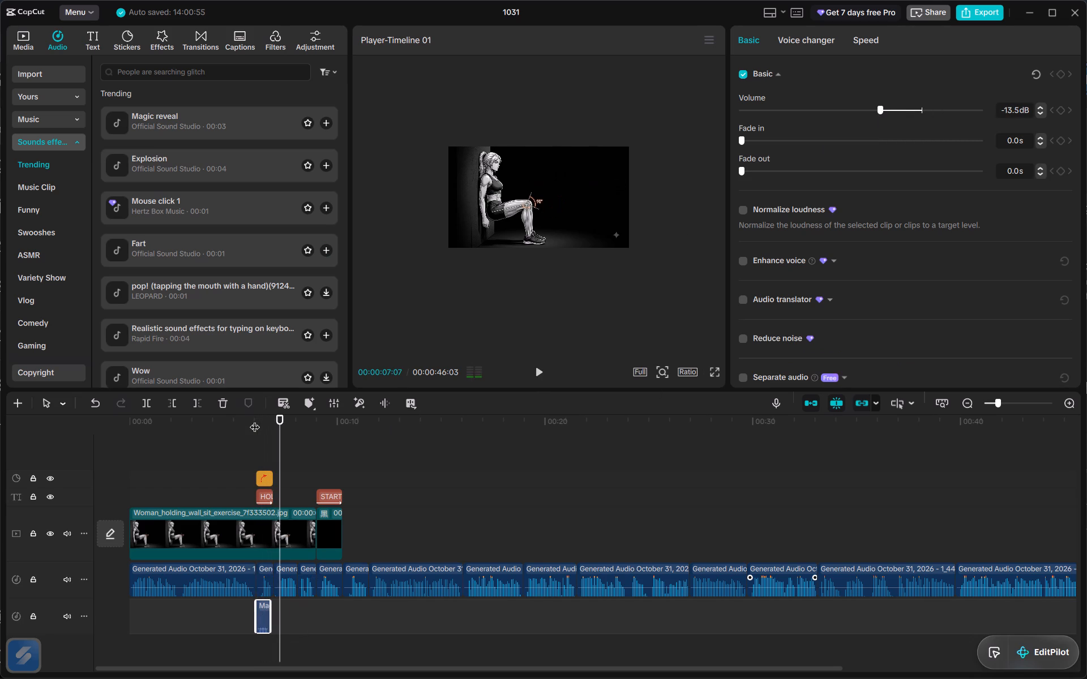
left_click(210, 329)
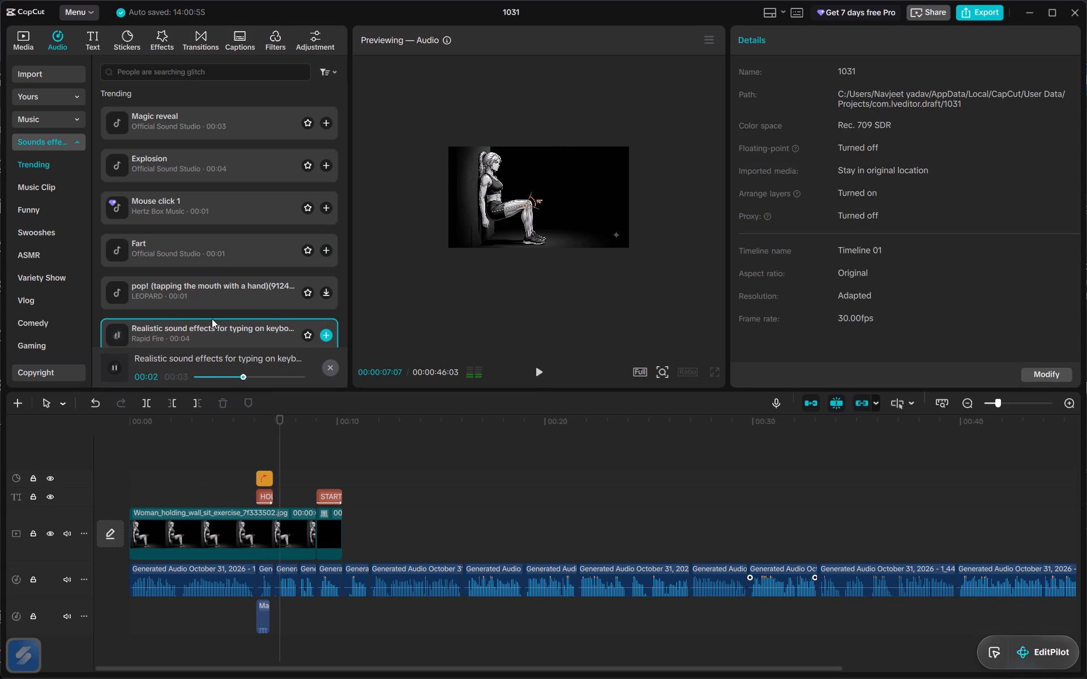
left_click(215, 299)
left_click(215, 299)
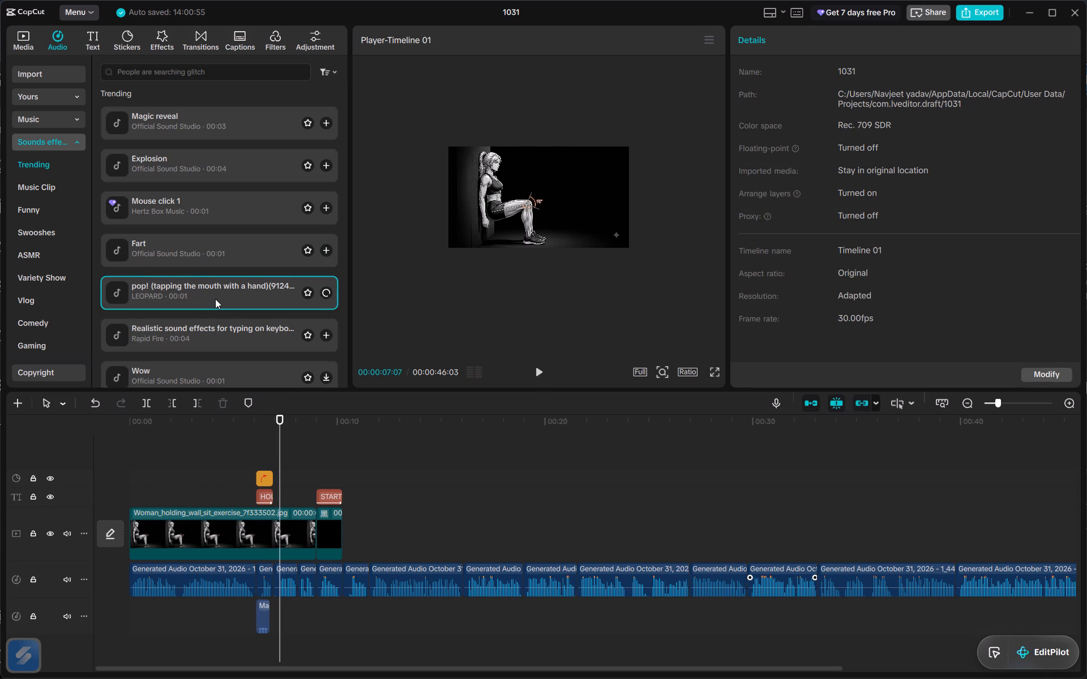
left_click(213, 296)
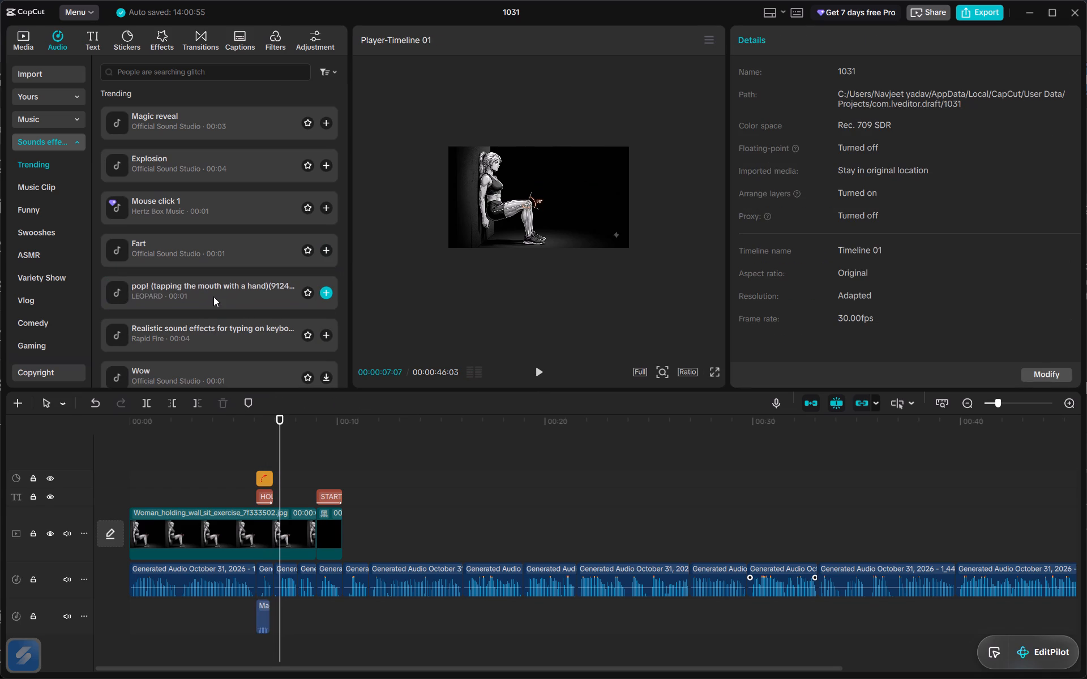
left_click(213, 296)
left_click_drag(213, 296, 258, 597)
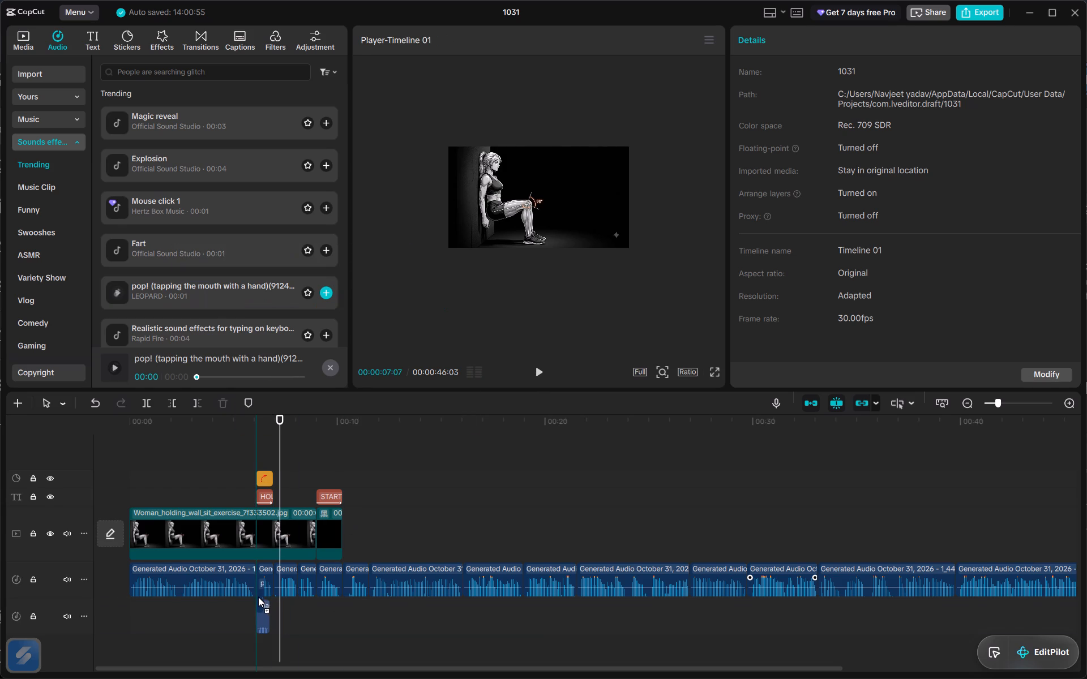
left_click_drag(258, 597, 256, 617)
left_click(260, 613)
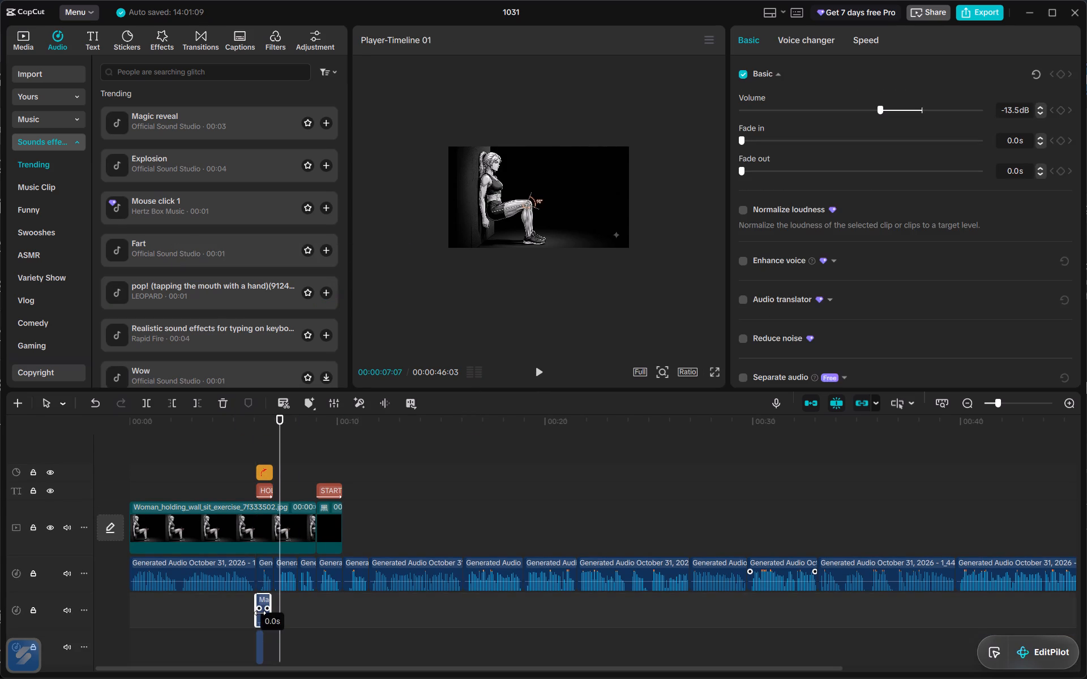
key("Delete")
Lower the pop! sound effect's volume to -24.9 dB, replaying the HOLD THIS POSITION section to judge its level.
left_click(260, 613)
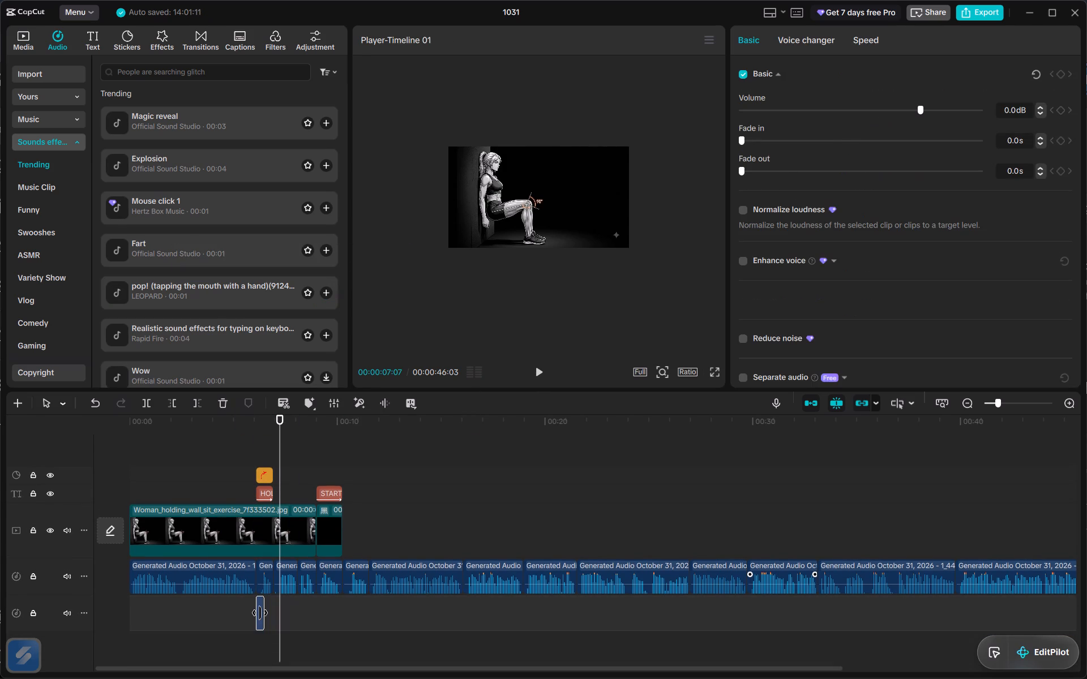
left_click_drag(915, 115, 894, 115)
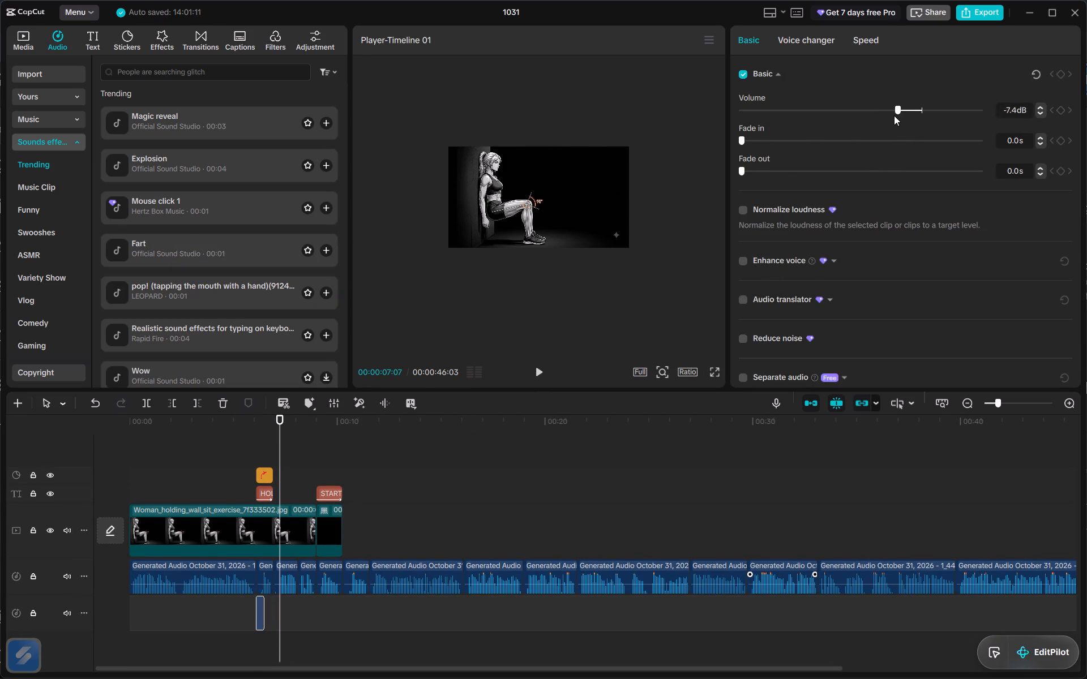
left_click_drag(894, 115, 893, 116)
left_click(256, 419)
key("space")
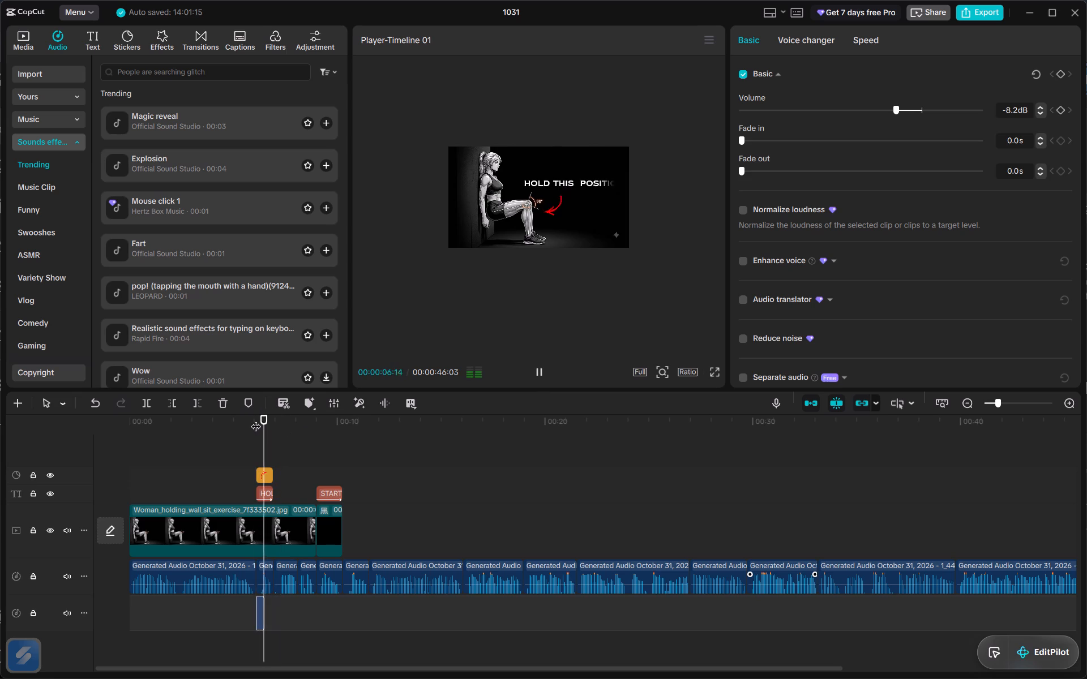
key("space")
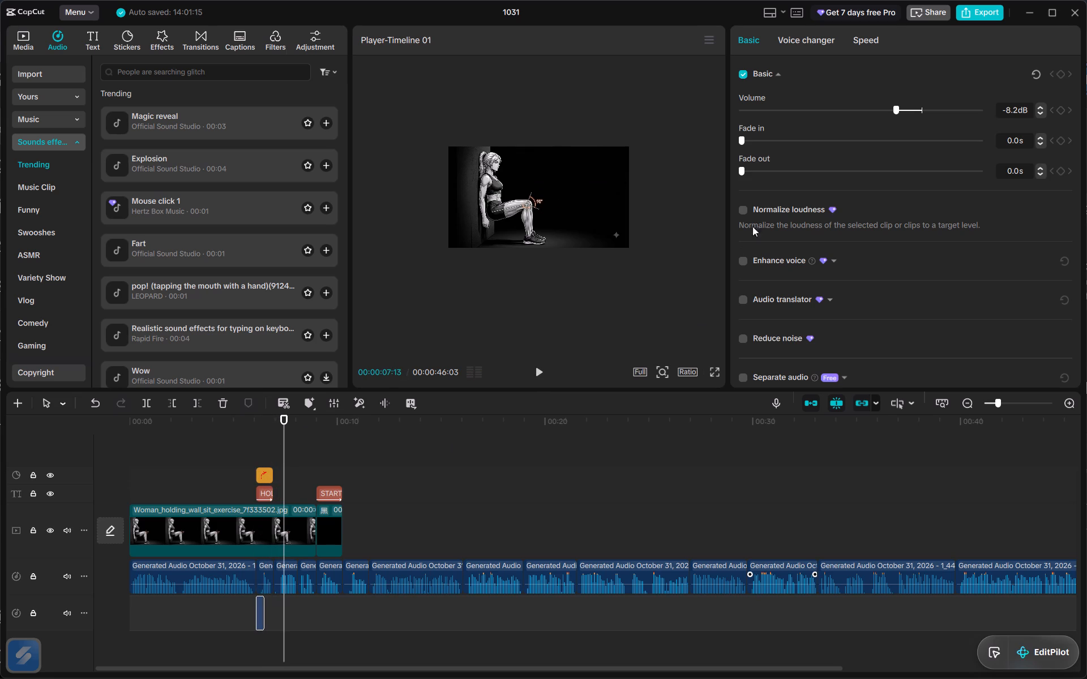
left_click_drag(895, 115, 876, 118)
left_click(251, 420)
key("space")
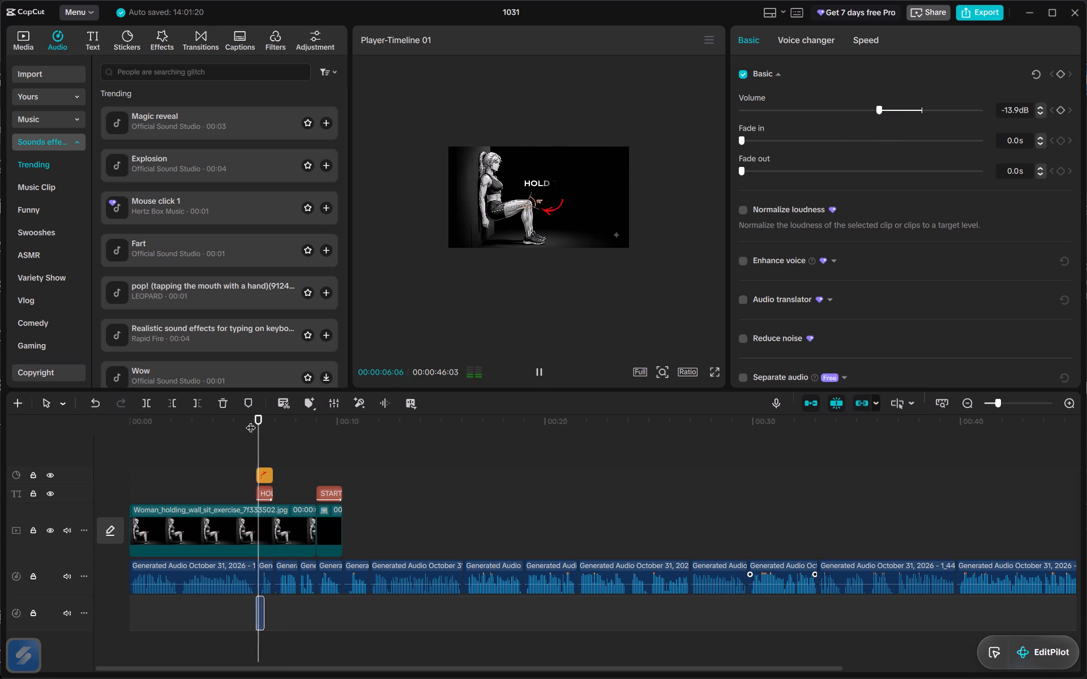
left_click_drag(872, 117, 851, 118)
key("space")
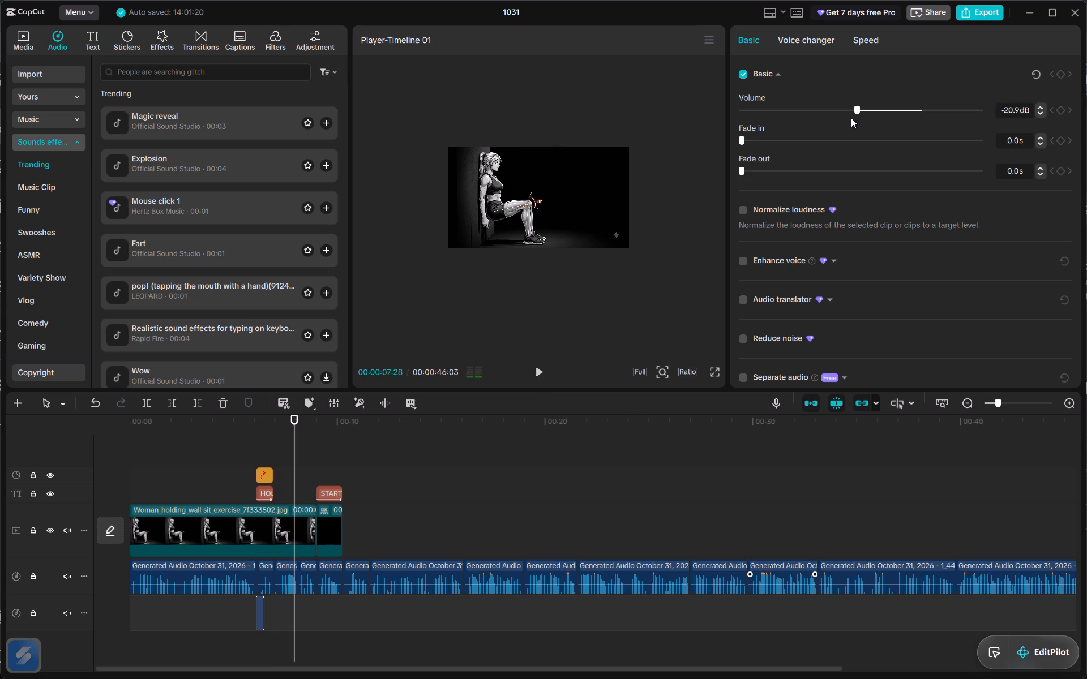
left_click_drag(851, 118, 844, 120)
left_click(251, 423)
key("space")
key("space")
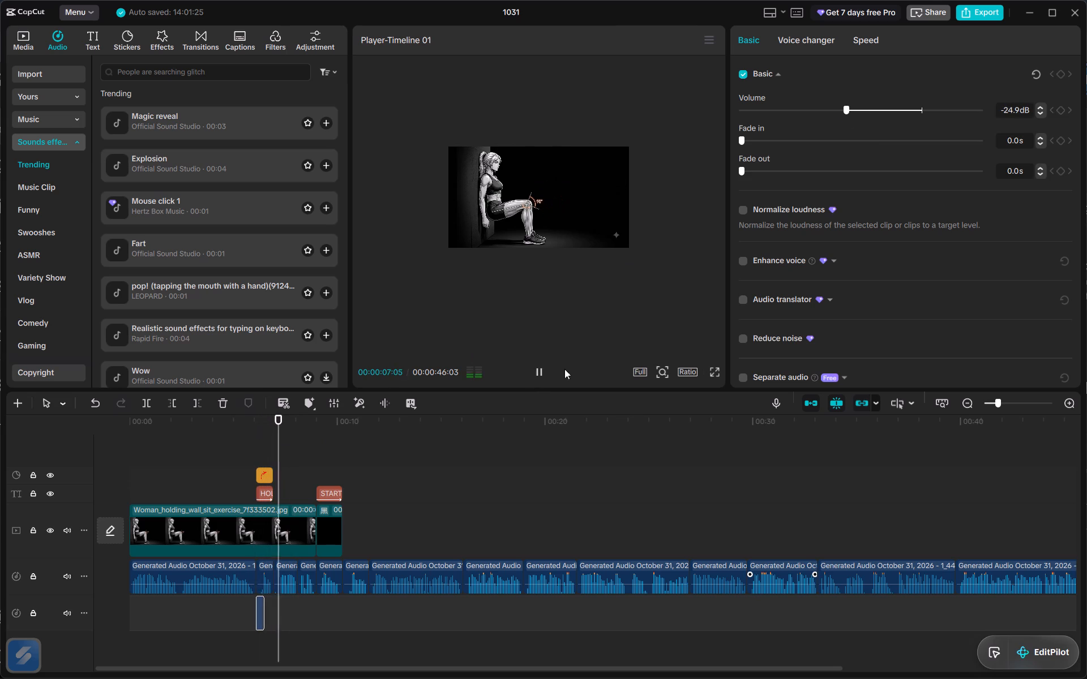
key("space")
Add the Ding sound effect under the START COUNTING NOW text, trim it to the text's length and replay it.
scroll(196, 245, "down", 2)
left_click(202, 284)
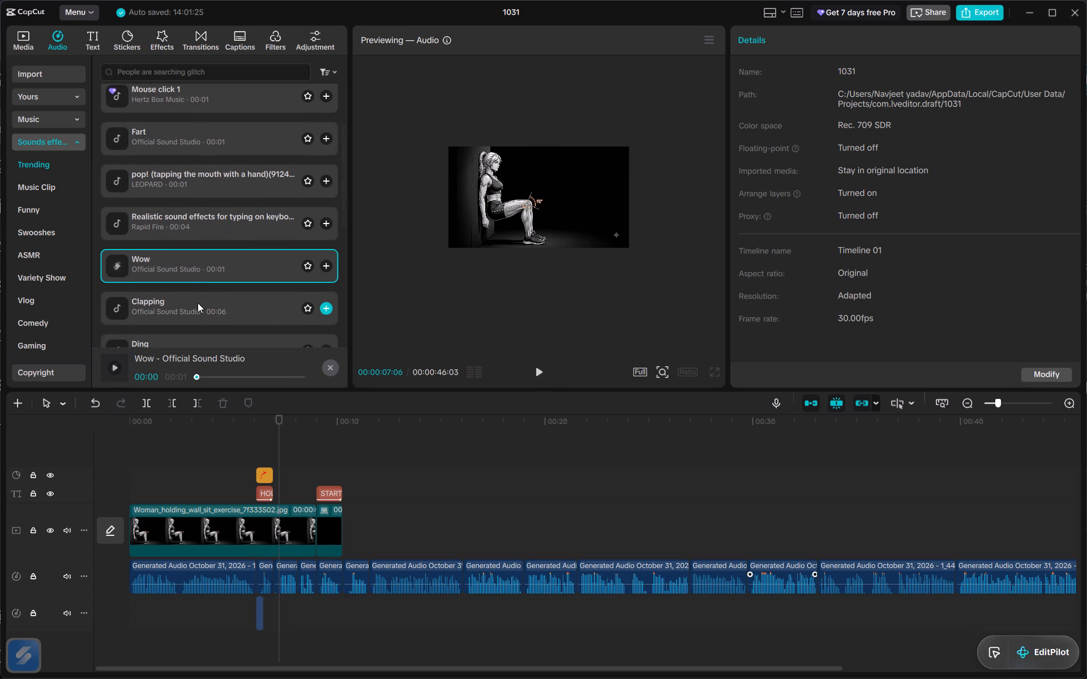
scroll(198, 303, "down", 1)
left_click(198, 303)
left_click_drag(198, 308, 324, 332)
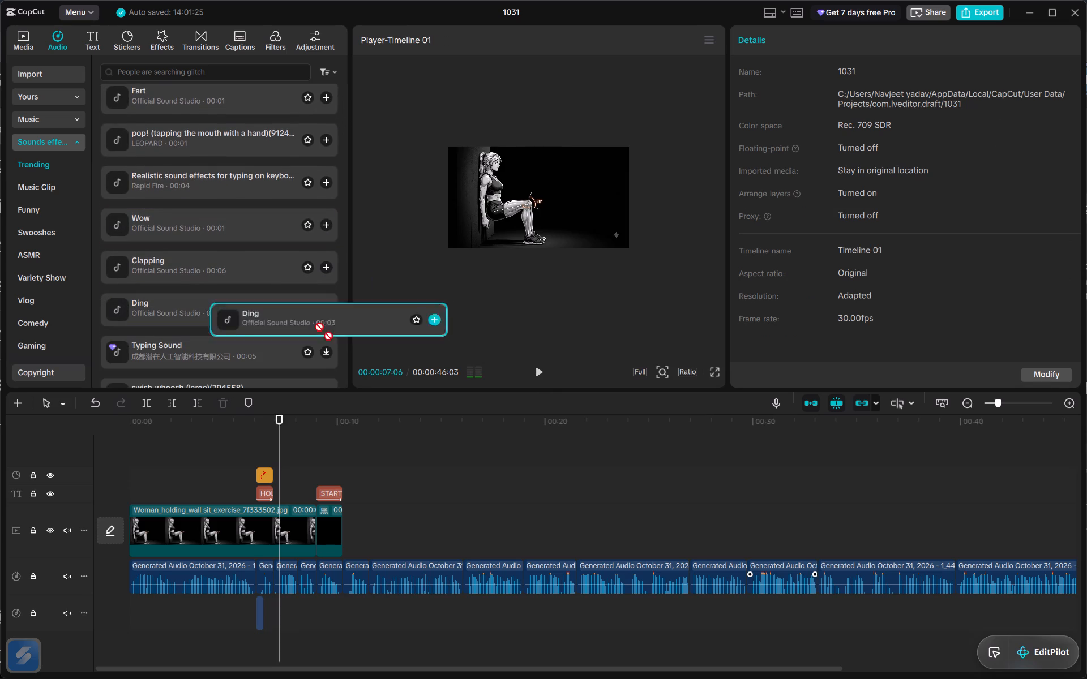
left_click_drag(324, 332, 316, 624)
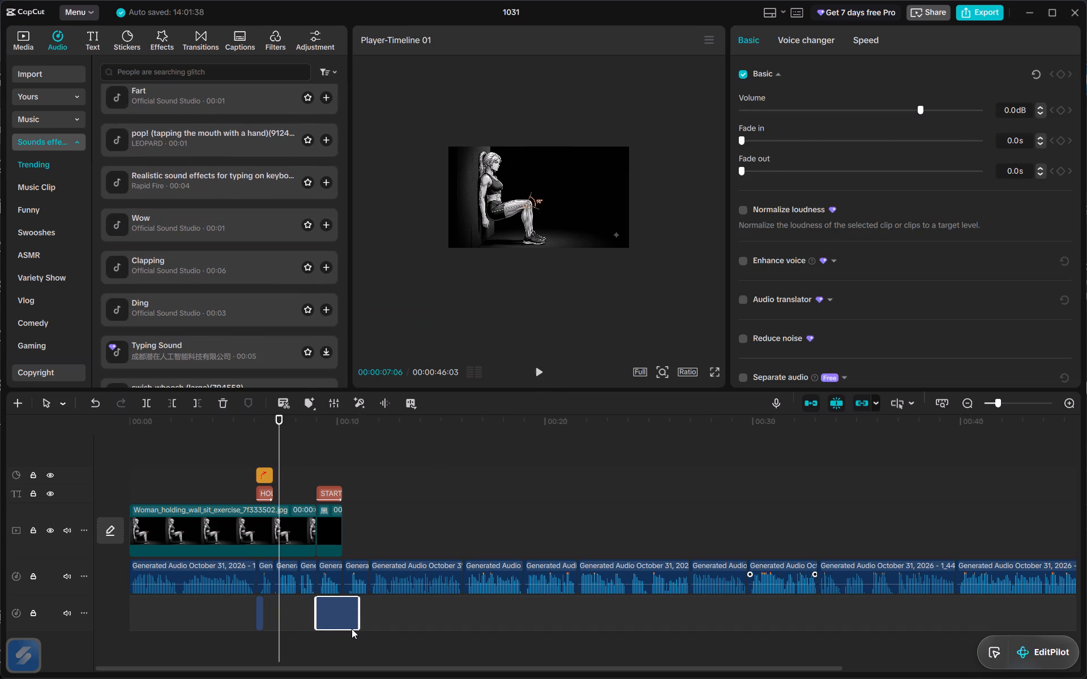
left_click_drag(357, 625, 339, 626)
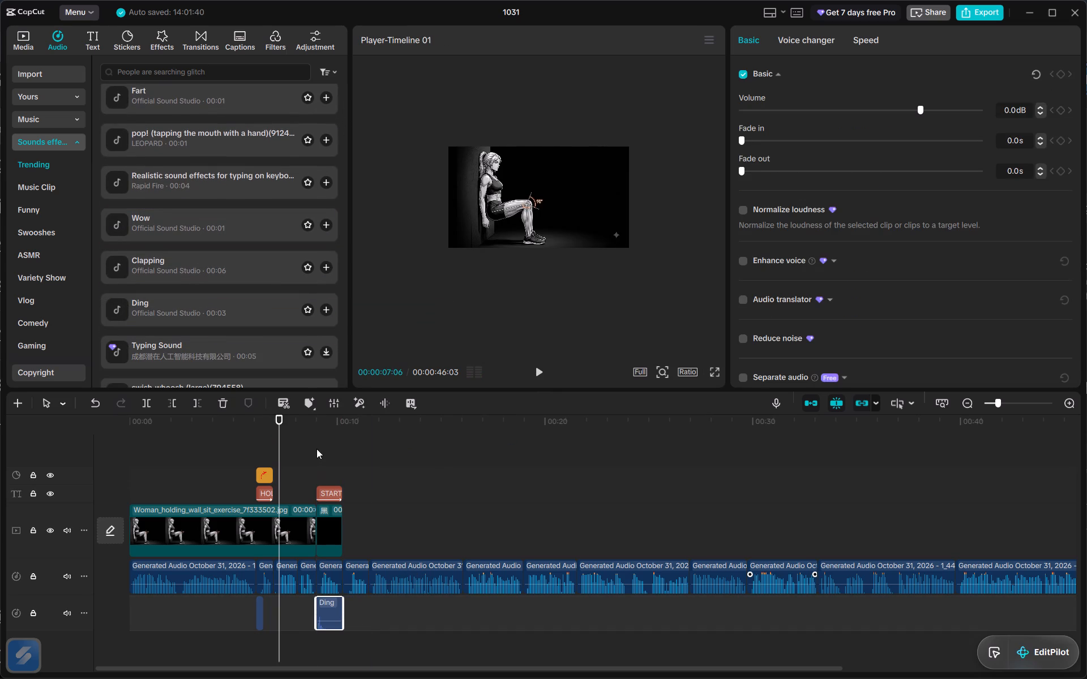
left_click(316, 418)
key("space")
key("space")
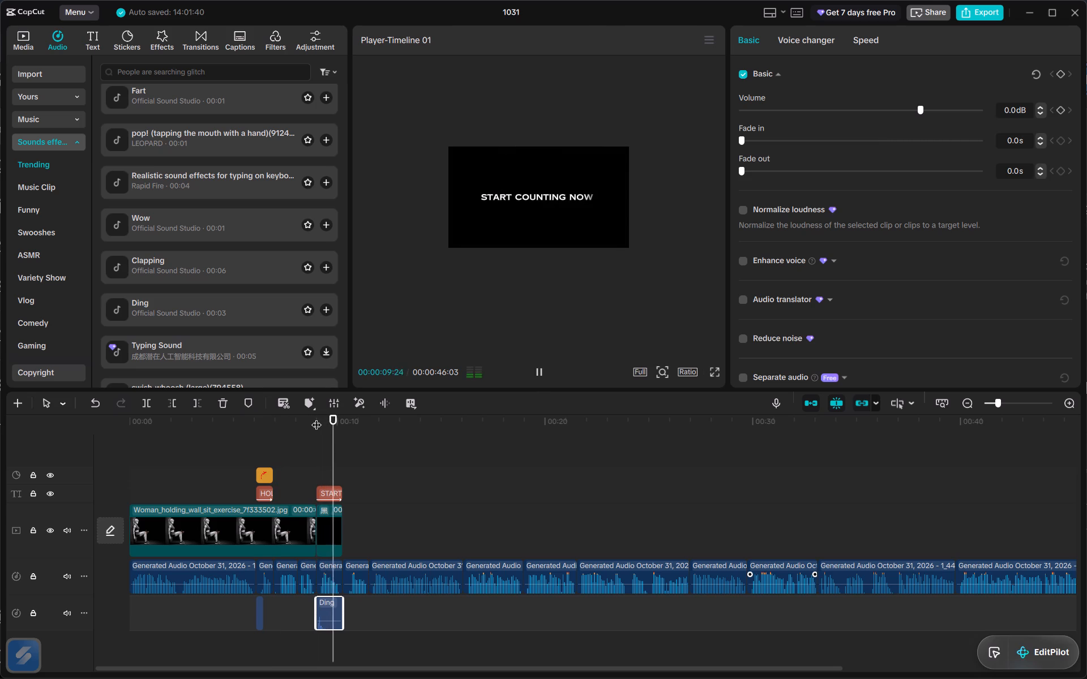
scroll(316, 418, "left", 1)
key("space")
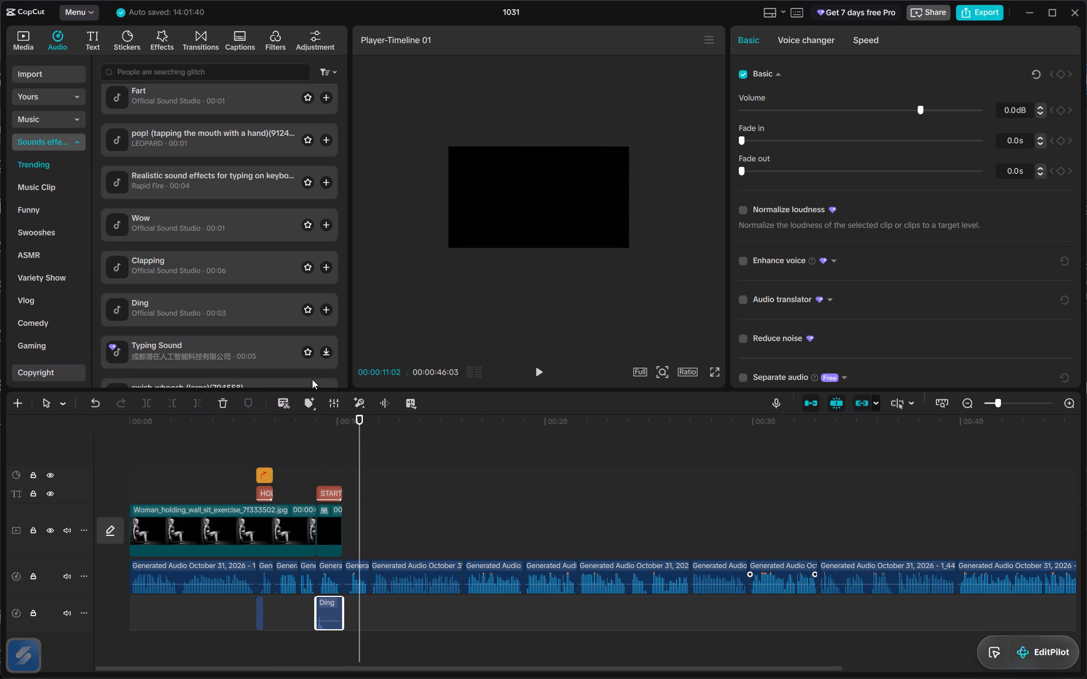
Listen to the voiceover after START COUNTING NOW and place the imported REMEMBER YOUR TIME image directly after that section's black clip.
key("space")
key("space")
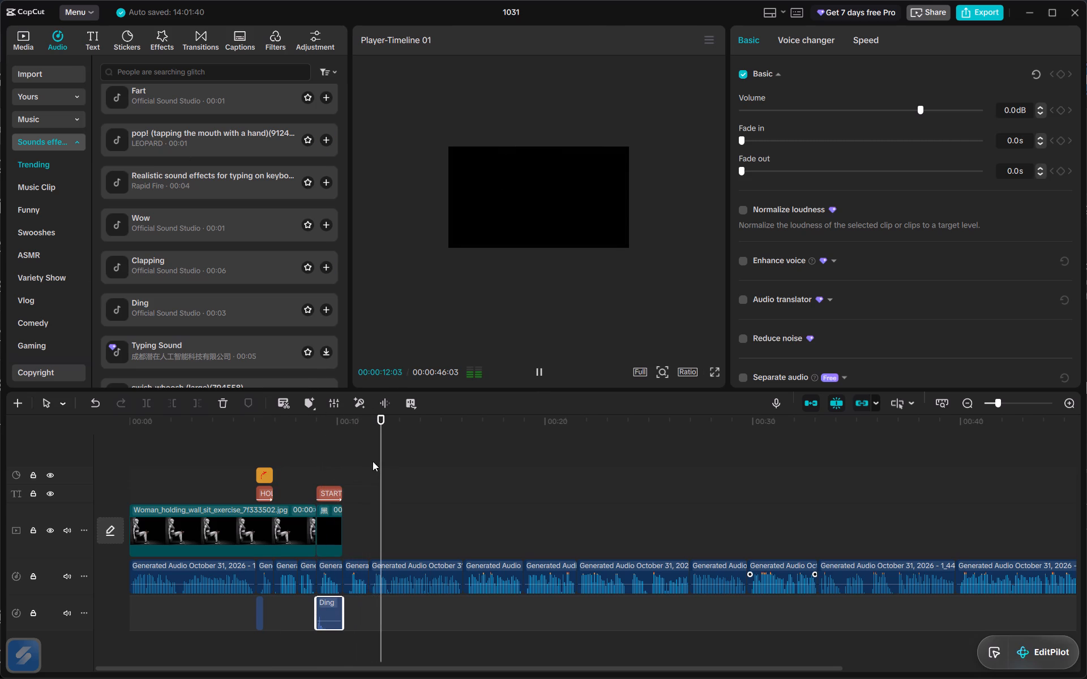
left_click(29, 41)
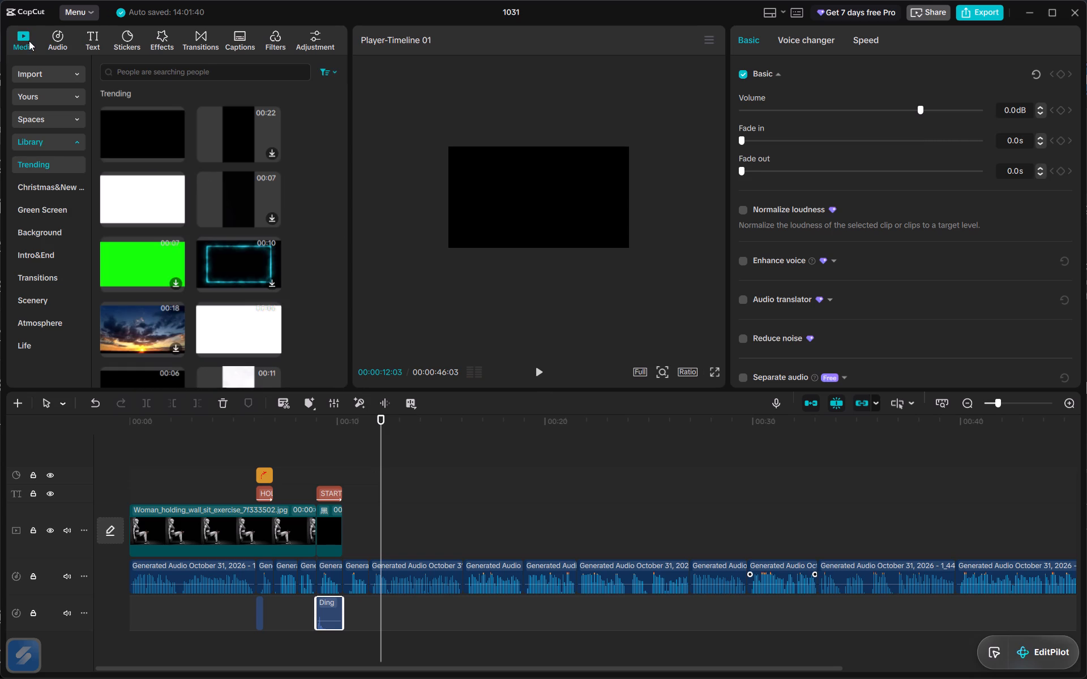
left_click(37, 69)
scroll(196, 173, "up", 1)
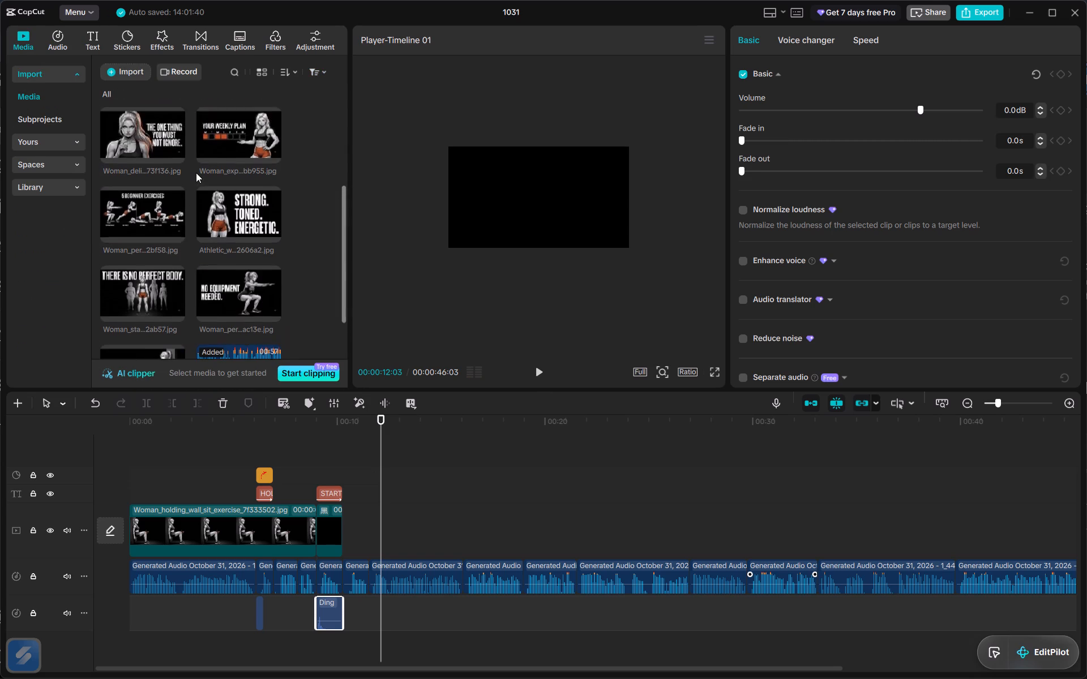
scroll(196, 173, "up", 1)
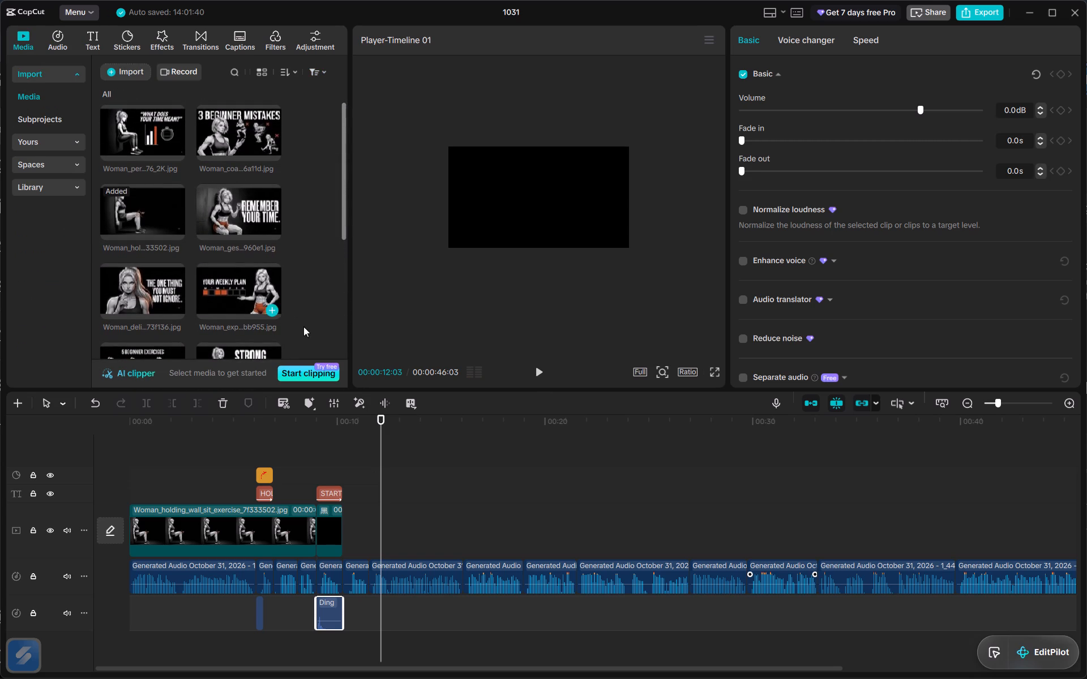
left_click(354, 420)
left_click_drag(354, 420, 343, 424)
key("space")
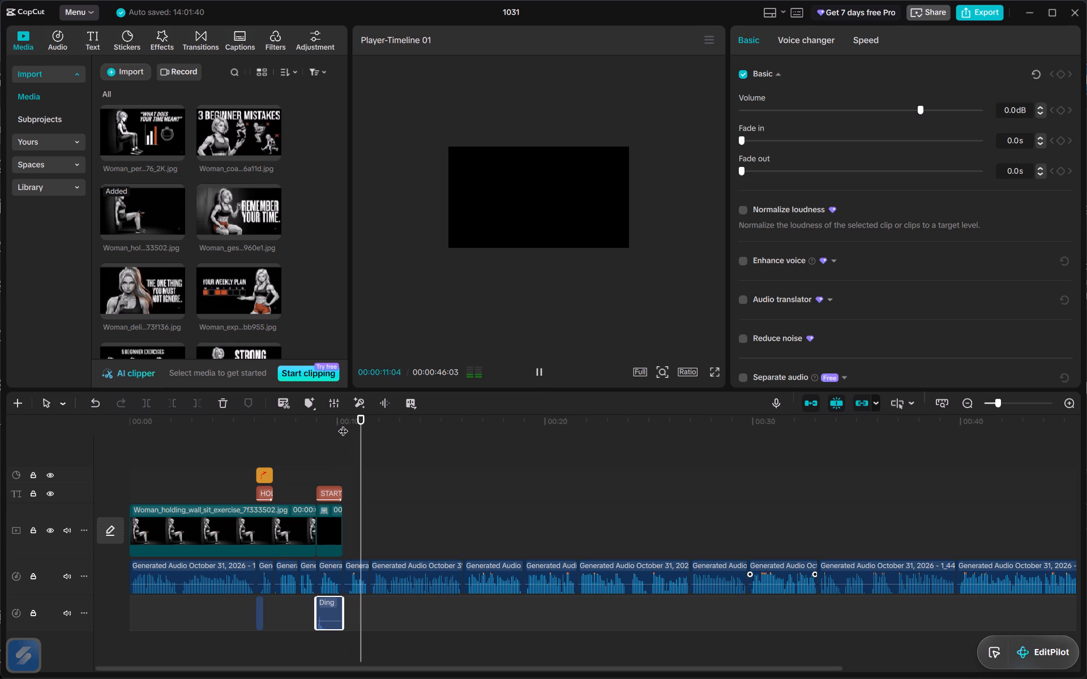
key("space")
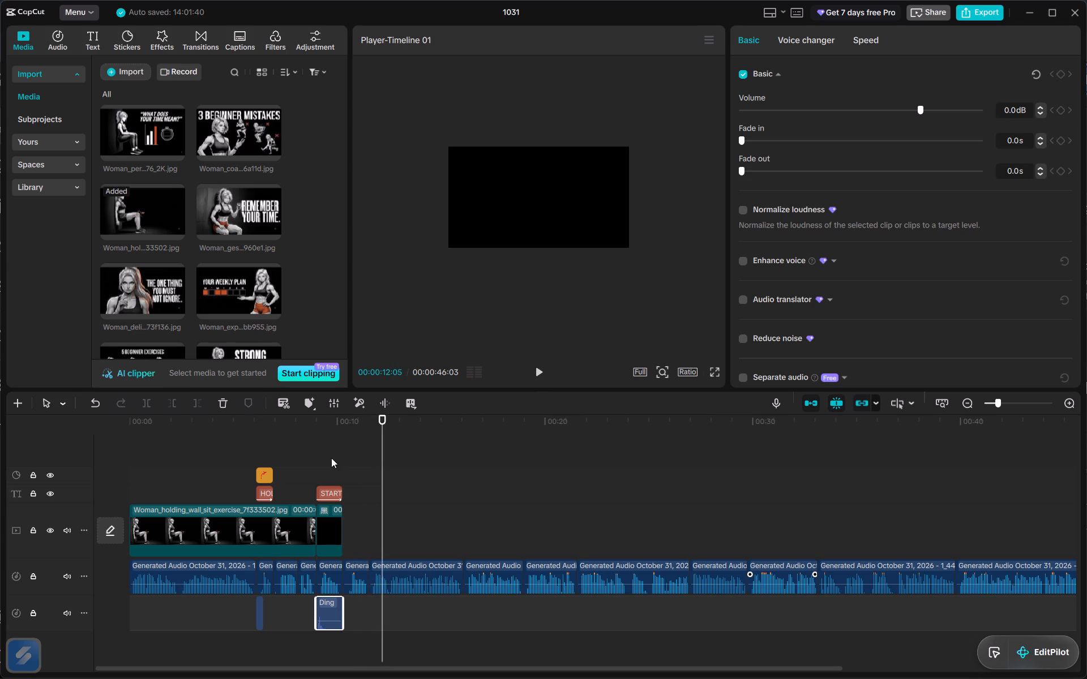
left_click_drag(238, 216, 405, 569)
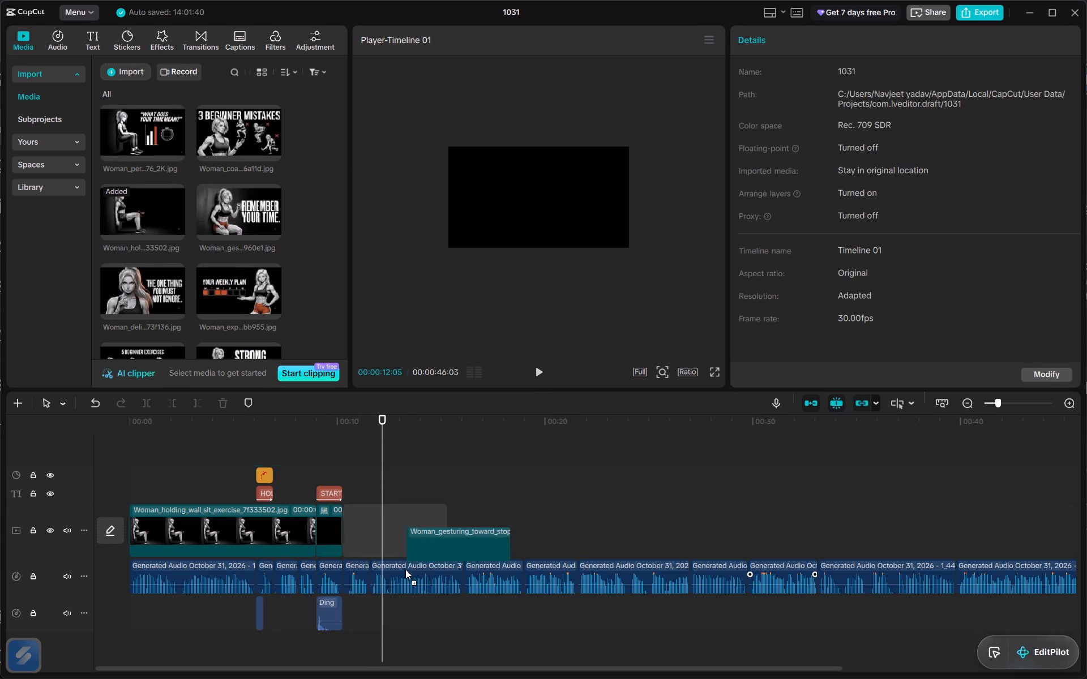
left_click_drag(405, 569, 344, 528)
Extend the REMEMBER YOUR TIME image to end with its voiceover segment at about 00:00:16:02, and play it through.
key("space")
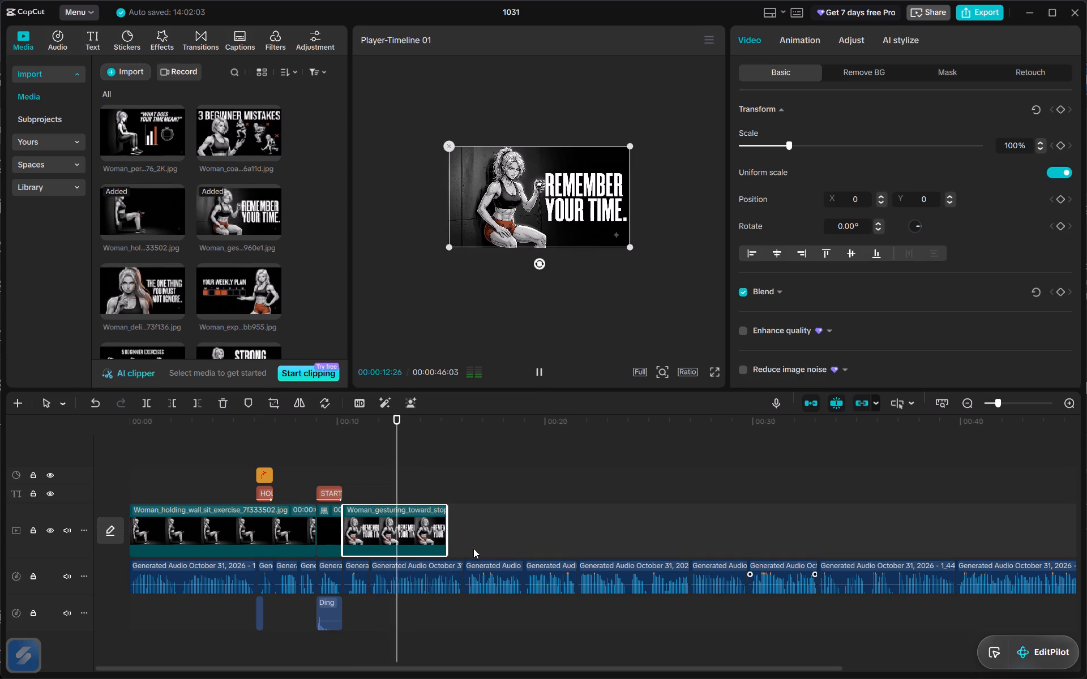
left_click_drag(446, 532, 461, 534)
key("space")
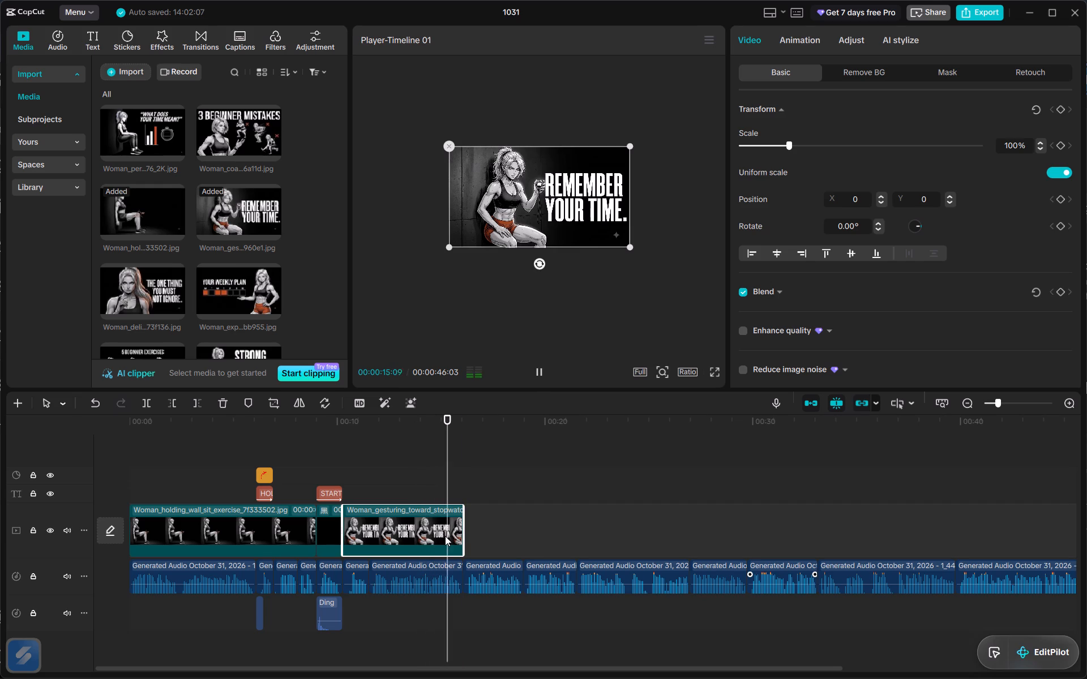
scroll(462, 539, "left", 1)
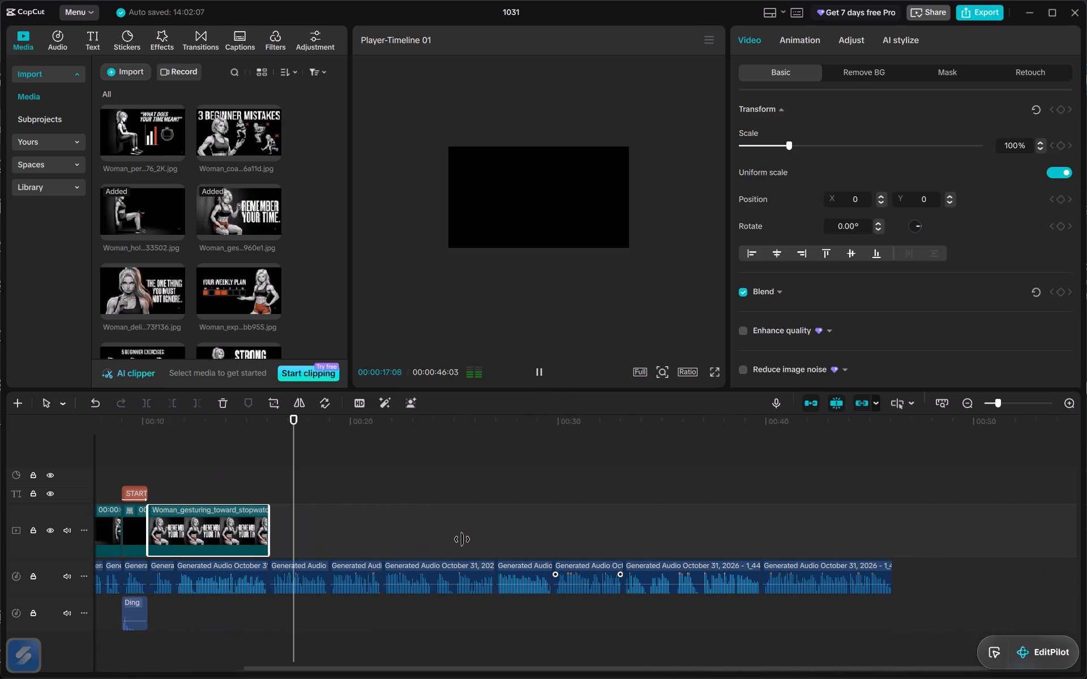
left_click(268, 425)
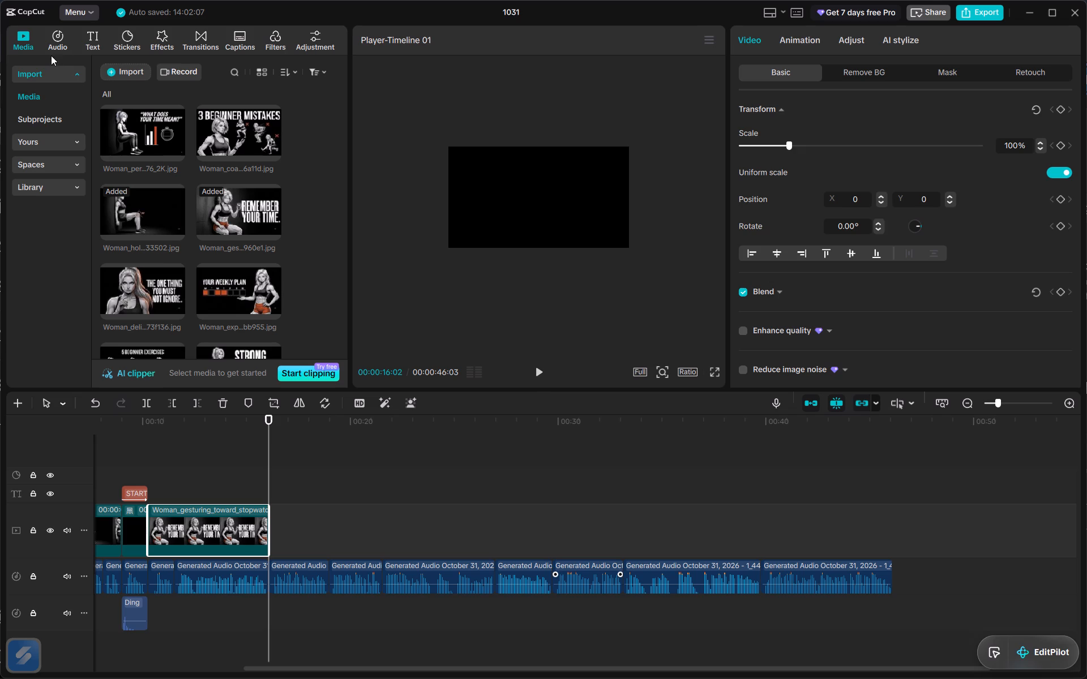
Browse and preview the imported images to find one that suits the voiceover segment after REMEMBER YOUR TIME.
scroll(170, 227, "down", 1)
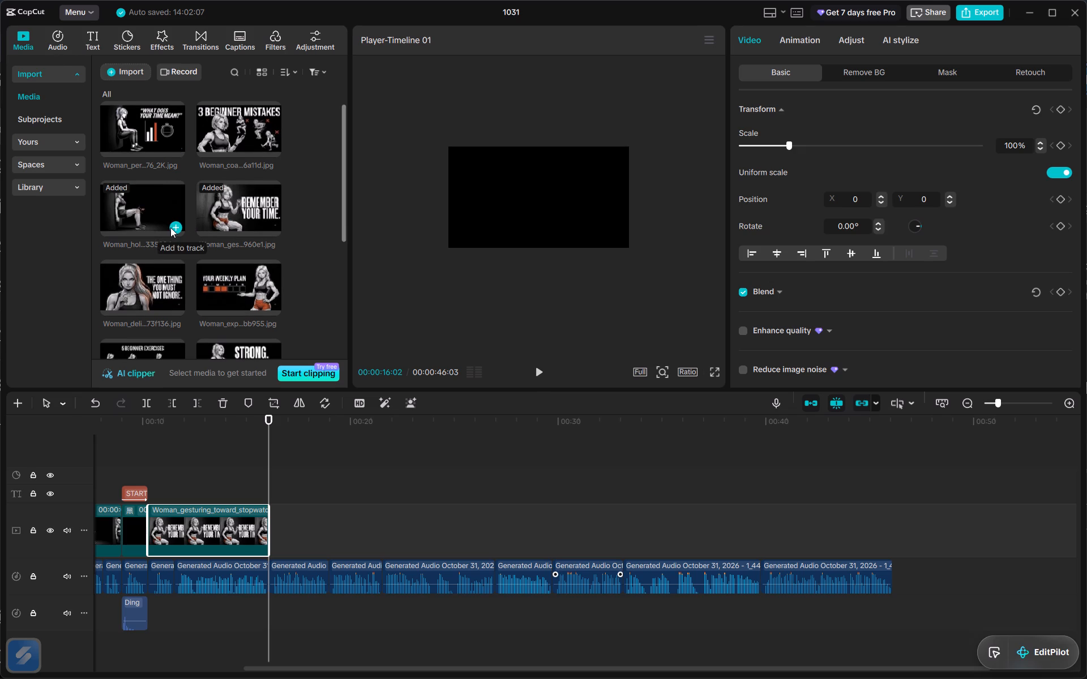
scroll(170, 227, "down", 1)
left_click(155, 225)
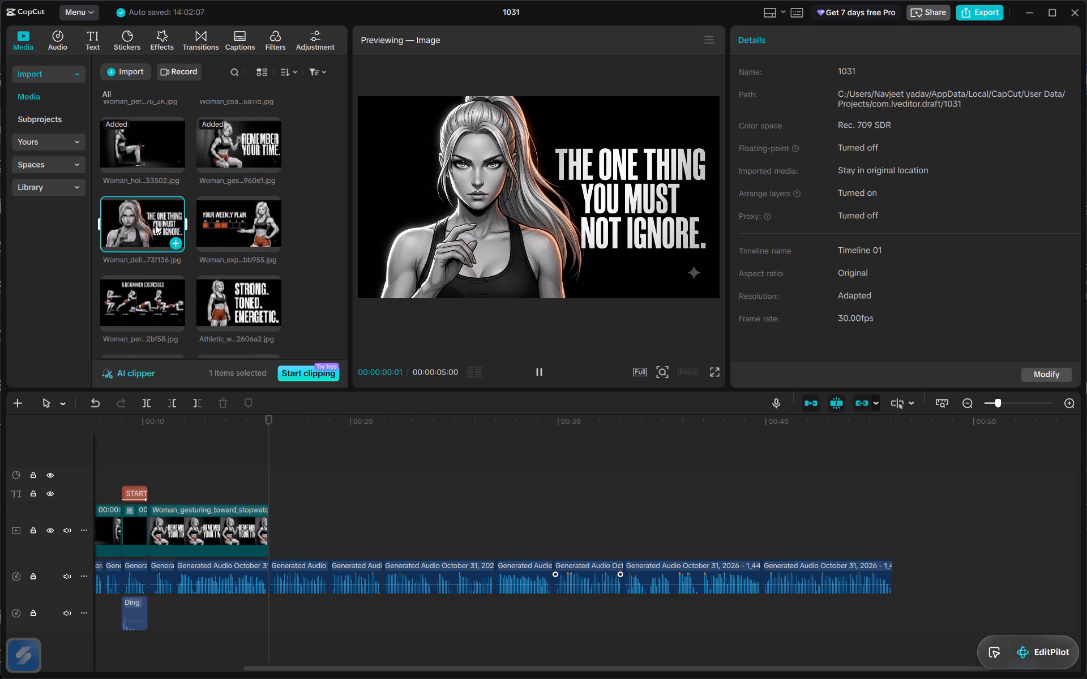
left_click(237, 304)
left_click(185, 298)
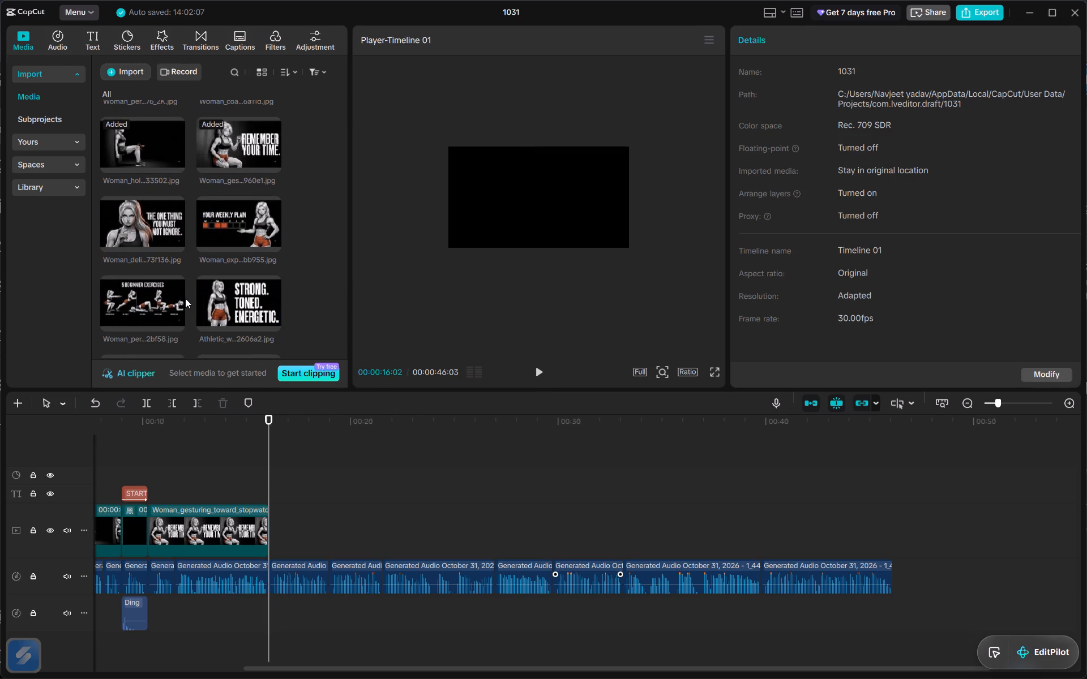
left_click(156, 233)
scroll(156, 233, "down", 1)
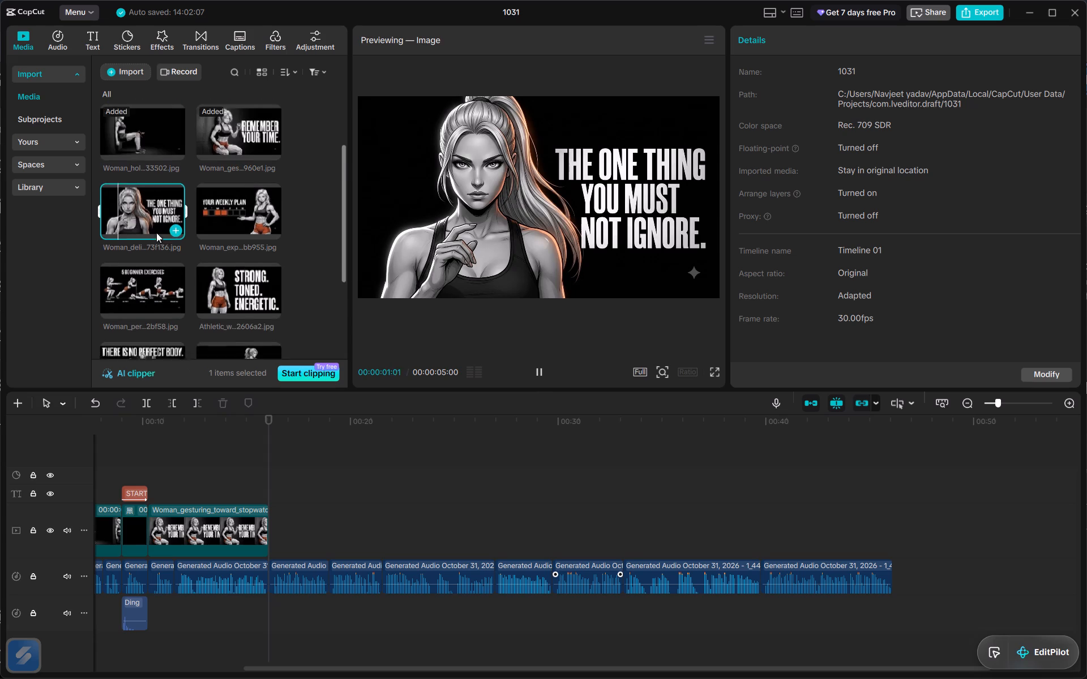
scroll(156, 233, "down", 1)
left_click(207, 252)
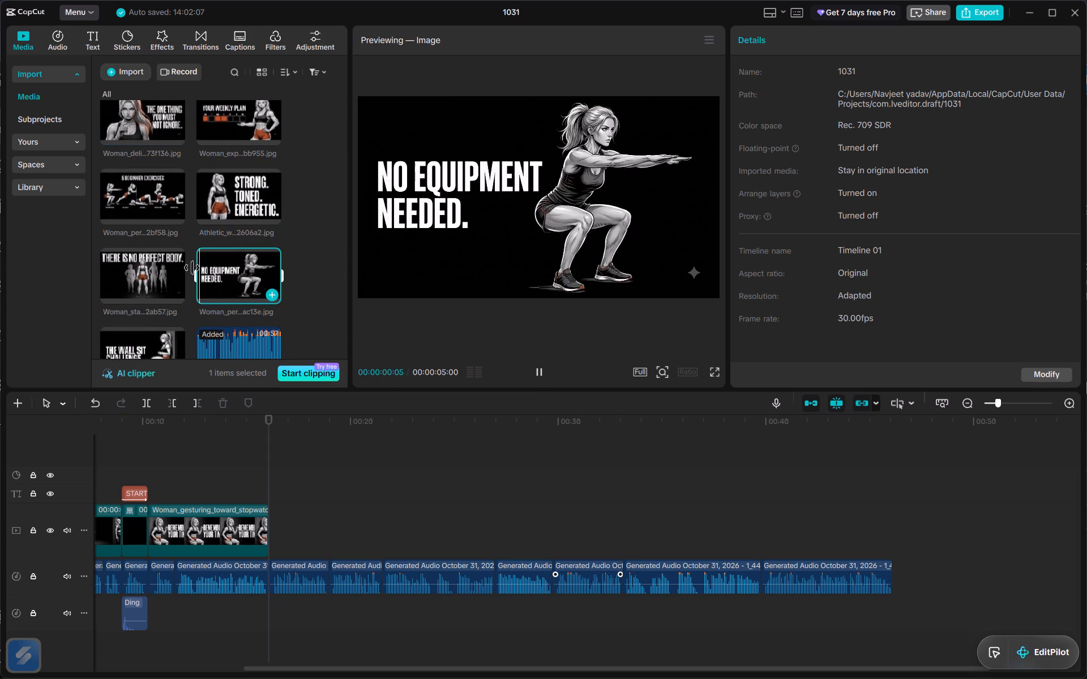
left_click(160, 267)
scroll(160, 267, "down", 1)
left_click(147, 291)
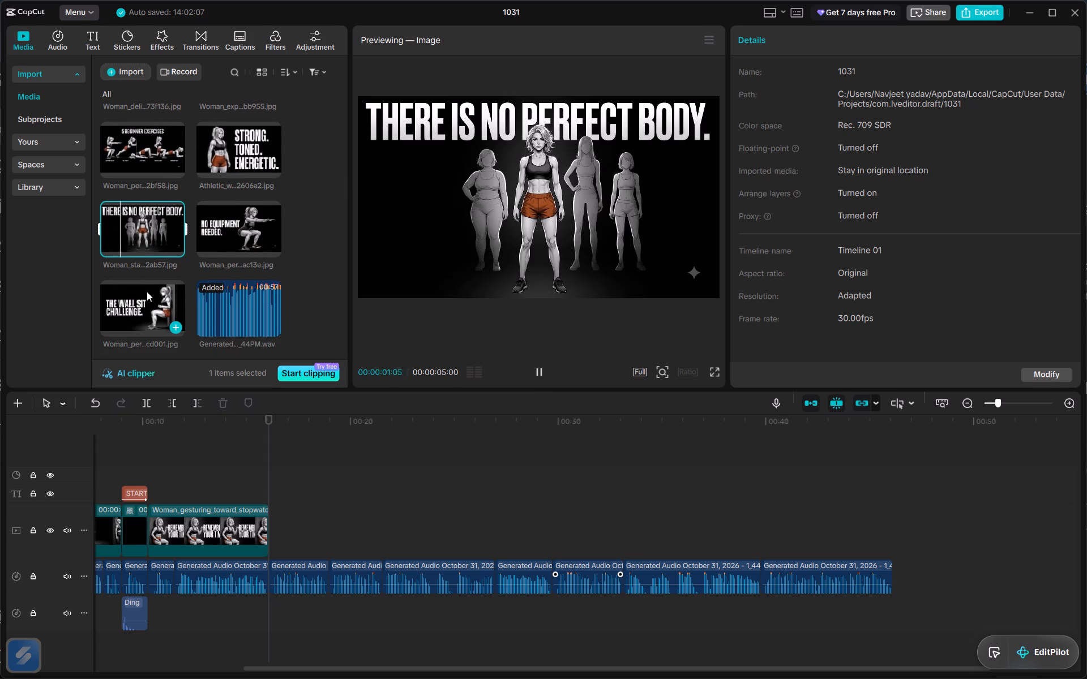
Place a black library clip directly after the REMEMBER YOUR TIME image and trim it to 00:00:02:27, matching its voiceover segment.
left_click(62, 44)
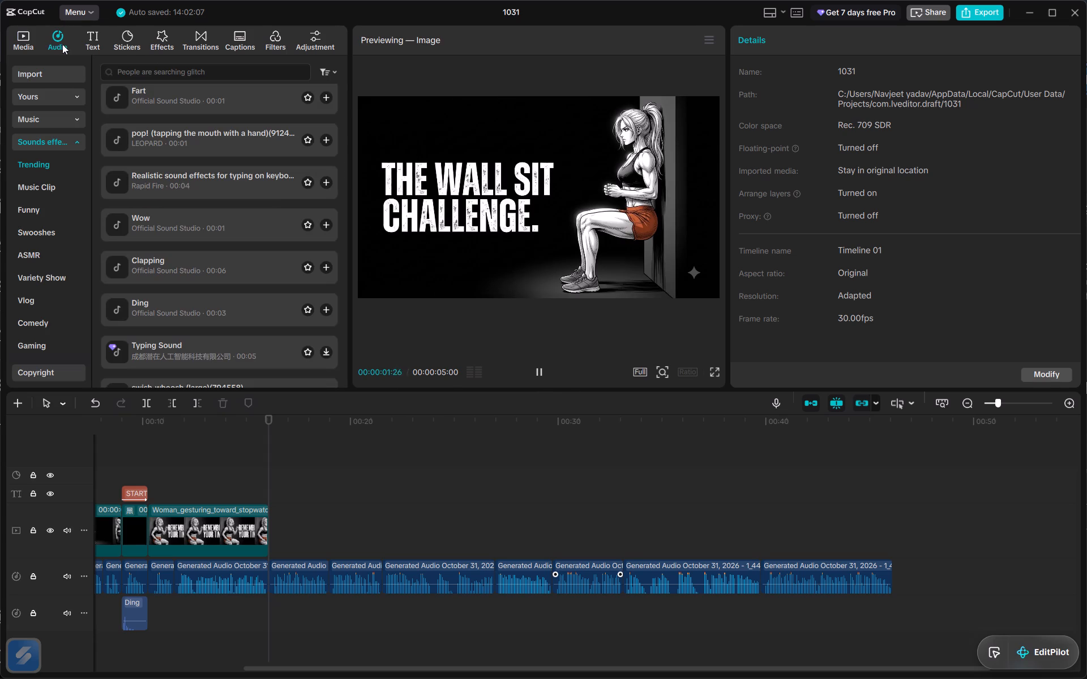
left_click(22, 34)
left_click(37, 193)
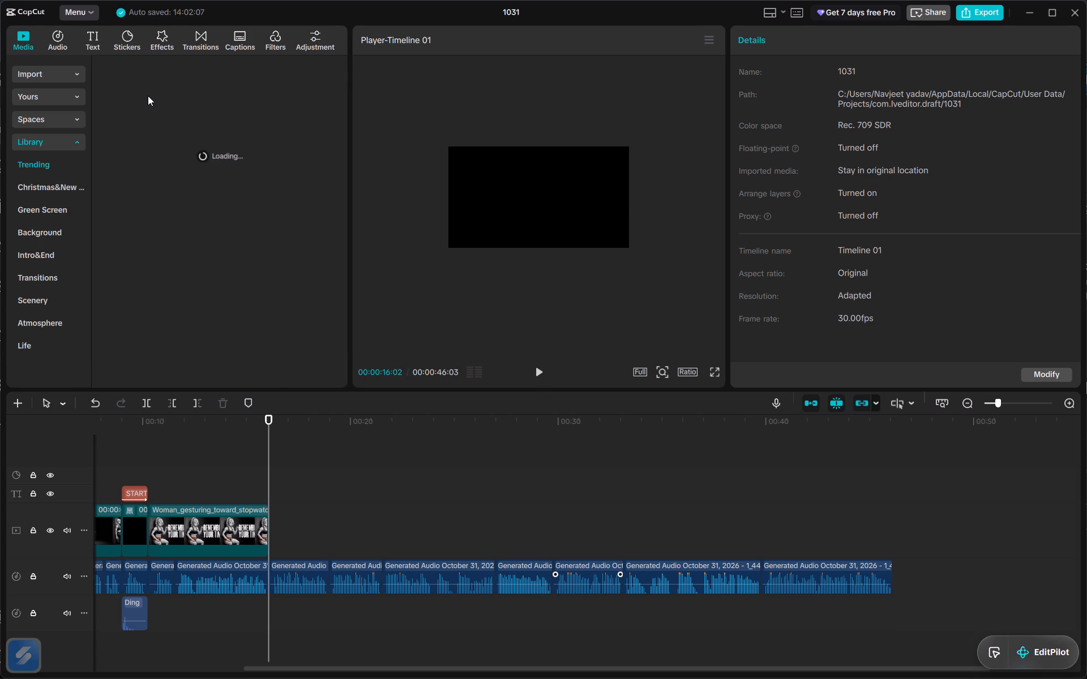
left_click_drag(142, 97, 151, 117)
left_click_drag(136, 138, 220, 108)
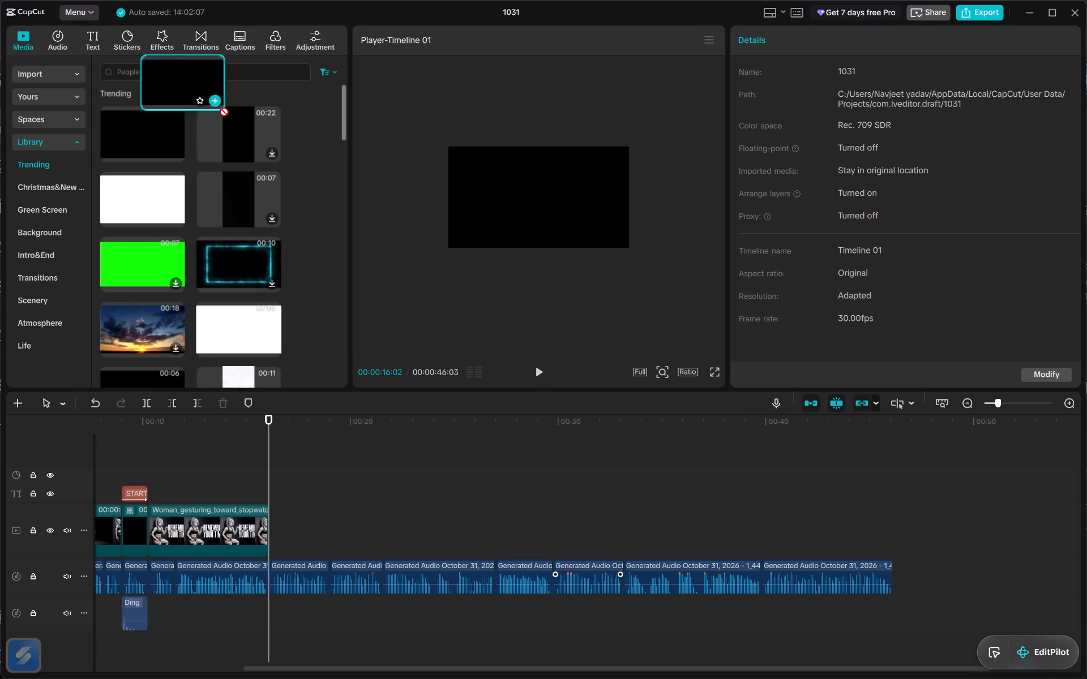
left_click_drag(220, 108, 260, 522)
key("space")
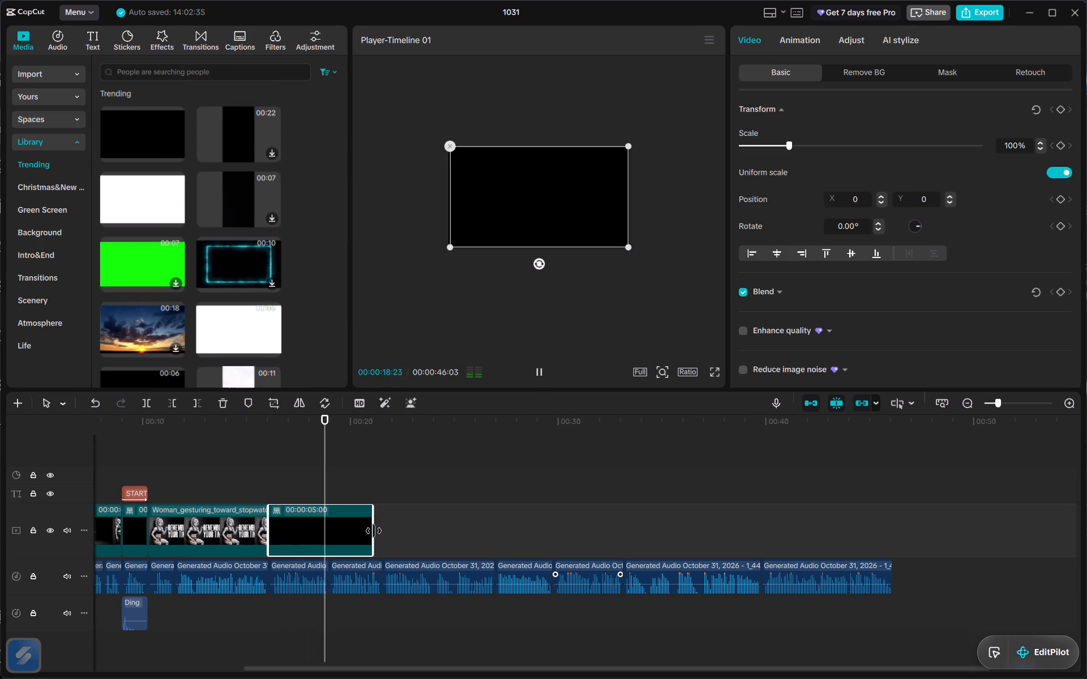
left_click_drag(374, 531, 327, 533)
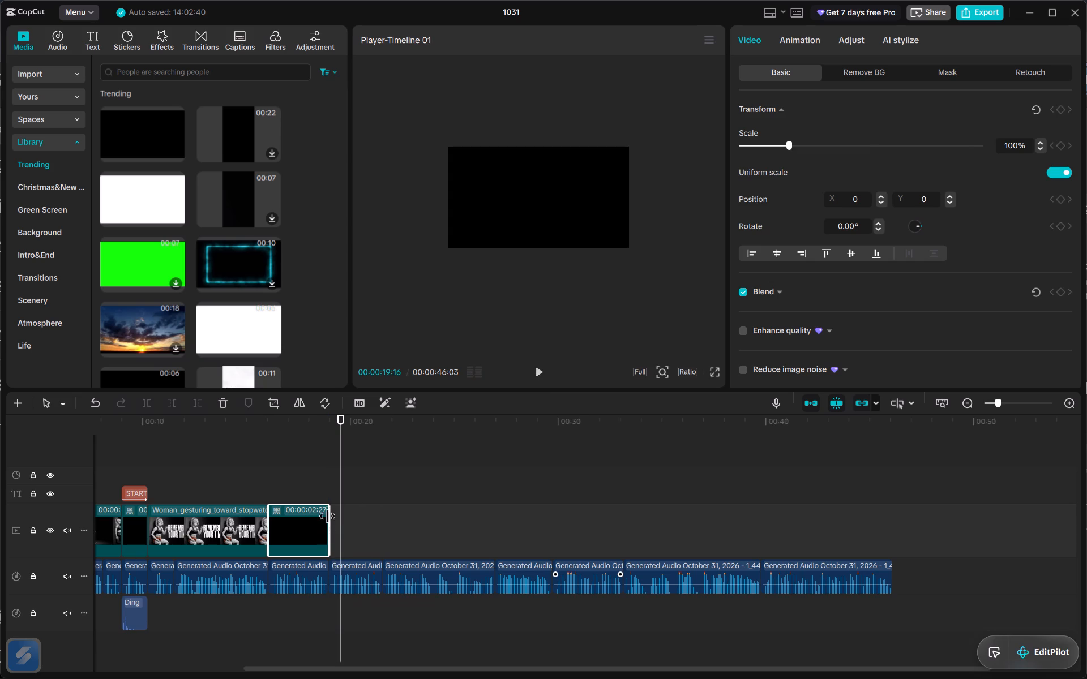
Duplicate the START COUNTING NOW text at 00:00:16:02, where the new black clip starts.
left_click(269, 416)
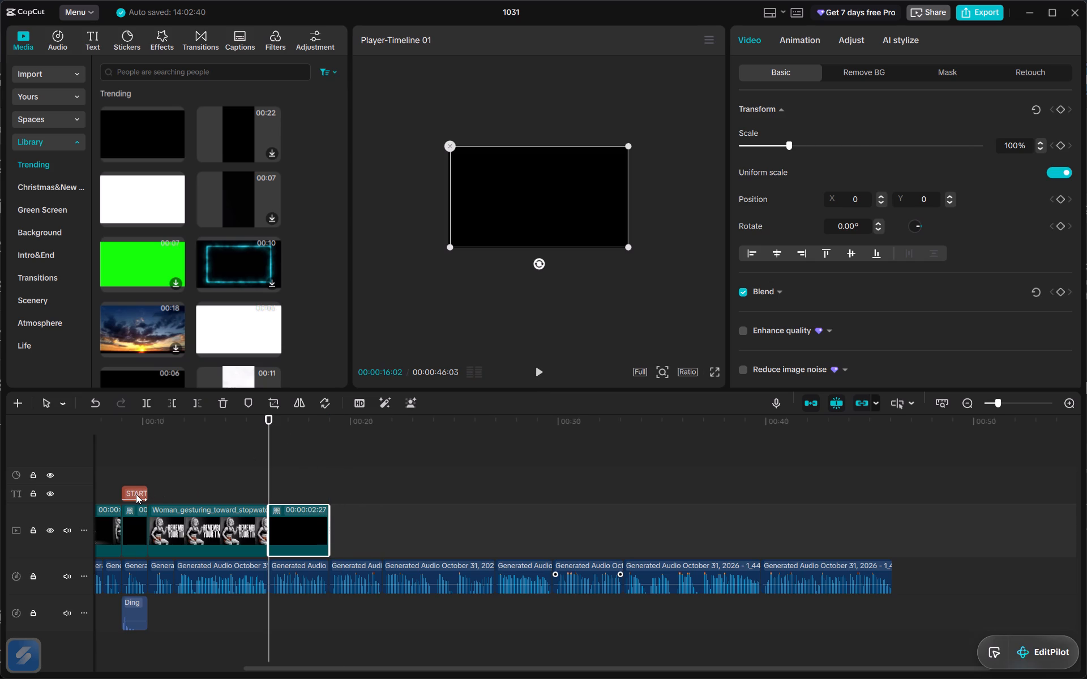
left_click(135, 494)
left_click(135, 494)
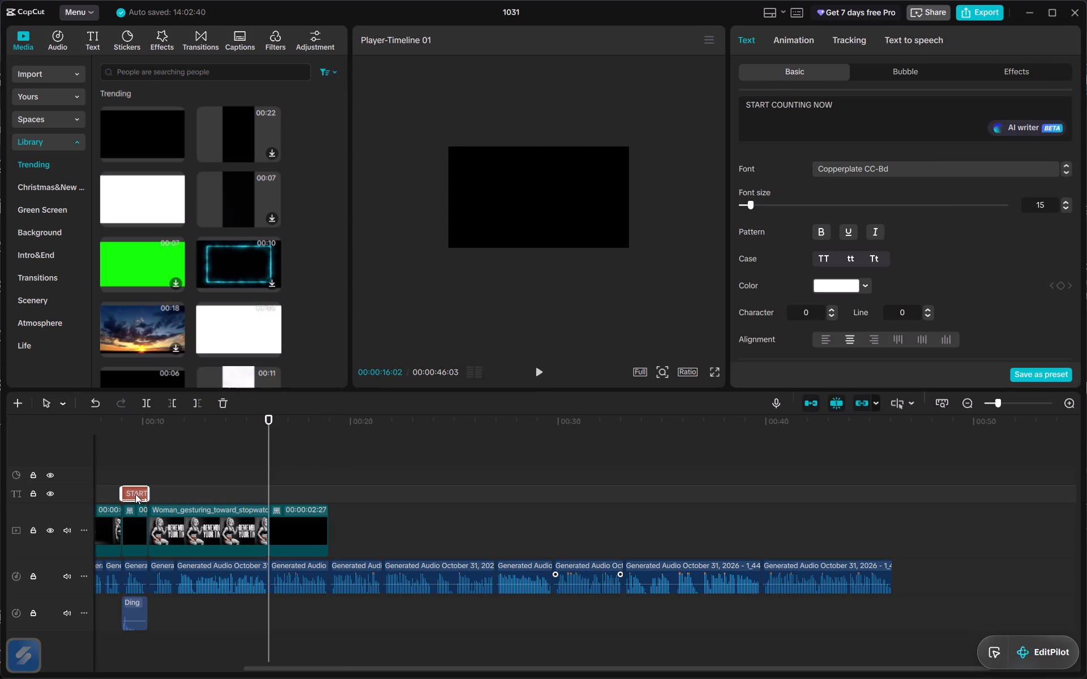
key("ctrl+c")
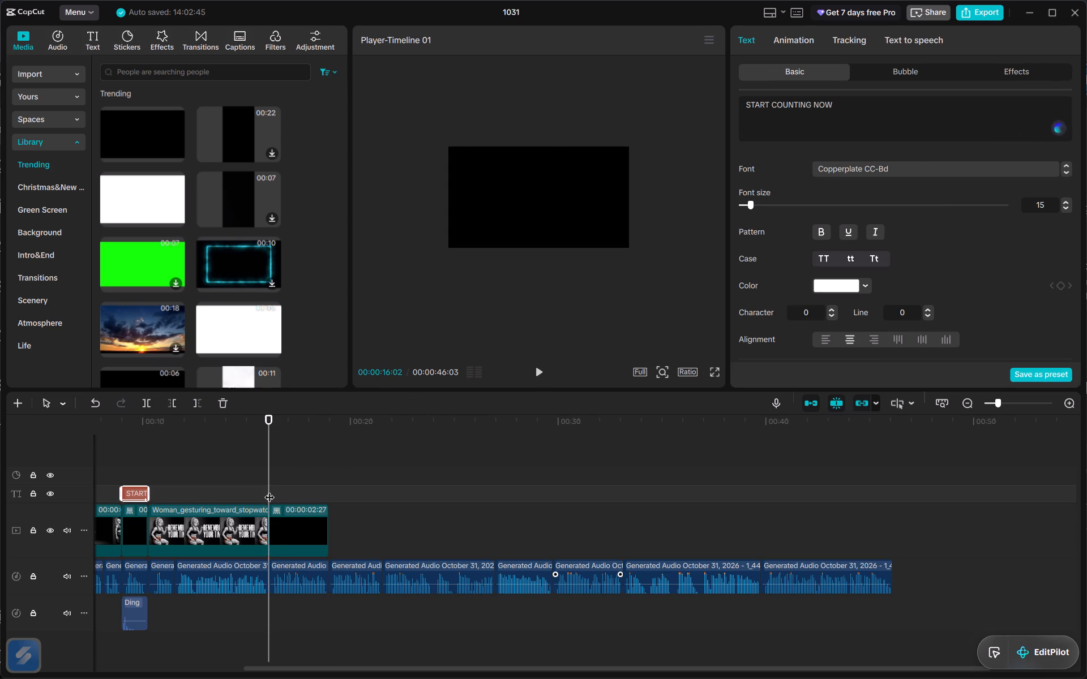
key("ctrl+b")
key("ctrl+v")
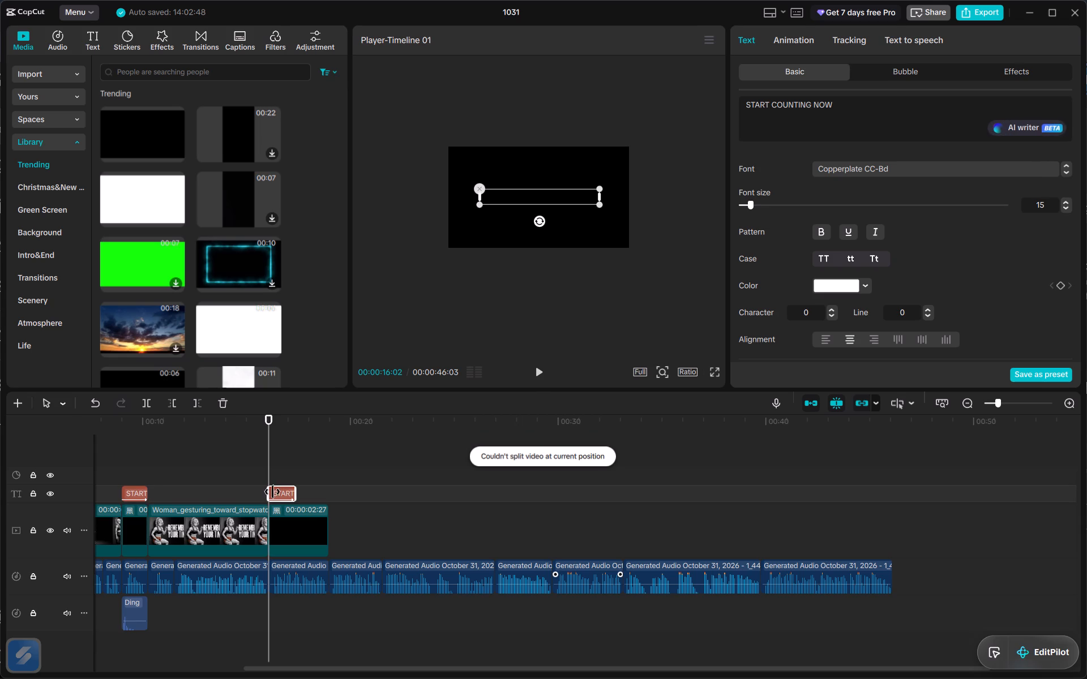
Replace the duplicated text's wording with HERE'S WHAT YOU DON'T KNOW.
left_click_drag(910, 108, 740, 109)
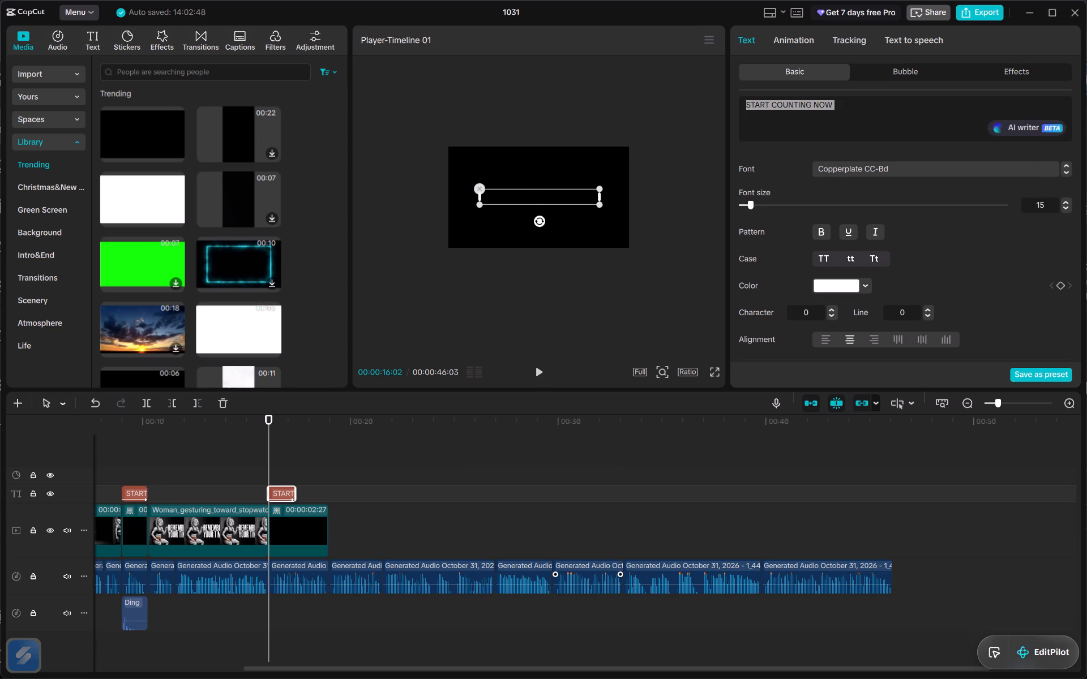
left_click_drag(740, 109, 741, 109)
key("BackSpace")
type("HW")
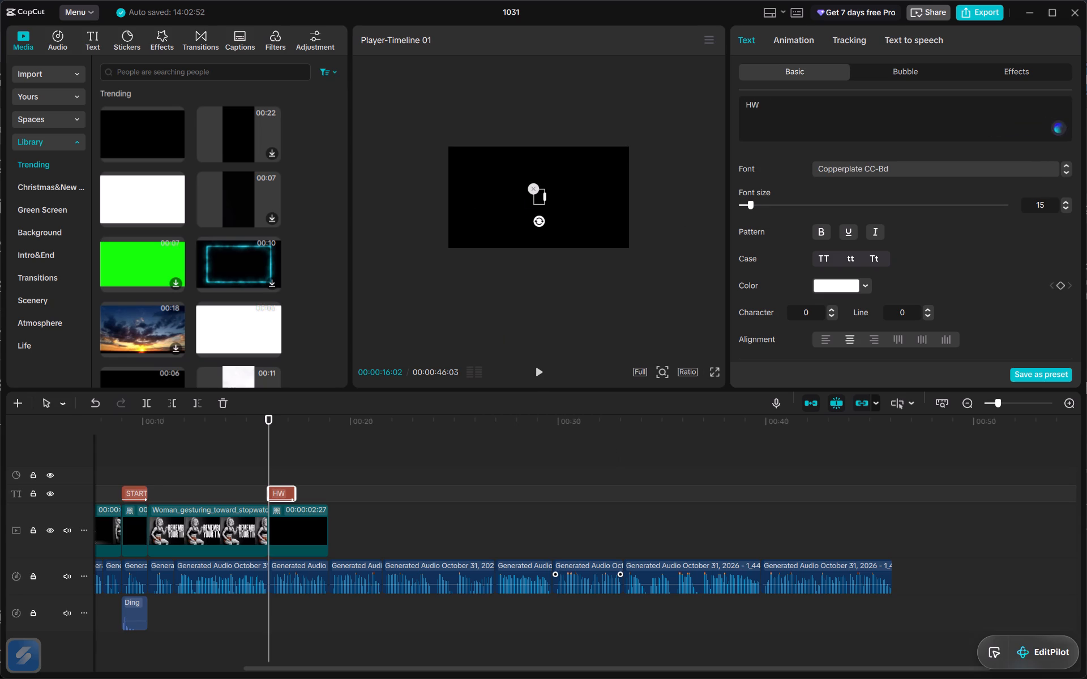
key("BackSpace")
type("ERE")
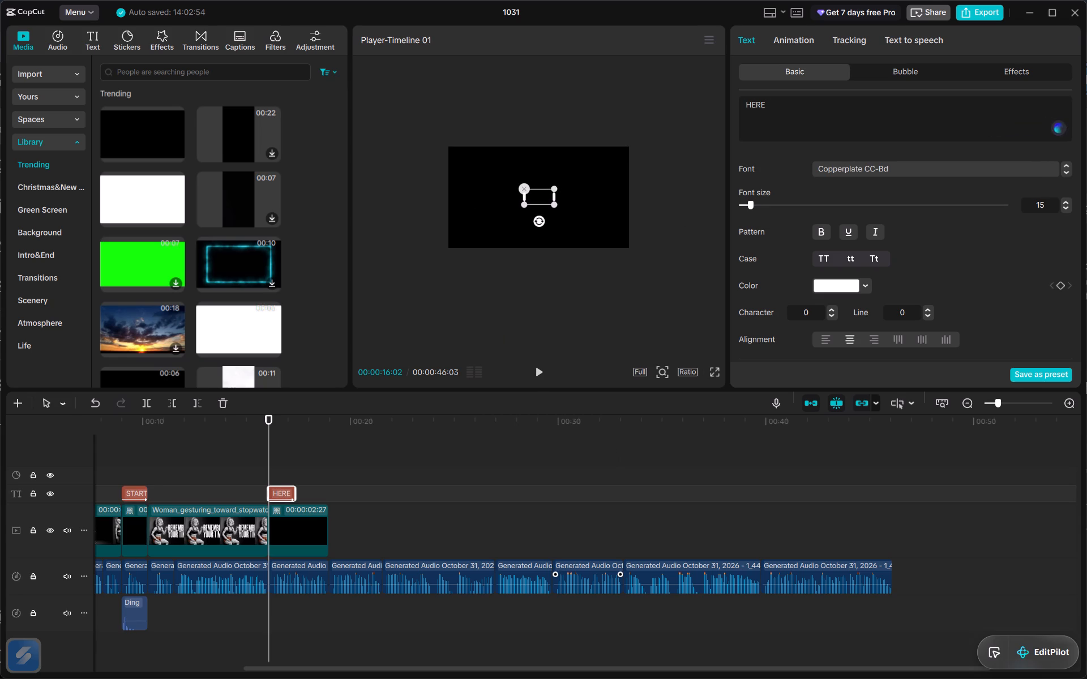
type("'S WHAT NO")
key("BackSpace")
key("BackSpace")
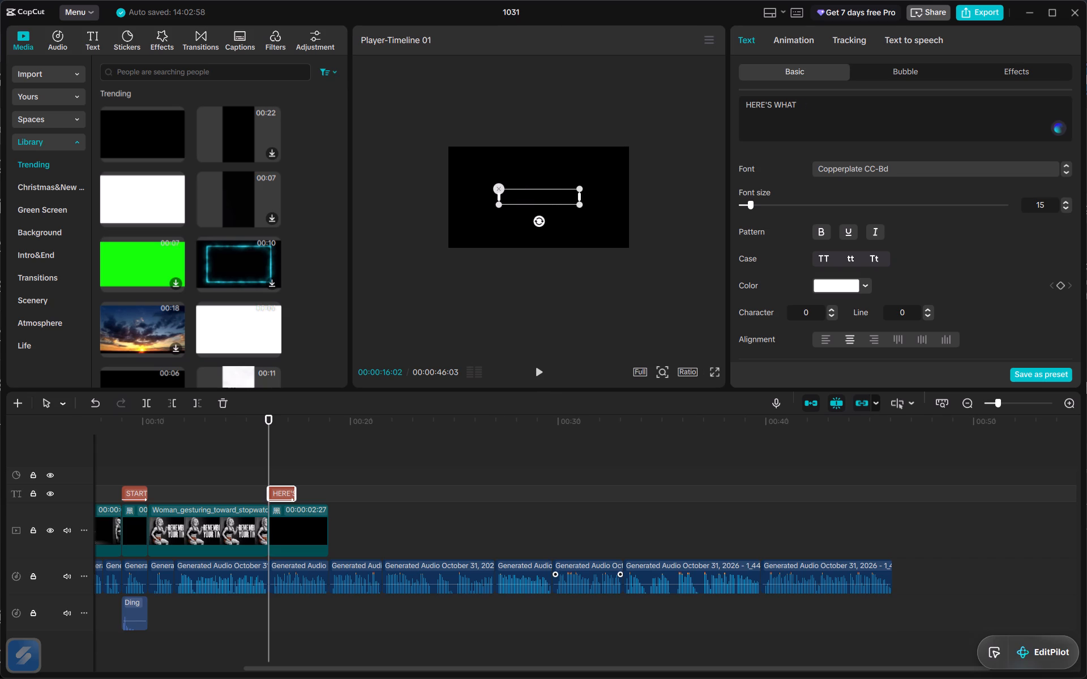
type("YOU DON")
type("'T KNOW")
key("space")
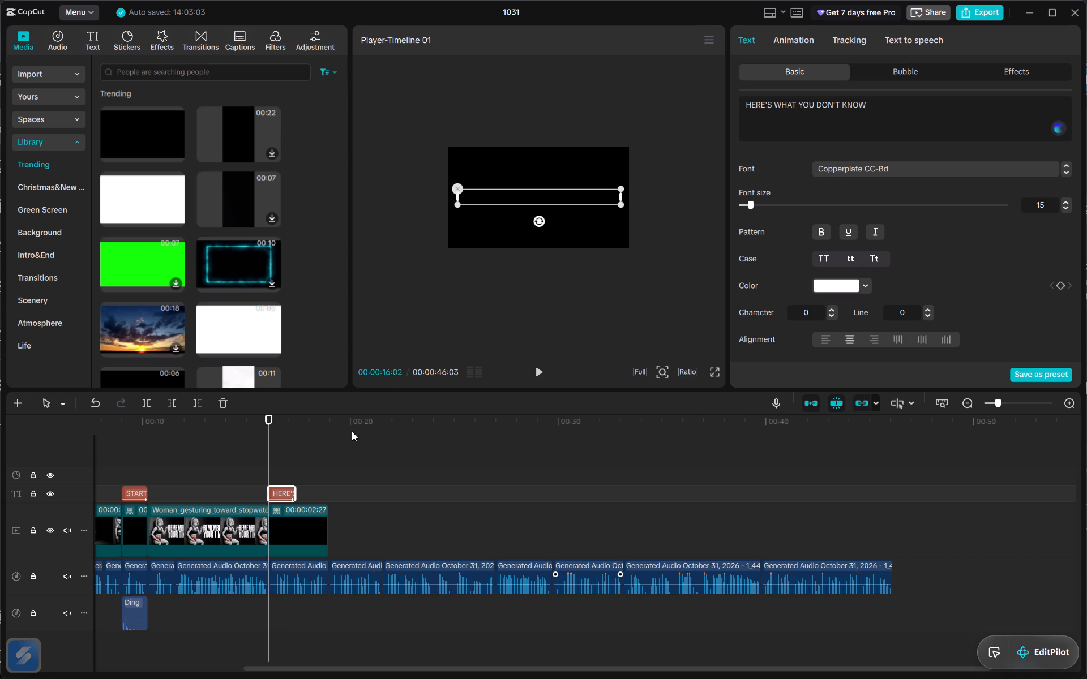
key("space")
key("space")
key("BackSpace")
key("BackSpace")
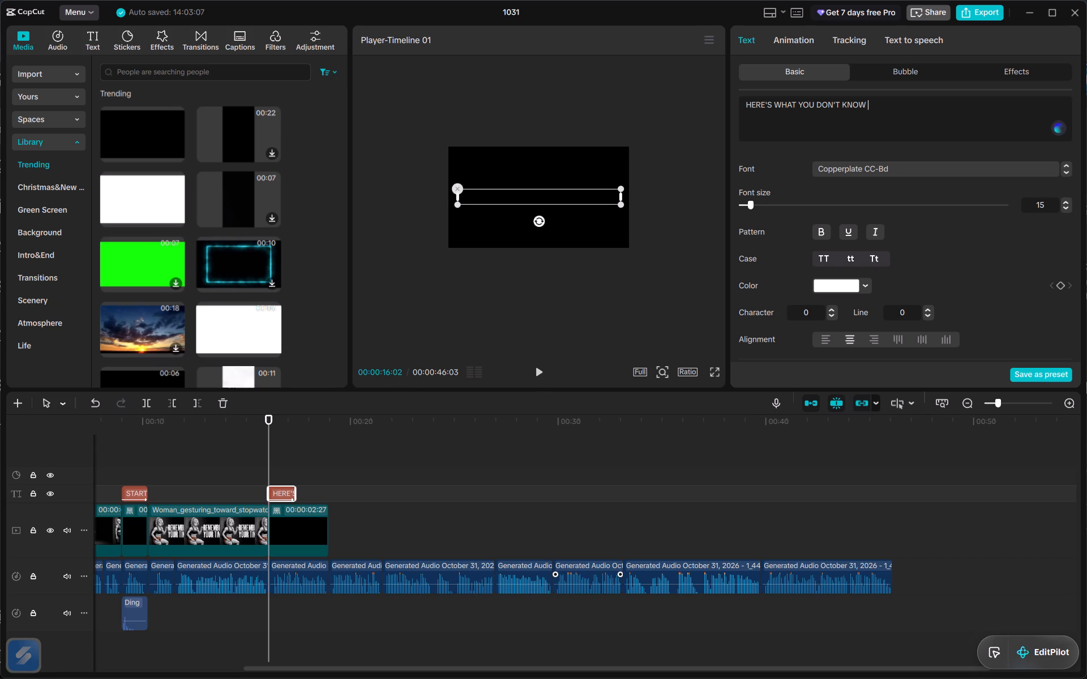
left_click_drag(775, 105, 804, 105)
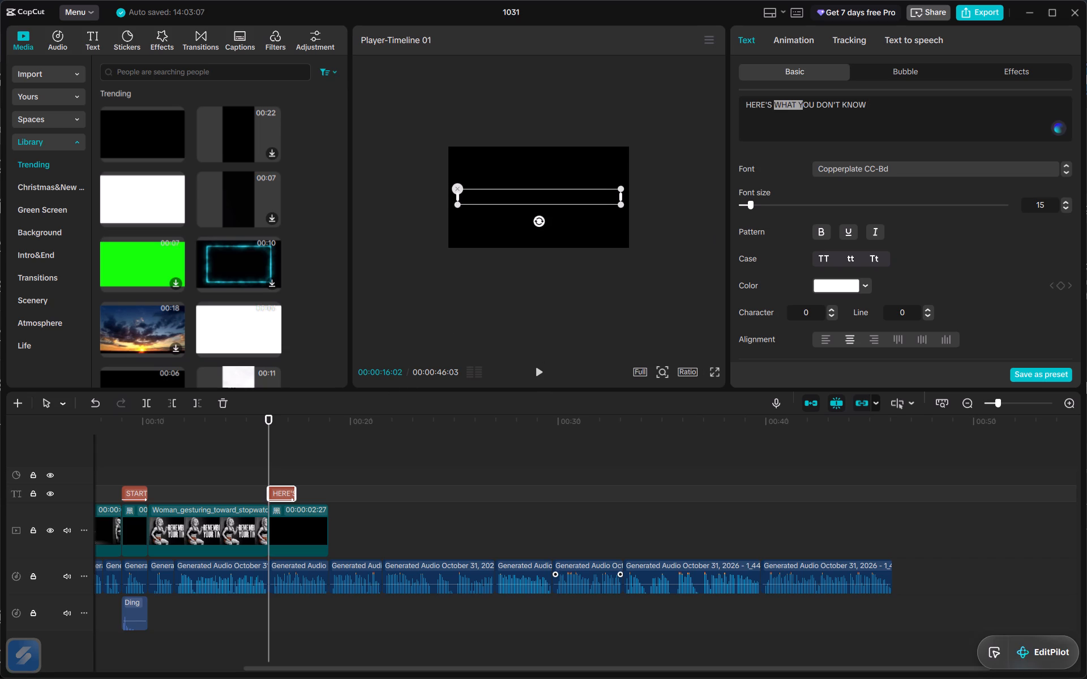
left_click_drag(804, 105, 798, 108)
left_click(798, 108)
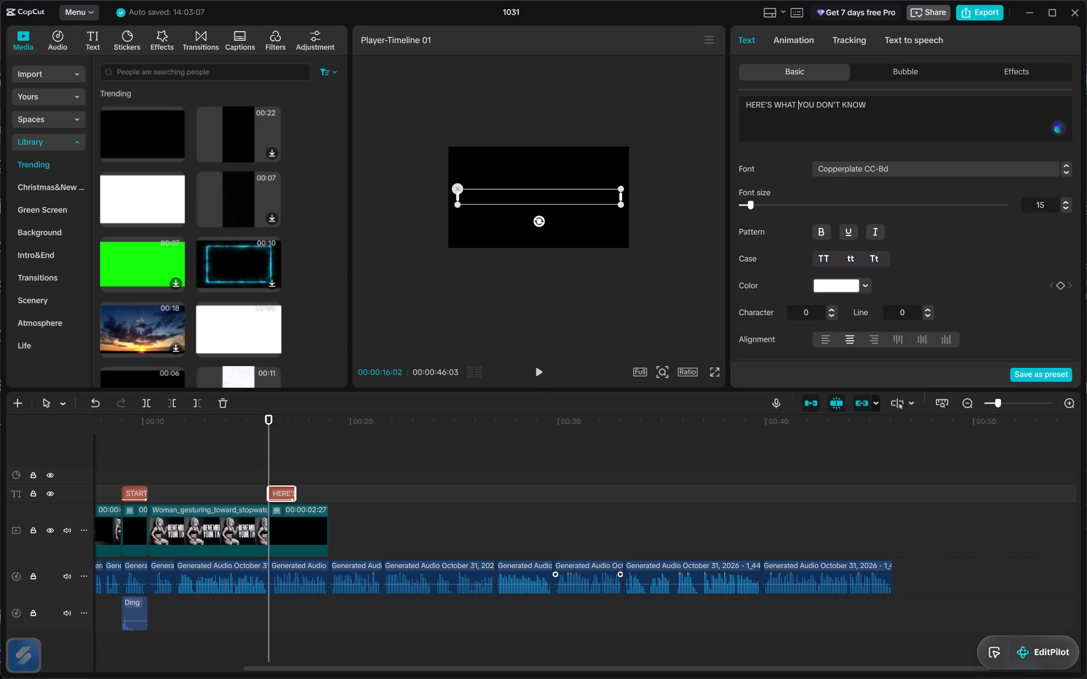
double_click(798, 105)
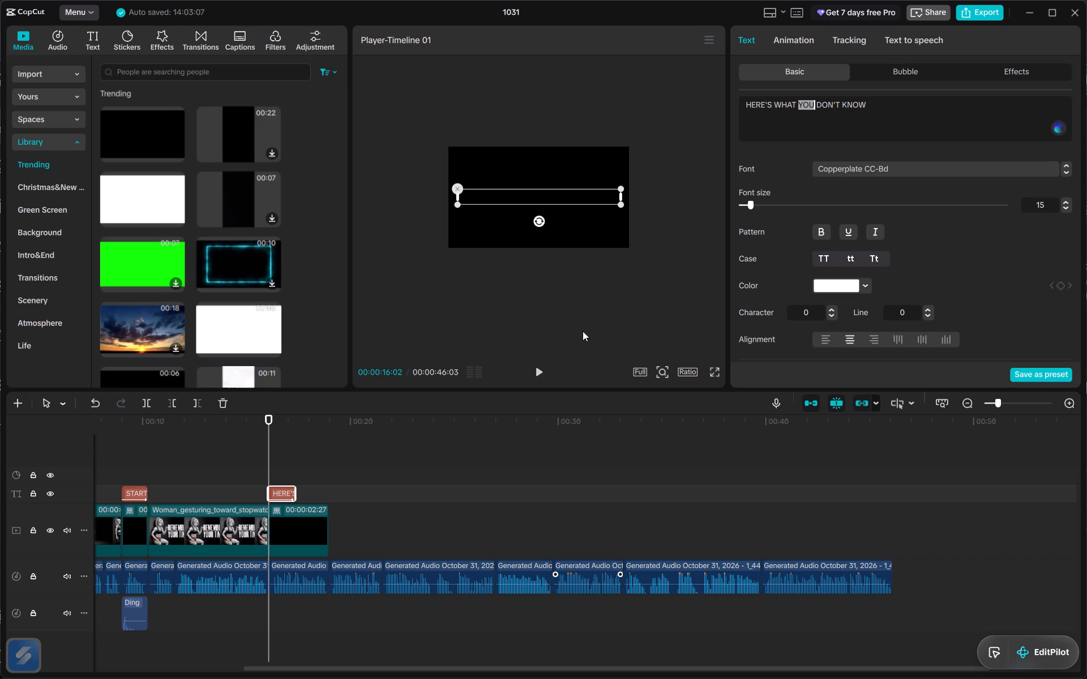
left_click(583, 331)
Extend the HERE'S WHAT YOU DON'T KNOW text to the end of its black clip and play it.
left_click_drag(294, 493, 305, 493)
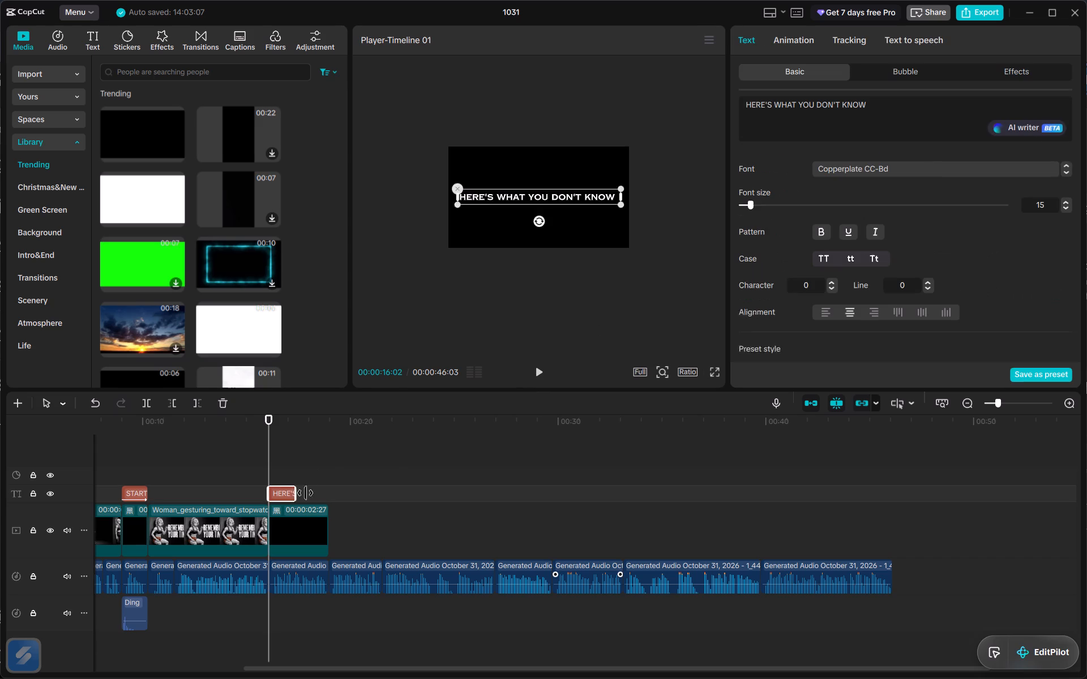
left_click_drag(305, 493, 326, 500)
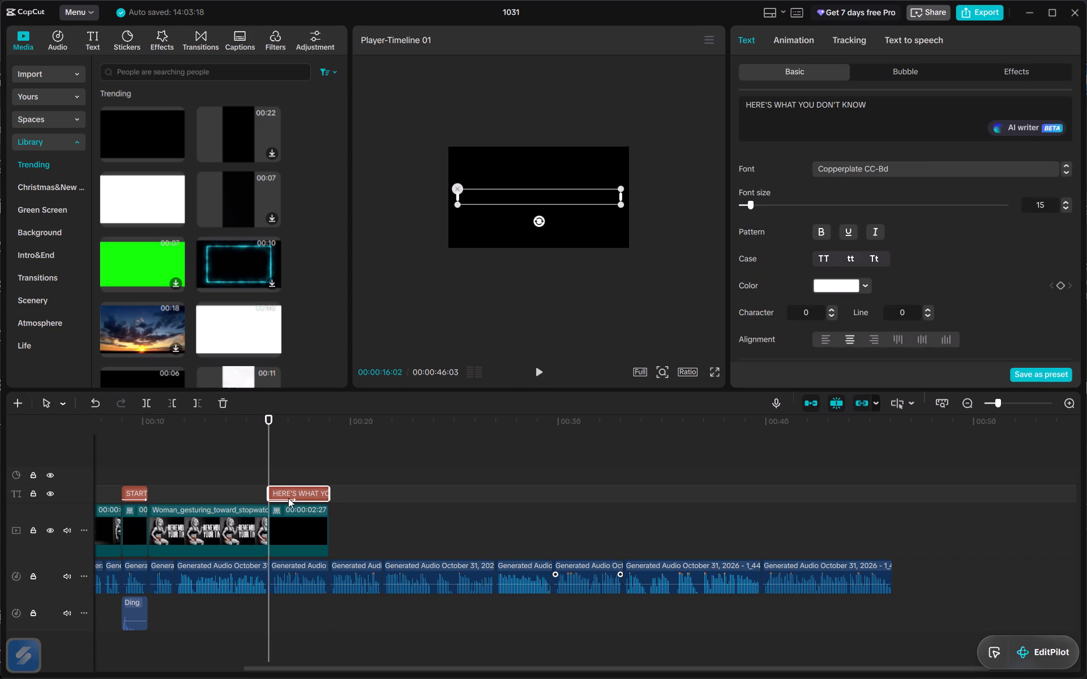
key("space")
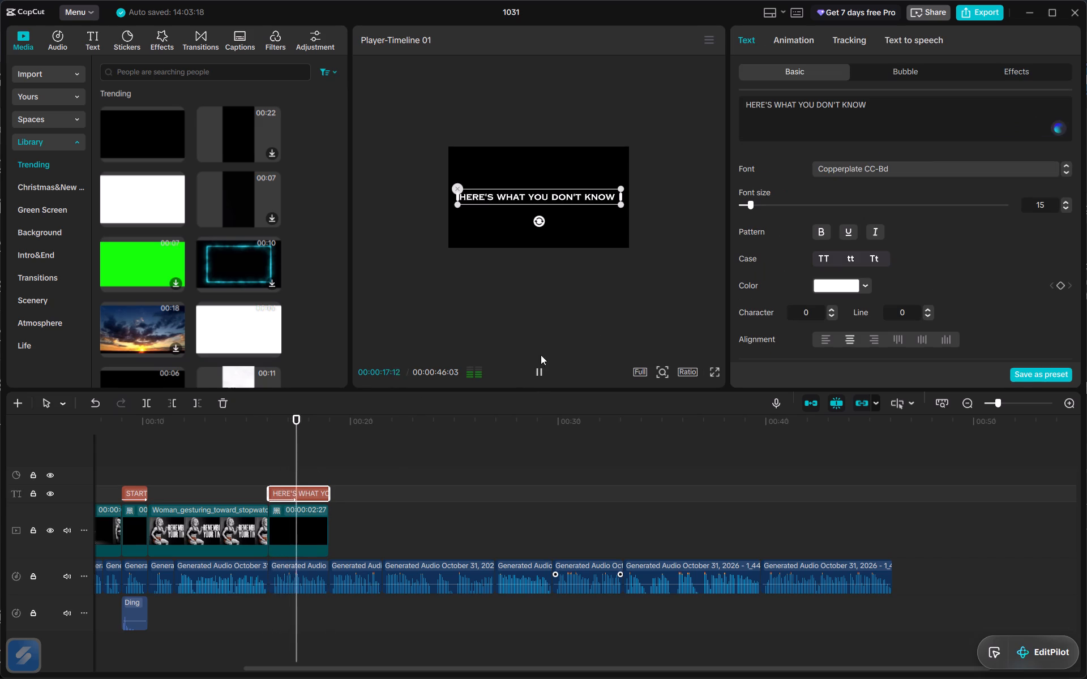
key("space")
Apply the Top Arch loop animation to the HERE'S WHAT YOU DON'T KNOW text at 1.6s speed and play on from there.
left_click(814, 41)
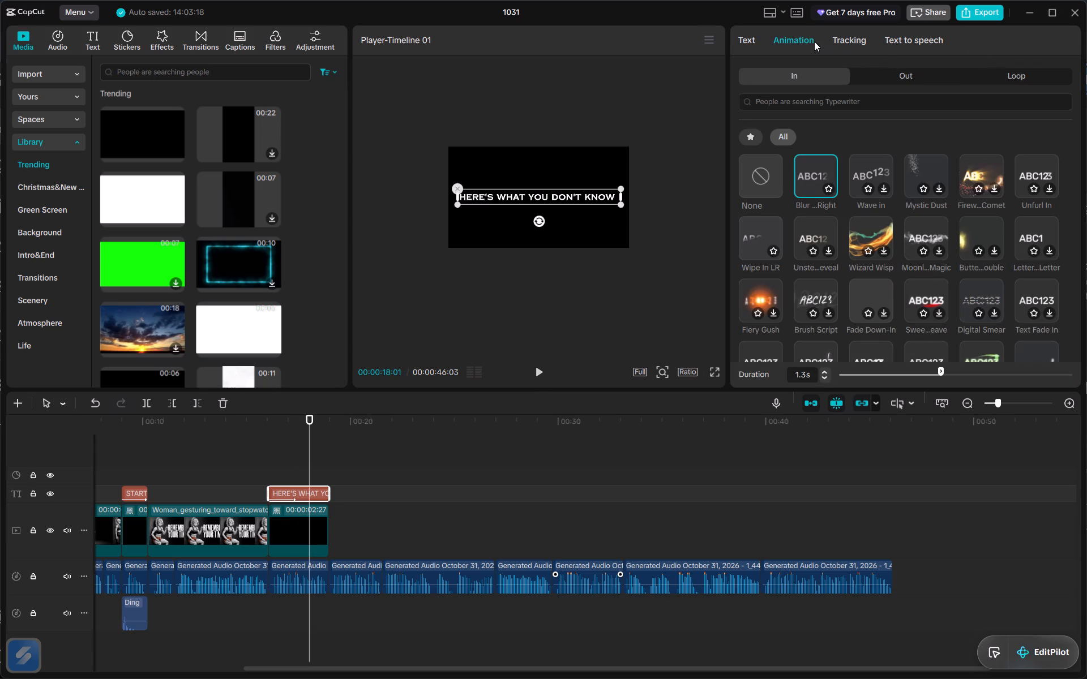
left_click(995, 72)
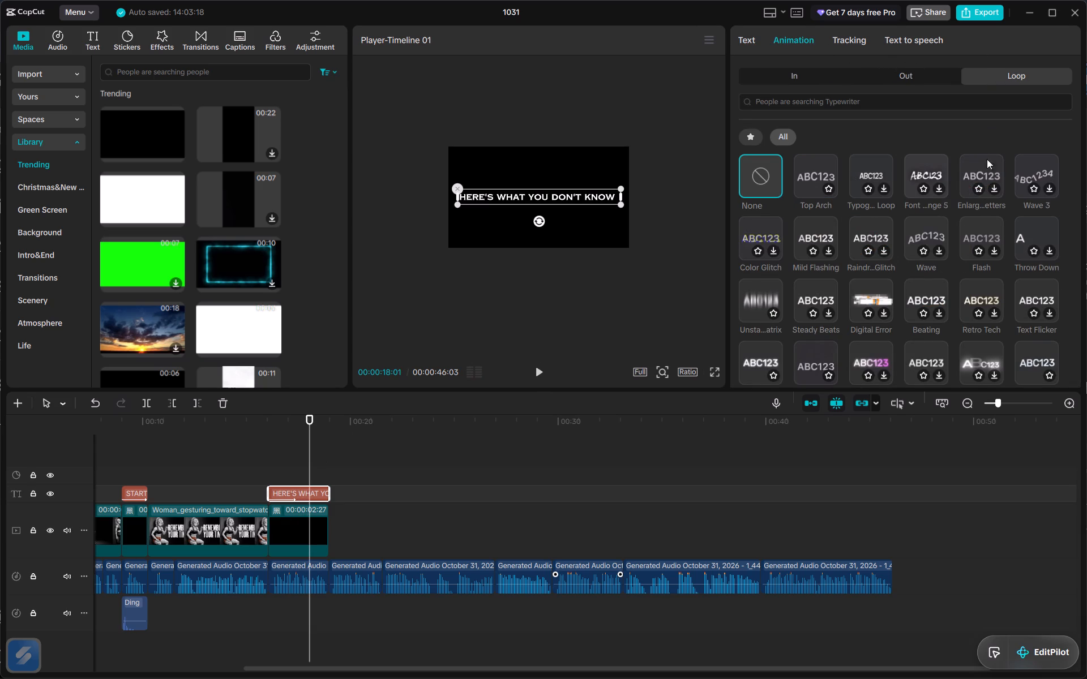
left_click(819, 175)
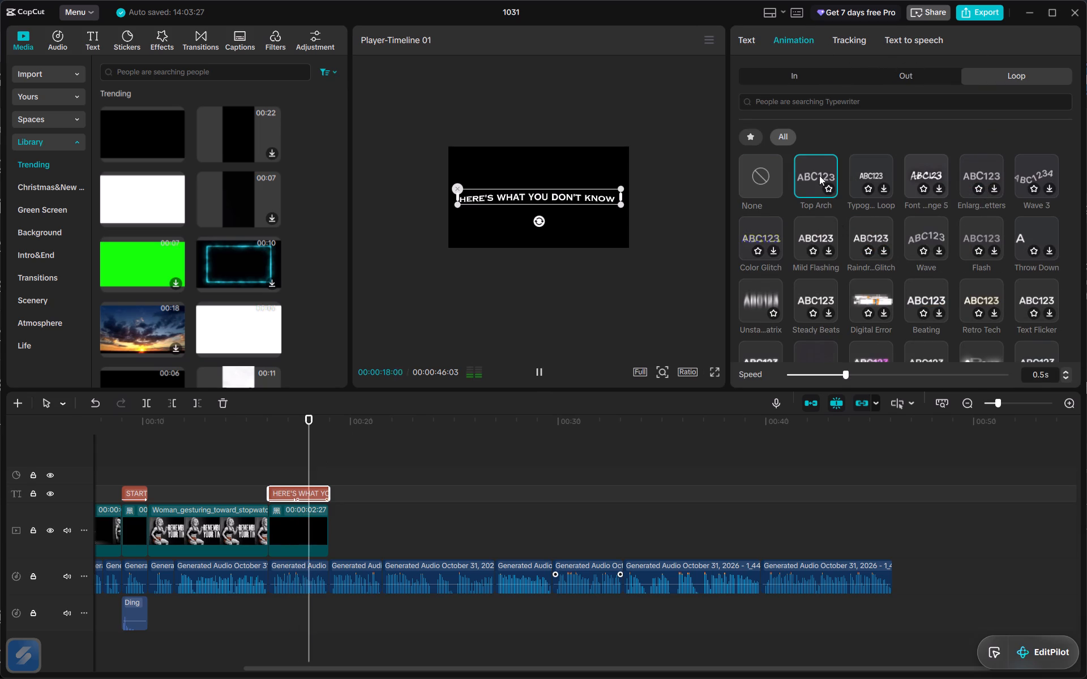
left_click_drag(856, 376, 881, 372)
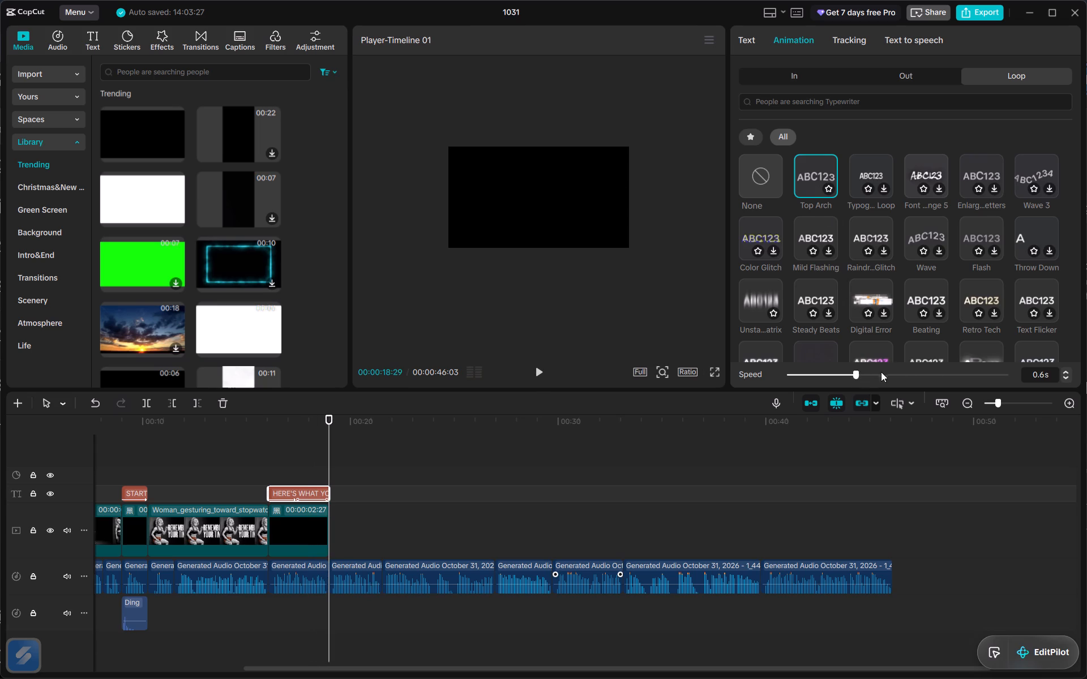
left_click_drag(881, 372, 1013, 371)
key("space")
key("space")
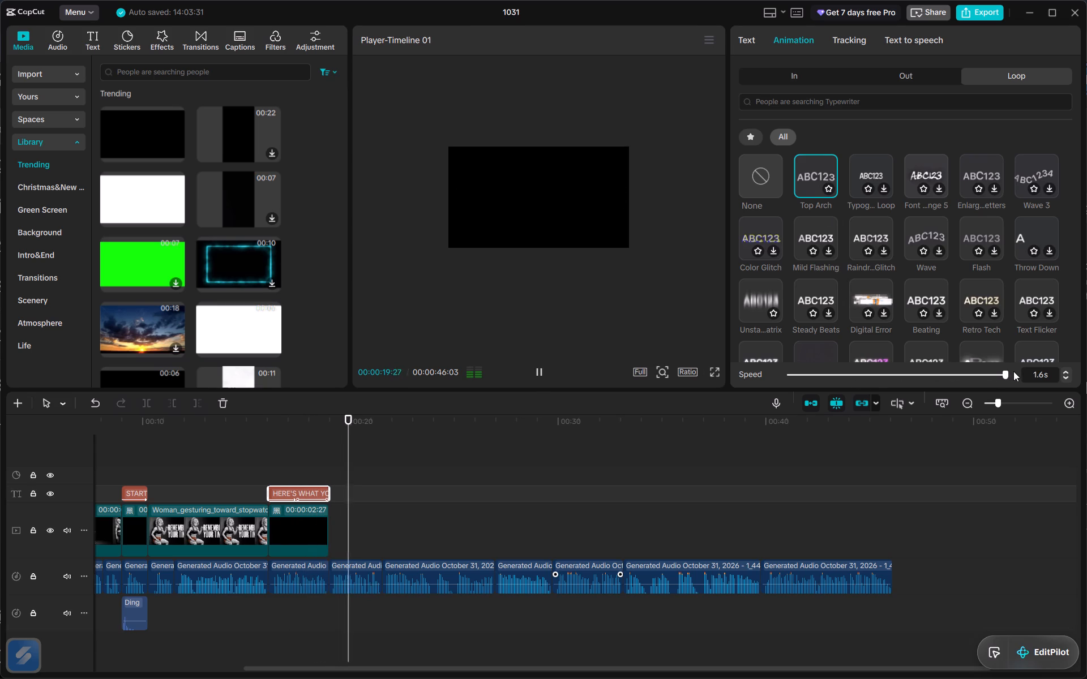
key("space")
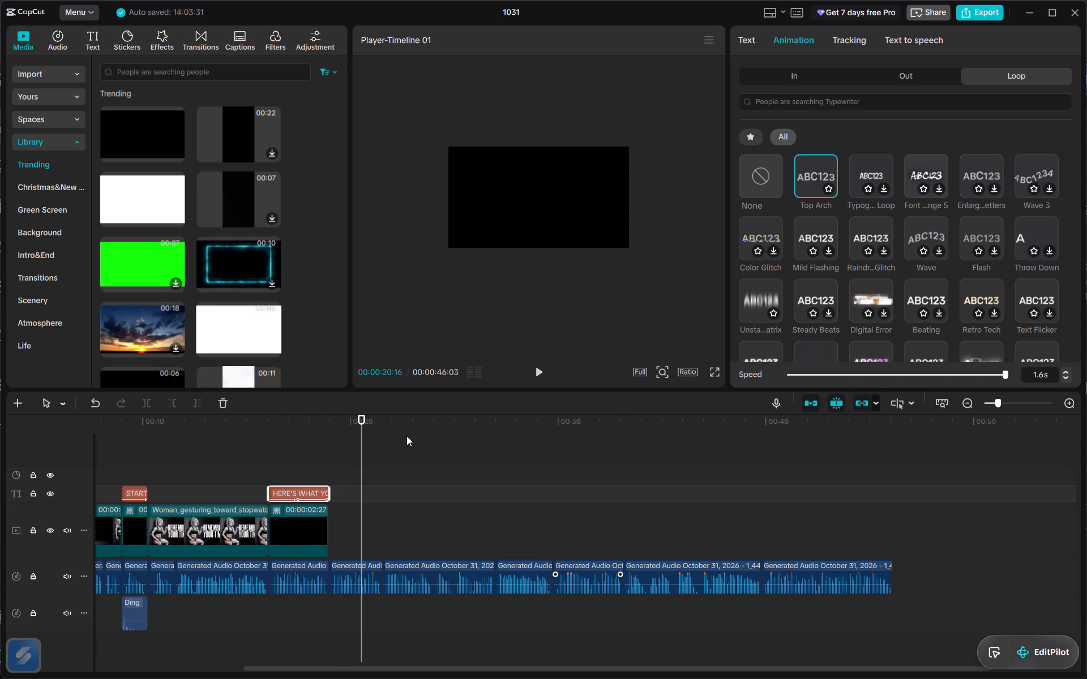
Remove the In animation from the HERE'S WHAT YOU DON'T KNOW text and play the segment from its start.
left_click(263, 426)
key("space")
key("space")
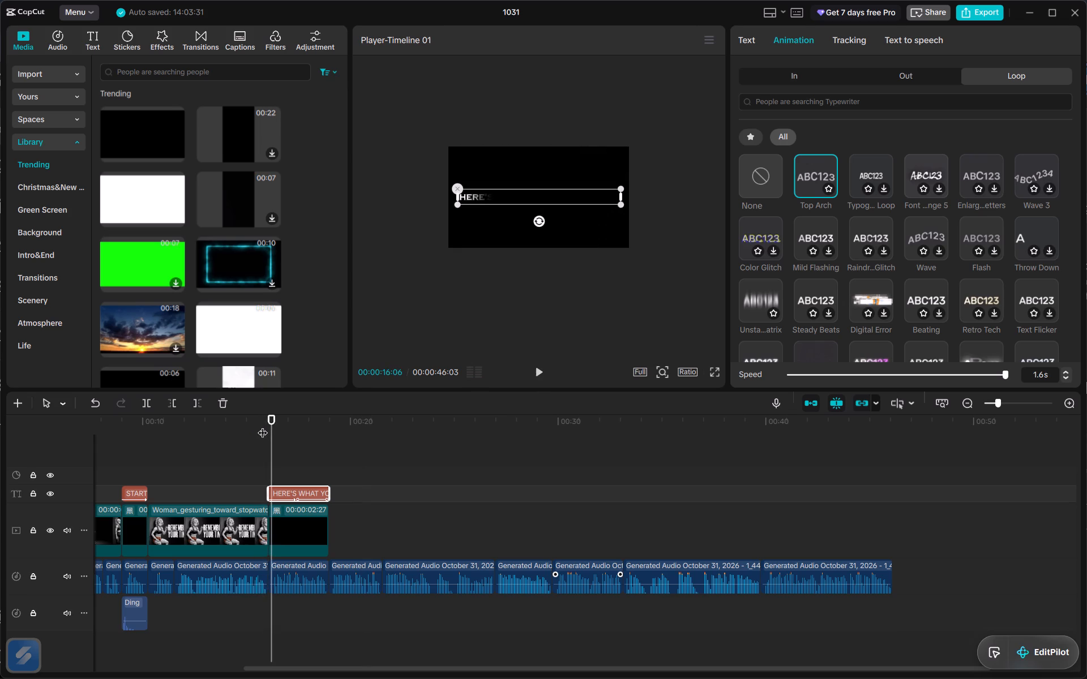
key("space")
key("space")
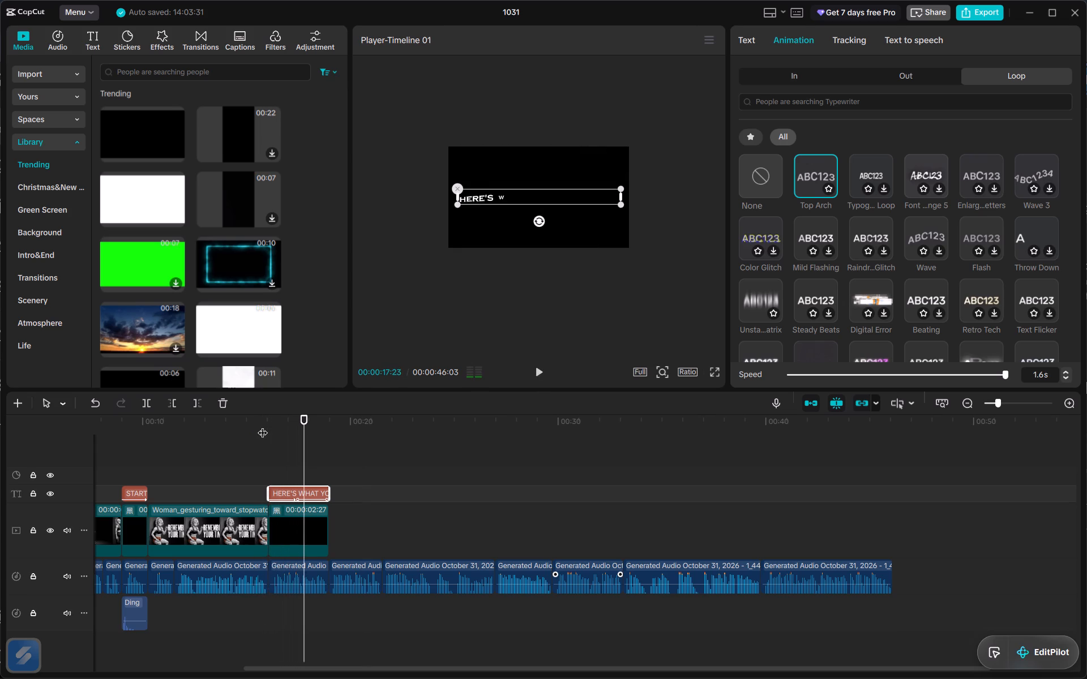
left_click(798, 78)
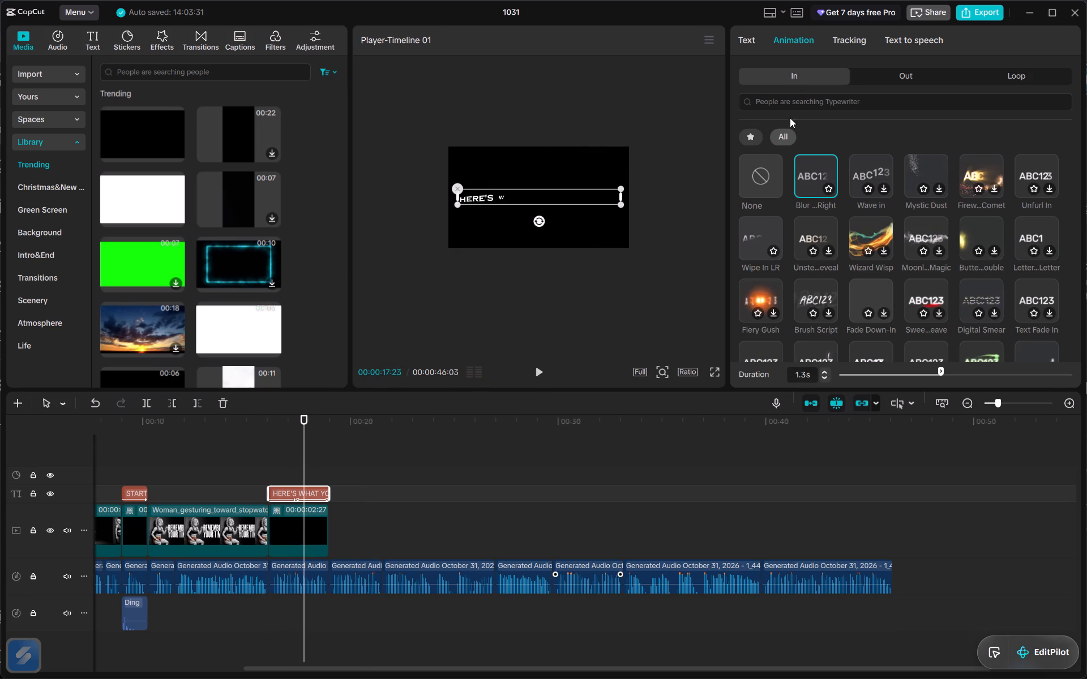
left_click(765, 172)
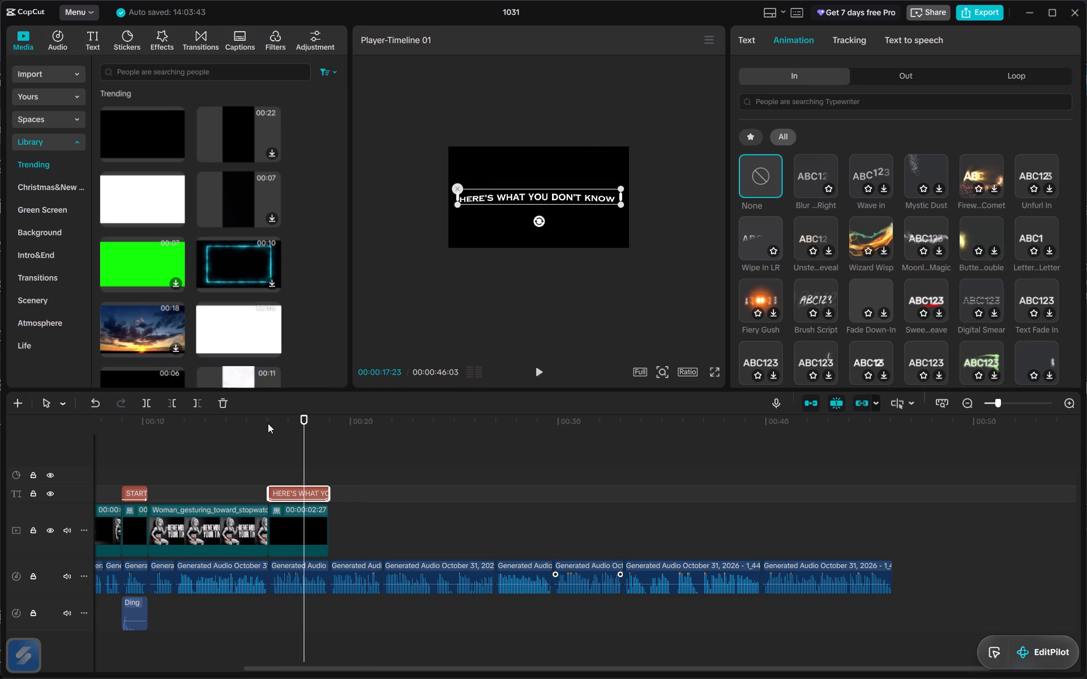
left_click(262, 423)
key("space")
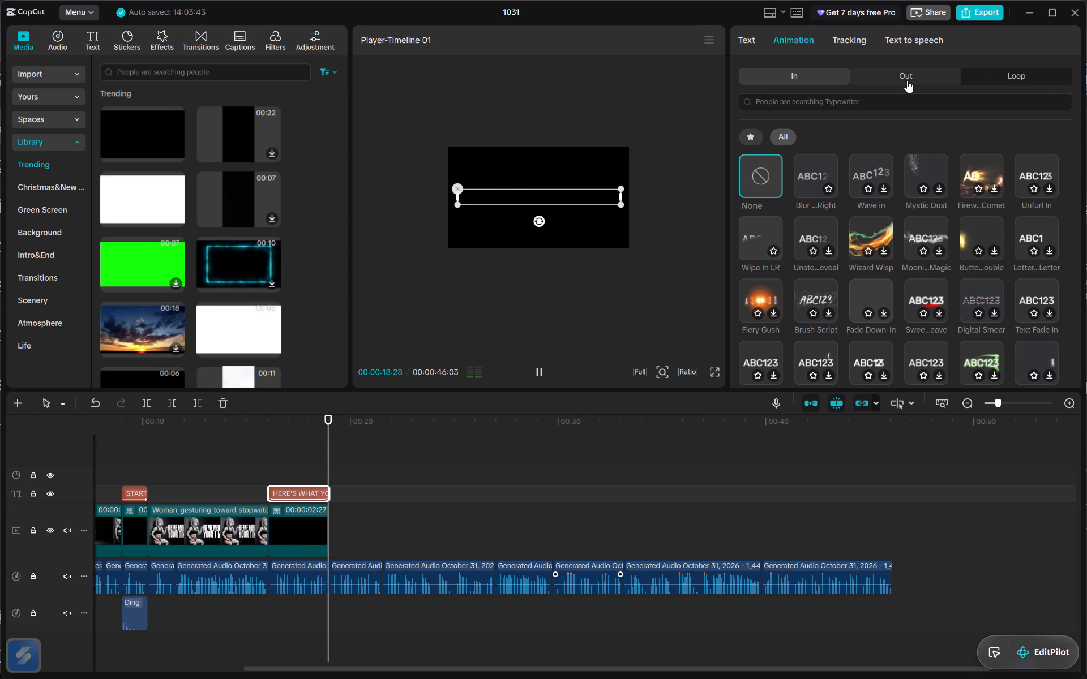
key("space")
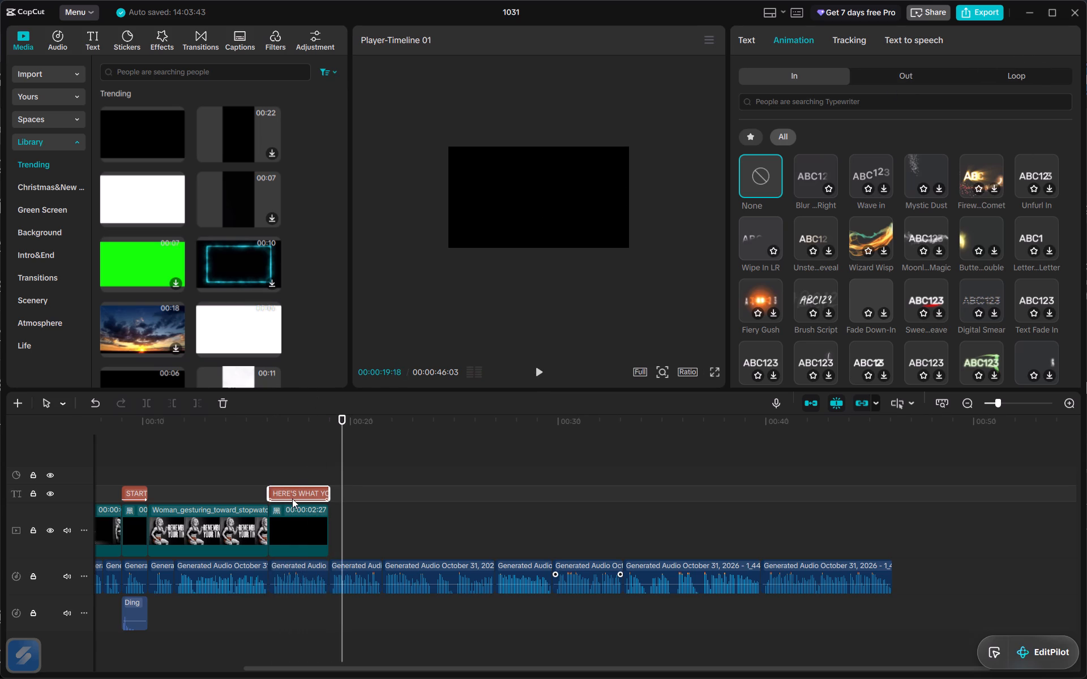
Import the Monochrome_Manga_Dumbbell_Workout-removebg-preview image from the Downloads folder into the project media.
left_click(292, 498)
left_click_drag(284, 415, 281, 419)
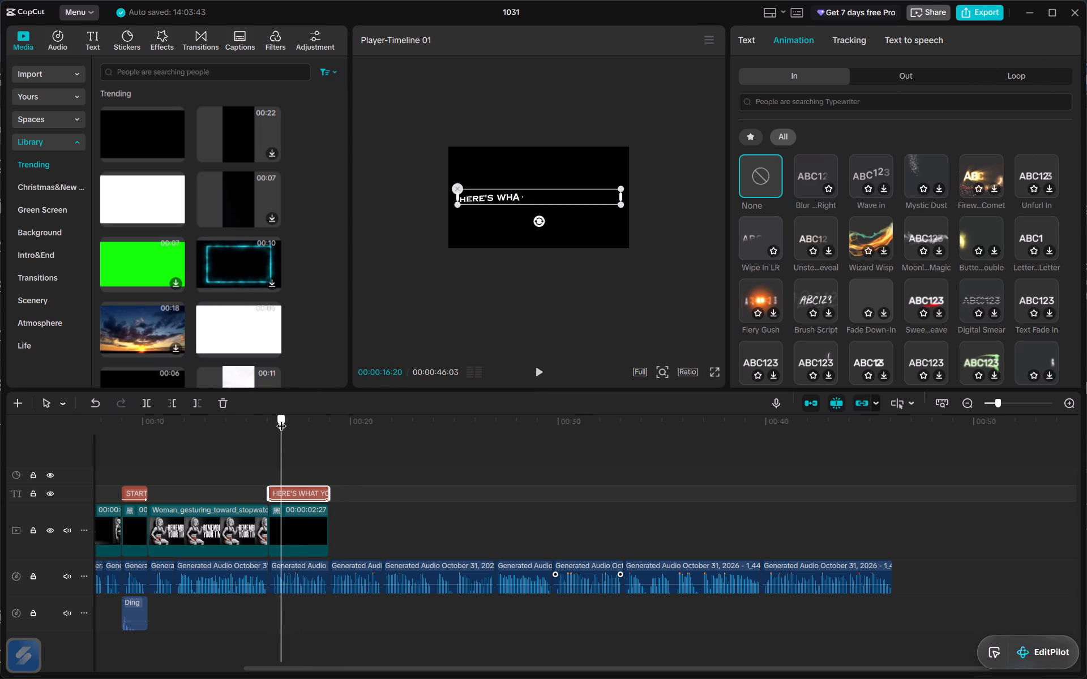
left_click_drag(281, 419, 279, 421)
left_click(45, 66)
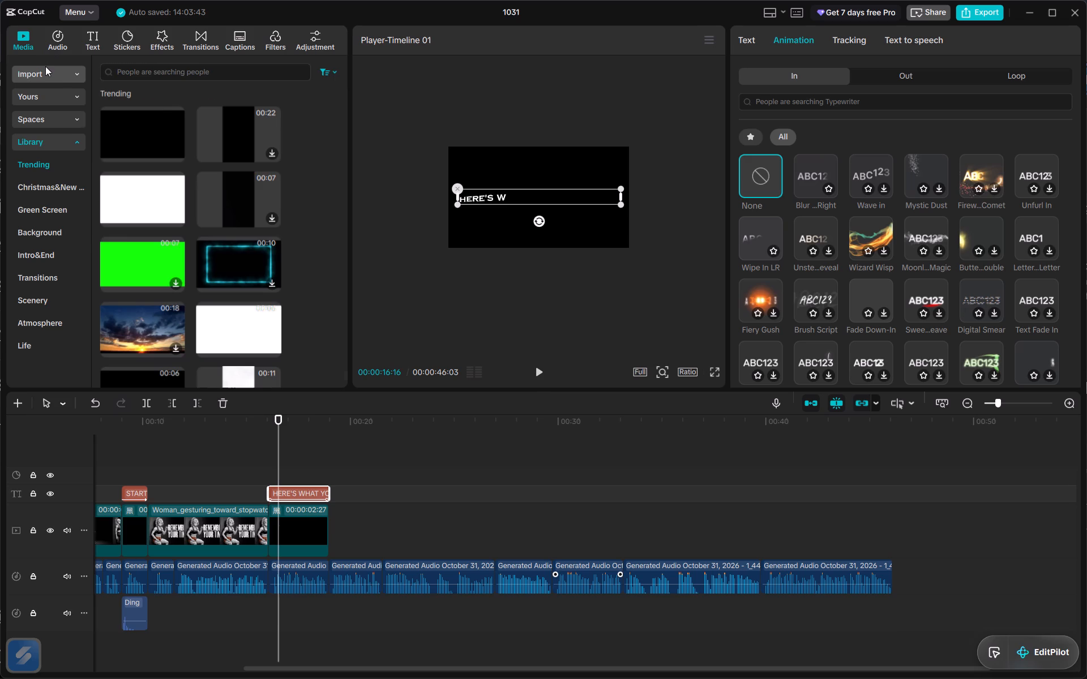
scroll(199, 238, "down", 1)
scroll(199, 238, "up", 4)
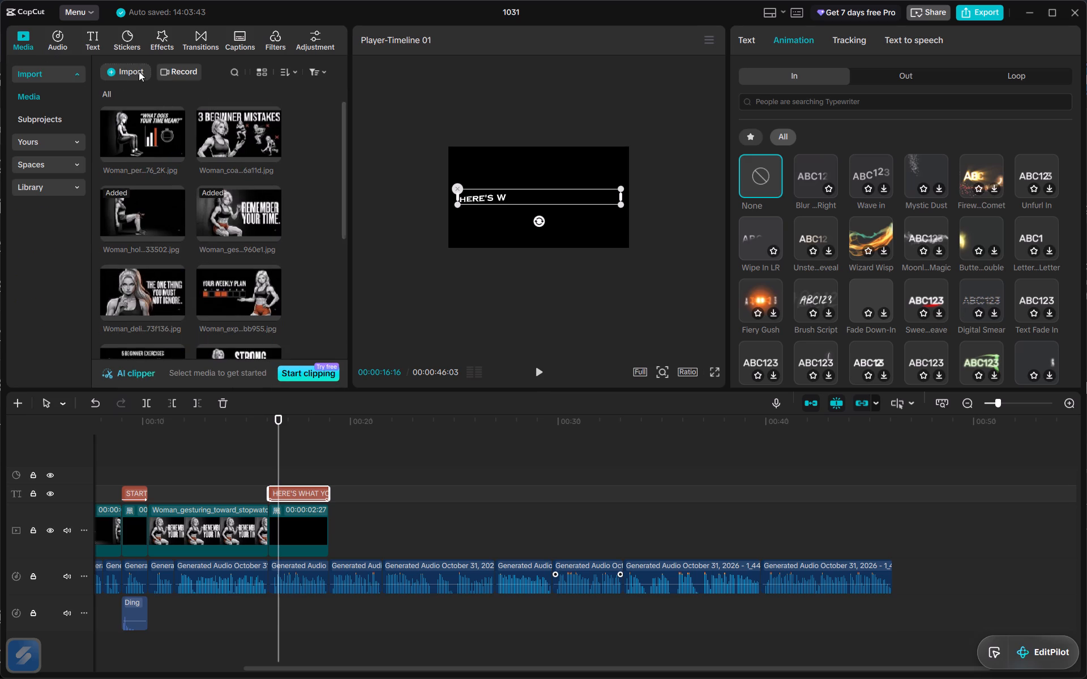
left_click(134, 70)
left_click(163, 109)
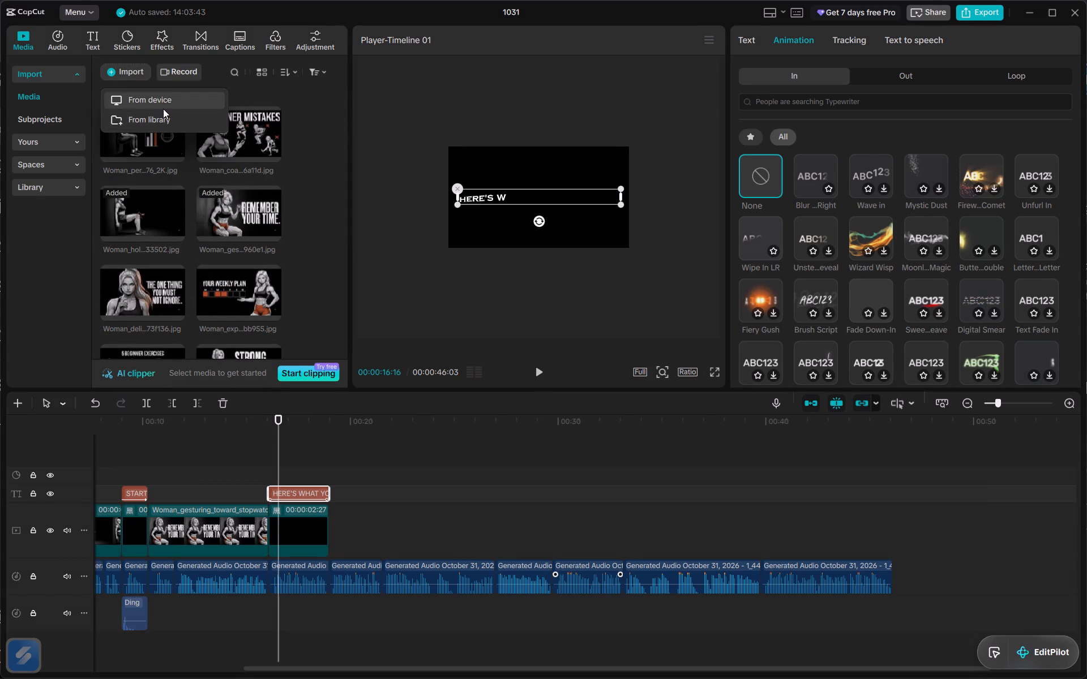
scroll(281, 345, "down", 1)
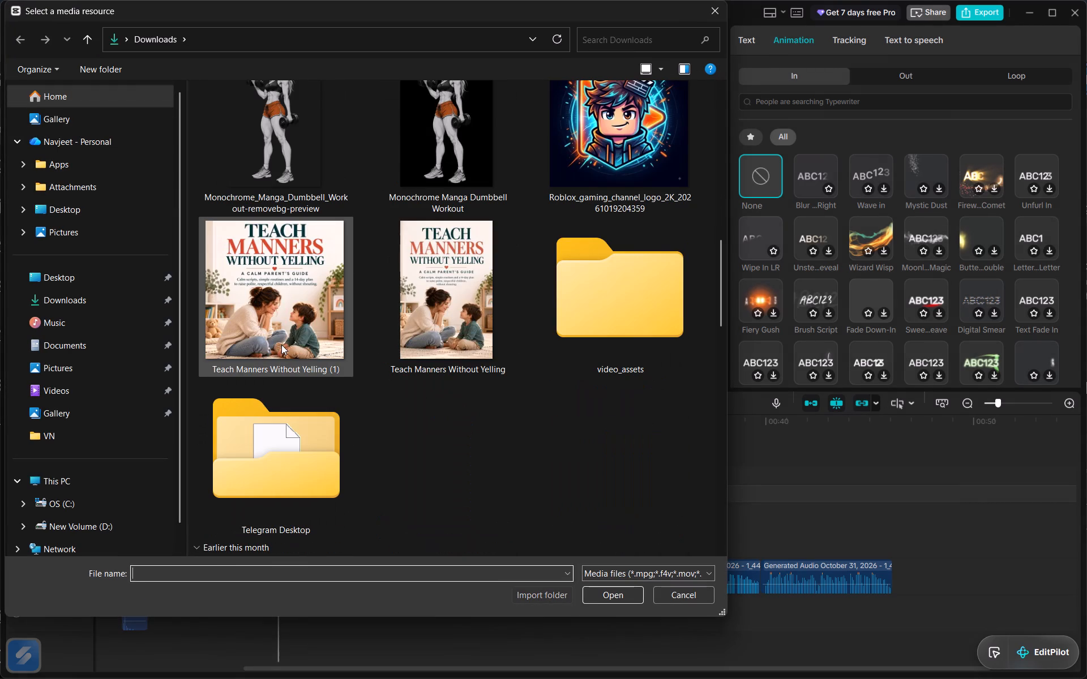
scroll(281, 345, "down", 2)
double_click(276, 170)
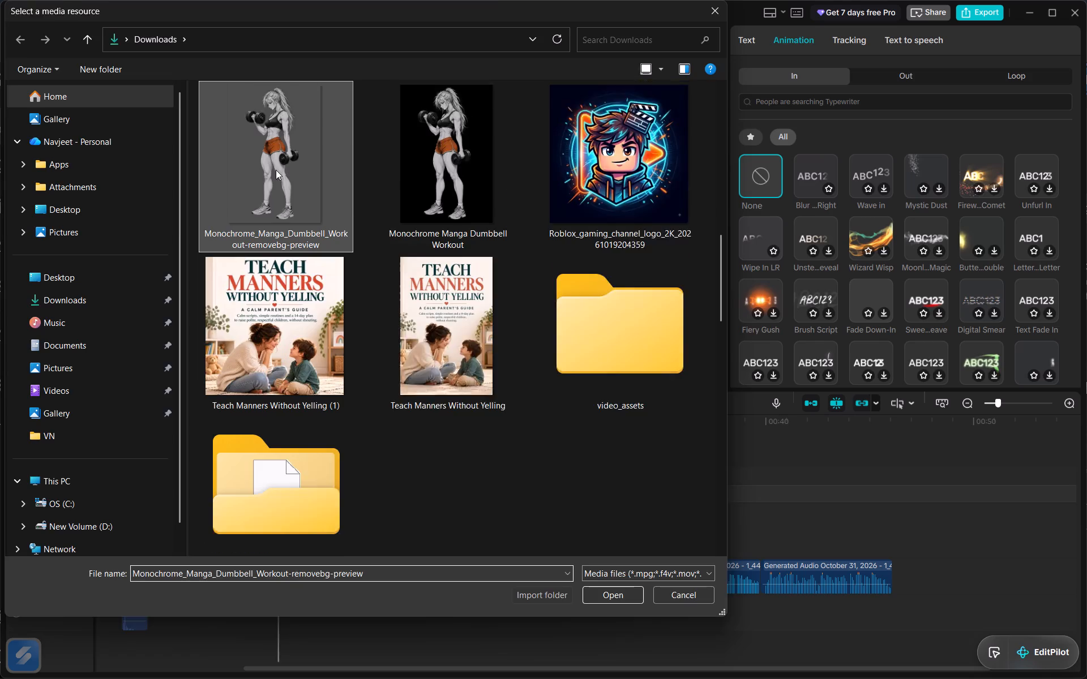
Place the dumbbell woman image on a track above the HERE'S WHAT YOU DON'T KNOW text and trim it to the black clip's end.
left_click_drag(150, 311, 242, 332)
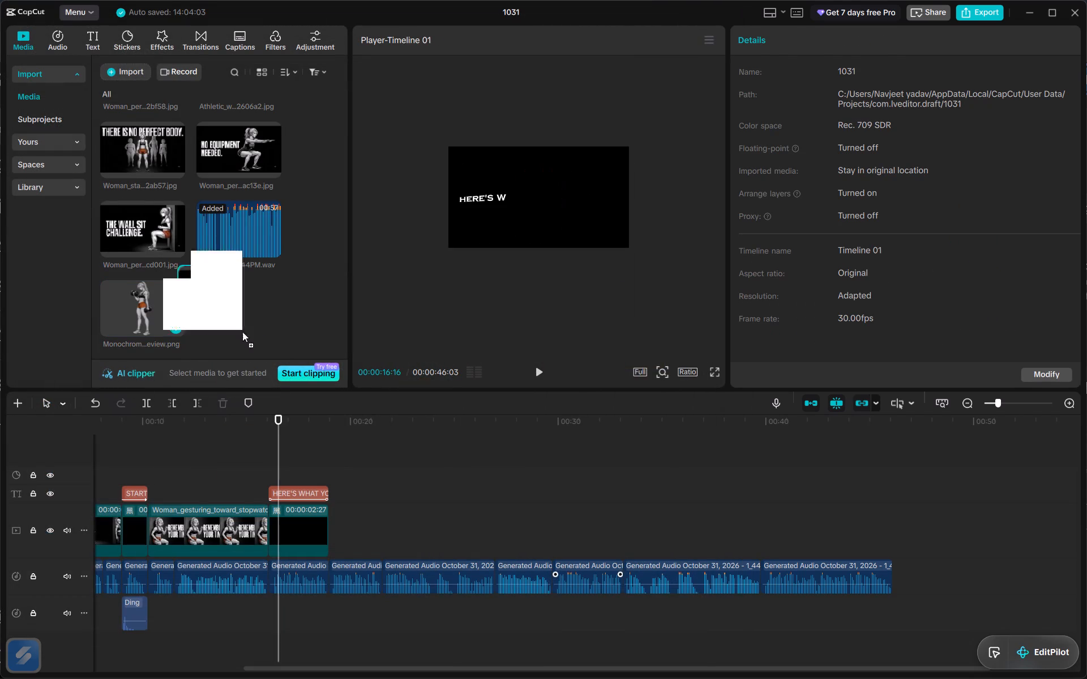
left_click_drag(242, 332, 267, 468)
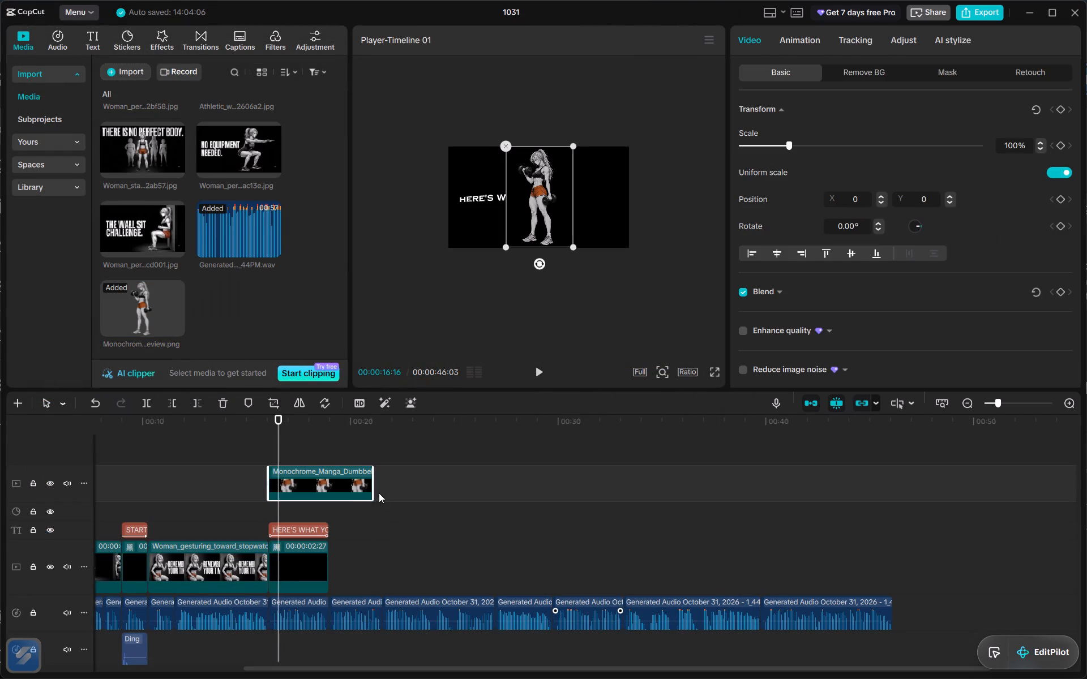
left_click_drag(374, 489, 329, 486)
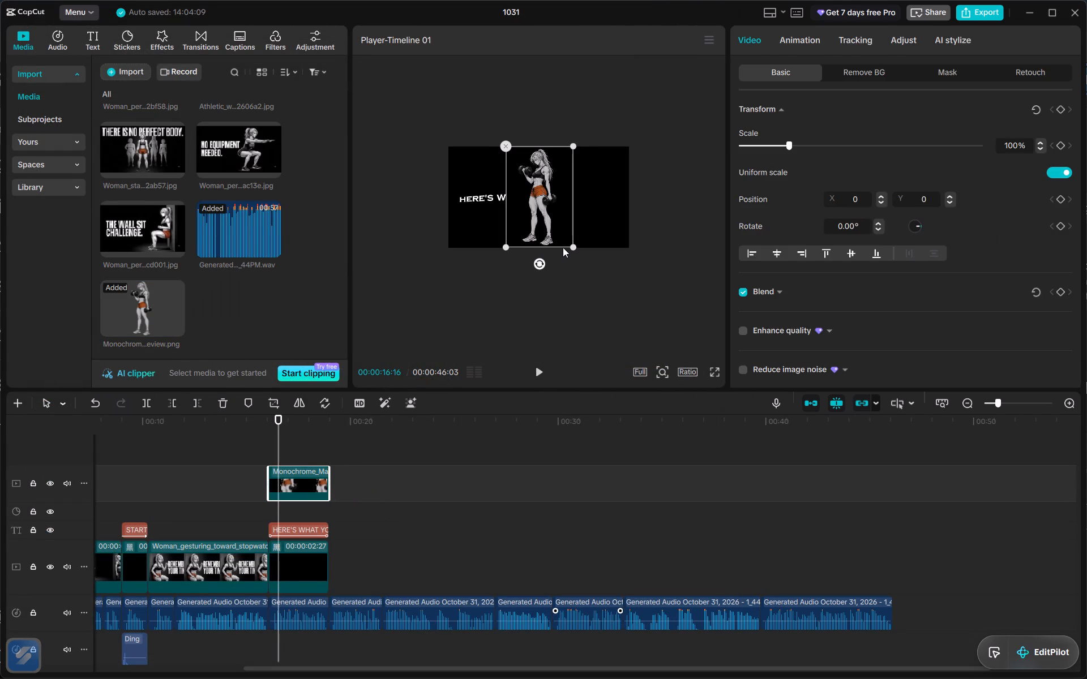
Scale the dumbbell woman image to about 197% and position it in the frame's left half at about X -744, Y -1040.
left_click_drag(567, 246, 542, 256)
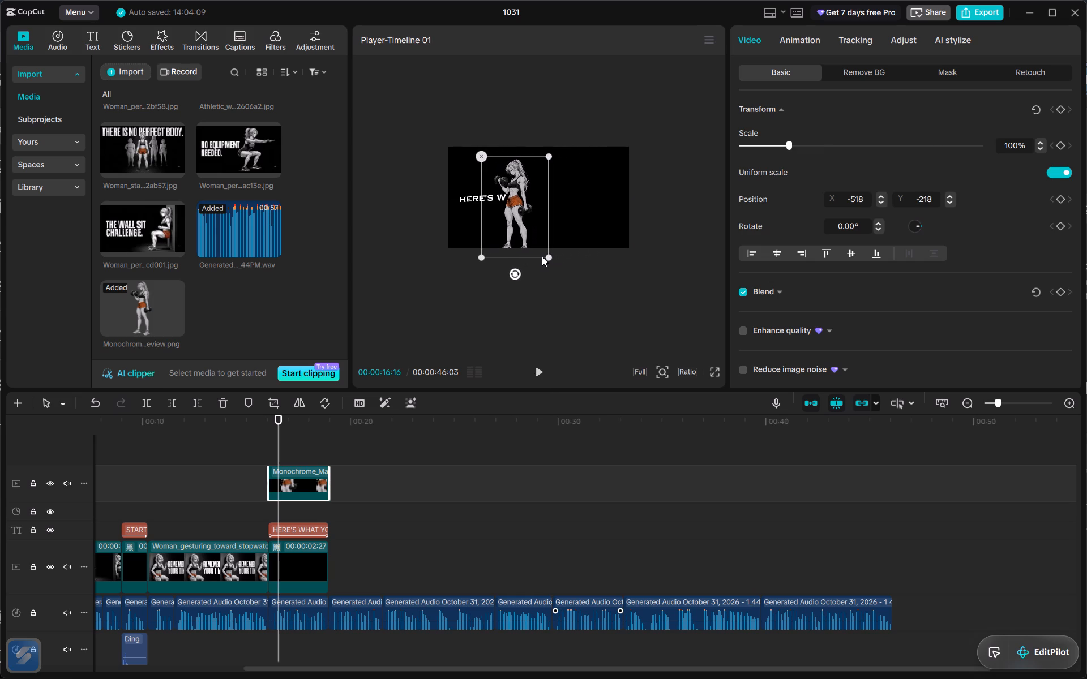
key("space")
key("space")
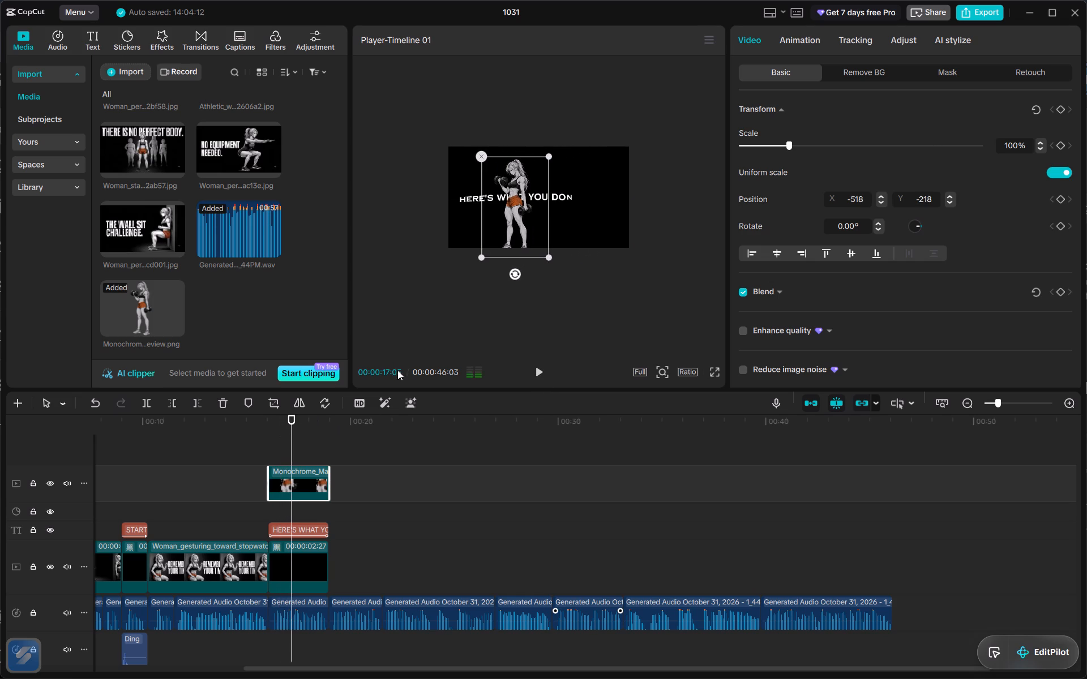
left_click_drag(546, 257, 647, 305)
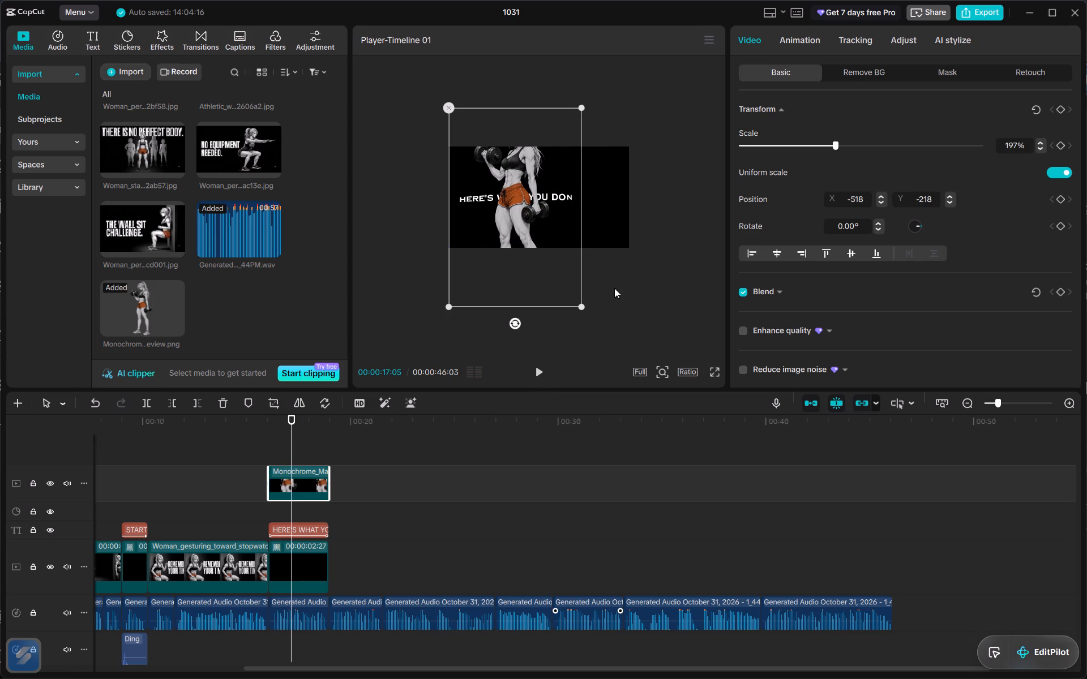
left_click_drag(554, 249, 565, 295)
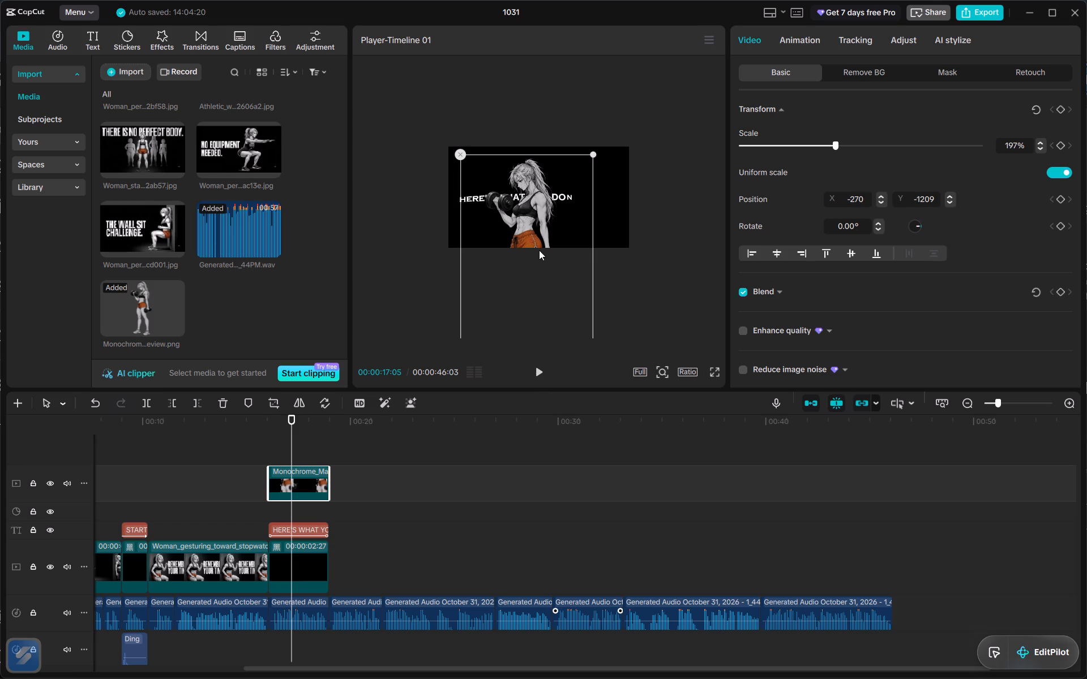
left_click_drag(528, 241, 506, 250)
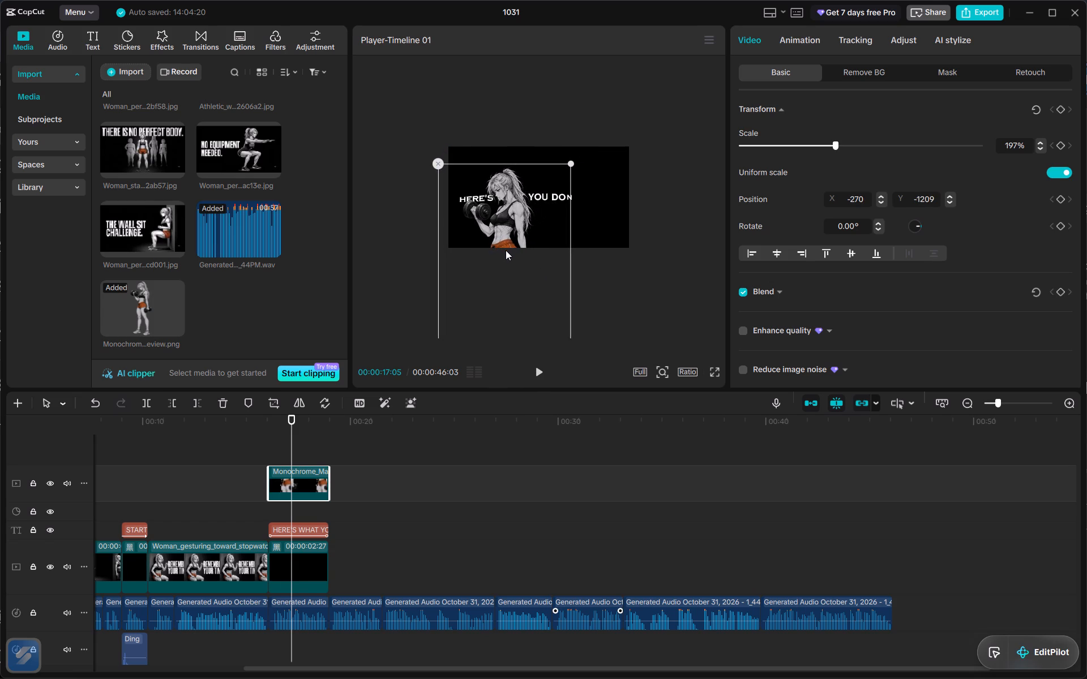
left_click_drag(506, 250, 505, 251)
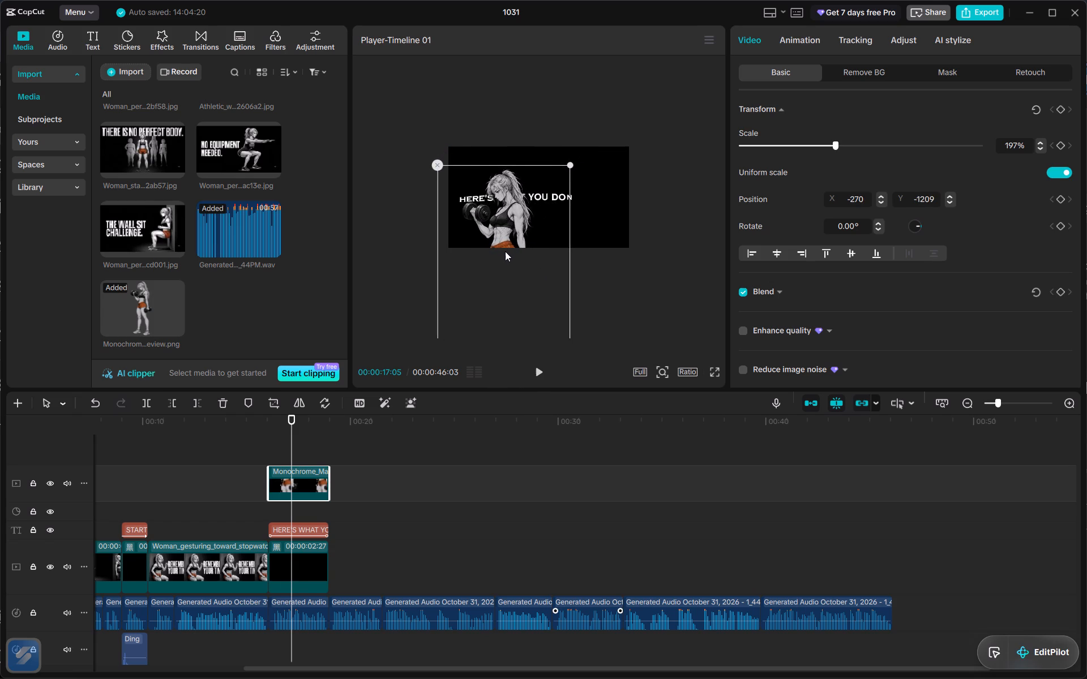
left_click_drag(505, 251, 506, 234)
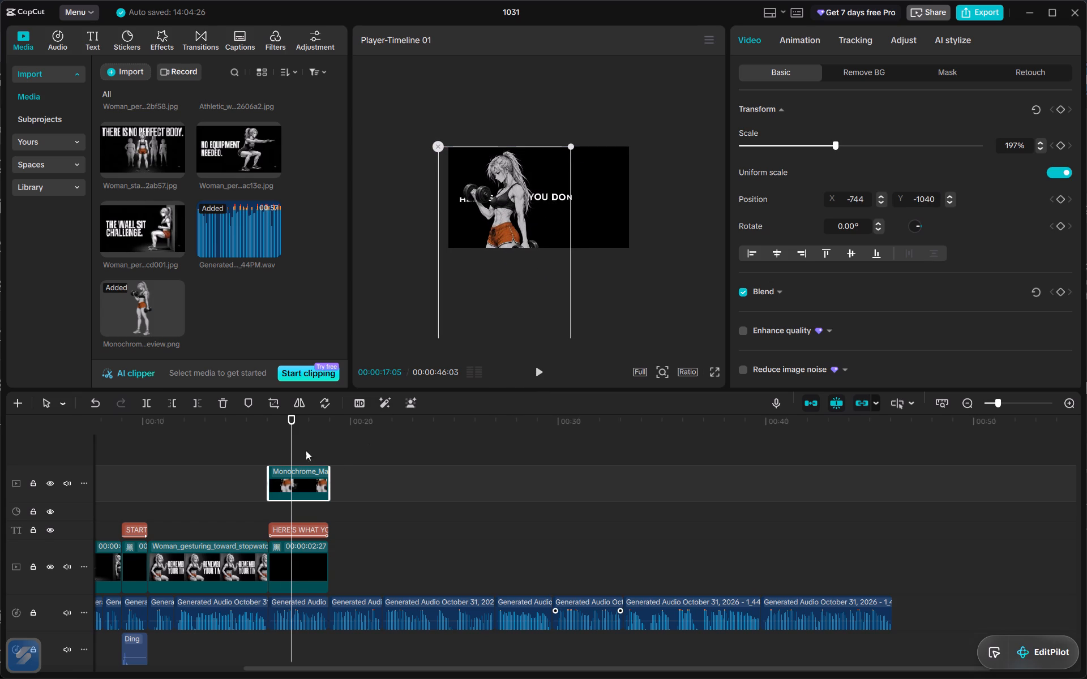
Duplicate the dumbbell woman image at 00:00:16:02, mirror the copy and position it at about X 721, Y -1040 facing outward.
left_click_drag(290, 420, 269, 432)
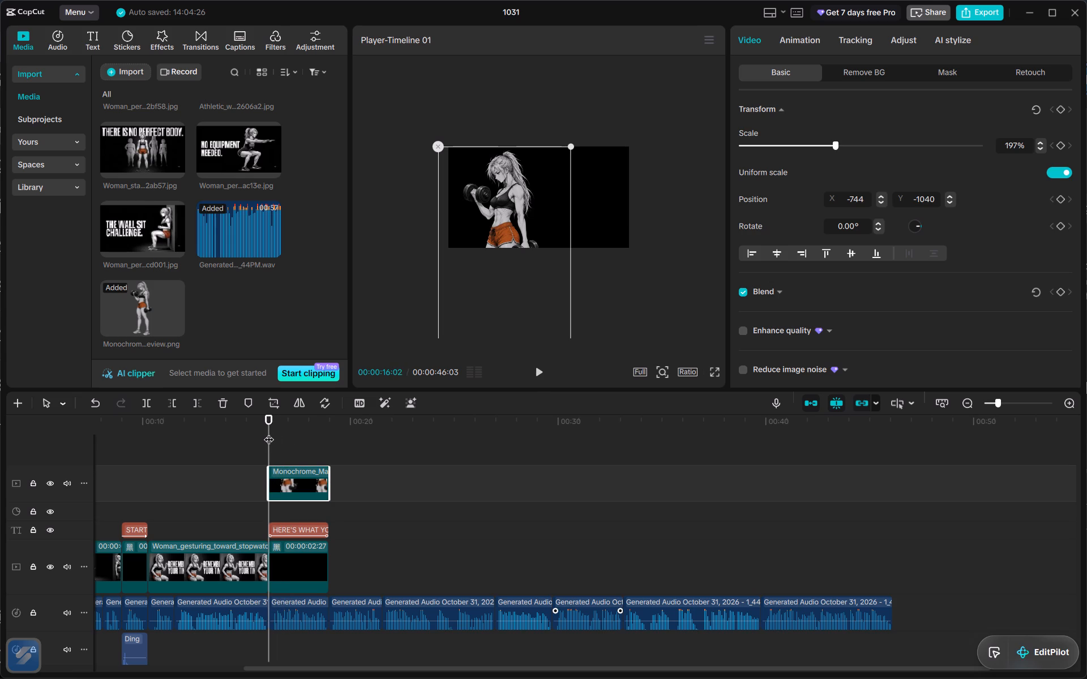
key("ctrl+c")
key("ctrl+v")
left_click_drag(508, 228, 578, 227)
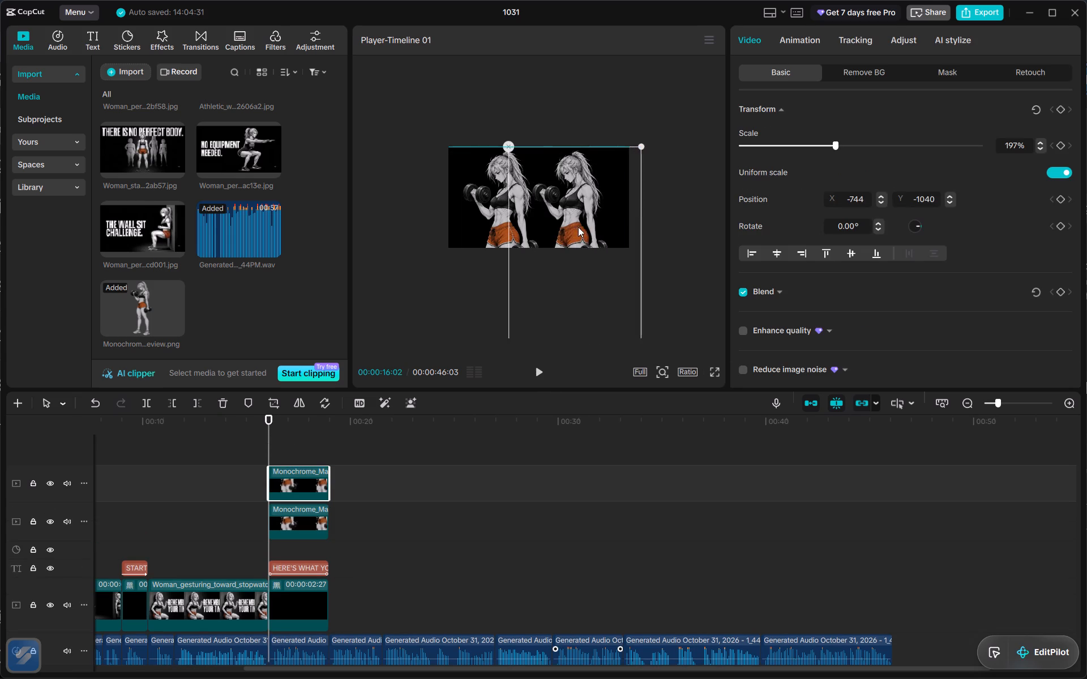
left_click_drag(578, 227, 559, 226)
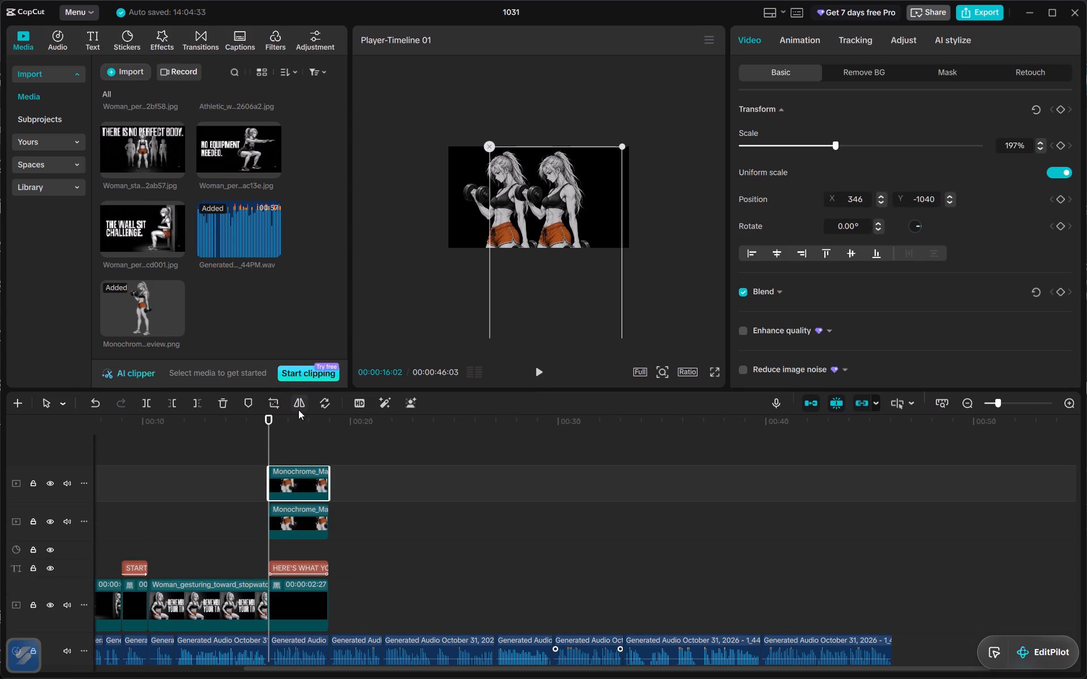
left_click(298, 410)
left_click(561, 231)
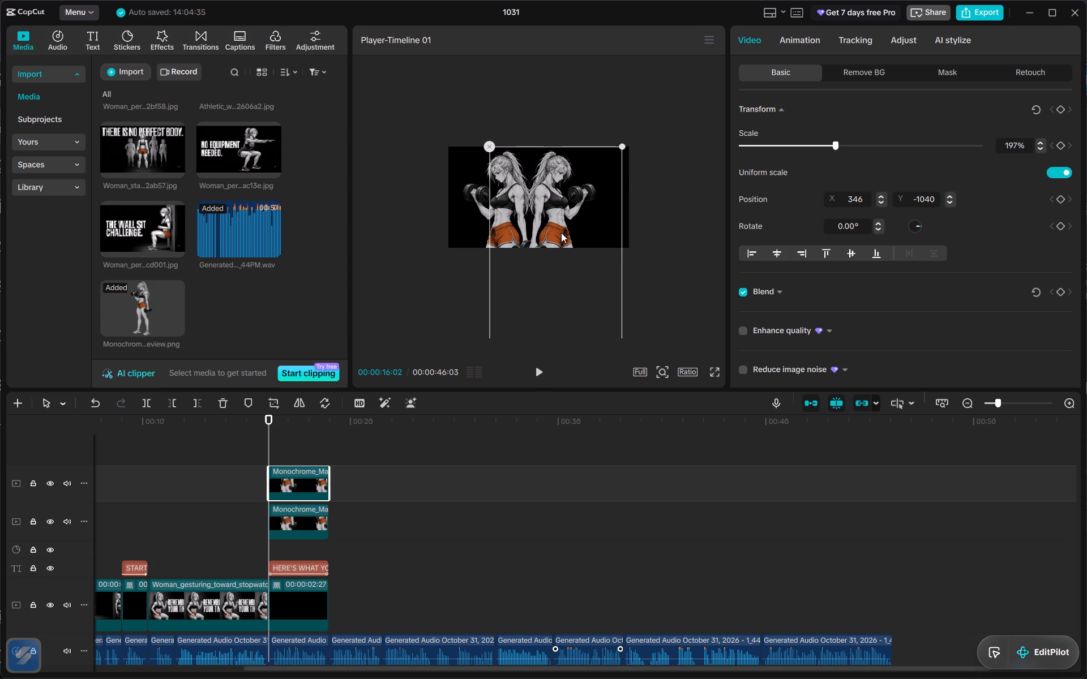
left_click_drag(551, 222, 566, 222)
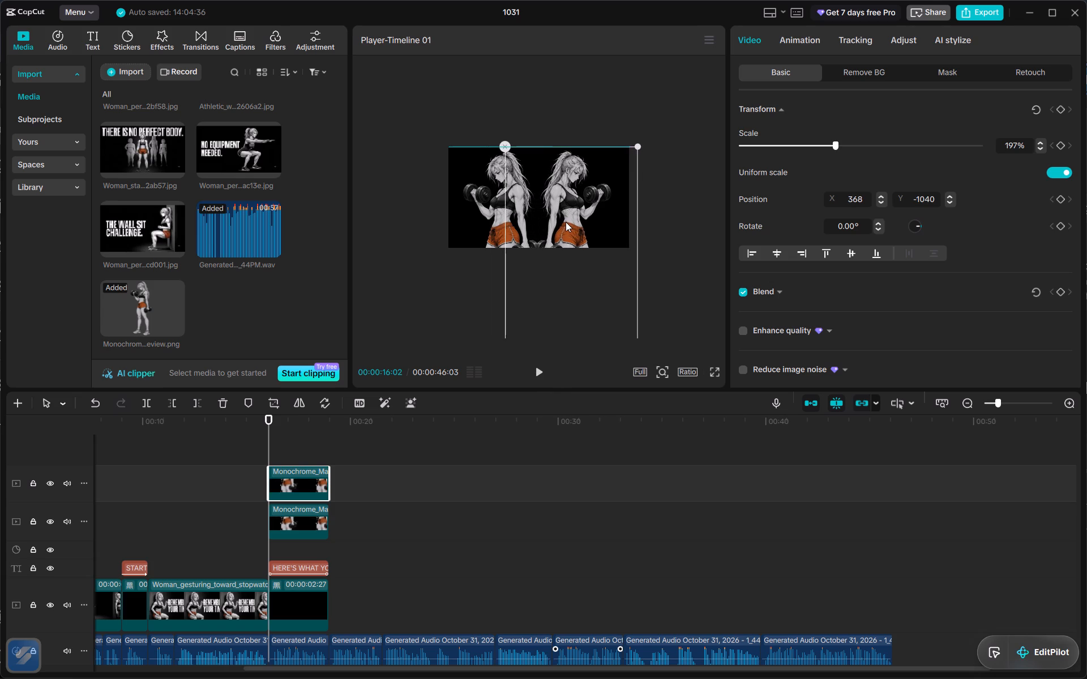
left_click_drag(566, 222, 567, 221)
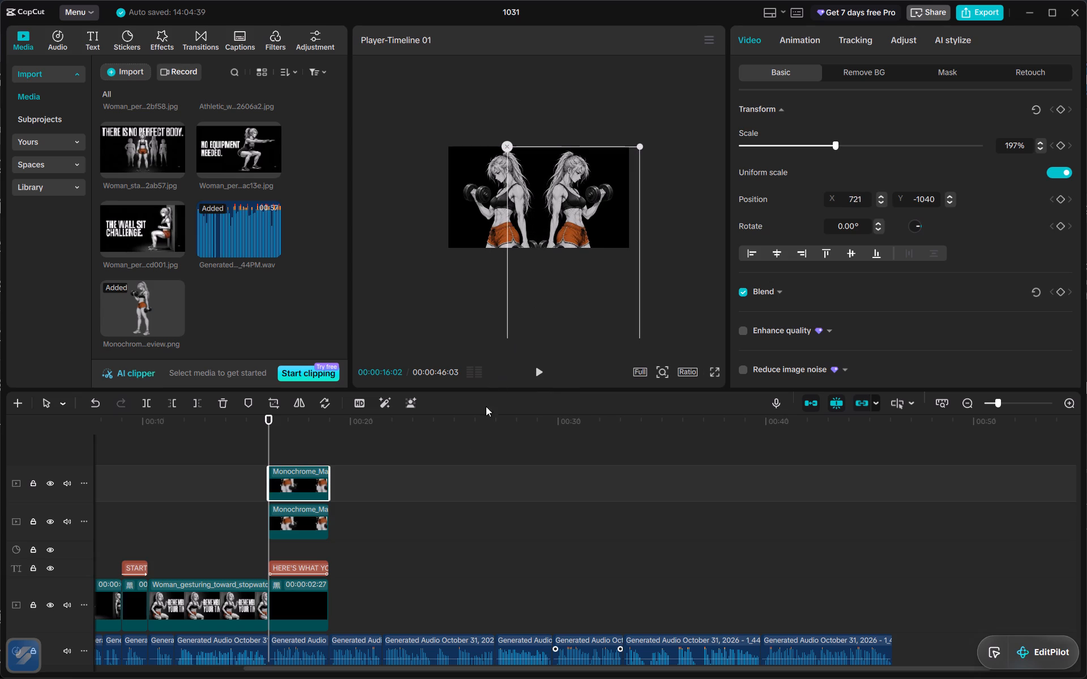
Move the HERE'S WHAT YOU DON'T KNOW text to a track above both dumbbell woman images and play the segment.
left_click(296, 565)
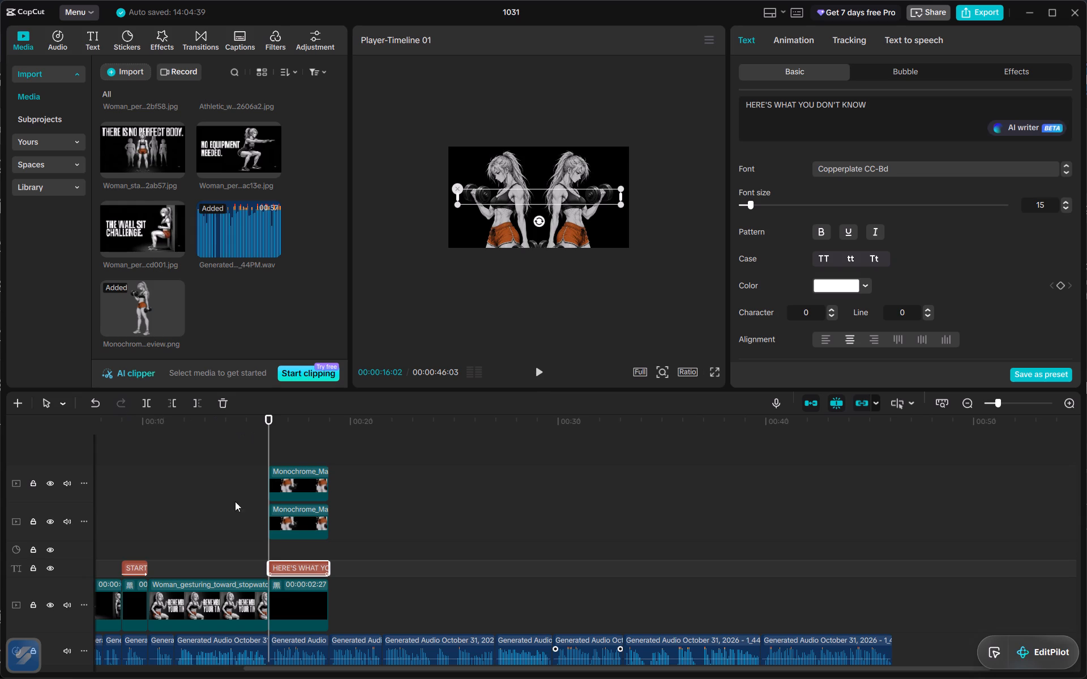
left_click_drag(294, 564, 294, 454)
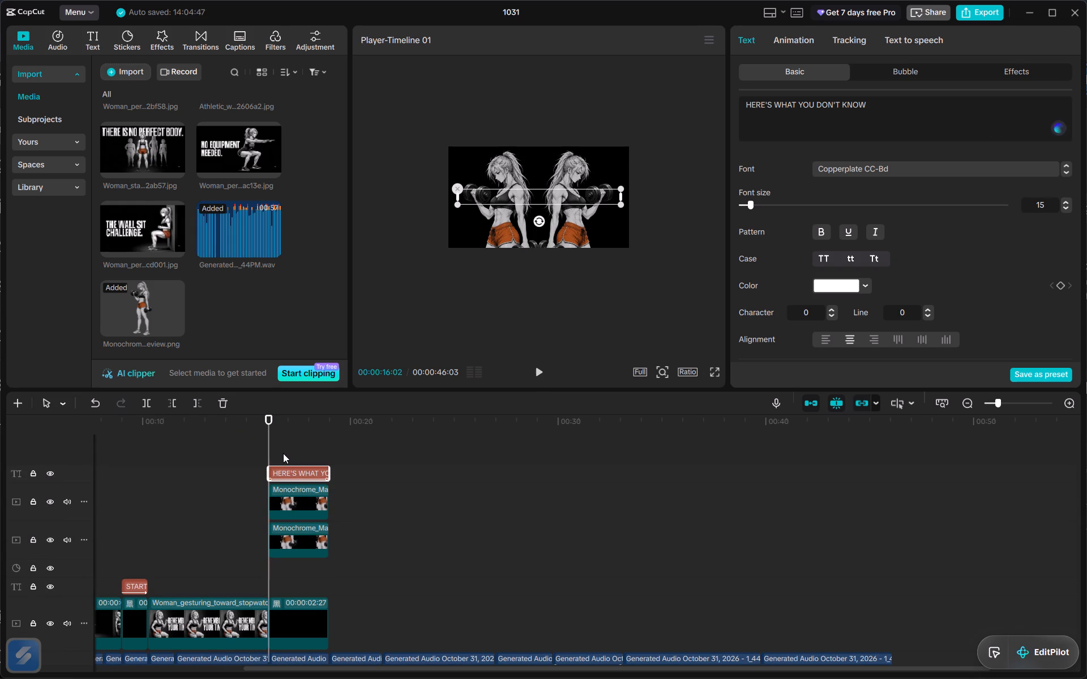
key("space")
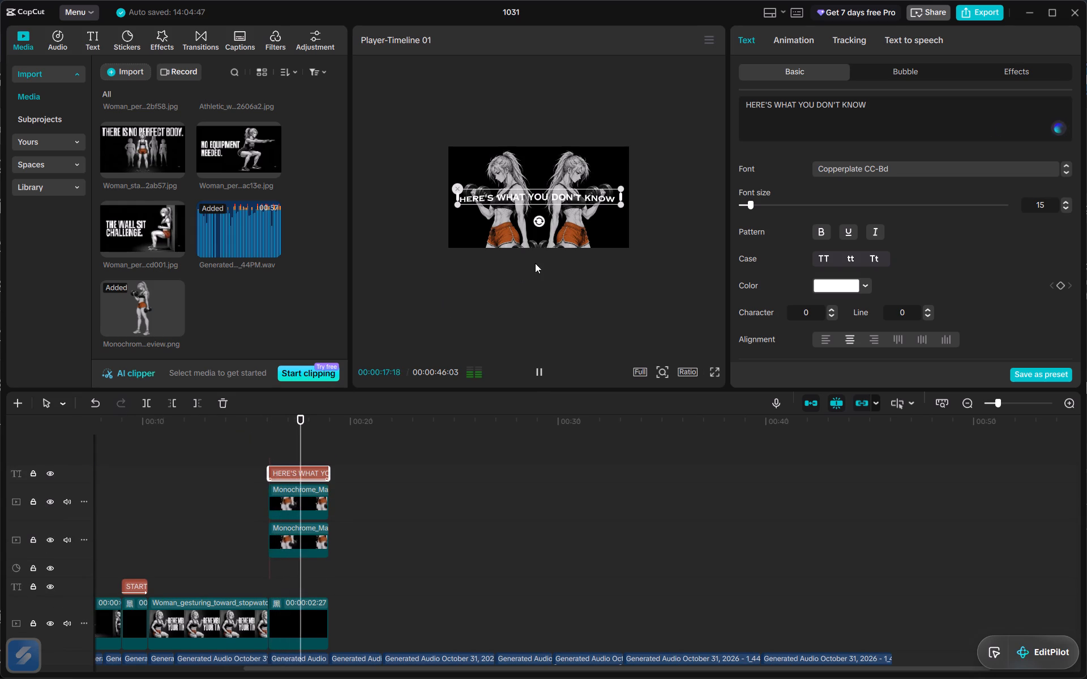
key("space")
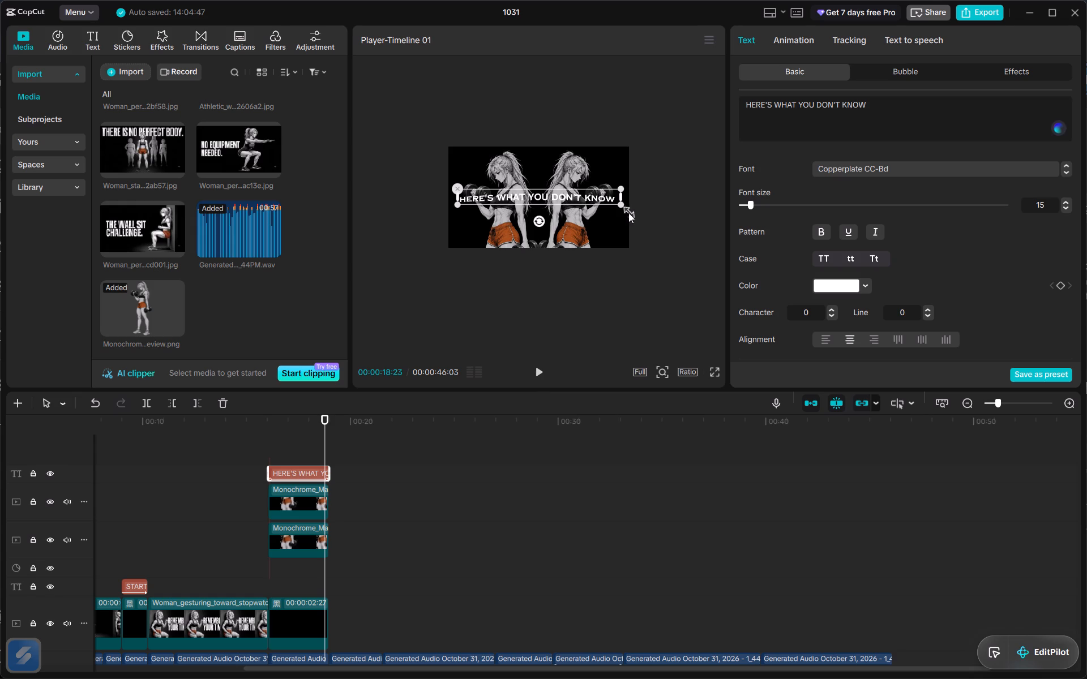
Wrap the HERE'S WHAT YOU DON'T KNOW text onto two lines, enlarge it, centre it in the frame and play it back.
left_click_drag(620, 195, 554, 202)
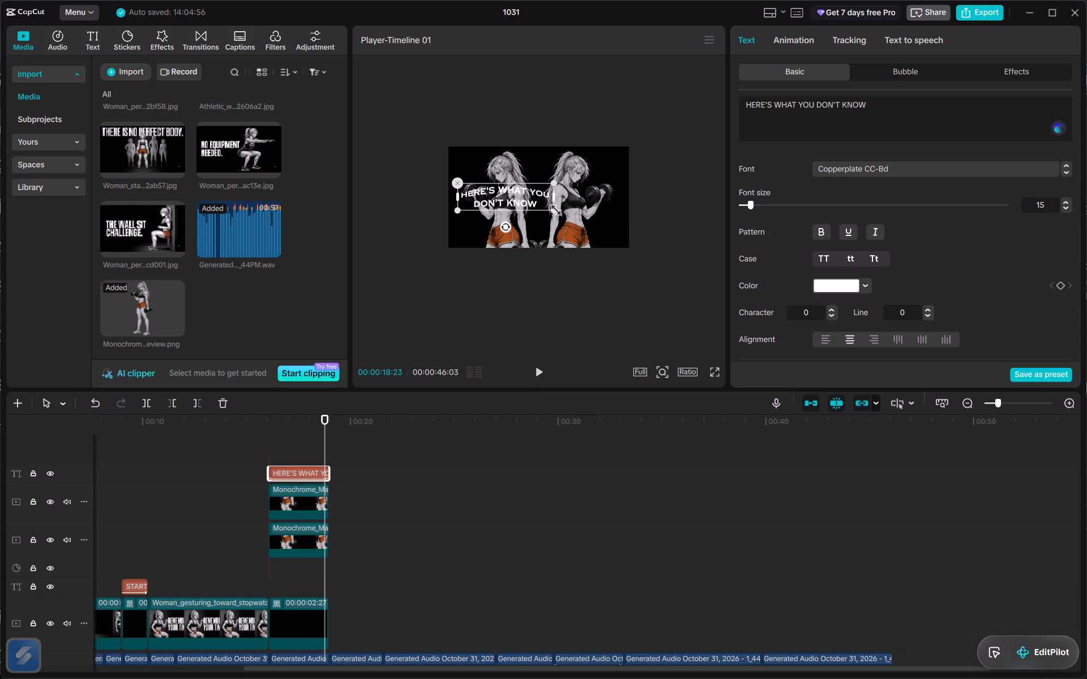
left_click_drag(552, 208, 597, 230)
left_click_drag(516, 201, 572, 201)
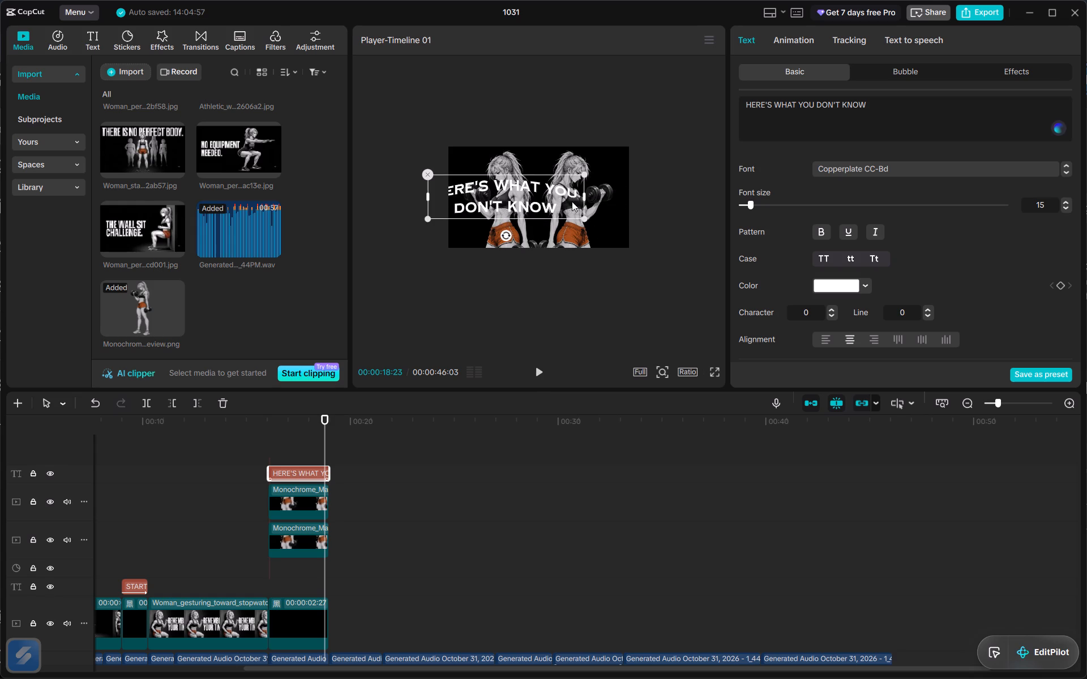
left_click_drag(572, 201, 528, 194)
left_click_drag(536, 196, 554, 206)
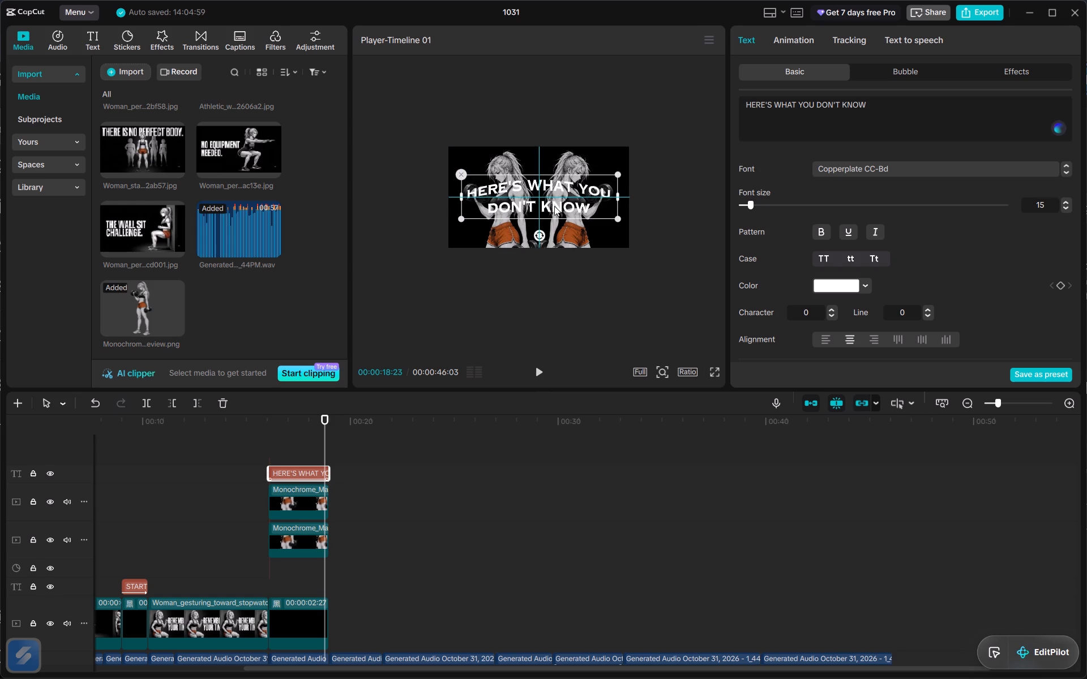
left_click_drag(554, 206, 554, 206)
left_click(613, 218)
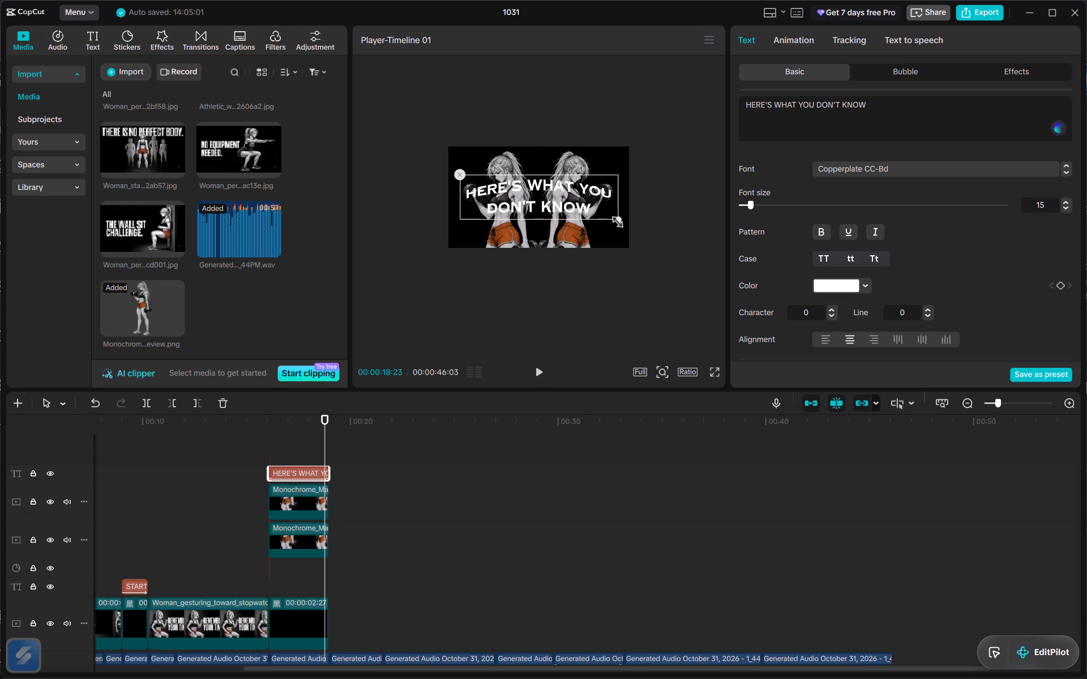
left_click(270, 420)
key("space")
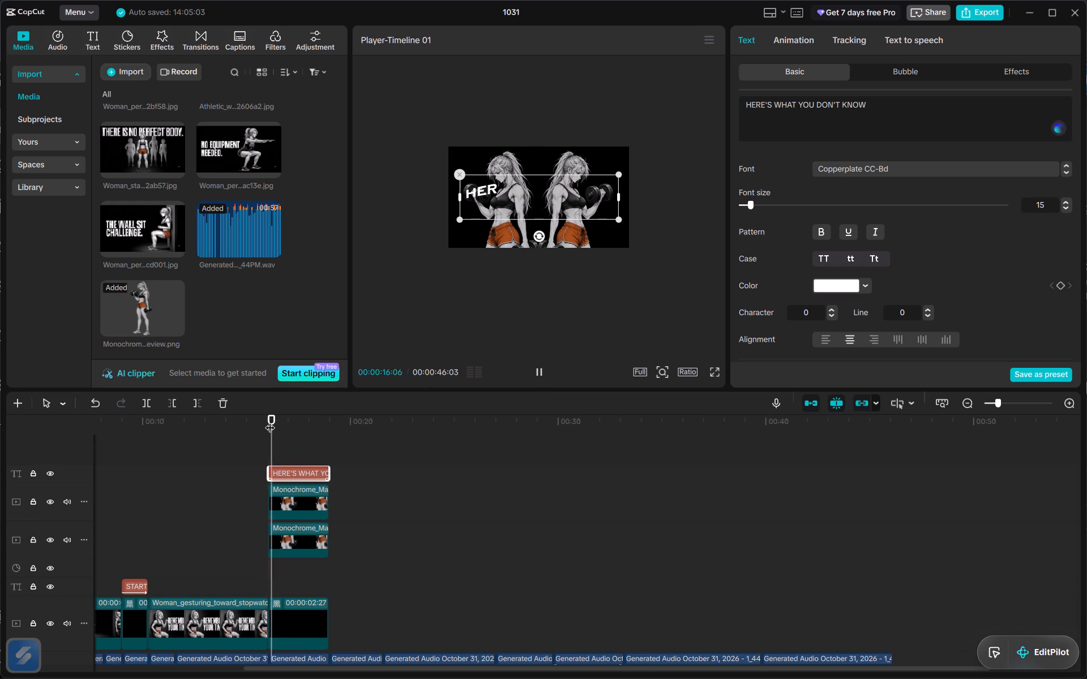
key("space")
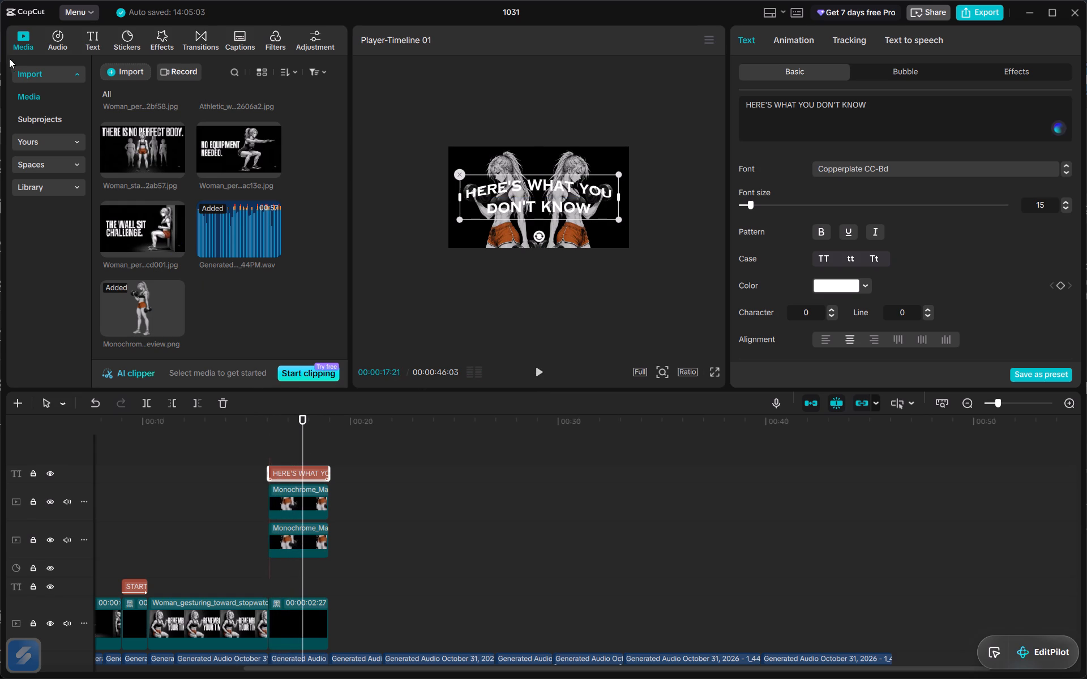
Apply the Zoom 1 combo animation to the dumbbell woman image in the frame's right half.
left_click(295, 506)
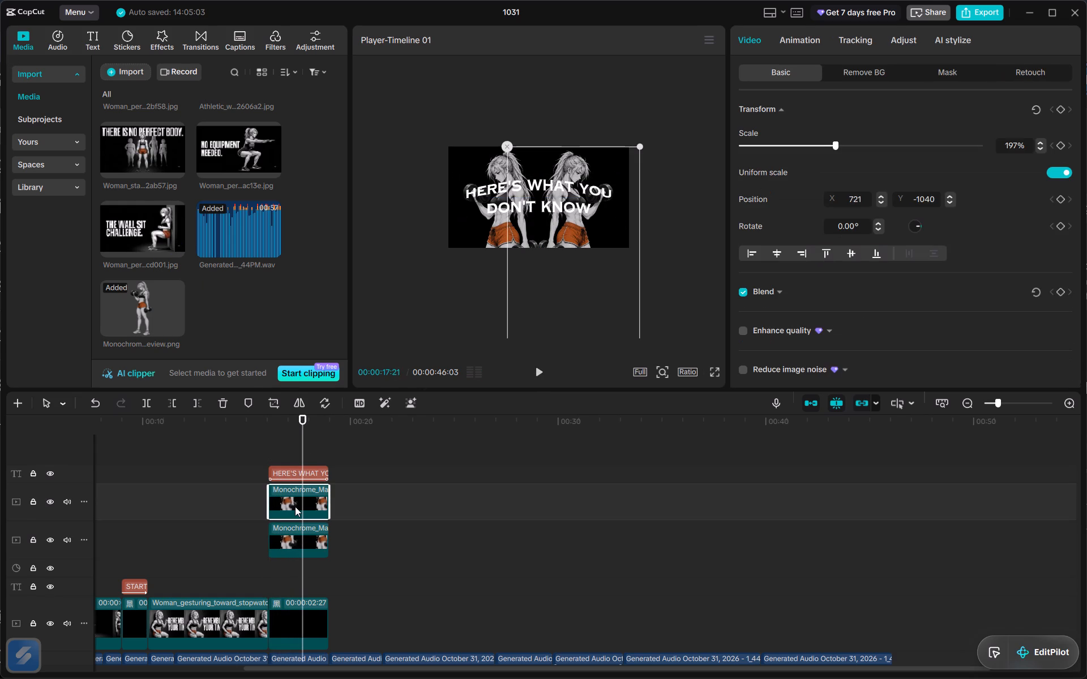
left_click_drag(303, 449, 273, 454)
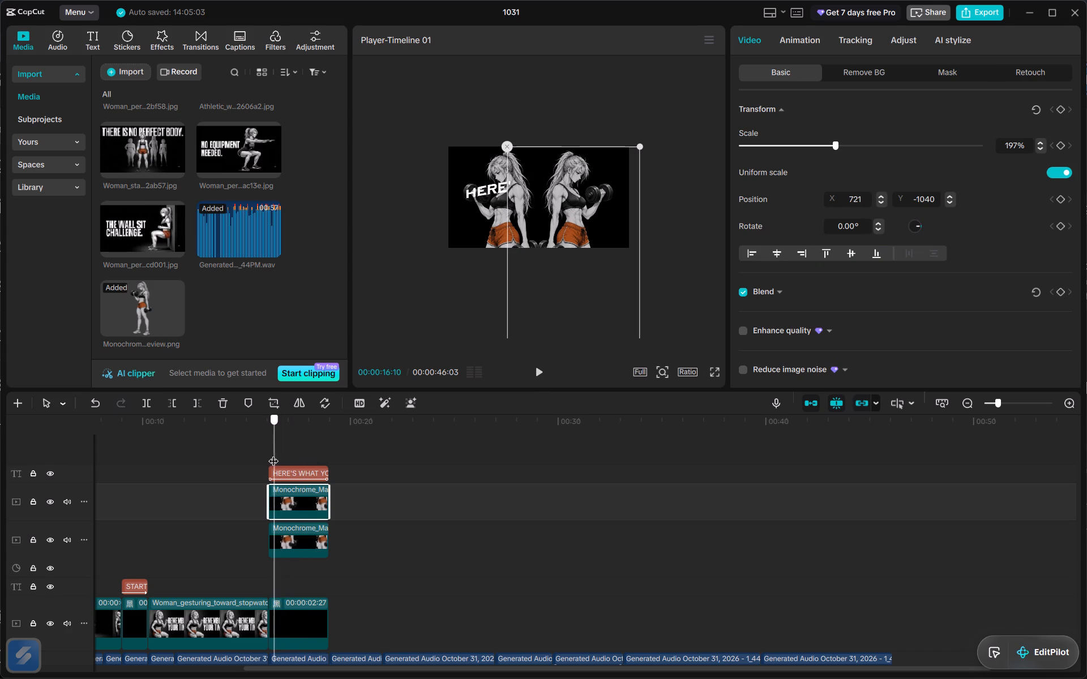
left_click_drag(273, 454, 272, 455)
left_click(813, 39)
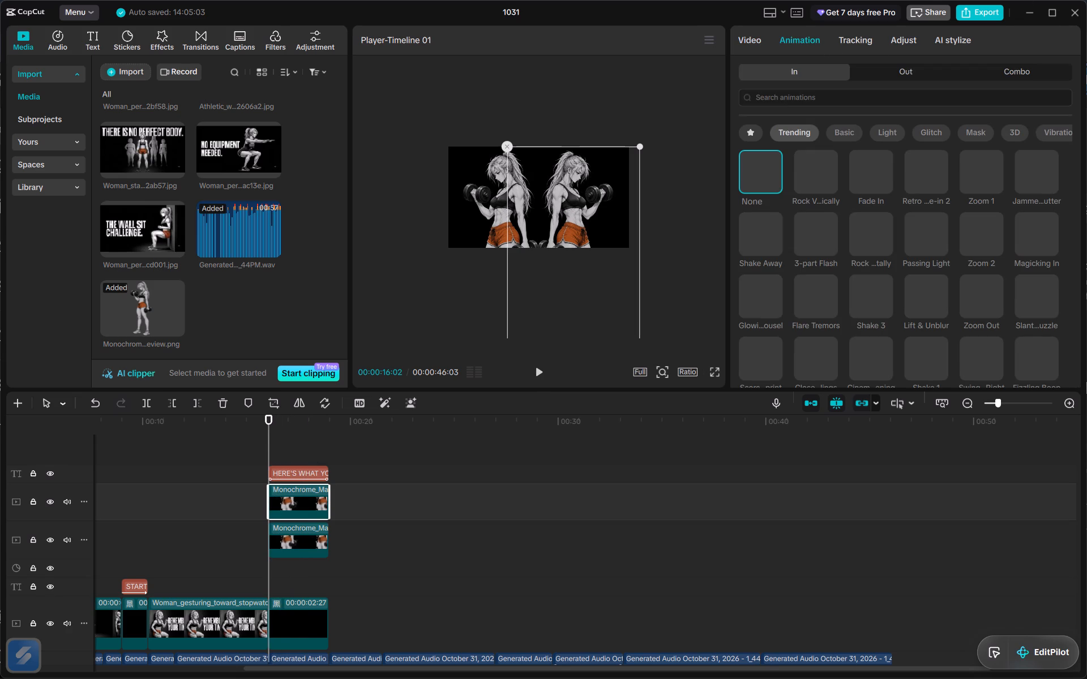
left_click(1018, 76)
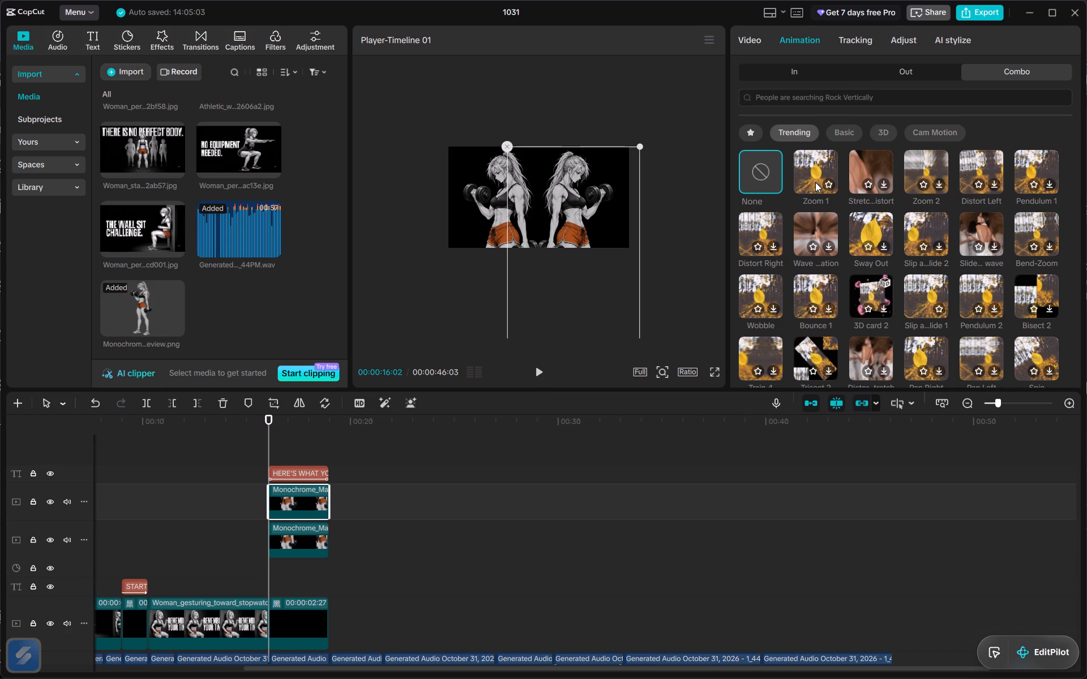
left_click(807, 166)
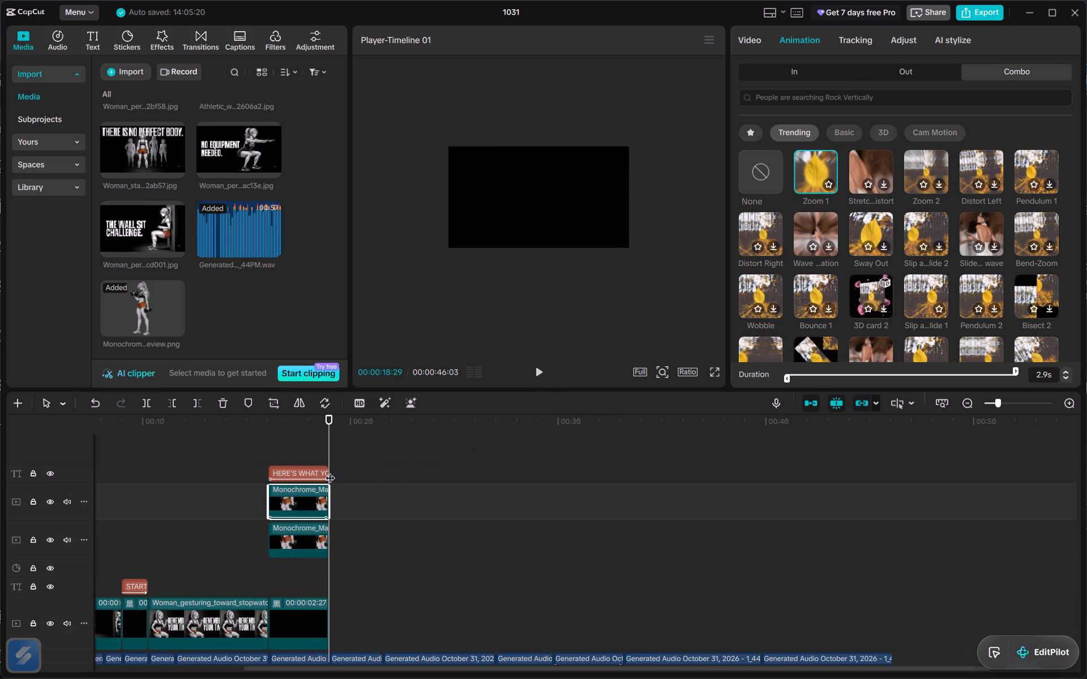
Replace the unanimated dumbbell woman image in the frame's left half with a copy of the animated one at 00:00:16:02.
key("ctrl+c")
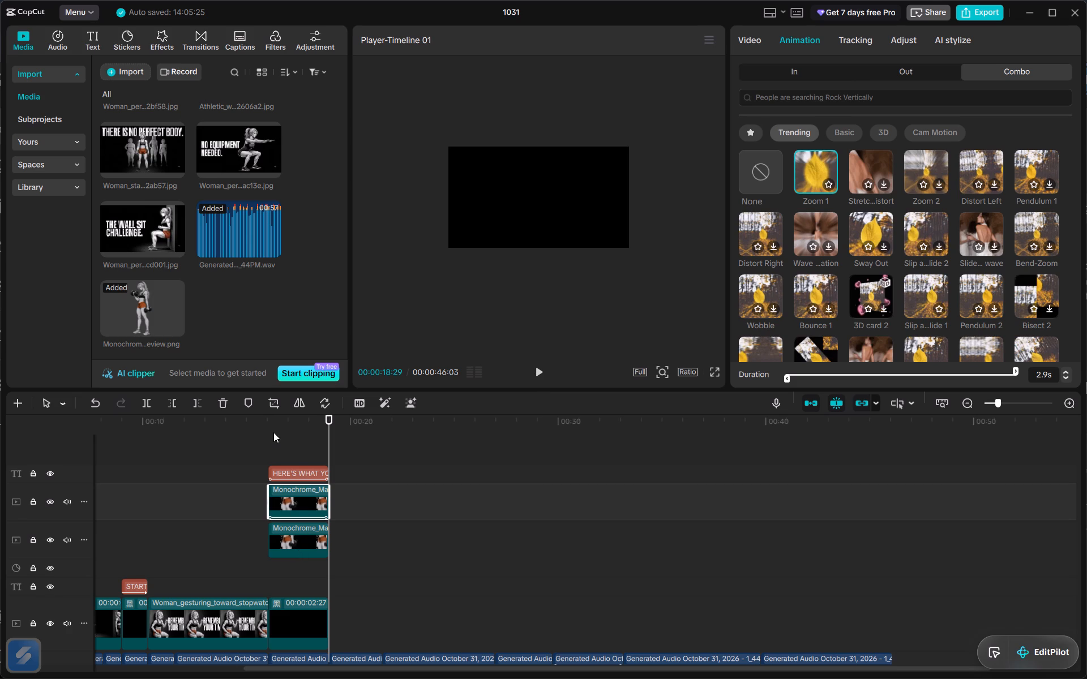
left_click(273, 426)
left_click_drag(273, 426, 267, 427)
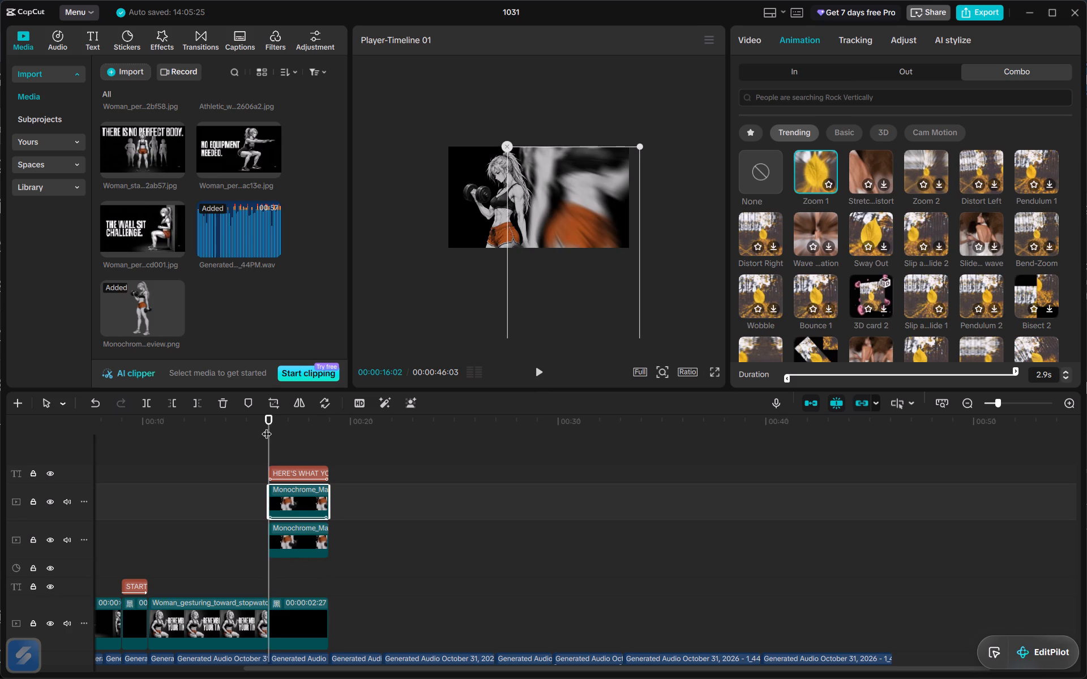
key("ctrl+v")
left_click(288, 571)
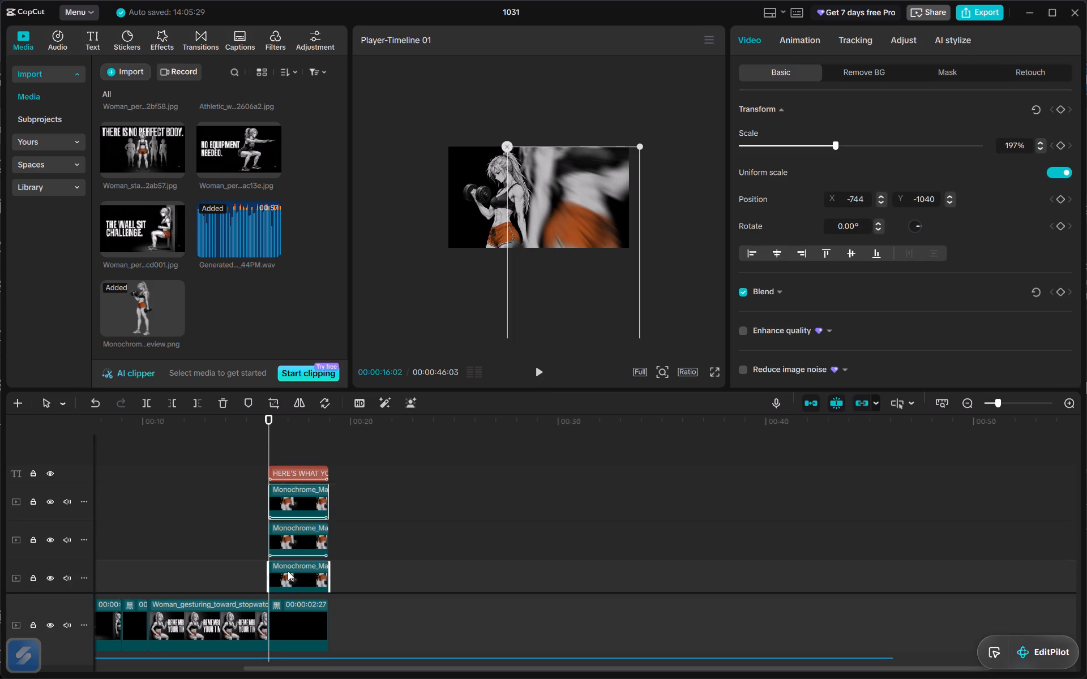
key("Delete")
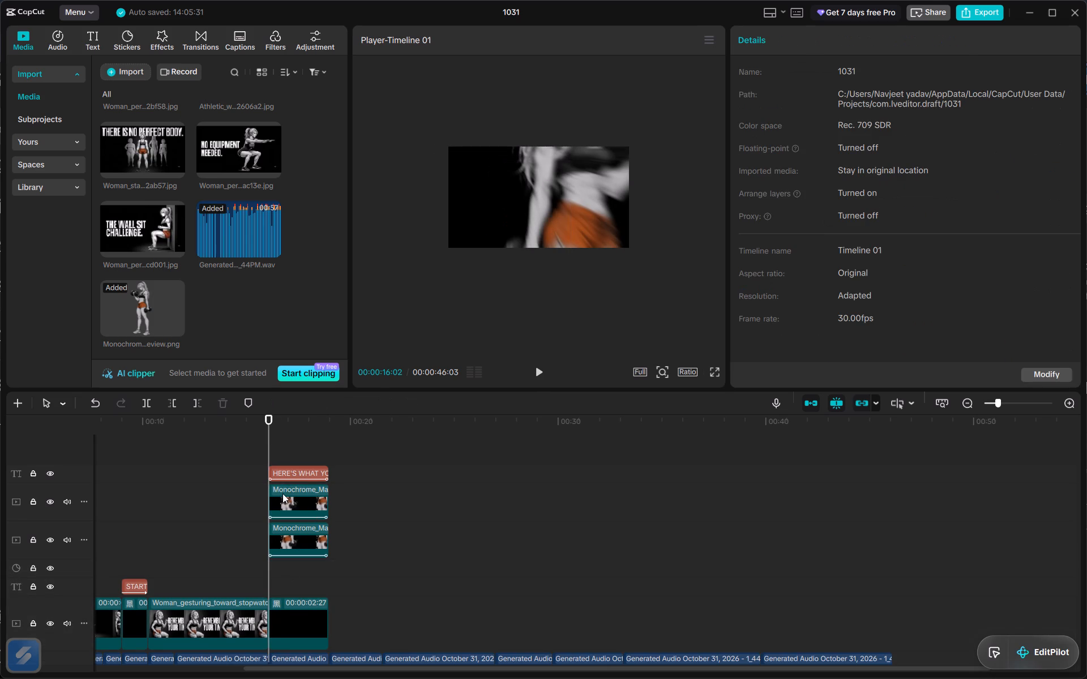
Mirror the upper animated dumbbell woman image, position it in the frame's left half at about X -811, Y -1040 and play the segment.
left_click(285, 497)
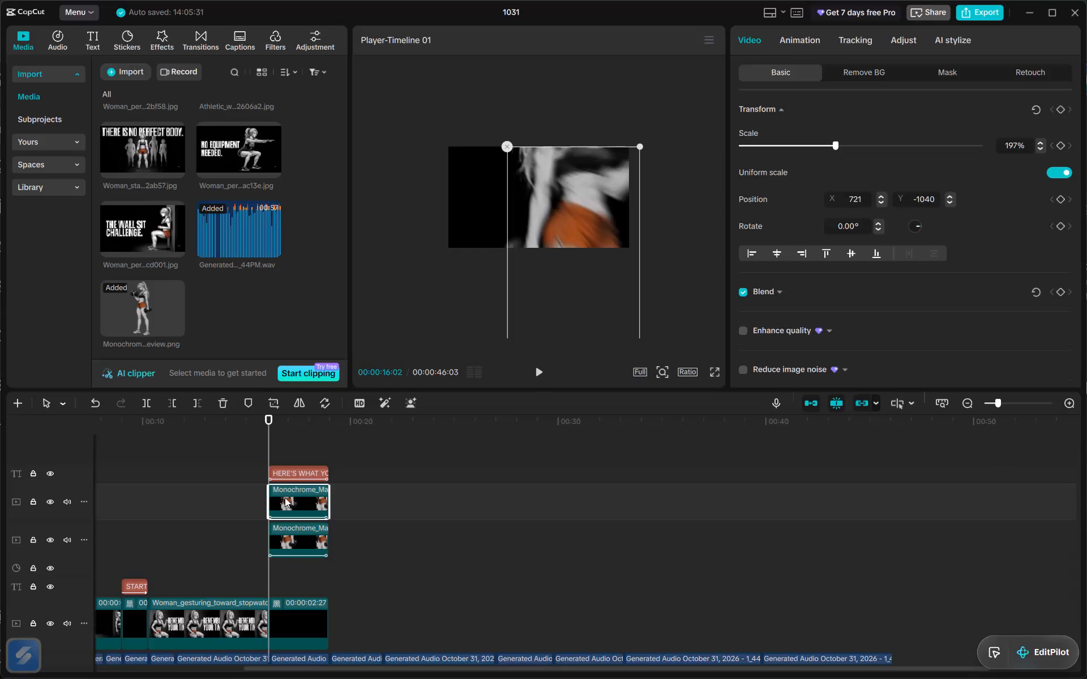
left_click(295, 402)
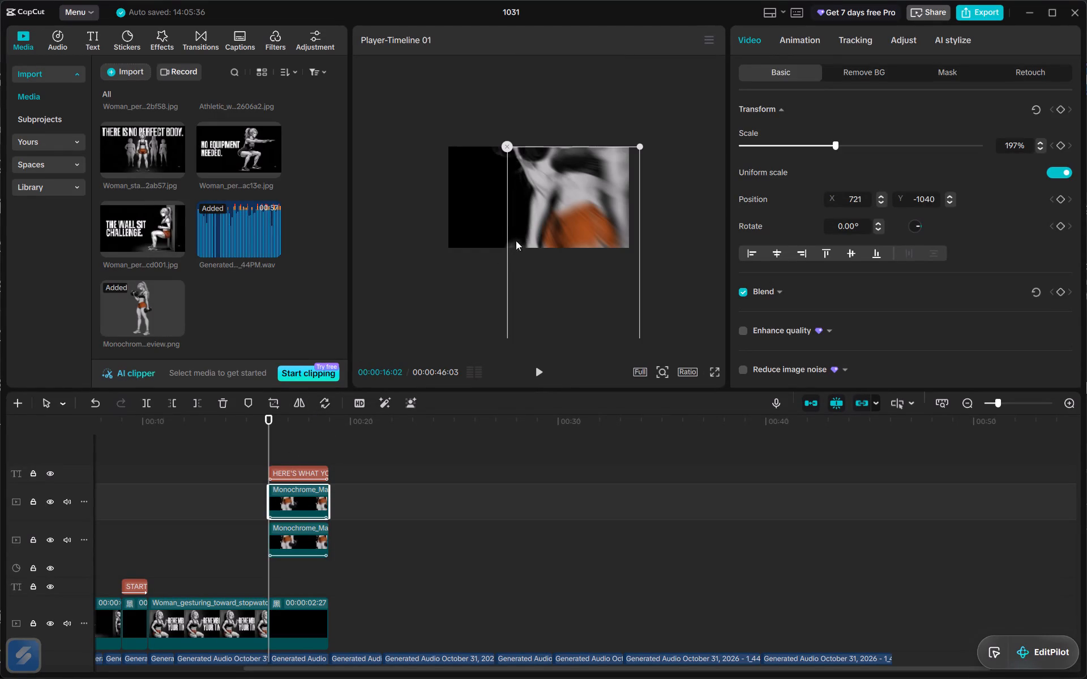
left_click_drag(558, 217, 477, 231)
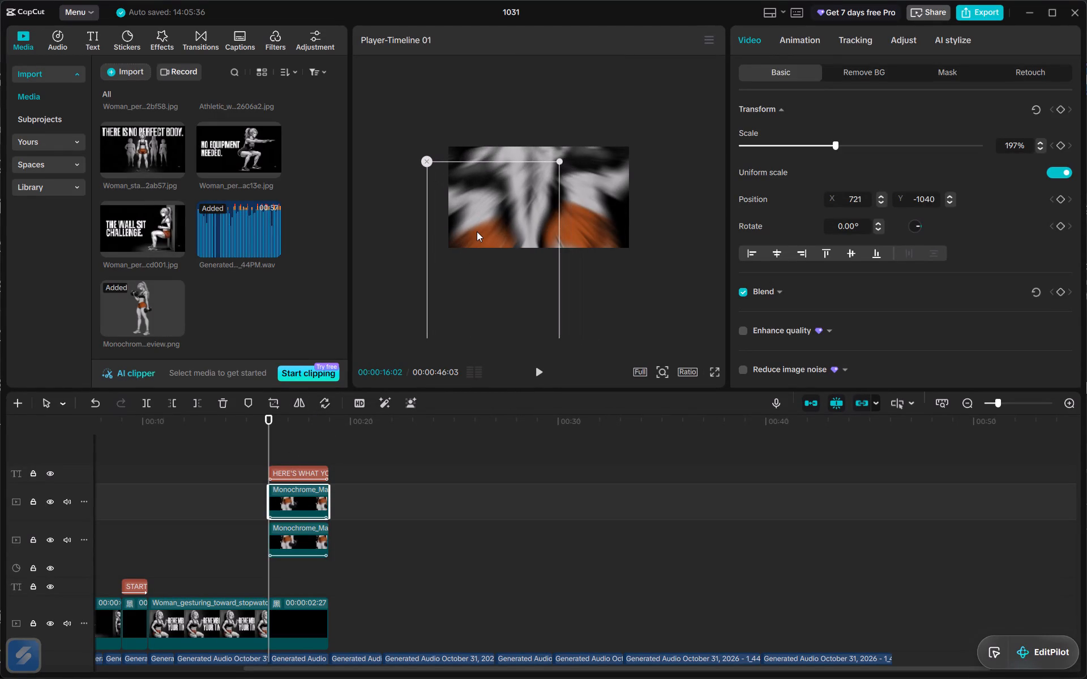
left_click_drag(477, 231, 469, 221)
key("space")
key("space")
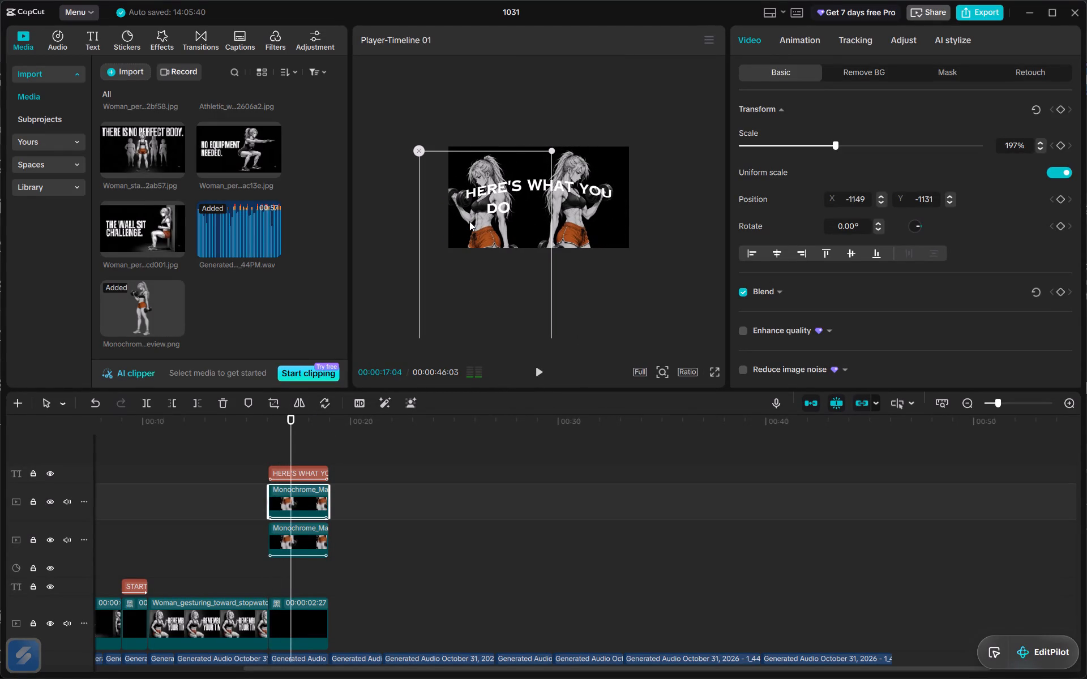
key("space")
key("space")
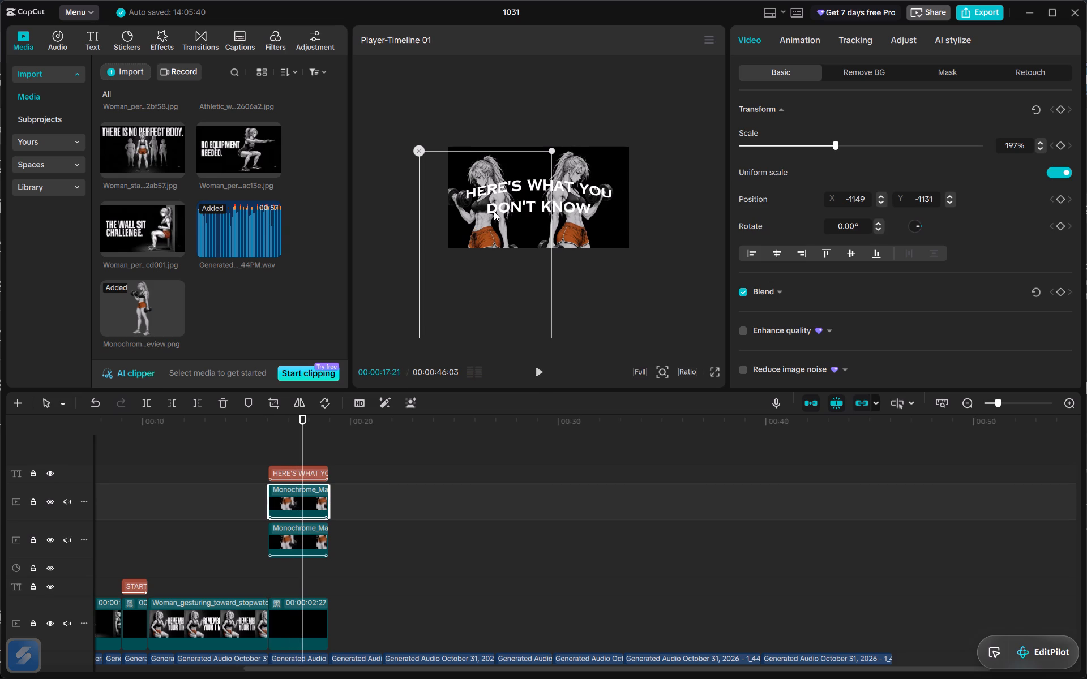
left_click_drag(494, 211, 507, 204)
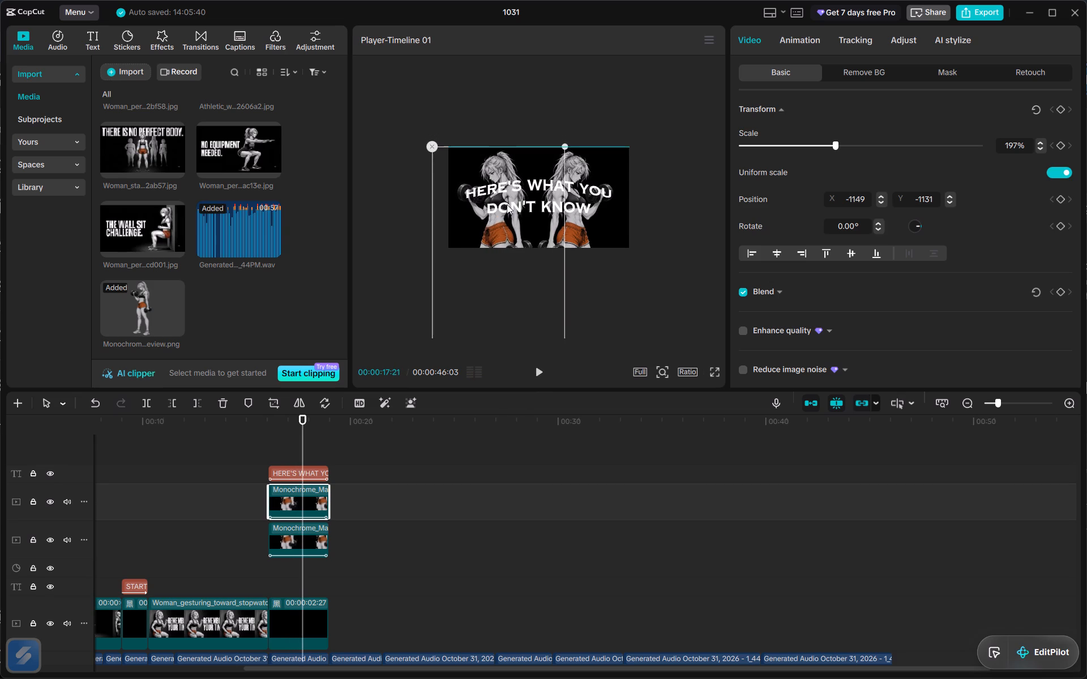
left_click_drag(507, 204, 510, 202)
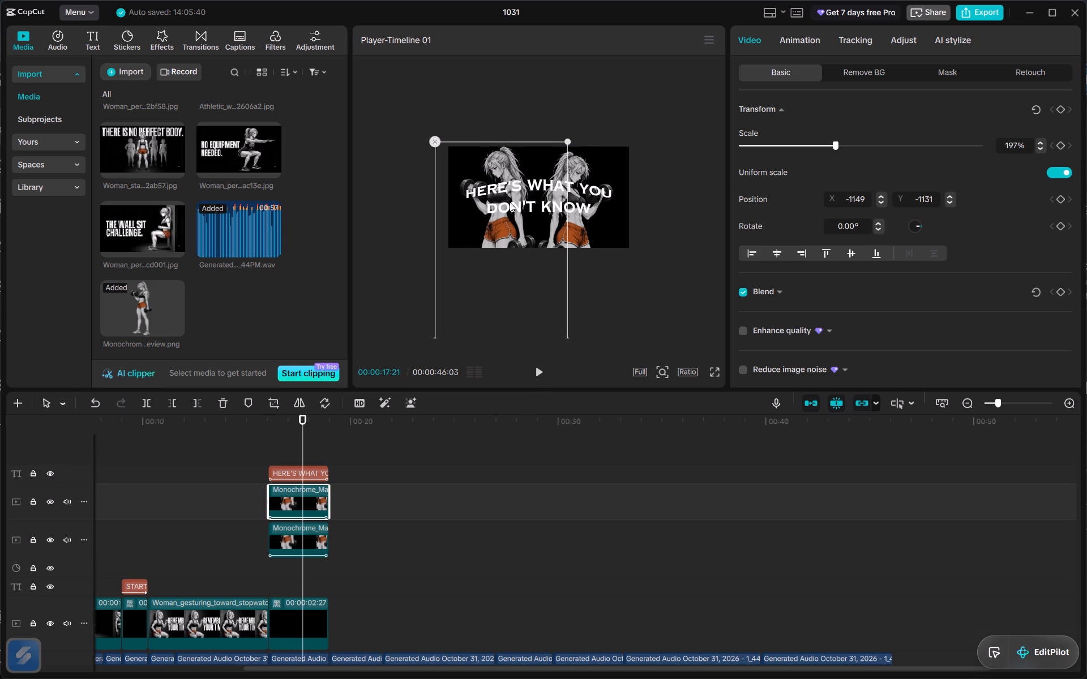
left_click_drag(510, 202, 510, 204)
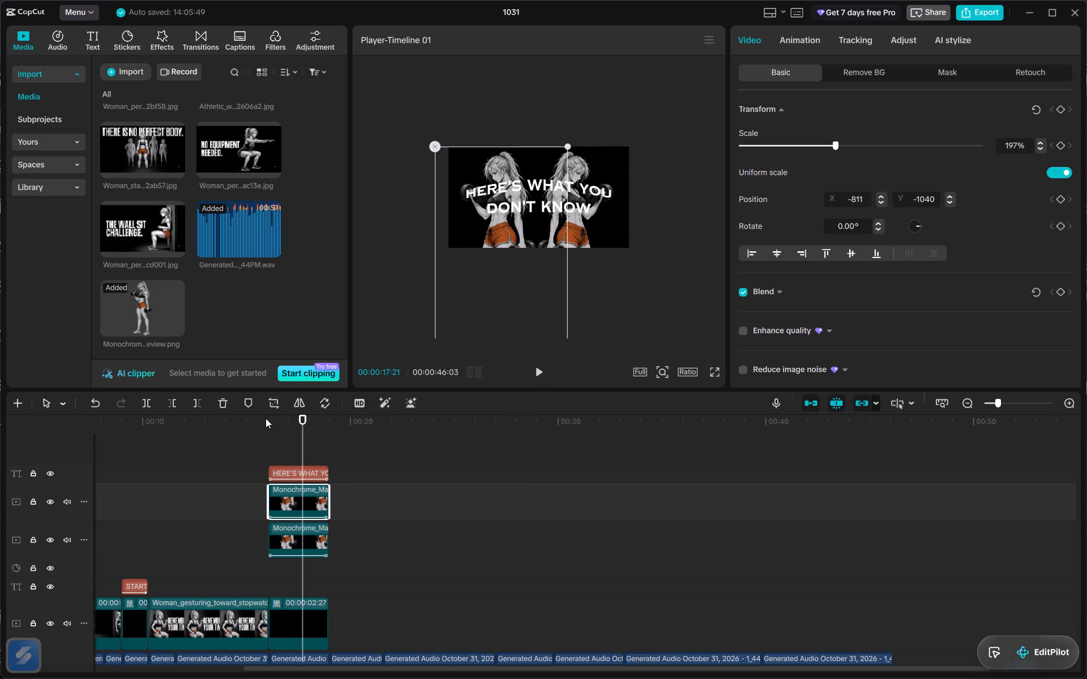
left_click(266, 418)
key("space")
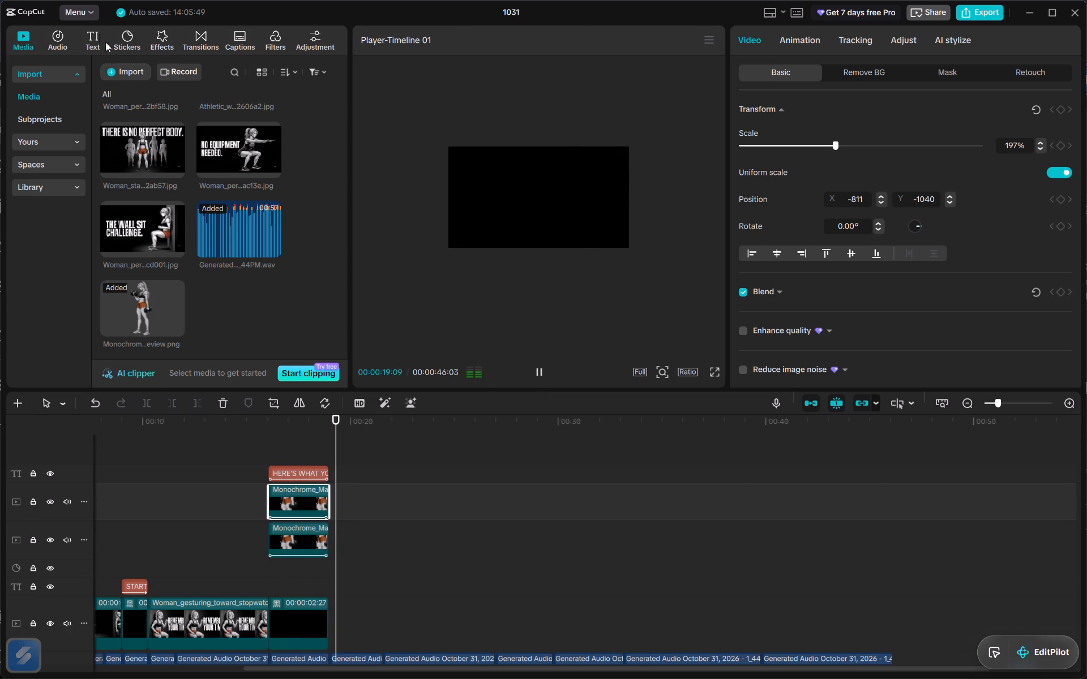
key("space")
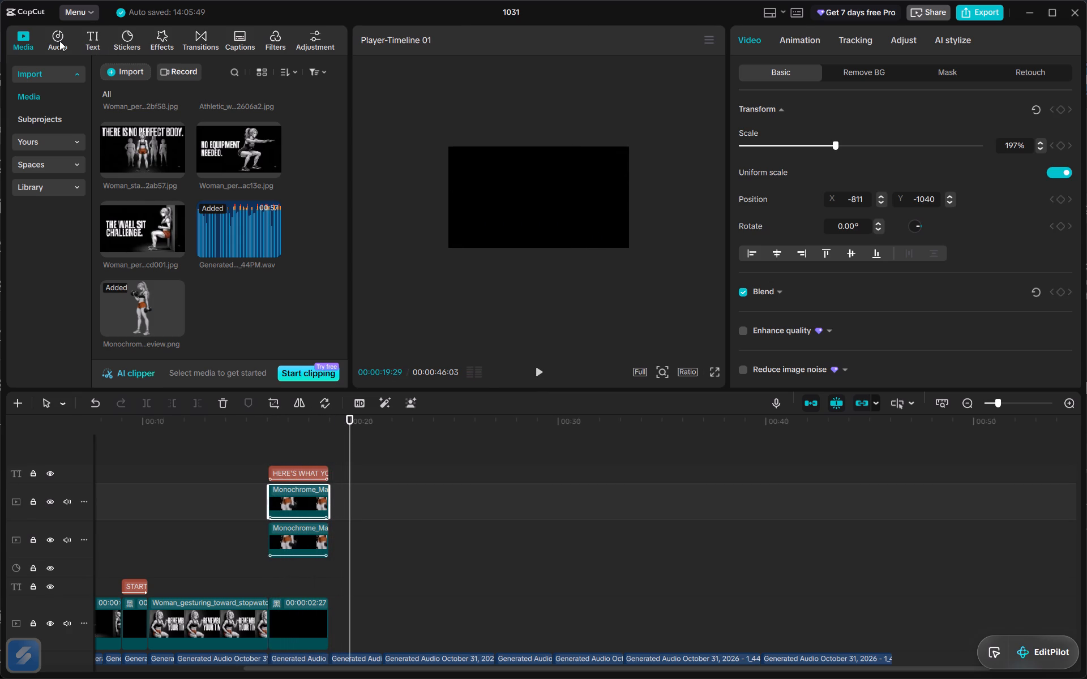
Add the realistic keyboard typing sound effect at the start of the HERE'S WHAT YOU DON'T KNOW segment and trim it to the black clip's end.
left_click(59, 41)
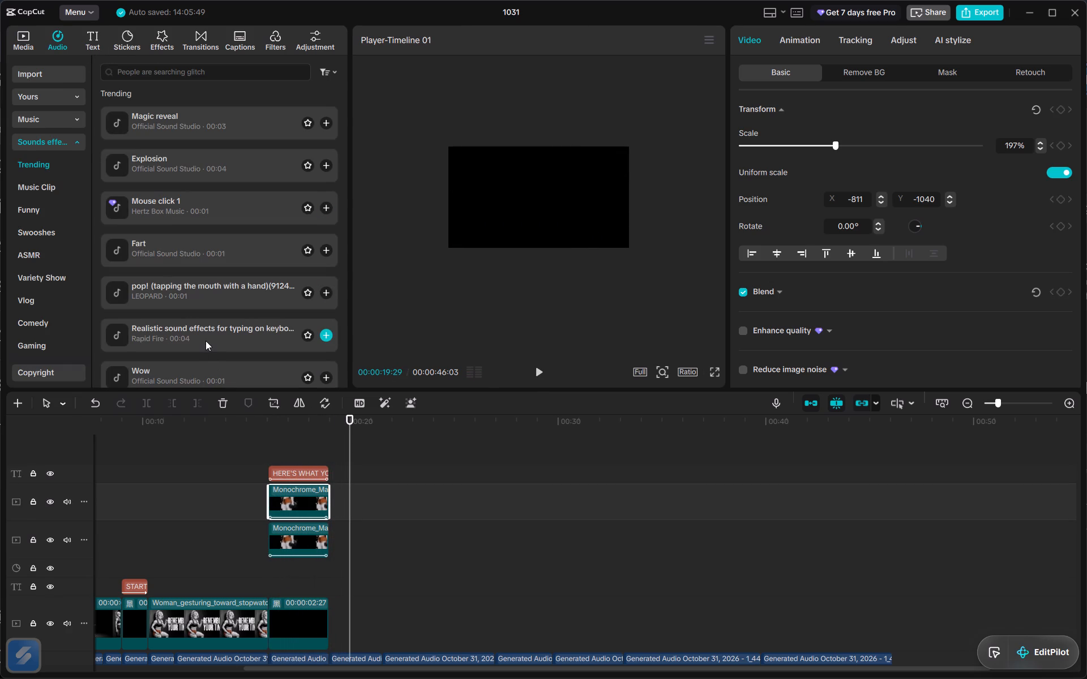
left_click_drag(204, 340, 289, 667)
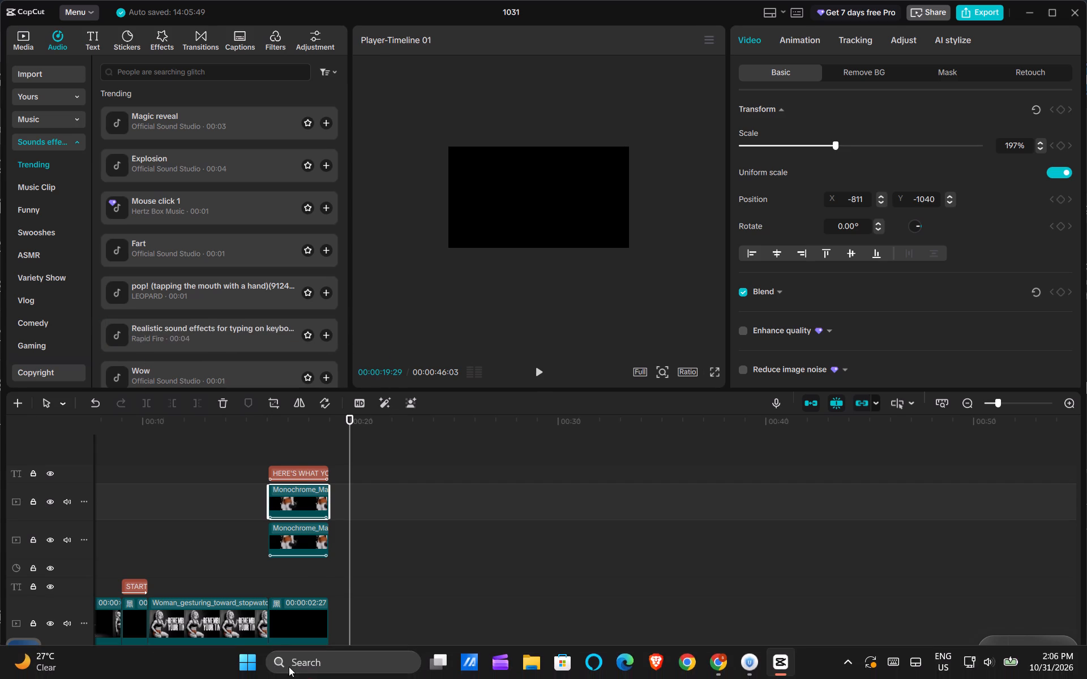
left_click_drag(289, 667, 272, 576)
scroll(272, 576, "down", 2)
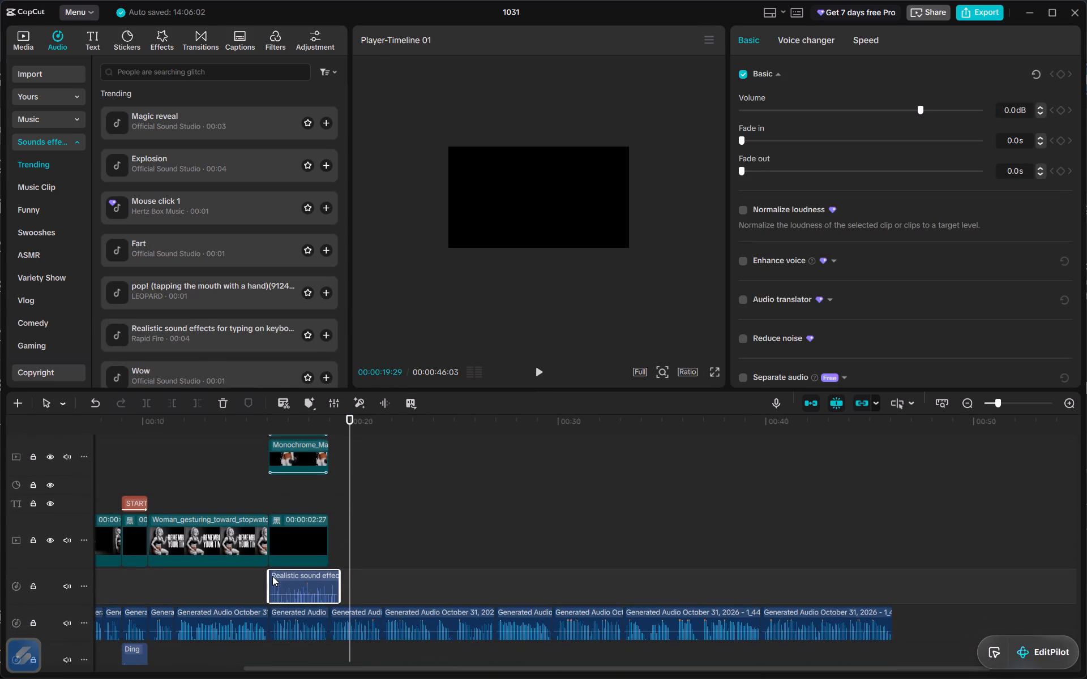
scroll(272, 576, "down", 1)
left_click_drag(341, 560, 329, 560)
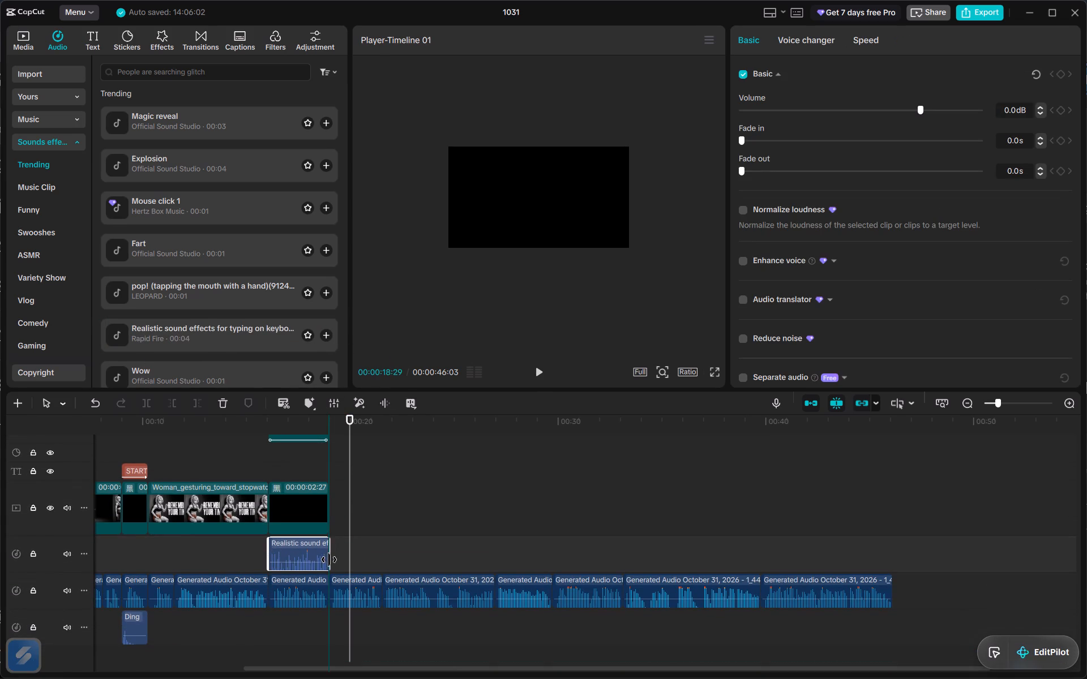
left_click_drag(329, 560, 328, 560)
Lower the typing sound effect's volume to about -14.6 dB and play the segment from 00:00:16:02.
left_click(897, 115)
left_click_drag(897, 115, 888, 115)
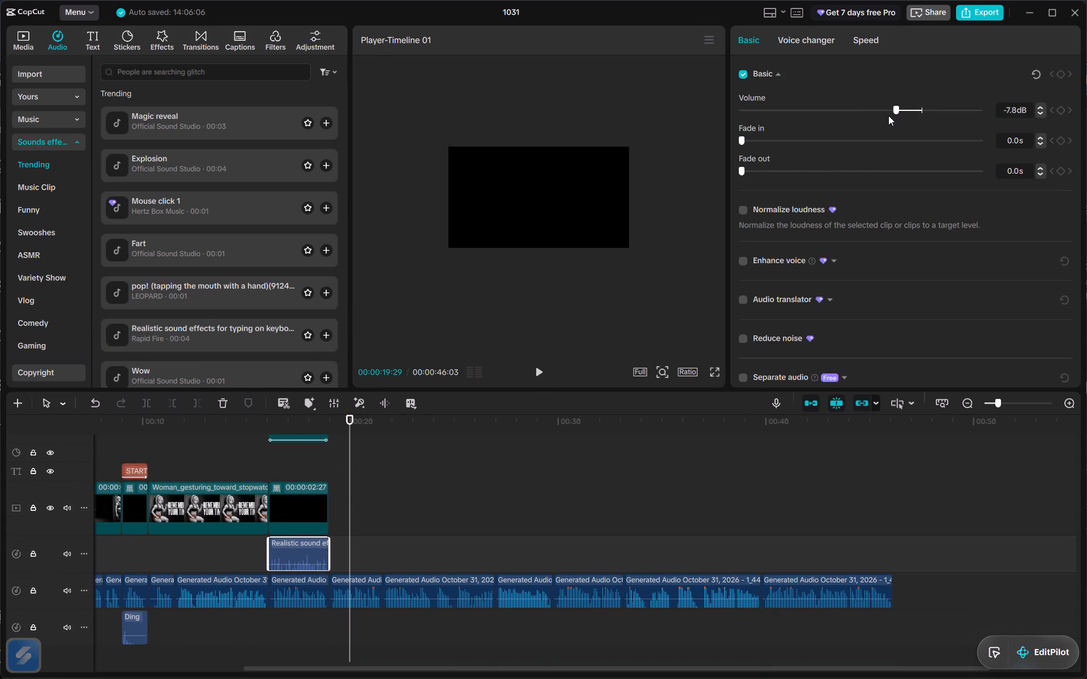
left_click_drag(888, 115, 874, 119)
left_click(269, 424)
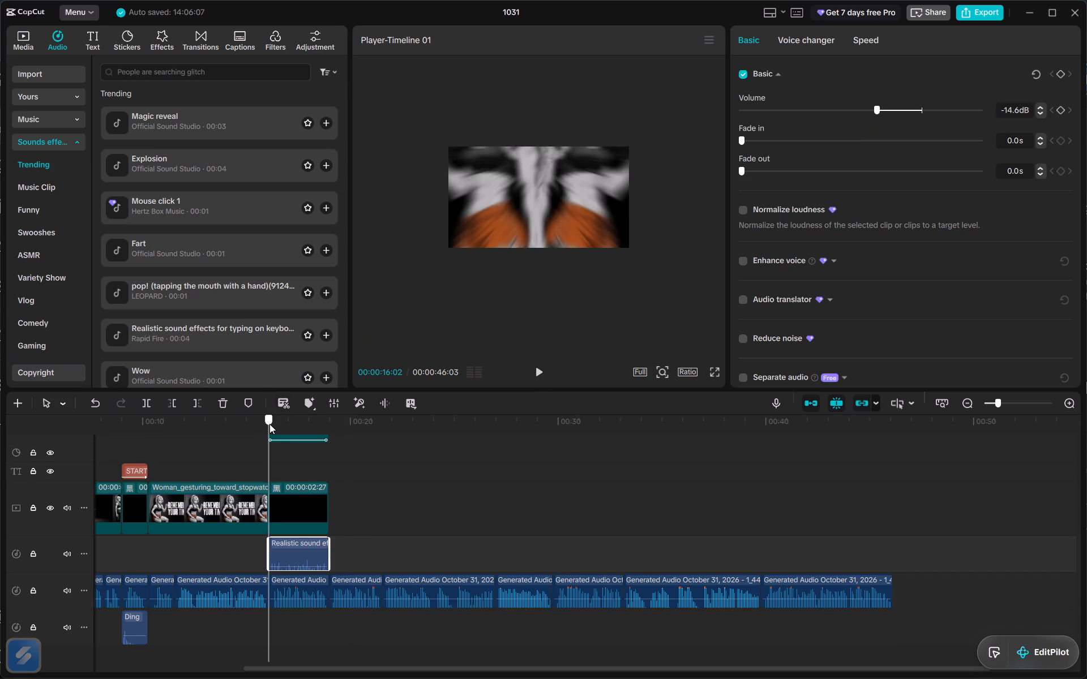
key("space")
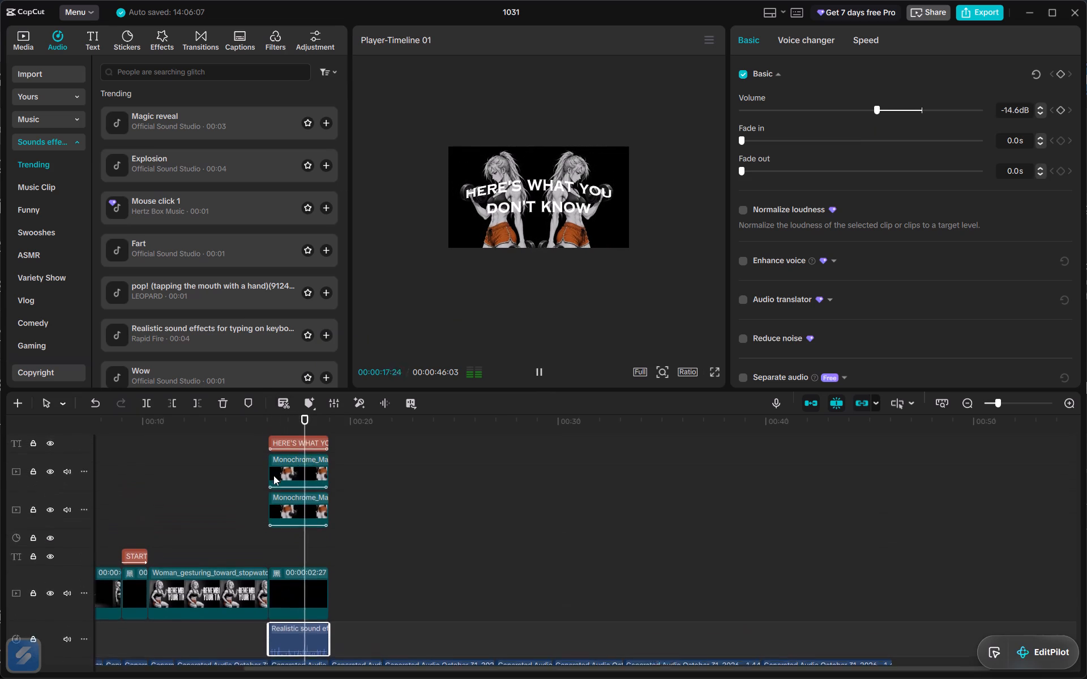
scroll(273, 475, "up", 1)
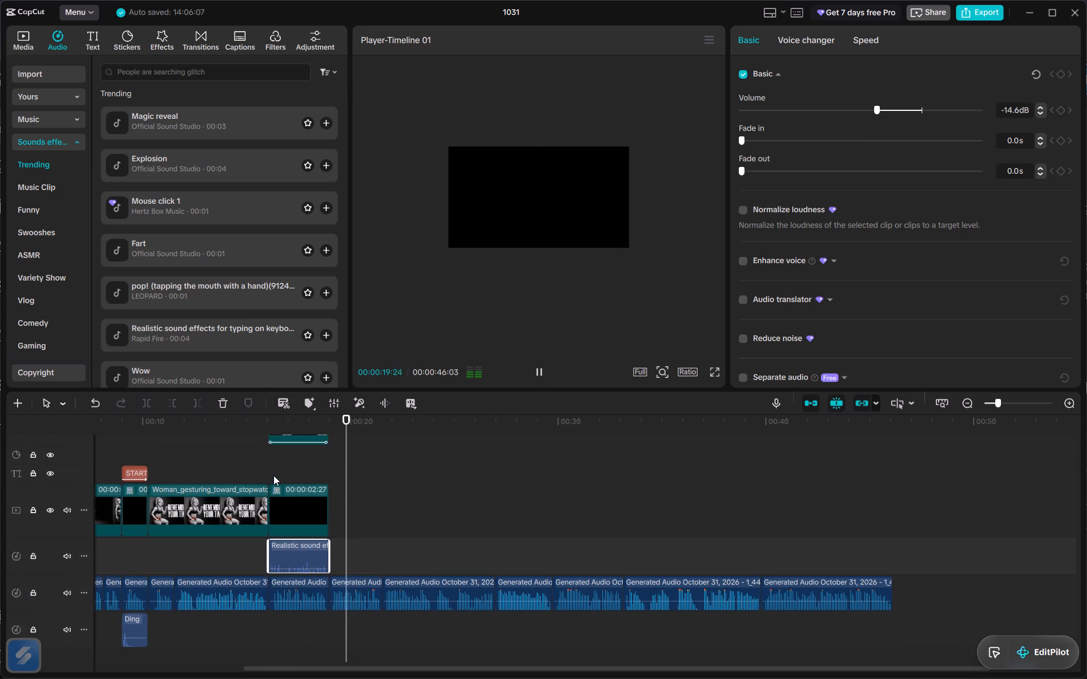
scroll(273, 475, "up", 2)
scroll(273, 475, "left", 1)
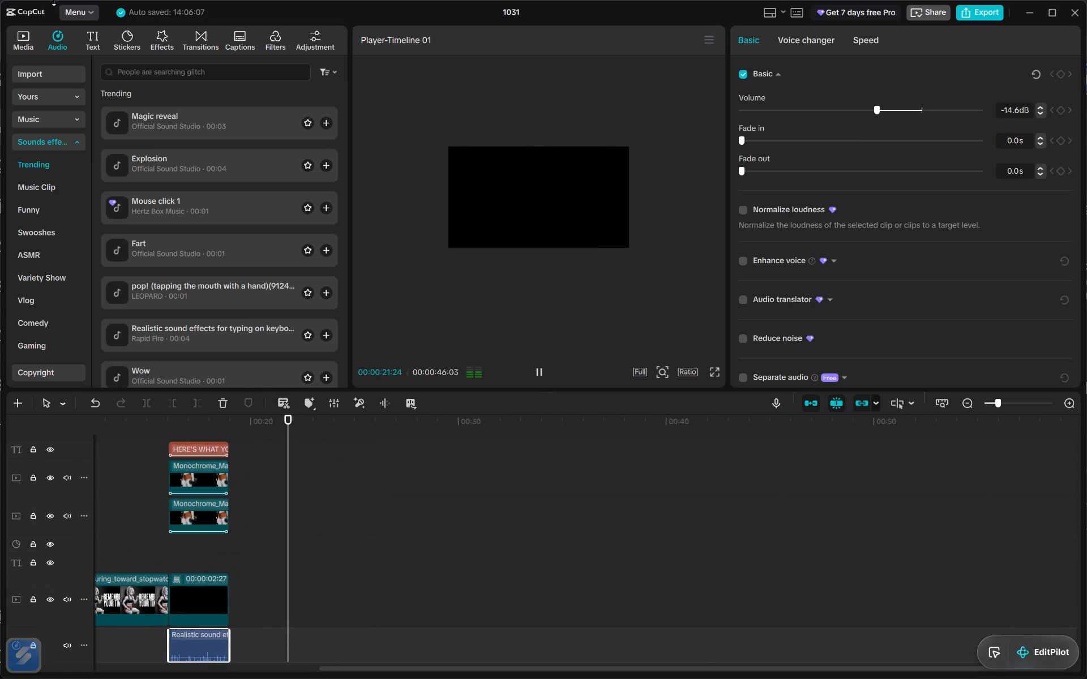
Add the THERE IS NO PERFECT BODY image to the main track directly after the HERE'S WHAT YOU DON'T KNOW black clip.
double_click(27, 41)
key("space")
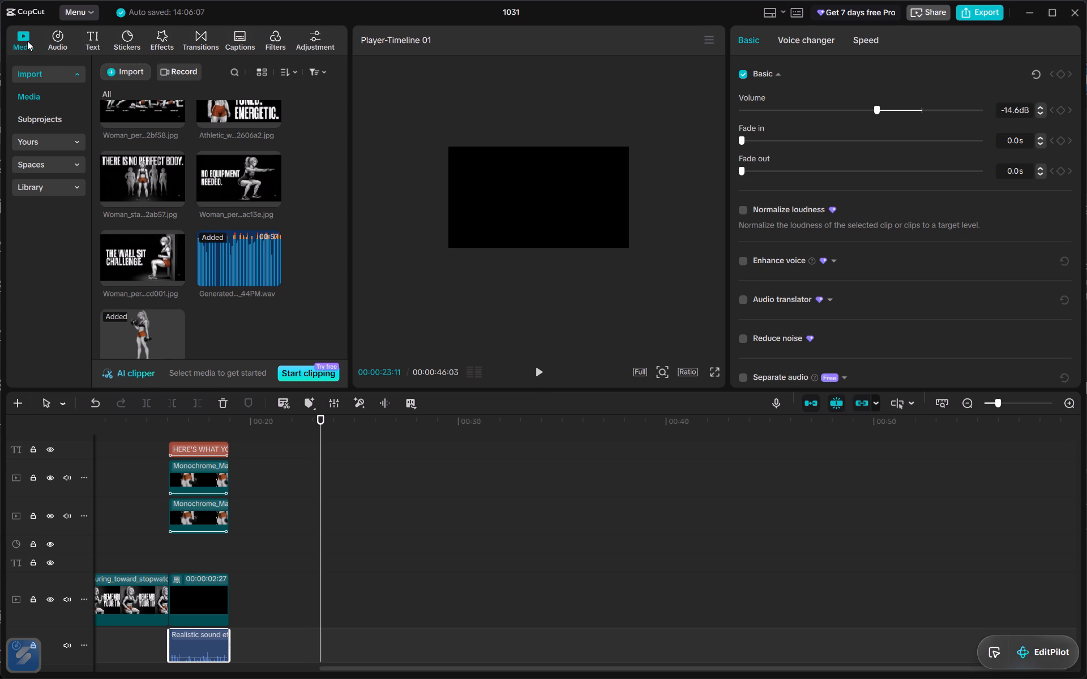
left_click_drag(156, 159, 262, 590)
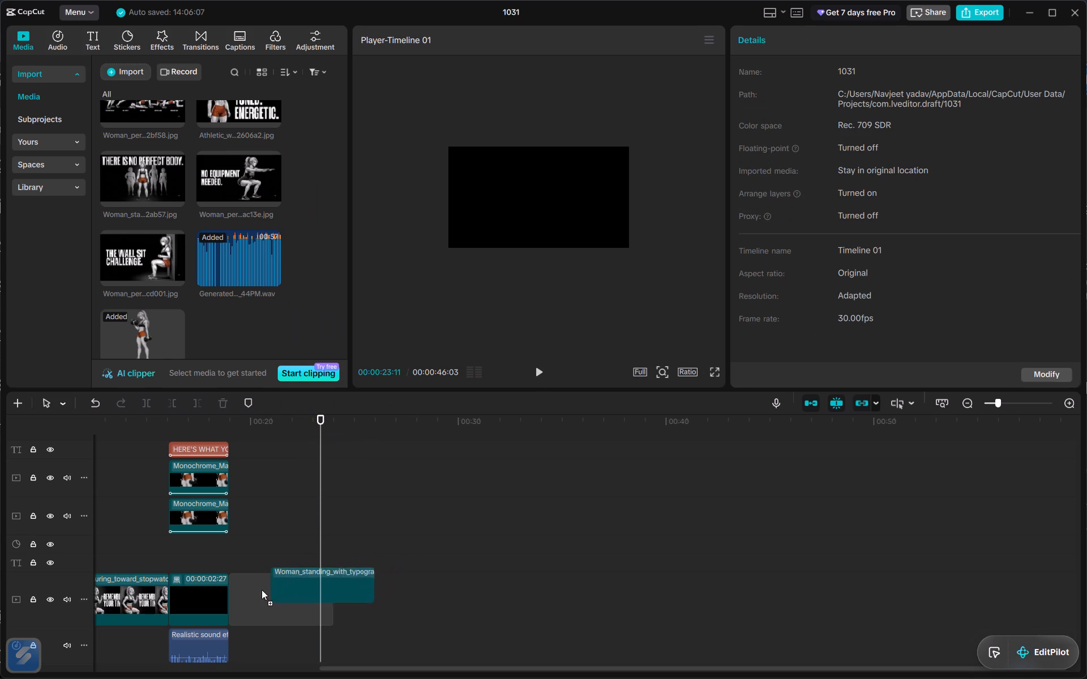
left_click_drag(262, 590, 232, 594)
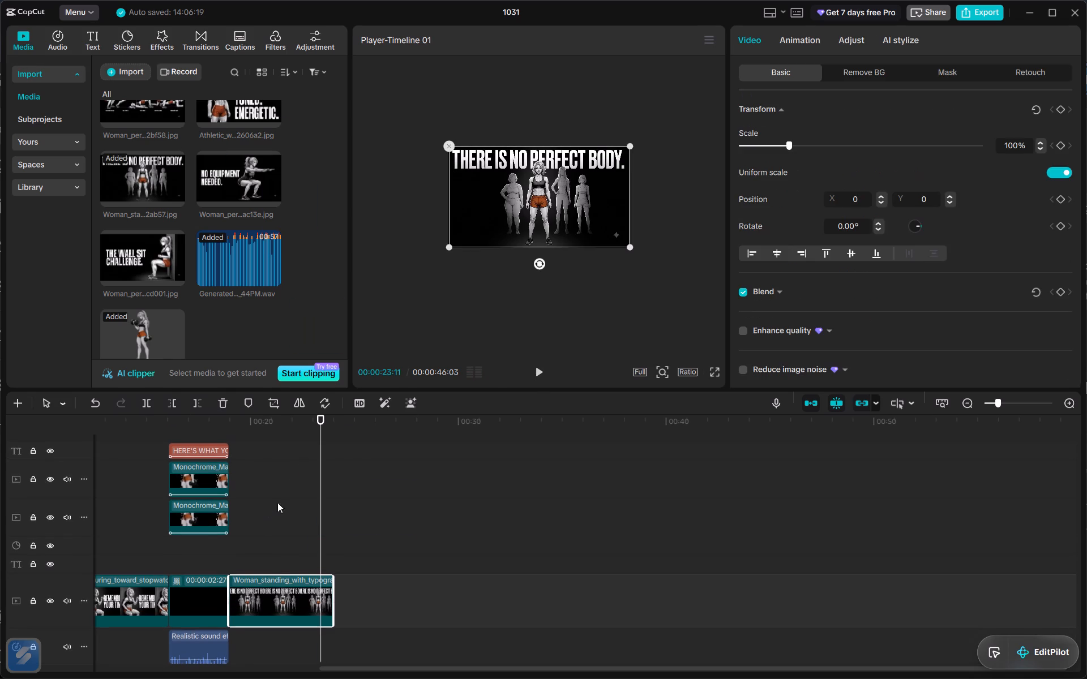
Add the Ding sound effect at the start of the THERE IS NO PERFECT BODY image and play the segment.
scroll(562, 205, "up", 1, "ctrl")
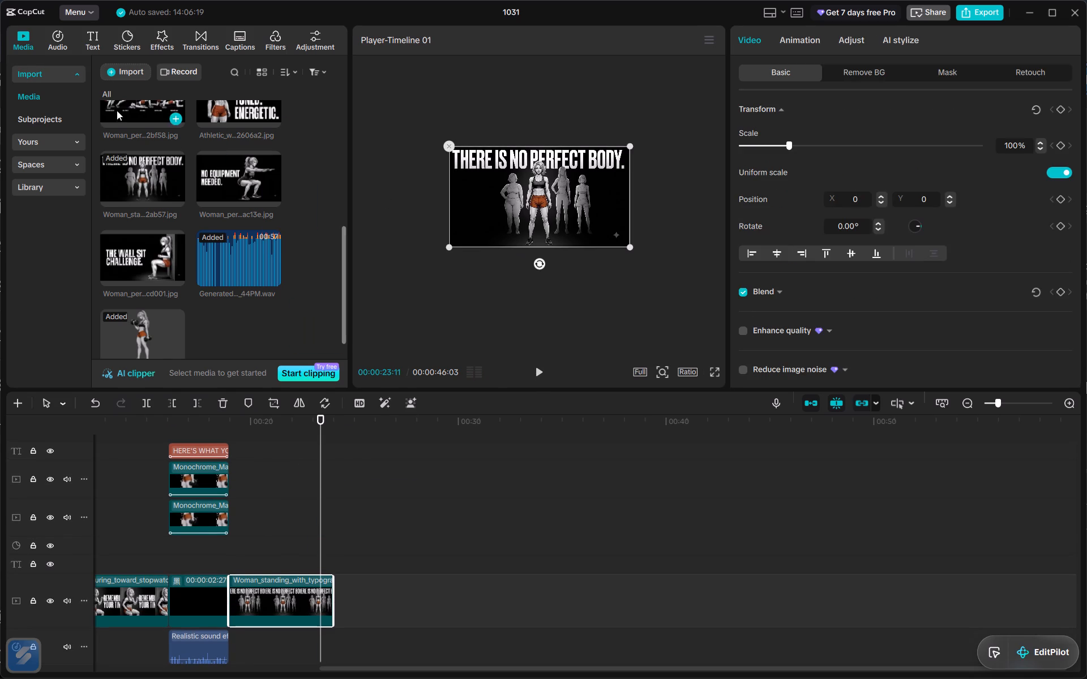
left_click(93, 39)
left_click(65, 38)
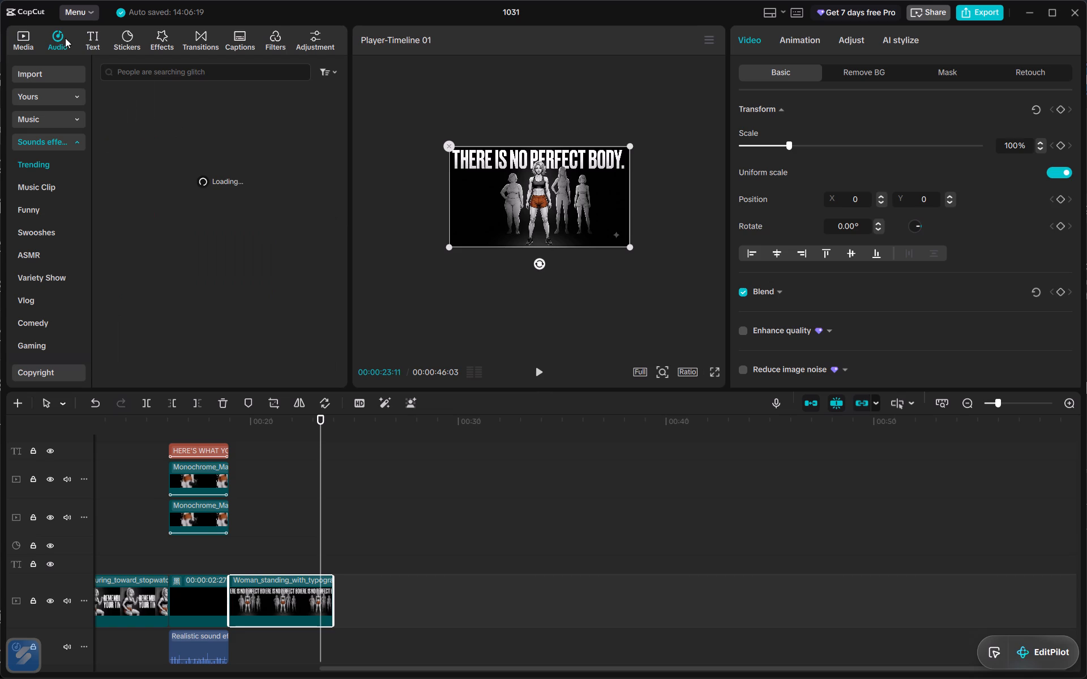
left_click(141, 75)
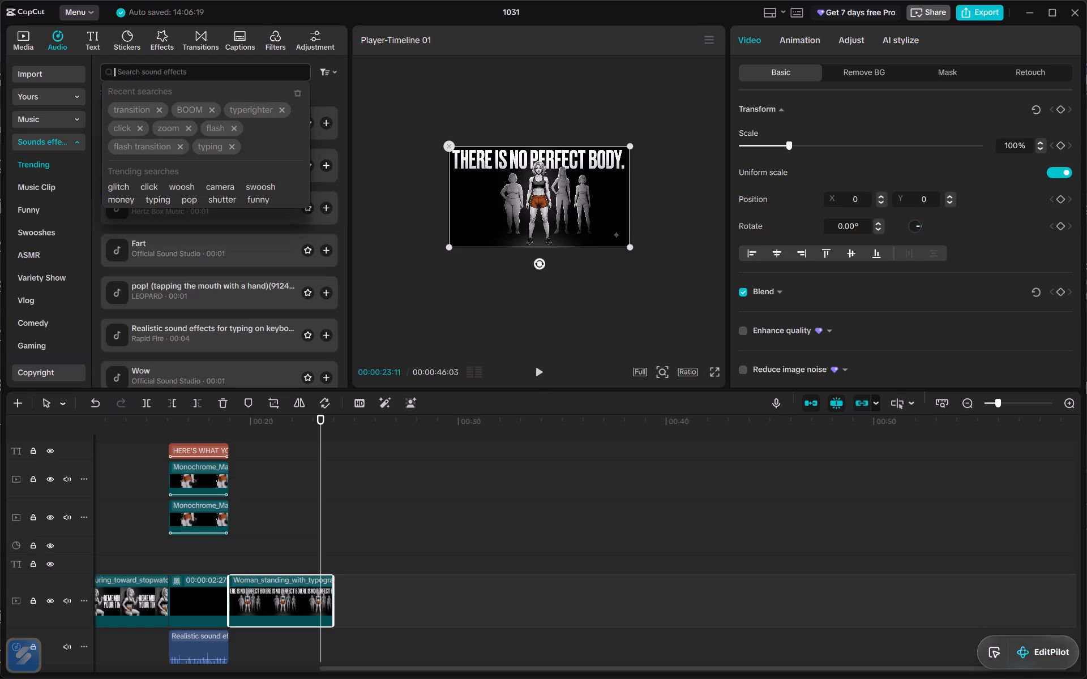
scroll(166, 320, "down", 1)
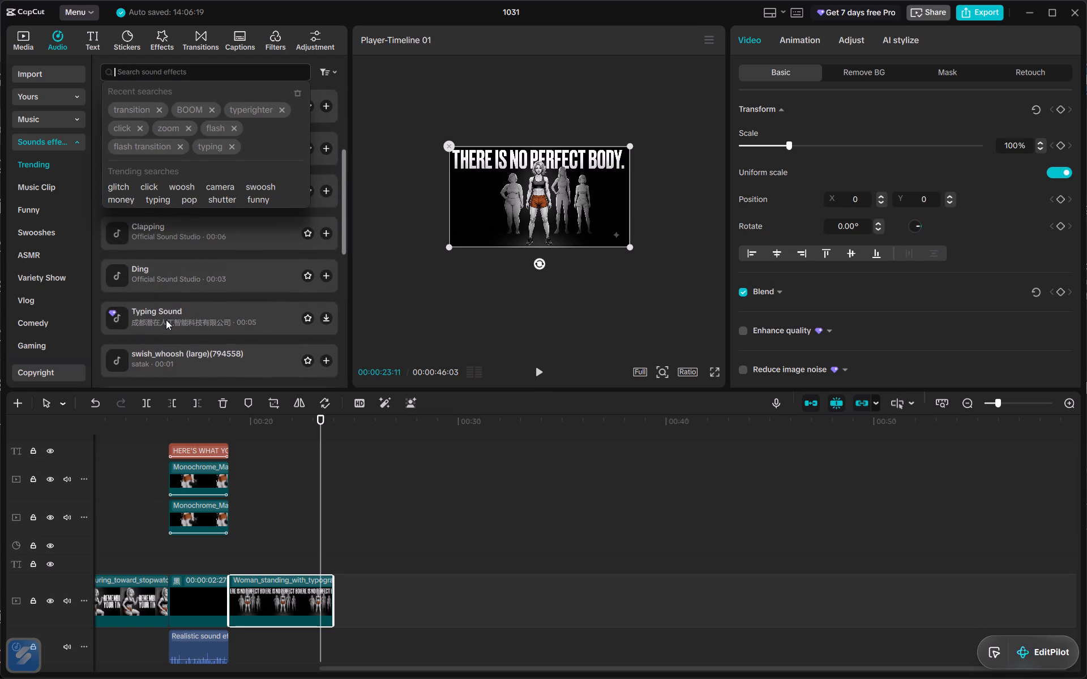
left_click_drag(215, 281, 238, 629)
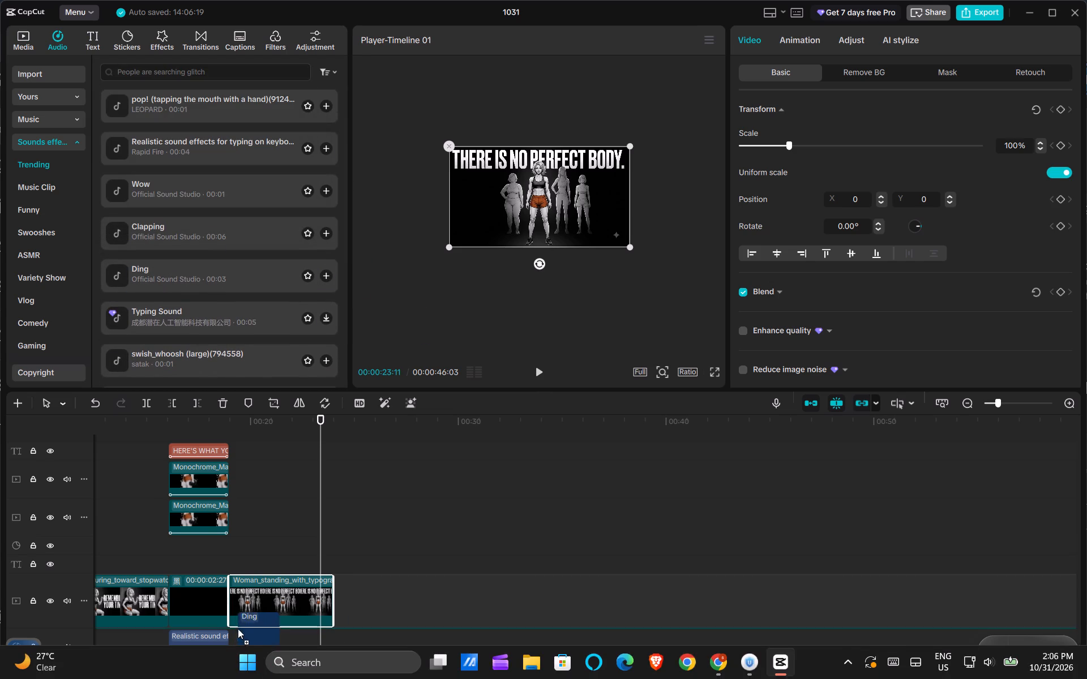
left_click_drag(238, 629, 228, 639)
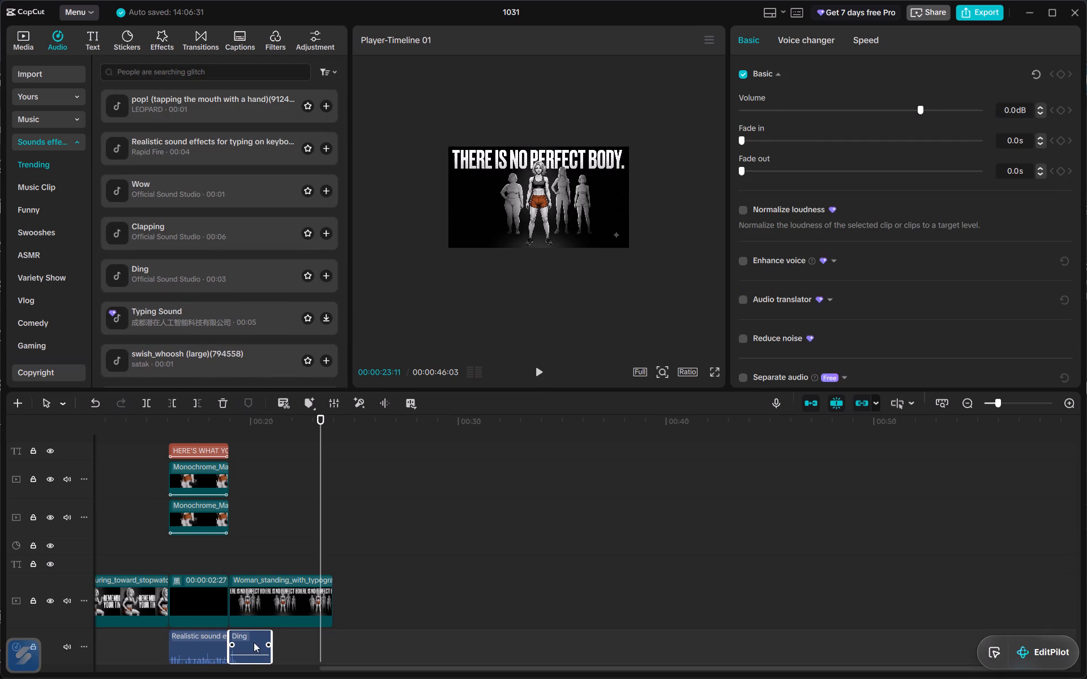
left_click(230, 423)
key("space")
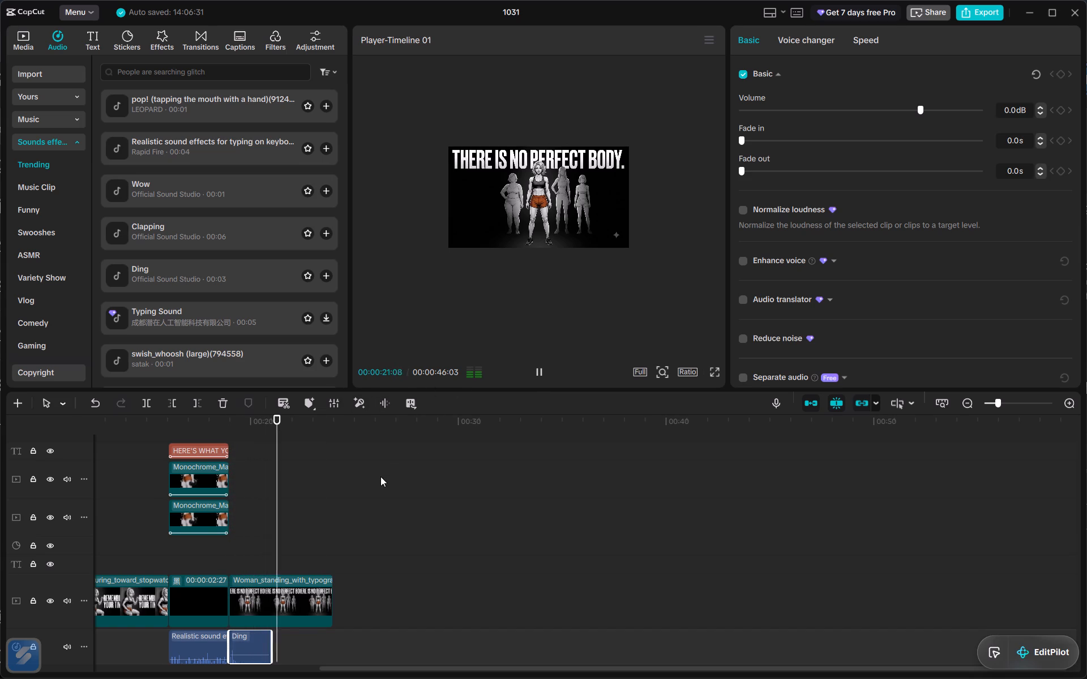
key("space")
Trim the THERE IS NO PERFECT BODY image to the end of its voiceover segment and play on from there.
scroll(315, 597, "down", 1)
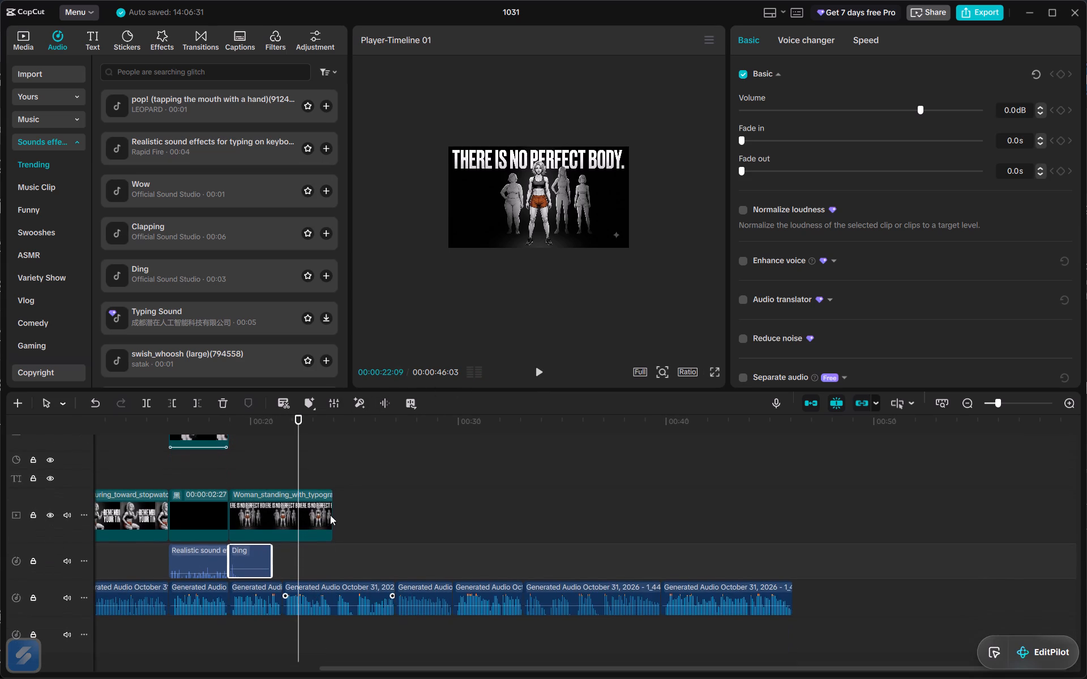
left_click(325, 506)
left_click_drag(333, 521, 281, 525)
key("space")
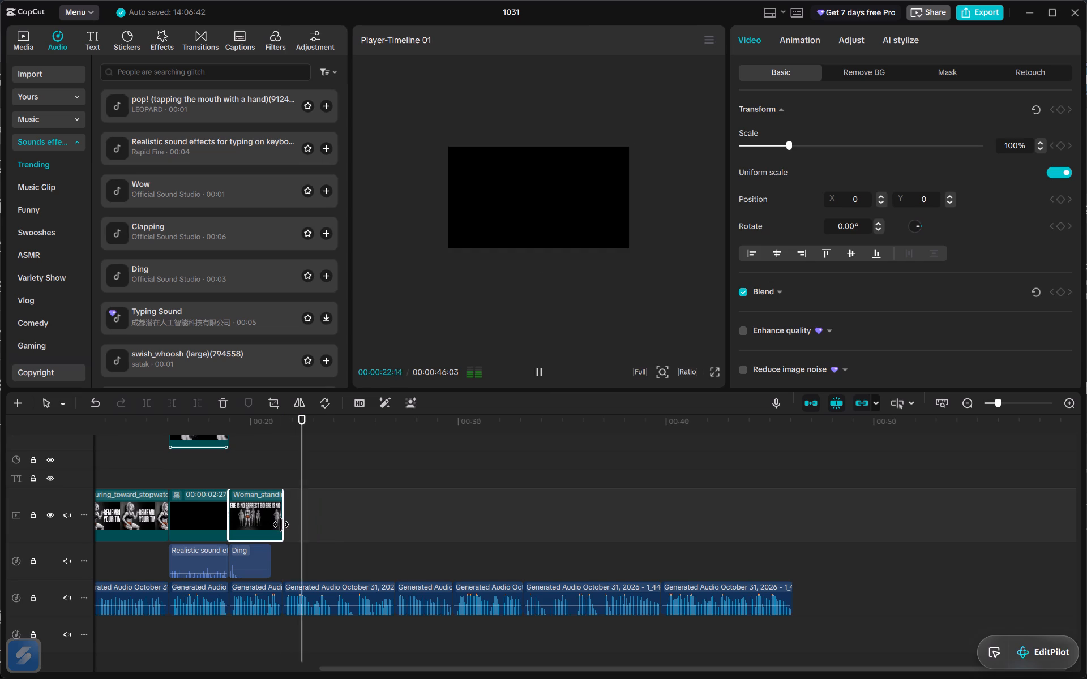
Add a black library clip after the THERE IS NO PERFECT BODY image and extend it to 00:00:05:13 to match the voiceover segment.
left_click_drag(325, 423, 287, 424)
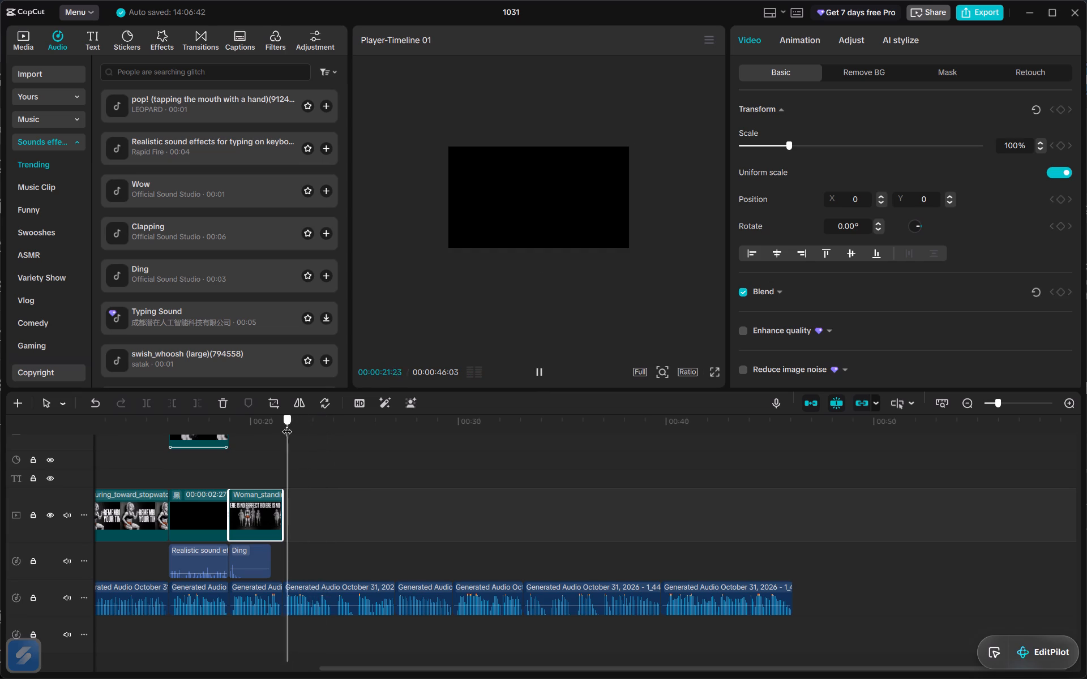
left_click_drag(287, 424, 285, 426)
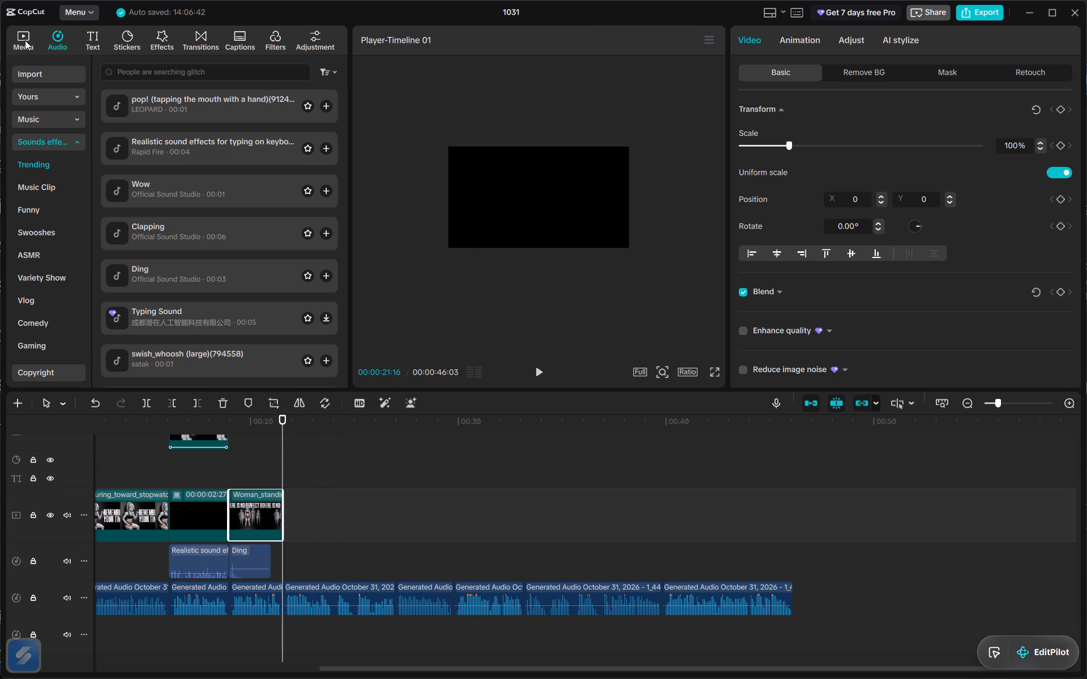
left_click(31, 42)
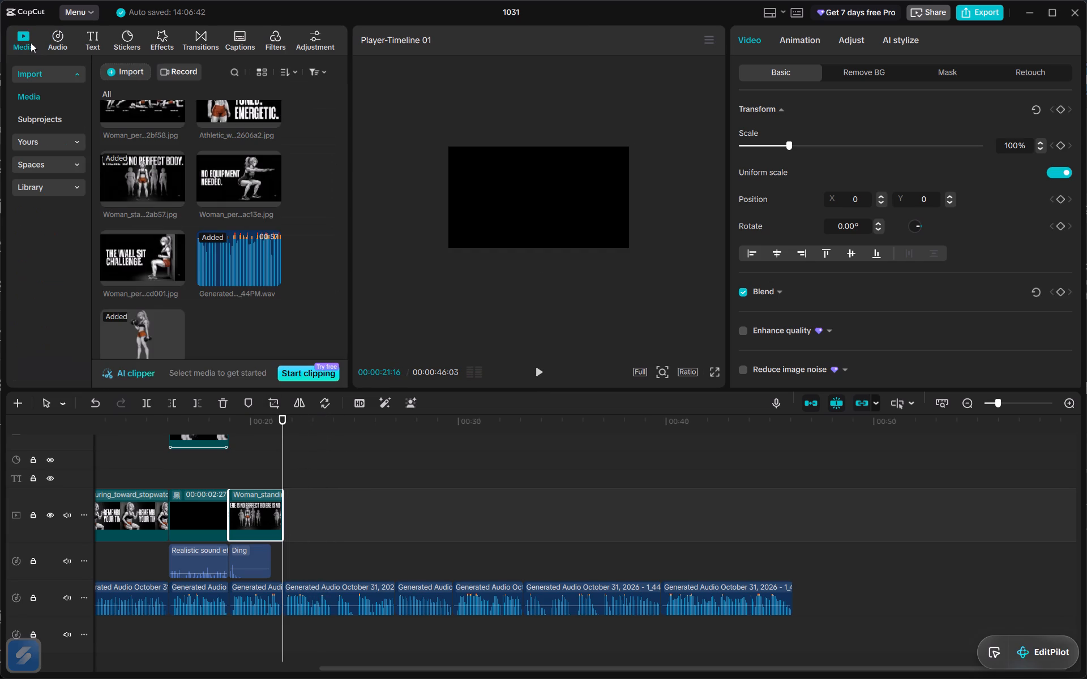
left_click(50, 194)
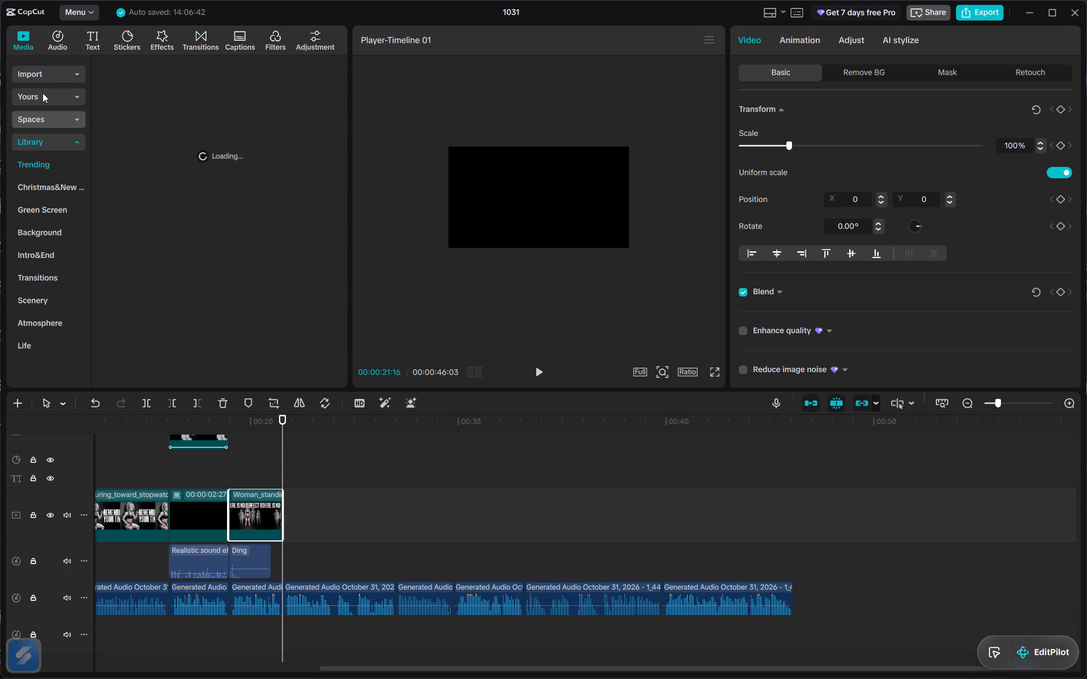
left_click_drag(124, 146, 273, 148)
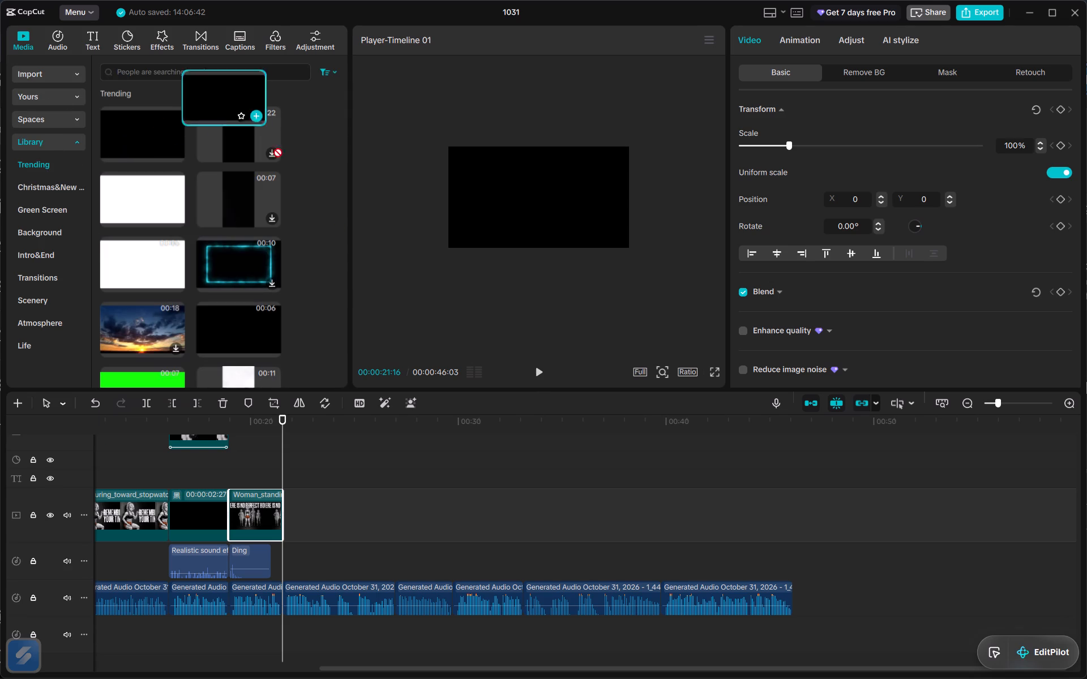
left_click_drag(273, 148, 287, 515)
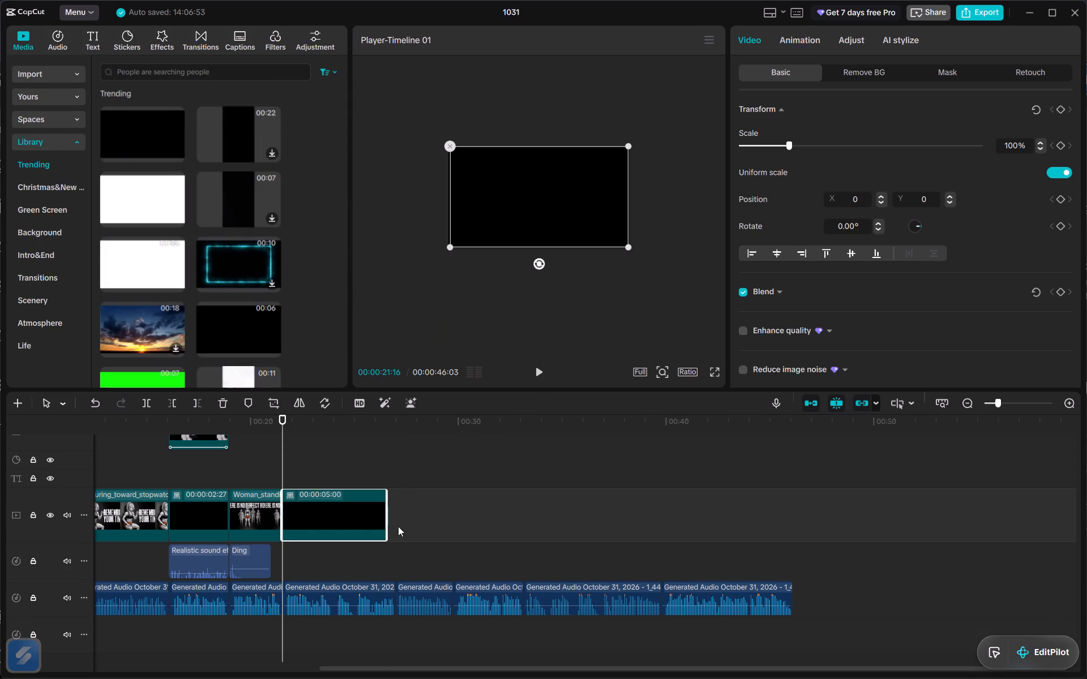
left_click_drag(387, 524, 393, 525)
Replace the new black clip with the STRONG. TONED. ENERGETIC. image, keeping the original video effect, and play the segment.
scroll(163, 275, "up", 1)
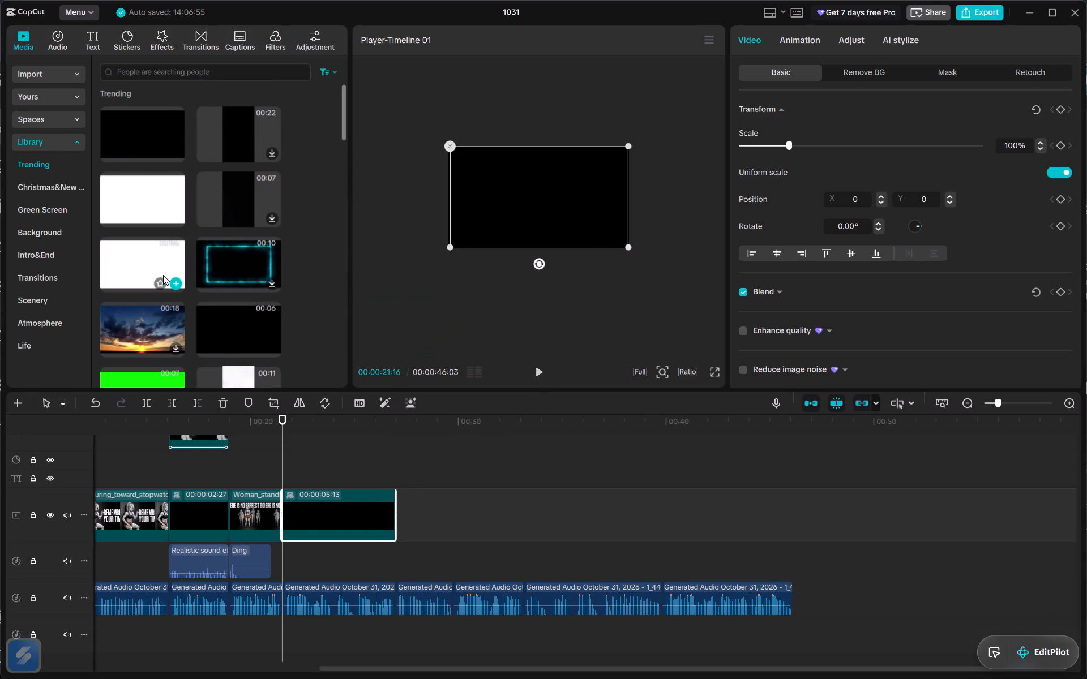
left_click(41, 67)
scroll(190, 181, "up", 1)
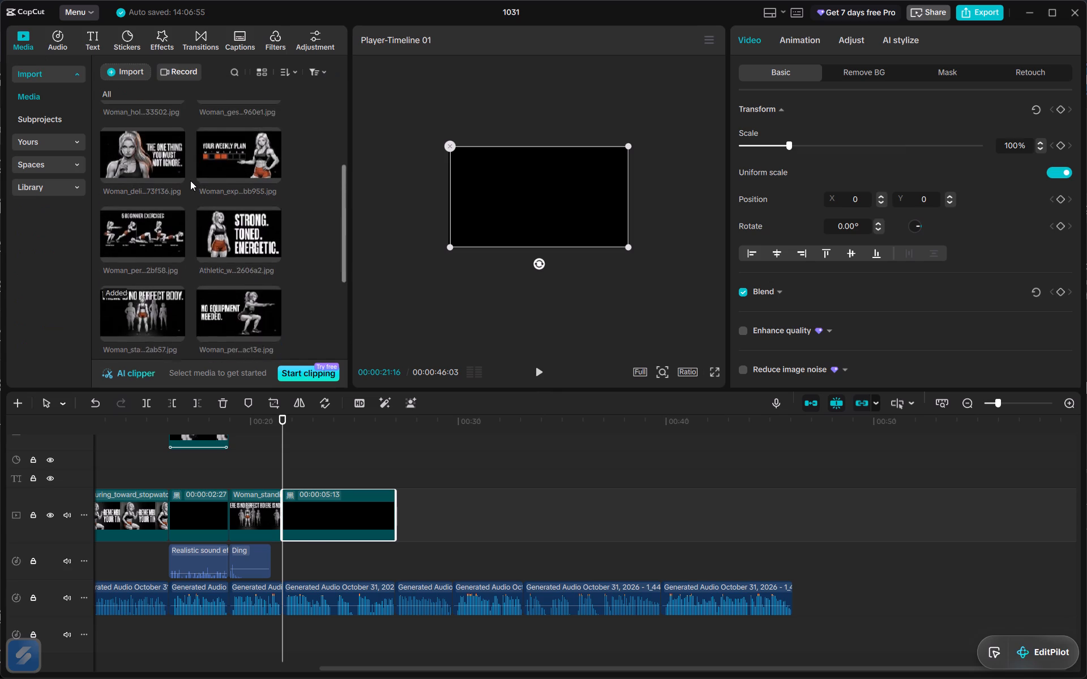
scroll(190, 181, "up", 1)
left_click_drag(247, 294, 257, 285)
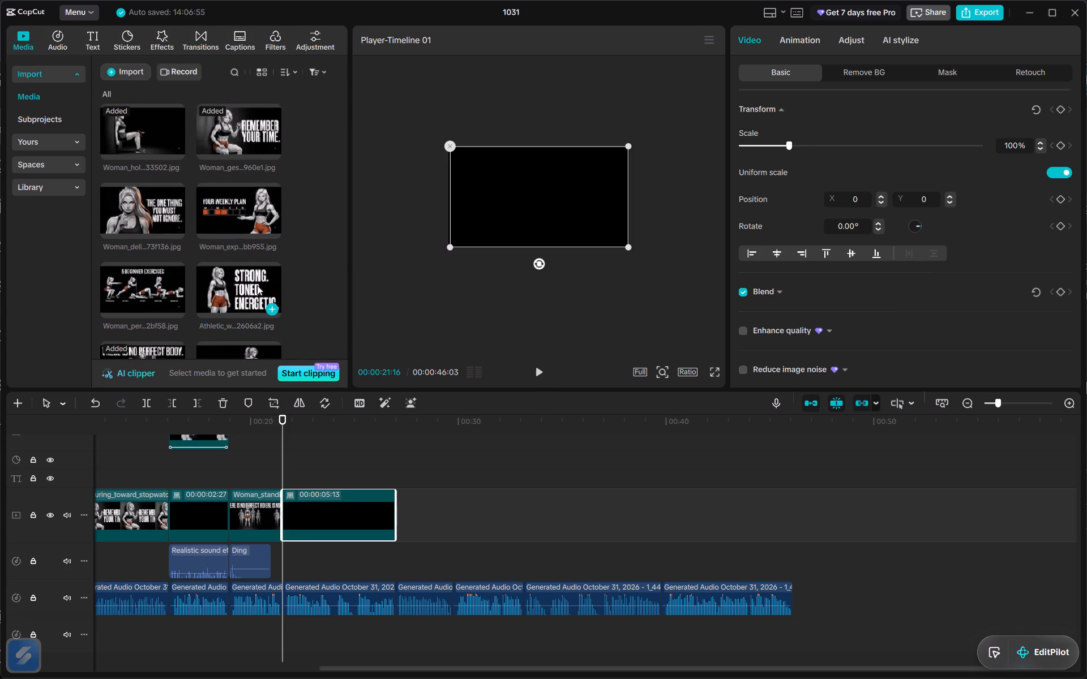
left_click_drag(257, 285, 301, 501)
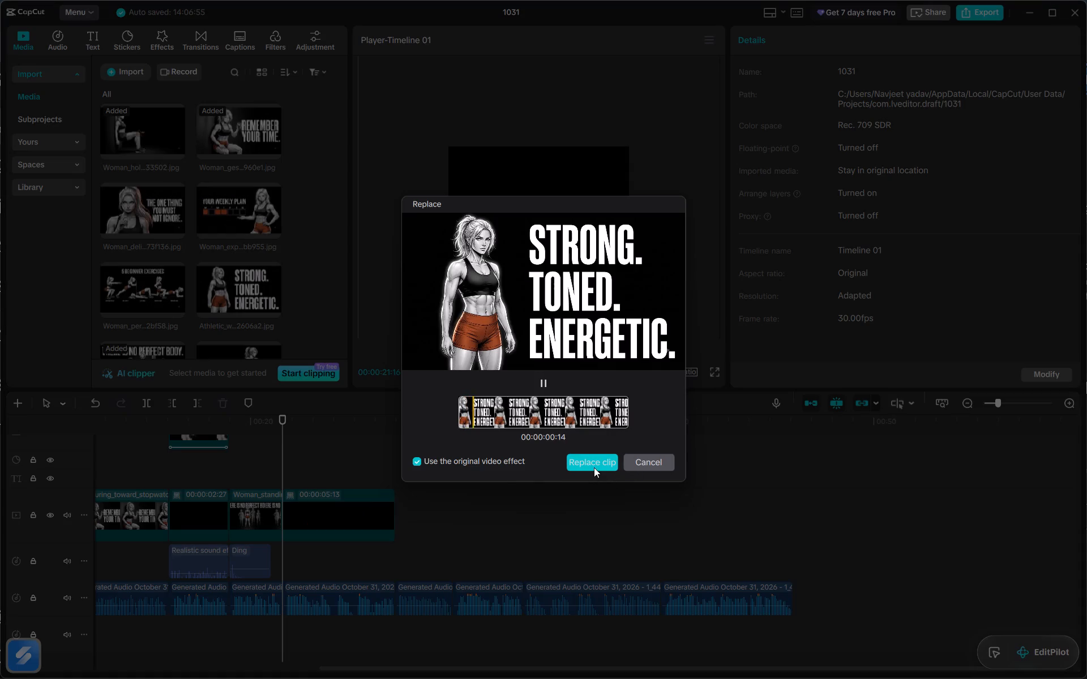
left_click(594, 466)
key("space")
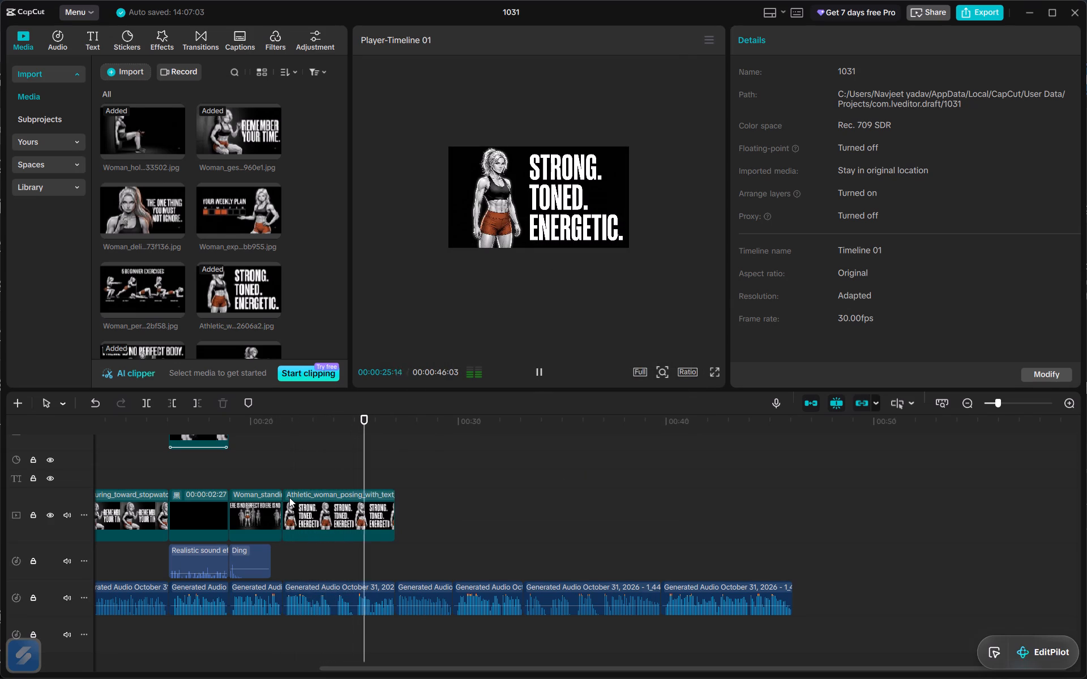
key("space")
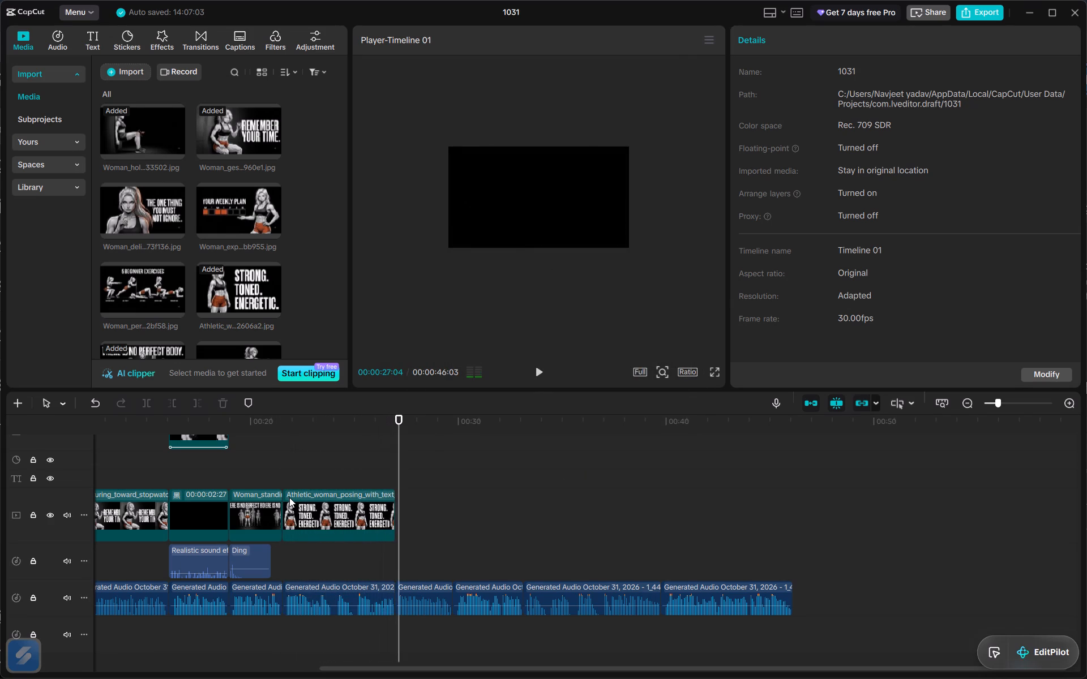
key("space")
key("space")
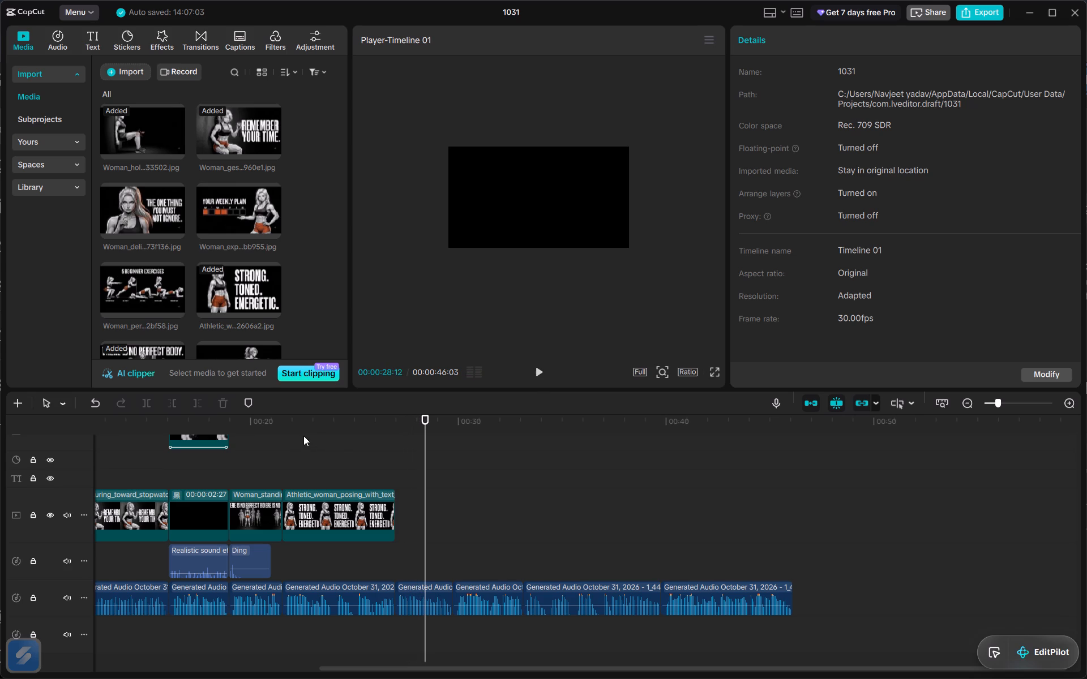
Search the sound effects for CLICK and place Mouse click sound at 00:00:23:08 under the STRONG. TONED. ENERGETIC. image.
left_click(288, 424)
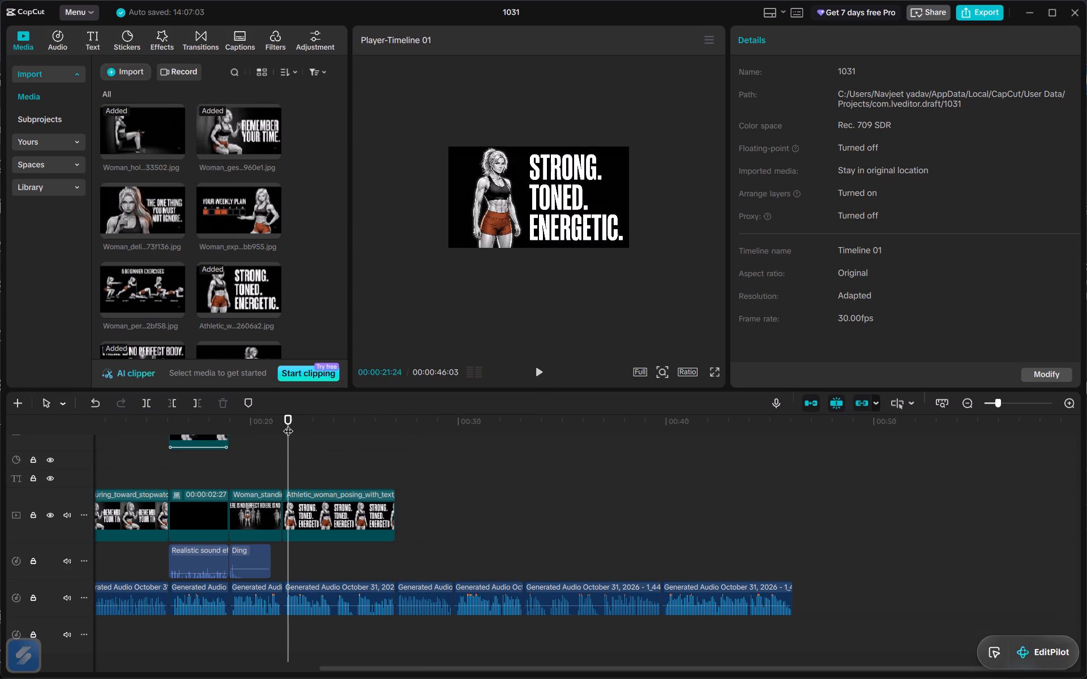
left_click_drag(288, 422, 301, 441)
key("space")
key("space")
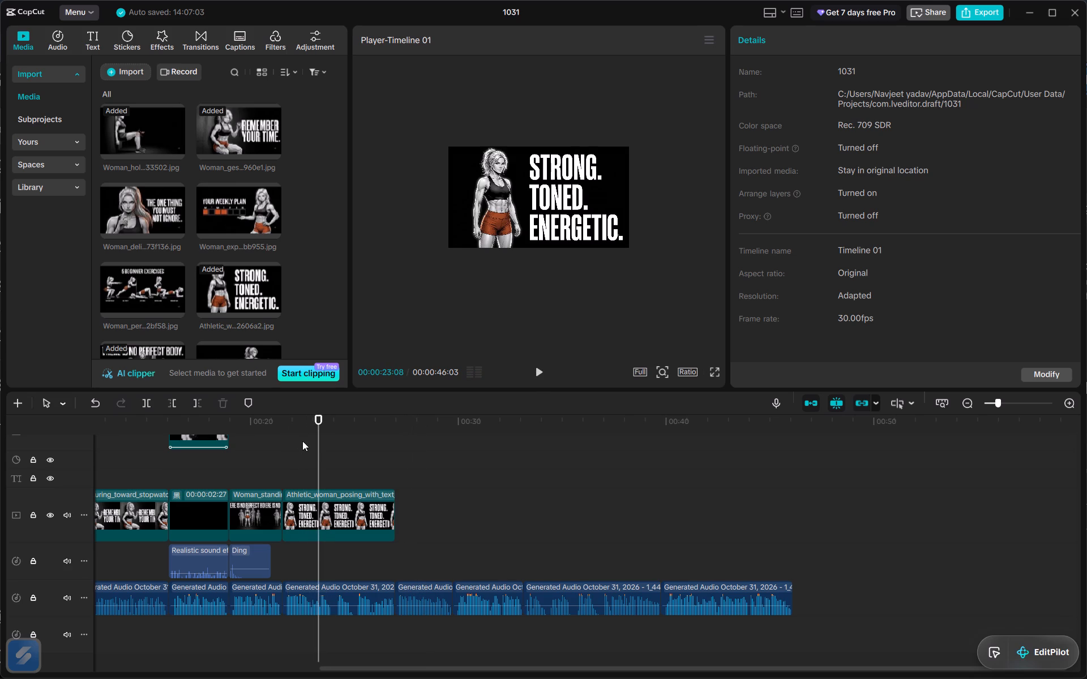
left_click(57, 36)
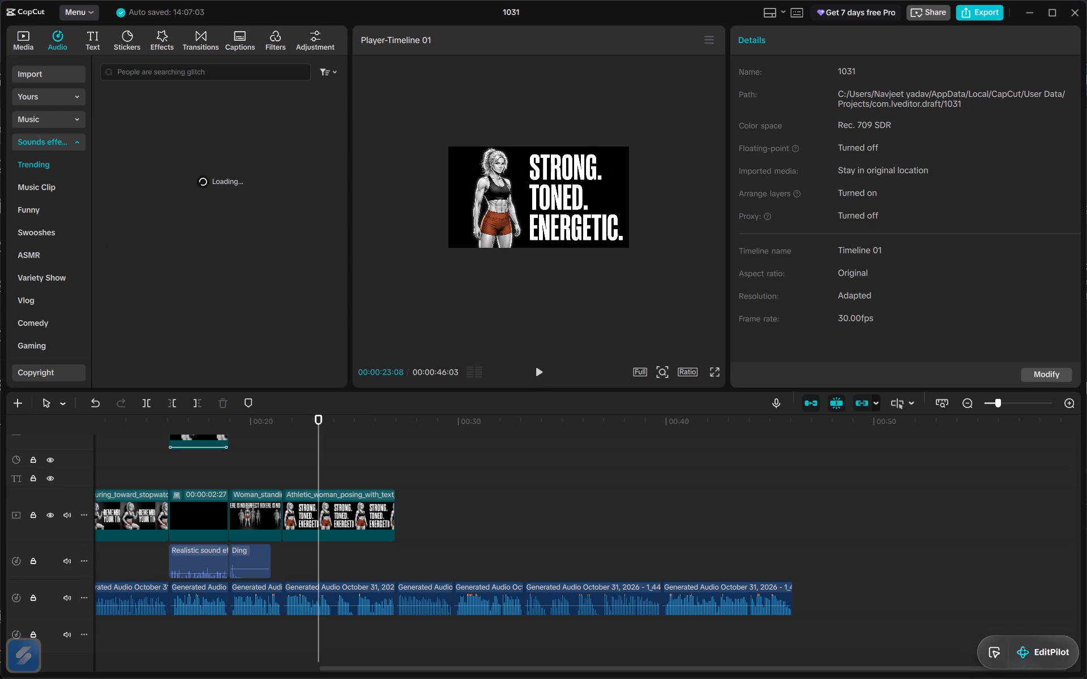
left_click(156, 68)
type("CLICK")
key("Return")
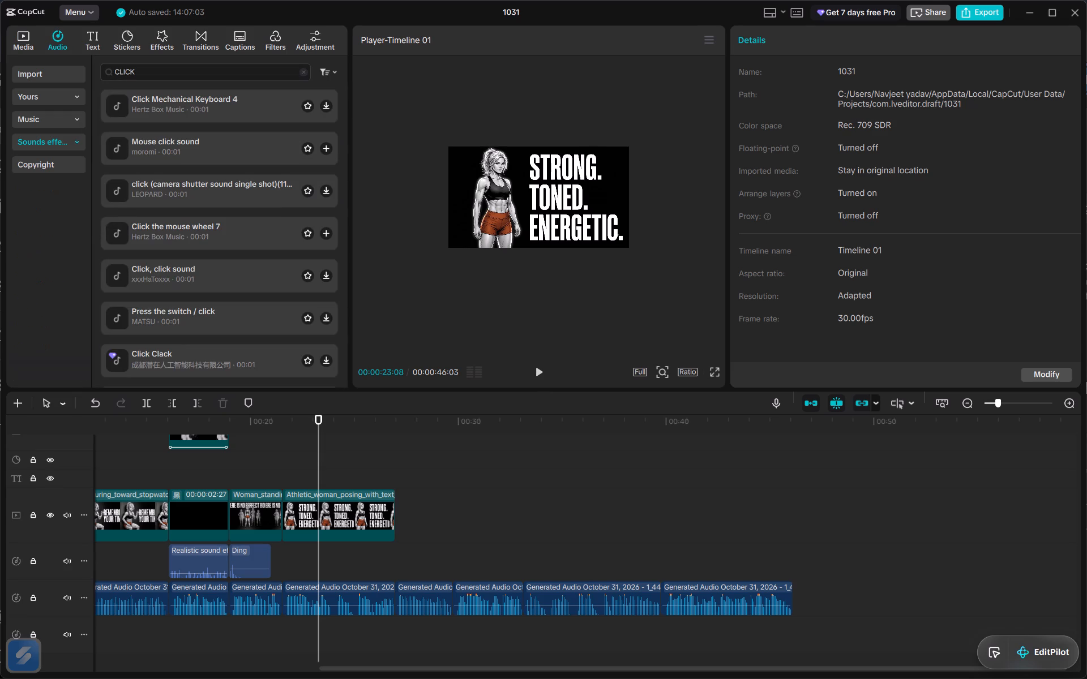
left_click(159, 111)
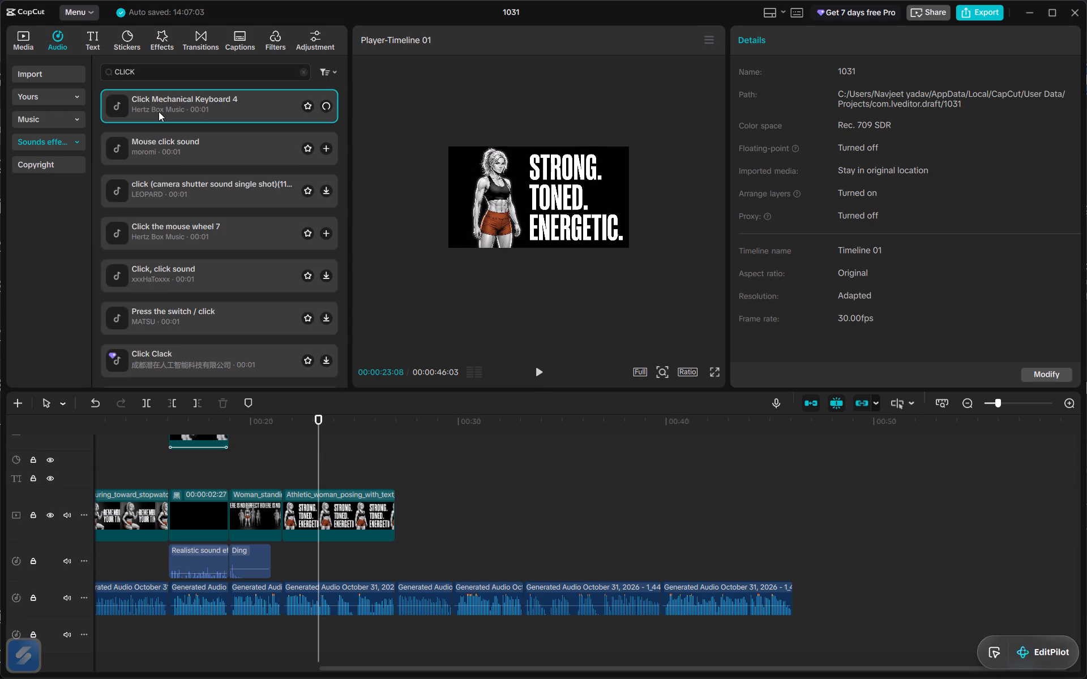
left_click(164, 141)
left_click_drag(164, 141, 169, 139)
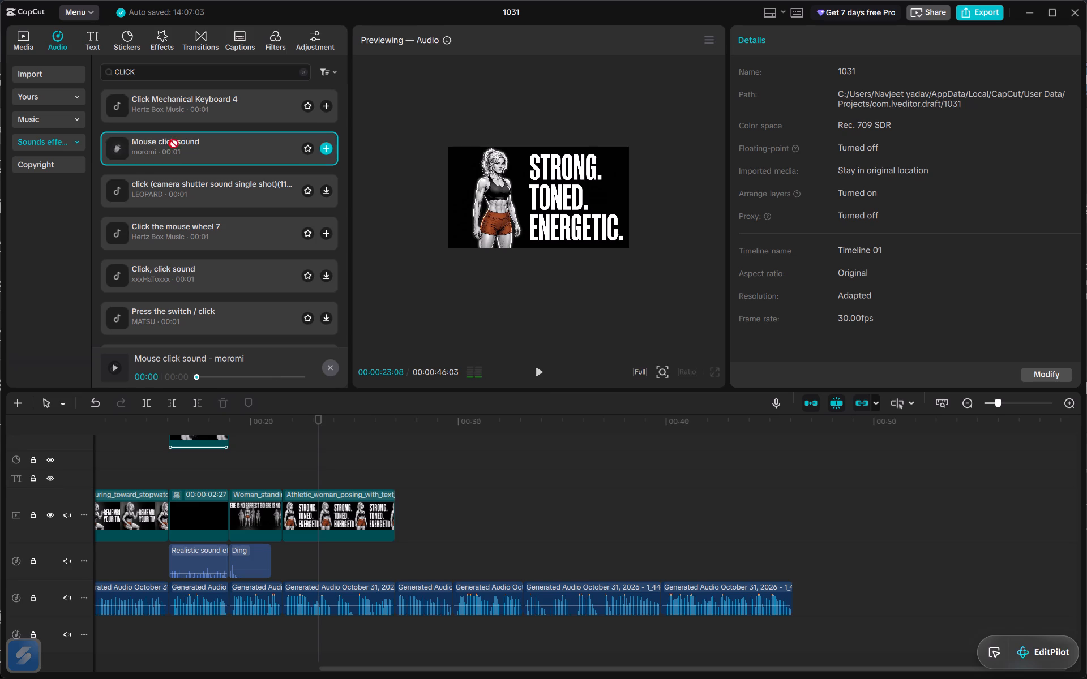
left_click_drag(169, 139, 323, 563)
Lower the mouse click sound's volume to about -13.5 dB and play it briefly.
left_click_drag(913, 111, 893, 114)
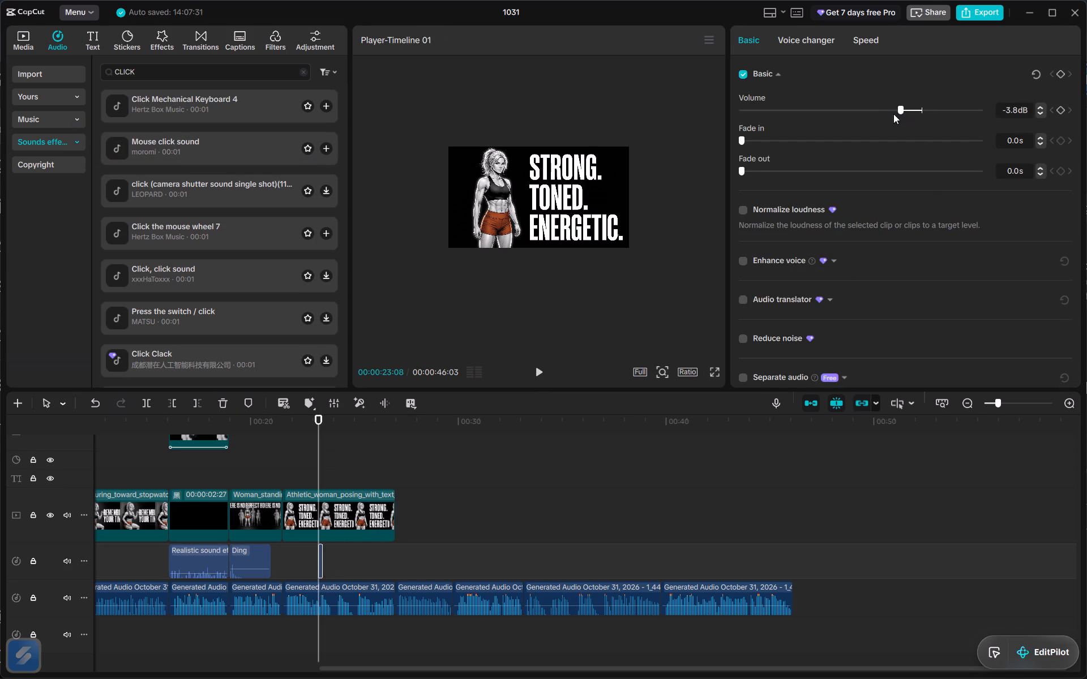
left_click_drag(893, 114, 878, 117)
key("space")
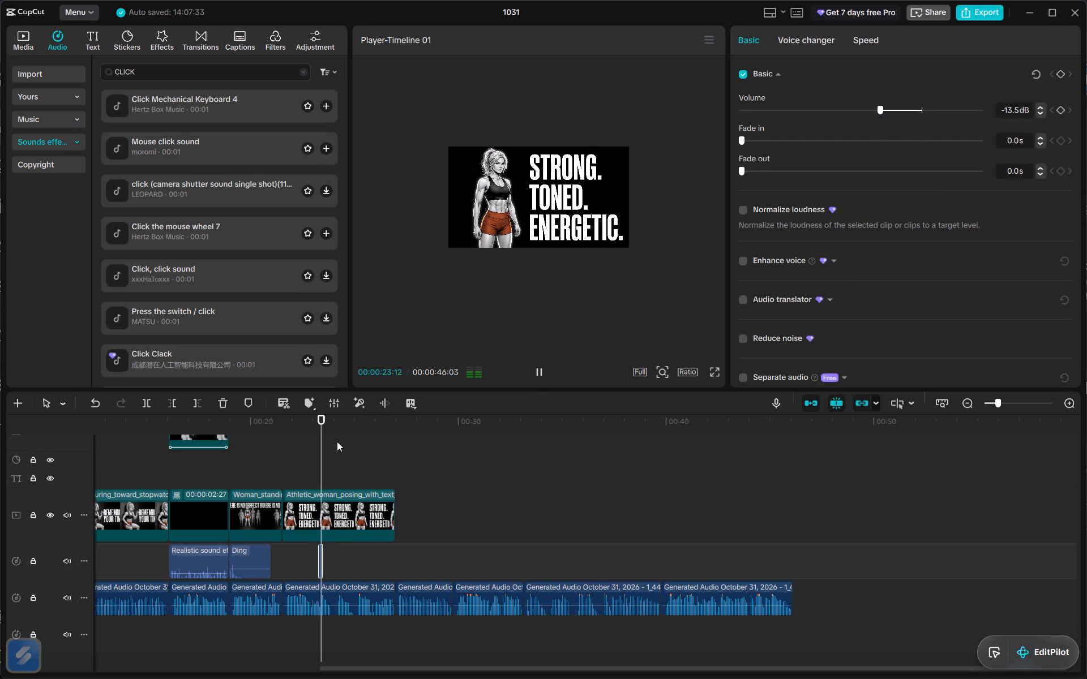
key("space")
Copy the mouse click sound and paste it at 00:00:24:04, about 00:00:25:05 and 00:00:26:14, playing the voiceover between placements.
key("space")
key("space")
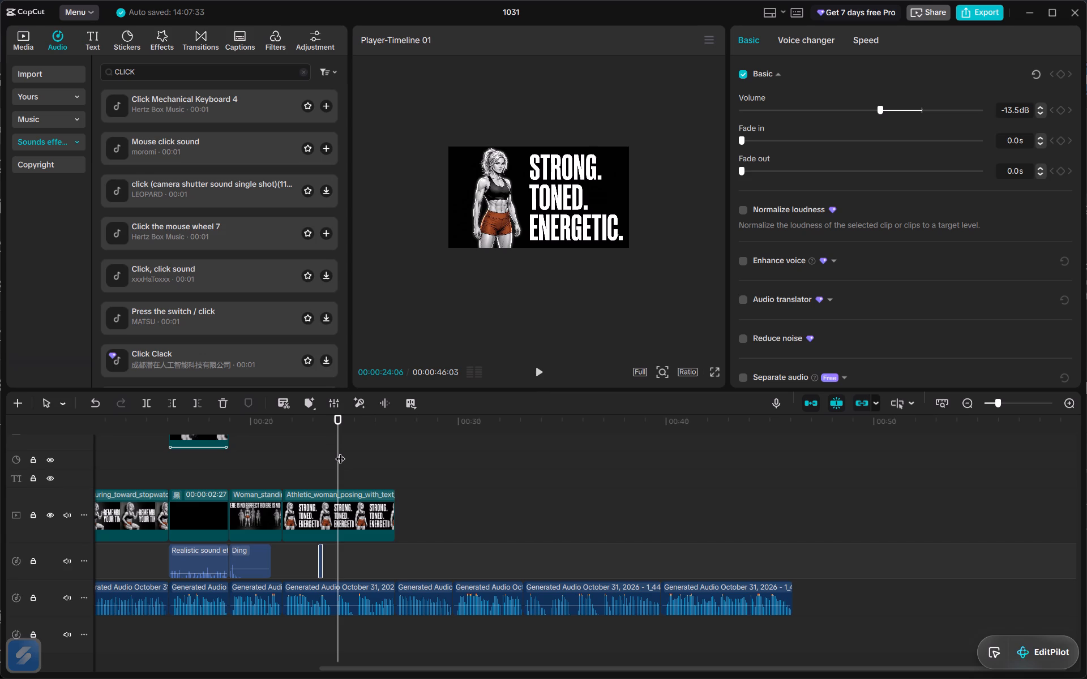
key("Left")
key("Left")
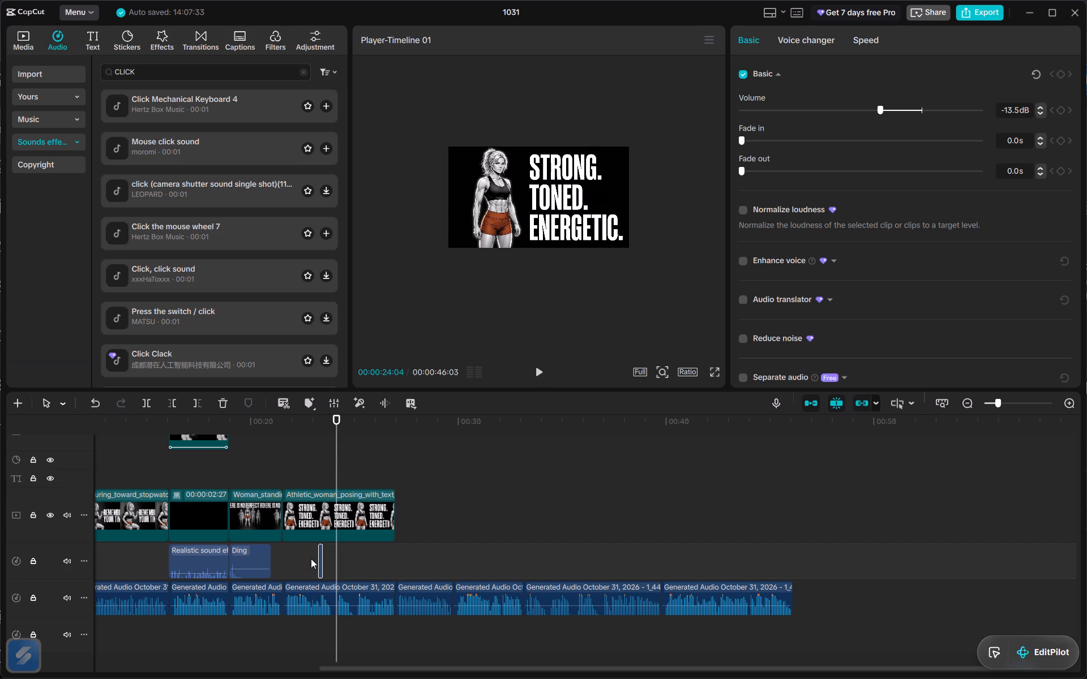
key("ctrl+c")
key("ctrl+v")
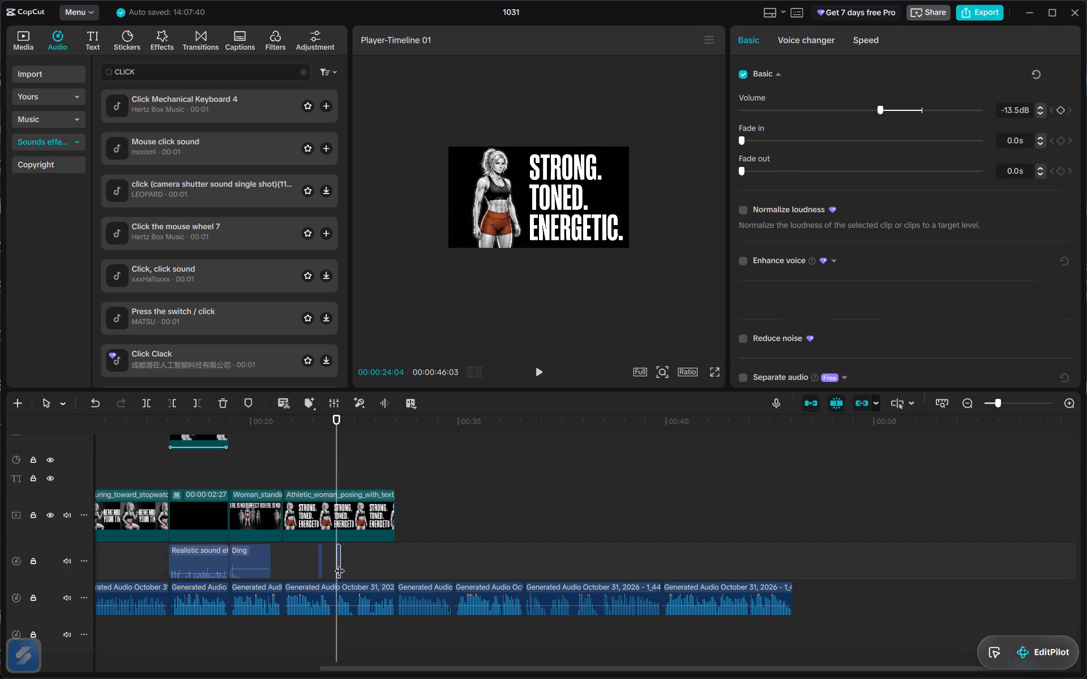
key("space")
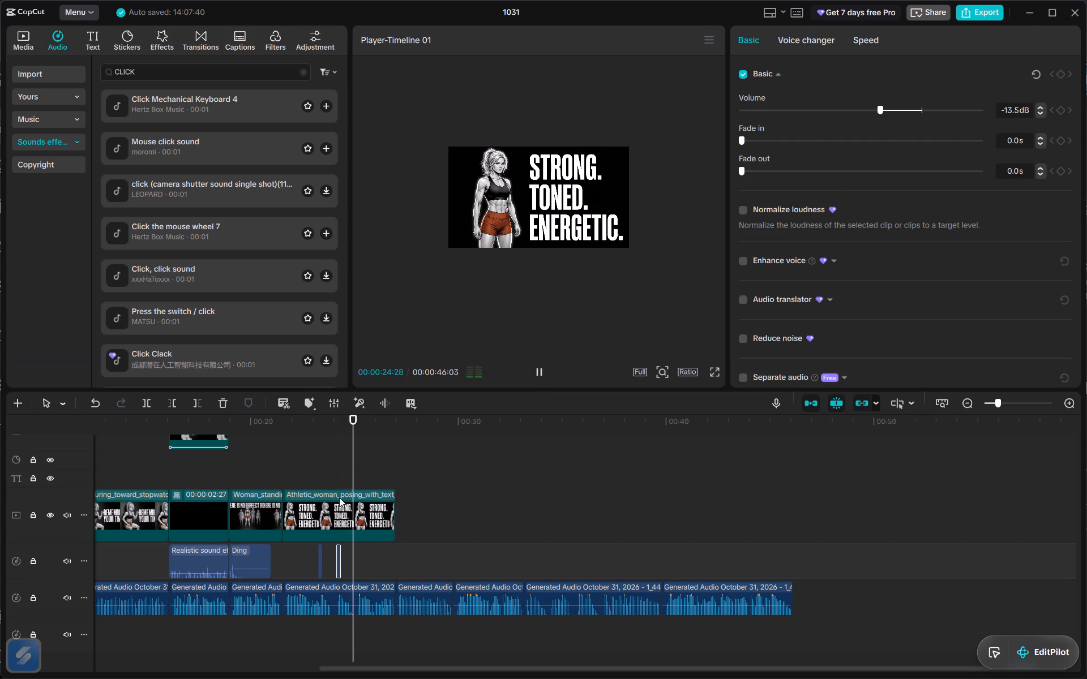
key("space")
key("ctrl+v")
key("space")
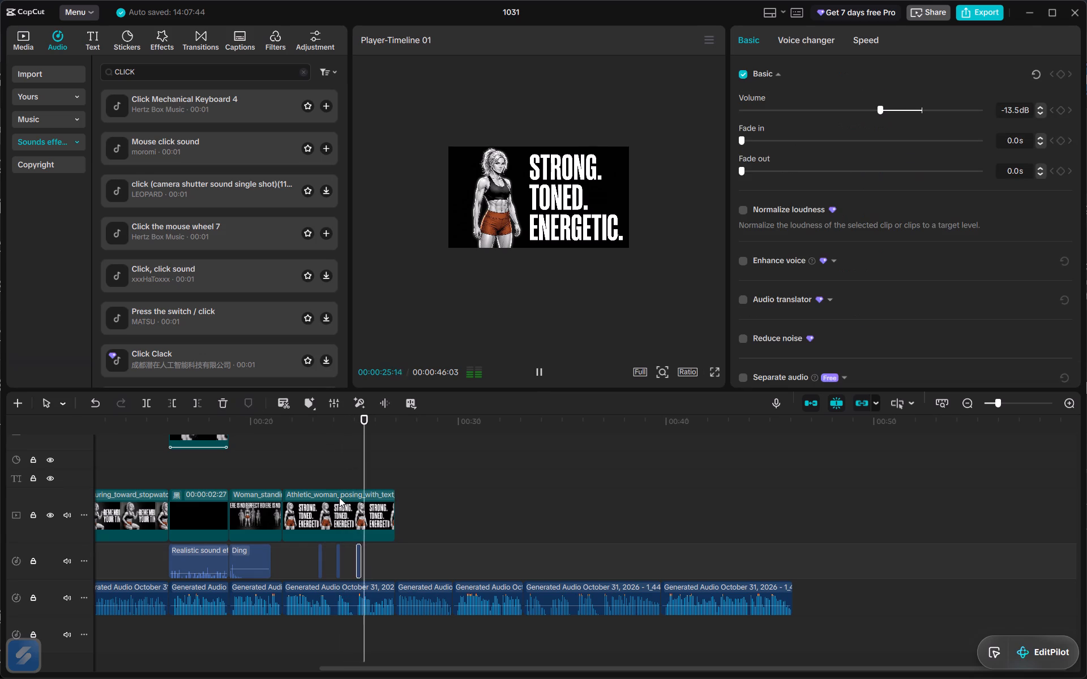
key("space")
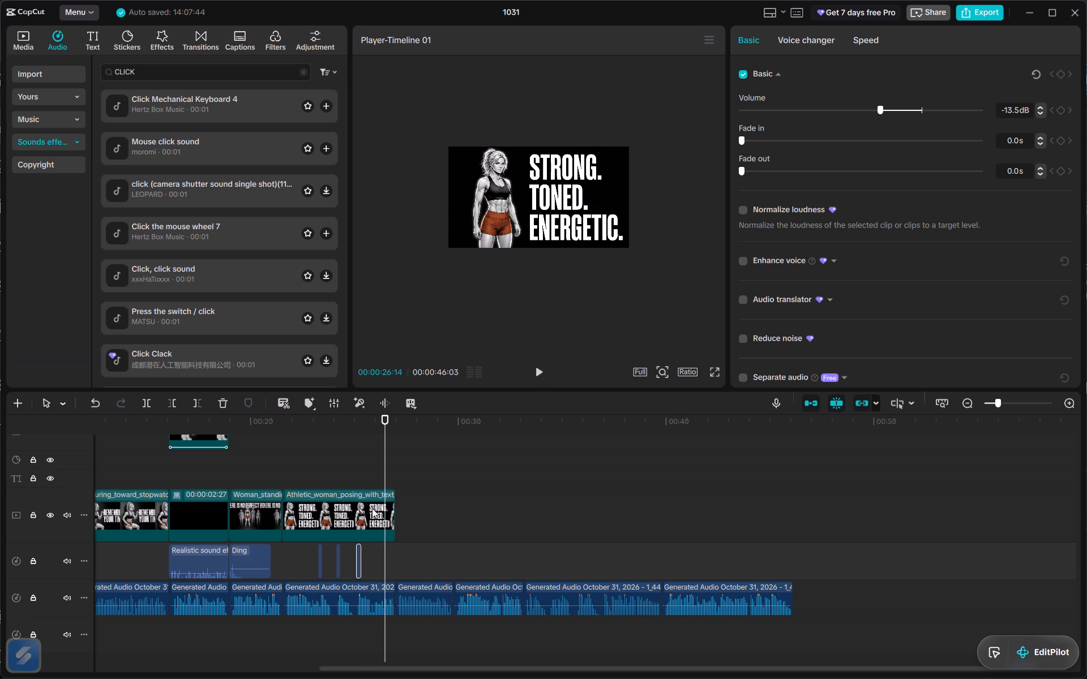
key("ctrl+v")
key("space")
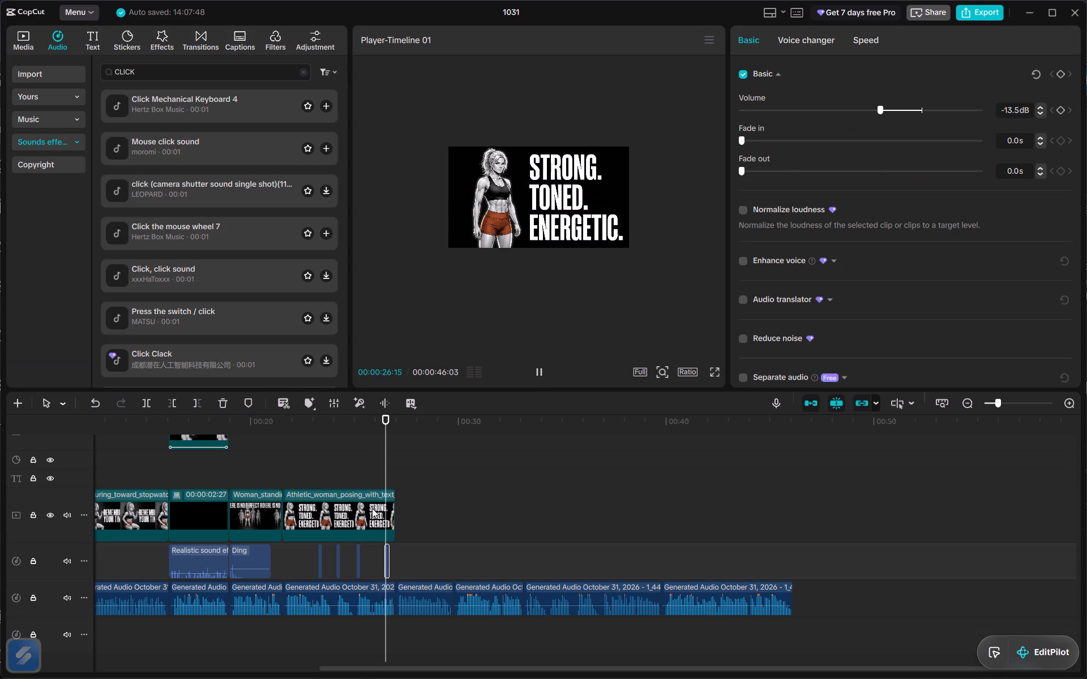
Add the NO EQUIPMENT NEEDED. image to the main track directly after the STRONG. TONED. ENERGETIC. image.
scroll(372, 508, "down", 1, "ctrl")
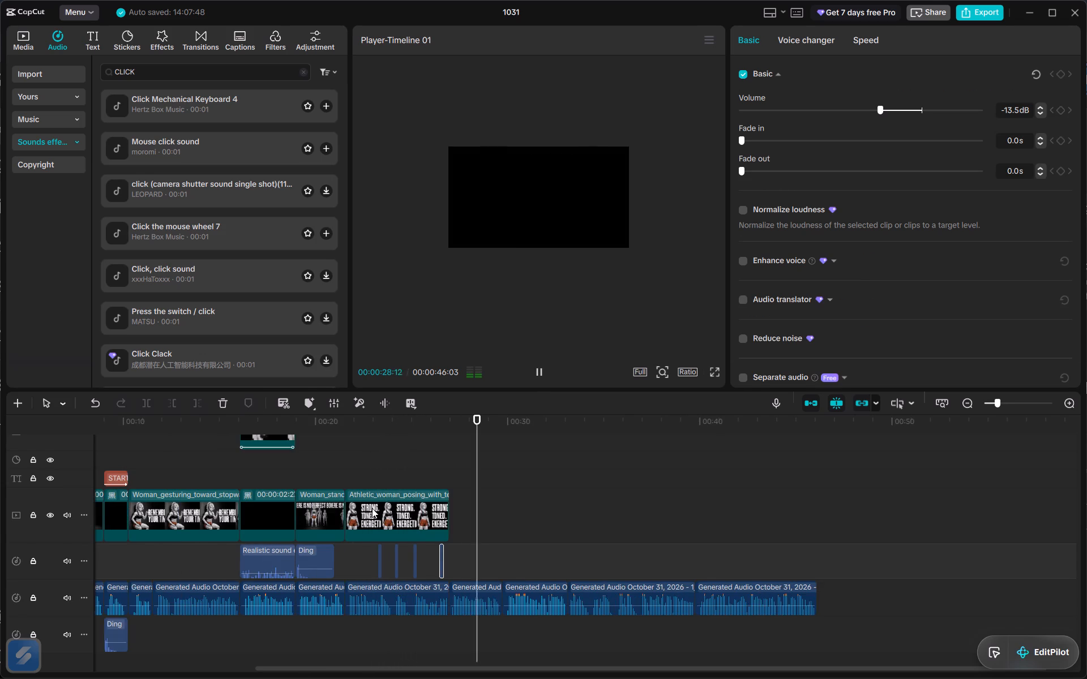
scroll(372, 508, "up", 1)
right_click(372, 508)
scroll(372, 508, "left", 1)
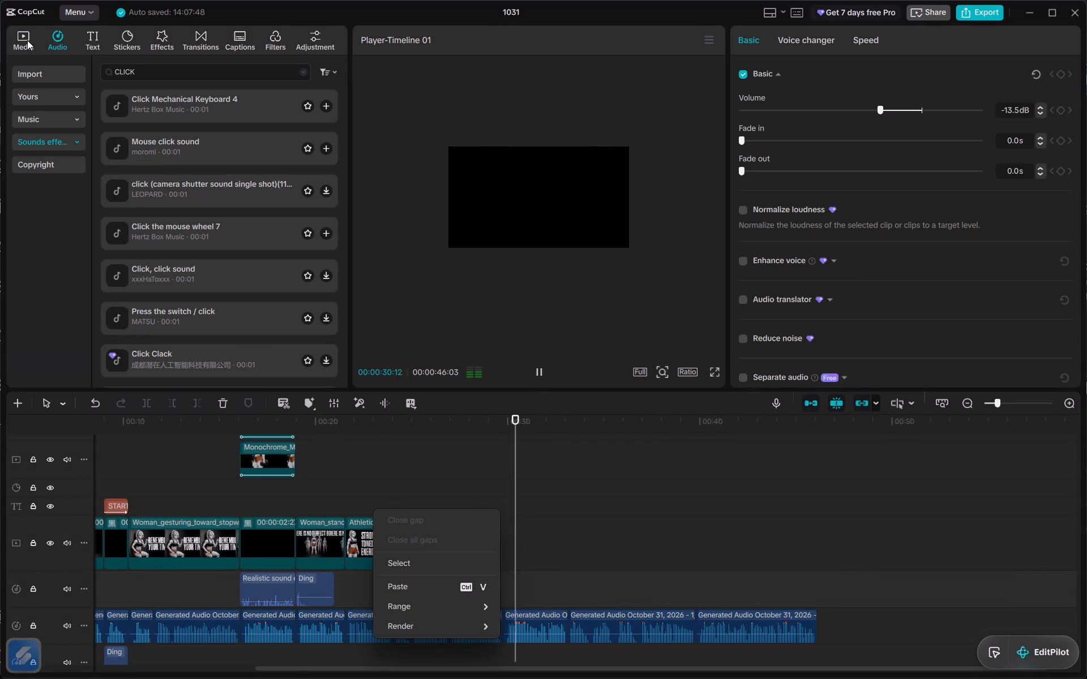
left_click(27, 40)
left_click(27, 40)
key("space")
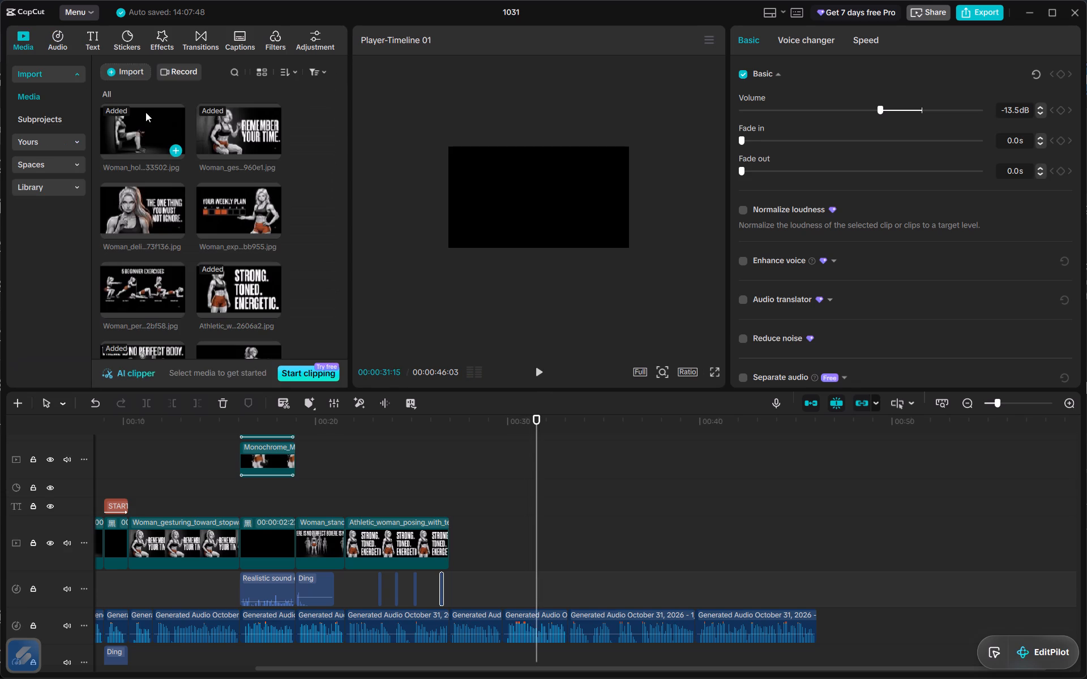
scroll(200, 244, "down", 1)
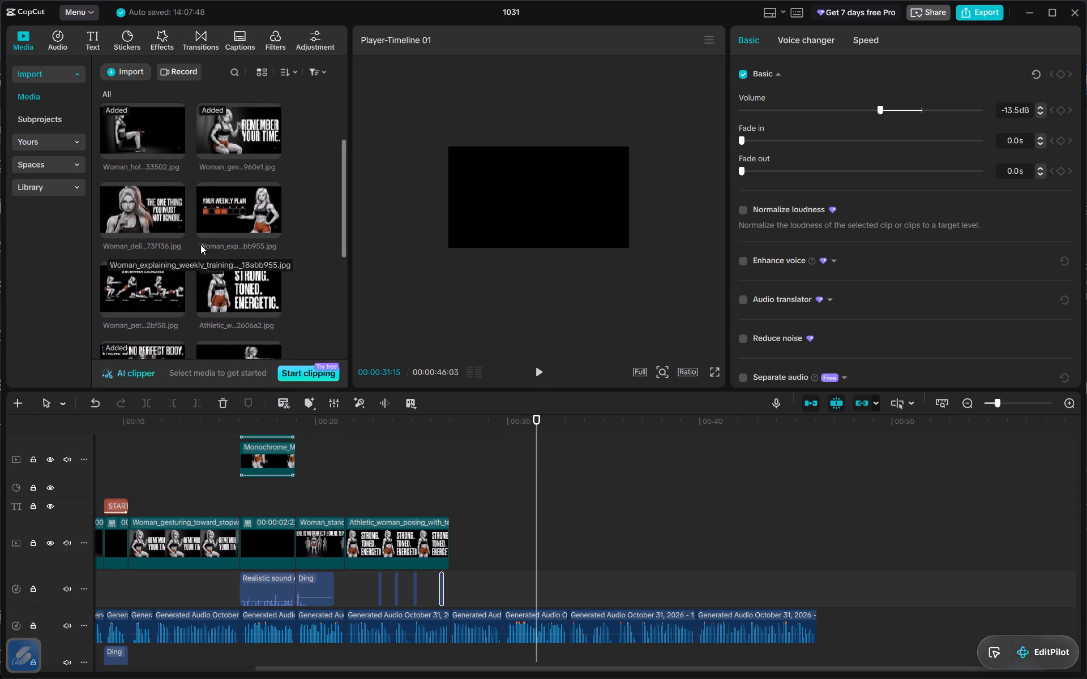
scroll(200, 244, "down", 1)
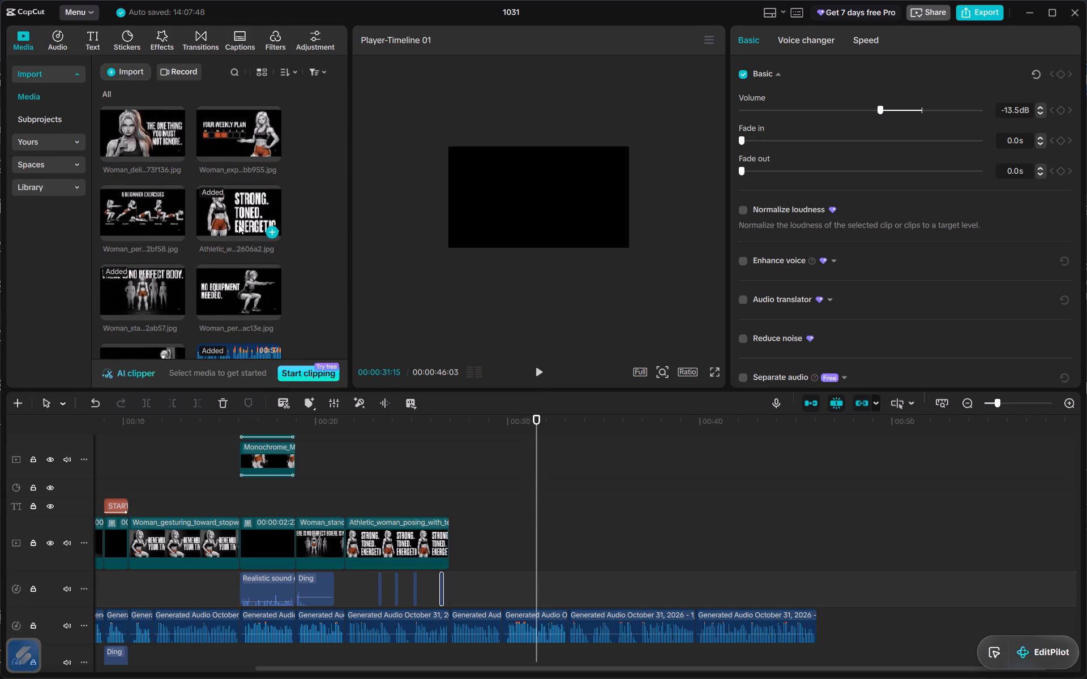
left_click_drag(227, 285, 459, 547)
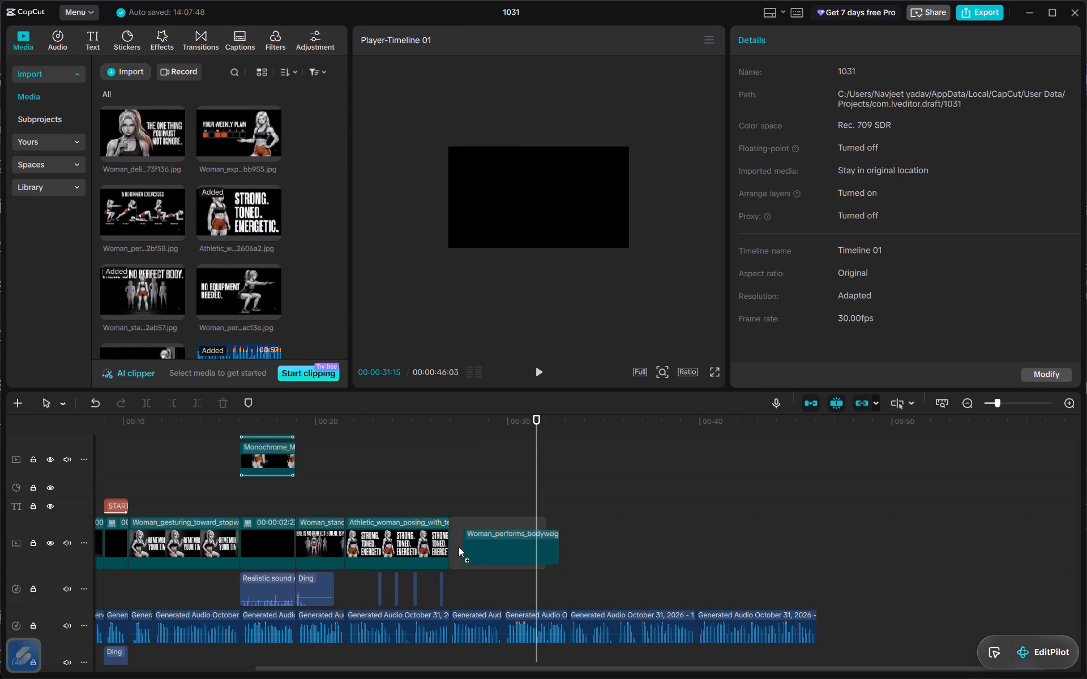
left_click_drag(459, 547, 457, 546)
Play the NO EQUIPMENT NEEDED. image and trim its end to match the voiceover segment beneath it.
left_click(453, 429)
key("space")
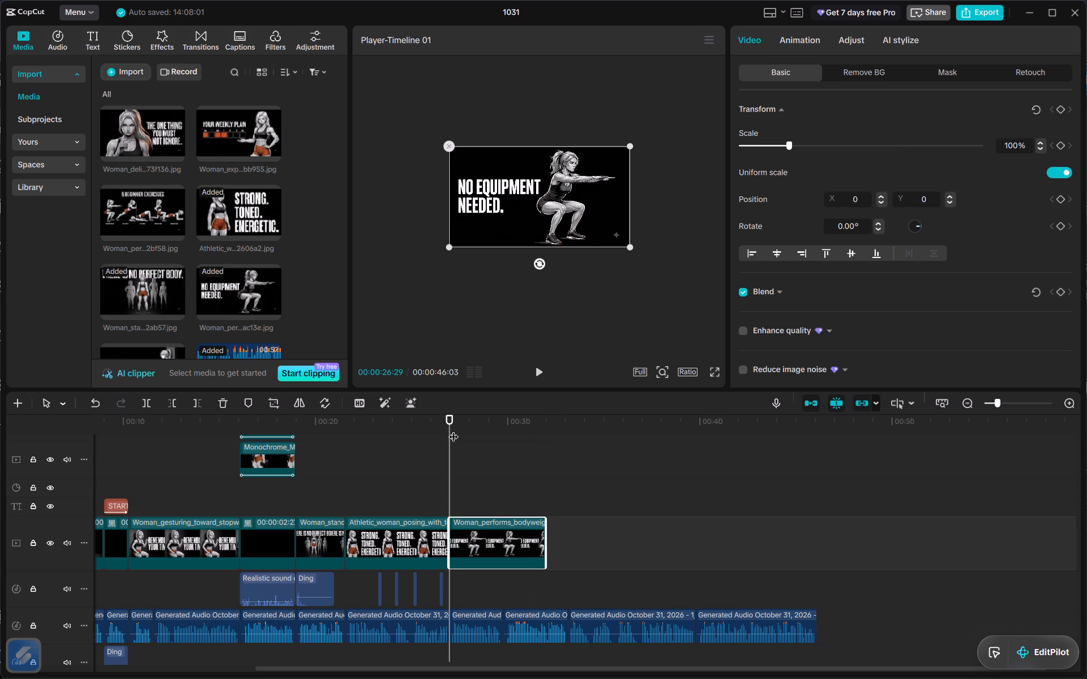
left_click(549, 545)
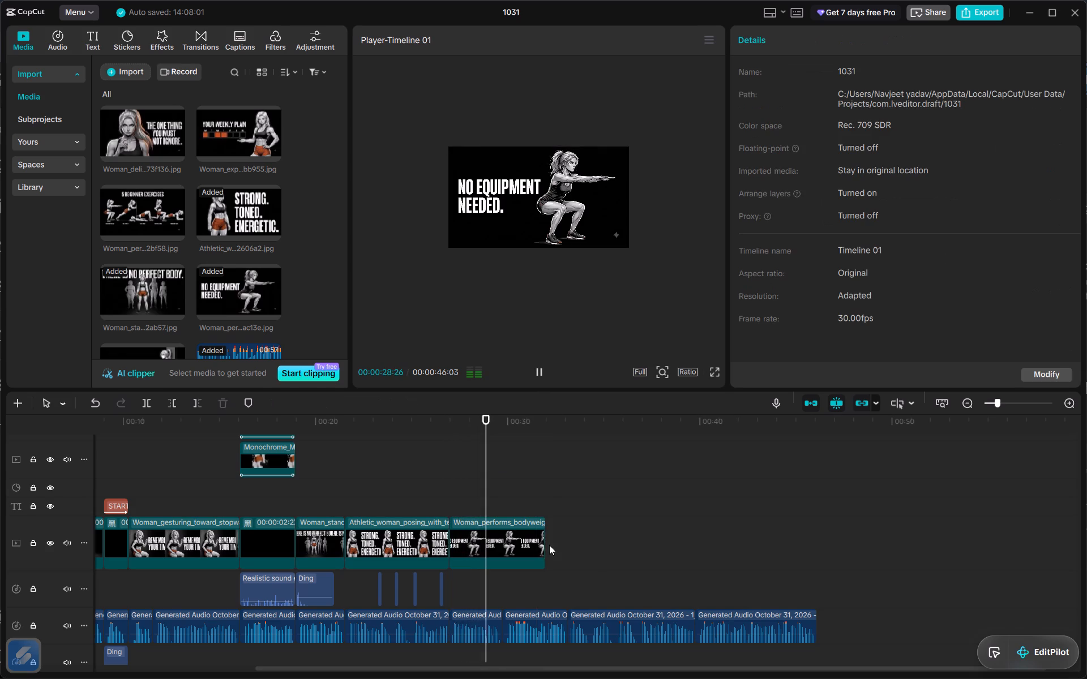
left_click(542, 545)
left_click_drag(542, 545, 511, 548)
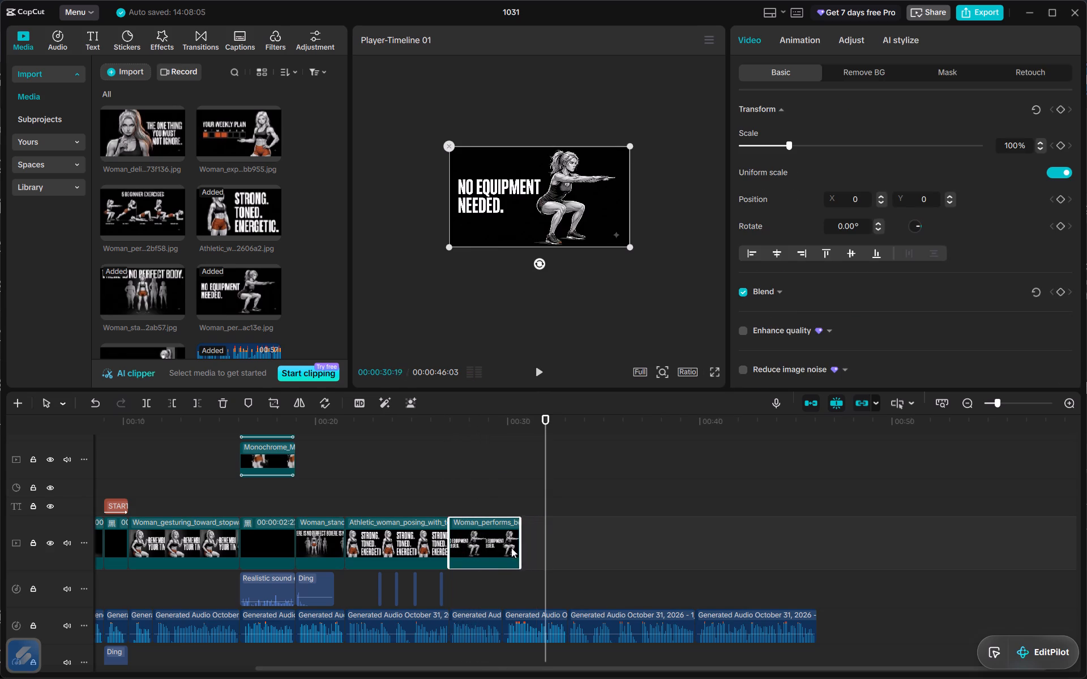
left_click_drag(511, 548, 502, 551)
Apply the Slight Jitter transition between the STRONG. TONED. ENERGETIC. and NO EQUIPMENT NEEDED. images, accept duplicate frames, and play it.
left_click_drag(440, 427, 446, 427)
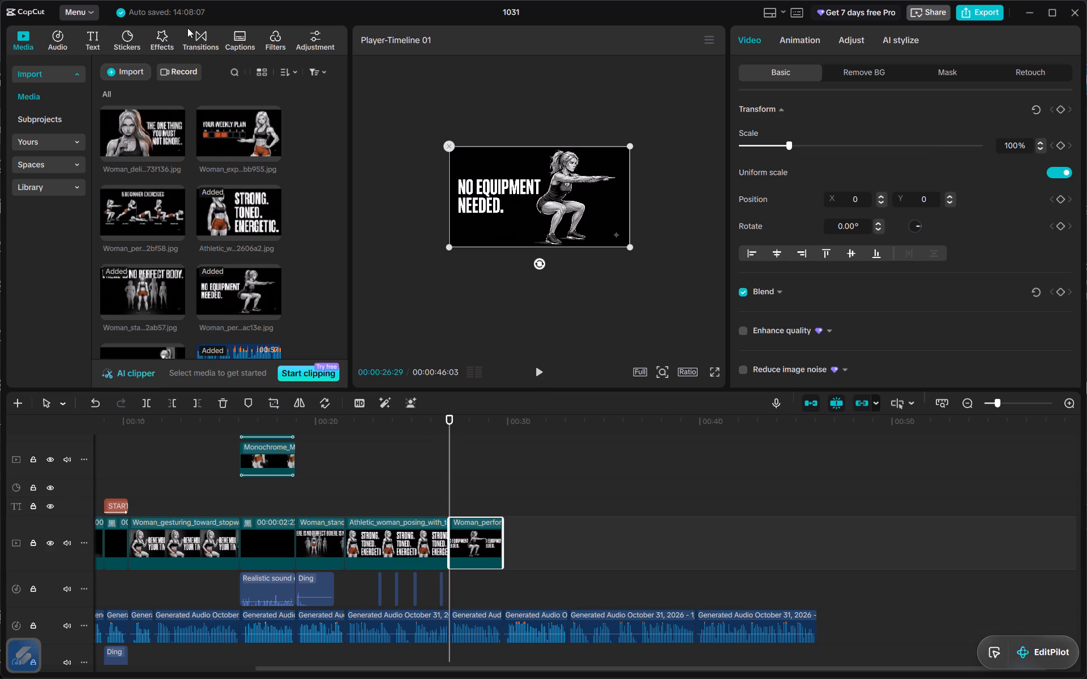
left_click(197, 27)
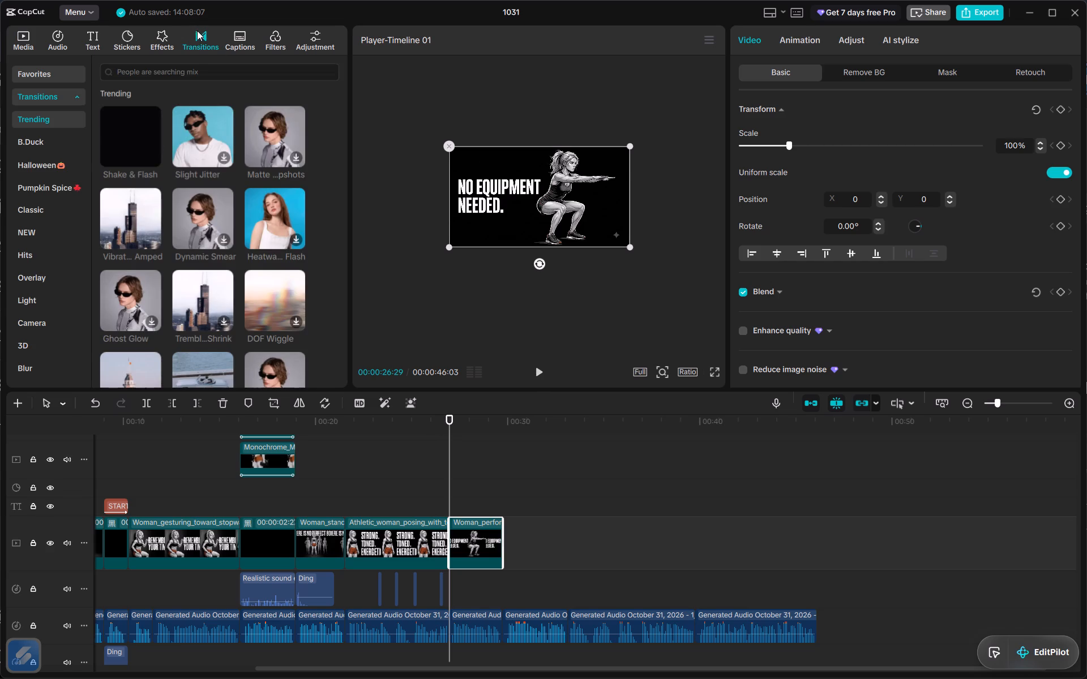
double_click(215, 128)
left_click_drag(215, 128, 447, 501)
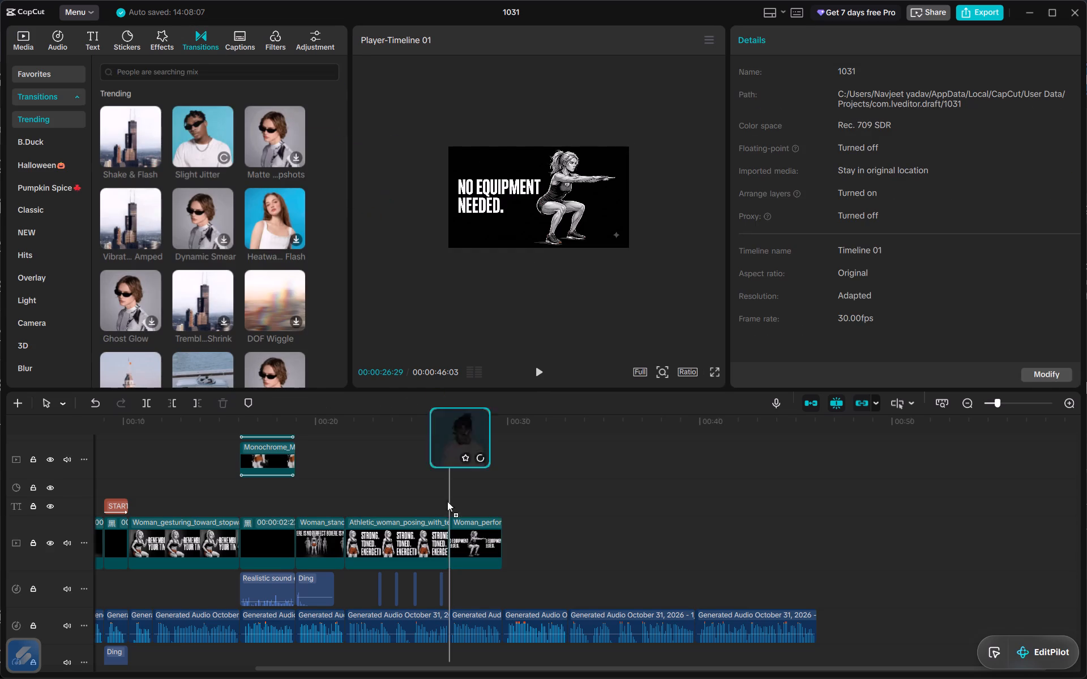
left_click_drag(447, 501, 441, 541)
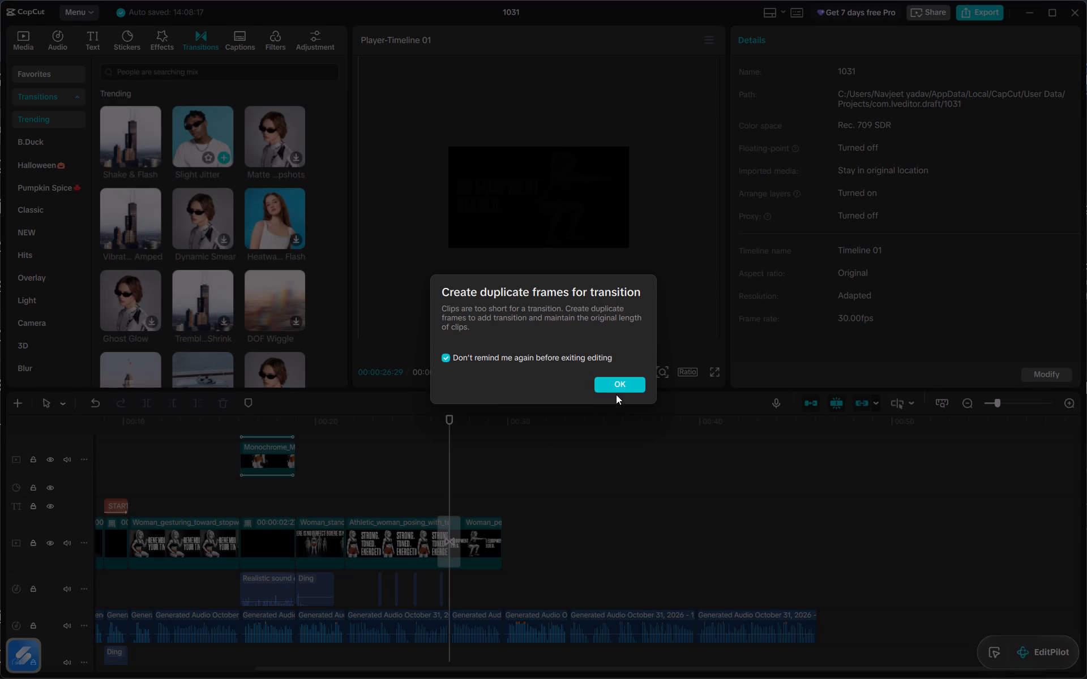
left_click(616, 386)
left_click(435, 426)
key("space")
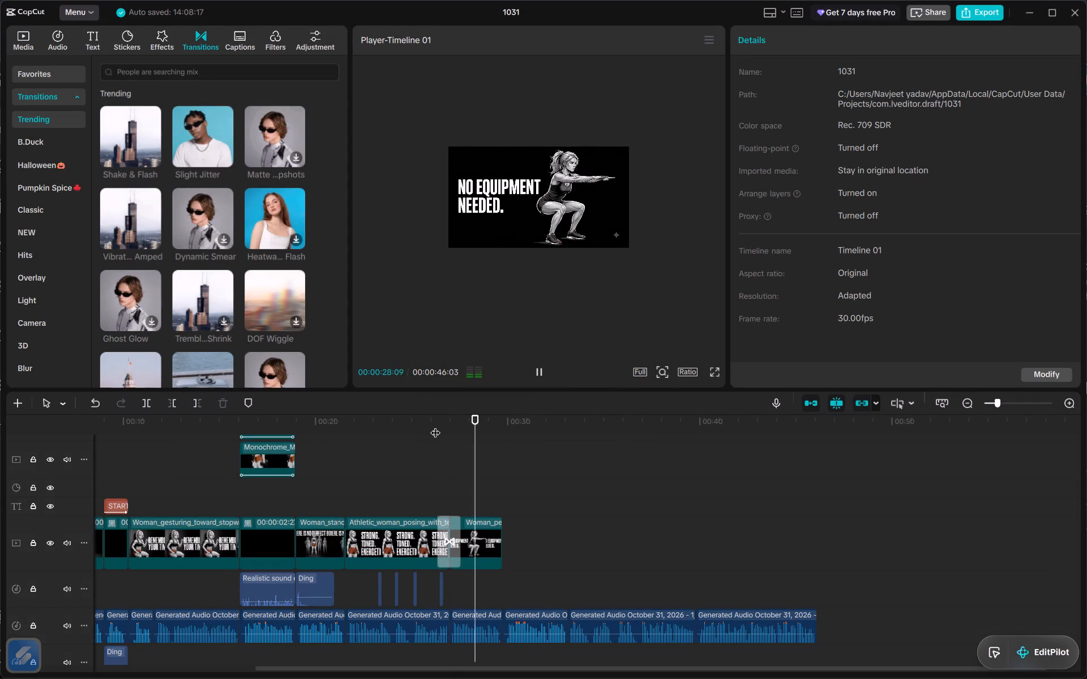
key("space")
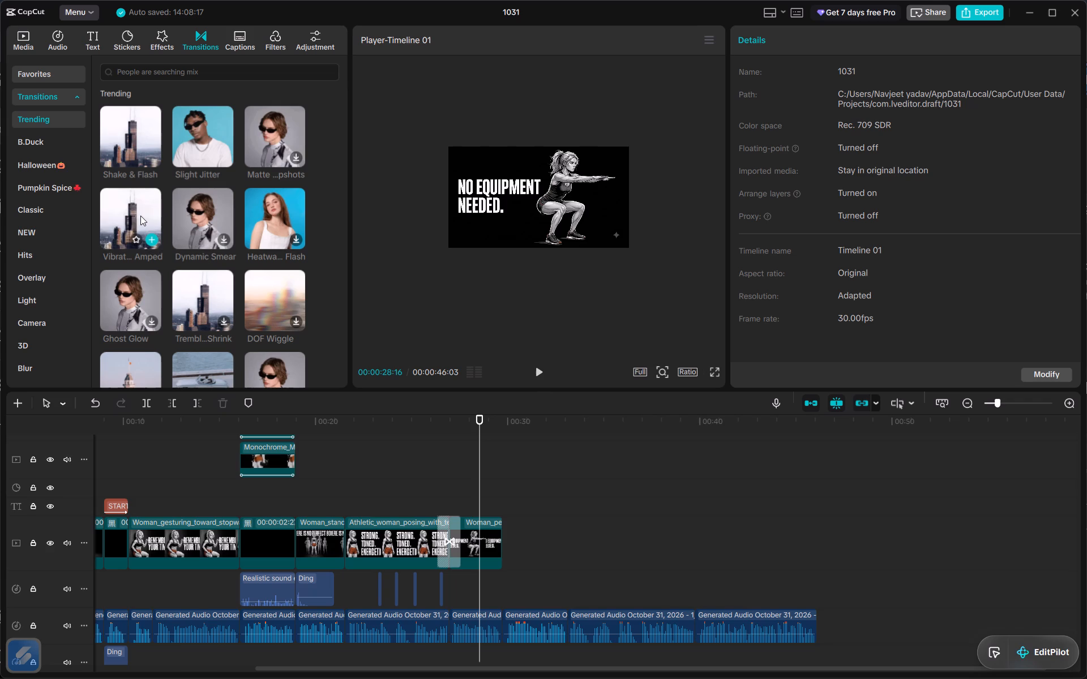
Return the playhead to 00:00:19:09, near the start of the THERE IS NO PERFECT BODY. image.
left_click(302, 431)
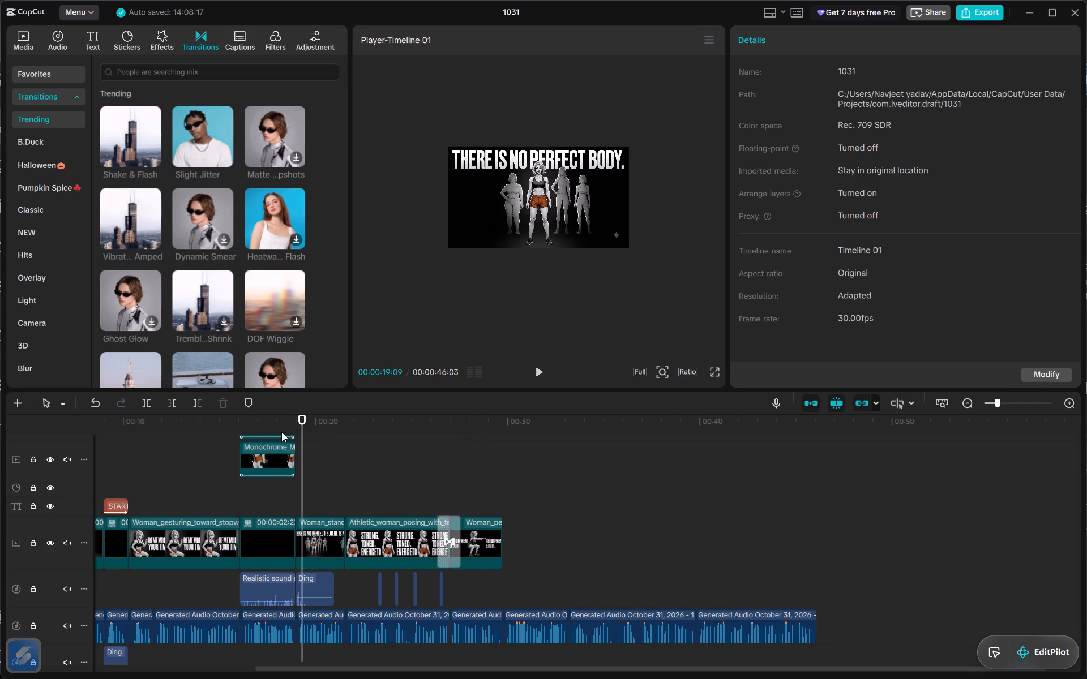
Apply the Trembl…Shrink transition between the HERE'S WHAT YOU DON'T KNOW segment and the THERE IS NO PERFECT BODY. image, and play it.
left_click_drag(300, 421, 293, 422)
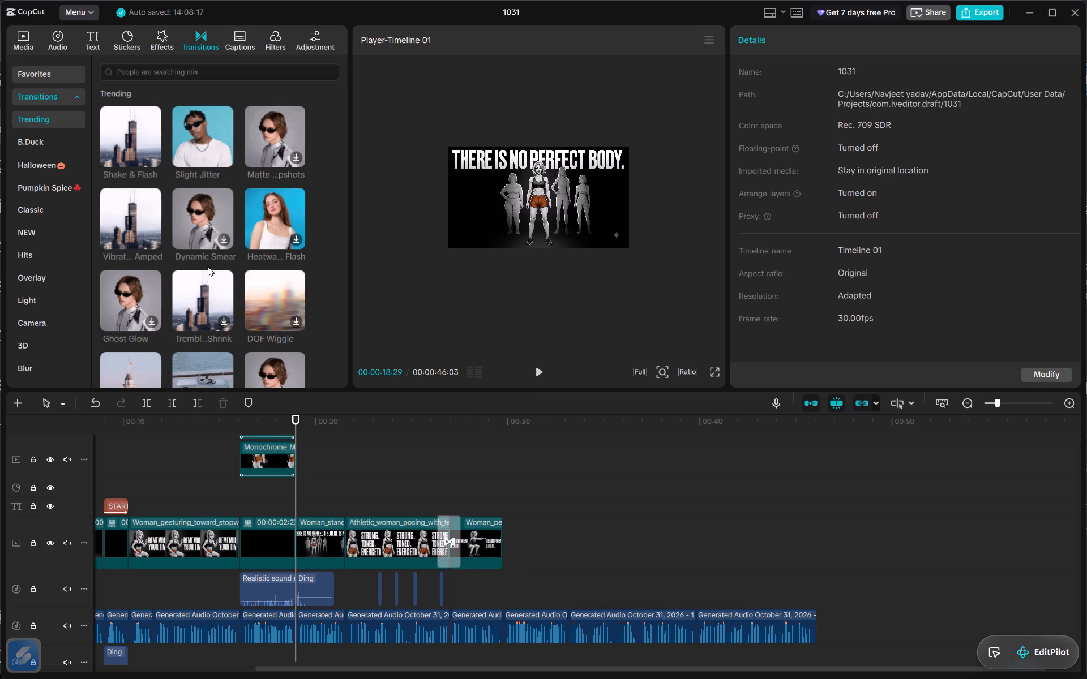
left_click(200, 298)
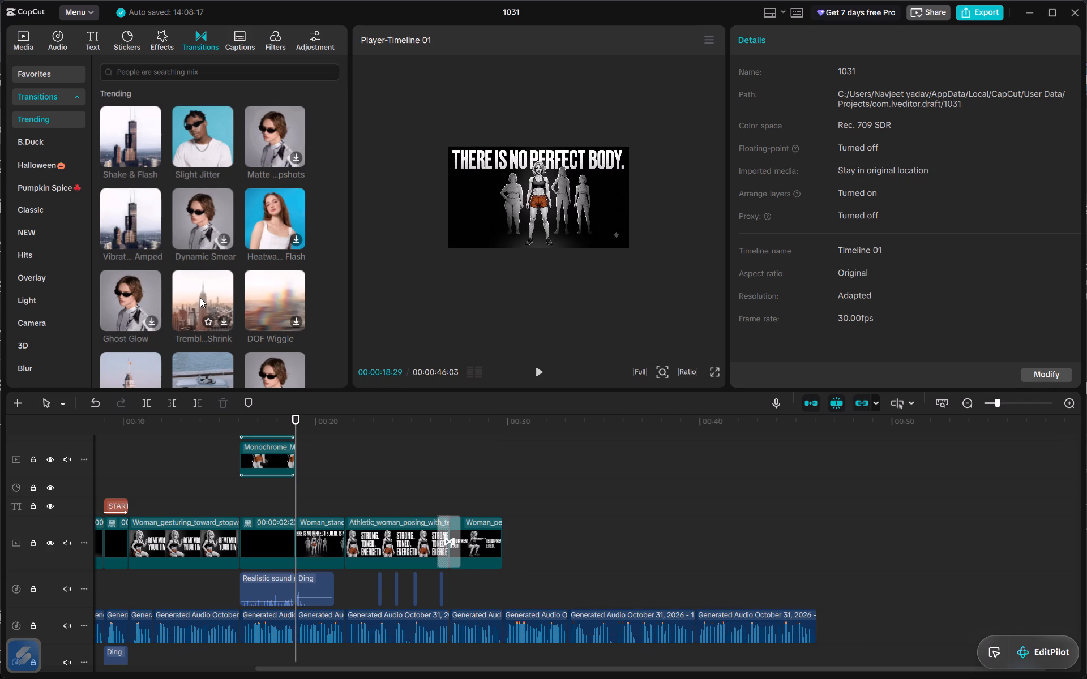
left_click(200, 298)
left_click_drag(200, 298, 288, 521)
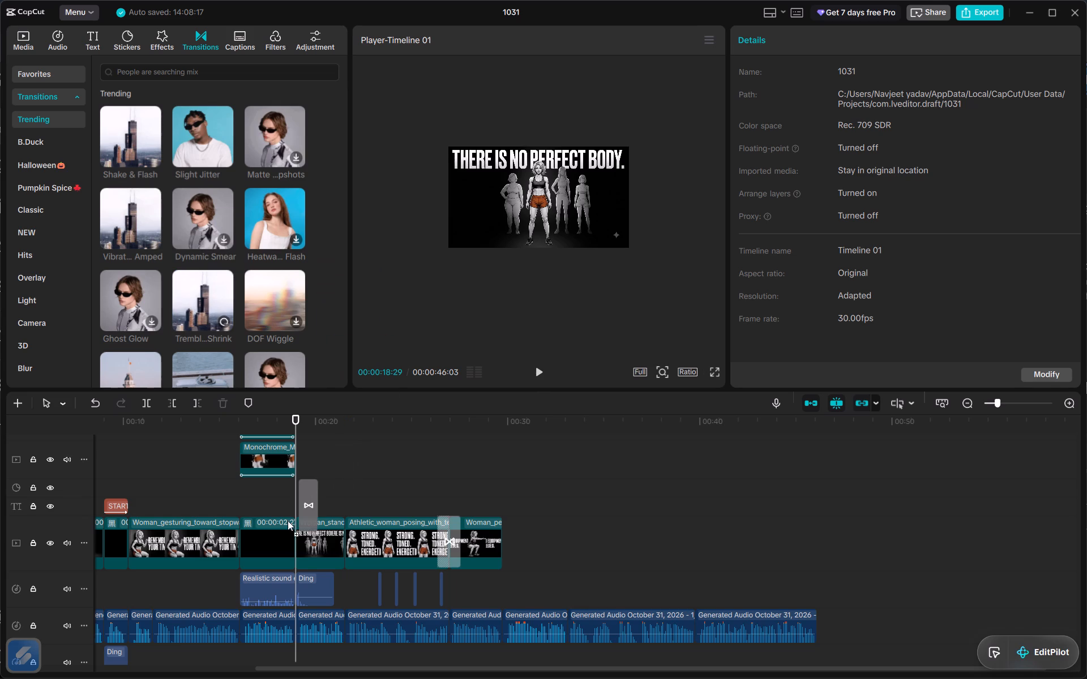
left_click_drag(288, 521, 289, 538)
left_click_drag(293, 420, 281, 420)
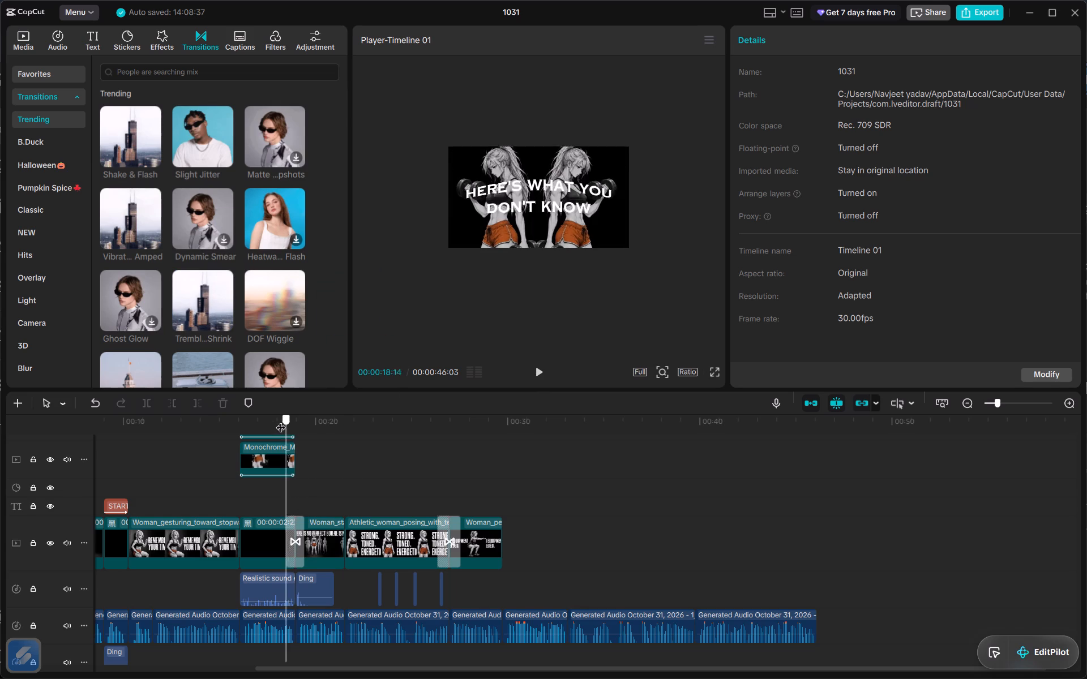
left_click_drag(281, 420, 277, 420)
key("space")
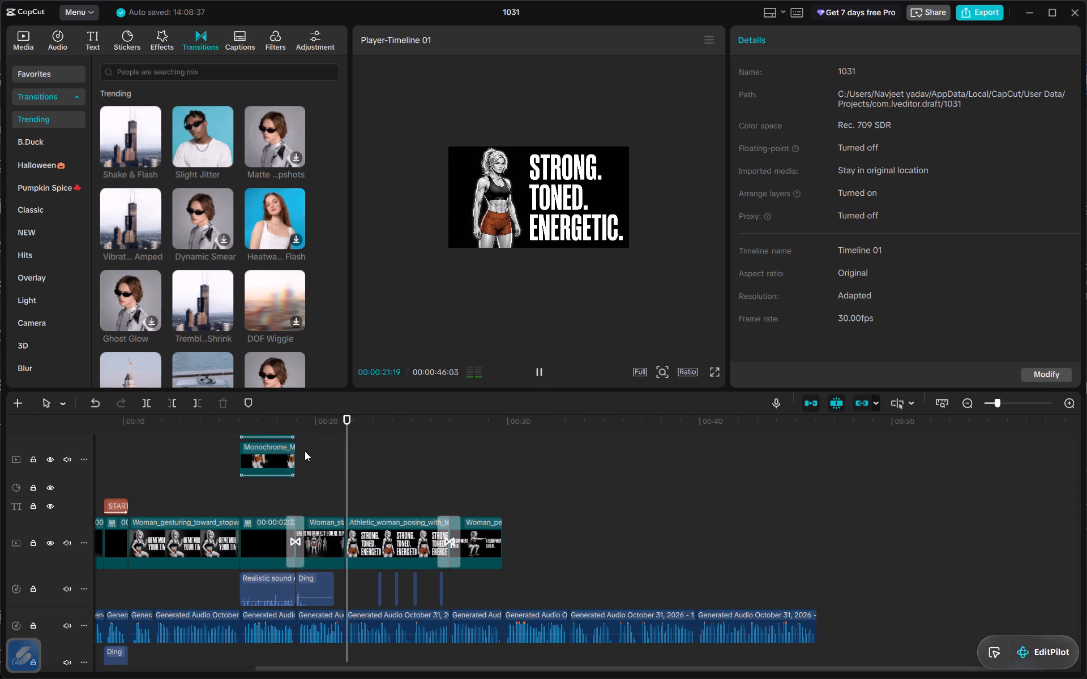
key("space")
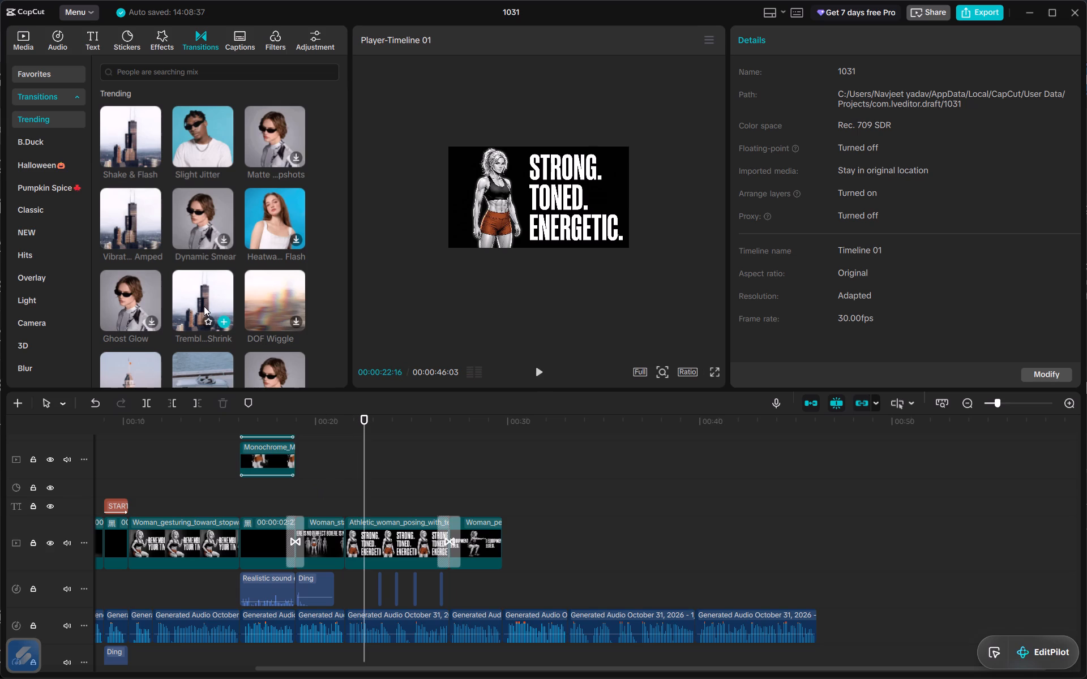
Apply the DOF Wiggle transition between the THERE IS NO PERFECT BODY. and STRONG. TONED. ENERGETIC. images, and play it.
left_click(280, 294)
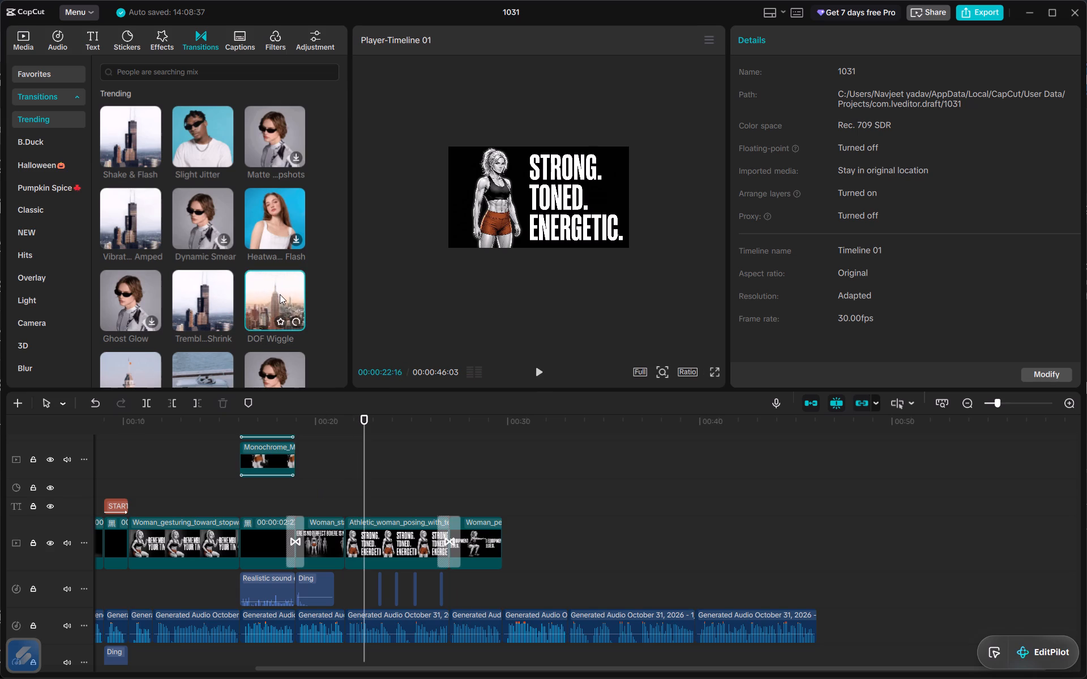
left_click_drag(280, 294, 337, 540)
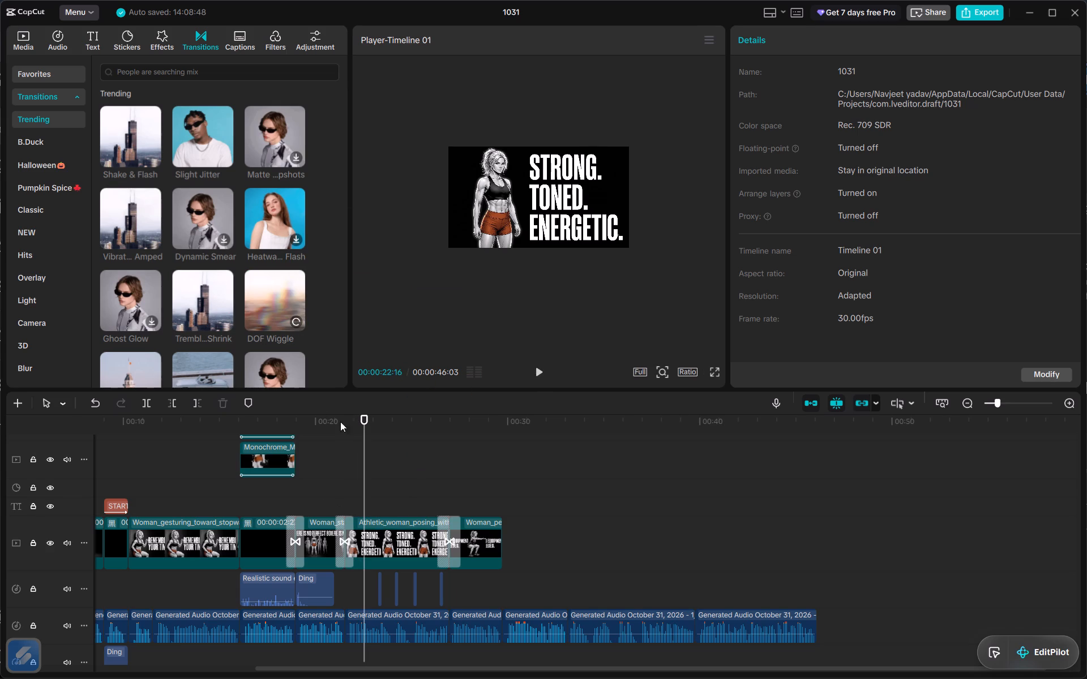
left_click(332, 420)
key("space")
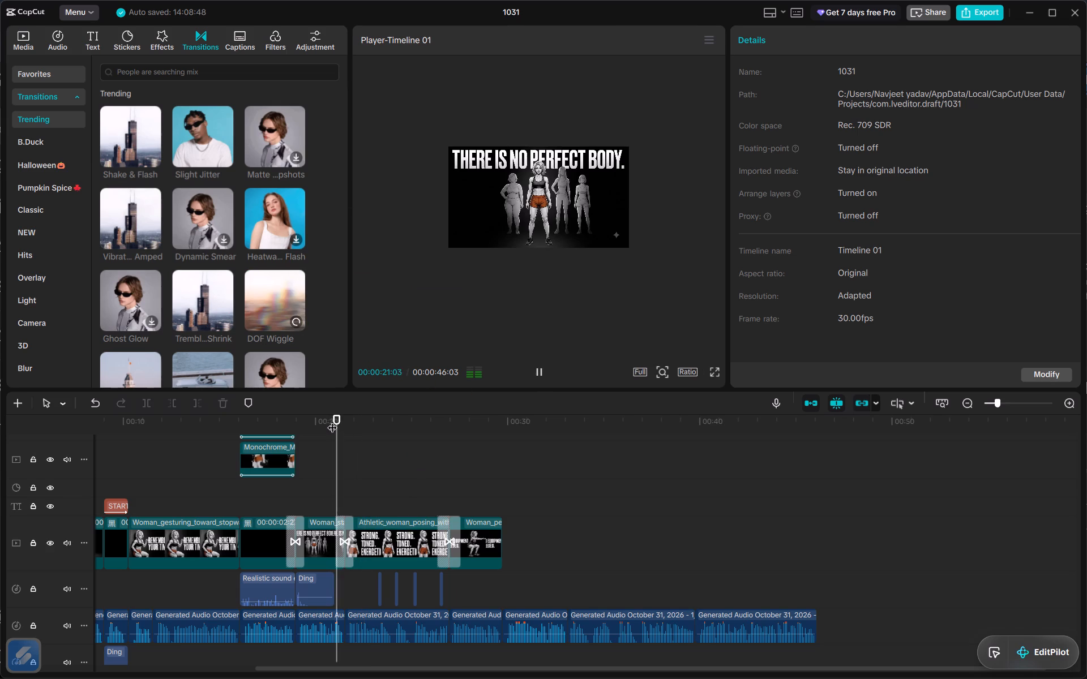
key("space")
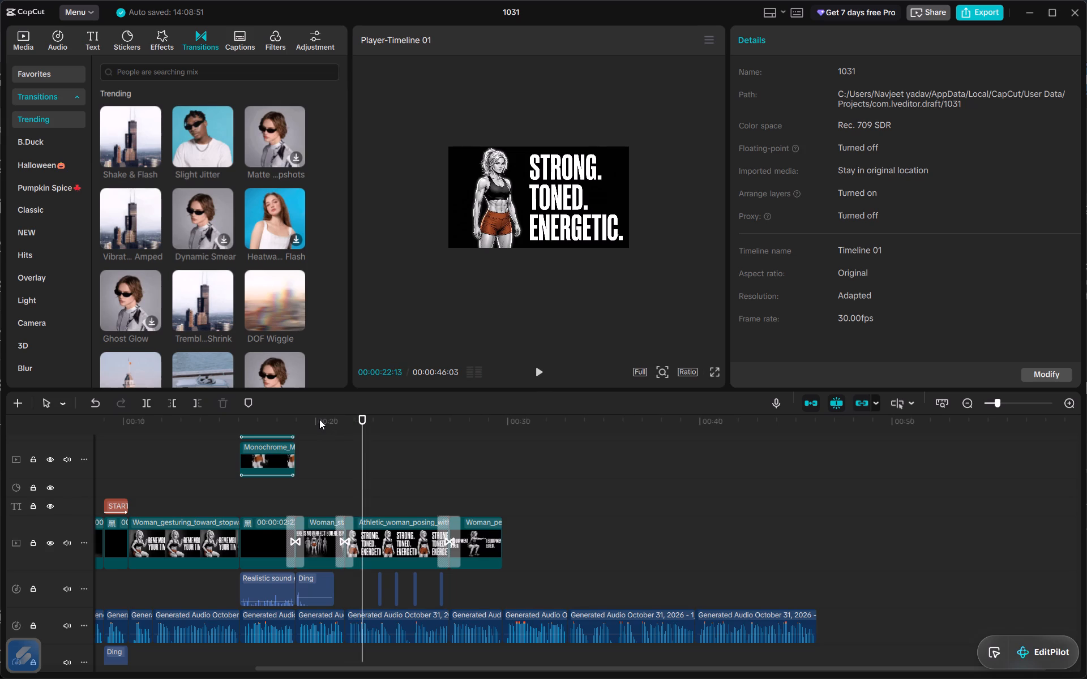
left_click_drag(362, 423, 316, 425)
key("space")
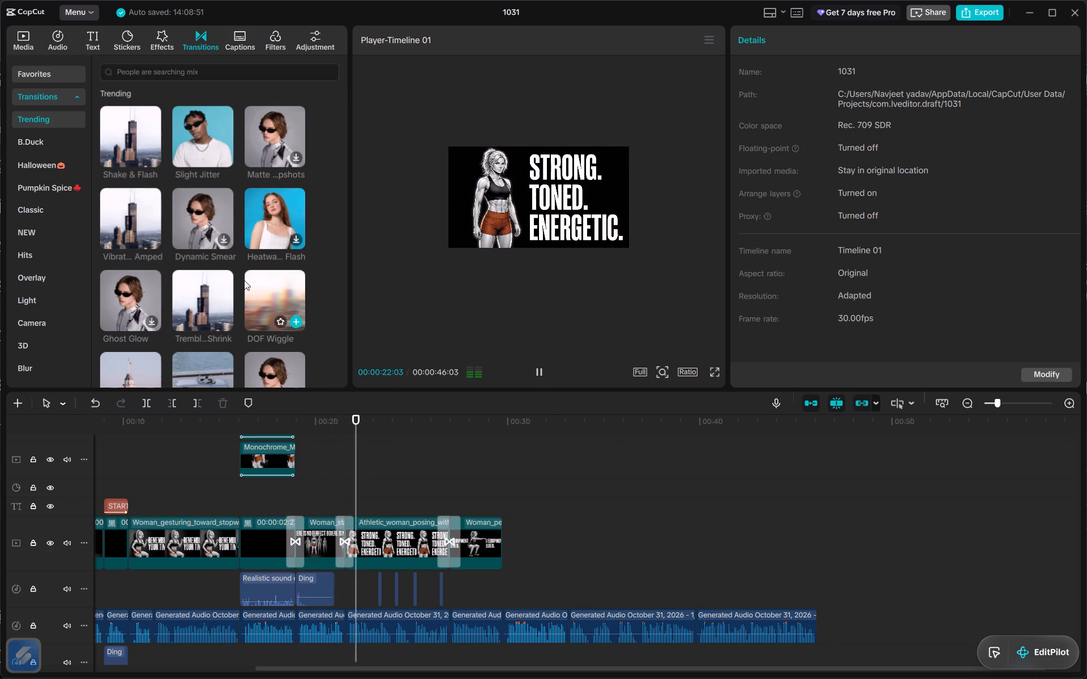
scroll(244, 280, "down", 1)
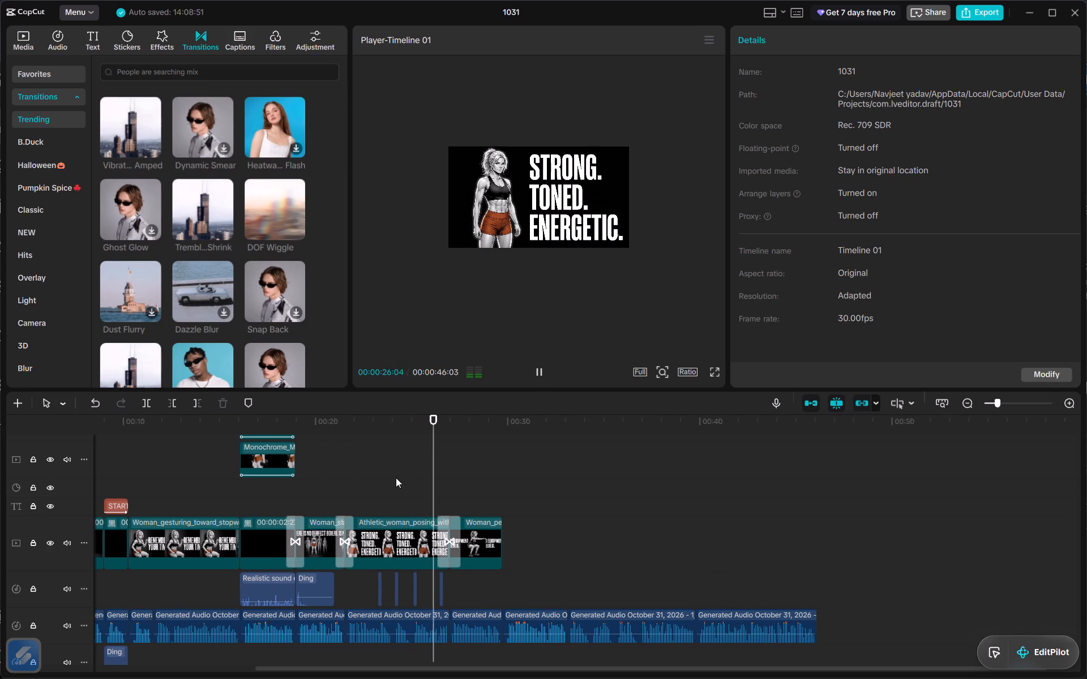
Add the 5 BEGINNER EXERCISES image to the main track directly after the NO EQUIPMENT NEEDED. image.
scroll(400, 548, "left", 1)
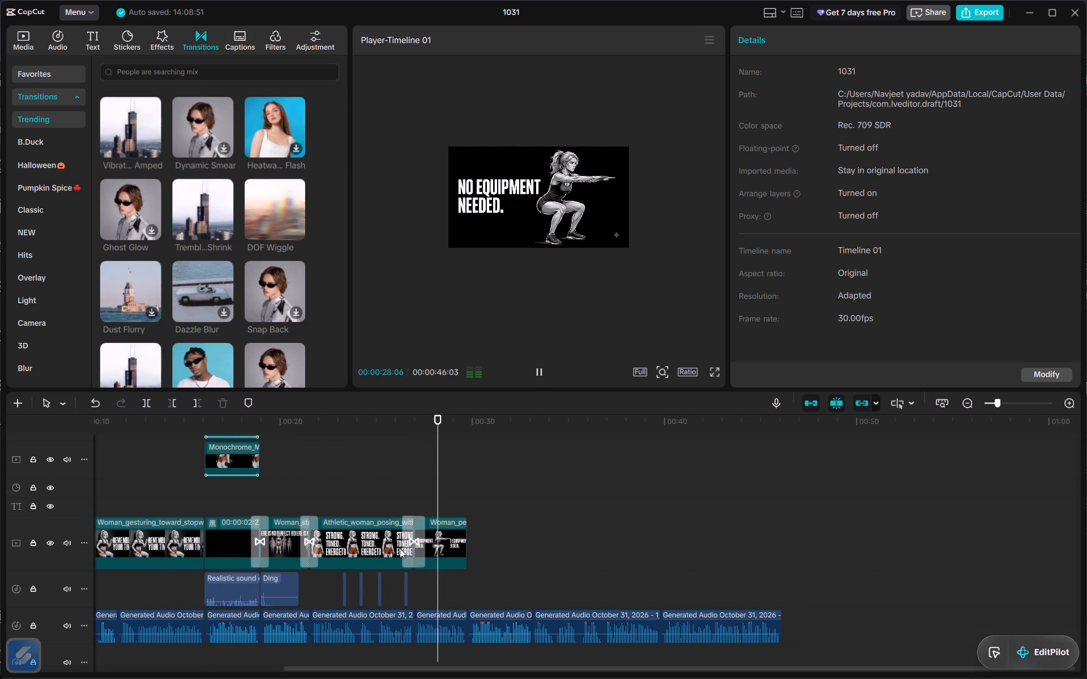
left_click(29, 41)
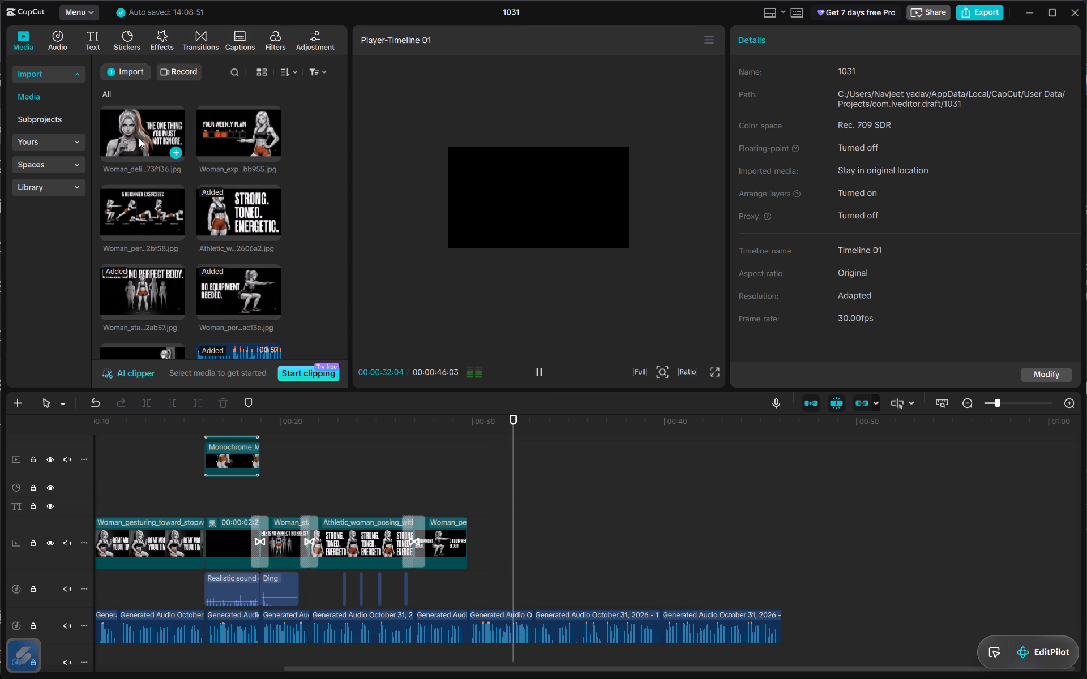
scroll(140, 201, "up", 1)
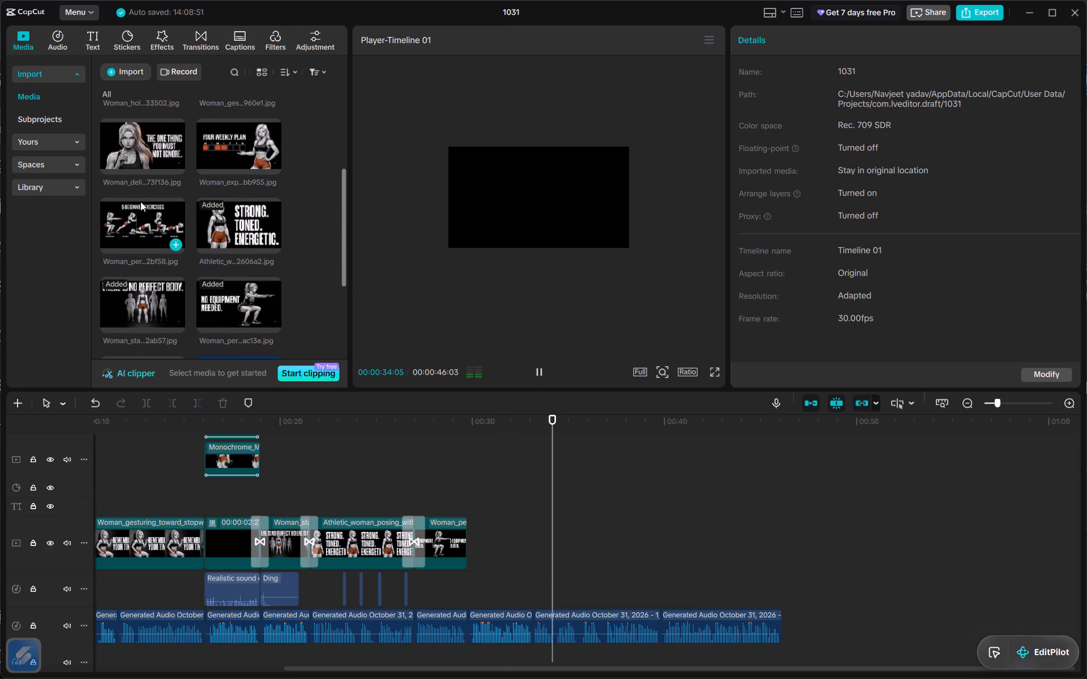
left_click_drag(140, 221, 478, 541)
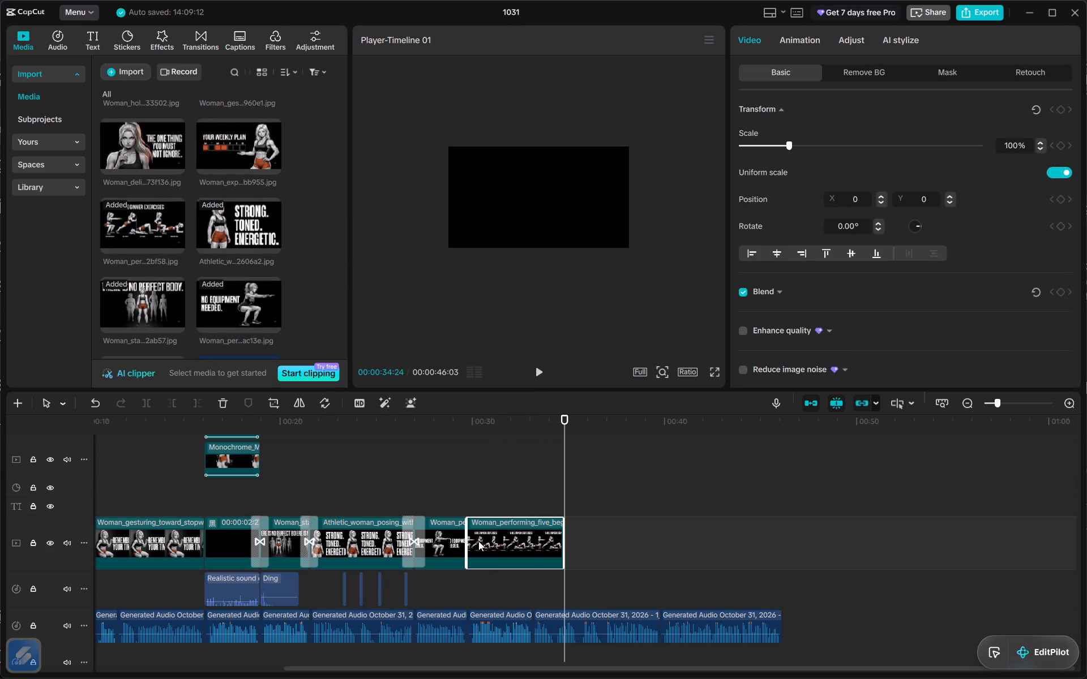
key("space")
key("space")
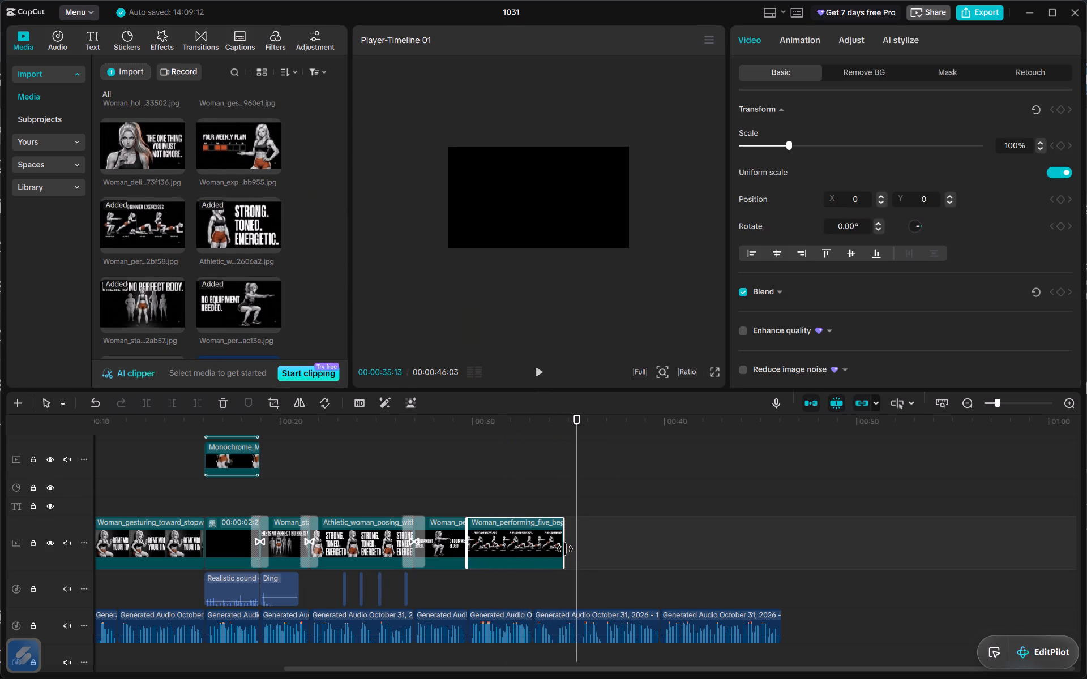
Add the YOUR WEEKLY PLAN image to the main track directly after the 5 BEGINNER EXERCISES image.
scroll(197, 279, "up", 1)
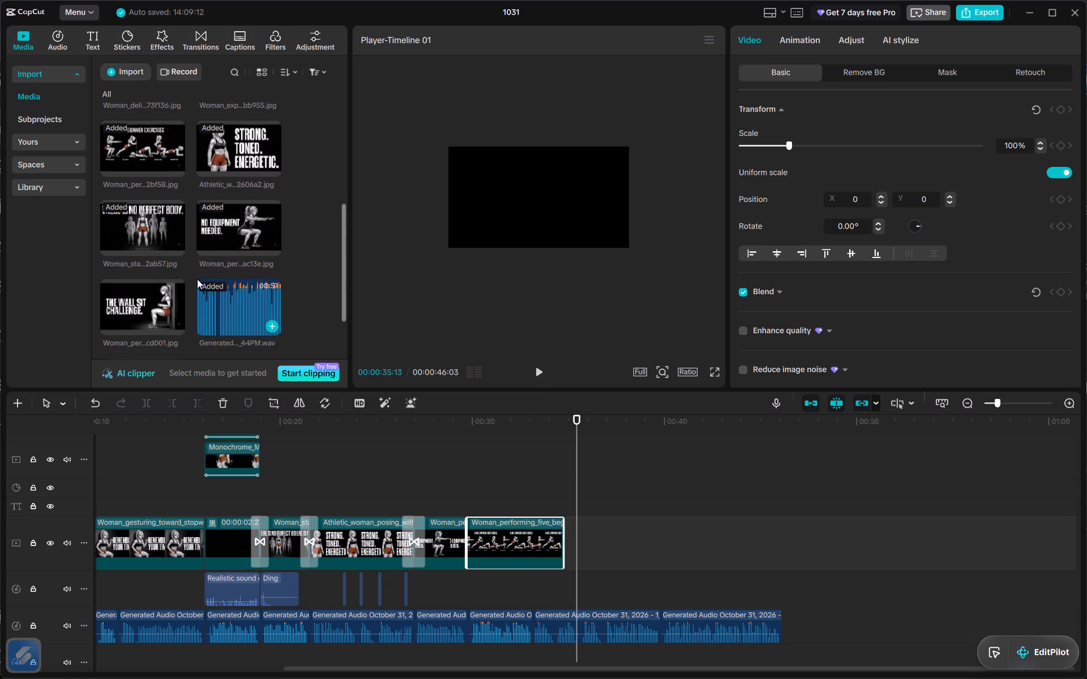
scroll(197, 279, "up", 1)
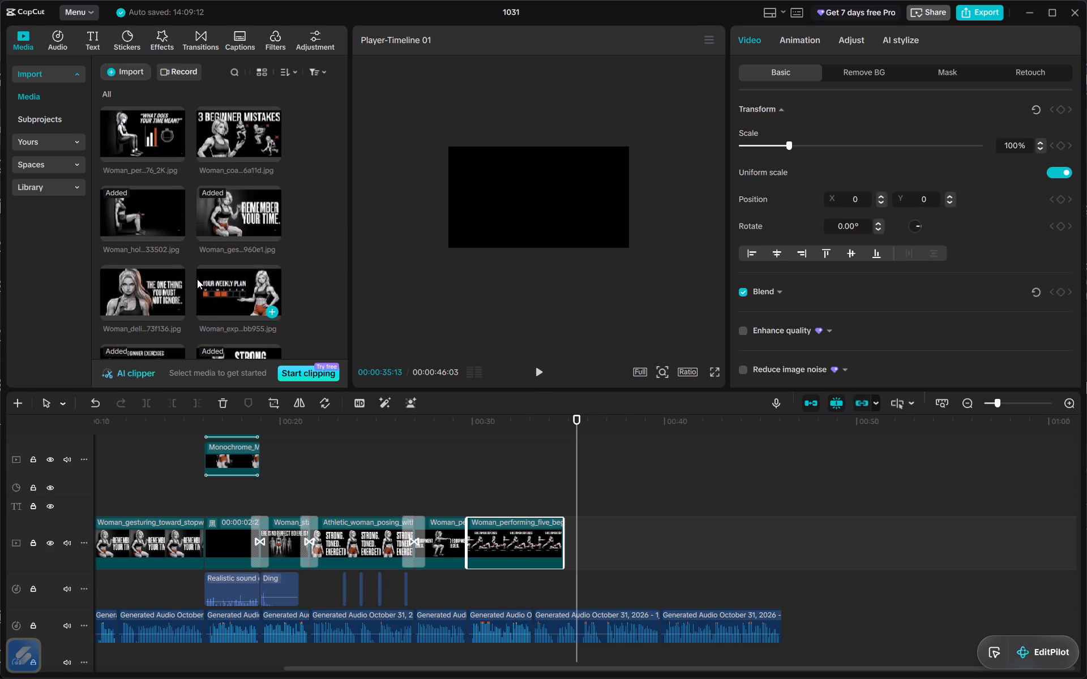
scroll(197, 279, "down", 1)
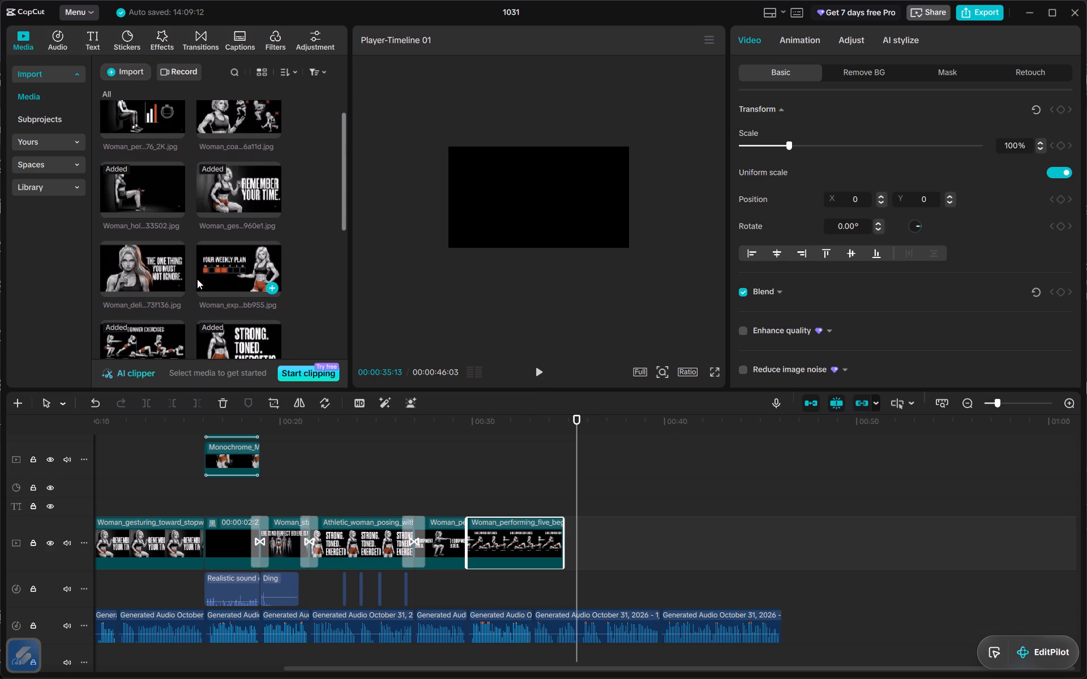
scroll(197, 279, "down", 1)
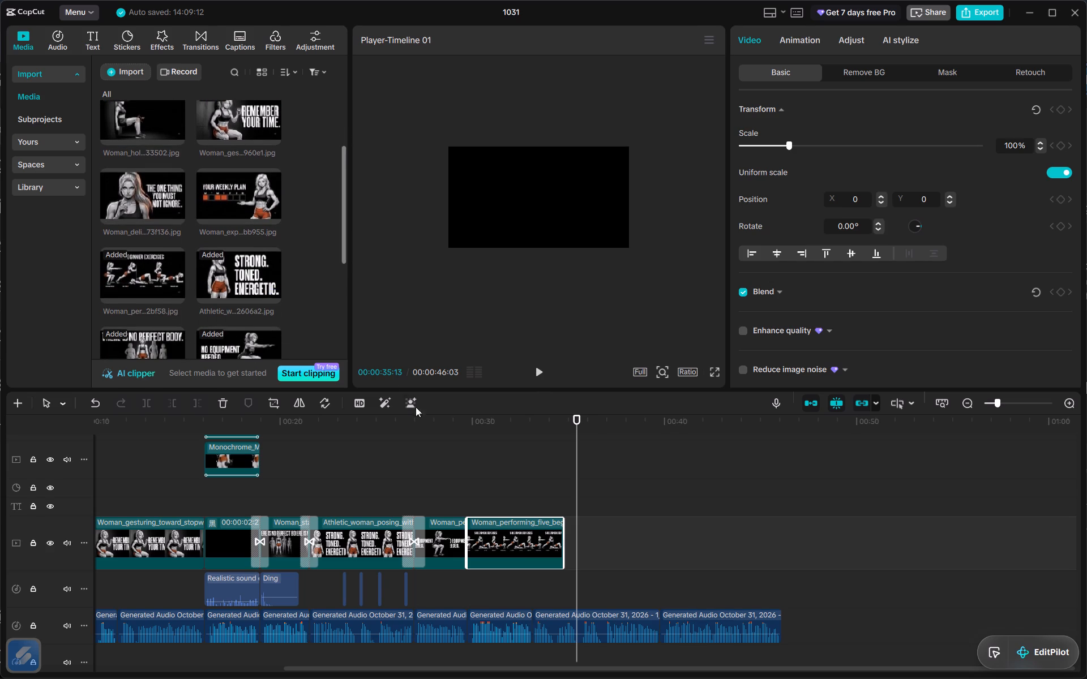
left_click_drag(237, 187, 564, 538)
Trim the end of the 5 BEGINNER EXERCISES image slightly and play the change to the YOUR WEEKLY PLAN image.
left_click(552, 543)
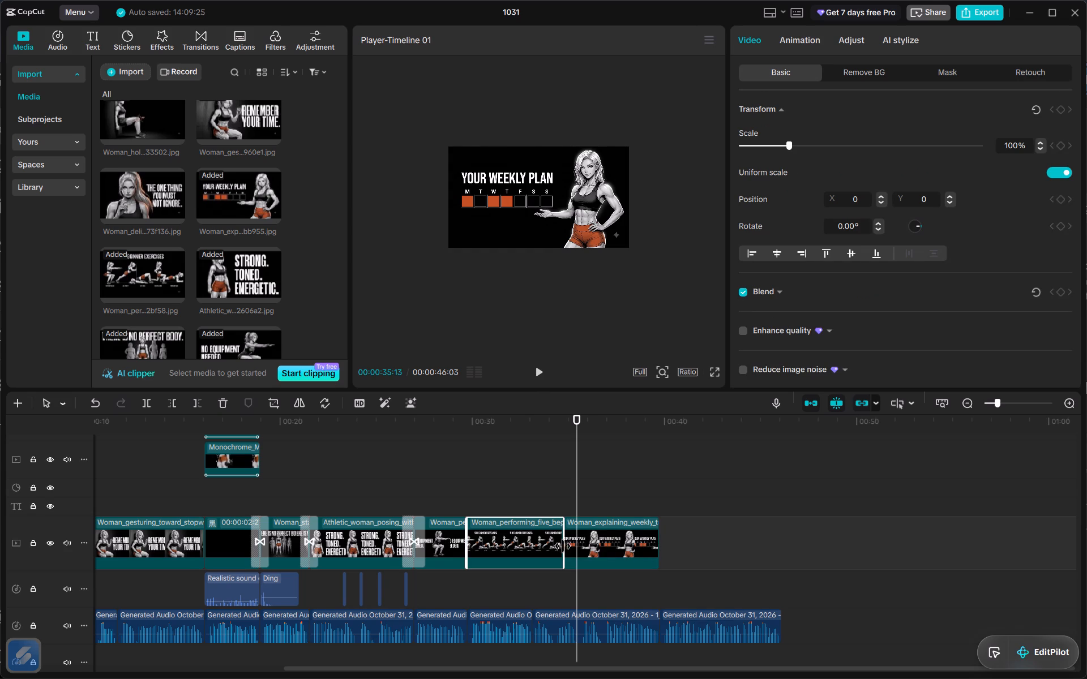
left_click_drag(563, 547, 550, 547)
key("space")
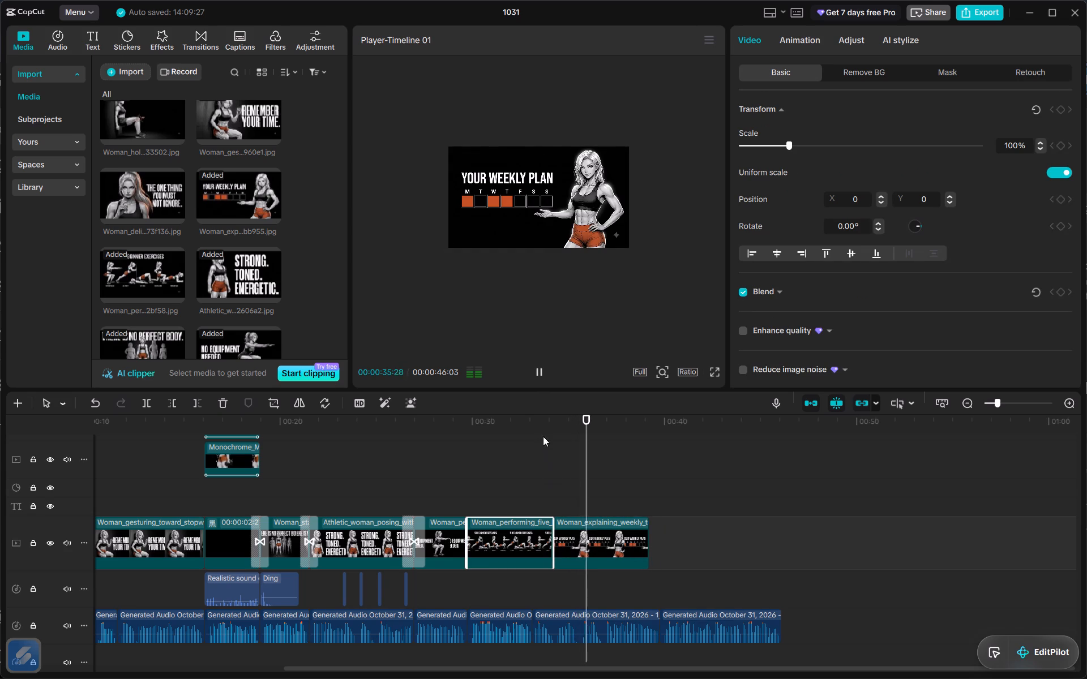
key("space")
left_click(537, 419)
key("space")
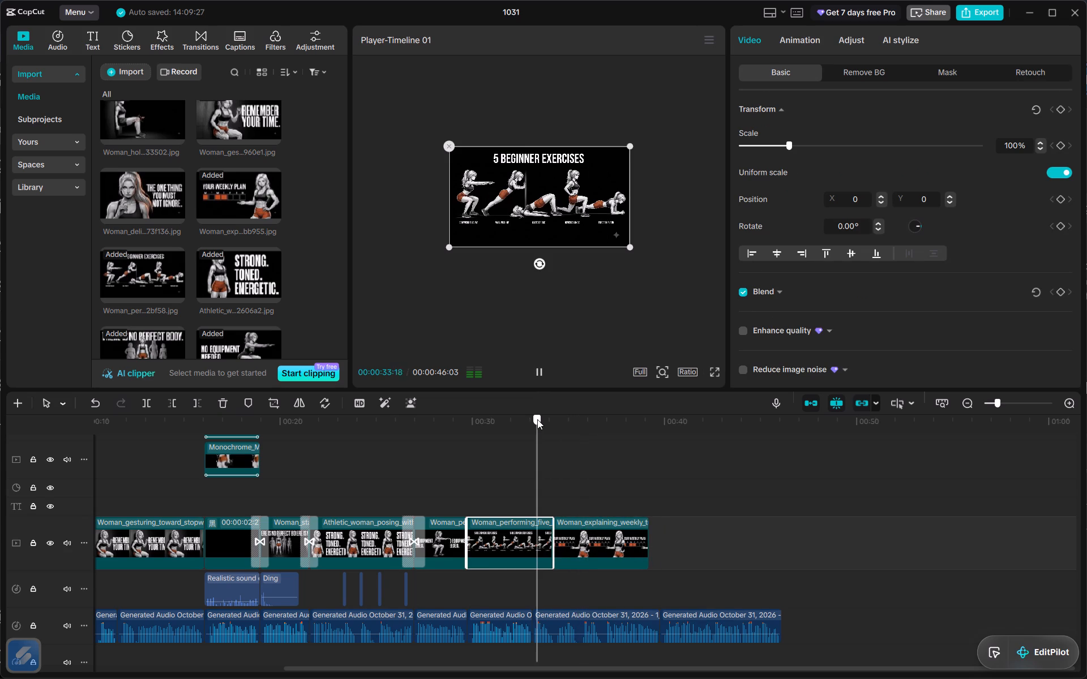
key("space")
key("space")
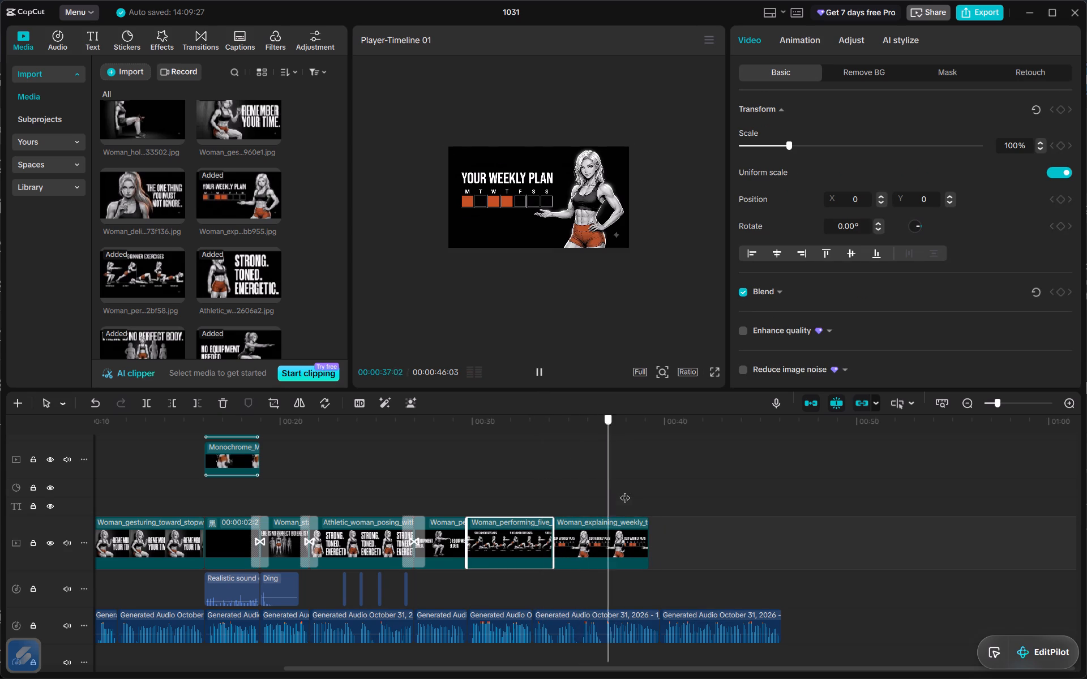
Play the voiceover beneath the YOUR WEEKLY PLAN image and split the image at 00:00:37:00.
left_click(537, 420)
key("space")
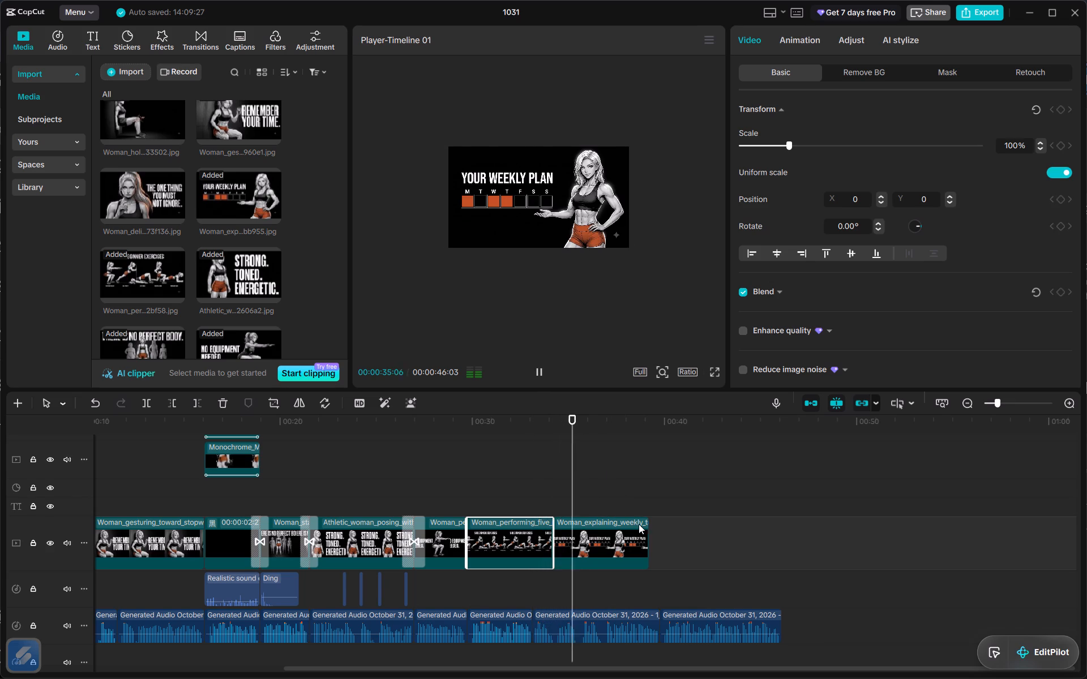
key("space")
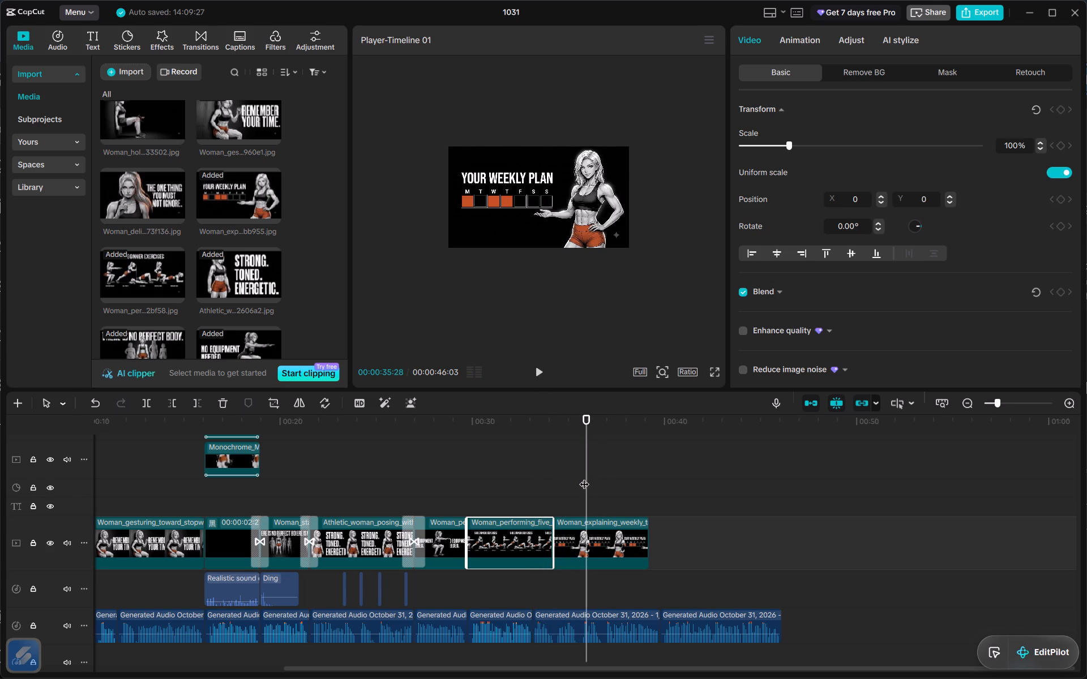
left_click_drag(584, 477, 579, 481)
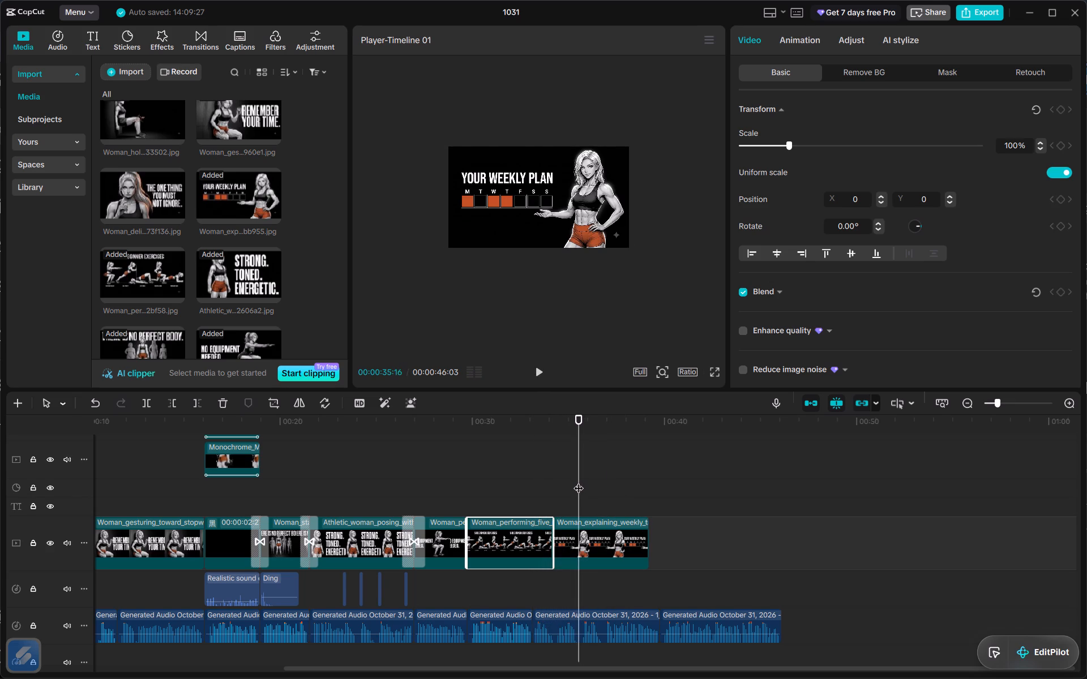
key("space")
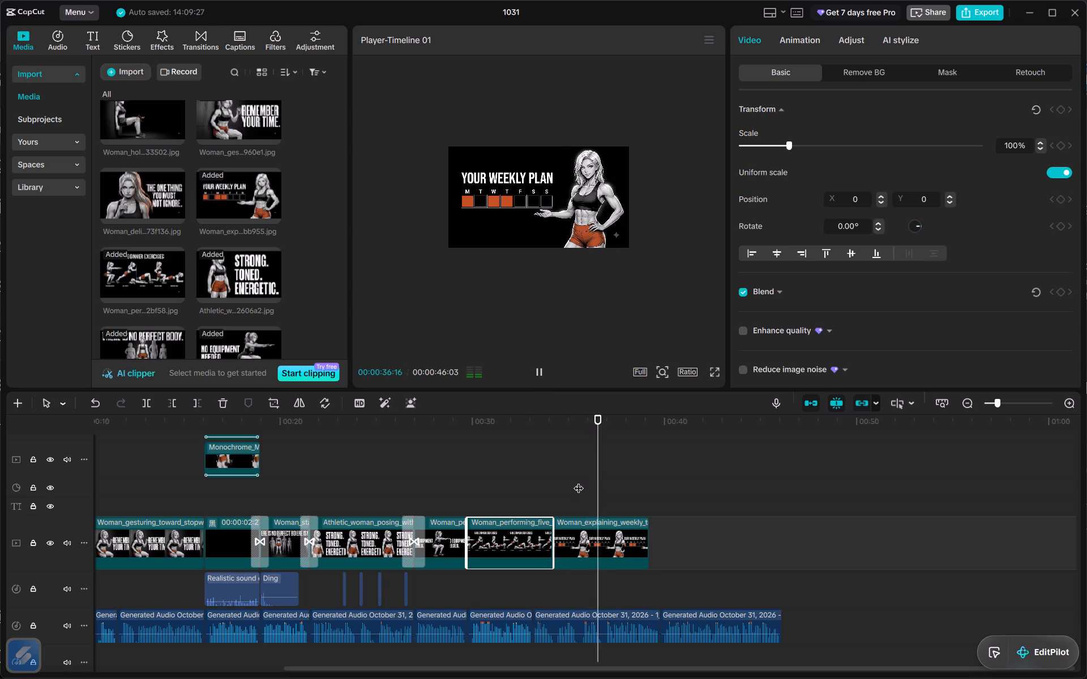
key("space")
key("Left")
key("Left")
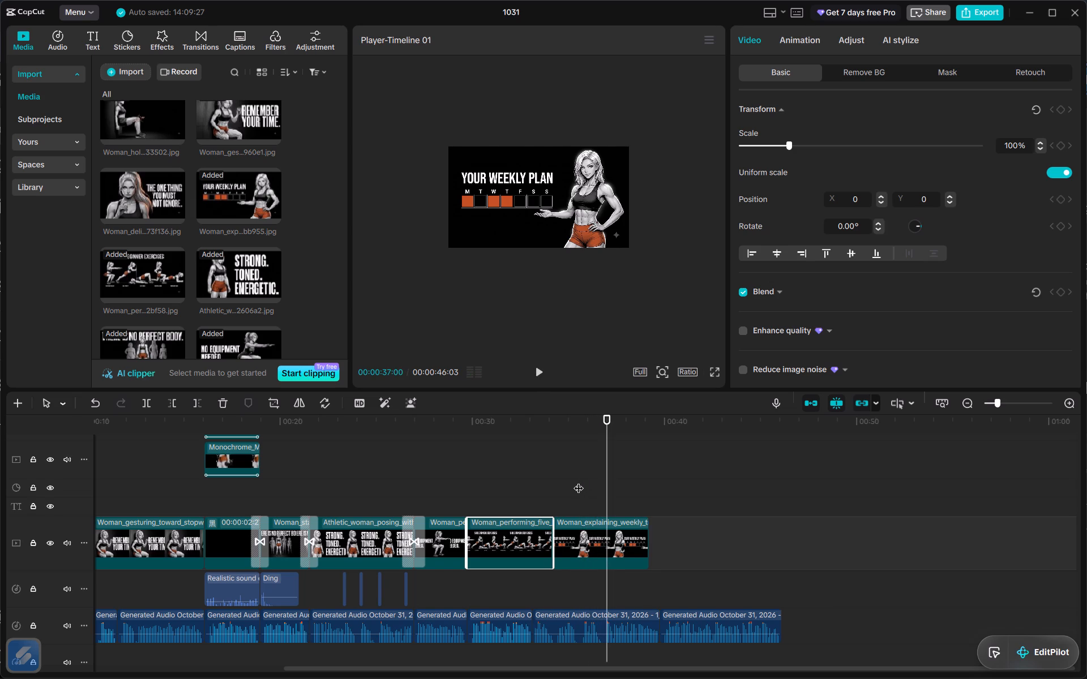
key("ctrl+b")
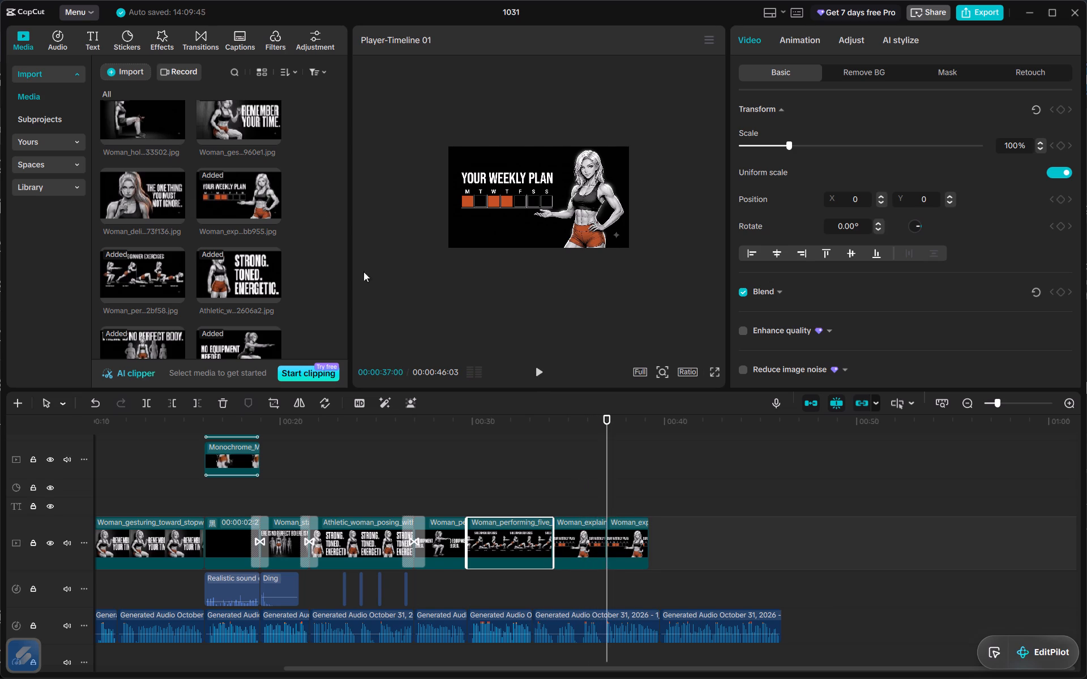
Insert the 3 BEGINNER MISTAKES image on the main track at 00:00:37:00, between the two YOUR WEEKLY PLAN parts.
scroll(225, 176, "up", 1)
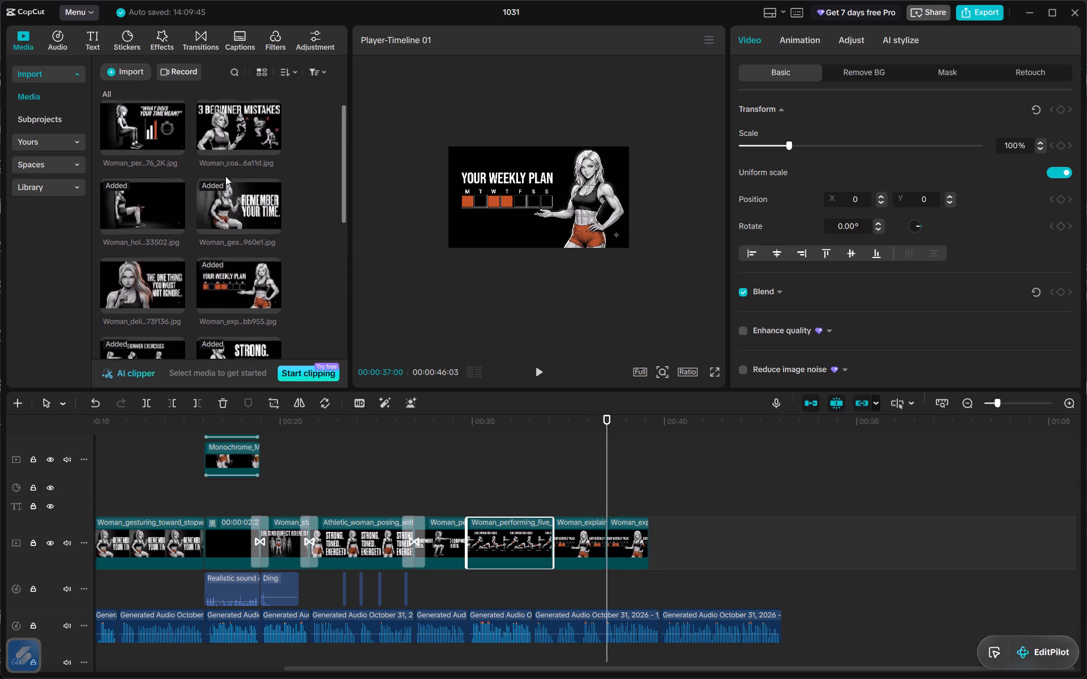
scroll(225, 176, "up", 1)
left_click_drag(229, 135, 616, 513)
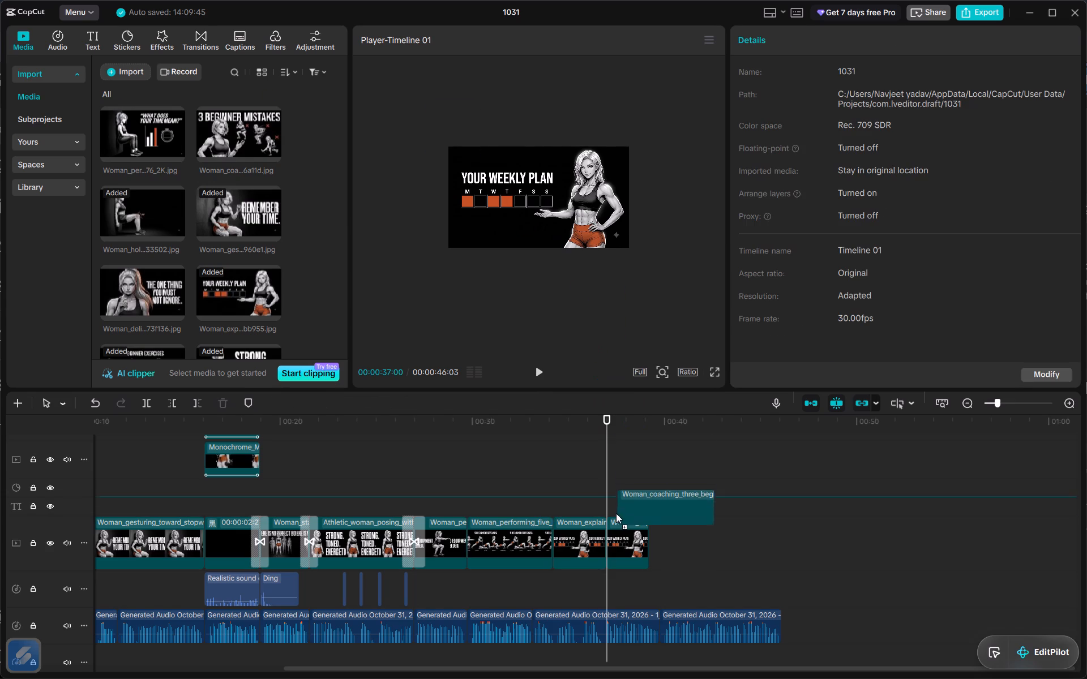
left_click_drag(616, 513, 606, 536)
Play the 3 BEGINNER MISTAKES image and trim its end to about 00:00:40, near the end of the voiceover segment beneath it.
key("space")
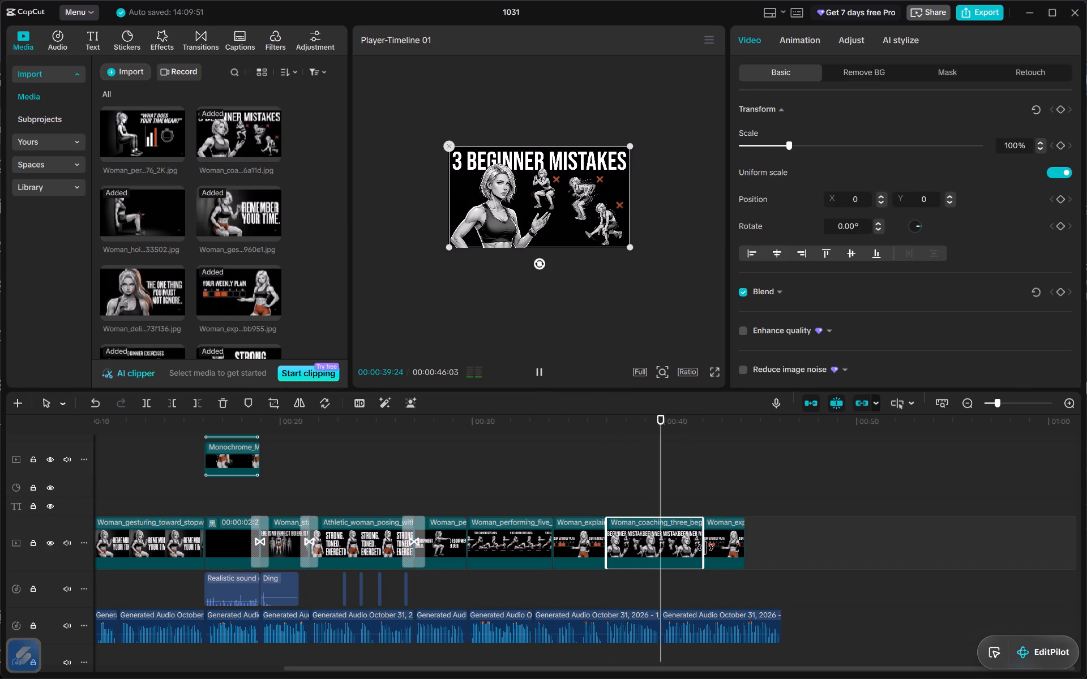
left_click_drag(705, 548, 663, 557)
key("space")
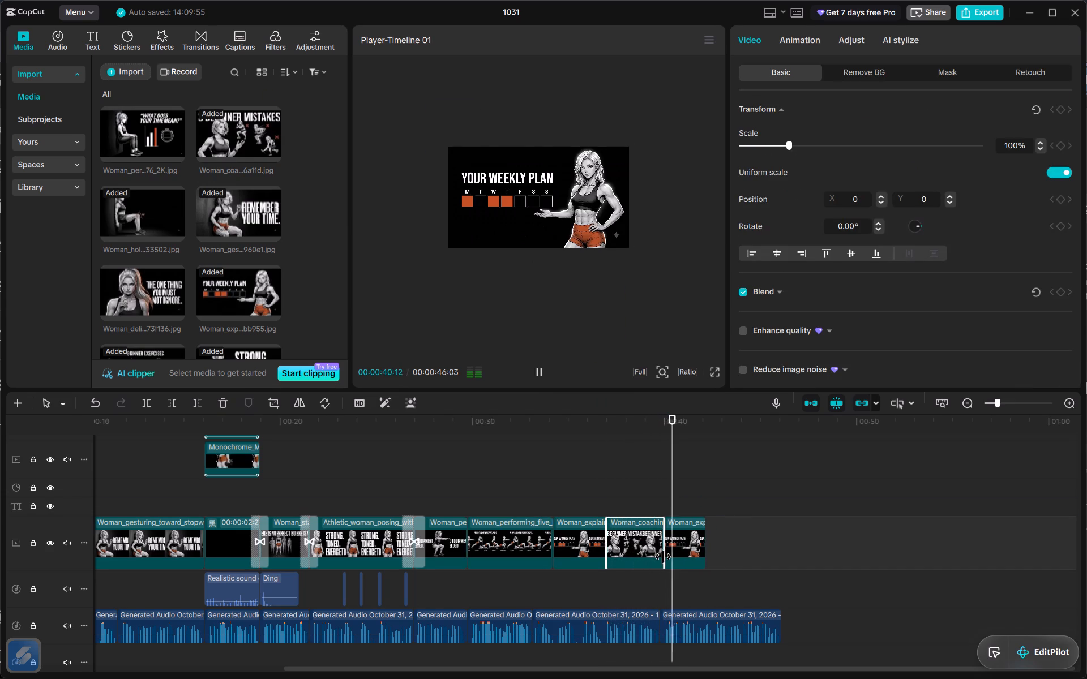
Delete the leftover YOUR WEEKLY PLAN image at the end of the main track.
left_click(684, 535)
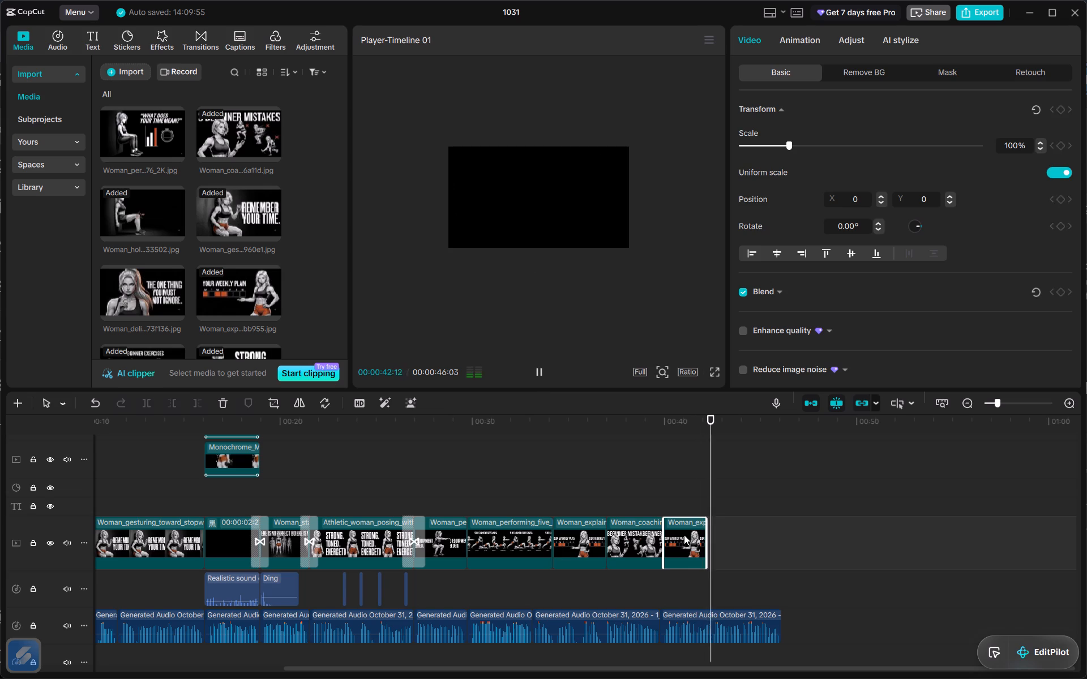
key("Delete")
Add THE WALL SIT CHALLENGE image after the 3 BEGINNER MISTAKES image and extend it to the voiceover's end at about 00:00:46.
scroll(183, 261, "down", 5)
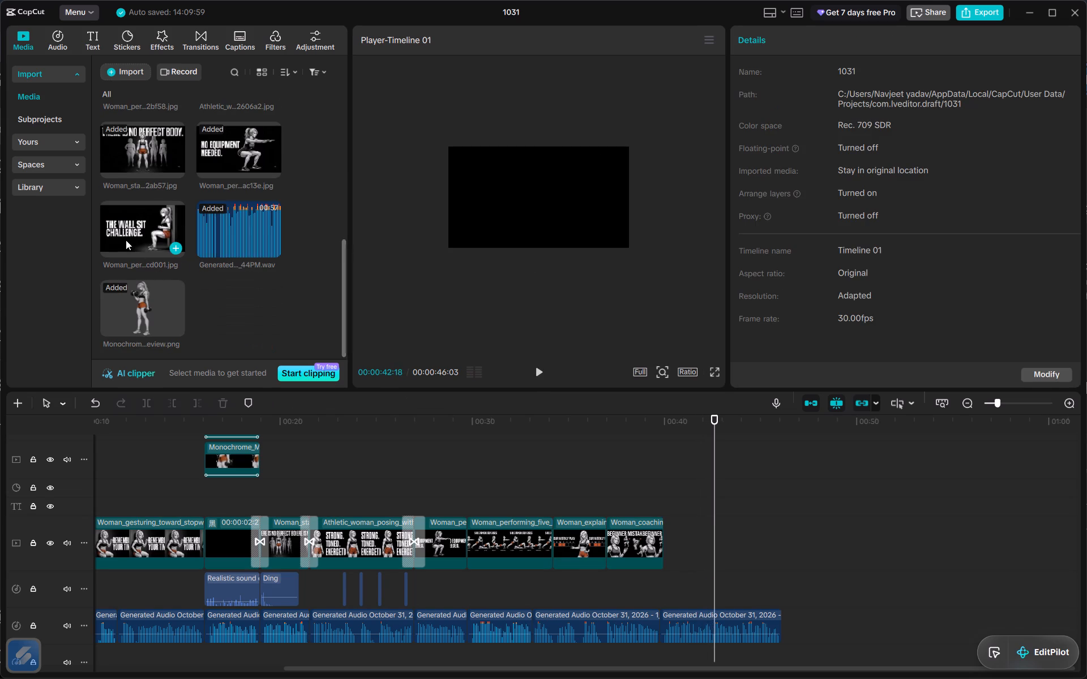
left_click_drag(126, 240, 666, 545)
key("space")
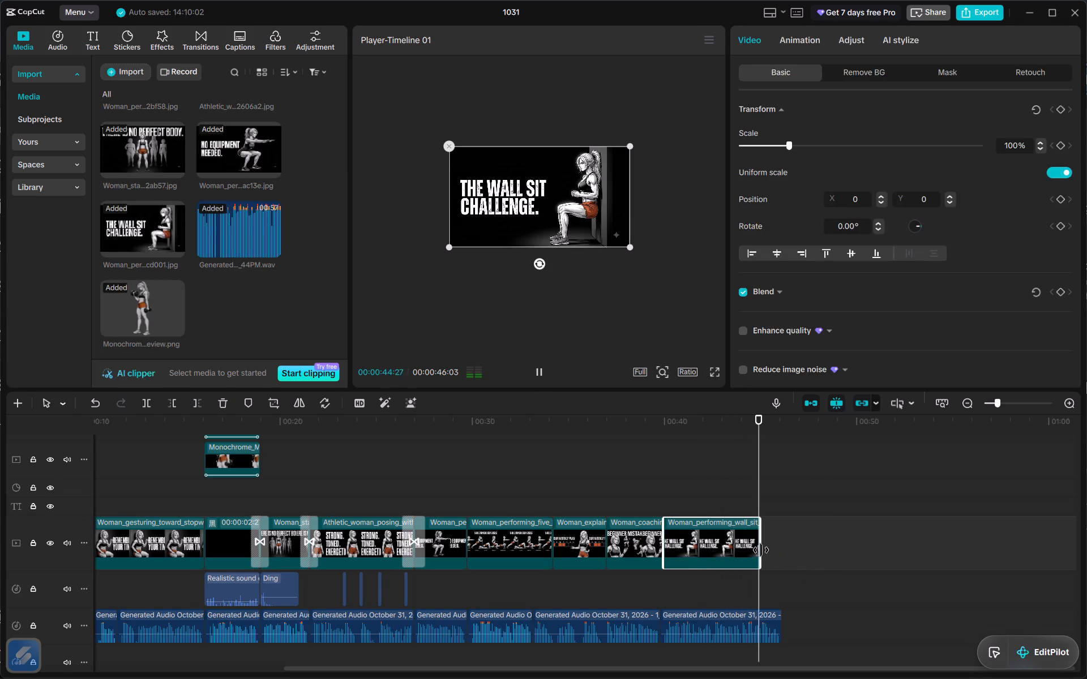
left_click_drag(761, 550, 776, 552)
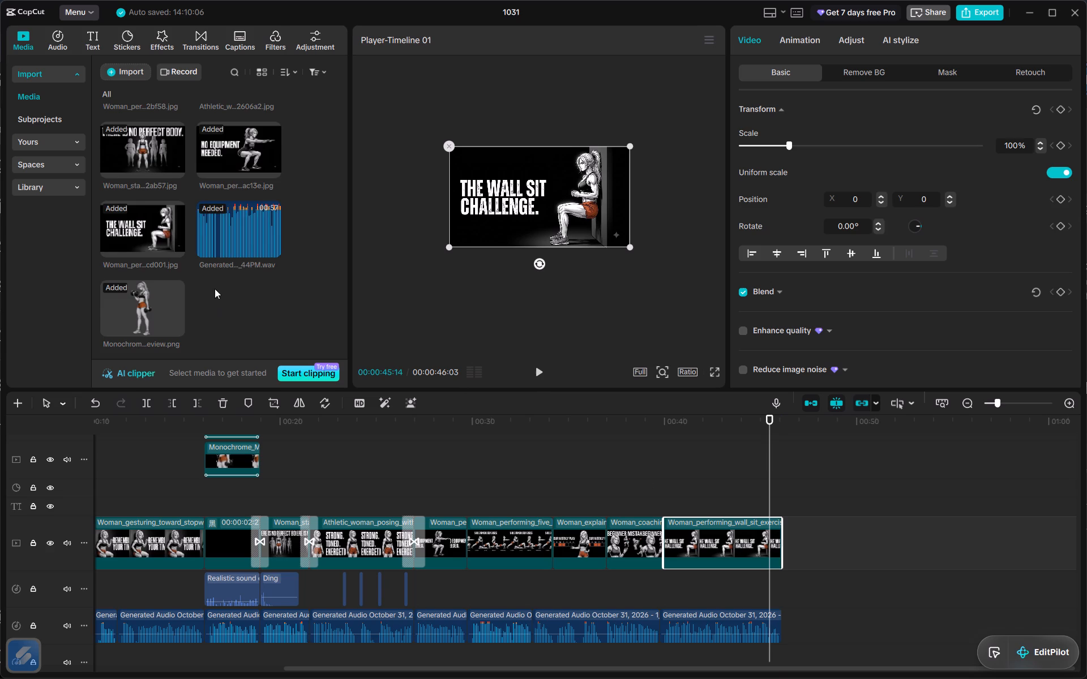
Preview the WHAT DOES YOUR TIME MEAN, YOUR WEEKLY PLAN and THE ONE THING YOU MUST NOT IGNORE images for the closing voiceover line.
scroll(215, 286, "up", 2)
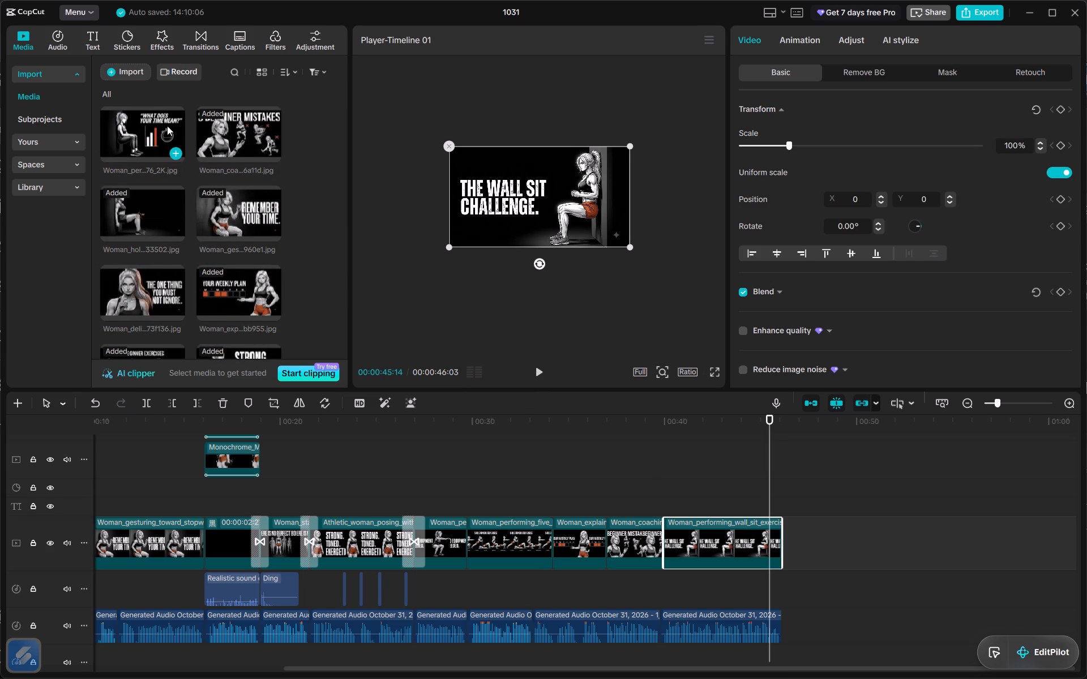
left_click(154, 122)
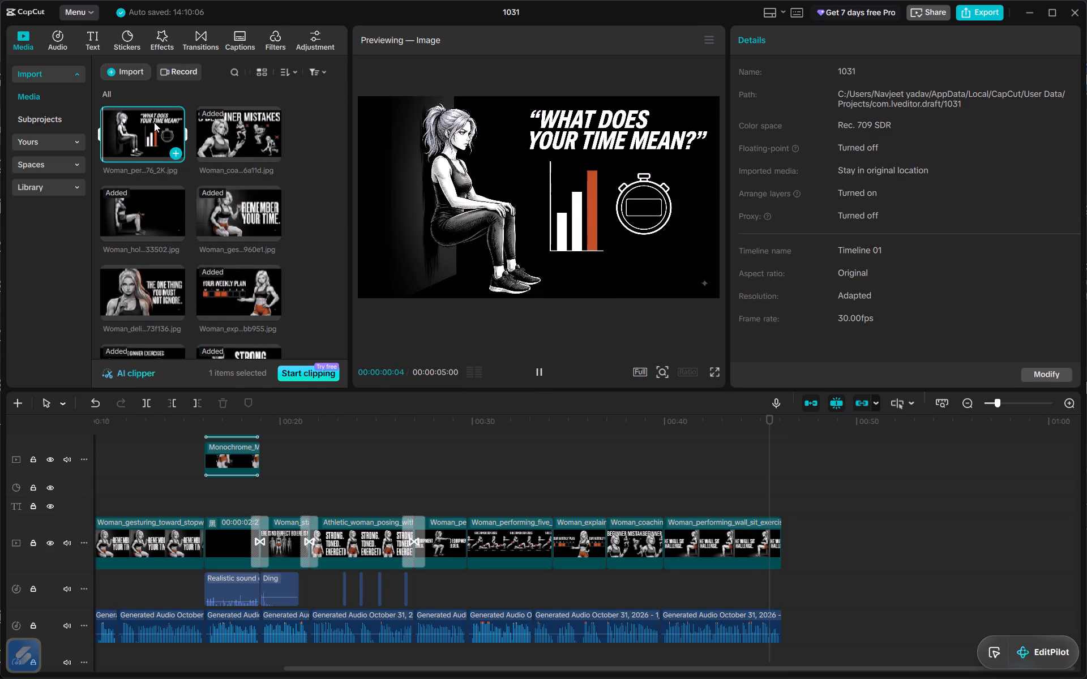
left_click(241, 287)
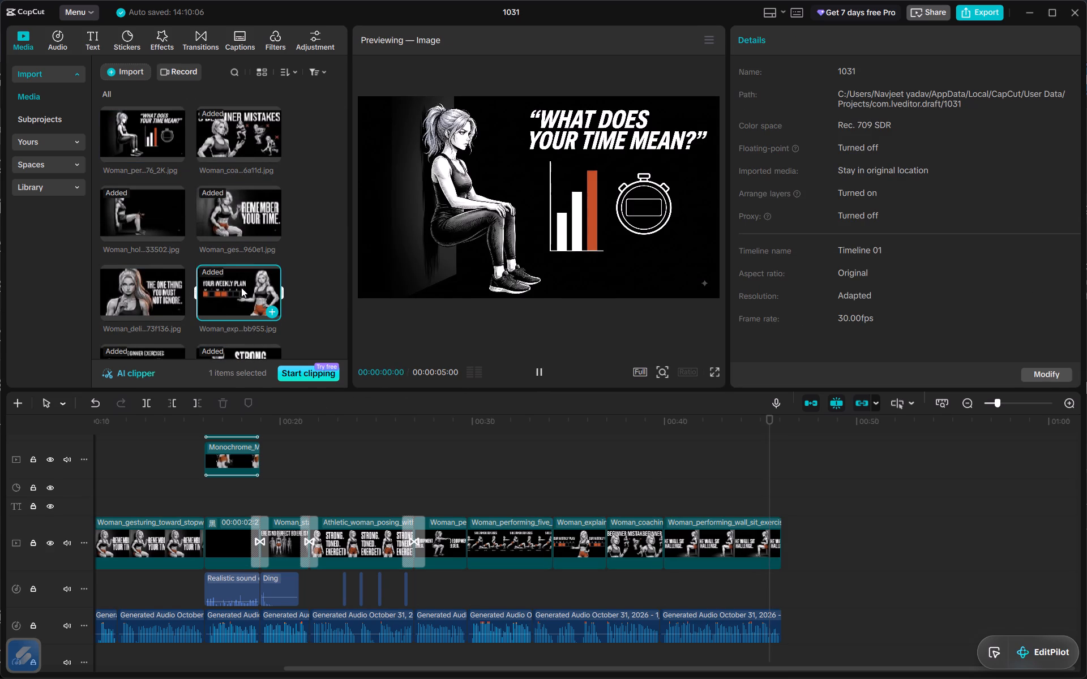
left_click(135, 282)
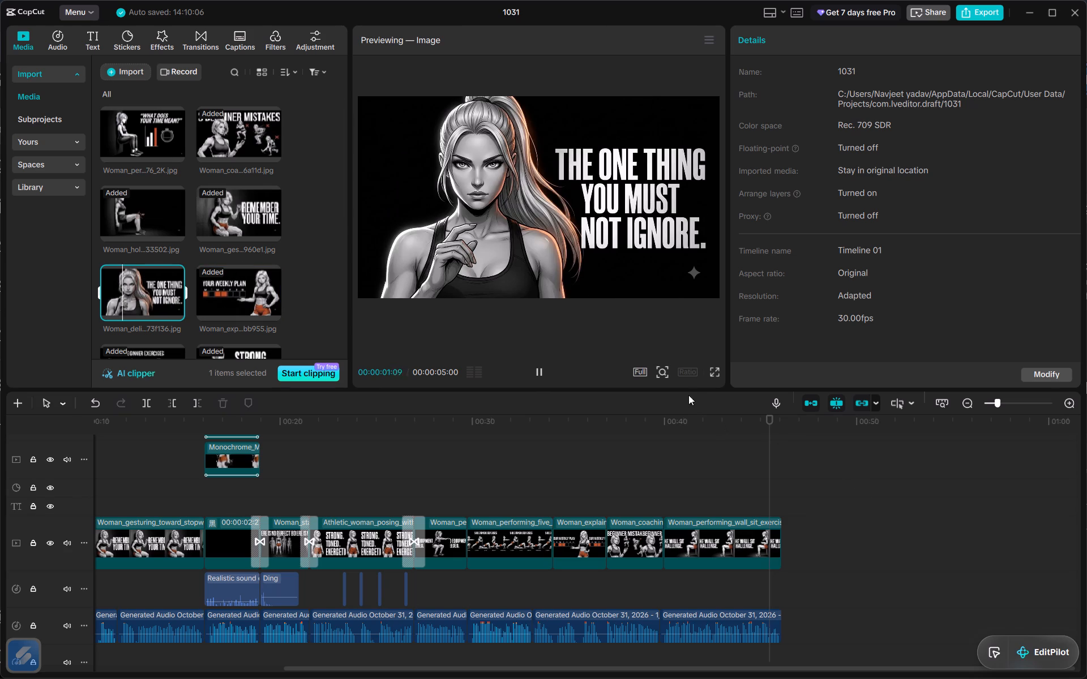
left_click(698, 427)
key("space")
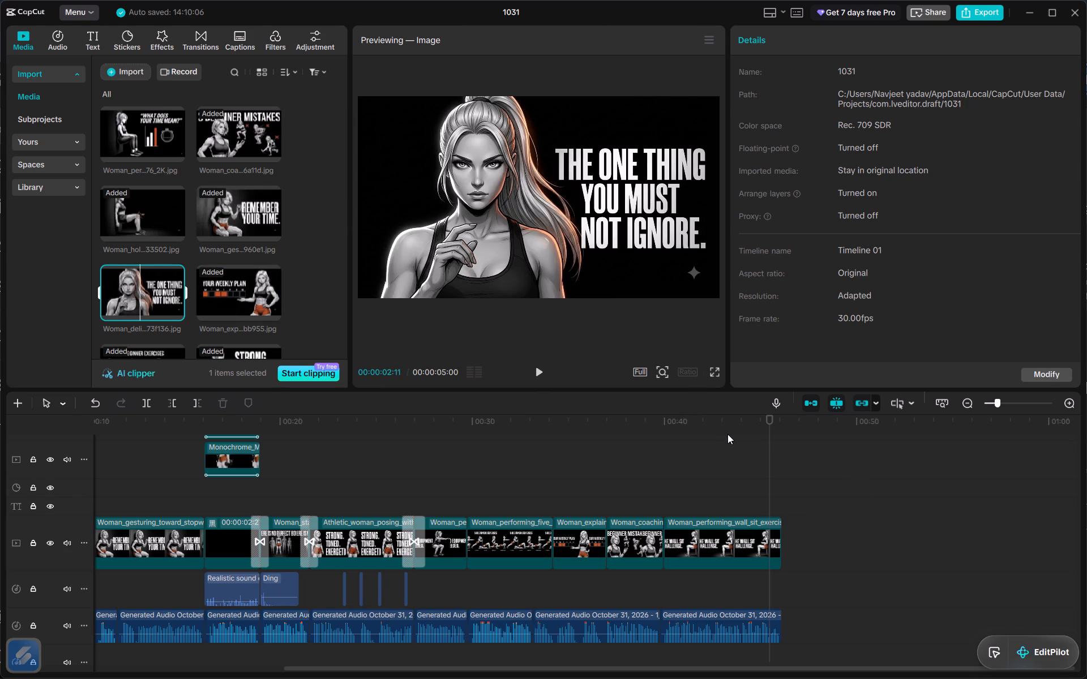
double_click(727, 434)
triple_click(755, 435)
left_click(711, 526)
key("space")
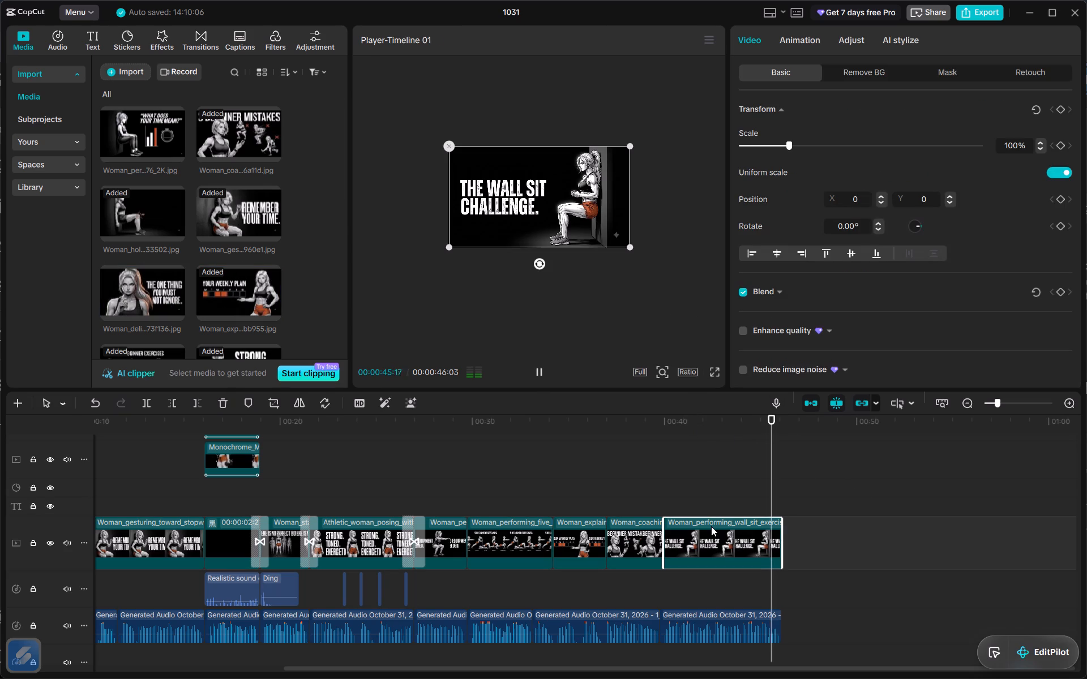
Play the last voiceover segment from about 00:00:41 and trim THE WALL SIT CHALLENGE image's end to 00:00:42:26.
left_click(683, 424)
key("space")
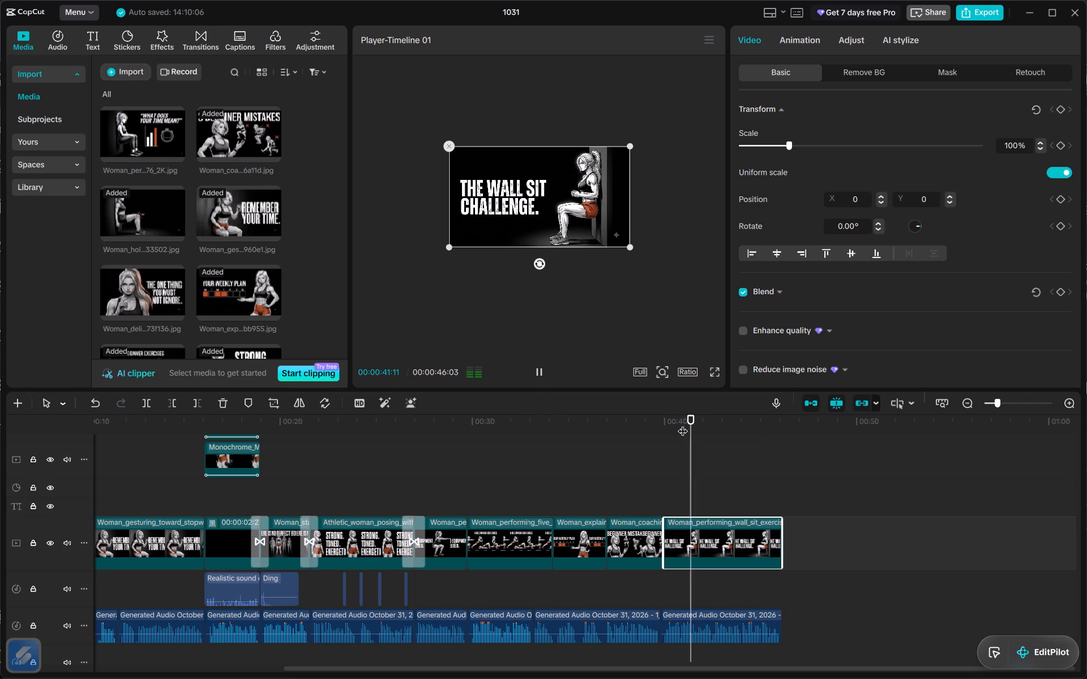
key("space")
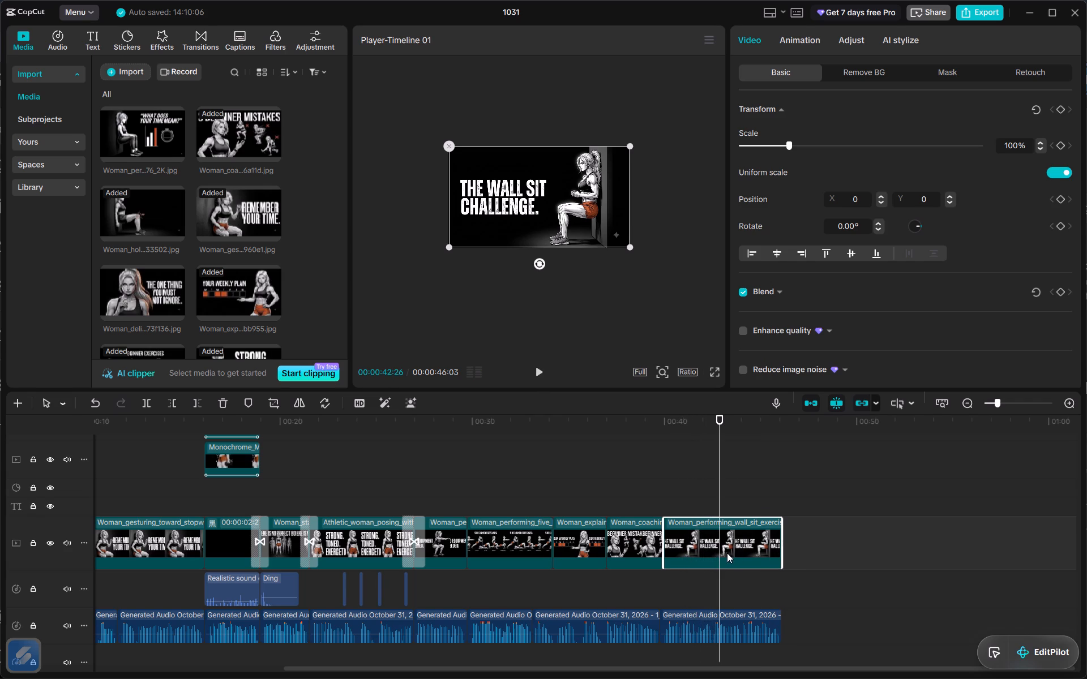
left_click_drag(780, 548, 714, 548)
Add THE ONE THING YOU MUST NOT IGNORE image at 00:00:42:26 and trim its end to the voiceover's end at 00:00:46:03.
left_click_drag(147, 299, 733, 550)
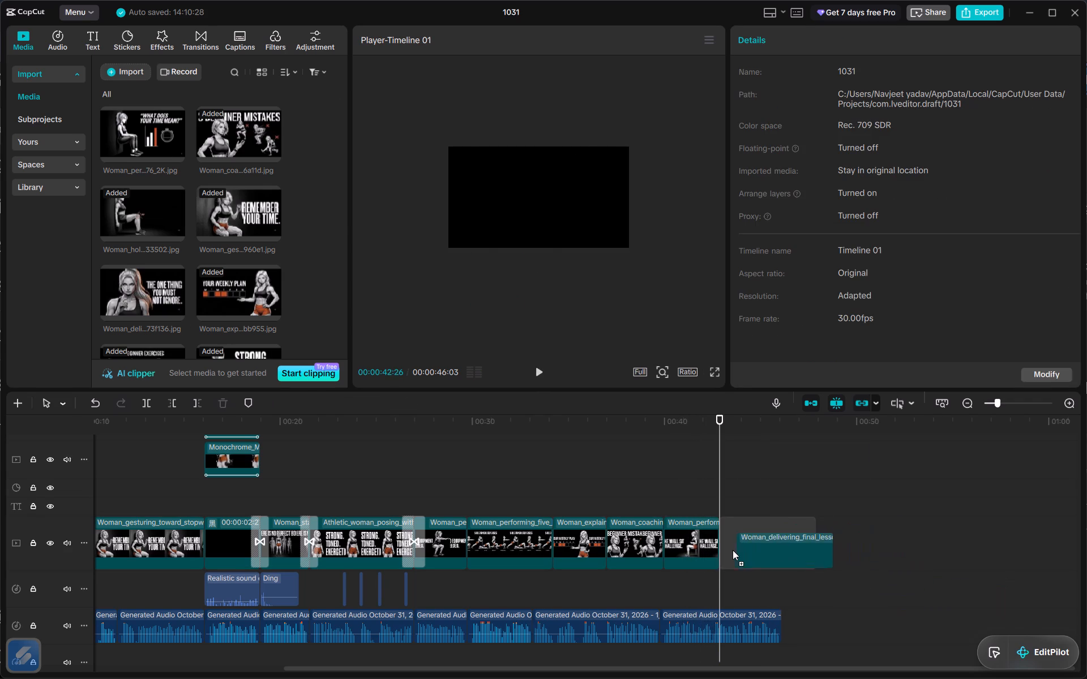
left_click_drag(733, 550, 732, 550)
left_click_drag(814, 548, 780, 548)
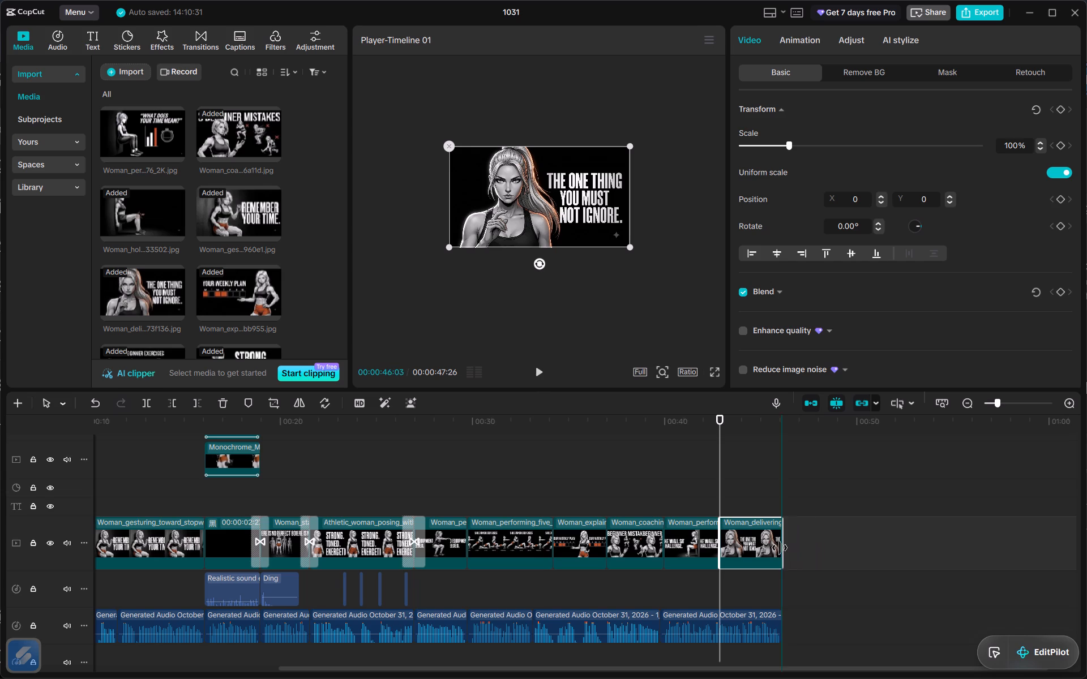
left_click_drag(780, 548, 779, 548)
left_click(697, 518)
key("space")
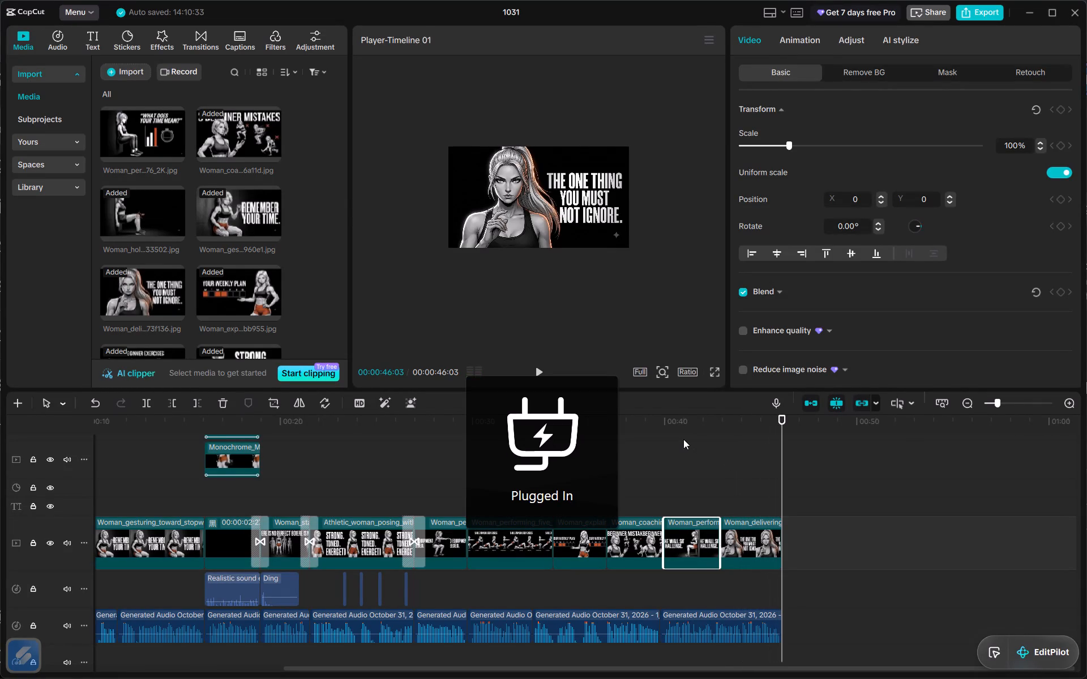
left_click(713, 671)
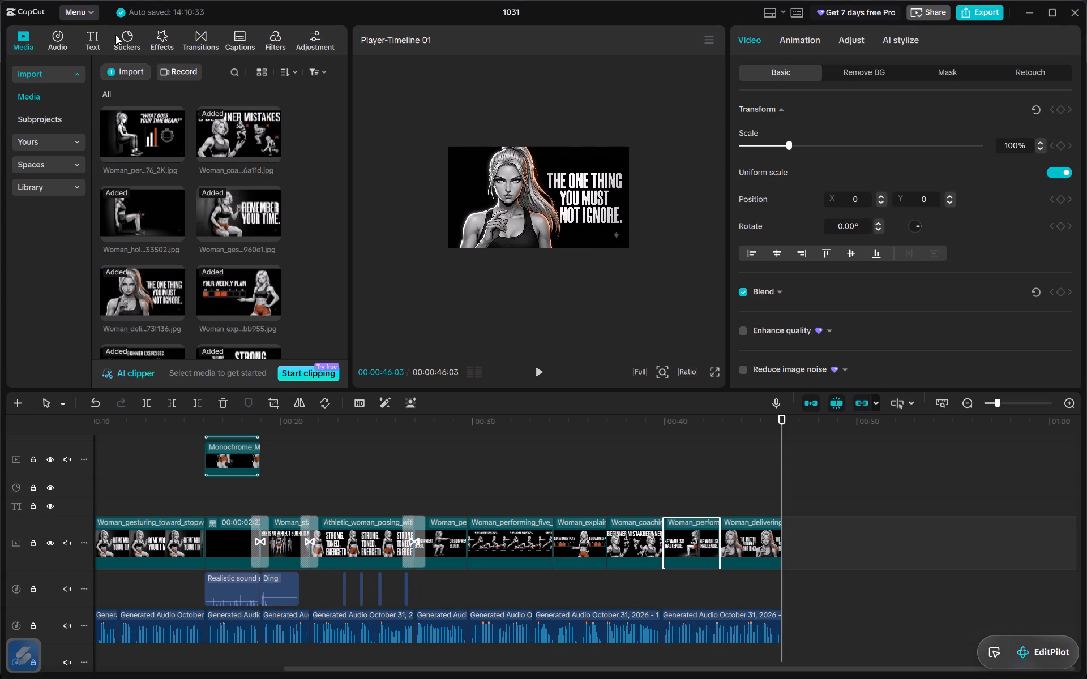
left_click(45, 194)
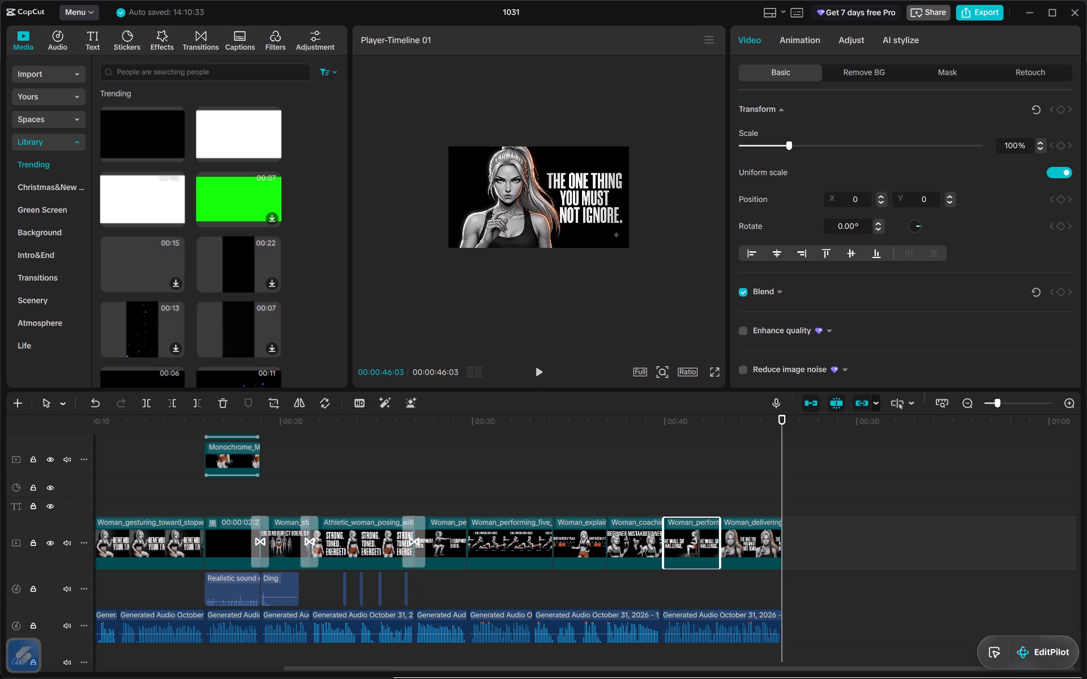
left_click(161, 74)
type("flow")
key("Return")
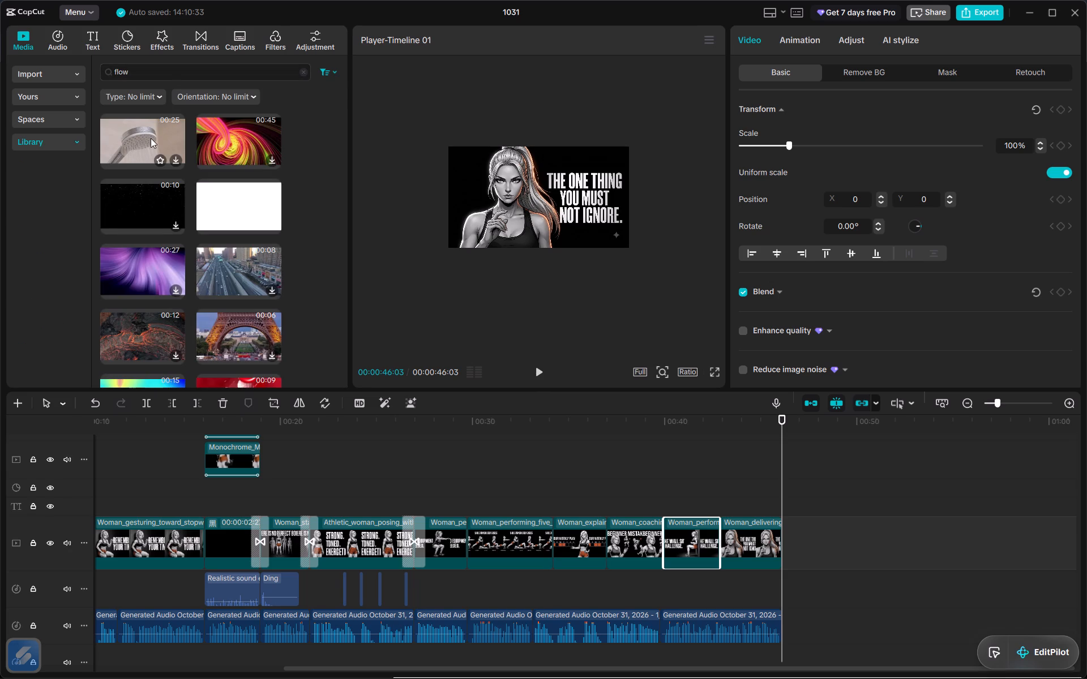
Download the 10-second golden glitter clip and append it to the main track after the last image.
right_click(145, 218)
right_click(152, 204)
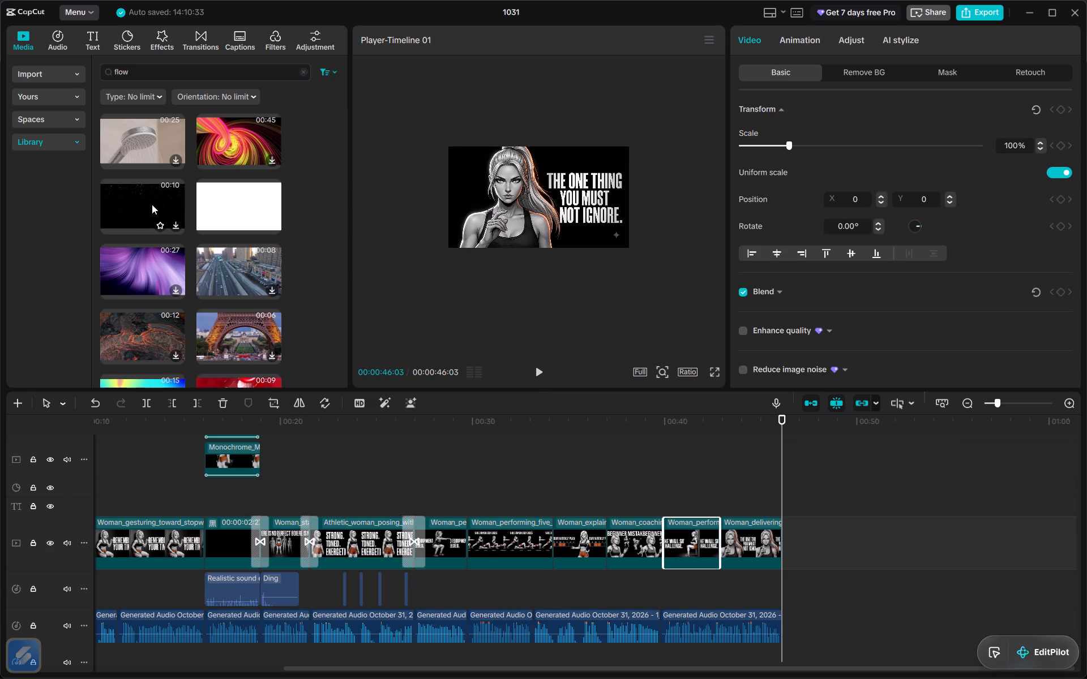
left_click(160, 206)
left_click(160, 206)
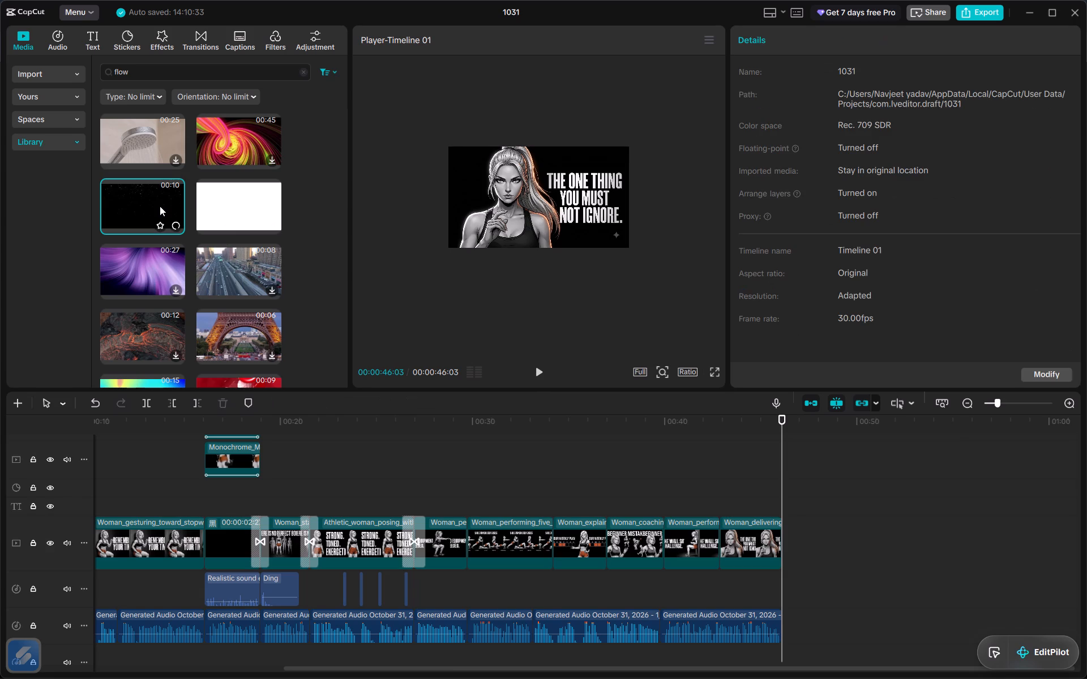
scroll(162, 210, "right", 1)
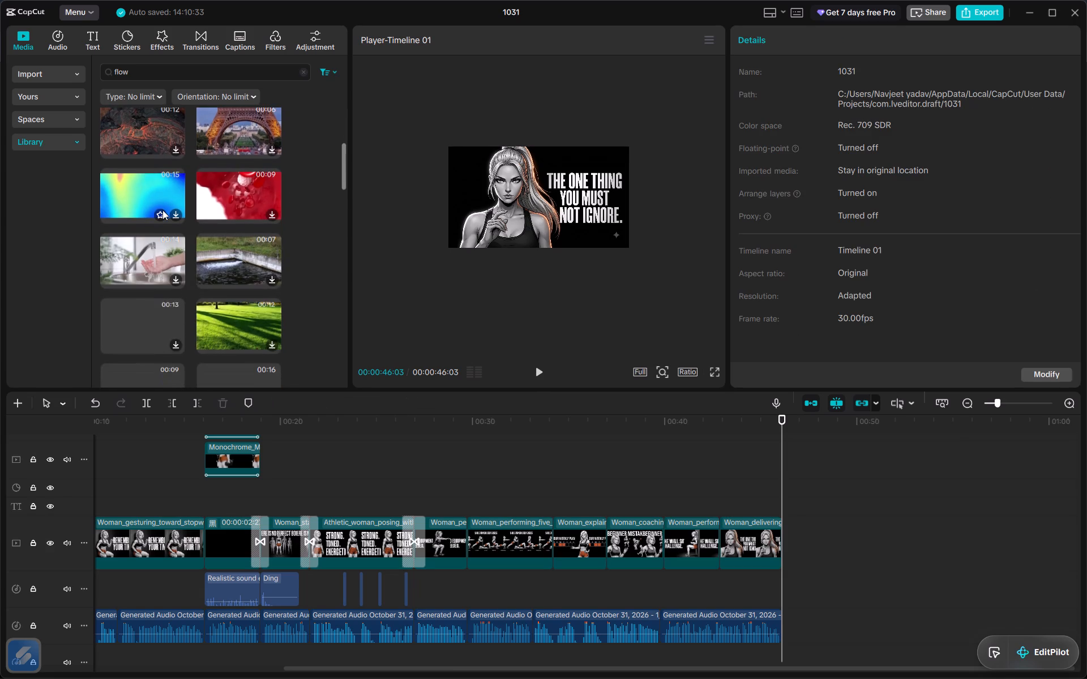
scroll(162, 210, "right", 2)
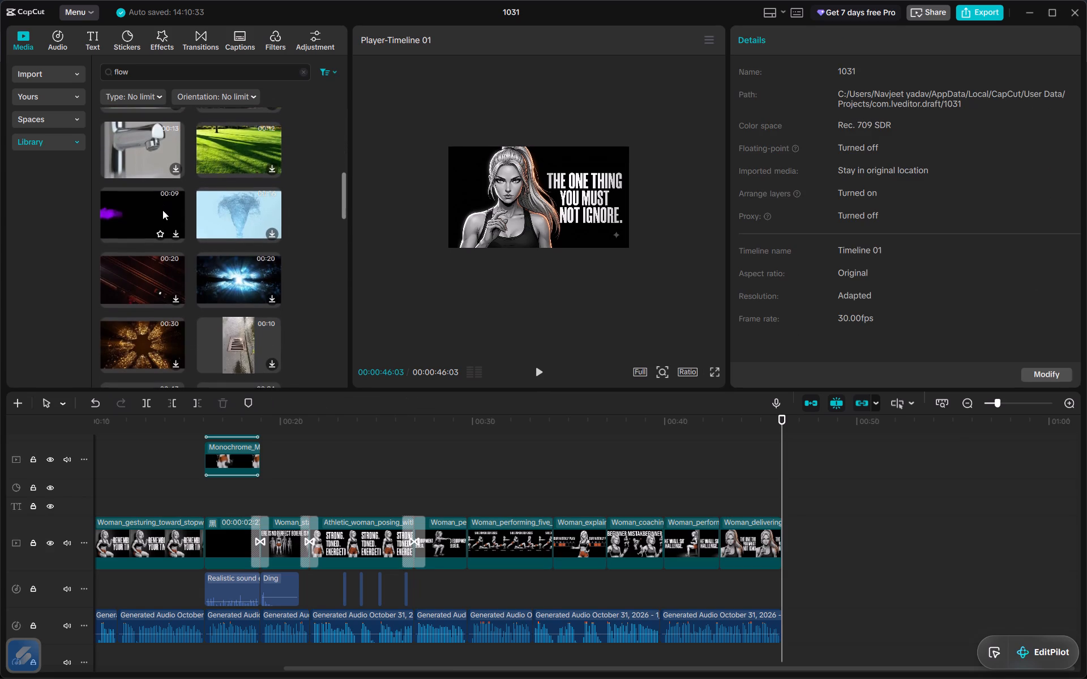
scroll(162, 210, "right", 1)
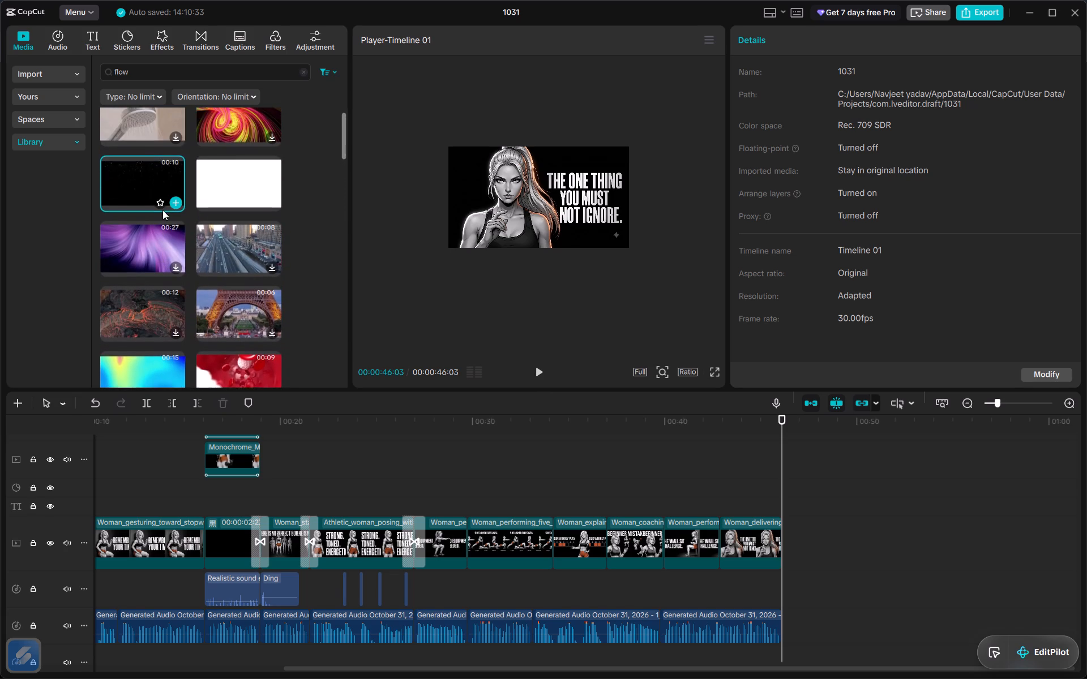
scroll(162, 210, "right", 1)
right_click(129, 181)
left_click_drag(129, 181, 792, 531)
key("space")
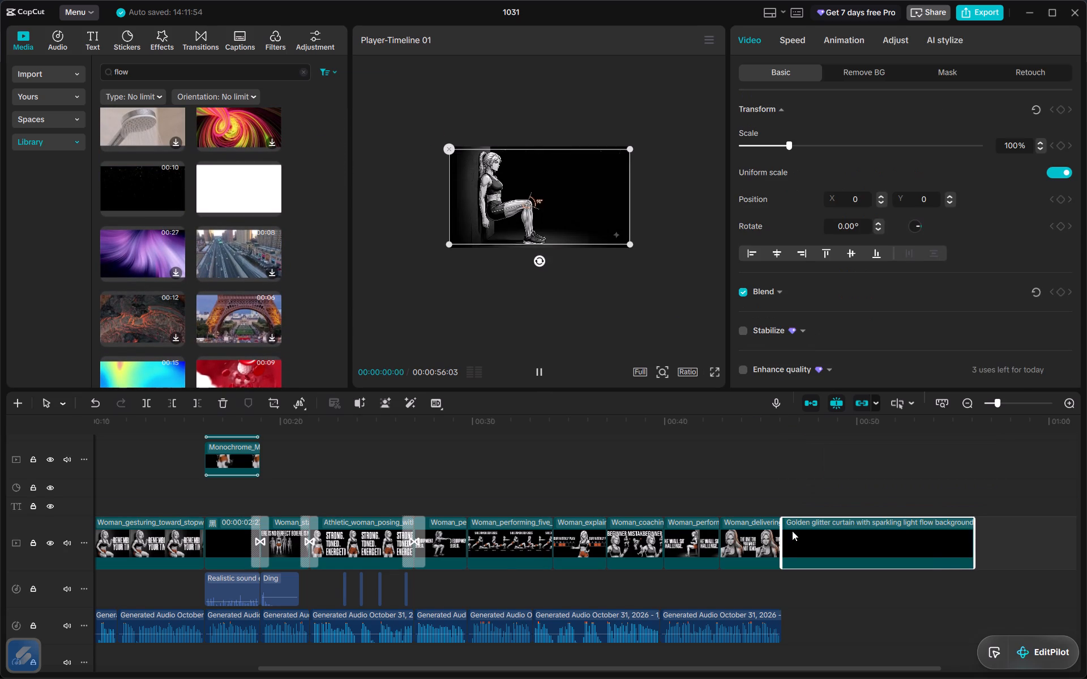
key("space")
Preview the glitter clip, scale it to about 134%, and reposition it to about X 128, Y -286 so it fills the frame.
scroll(792, 531, "left", 6)
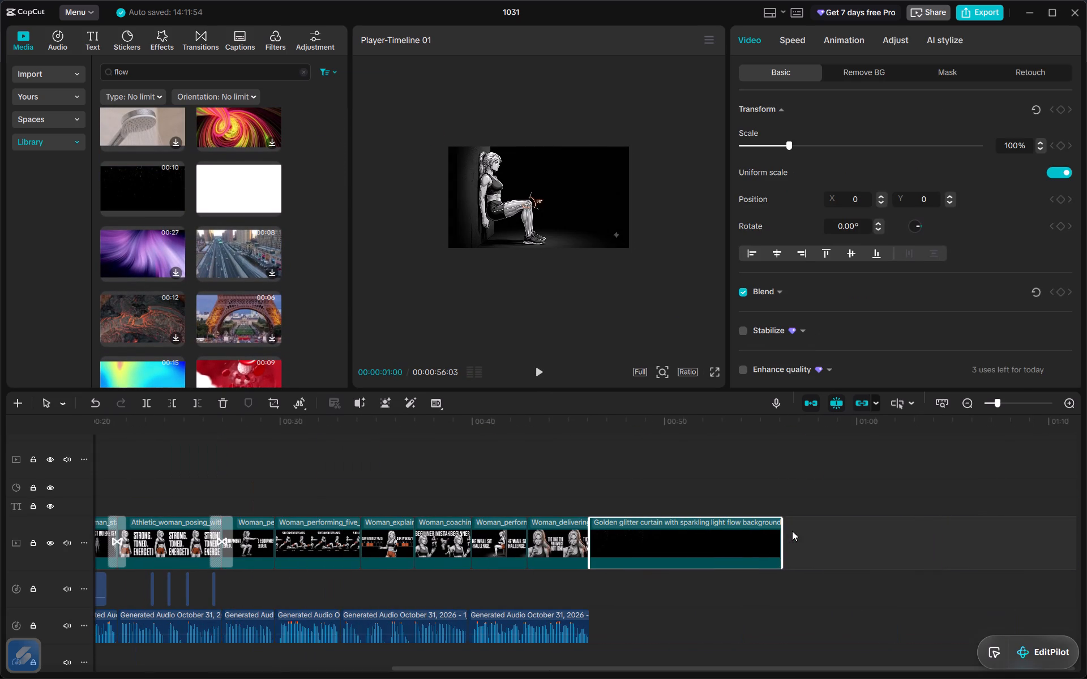
left_click(592, 422)
key("space")
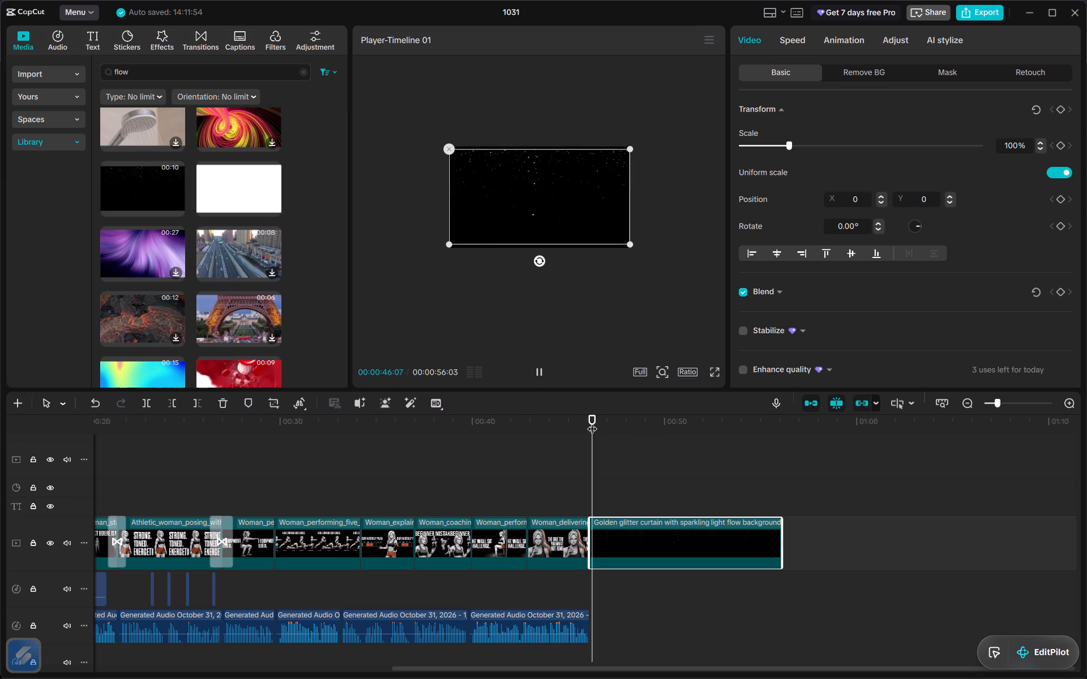
key("space")
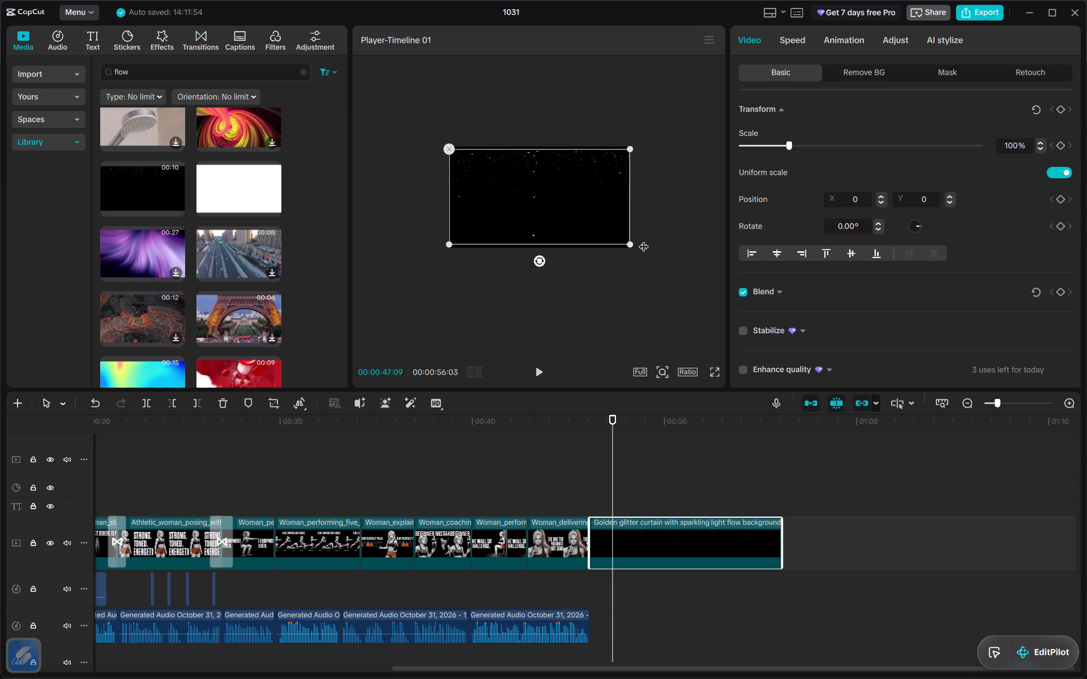
left_click_drag(627, 238, 628, 234)
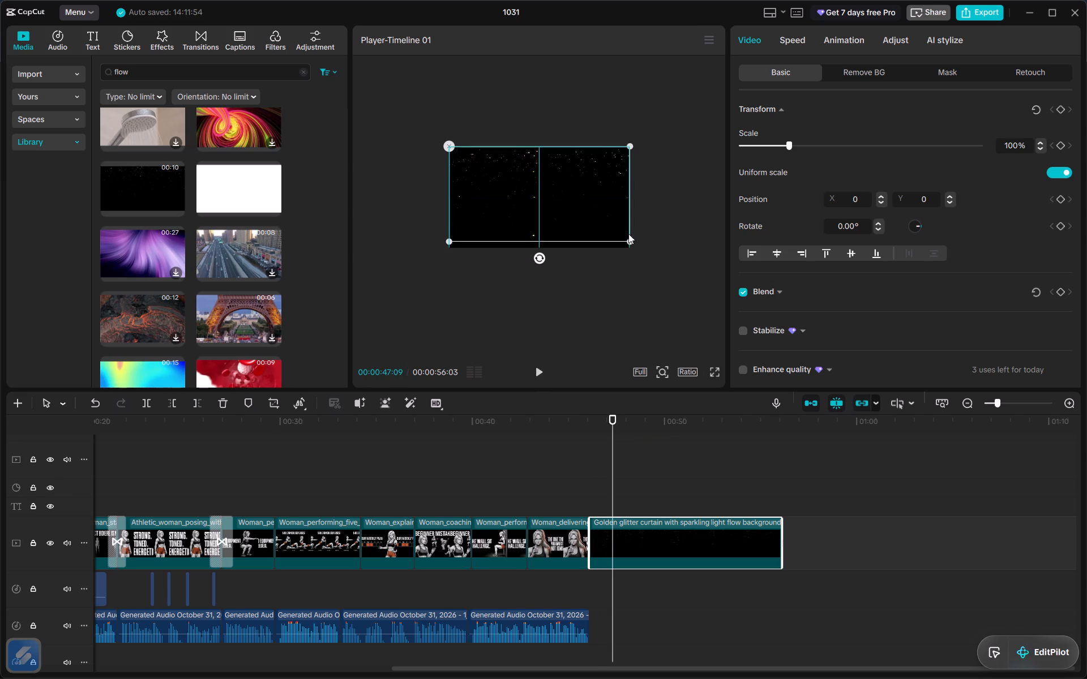
left_click_drag(628, 234, 624, 229)
left_click_drag(627, 237, 660, 283)
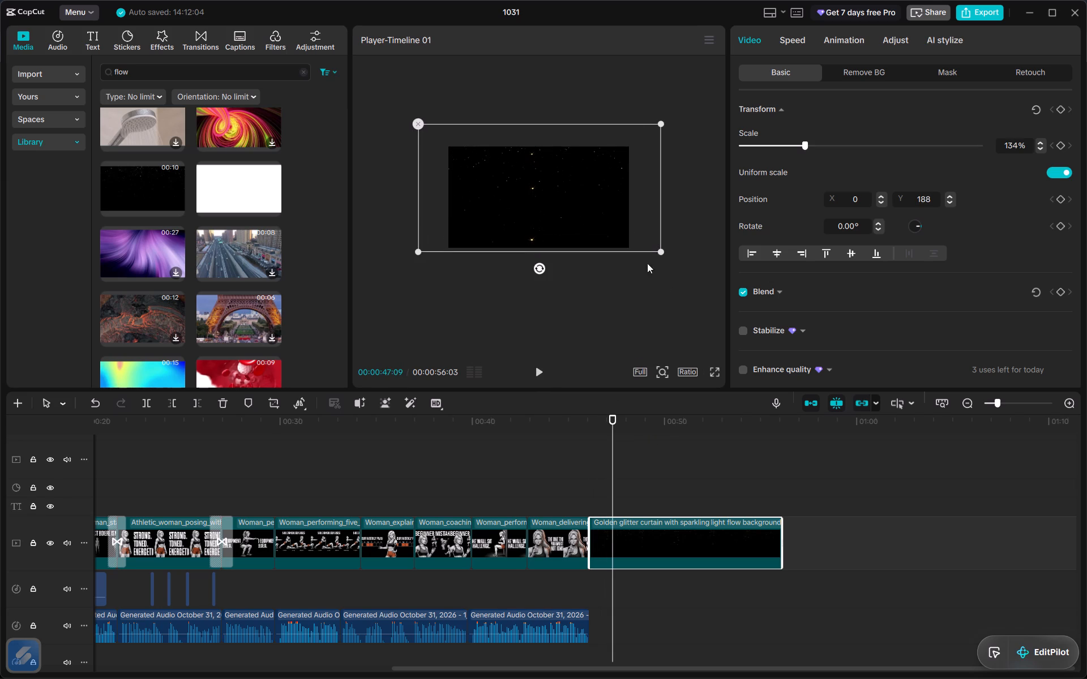
left_click_drag(607, 224, 613, 246)
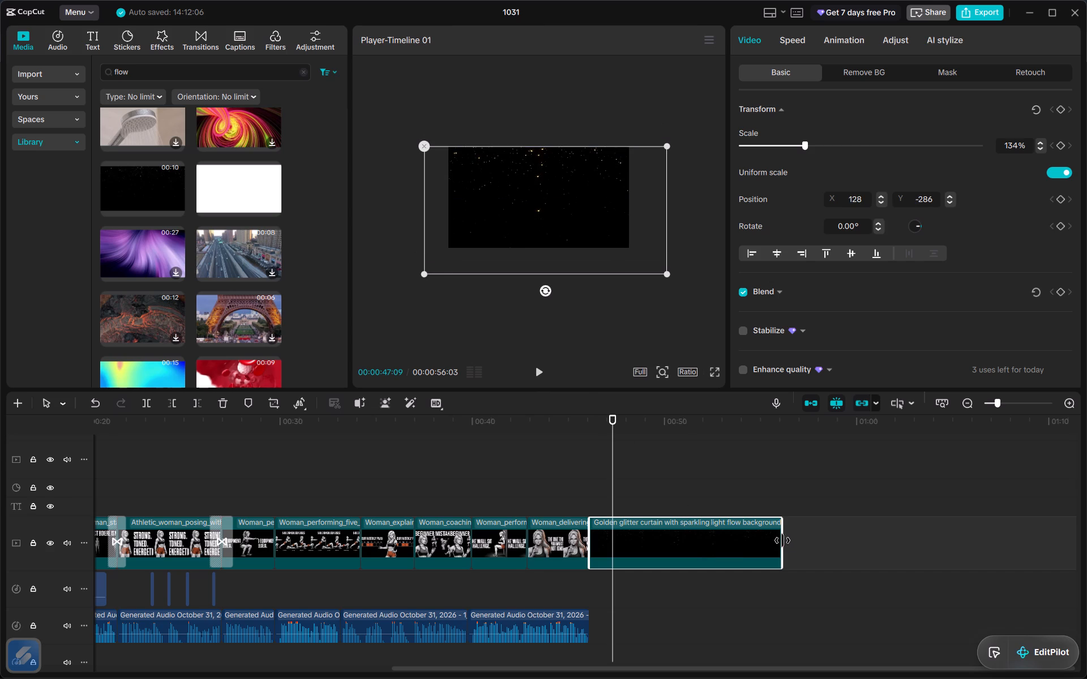
Trim the end of the glitter clip to 00:00:47:09 and play the cut from the preceding image.
left_click_drag(781, 541, 614, 561)
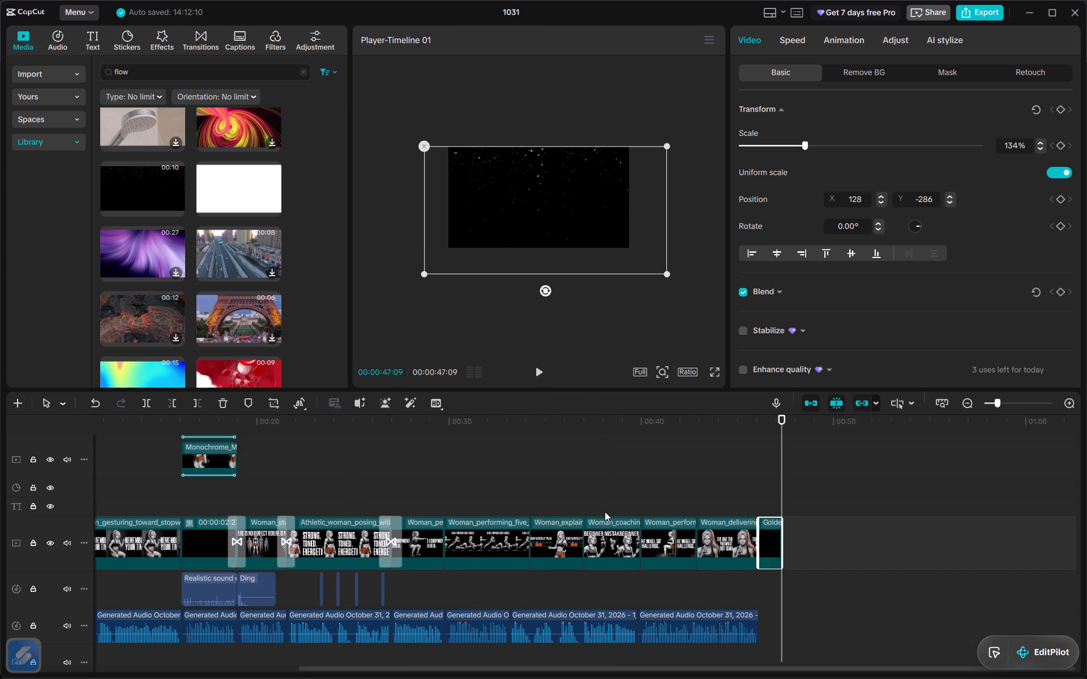
left_click(752, 424)
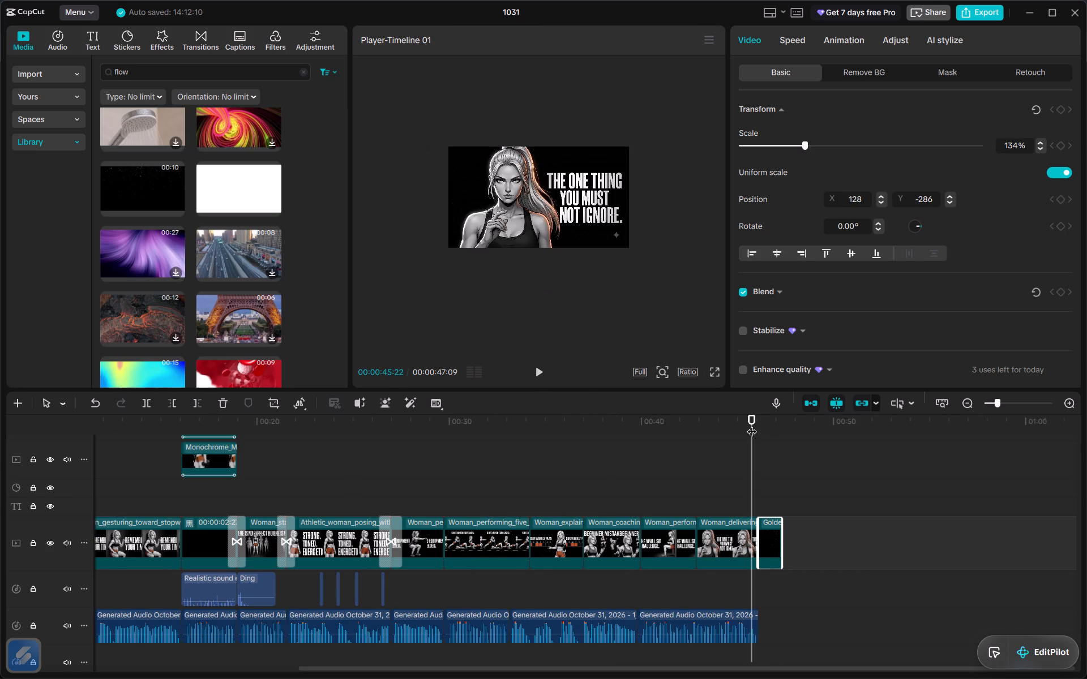
key("space")
key("space")
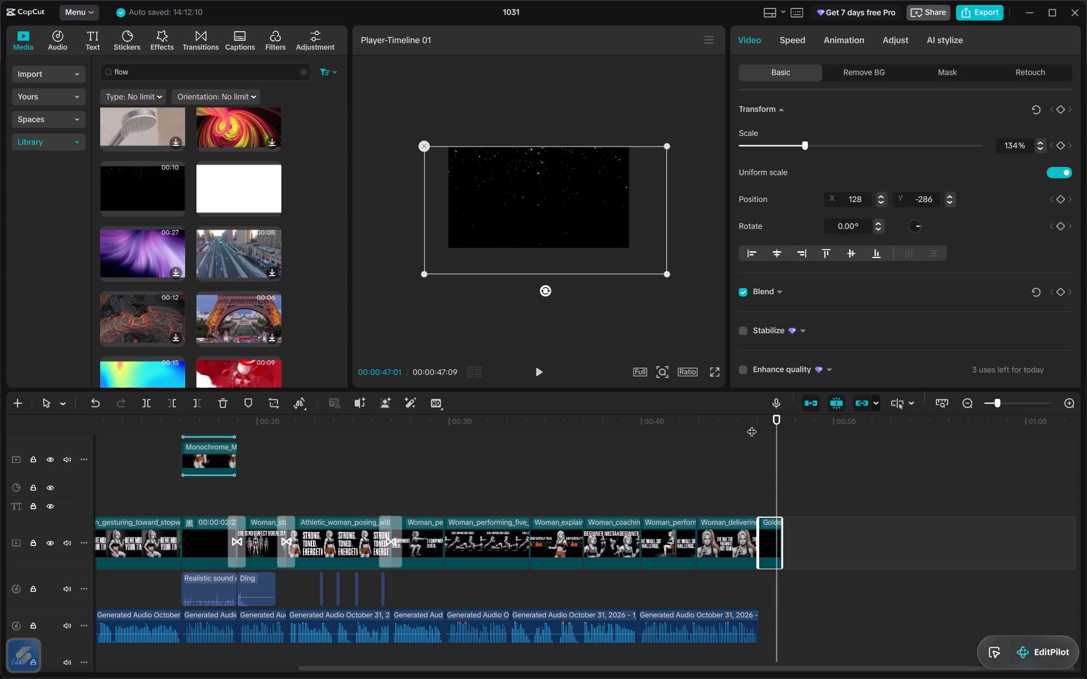
Add a default text clip above the glitter clip and trim it to the same length.
left_click(98, 42)
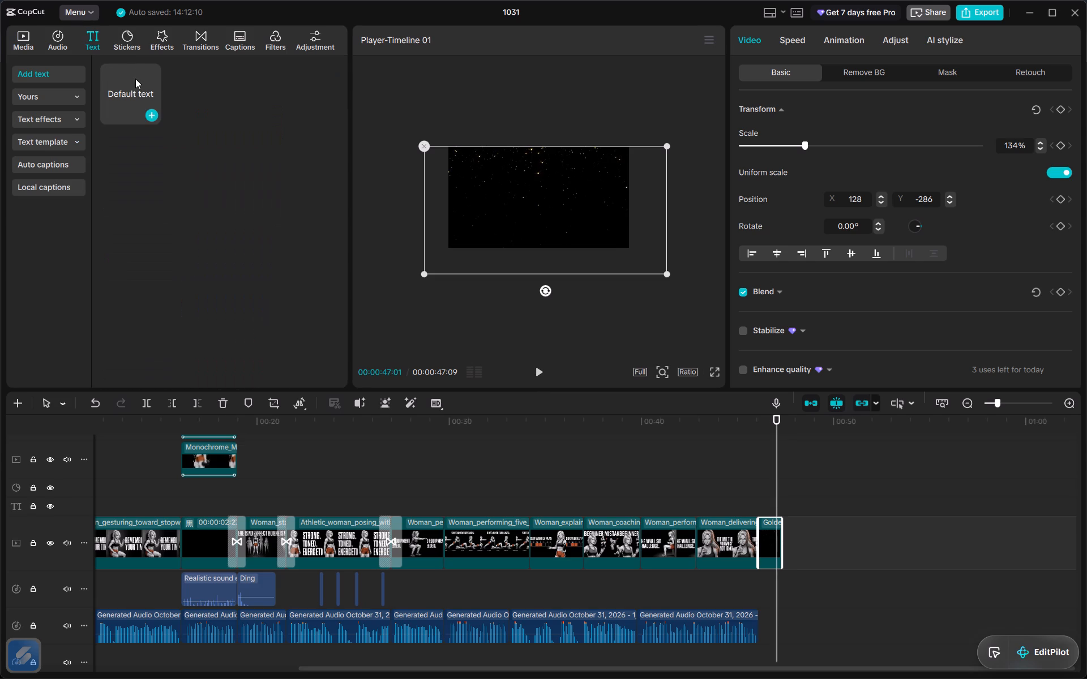
left_click_drag(138, 97, 755, 506)
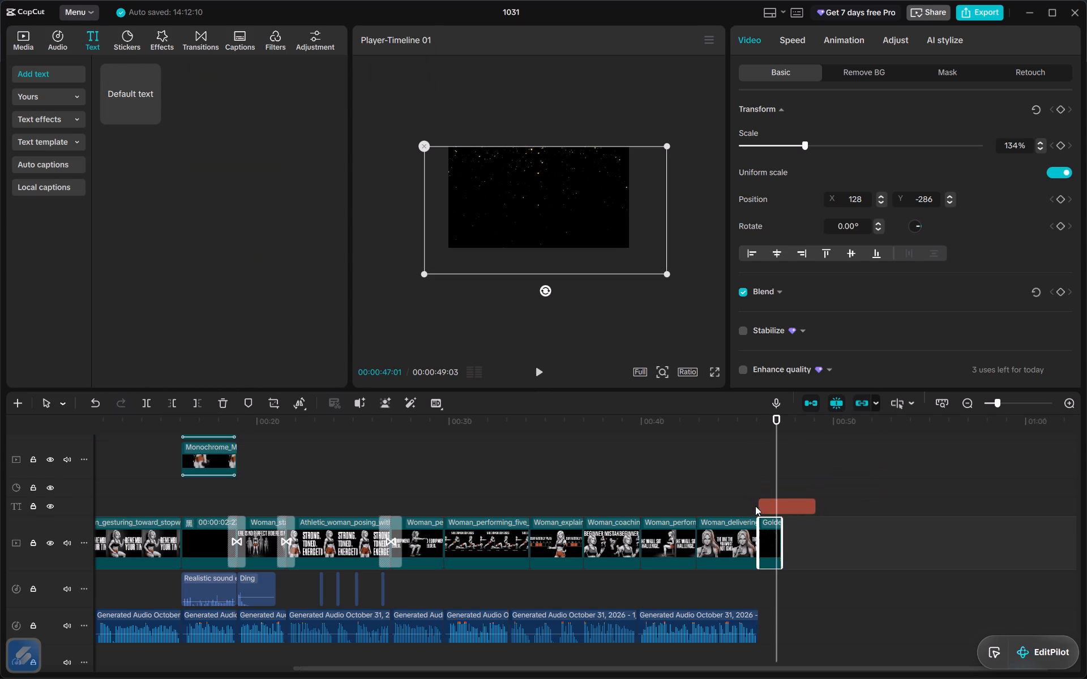
left_click_drag(816, 506, 782, 509)
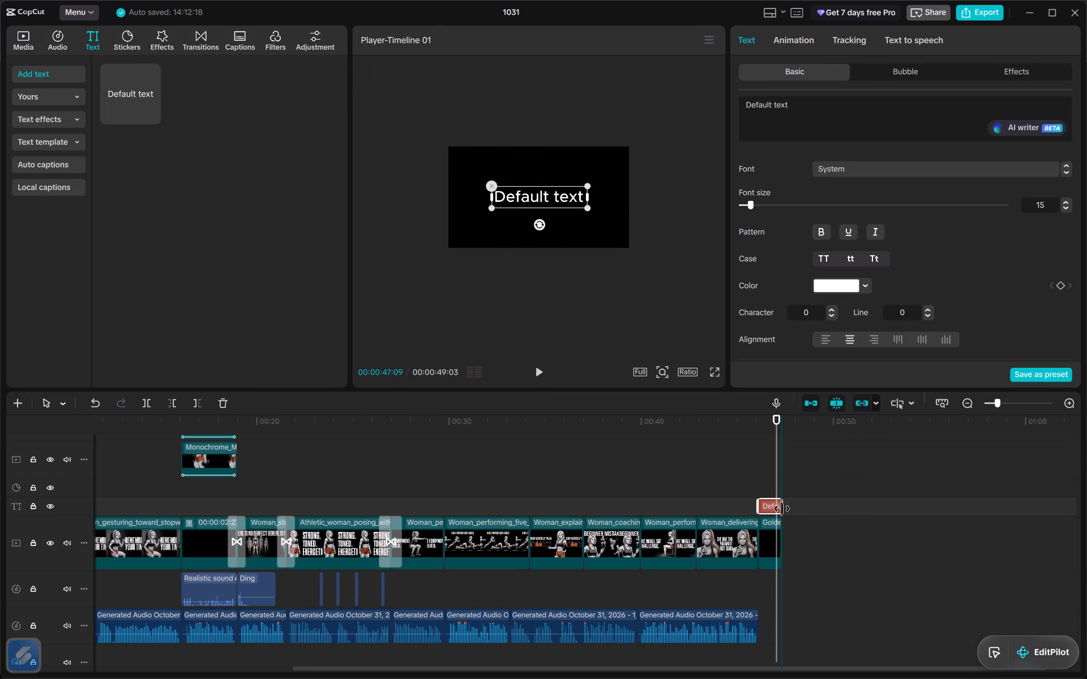
left_click_drag(782, 509, 780, 509)
Replace the default wording with "THE MYTH" and set its font to BebasNeue.
left_click(796, 108)
left_click_drag(796, 108, 765, 108)
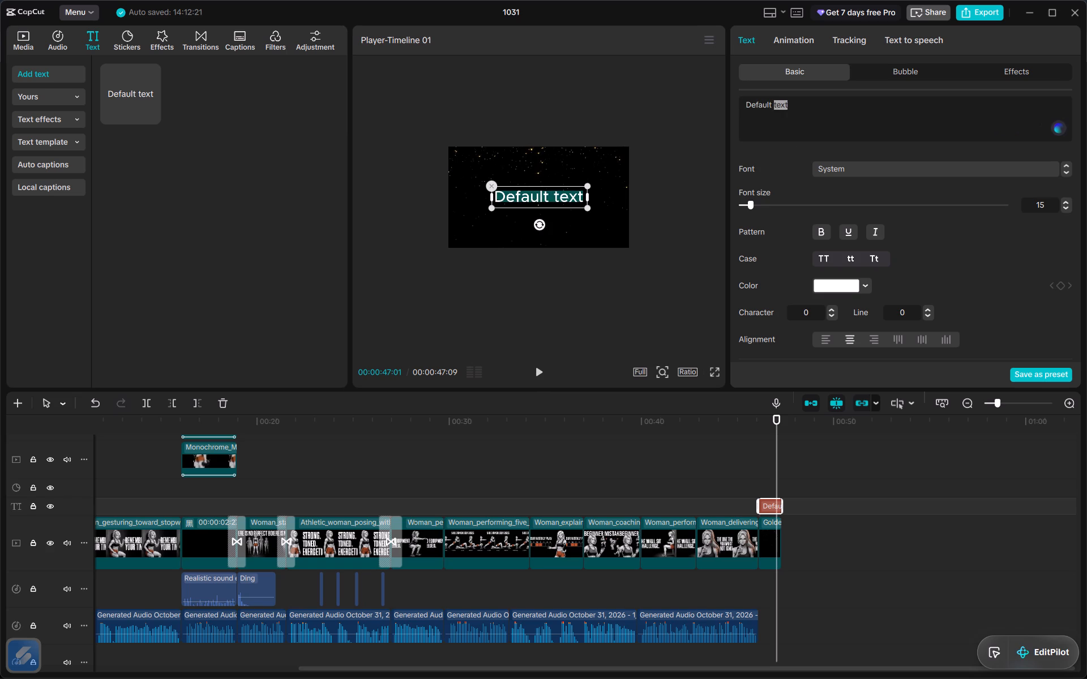
left_click_drag(765, 108, 737, 108)
key("BackSpace")
type("THE MYTH")
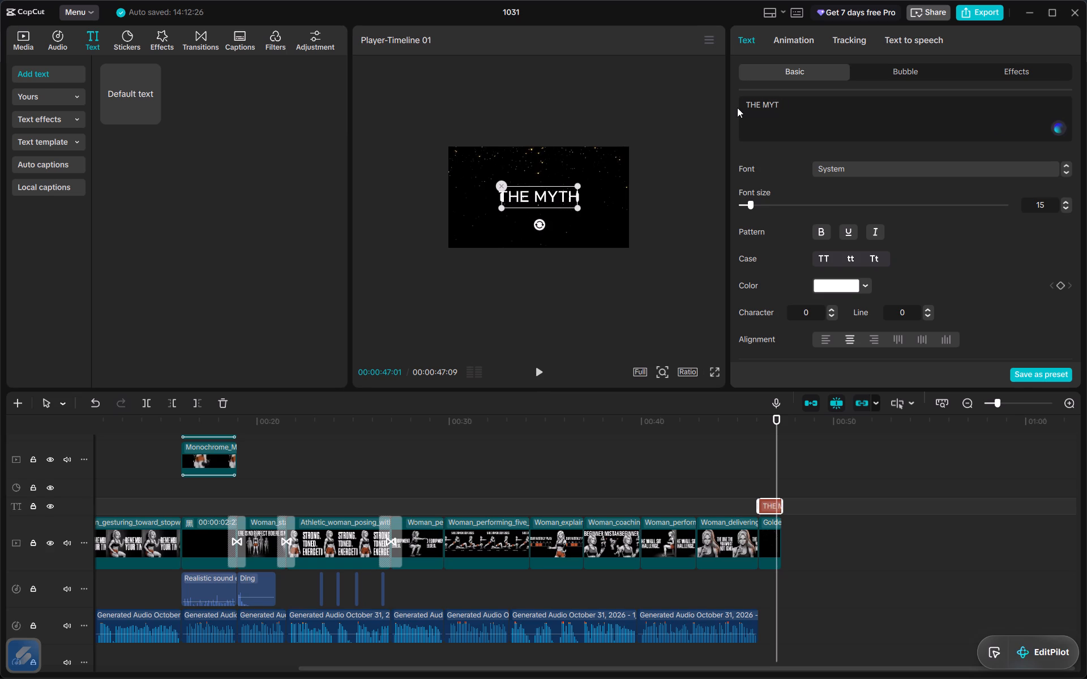
left_click(1065, 174)
left_click(1065, 174)
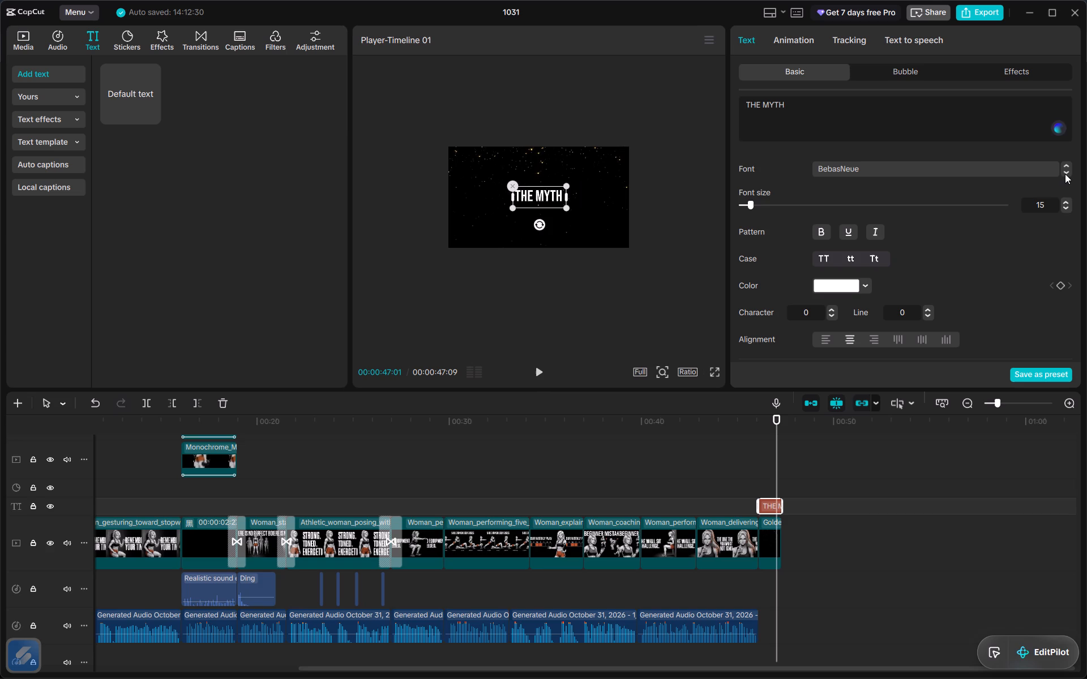
Apply the Top Arch loop animation to the THE MYTH title.
left_click(803, 39)
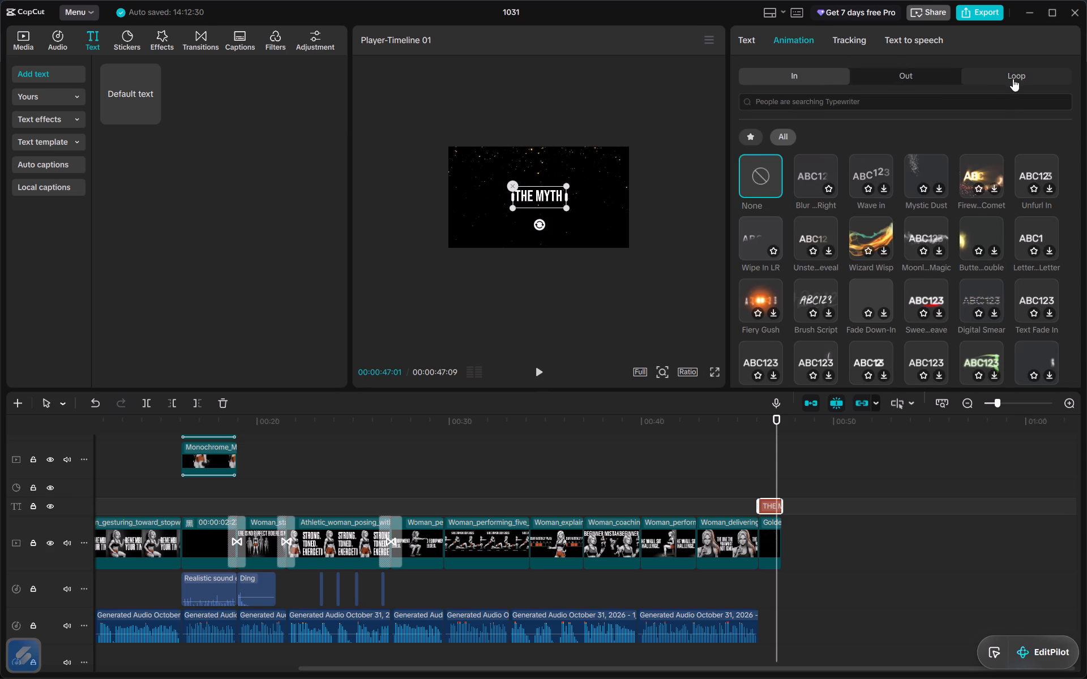
left_click(1013, 79)
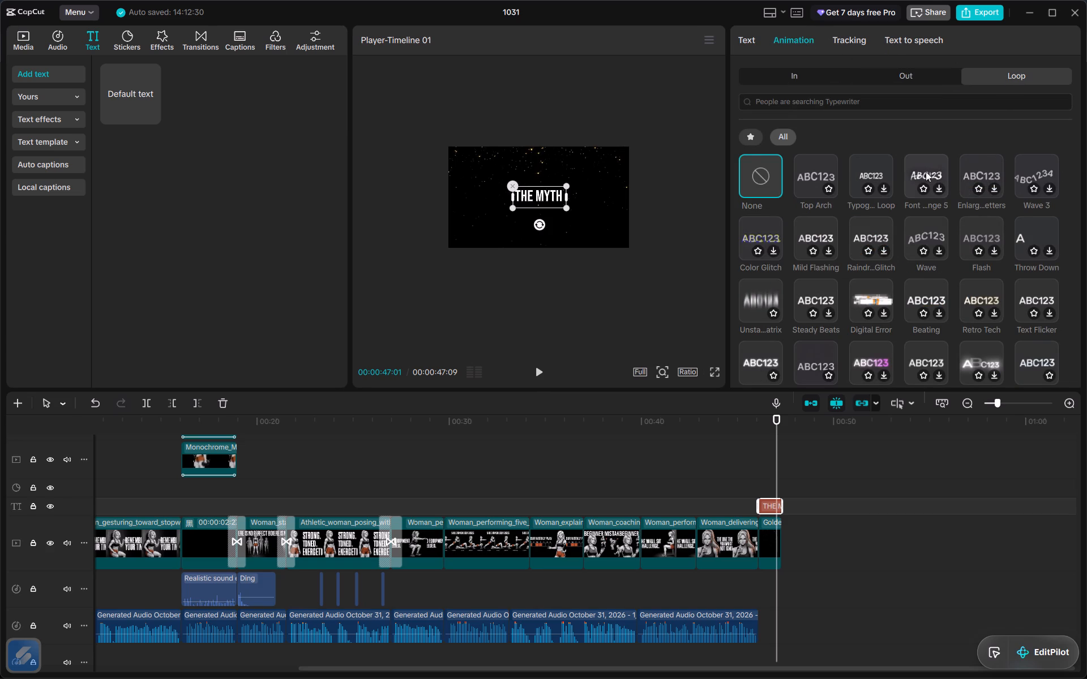
left_click(810, 176)
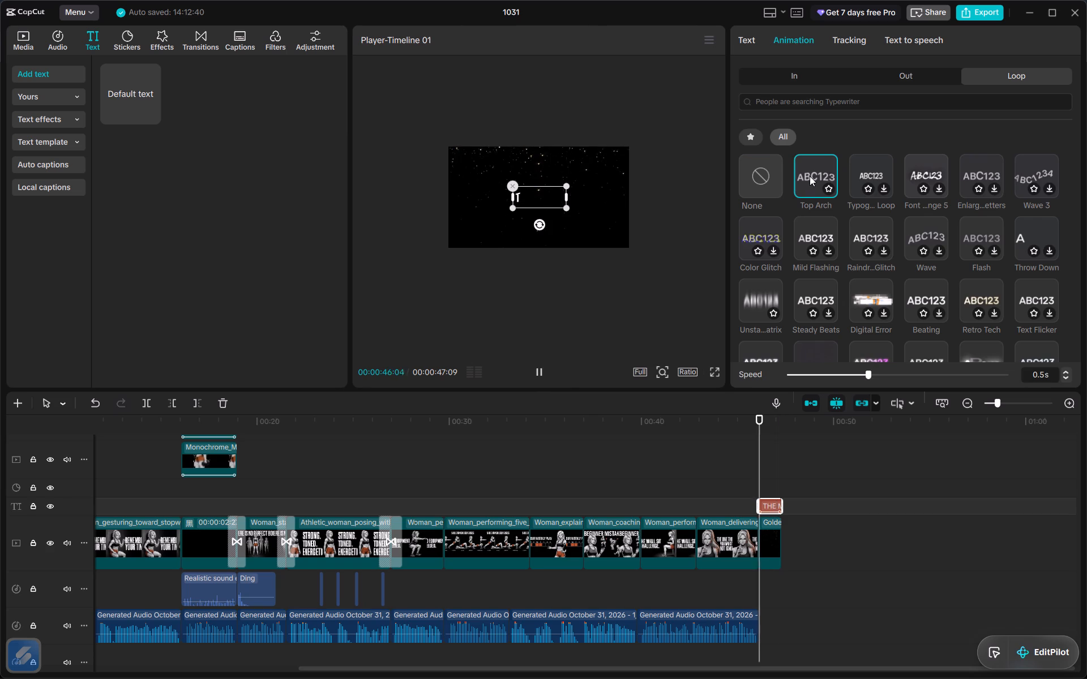
Enlarge the THE MYTH title until it spans most of the frame width.
left_click_drag(563, 210, 598, 232)
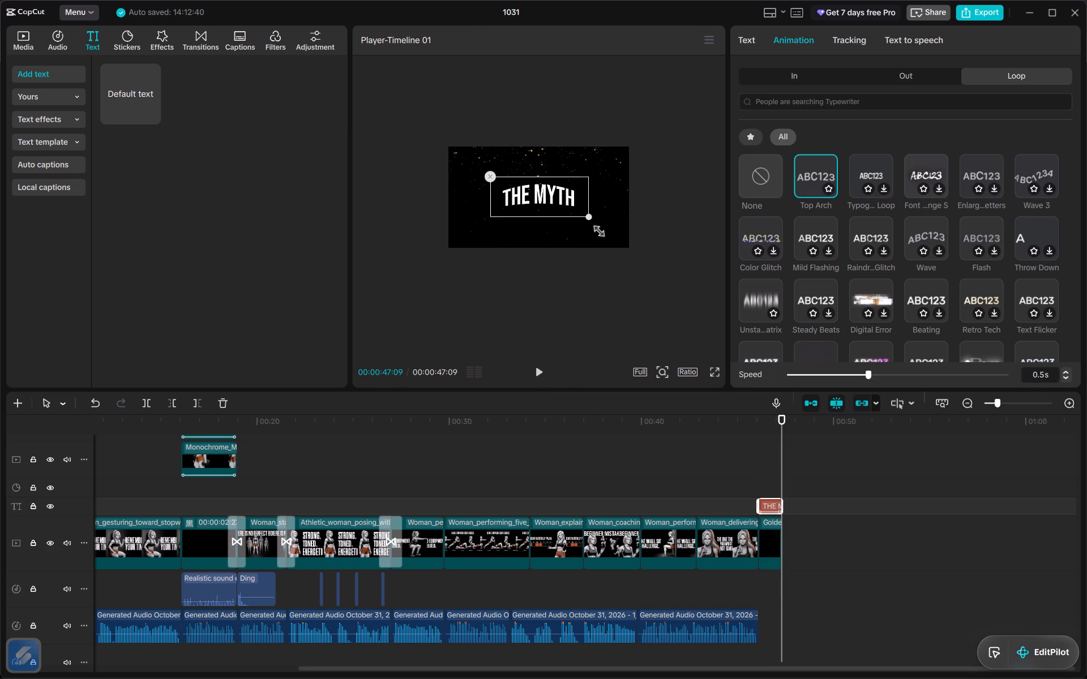
left_click_drag(598, 232, 613, 246)
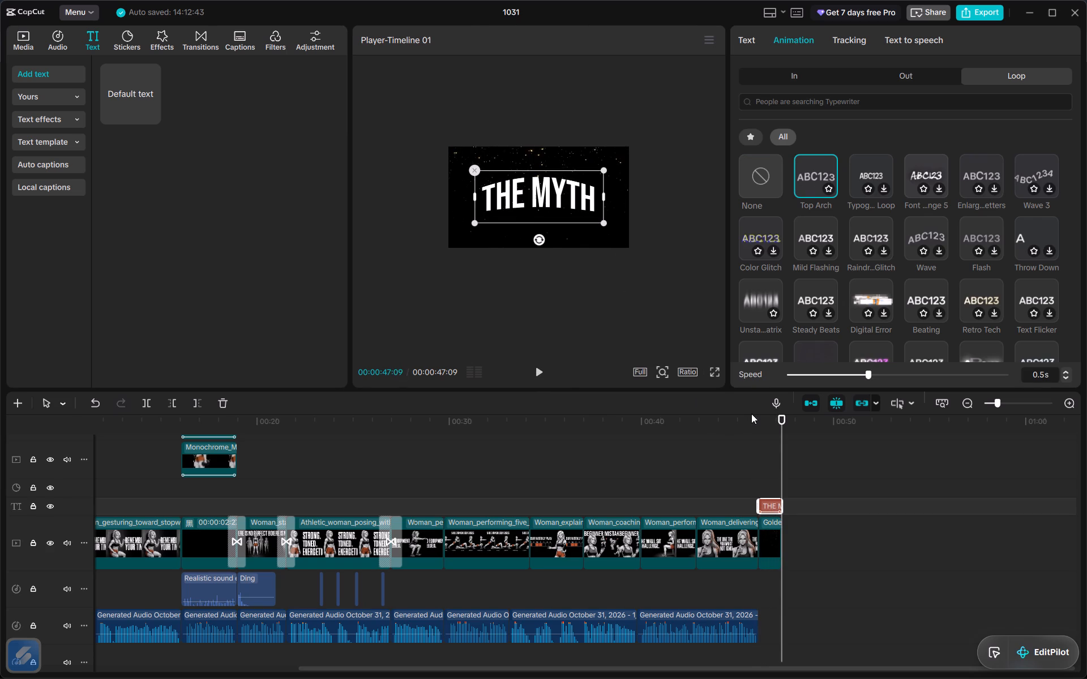
Set the title's loop animation speed to 0.2s and preview the title section.
left_click(751, 414)
key("space")
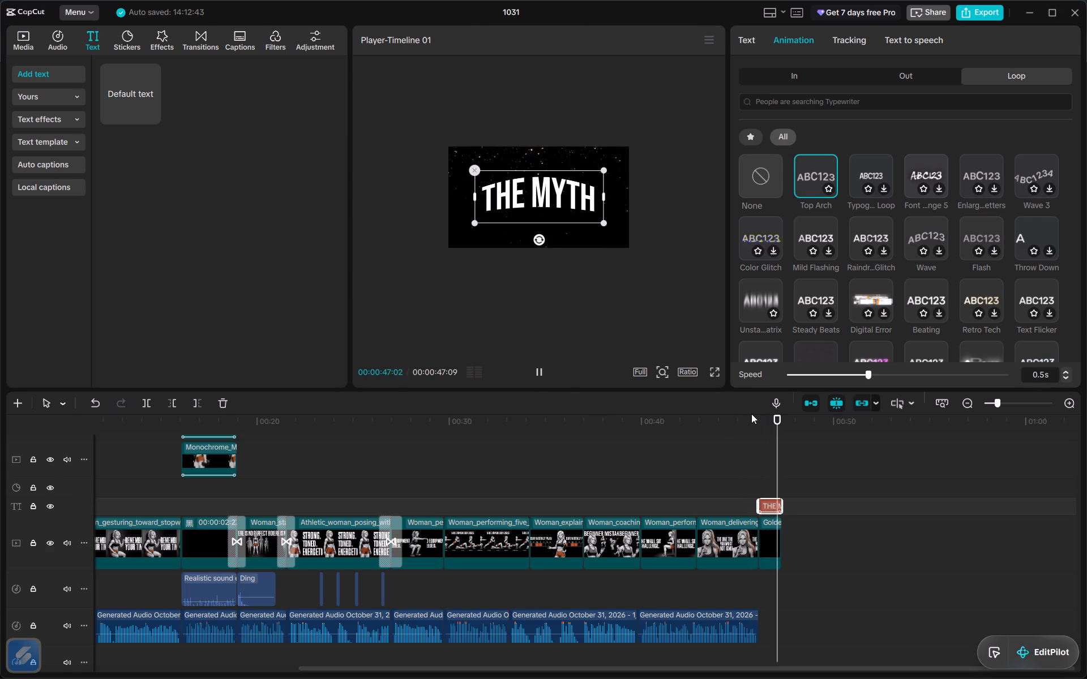
left_click_drag(870, 373, 812, 385)
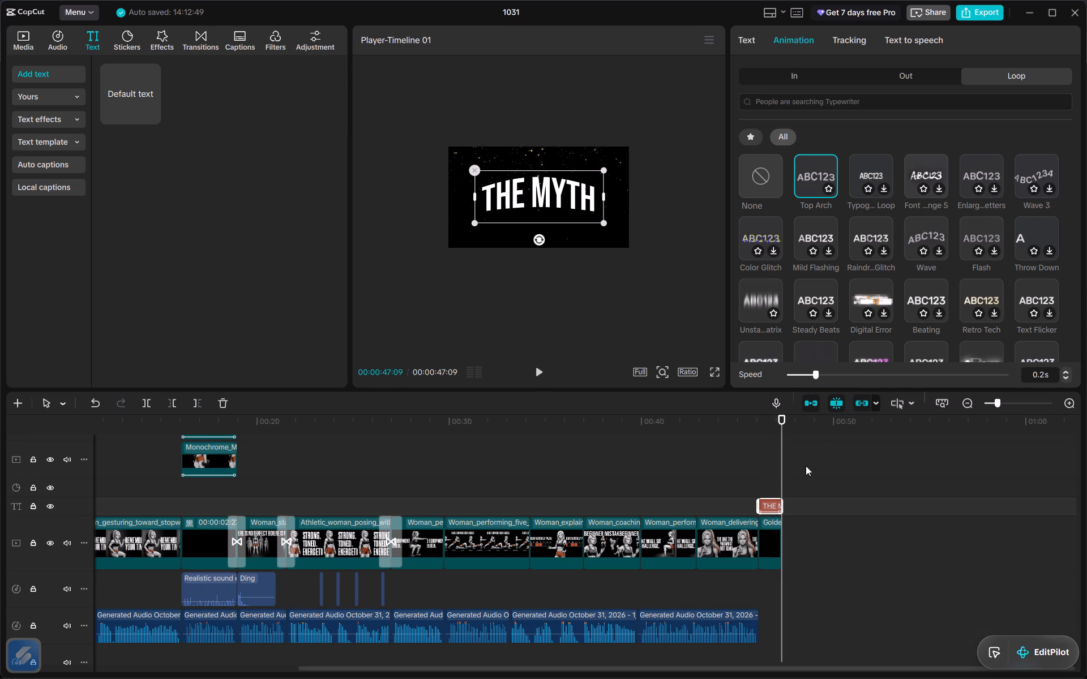
left_click_drag(783, 444, 773, 446)
key("space")
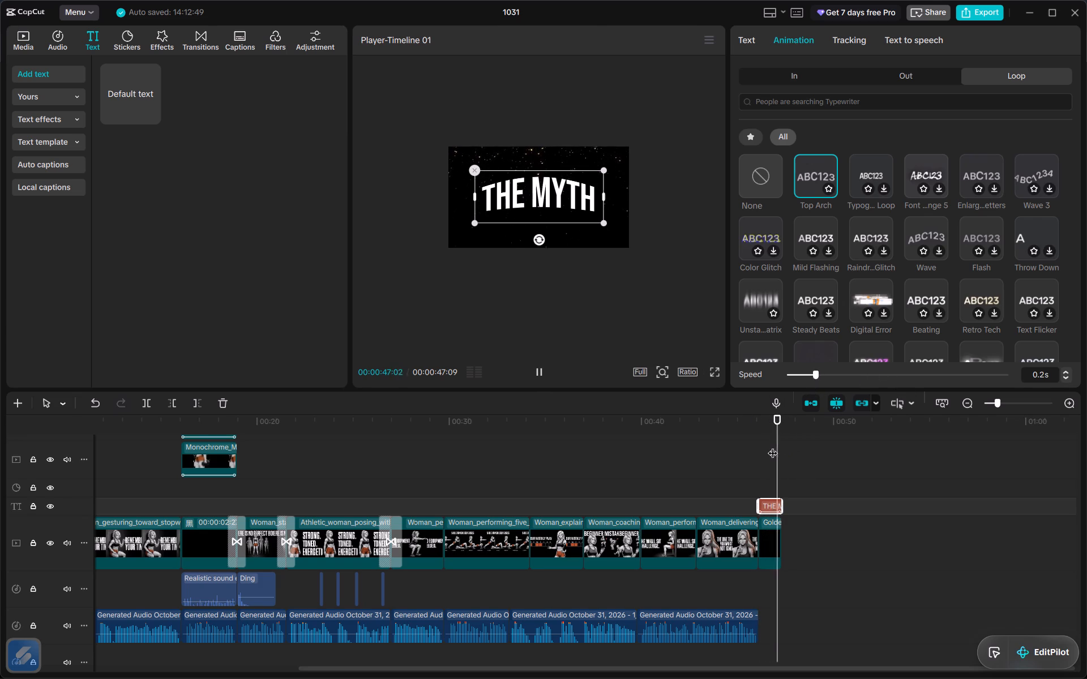
left_click(755, 418)
key("space")
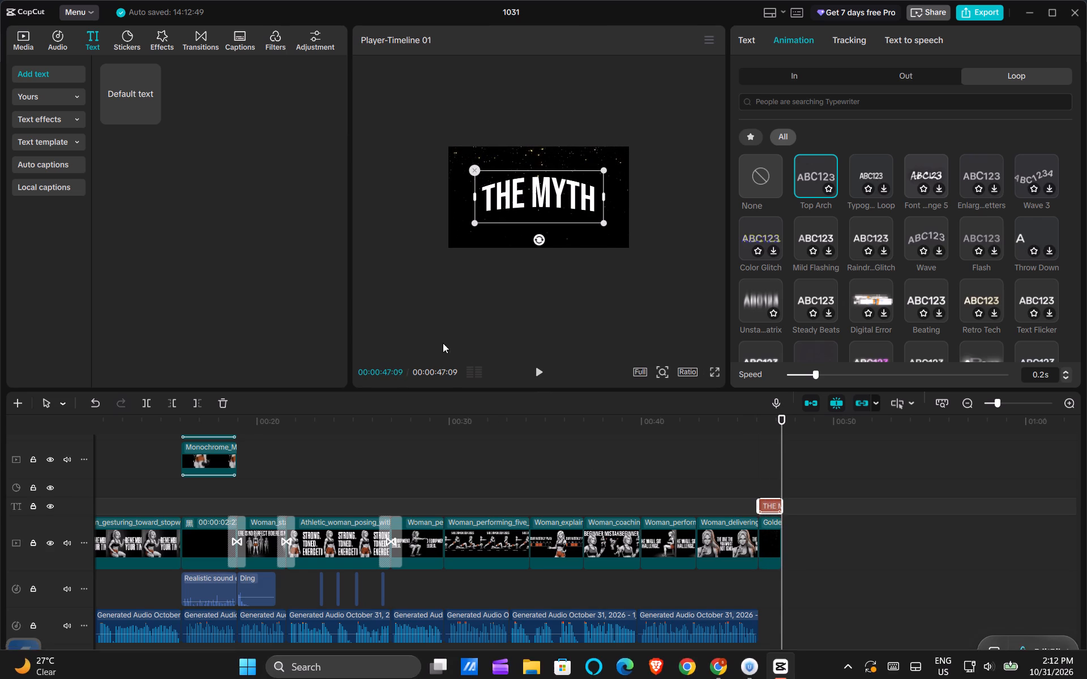
Add the swish_whoosh (large) sound effect from the trending sound effects beneath the start of the THE MYTH title.
left_click(69, 39)
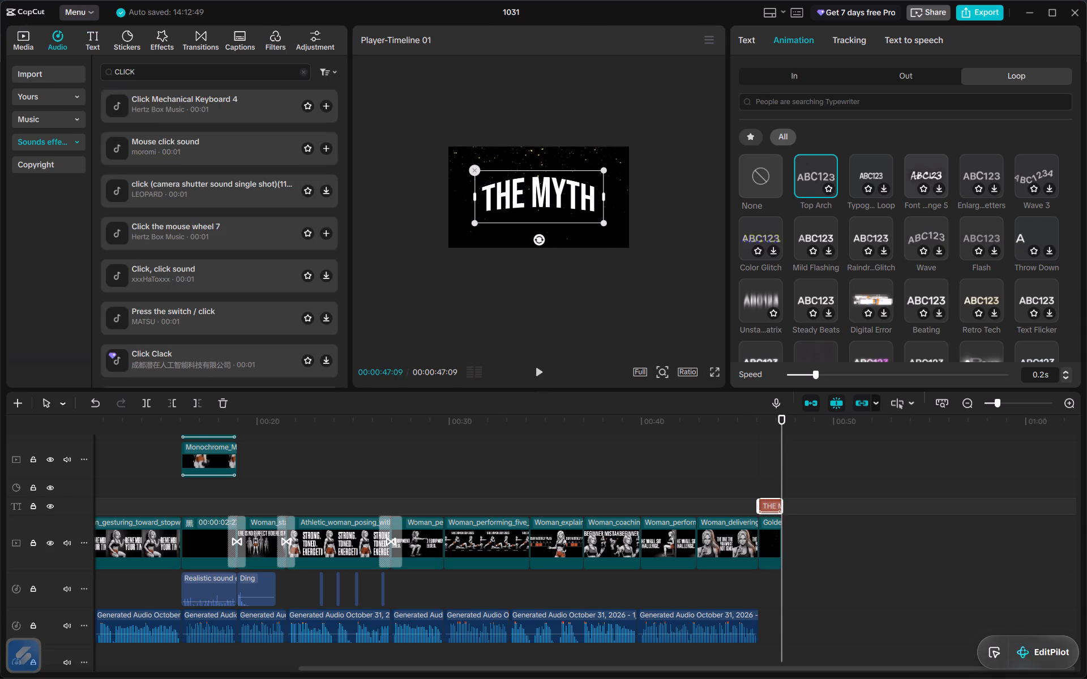
left_click(303, 76)
scroll(224, 286, "down", 3)
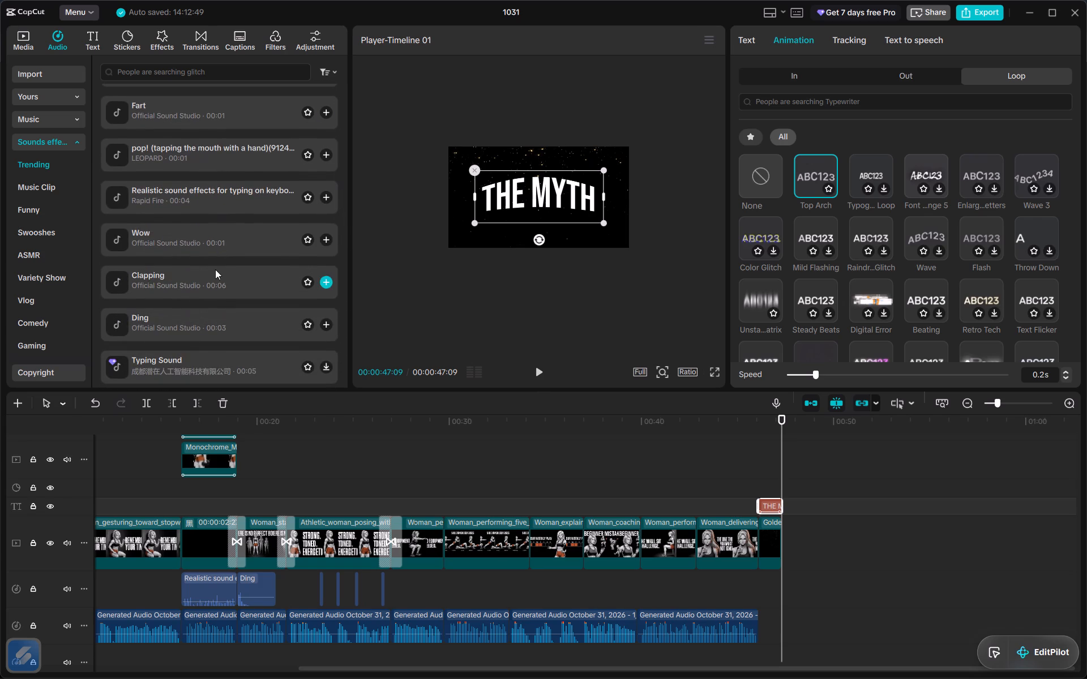
scroll(213, 270, "down", 3)
right_click(212, 229)
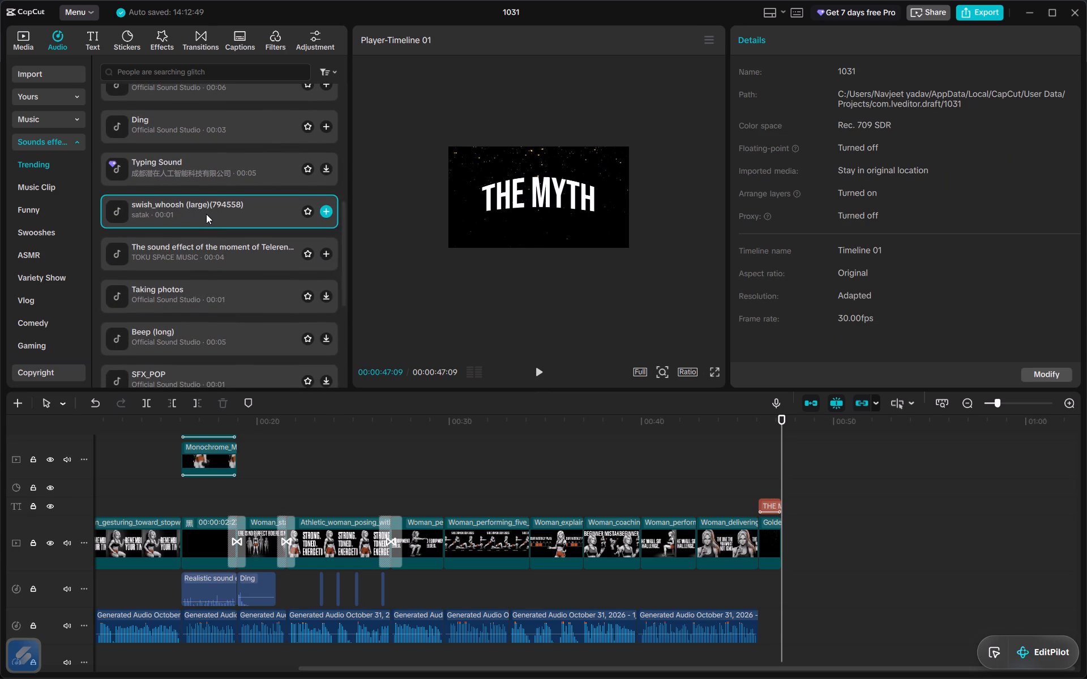
left_click_drag(206, 214, 761, 594)
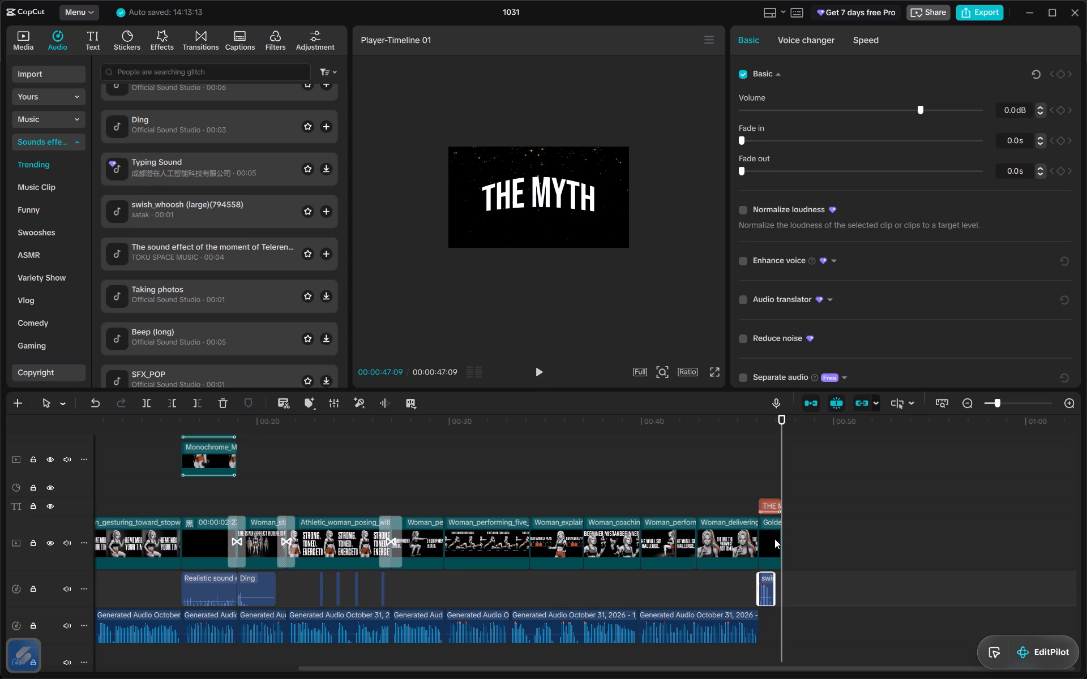
Shorten the golden glitter background clip so it ends with the whoosh sound, and preview the title section.
scroll(771, 530, "up", 6, "ctrl")
scroll(771, 530, "down", 6, "ctrl")
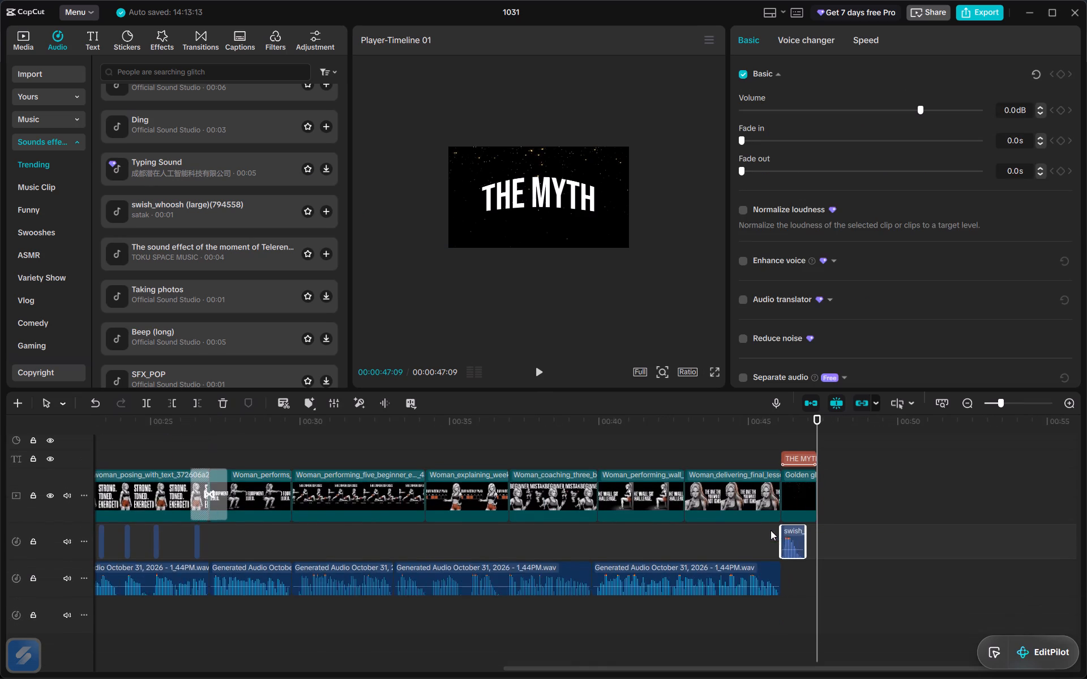
scroll(771, 530, "up", 19)
scroll(771, 530, "up", 7, "ctrl")
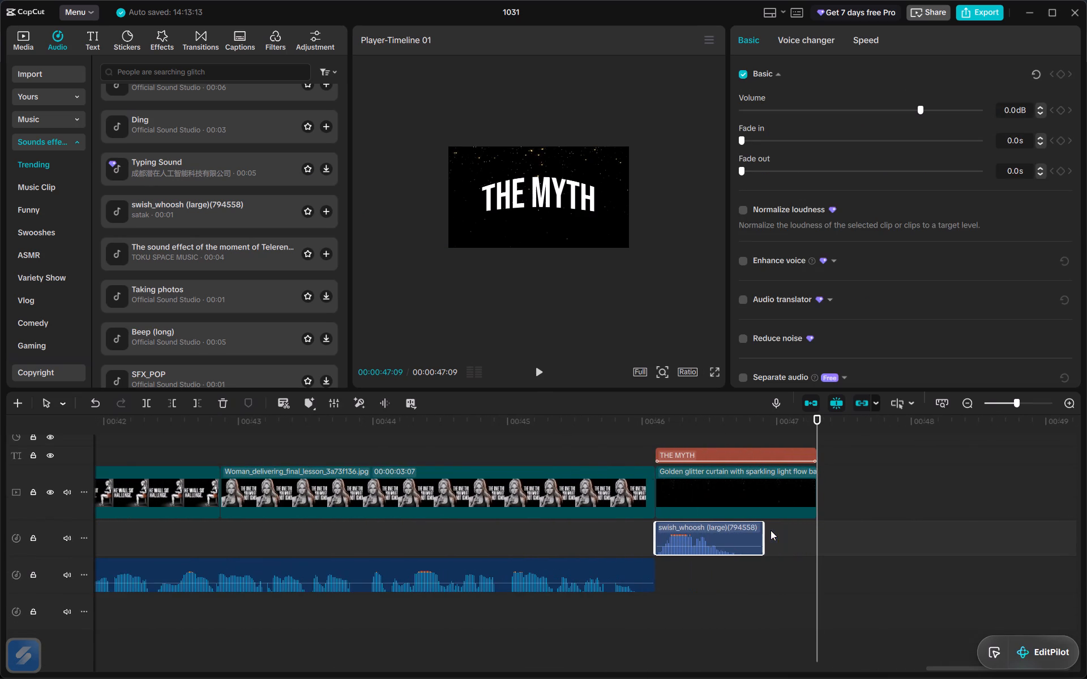
left_click(787, 486)
left_click_drag(818, 485, 774, 489)
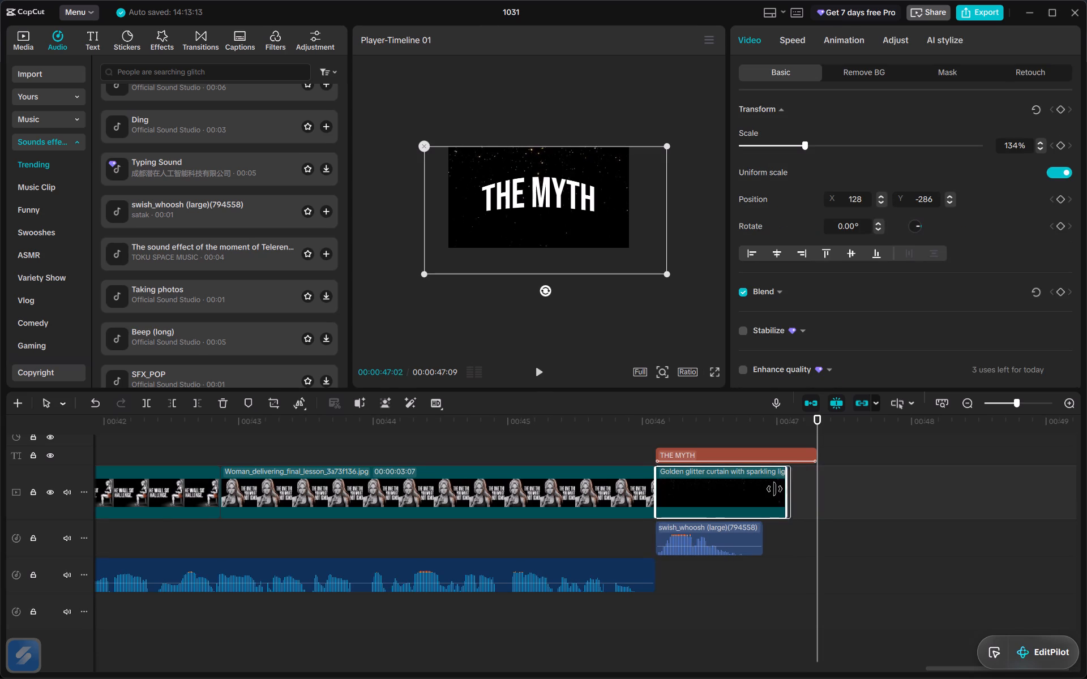
left_click_drag(774, 489, 762, 491)
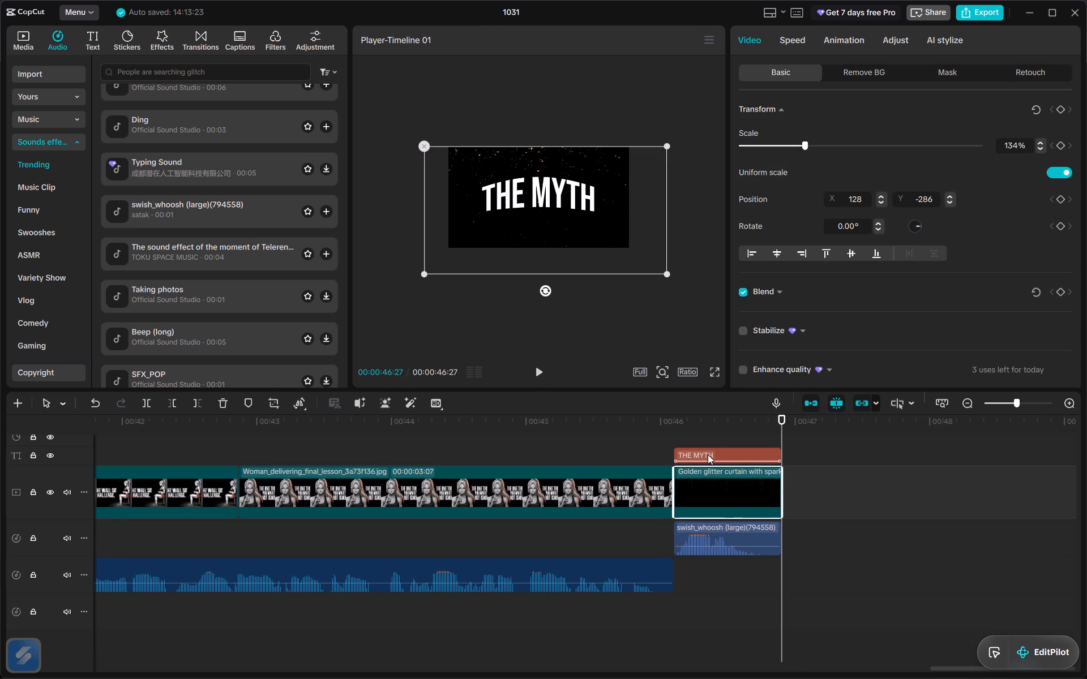
left_click(687, 422)
left_click_drag(687, 422, 673, 422)
key("space")
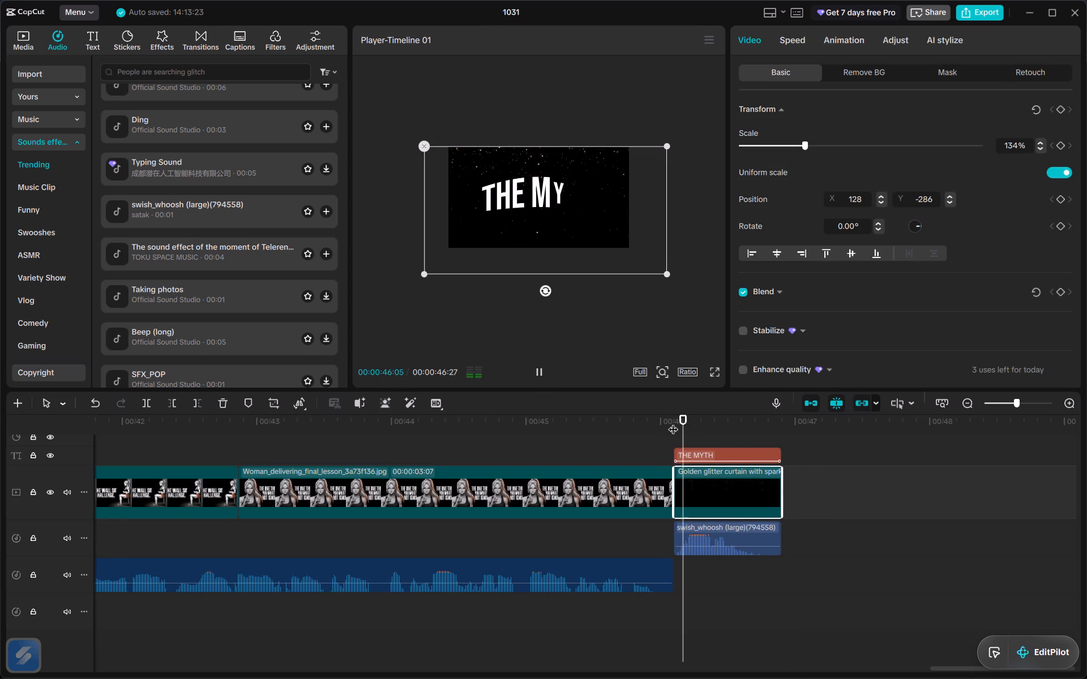
key("space")
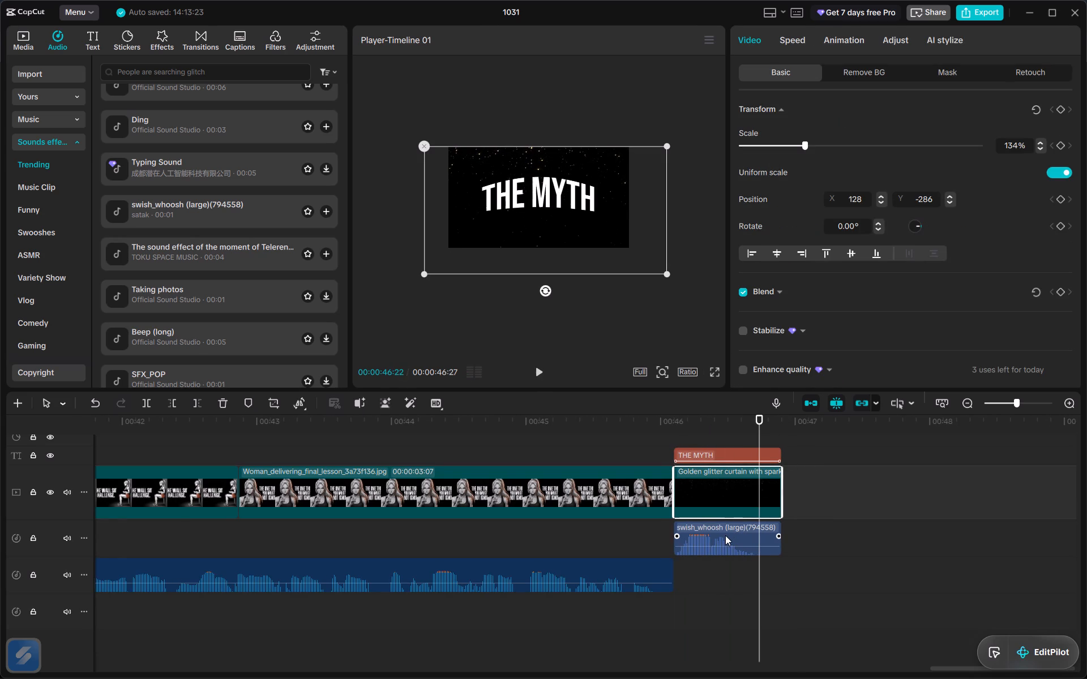
Lower the swish_whoosh sound effect's volume to -23.0 dB and replay the title section.
left_click(725, 535)
left_click_drag(892, 109, 855, 120)
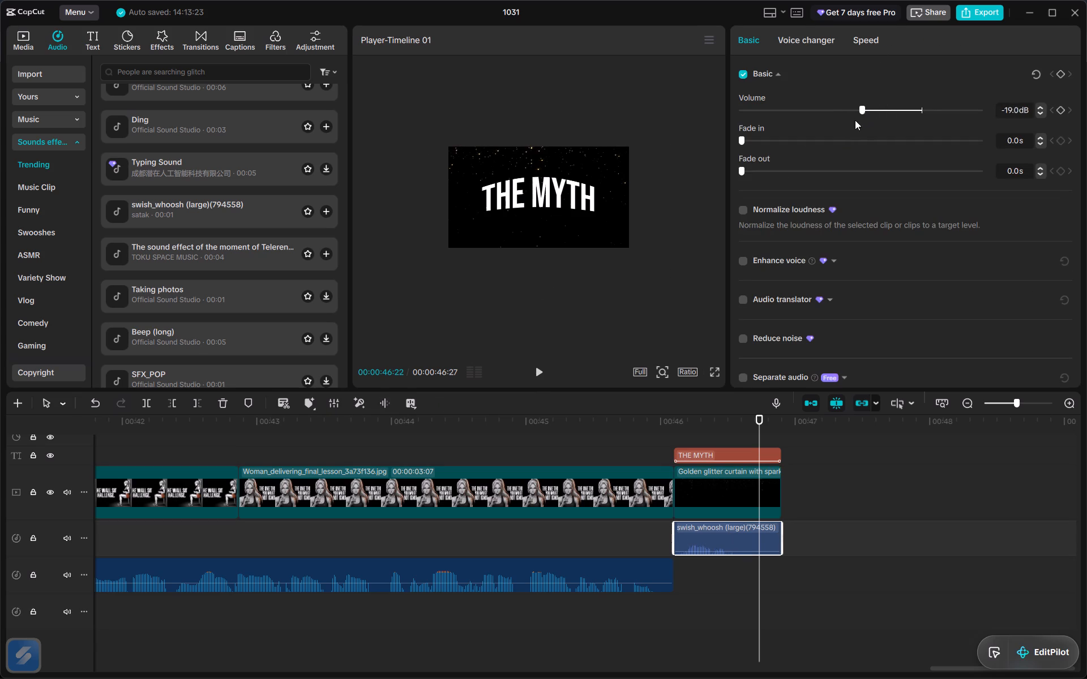
left_click_drag(855, 120, 849, 121)
left_click(675, 415)
key("space")
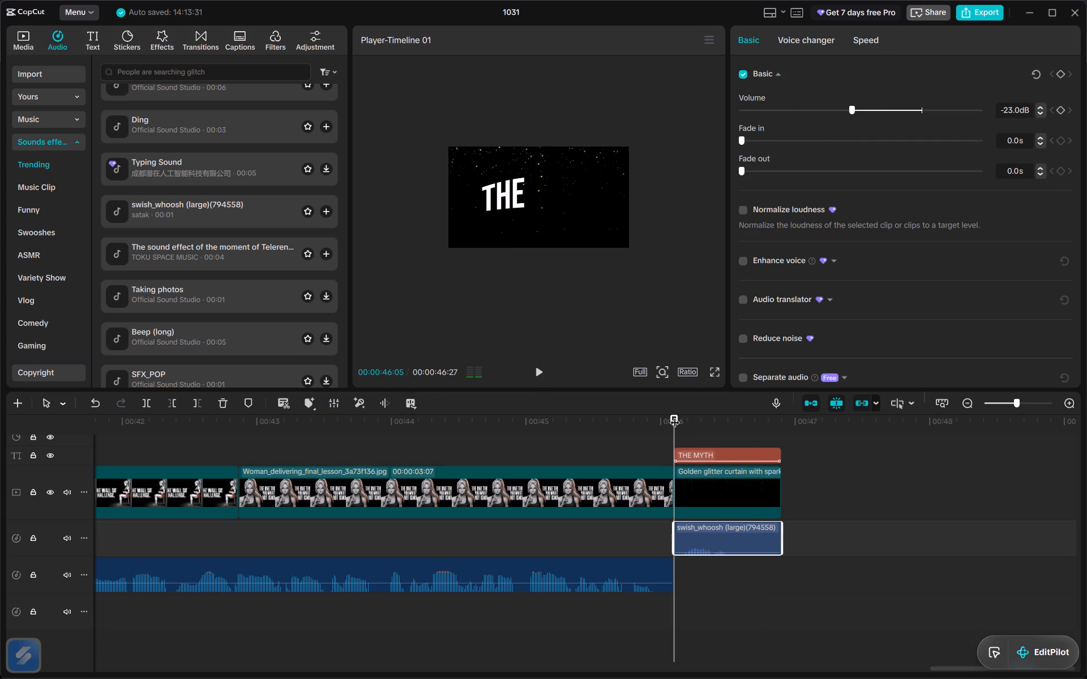
key("space")
scroll(675, 415, "down", 9, "ctrl")
scroll(588, 561, "down", 3, "ctrl")
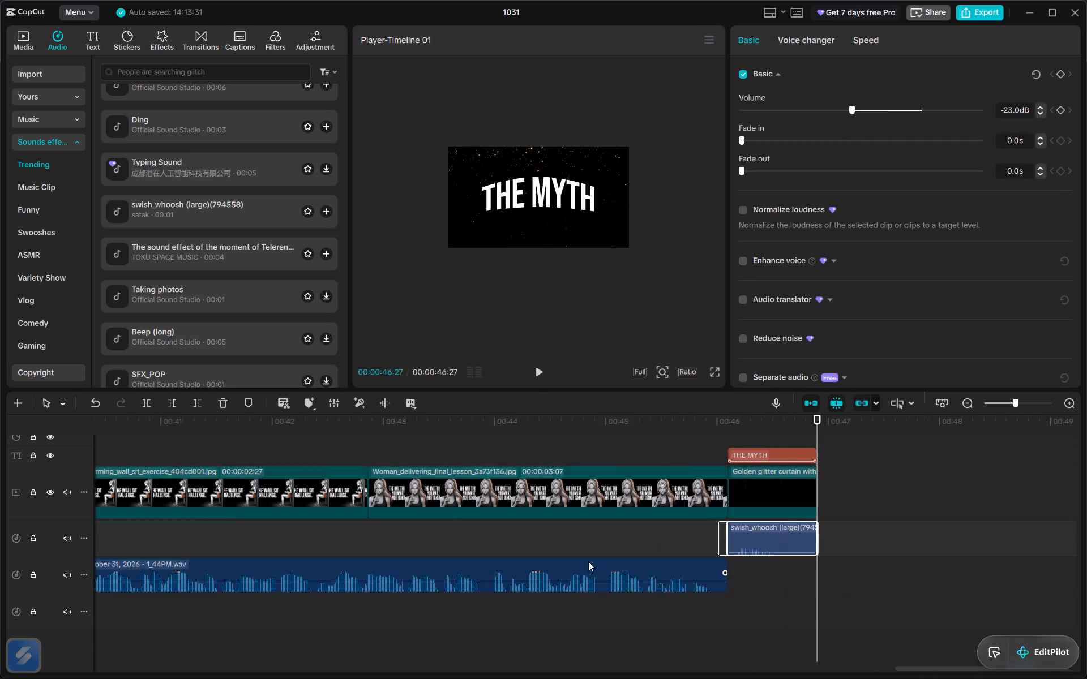
scroll(588, 561, "down", 10, "ctrl")
scroll(588, 561, "left", 3)
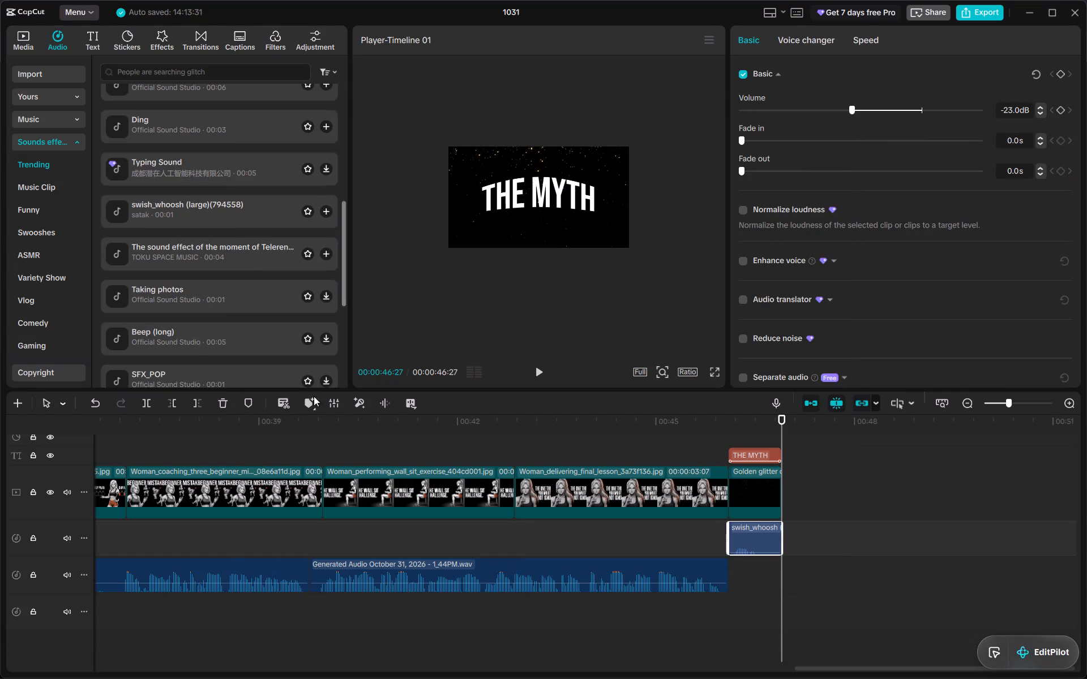
left_click(35, 36)
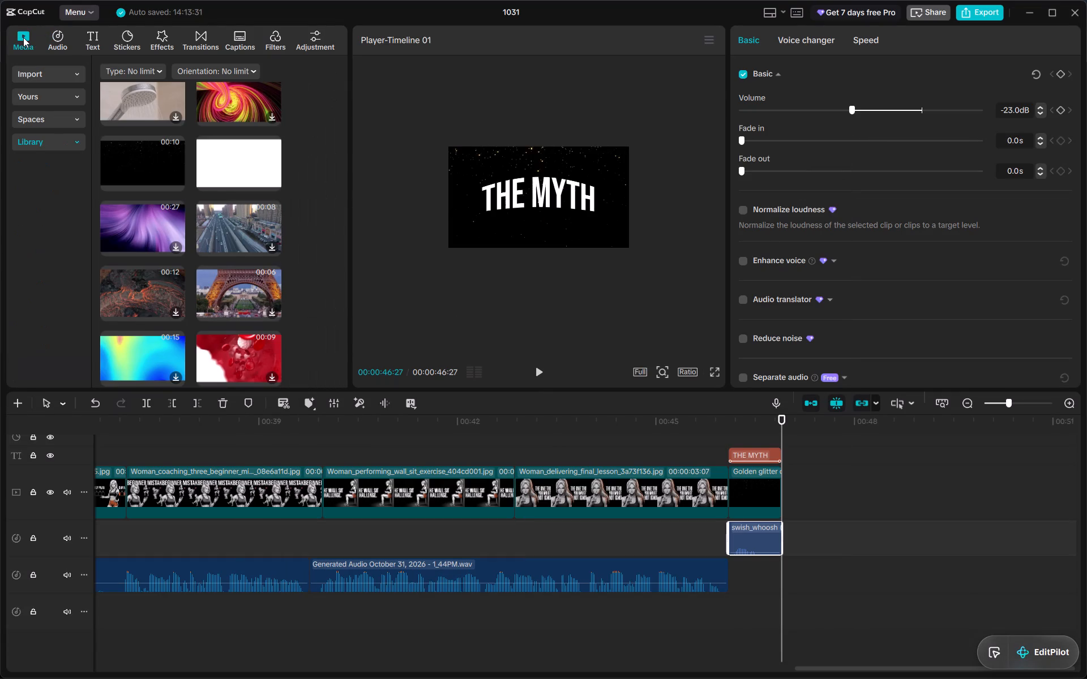
left_click(23, 37)
left_click_drag(48, 85, 58, 80)
left_click(58, 80)
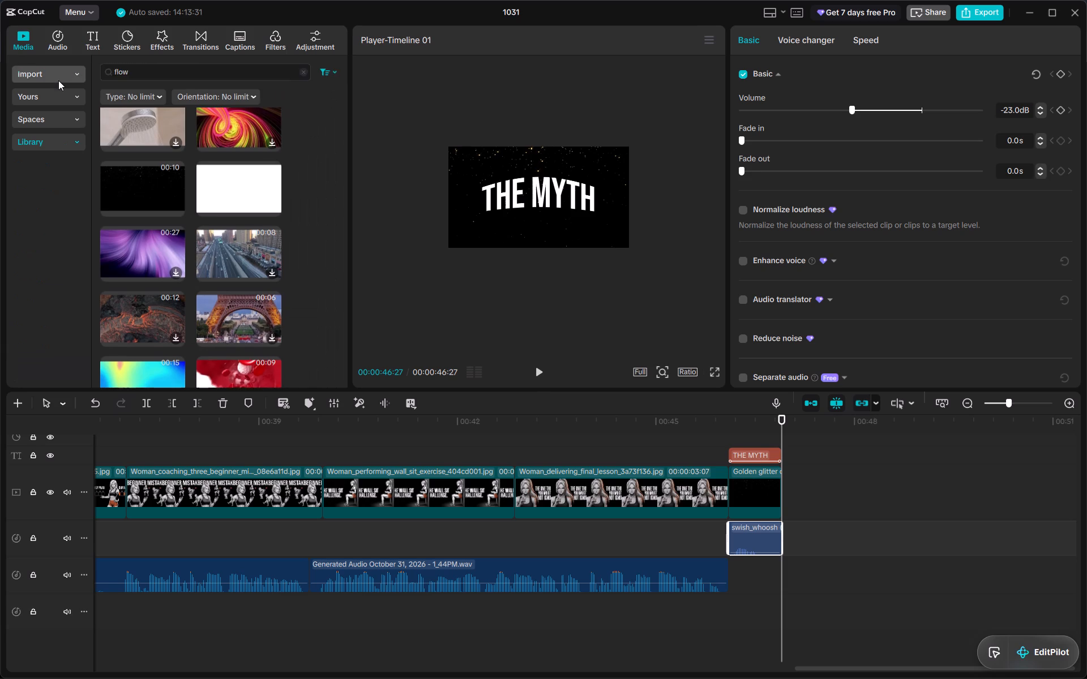
left_click(136, 76)
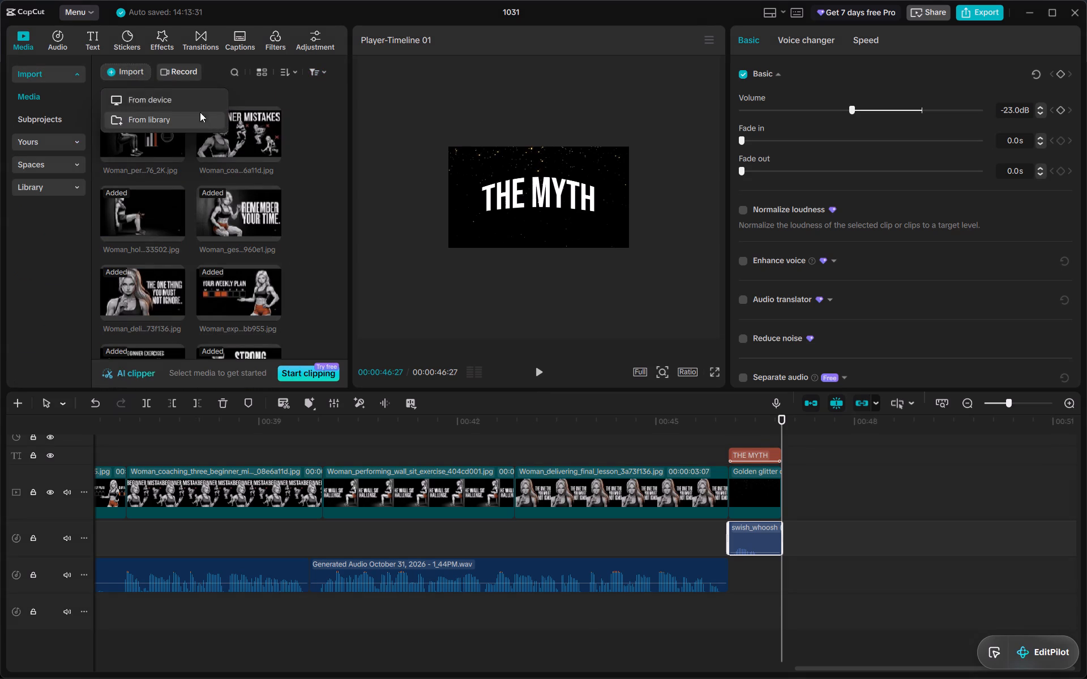
left_click(168, 107)
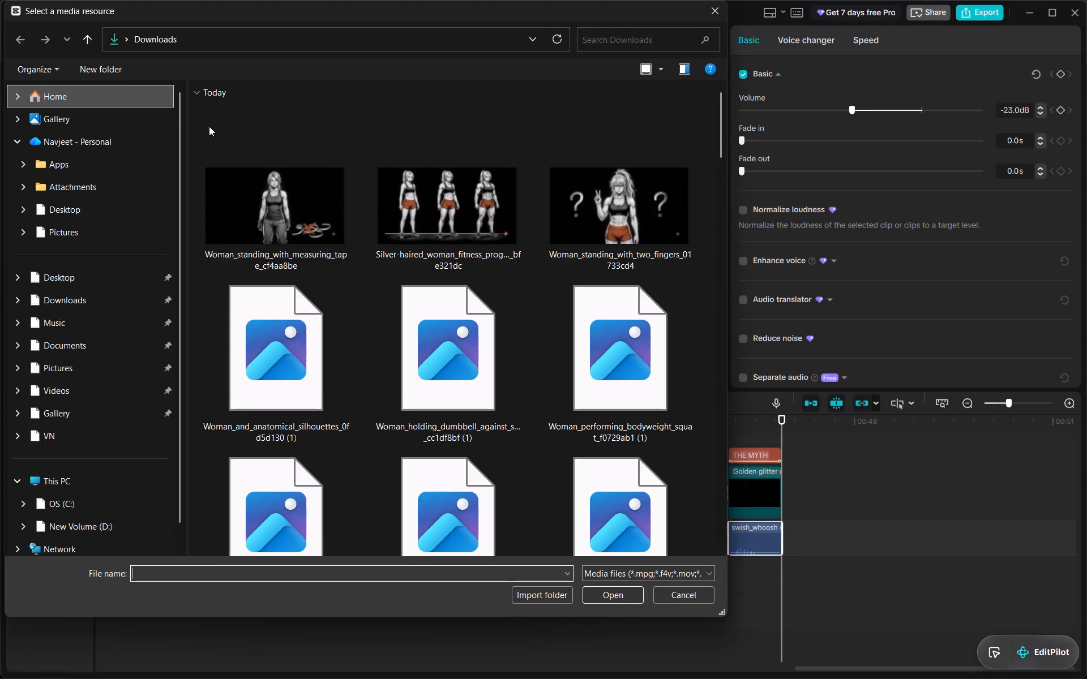
left_click_drag(212, 126, 648, 568)
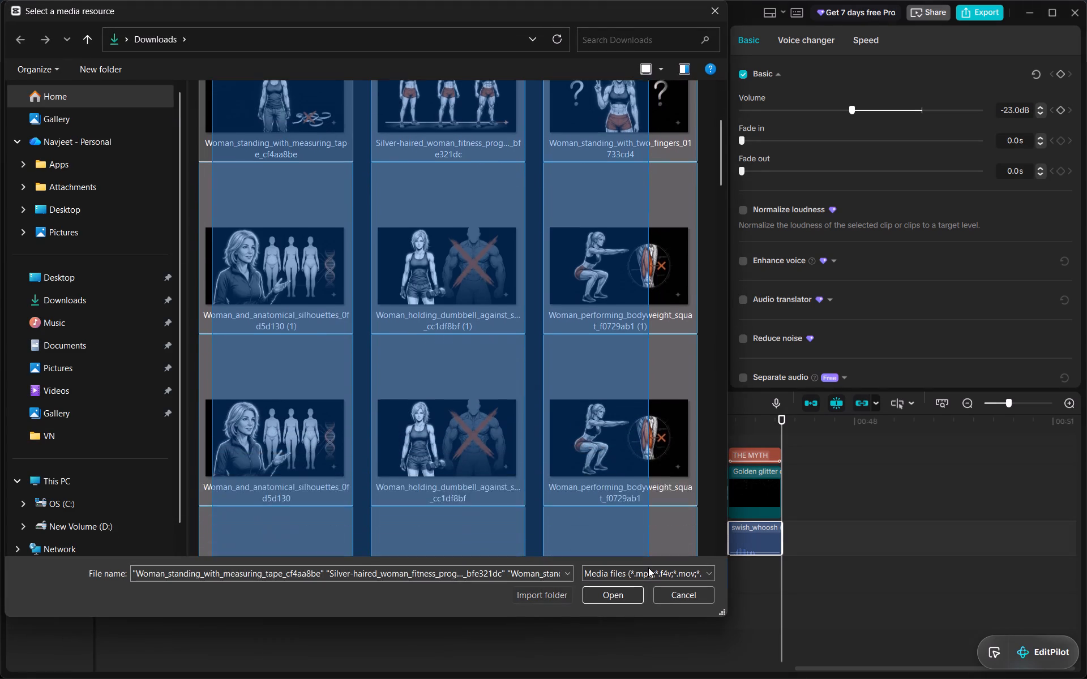
left_click_drag(648, 568, 649, 481)
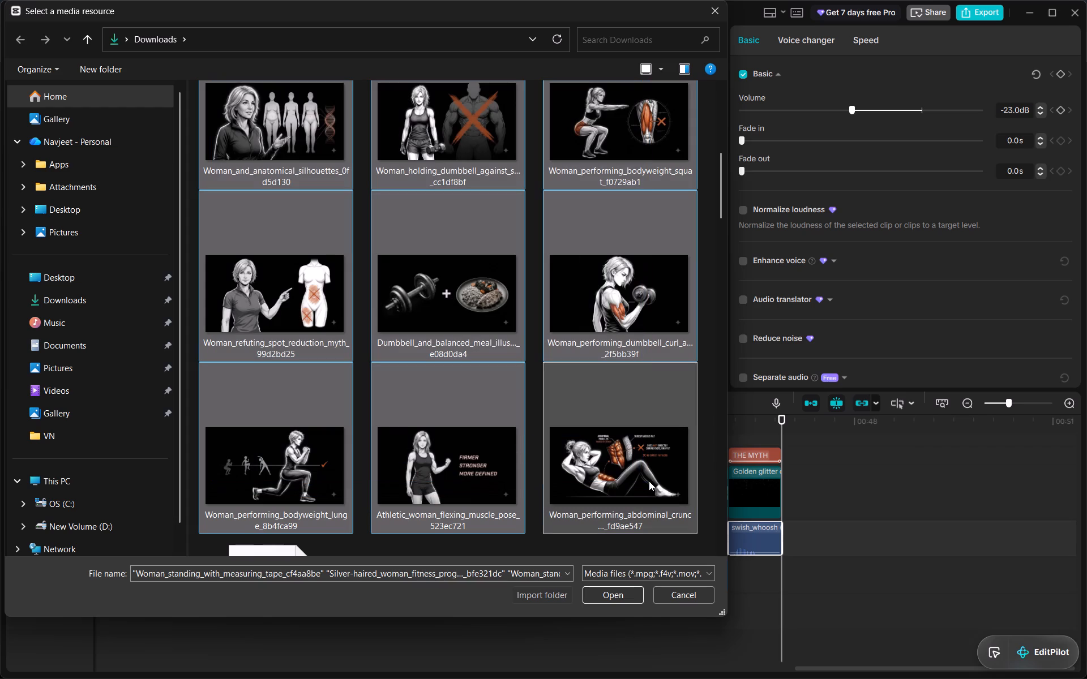
scroll(588, 449, "down", 2)
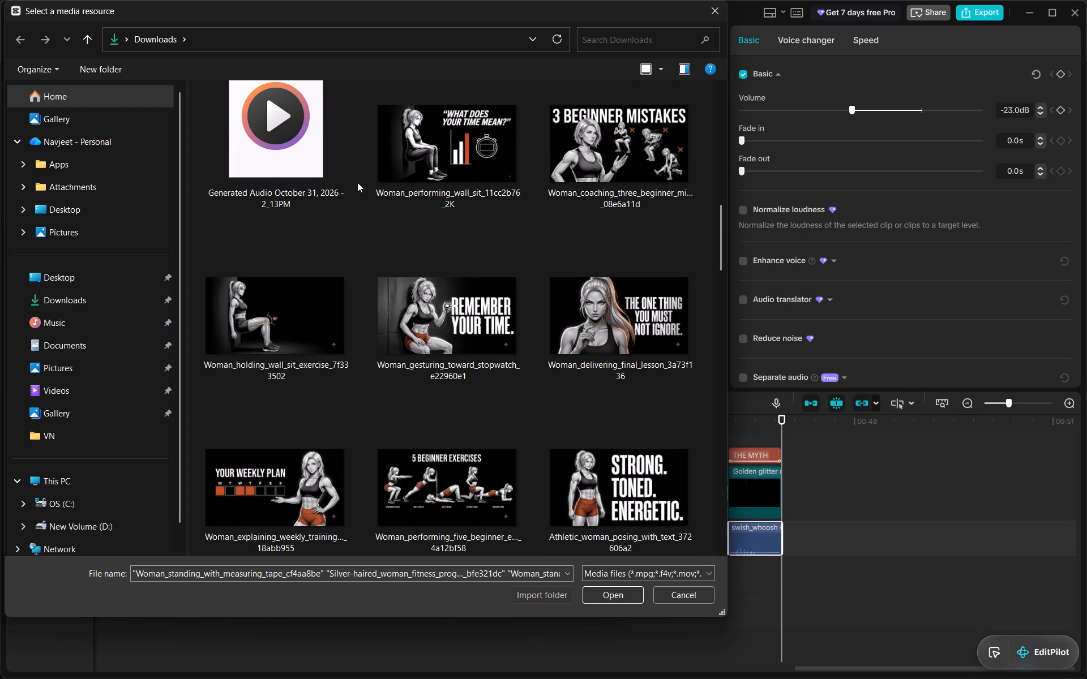
scroll(319, 200, "up", 6)
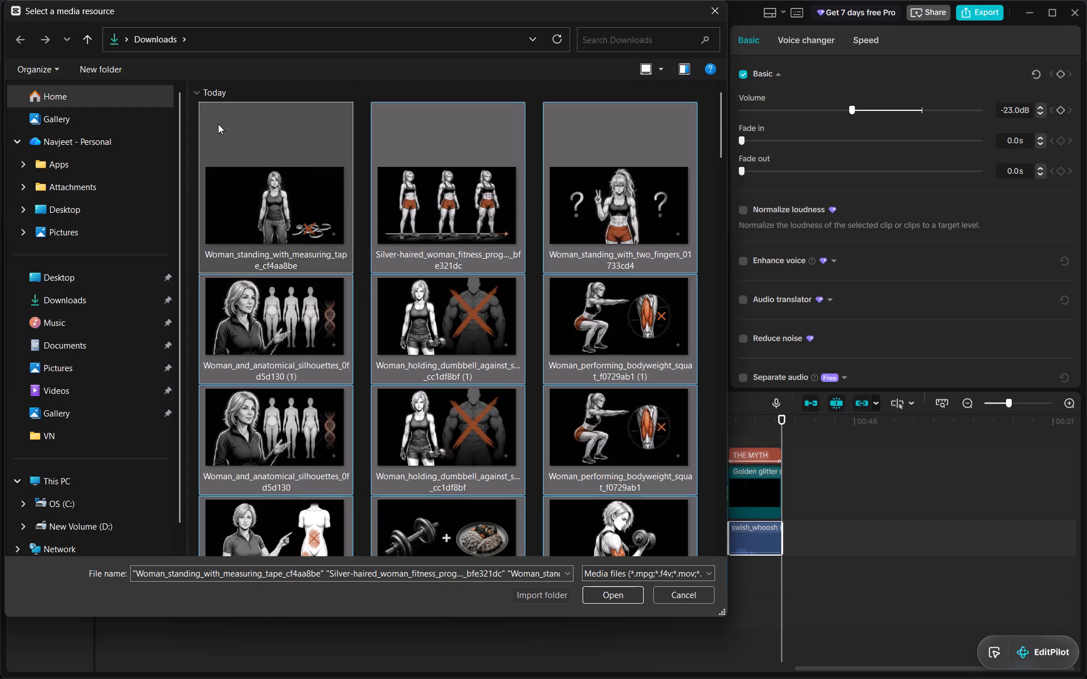
left_click(194, 123)
left_click_drag(194, 123, 271, 120)
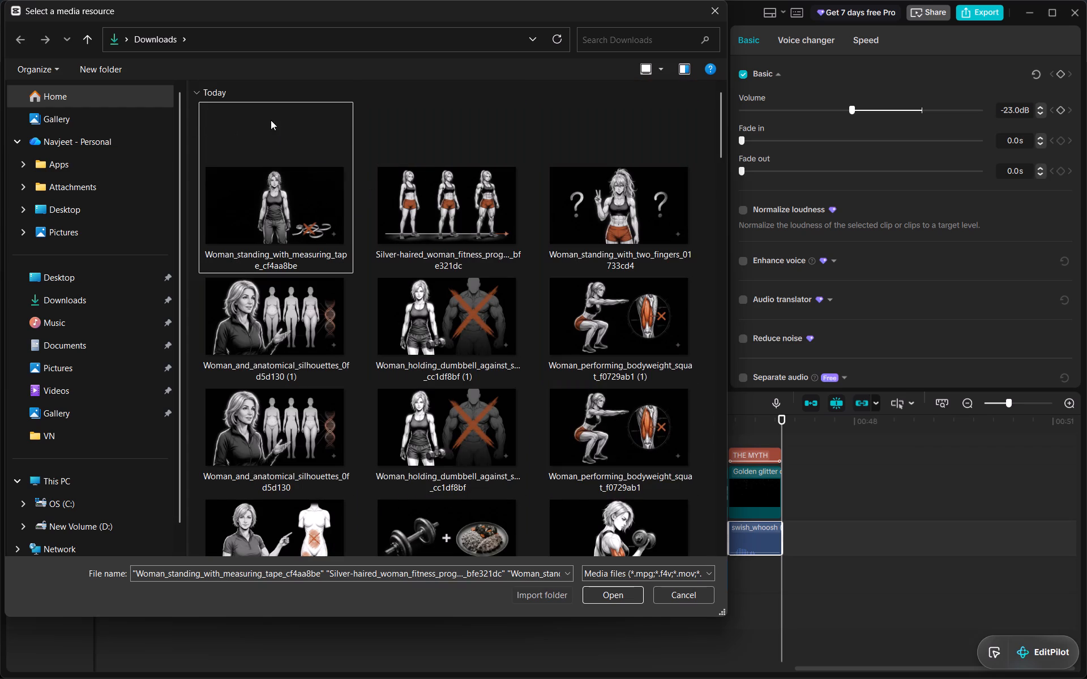
left_click_drag(271, 120, 236, 91)
double_click(236, 91)
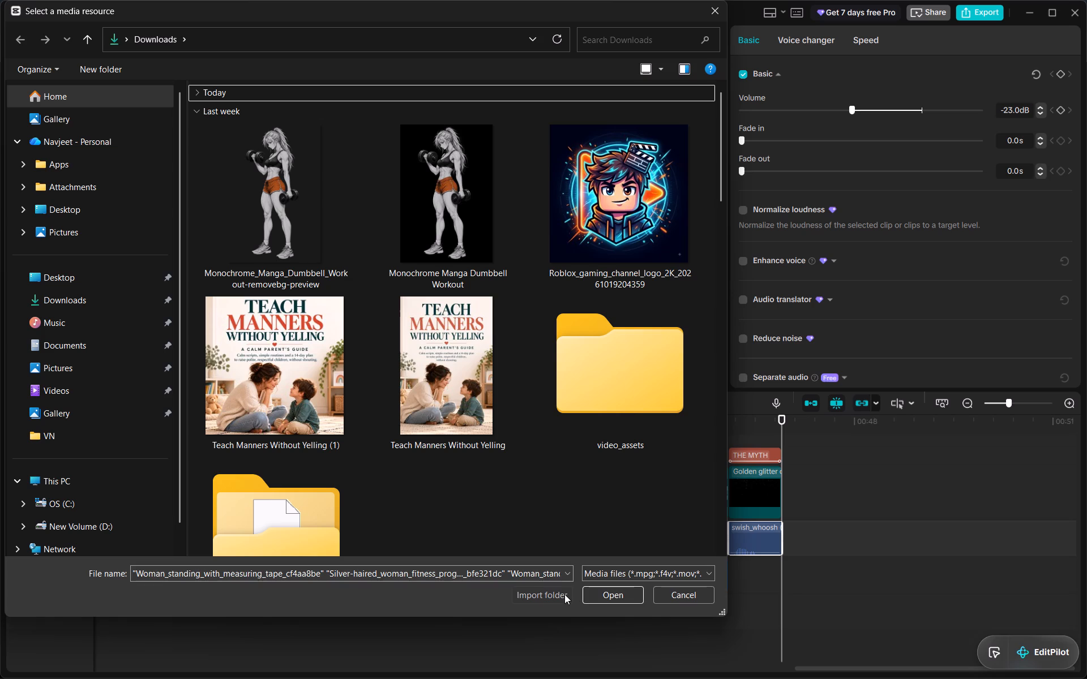
left_click(587, 595)
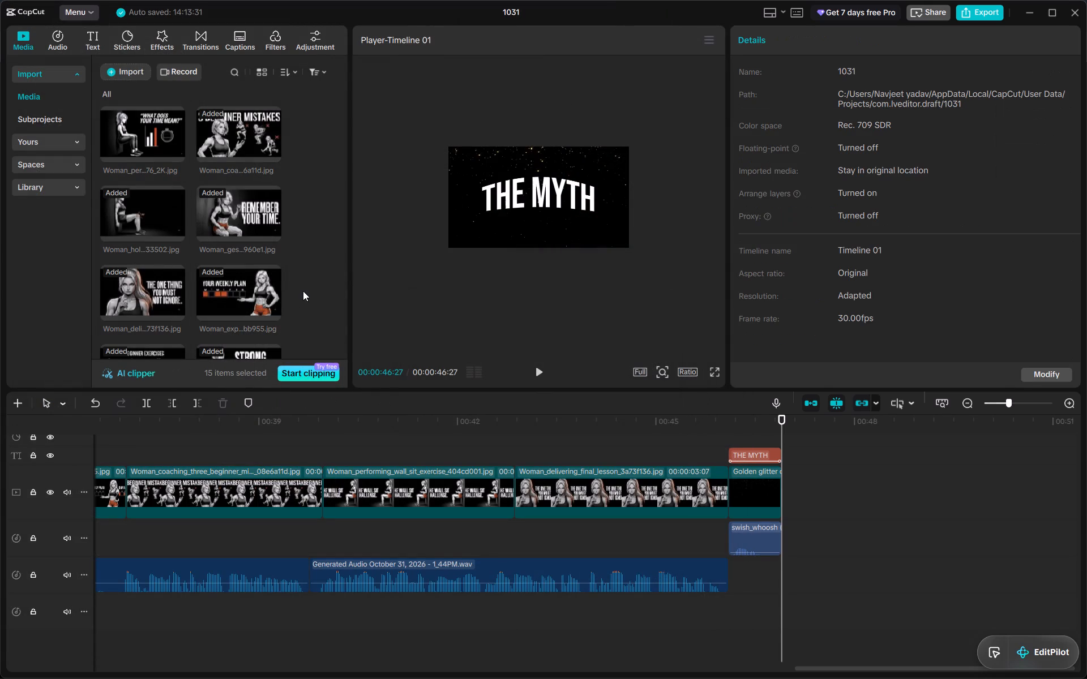
Clear the media selection and look through the project media to check the newly imported two-myths images.
left_click(307, 290)
scroll(307, 290, "down", 5)
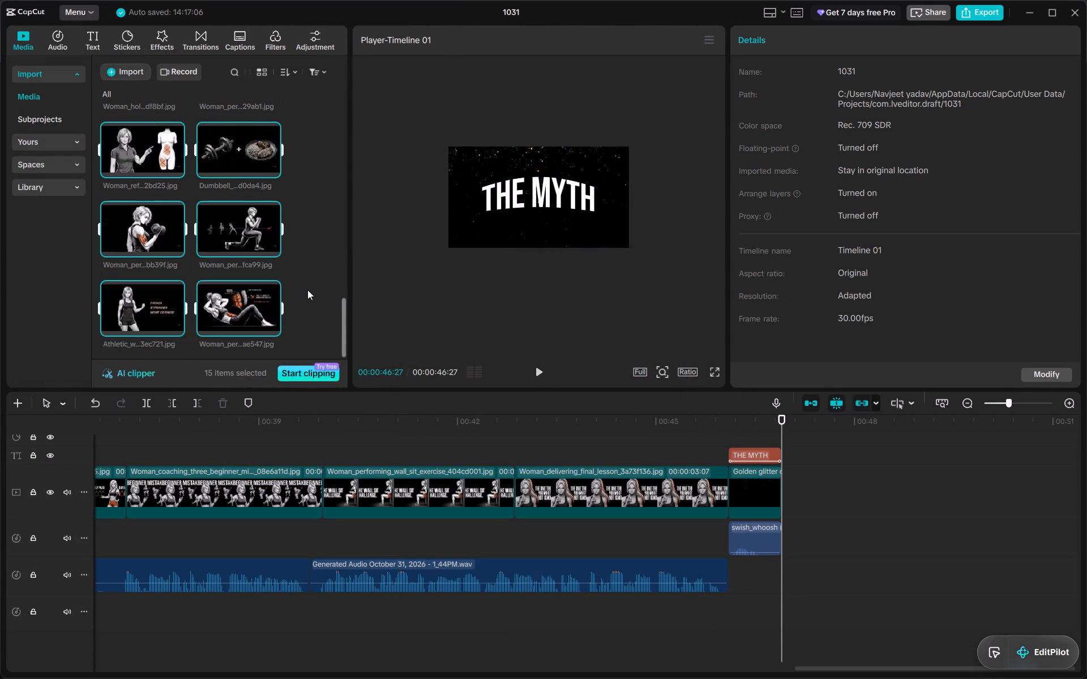
double_click(307, 290)
scroll(307, 290, "up", 1)
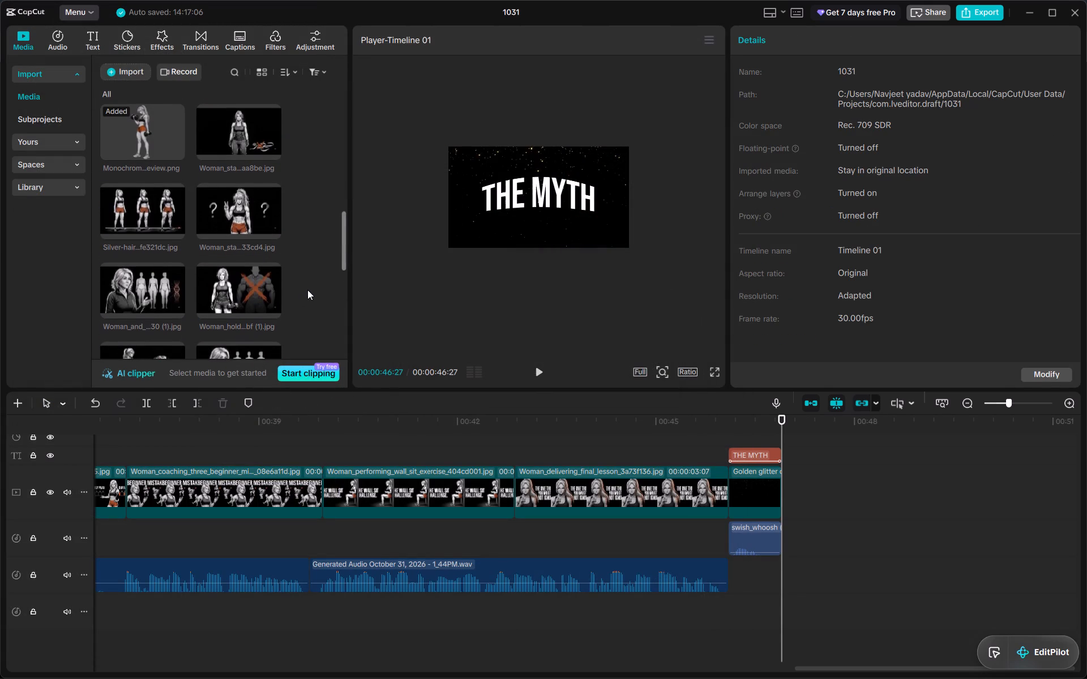
scroll(307, 290, "down", 3)
left_click(307, 290)
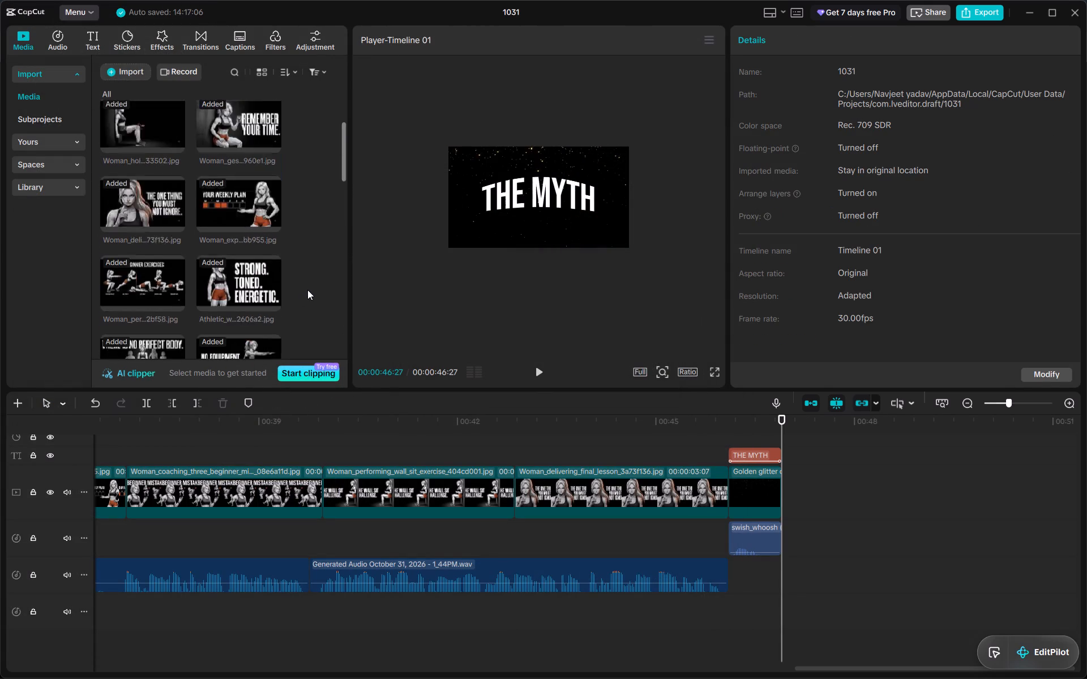
scroll(307, 290, "up", 3)
scroll(307, 290, "down", 2)
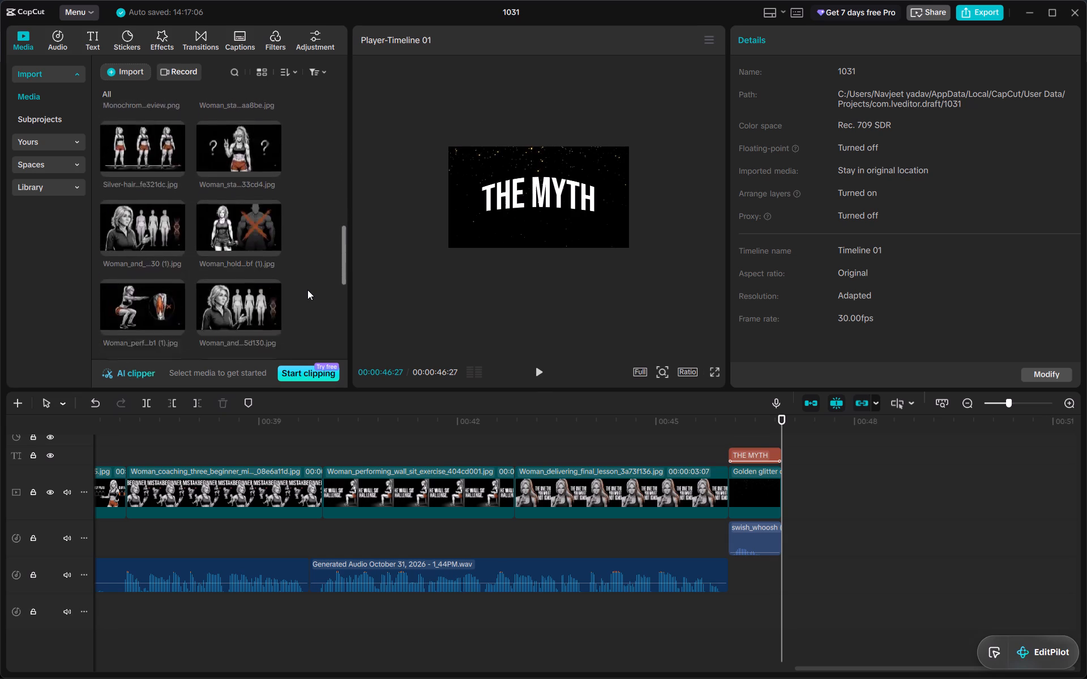
scroll(307, 290, "down", 5)
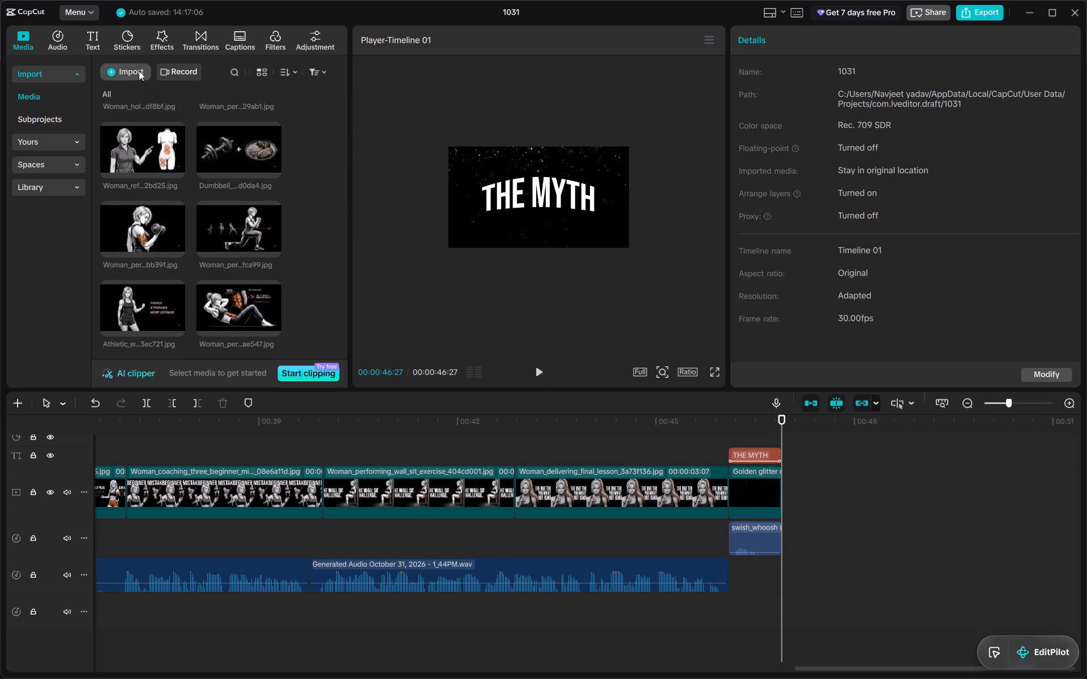
Import the voiceover file "Generated Audio October 31, 2026 - 2_13PM" from the Downloads folder into the project media.
left_click(139, 71)
left_click(155, 106)
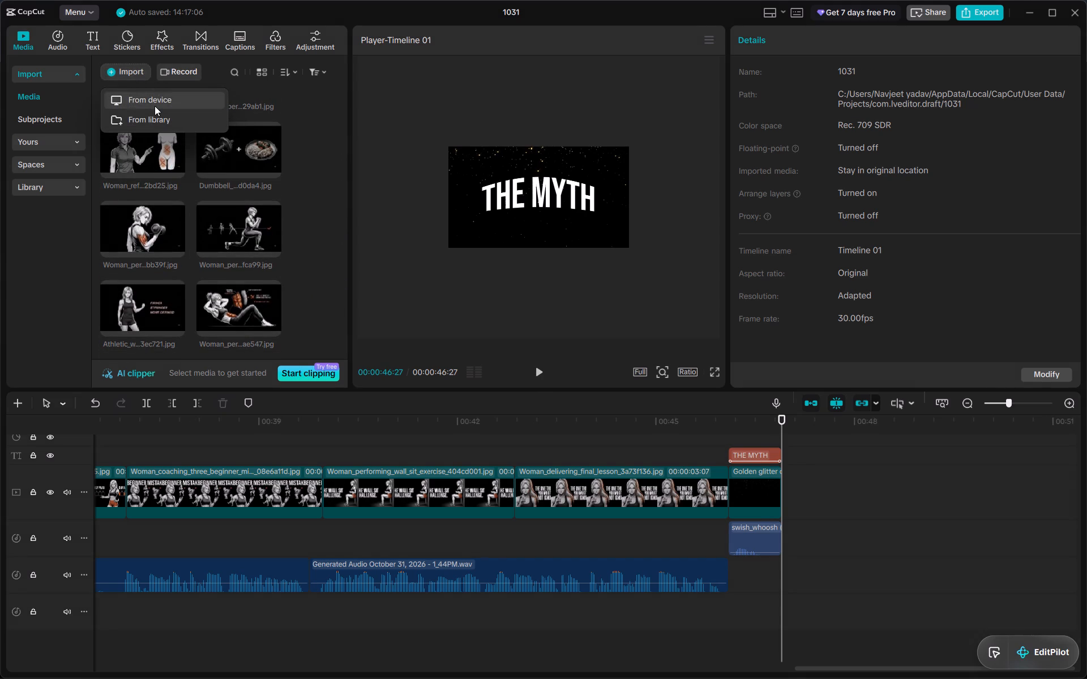
scroll(348, 418, "up", 2)
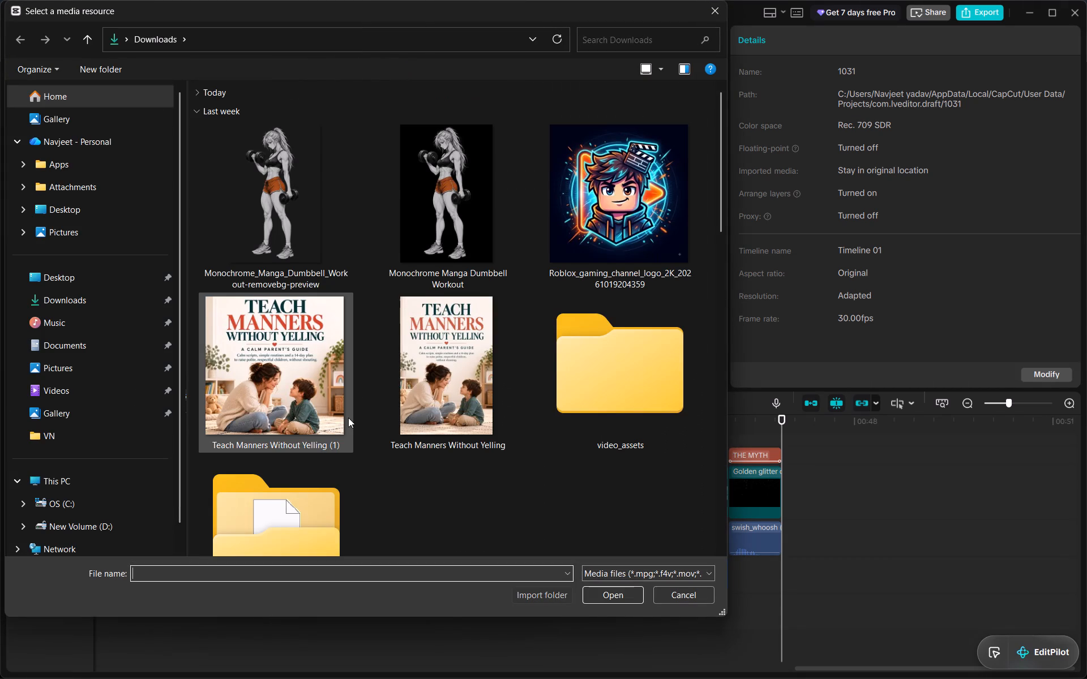
scroll(348, 418, "up", 2)
scroll(314, 159, "up", 10)
left_click(278, 95)
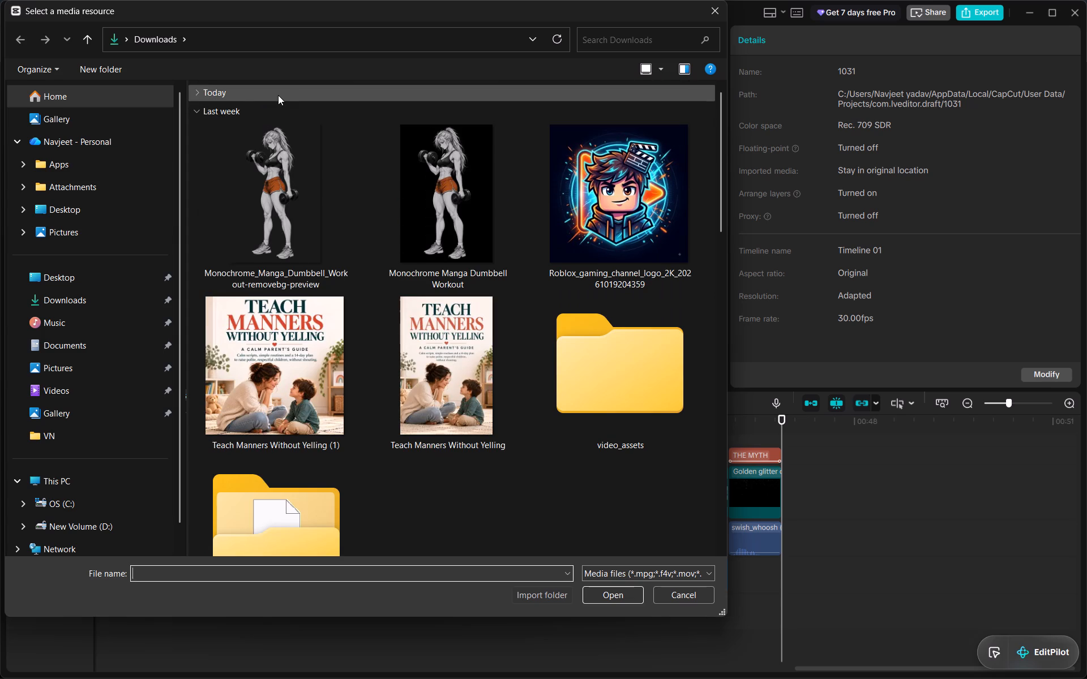
left_click(196, 97)
scroll(291, 313, "down", 1)
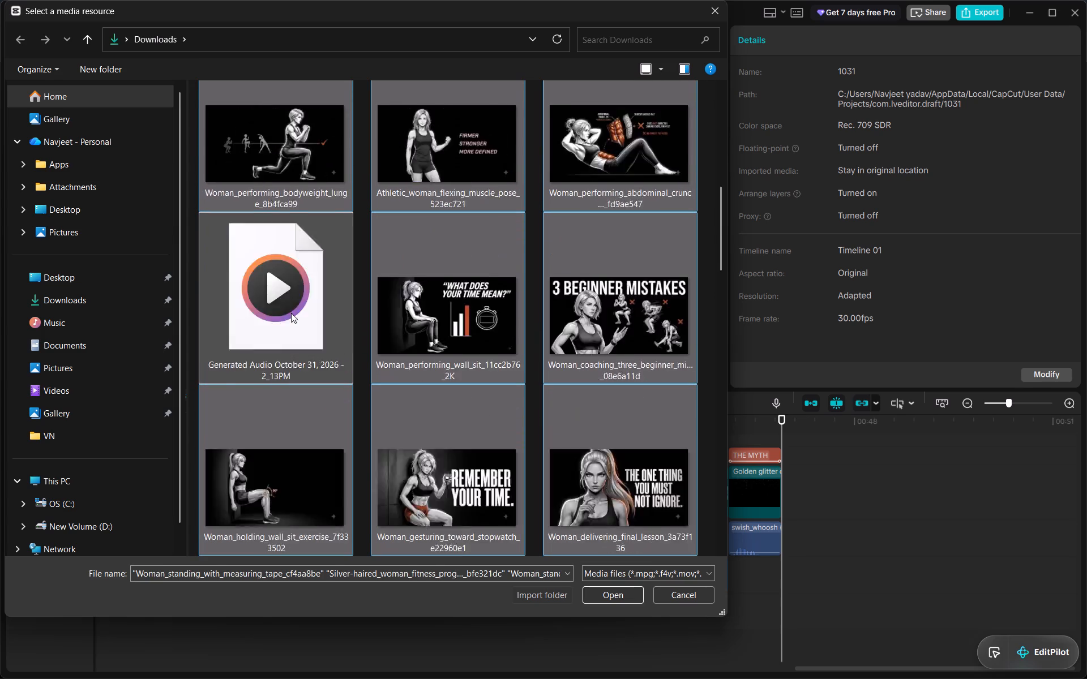
scroll(291, 313, "down", 1)
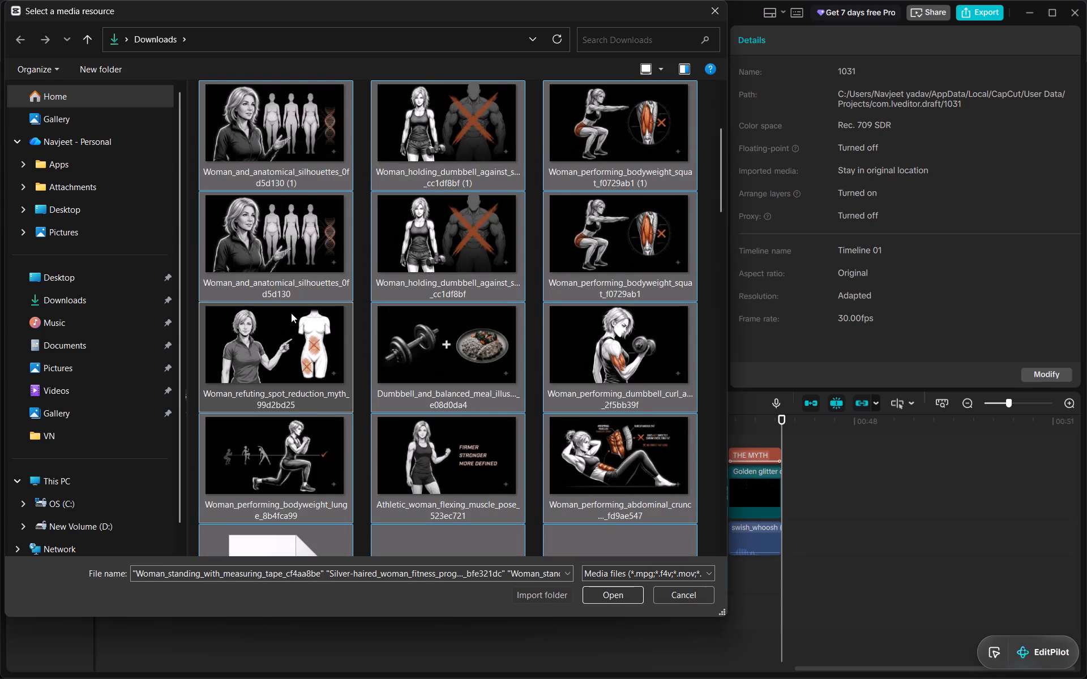
scroll(291, 313, "down", 1)
double_click(333, 339)
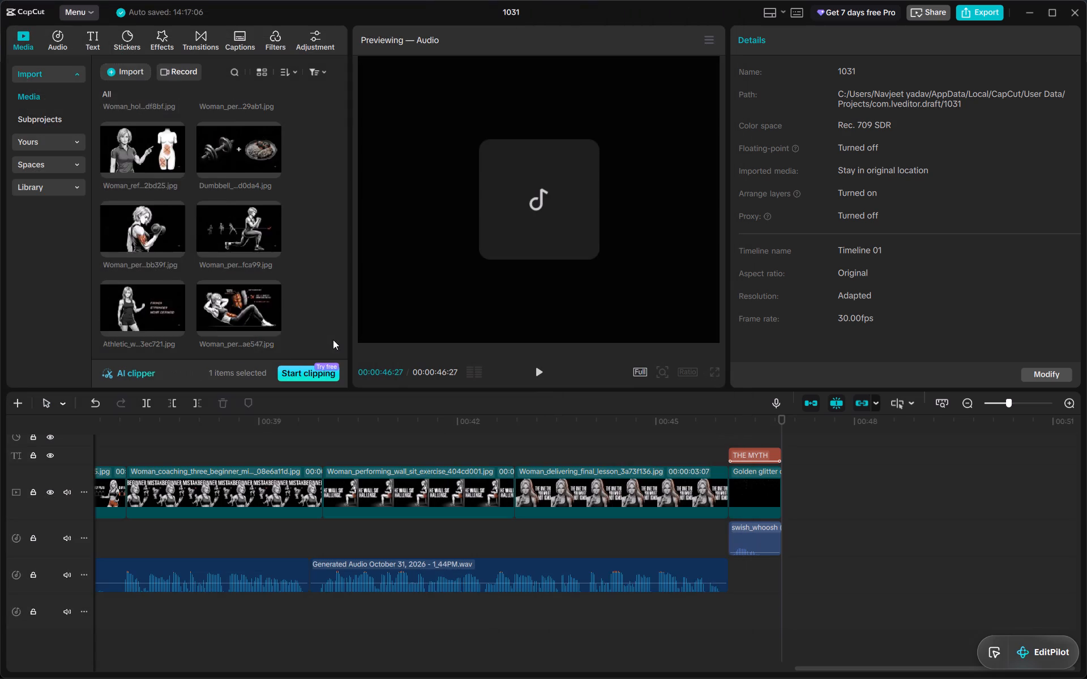
Place the 2_13PM voiceover on the existing voiceover track at 00:00:46:27, directly after the THE MYTH title clip.
left_click_drag(136, 305, 677, 330)
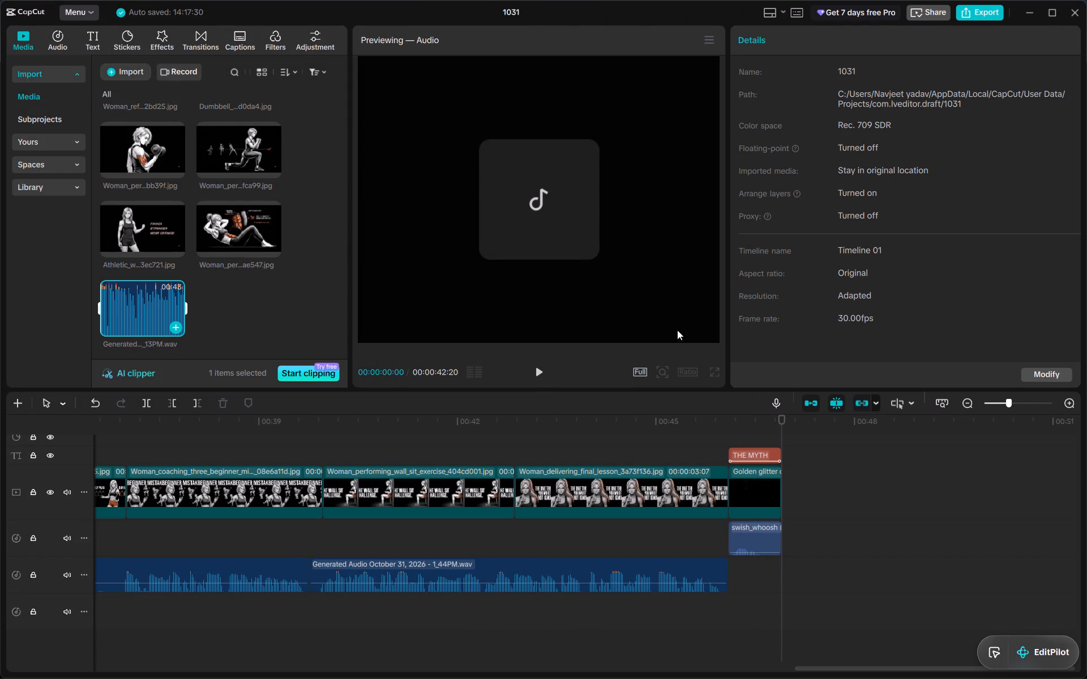
left_click_drag(677, 330, 780, 574)
Split the 2_13PM voiceover at 00:00:47:09, delete its leading silence and move the remaining audio back to 00:00:46:27.
scroll(780, 574, "up", 3, "ctrl")
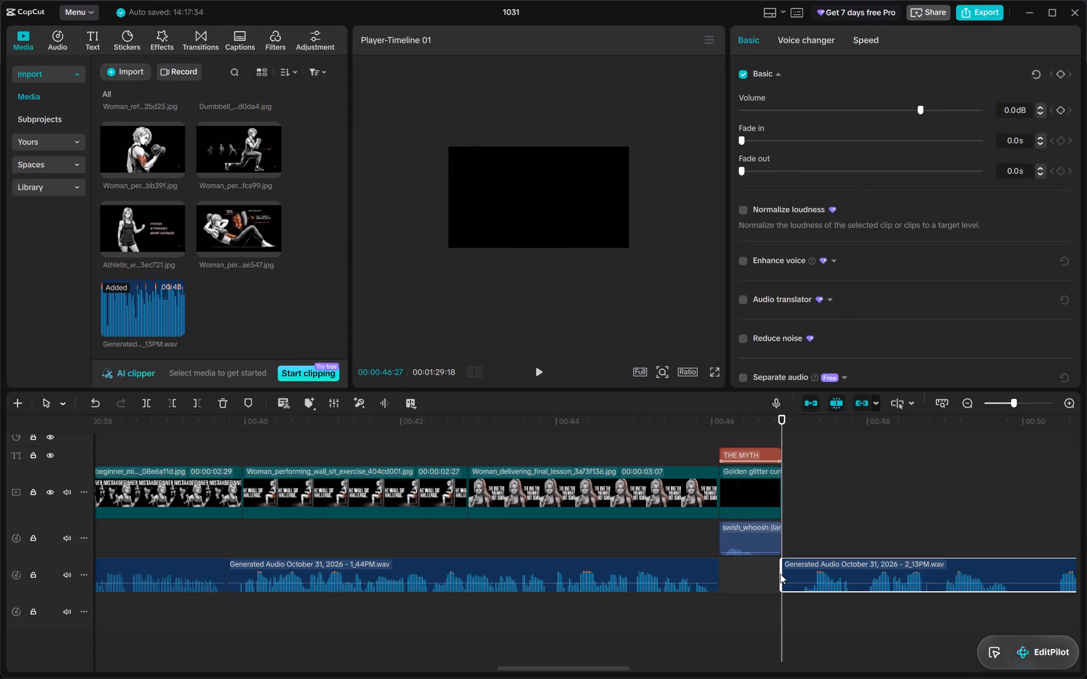
scroll(780, 574, "up", 17, "ctrl")
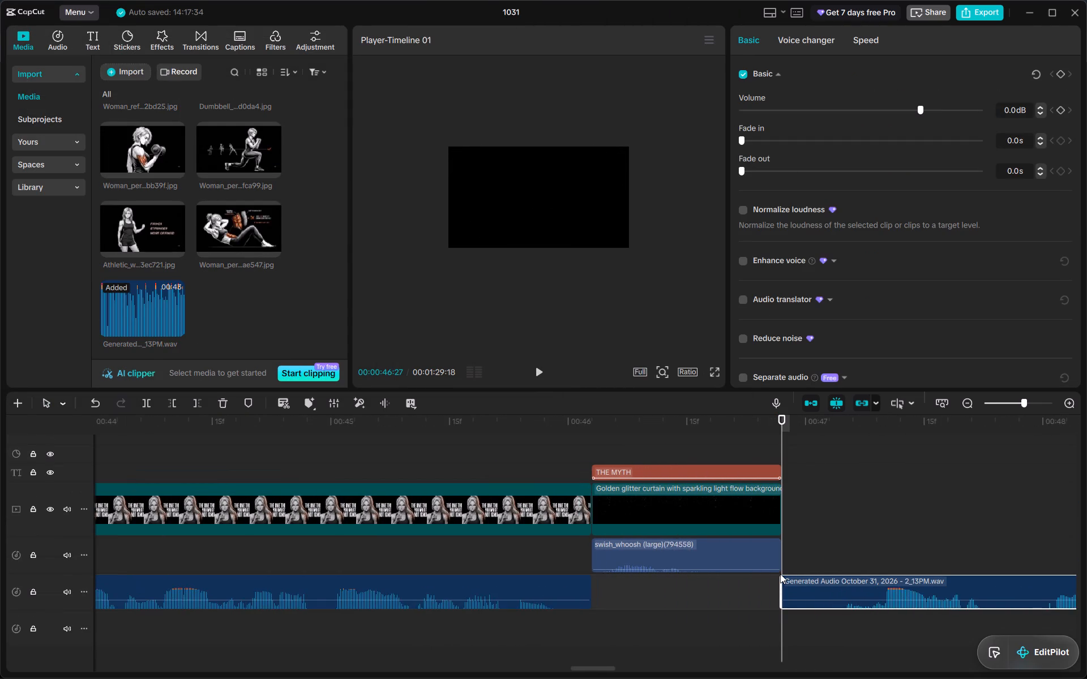
scroll(780, 574, "up", 4, "ctrl")
scroll(780, 574, "left", 1)
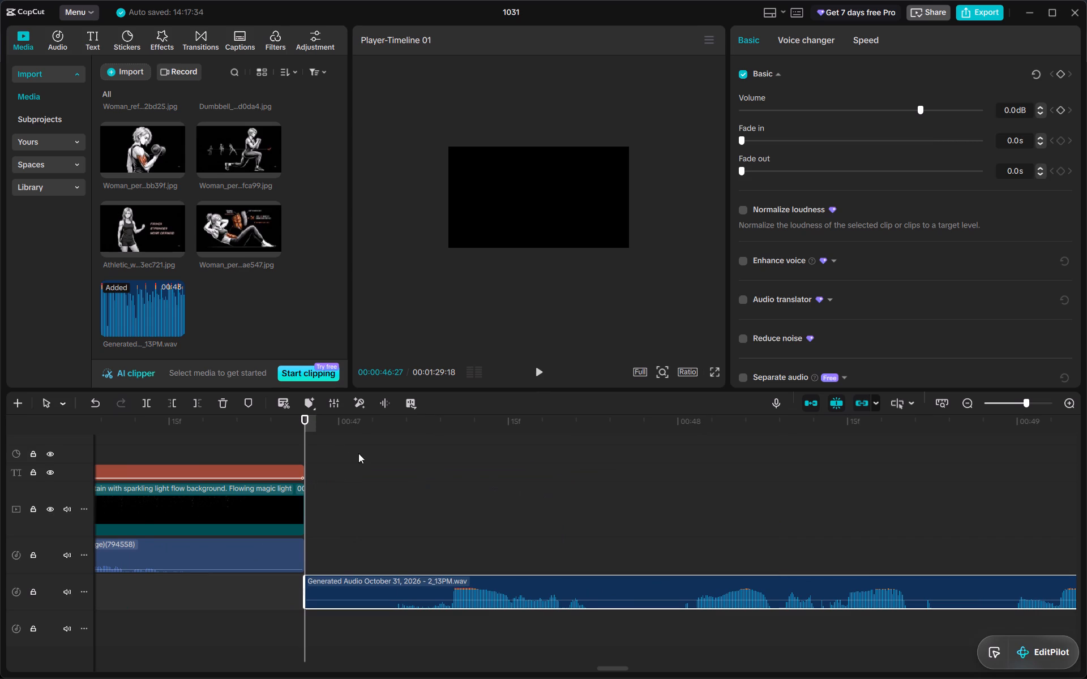
left_click_drag(390, 417, 404, 435)
key("space")
key("space")
left_click_drag(431, 426, 444, 427)
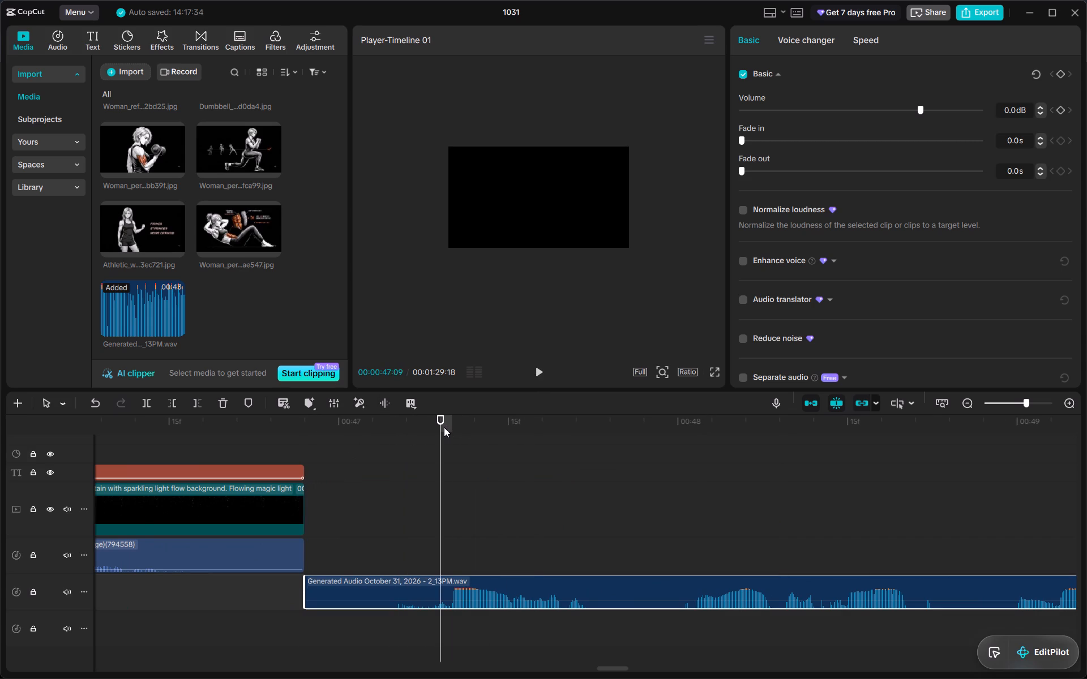
key("ctrl+b")
left_click(369, 608)
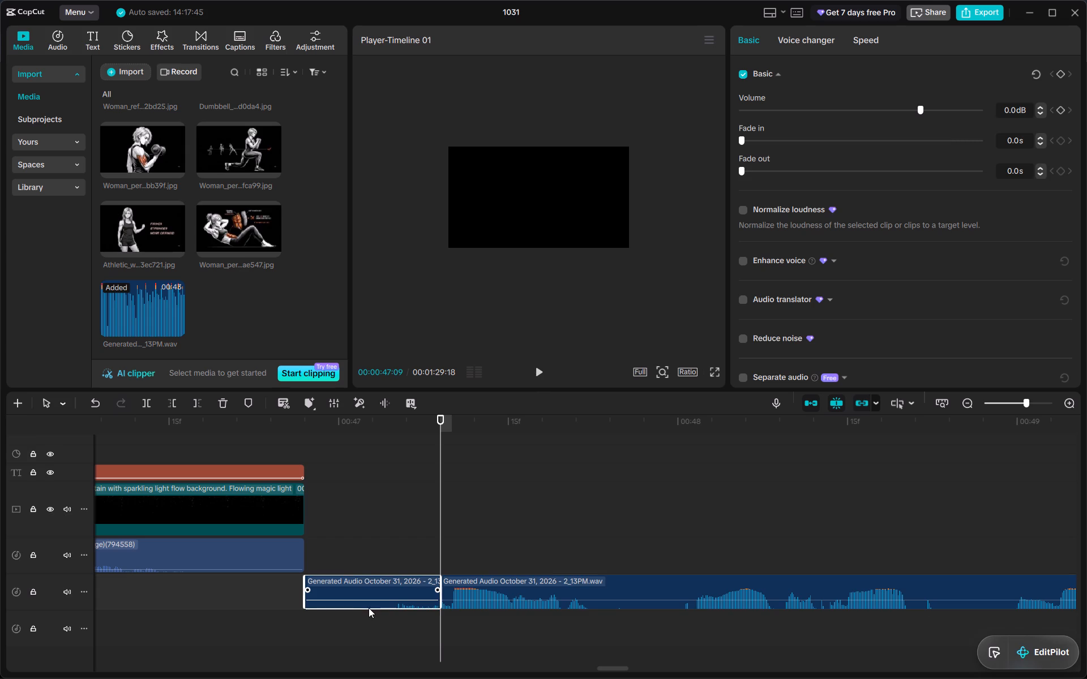
key("Delete")
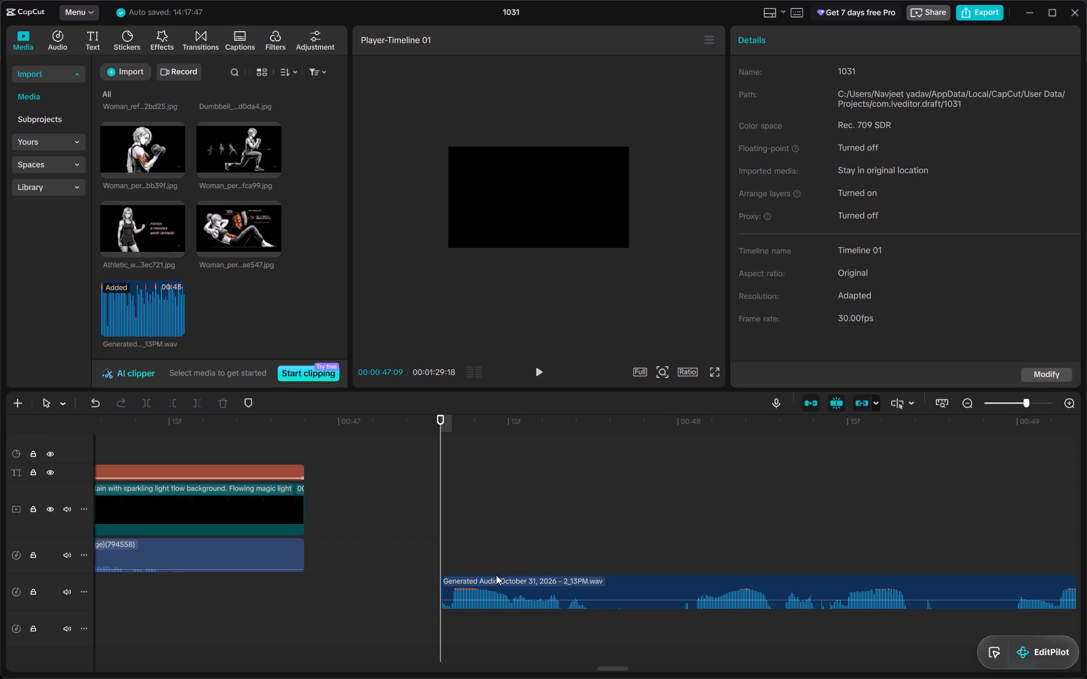
left_click_drag(496, 575, 452, 576)
left_click_drag(461, 580, 346, 583)
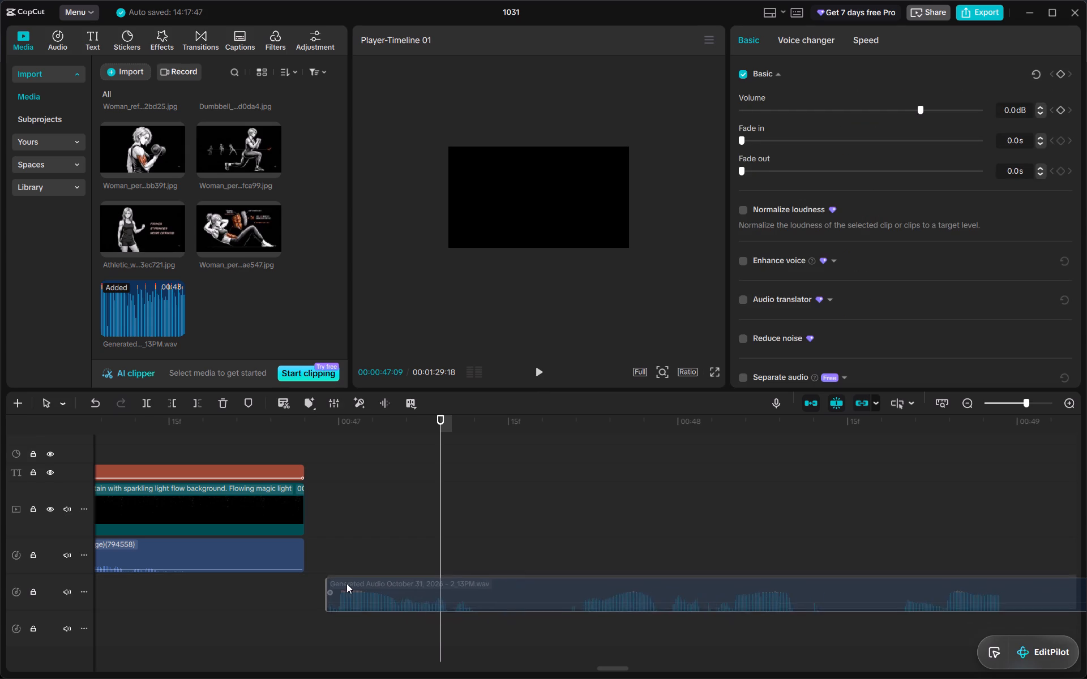
left_click_drag(346, 583, 326, 582)
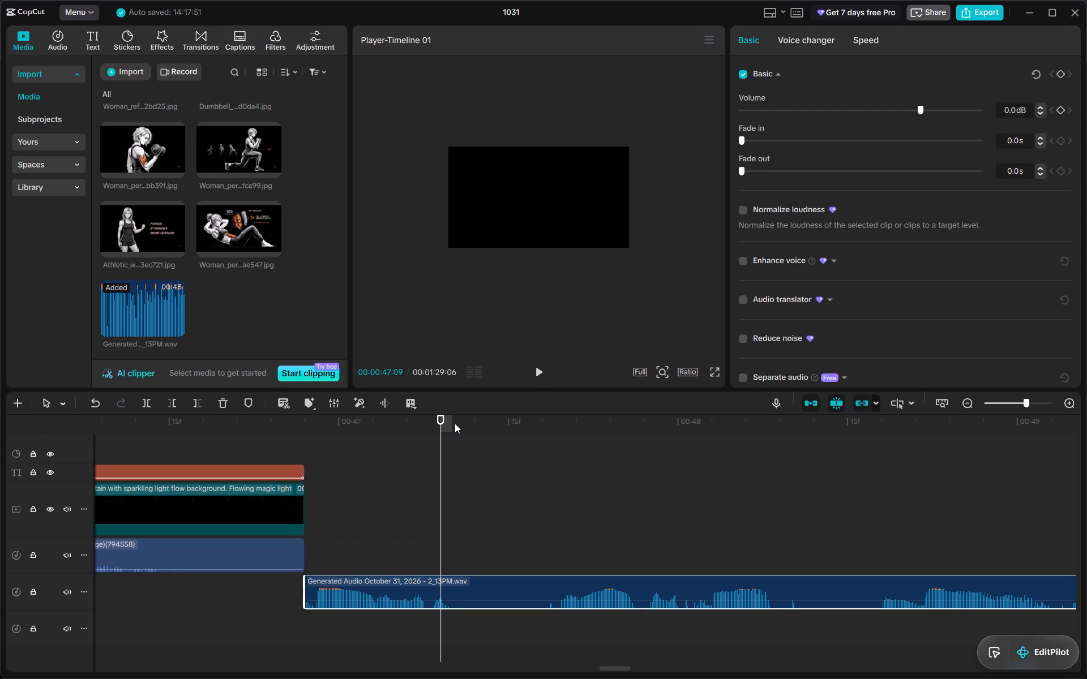
Split the voiceover at 00:00:47:10, trim the pause from the second part's start and close the gap.
left_click(455, 423)
key("ctrl+b")
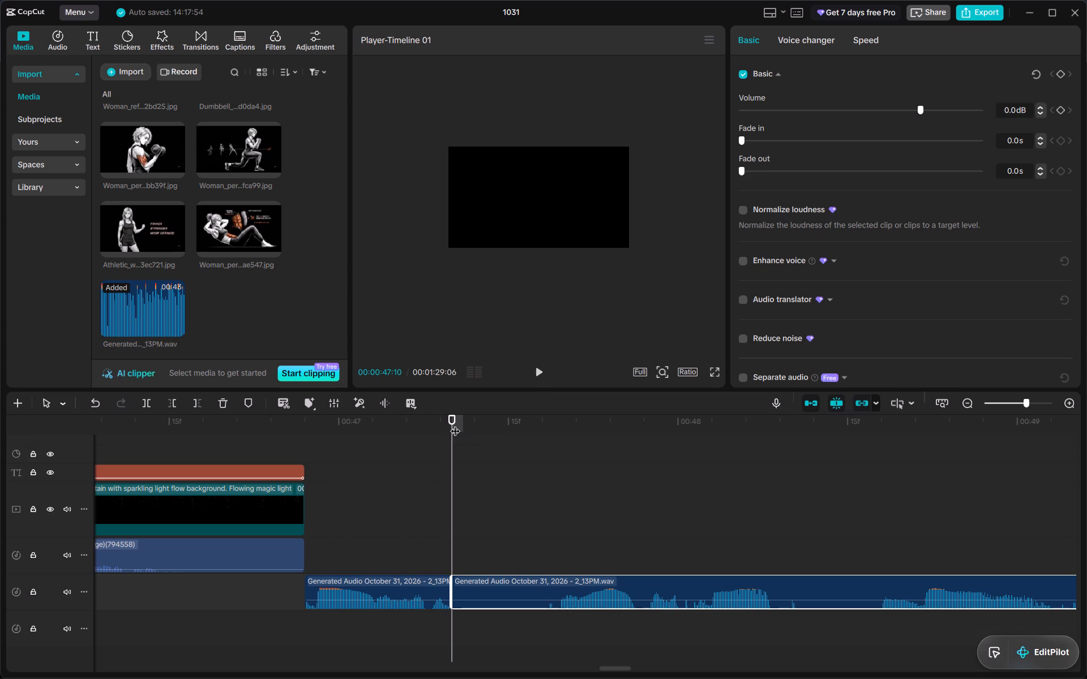
left_click_drag(450, 598, 533, 630)
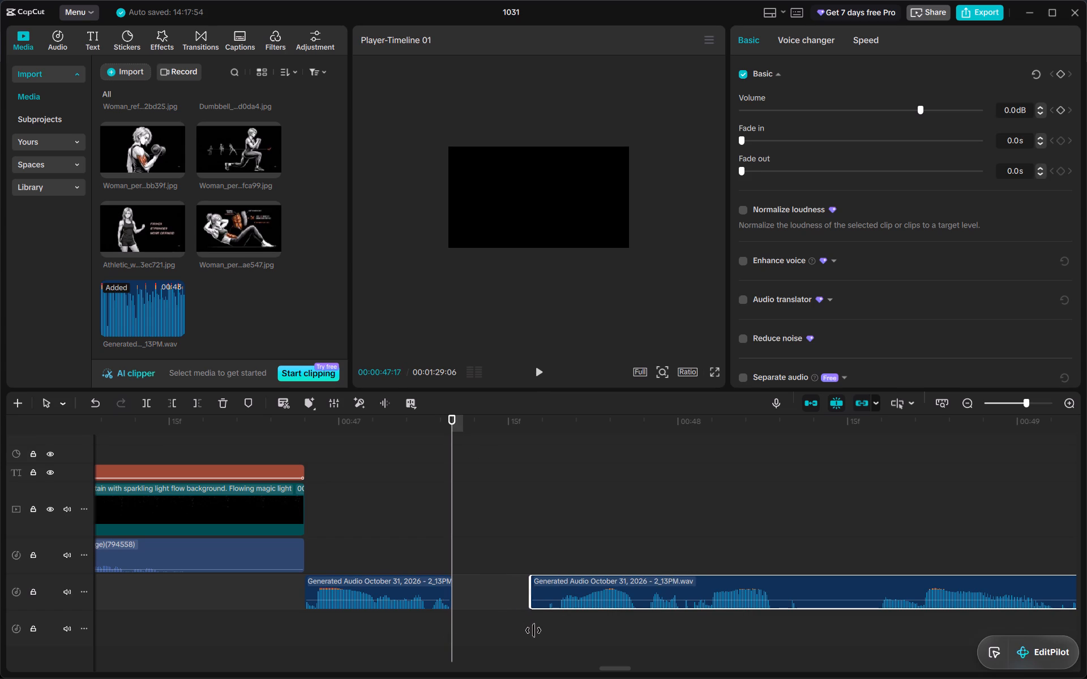
left_click_drag(533, 630, 542, 633)
left_click_drag(577, 596, 526, 596)
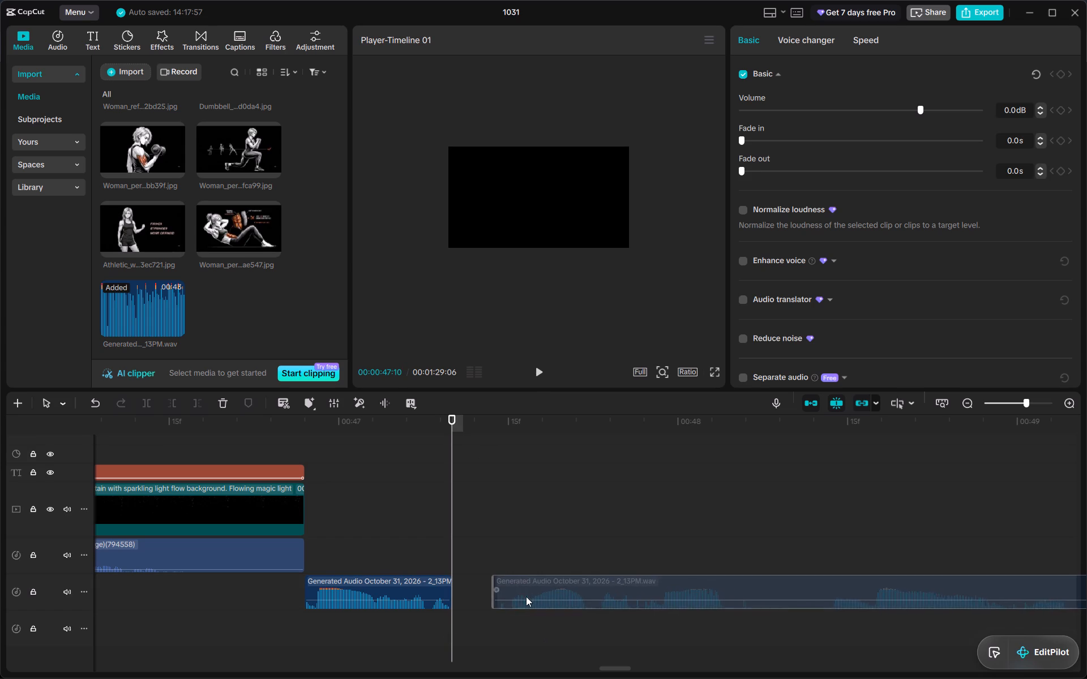
left_click_drag(526, 596, 489, 598)
Split the voiceover at 00:00:48:01, trim the silence from the following part's start and close the gap.
scroll(489, 598, "left", 2)
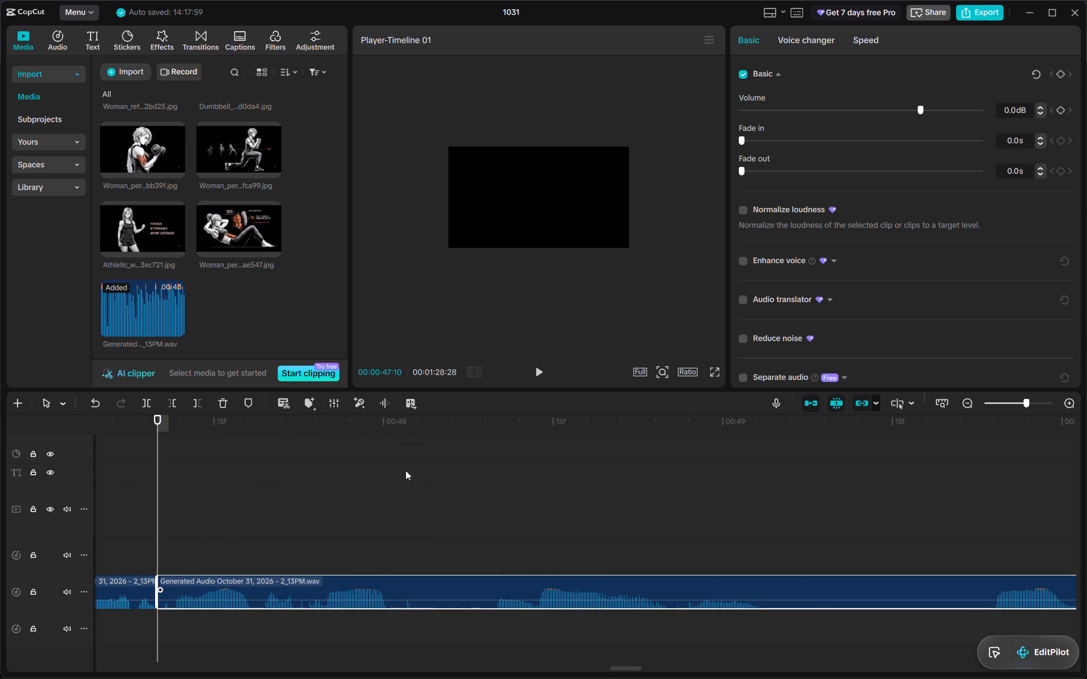
left_click(390, 425)
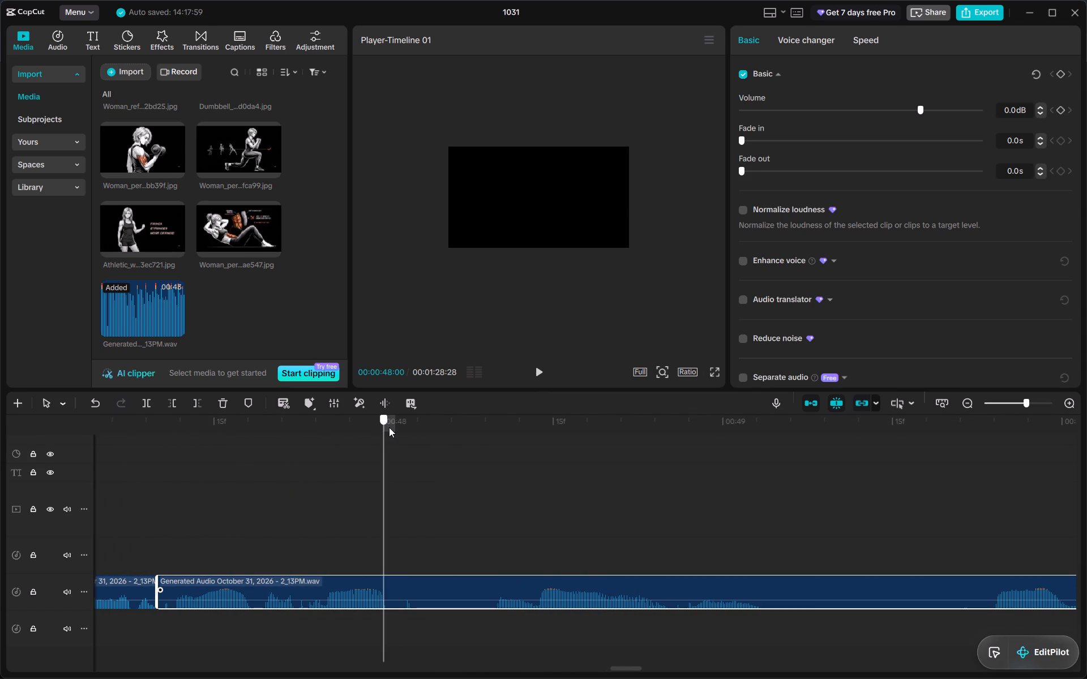
key("ctrl+b")
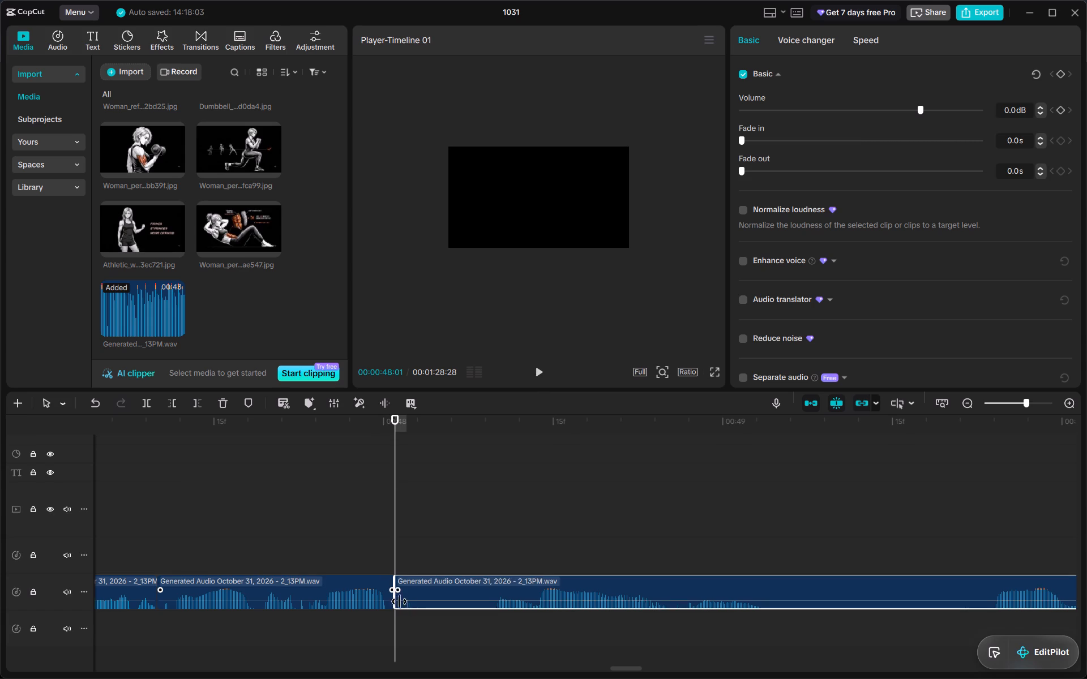
left_click_drag(393, 599, 490, 630)
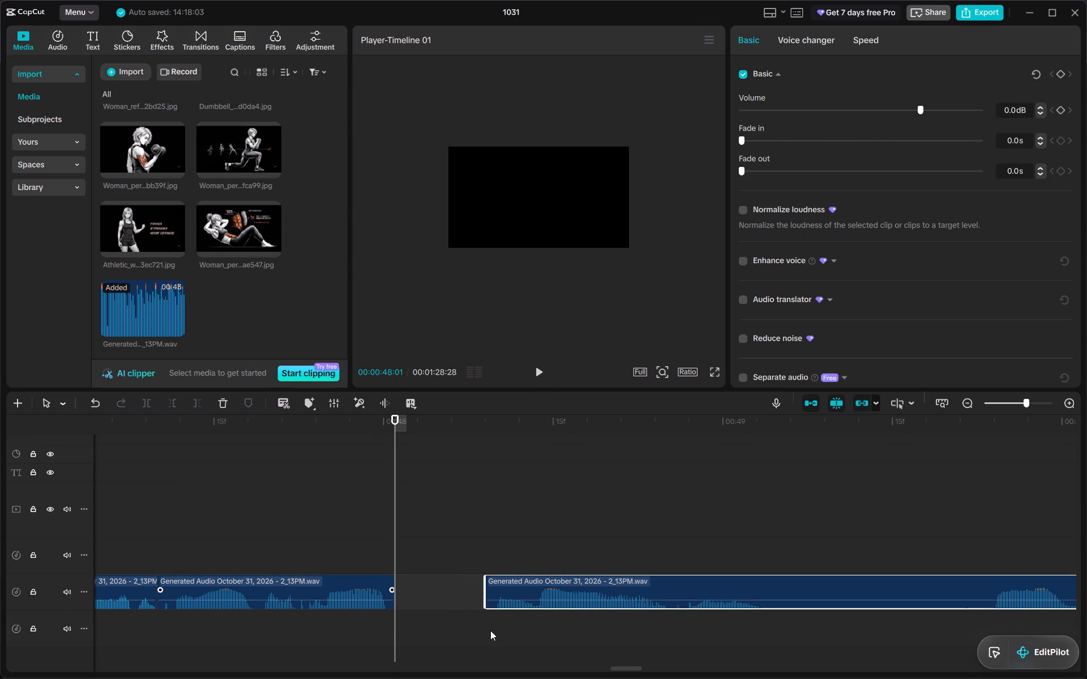
left_click_drag(525, 595, 435, 598)
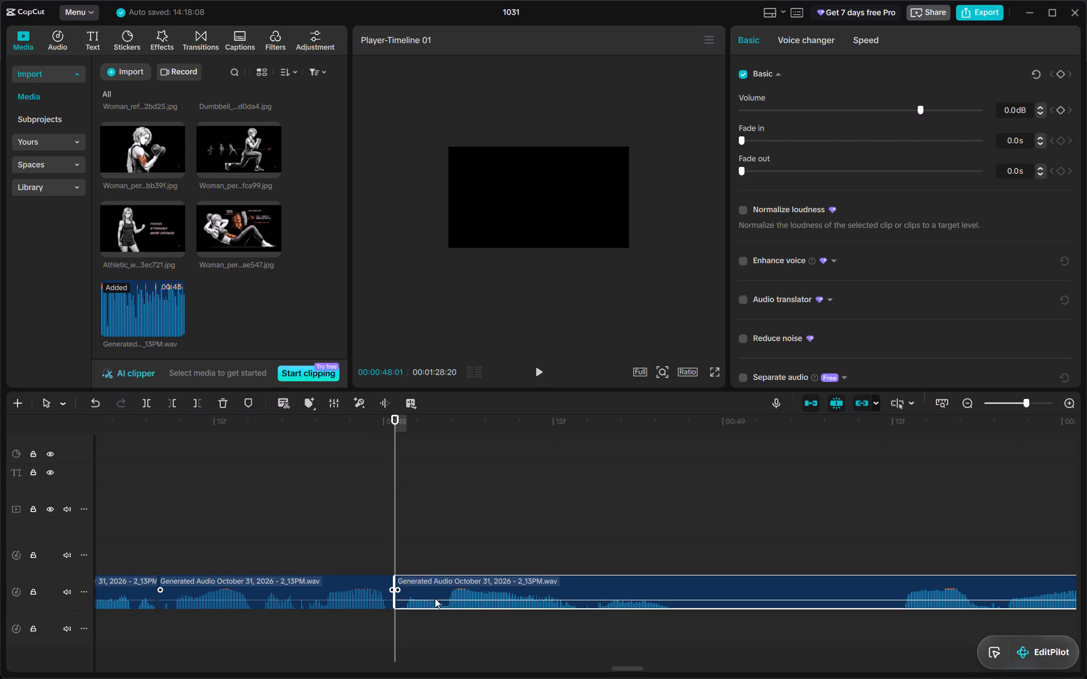
Split the voiceover at 00:00:48:26, trim the long pause from the following part's start and close the gap.
scroll(435, 598, "left", 1)
left_click_drag(514, 422, 513, 422)
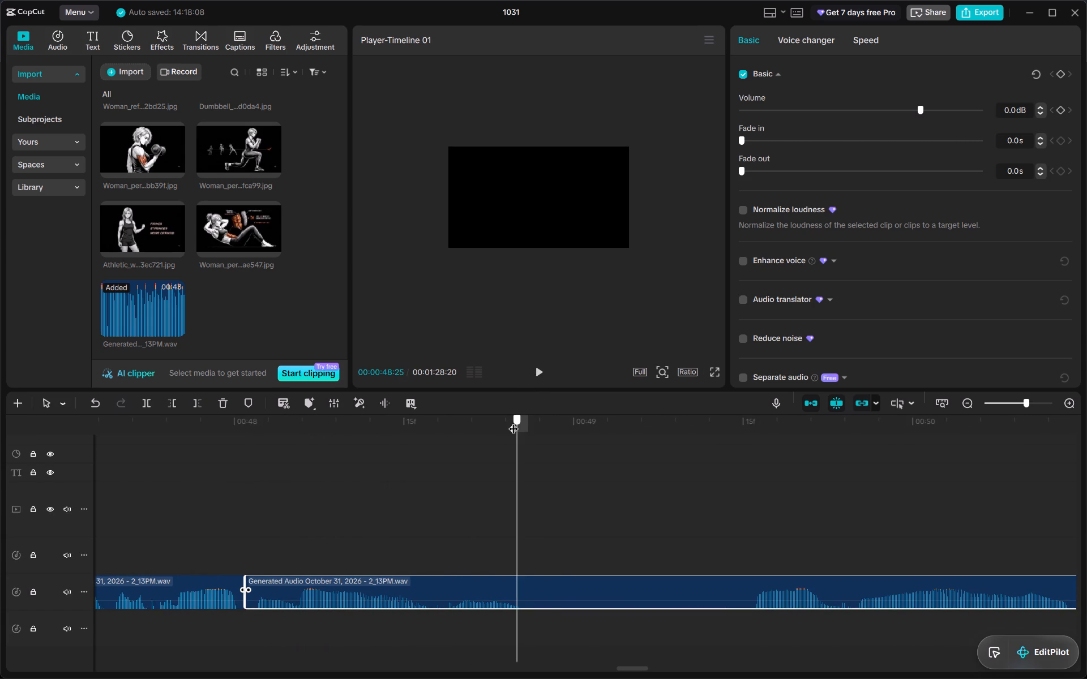
left_click_drag(513, 422, 532, 428)
key("ctrl+b")
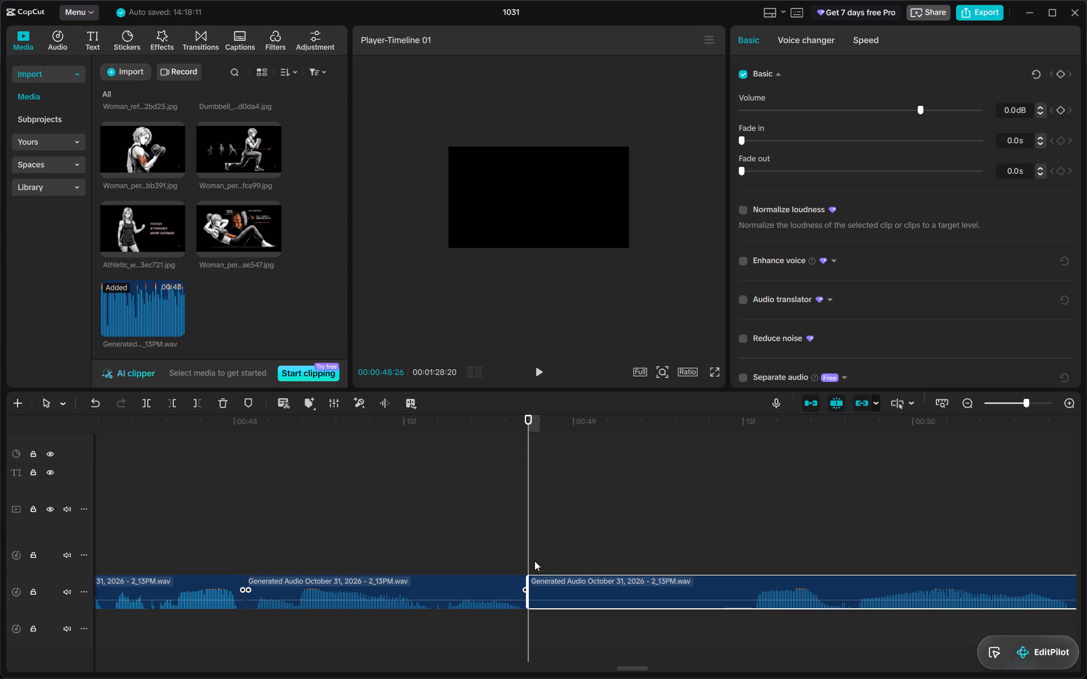
left_click_drag(528, 581, 731, 626)
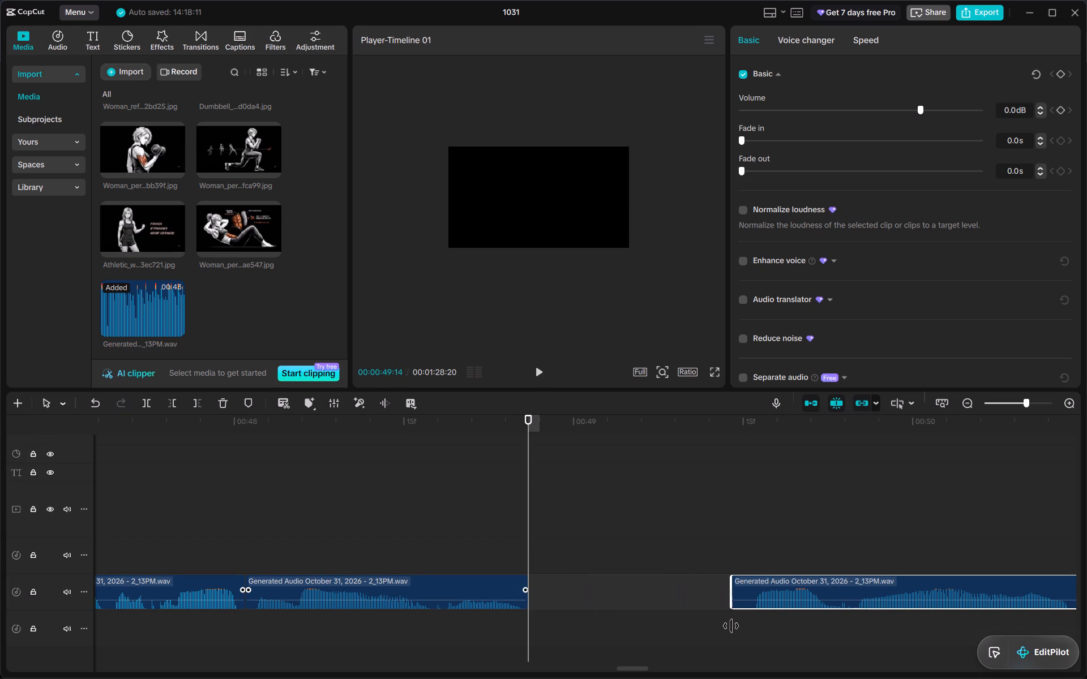
left_click_drag(731, 626, 752, 624)
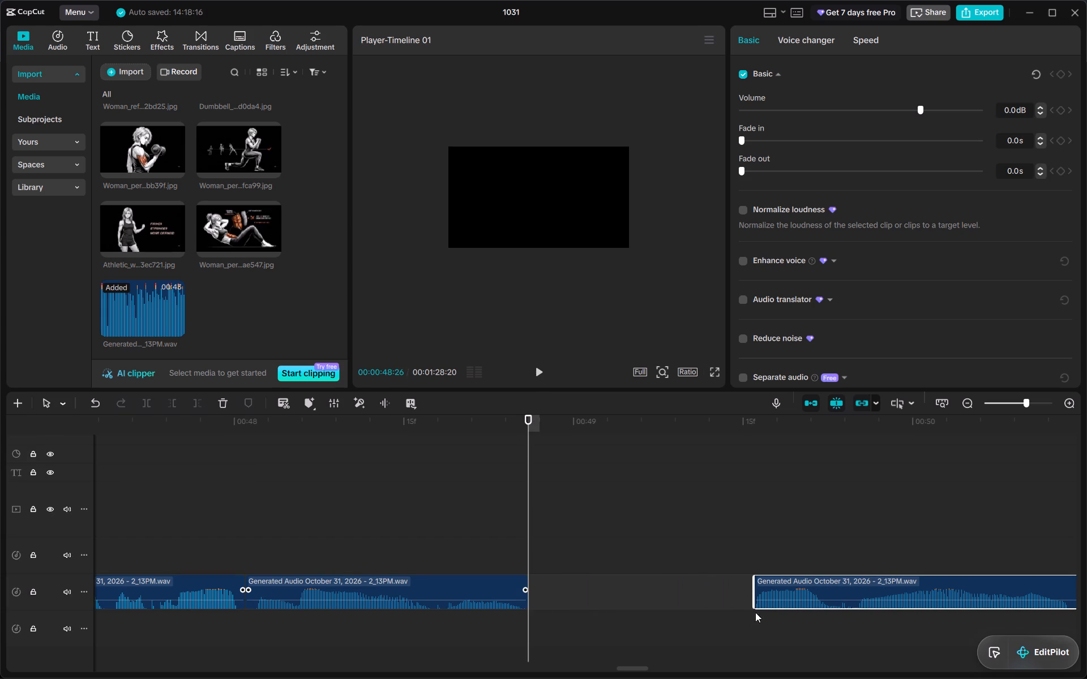
left_click_drag(753, 601, 748, 602)
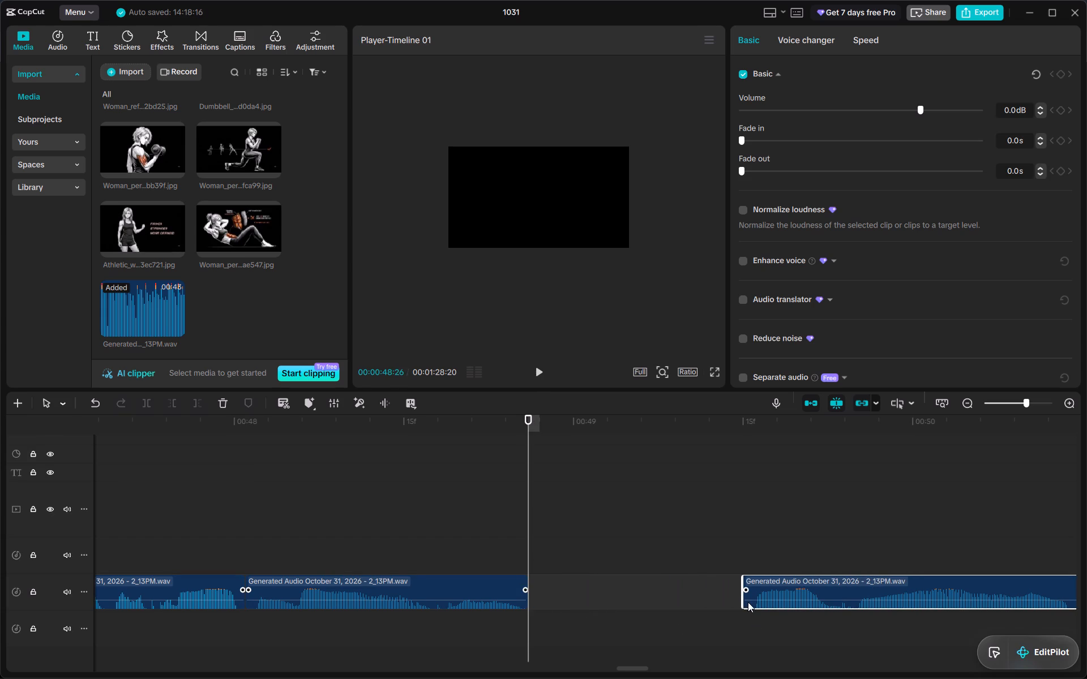
left_click_drag(794, 583, 583, 584)
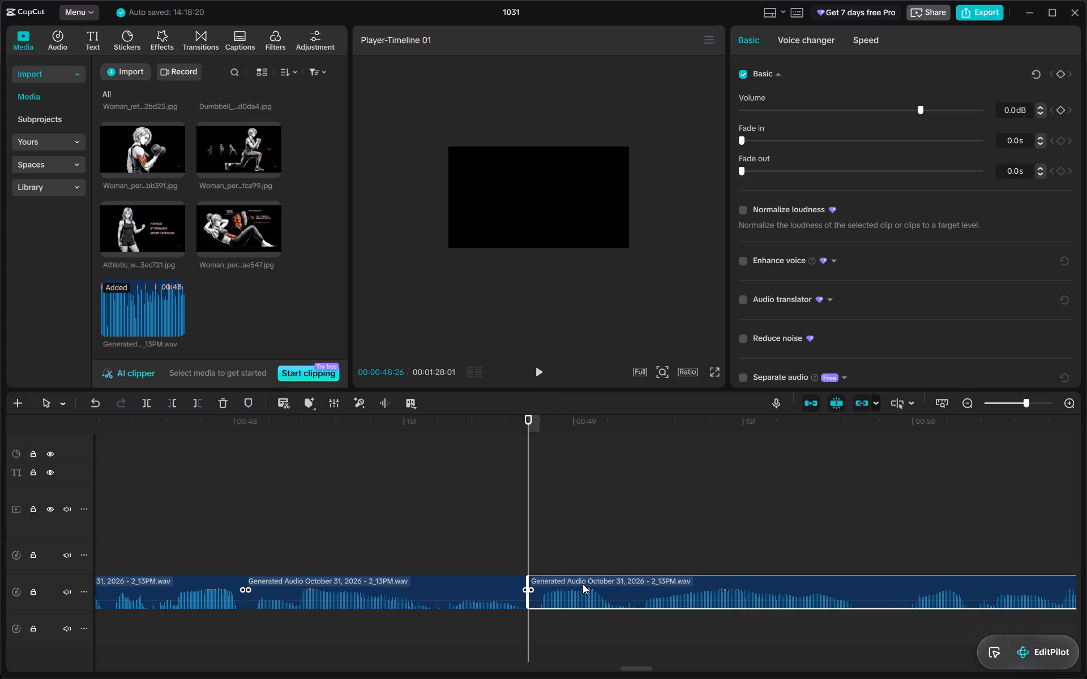
Split the voiceover at 00:00:49:25, trim the silence from the following part's start and close the gap.
scroll(583, 584, "left", 2)
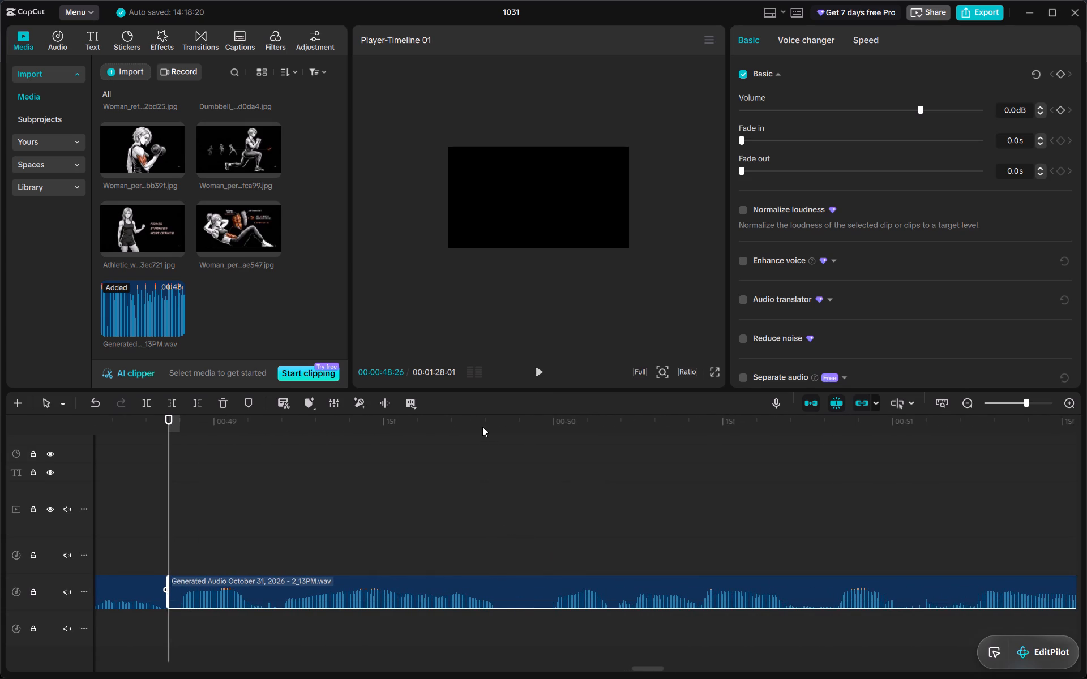
left_click_drag(482, 422, 496, 428)
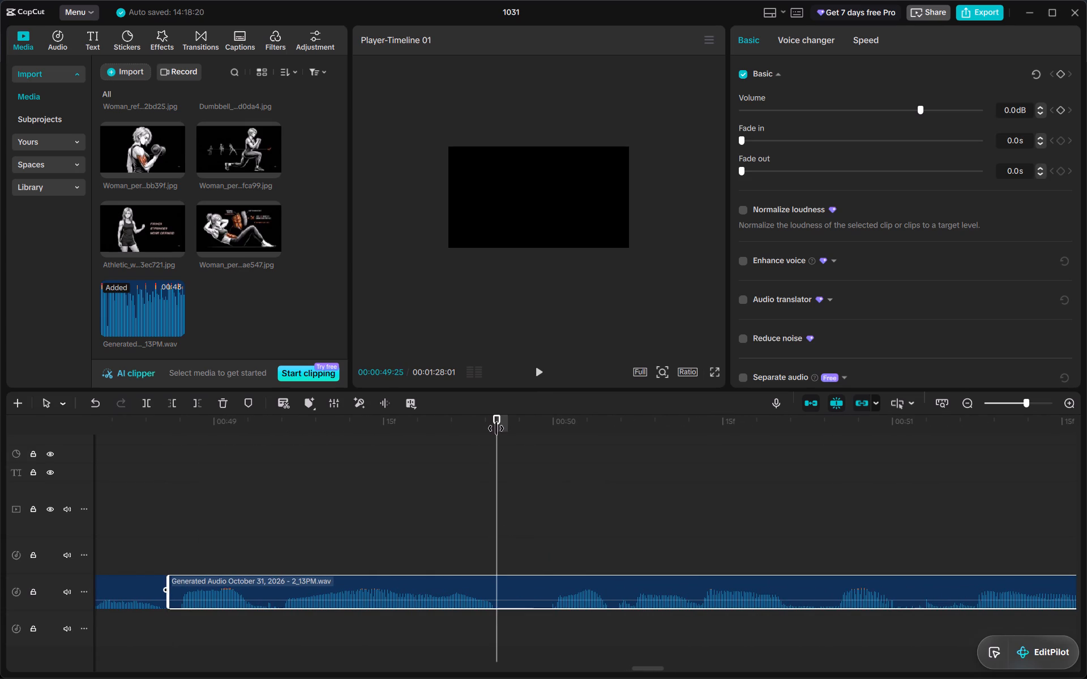
key("ctrl+b")
left_click_drag(497, 590, 532, 606)
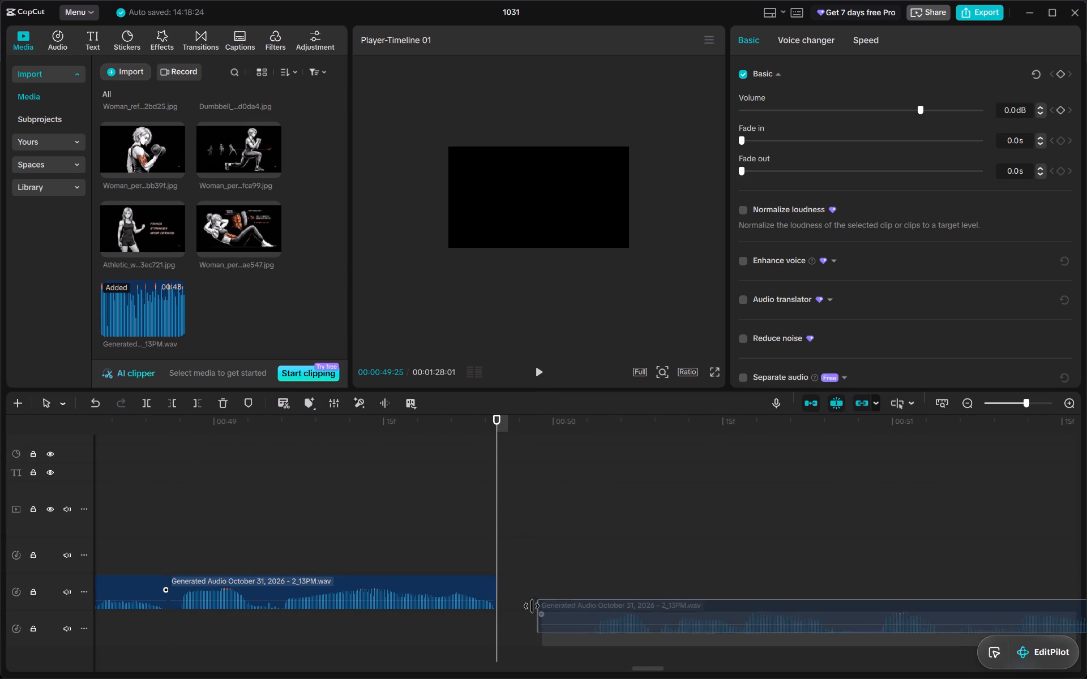
left_click_drag(532, 606, 503, 594)
left_click_drag(506, 596, 532, 612)
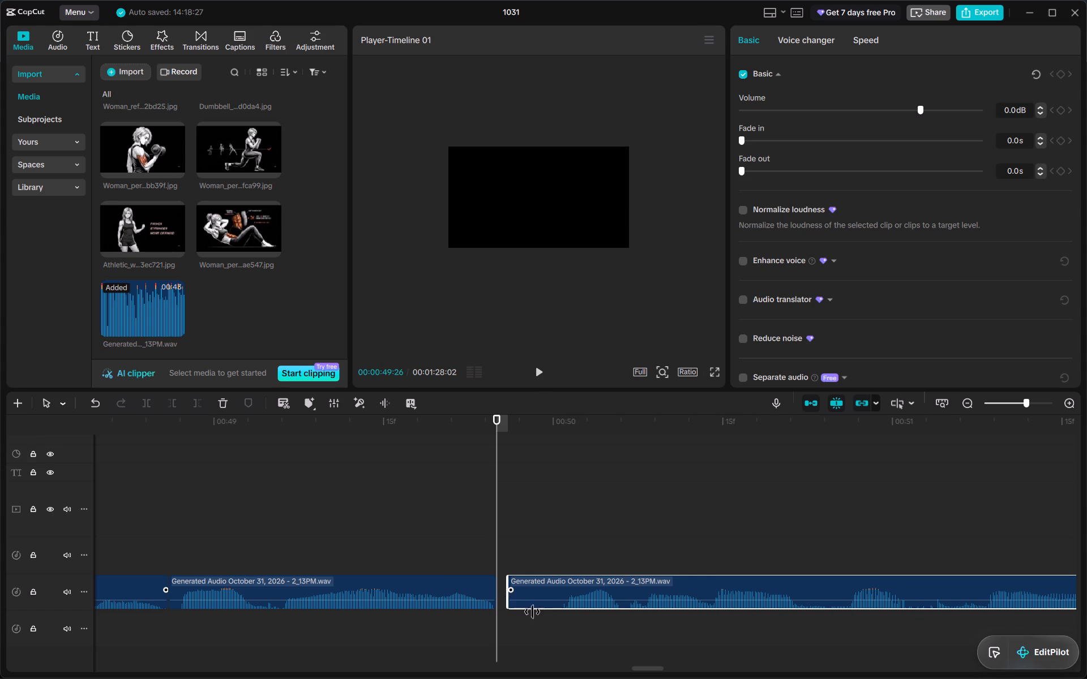
left_click_drag(532, 612, 560, 625)
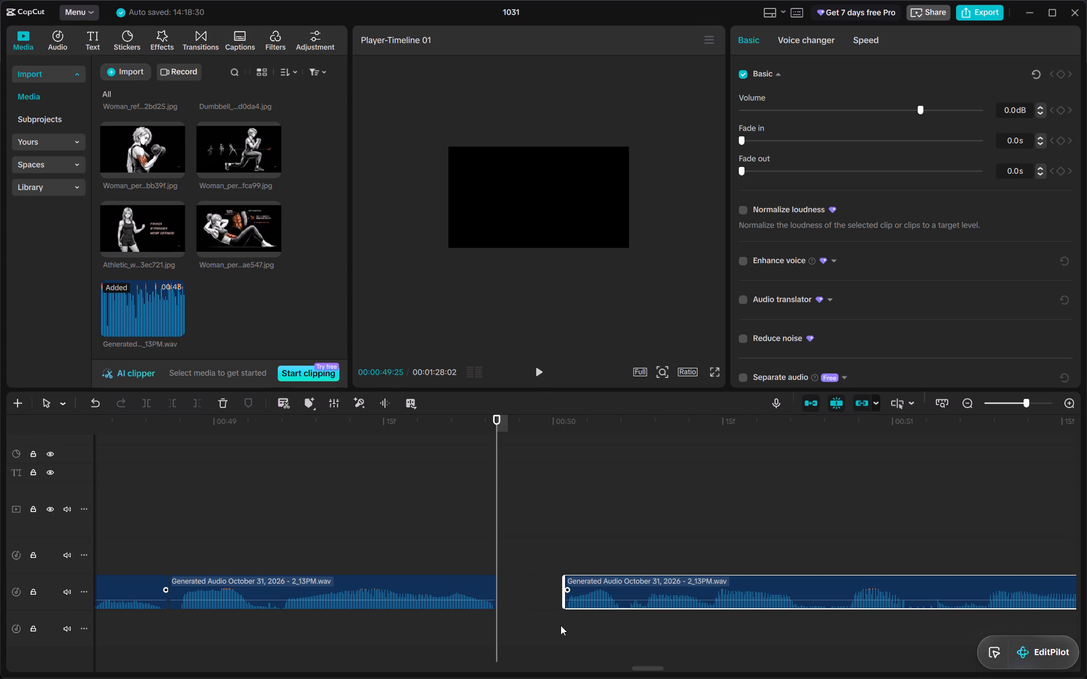
left_click_drag(595, 583, 530, 582)
scroll(530, 582, "left", 1)
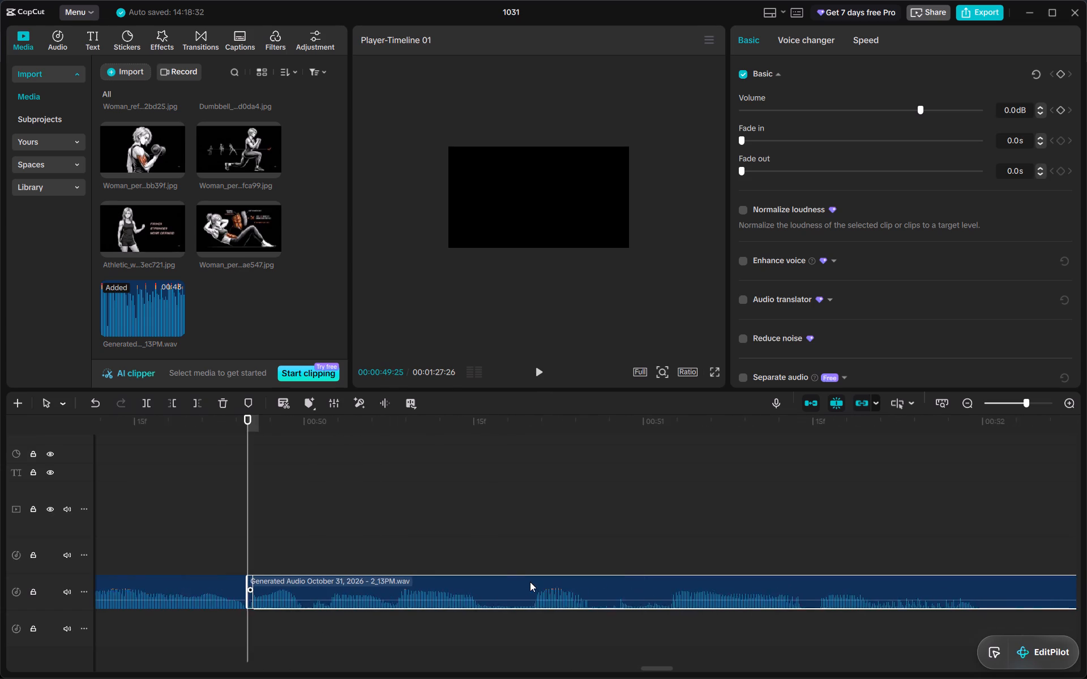
Play the voiceover on to the next pause and split it at 00:00:52:00.
scroll(530, 582, "left", 1)
left_click(418, 425)
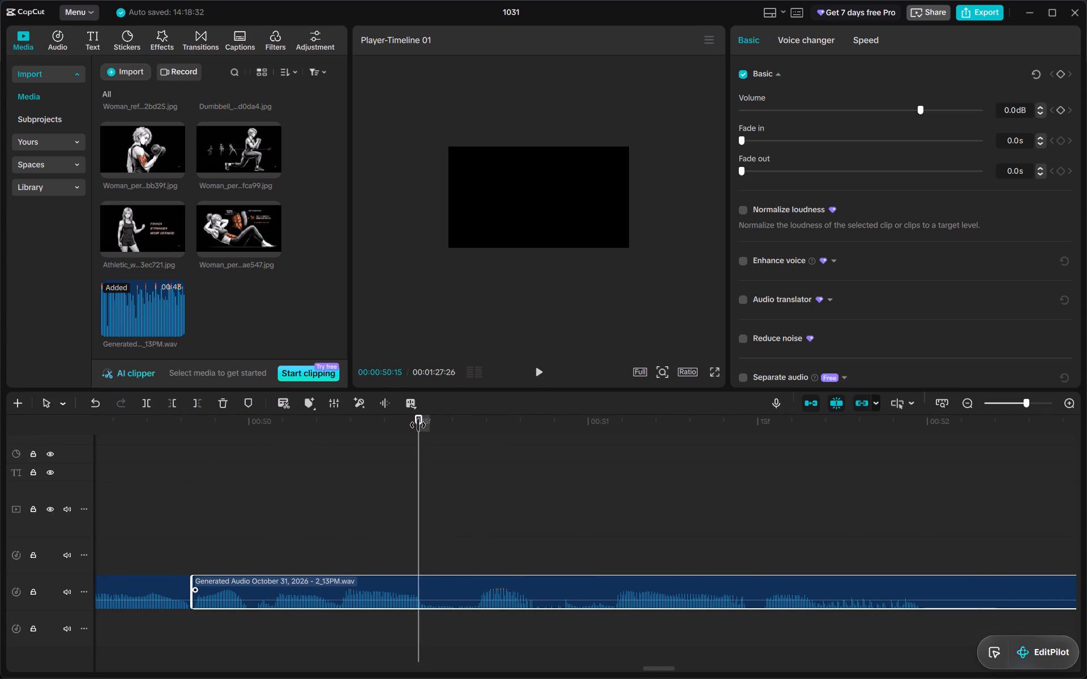
key("space")
key("space")
scroll(453, 460, "left", 1)
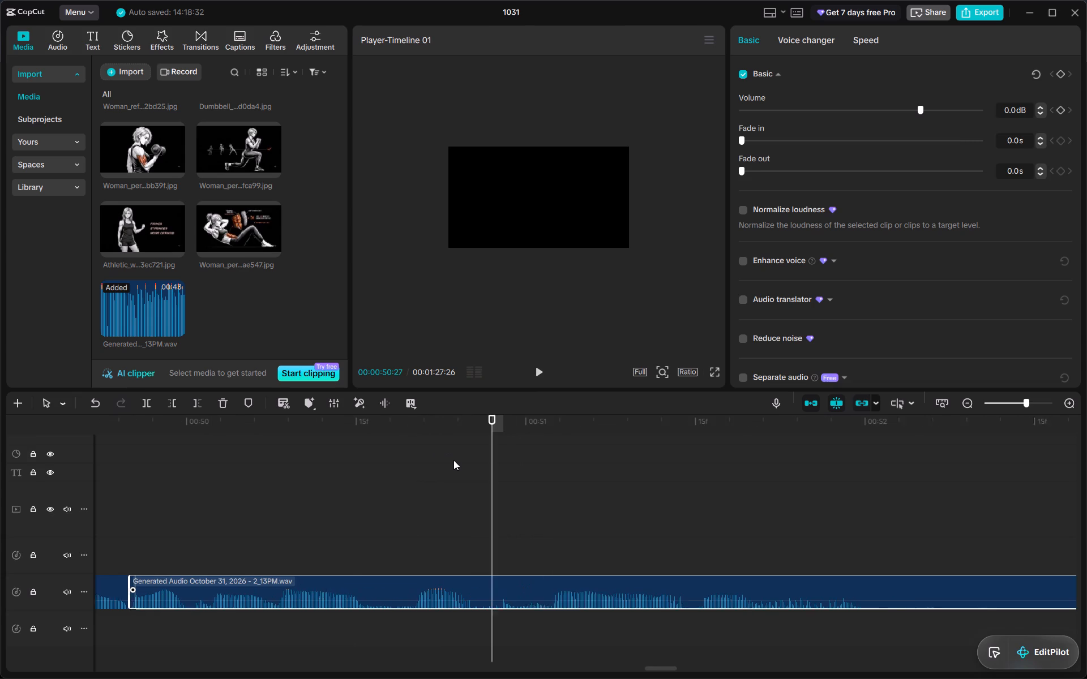
scroll(453, 460, "left", 1)
key("space")
scroll(453, 460, "left", 2)
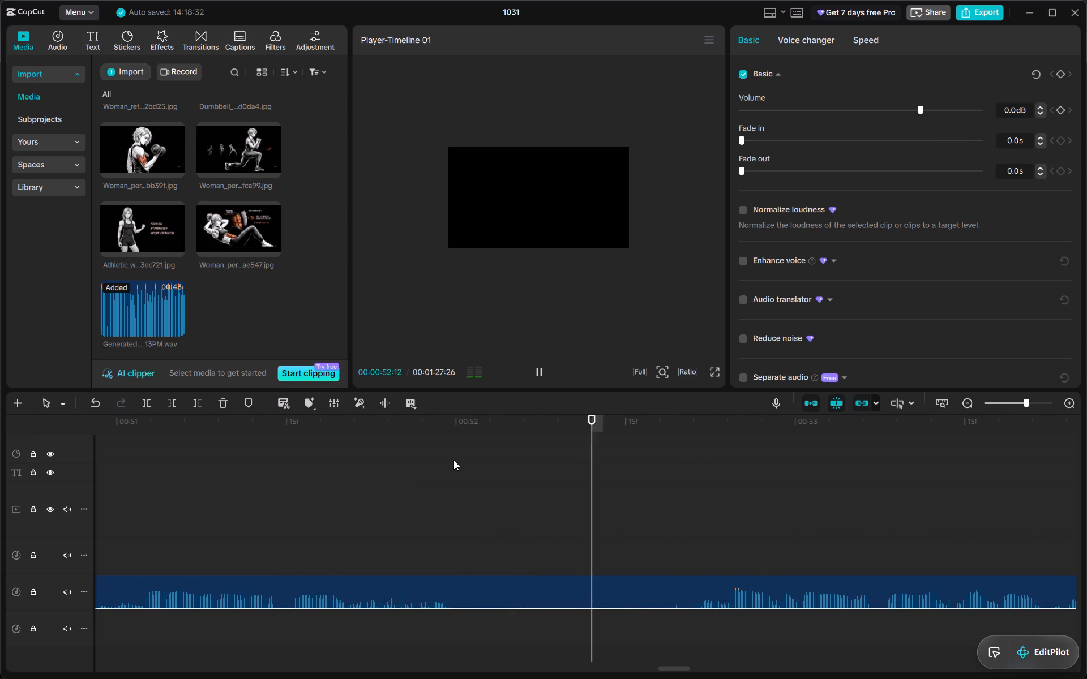
key("space")
left_click_drag(459, 416, 460, 427)
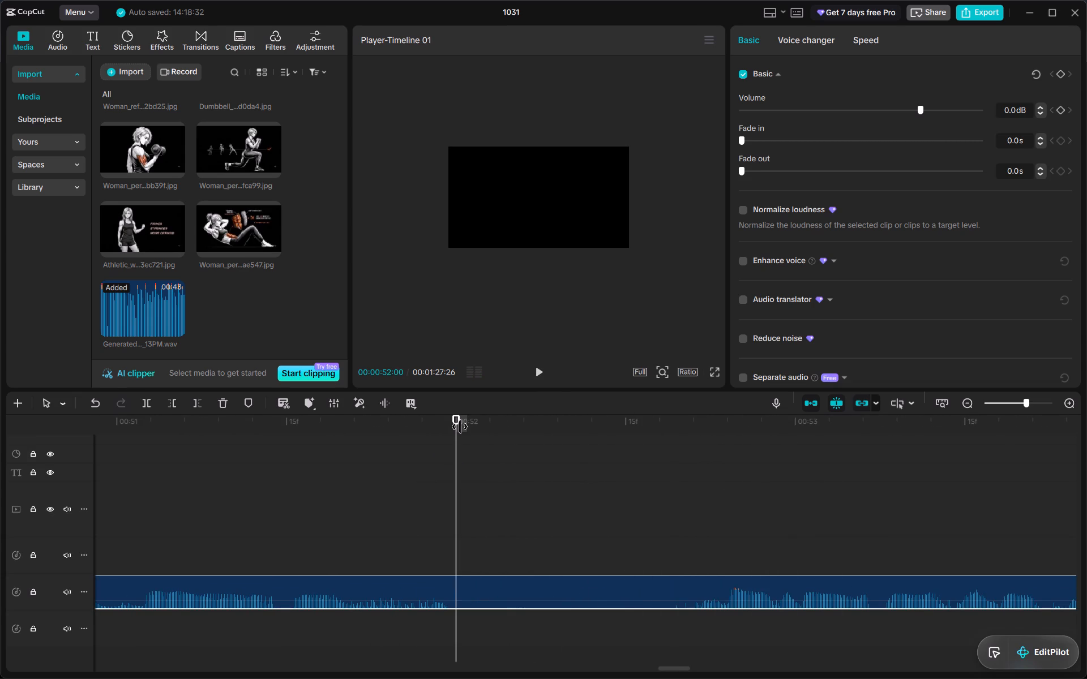
key("ctrl+b")
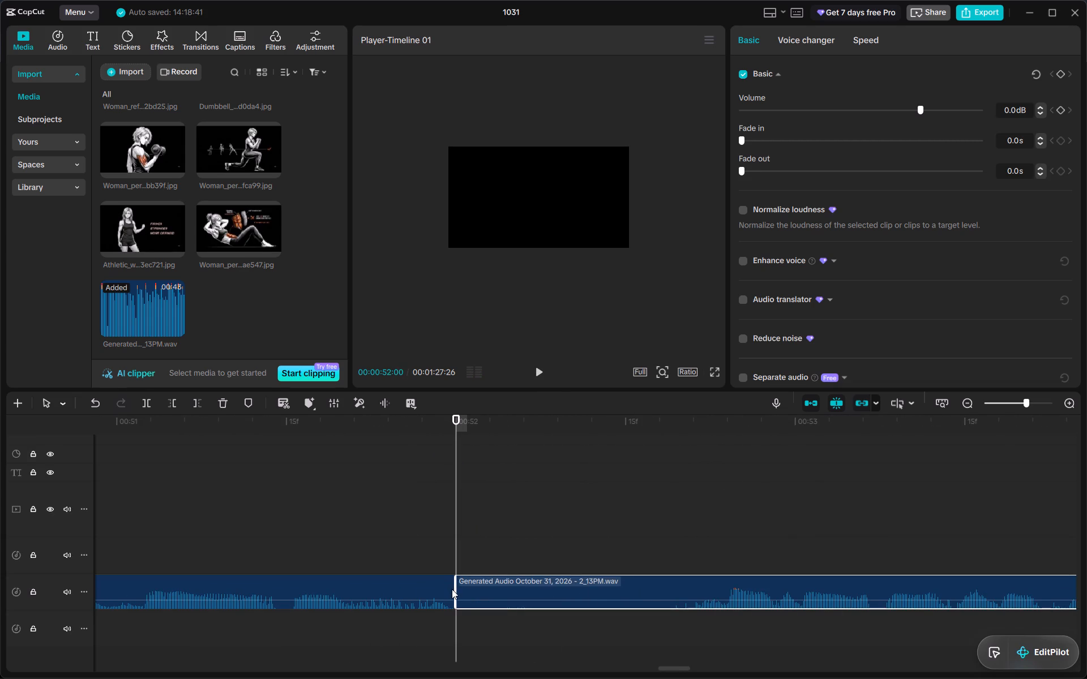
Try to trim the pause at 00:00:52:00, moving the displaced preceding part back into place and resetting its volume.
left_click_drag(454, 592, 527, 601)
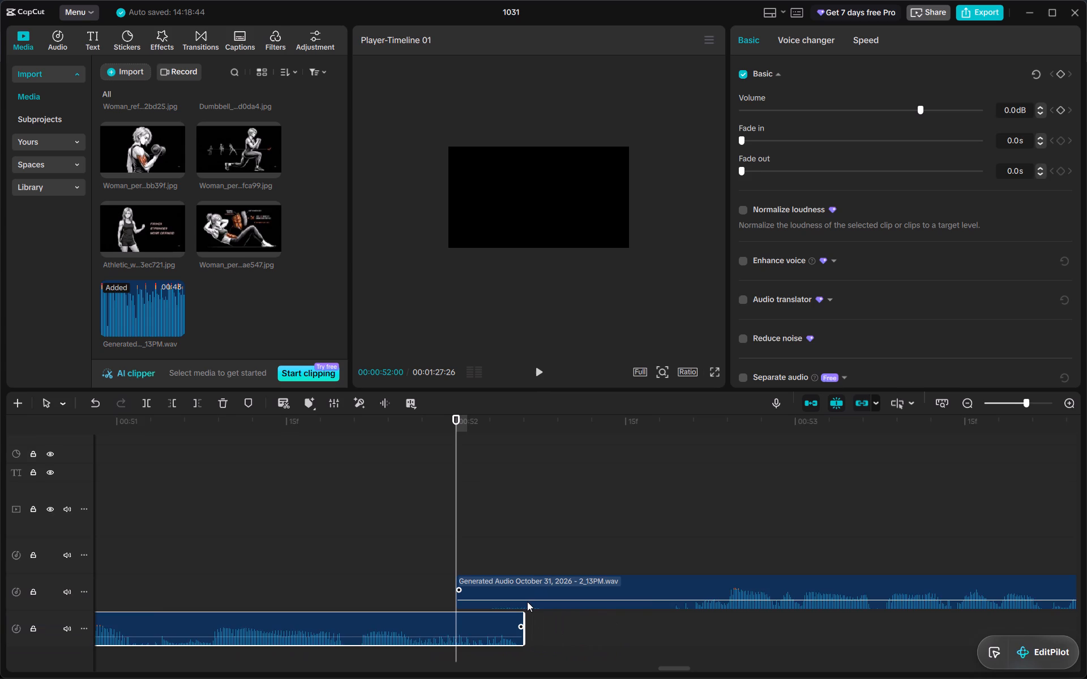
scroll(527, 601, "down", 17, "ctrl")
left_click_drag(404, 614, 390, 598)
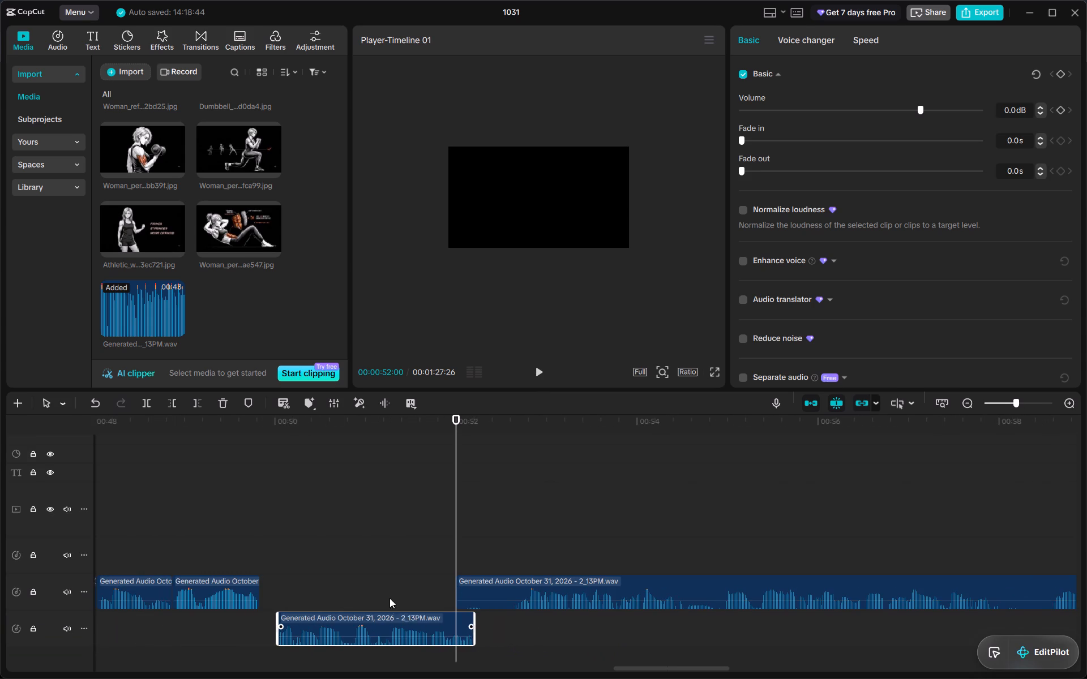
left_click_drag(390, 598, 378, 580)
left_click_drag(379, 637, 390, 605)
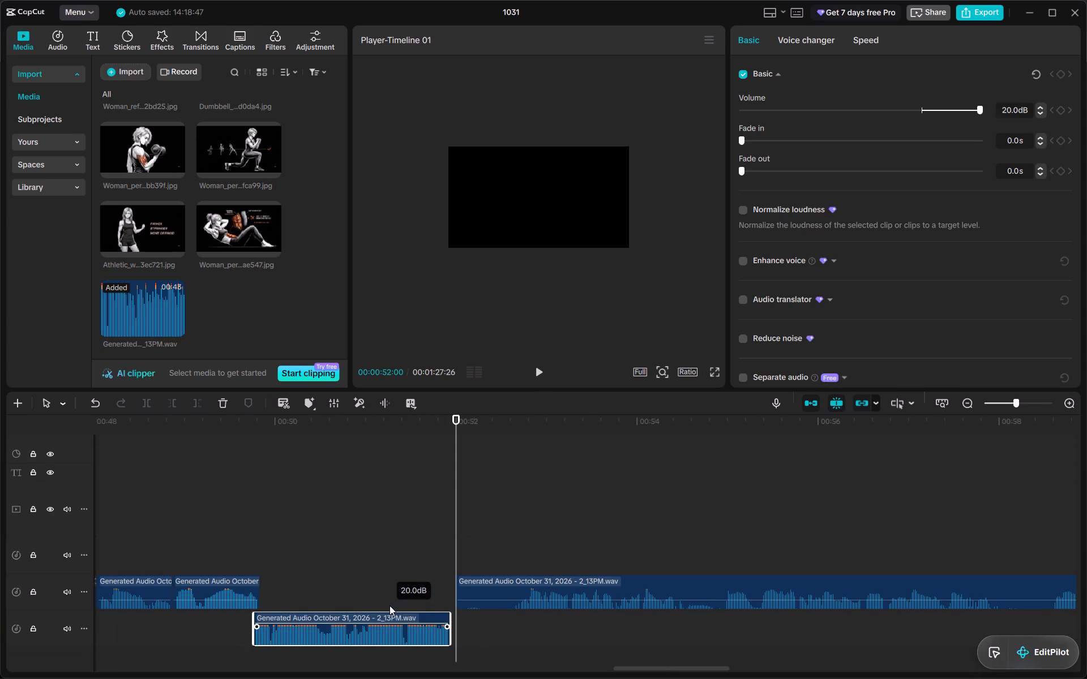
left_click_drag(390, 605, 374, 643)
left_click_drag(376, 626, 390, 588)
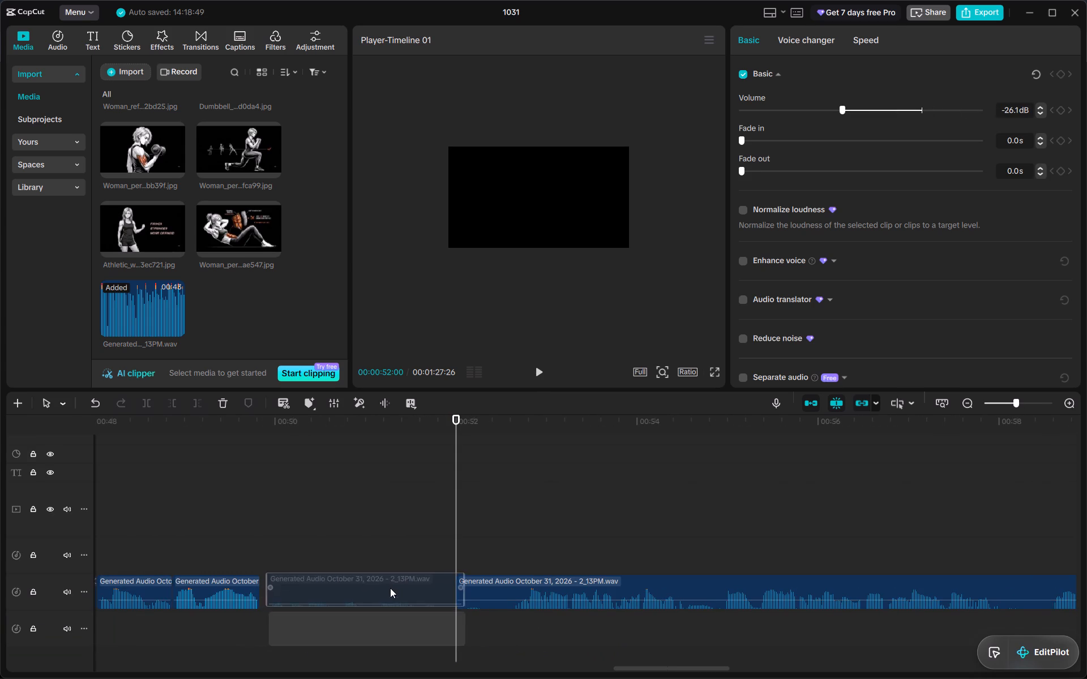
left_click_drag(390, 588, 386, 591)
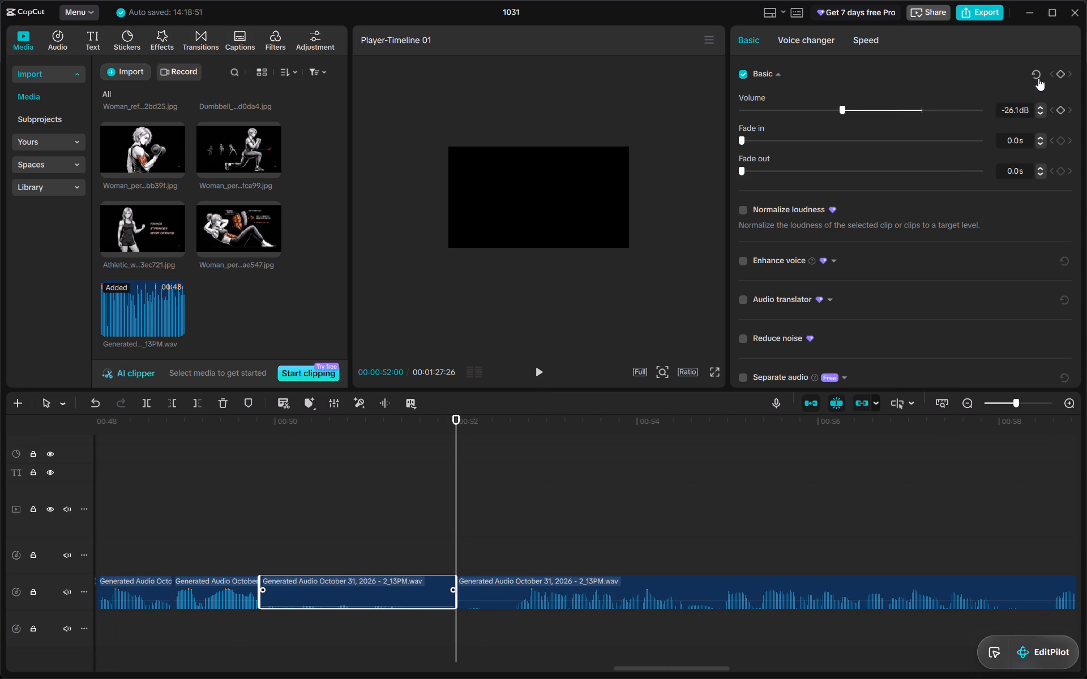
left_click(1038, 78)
Split the voiceover at 00:00:52:19, delete the silent piece from 00:00:52:00 and close the gap.
left_click(487, 599)
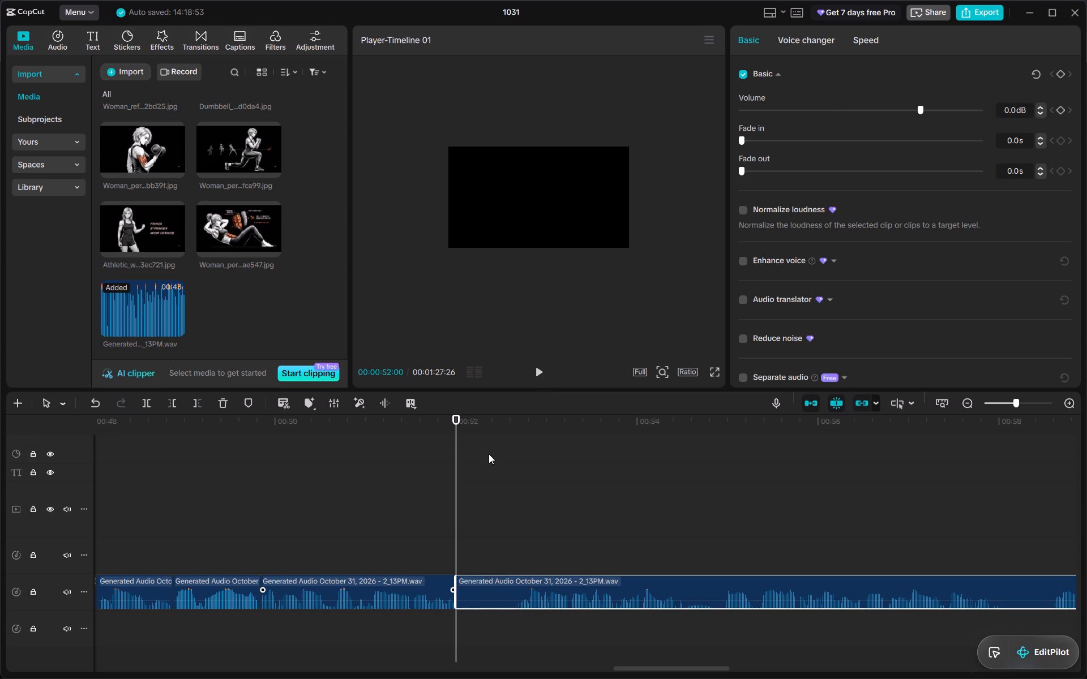
left_click_drag(504, 426, 512, 429)
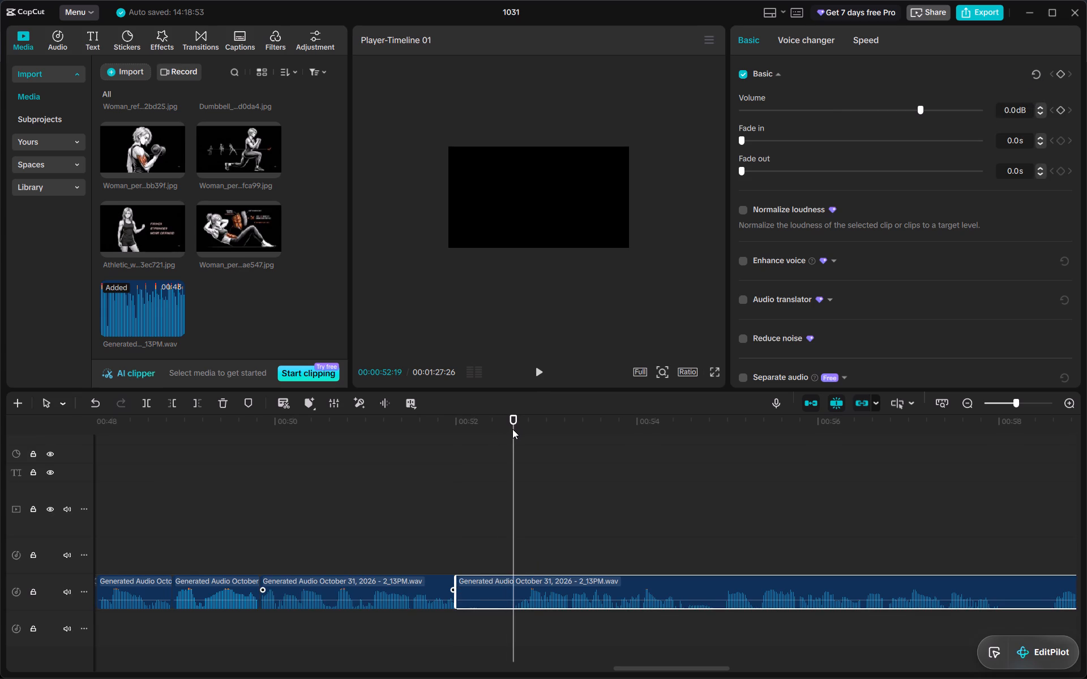
key("ctrl+b")
left_click(472, 598)
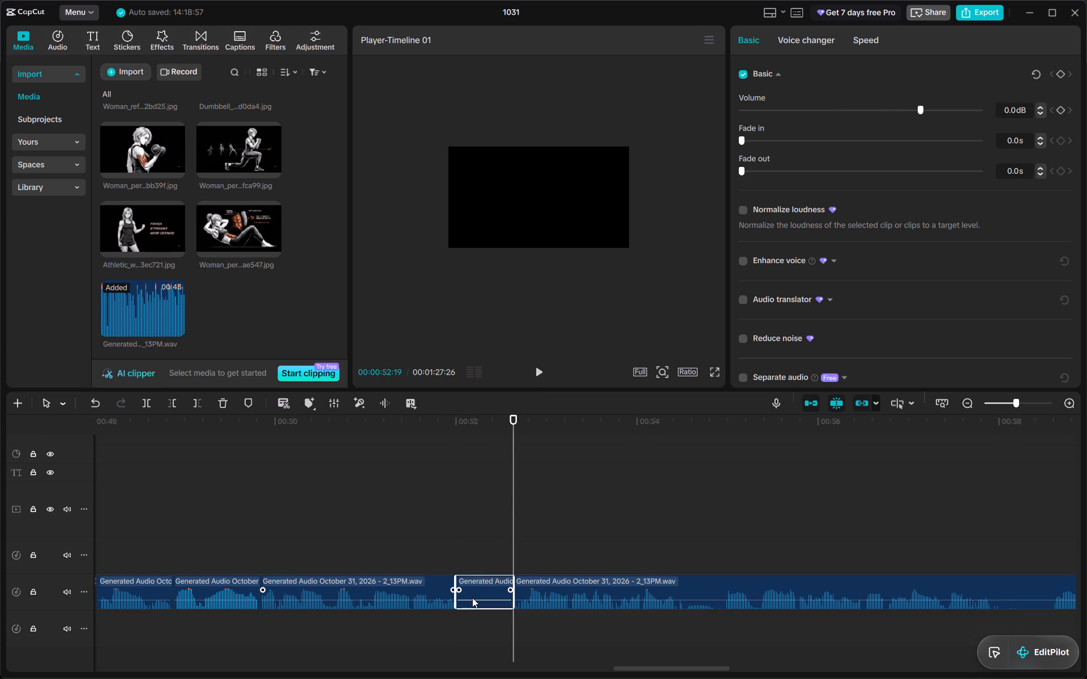
key("Delete")
left_click_drag(545, 594, 485, 594)
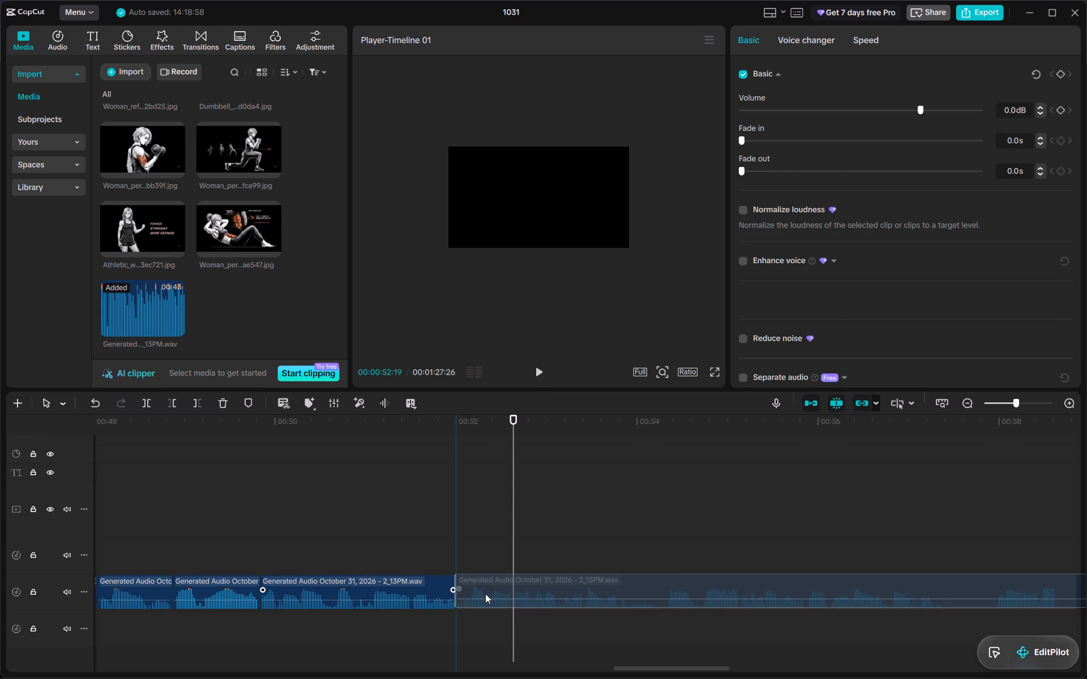
Split the voiceover at 00:00:53:27, trim the silence from the following part's start and close the gap.
scroll(485, 594, "left", 1)
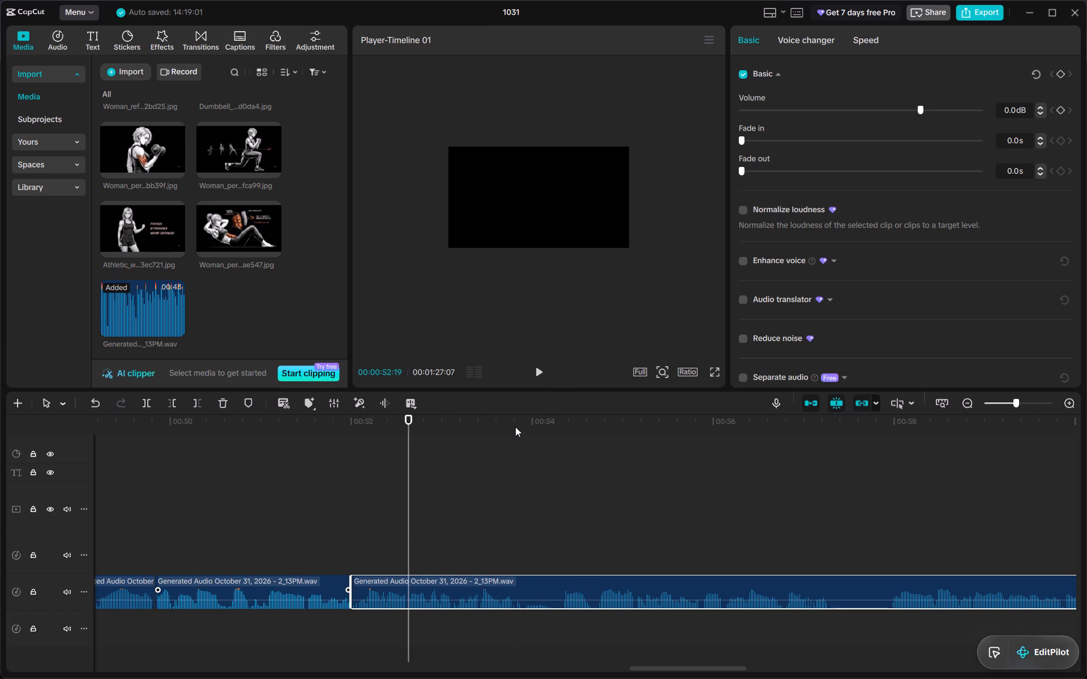
left_click(515, 427)
key("space")
key("space")
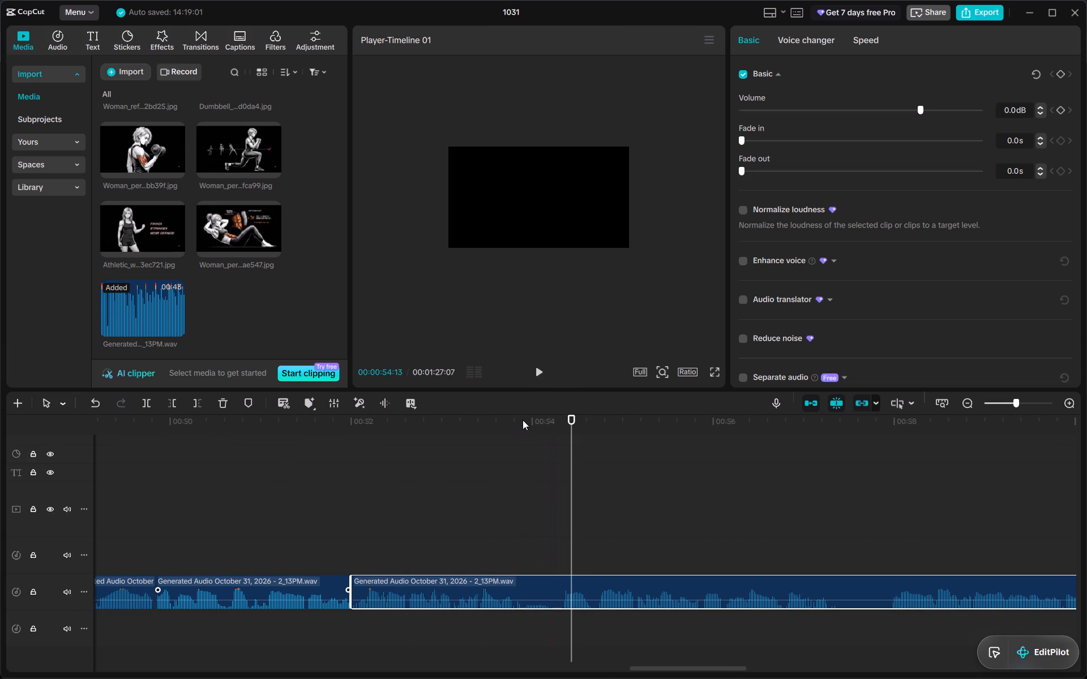
left_click(522, 421)
double_click(522, 421)
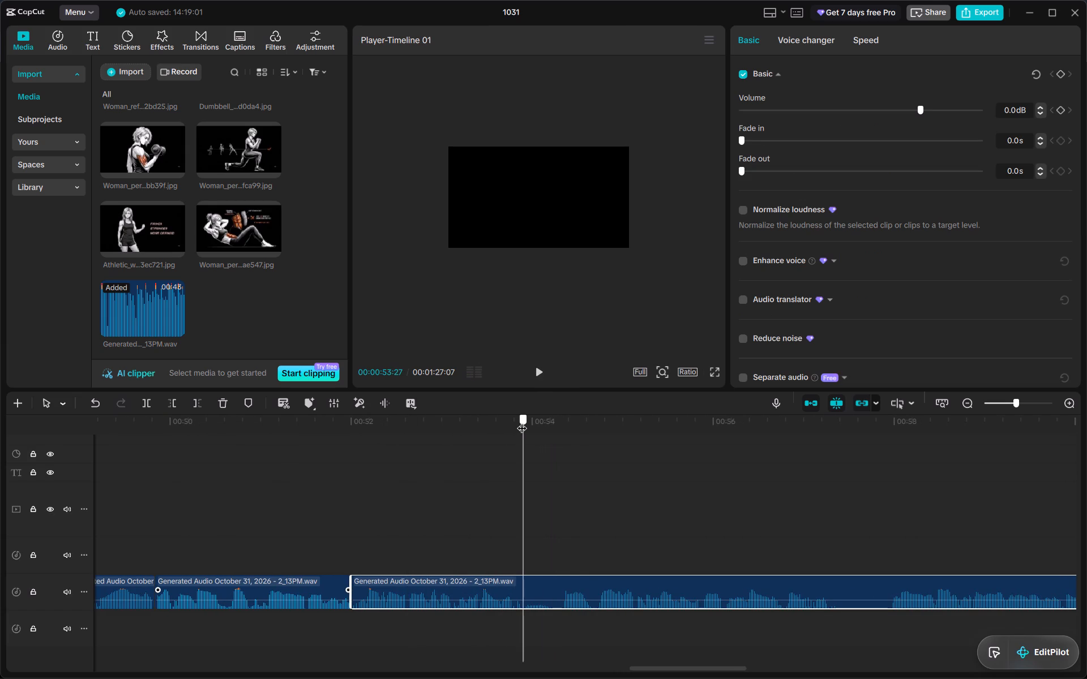
key("ctrl+b")
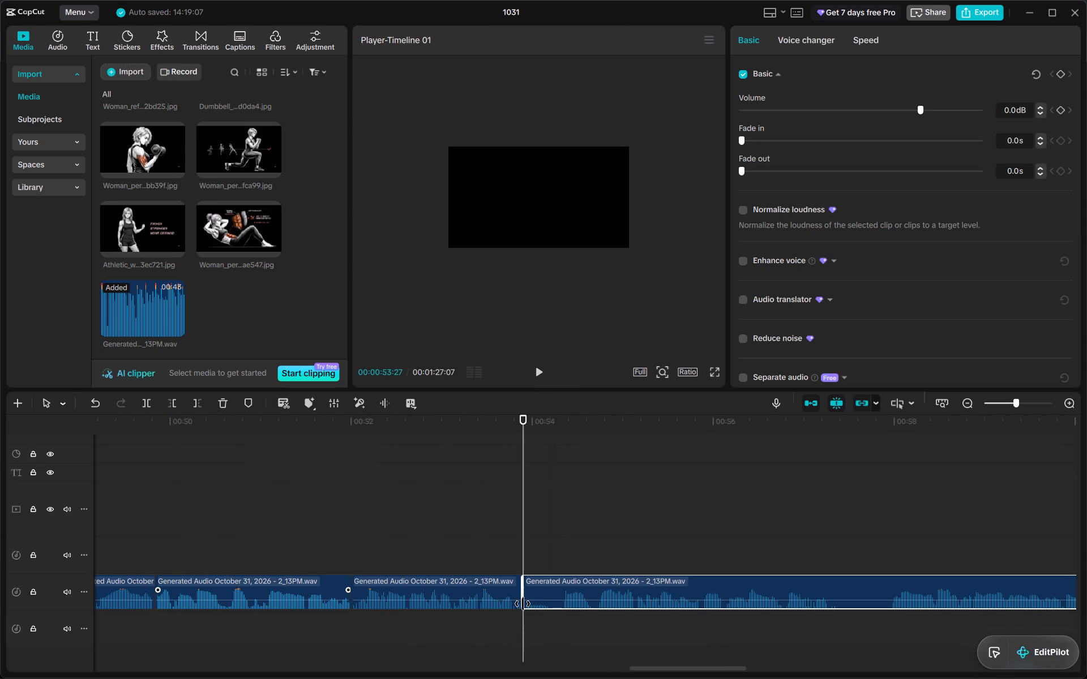
left_click_drag(523, 604, 560, 628)
left_click_drag(583, 590, 554, 590)
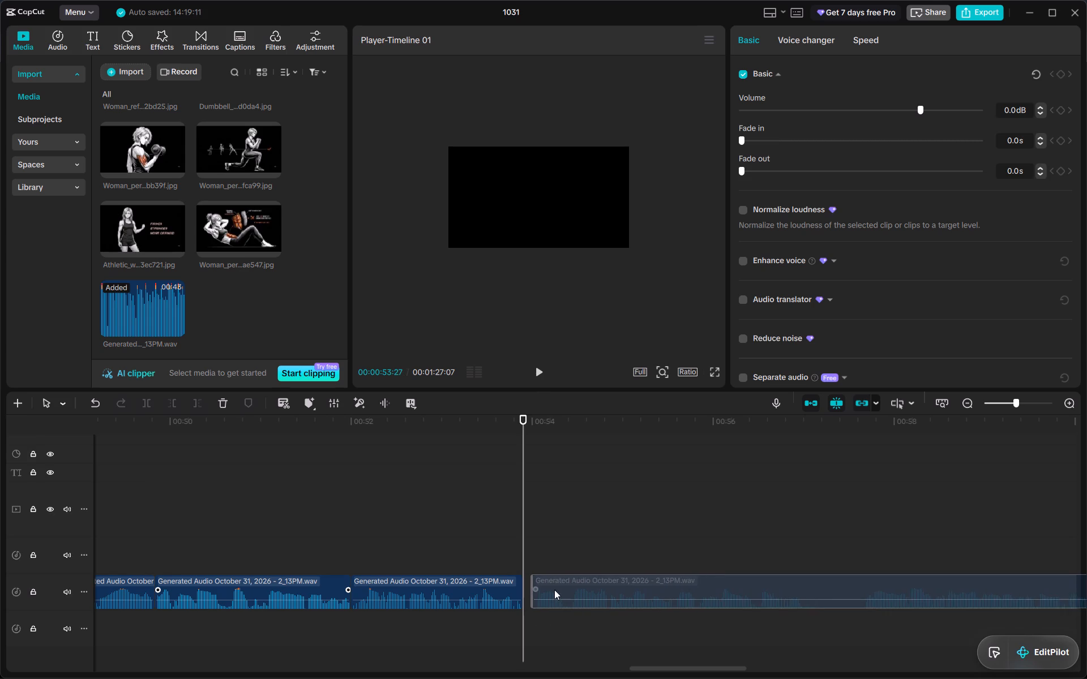
left_click_drag(554, 590, 545, 590)
Split the voiceover at 00:00:56:28, trim the pause from the following part's start and close the gap.
scroll(545, 590, "left", 2)
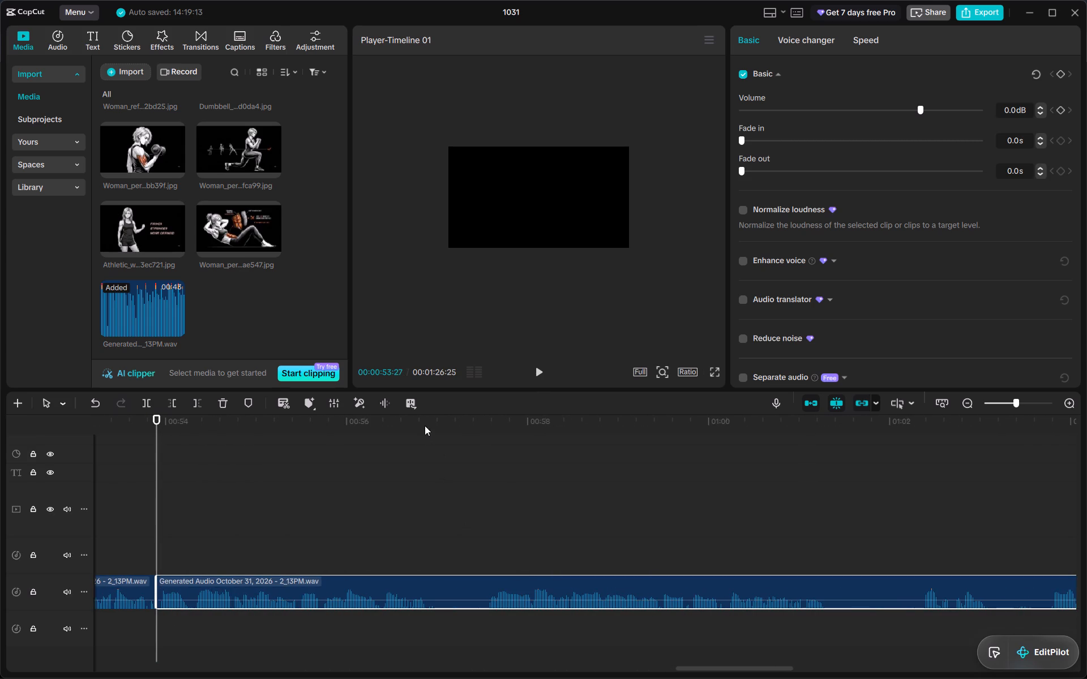
left_click_drag(421, 422, 432, 430)
key("ctrl+b")
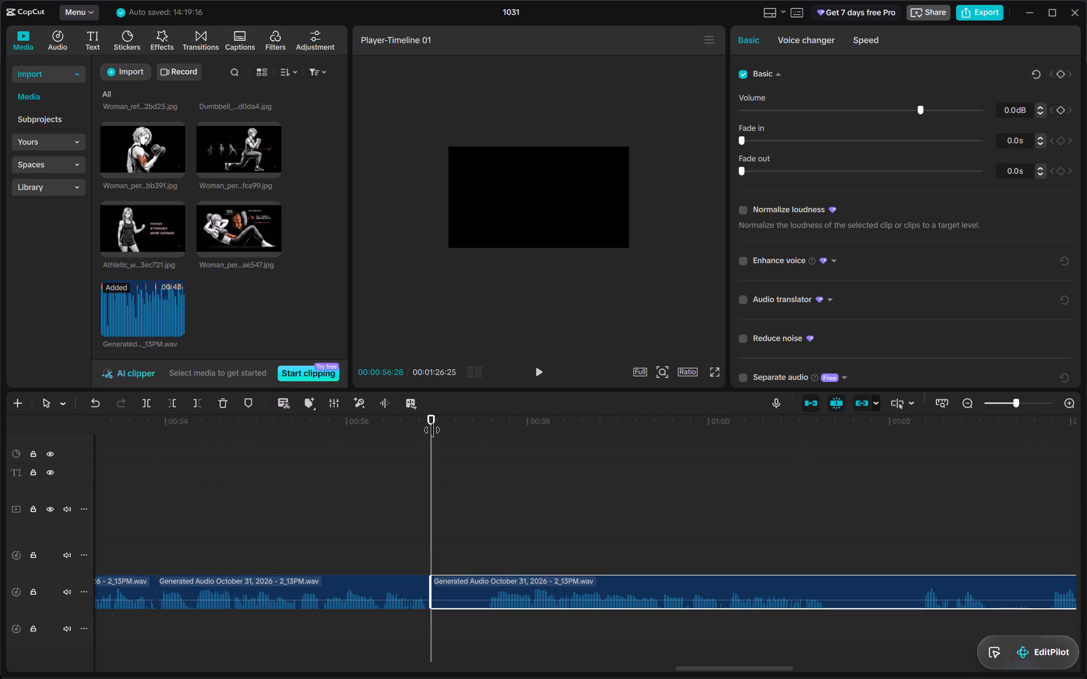
left_click_drag(429, 596, 464, 616)
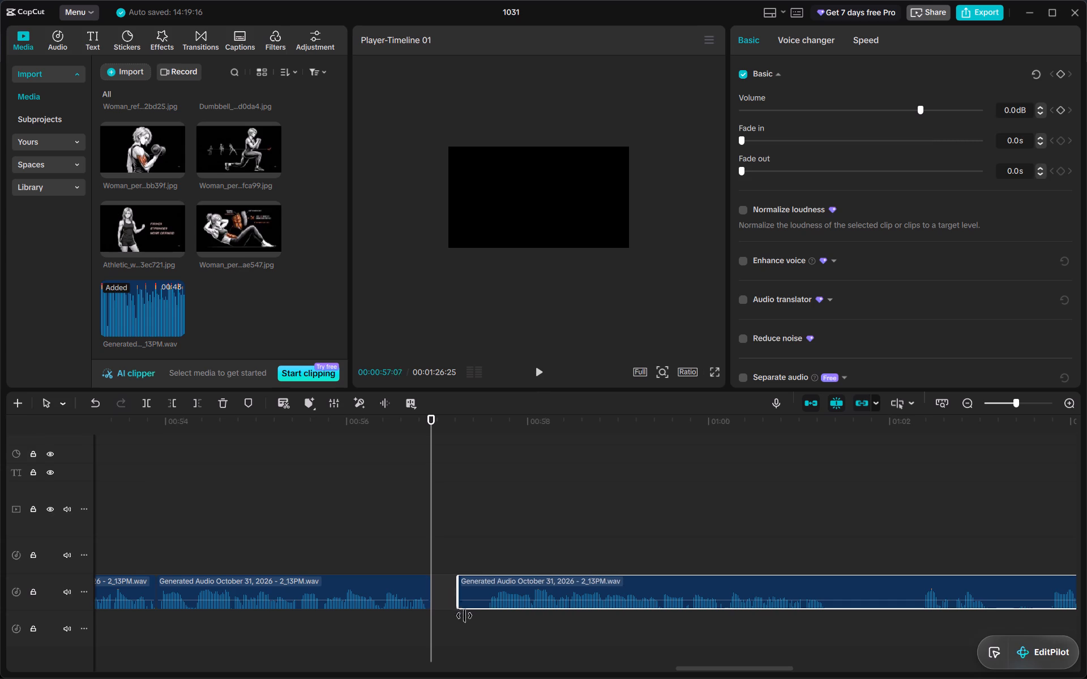
left_click_drag(464, 616, 485, 633)
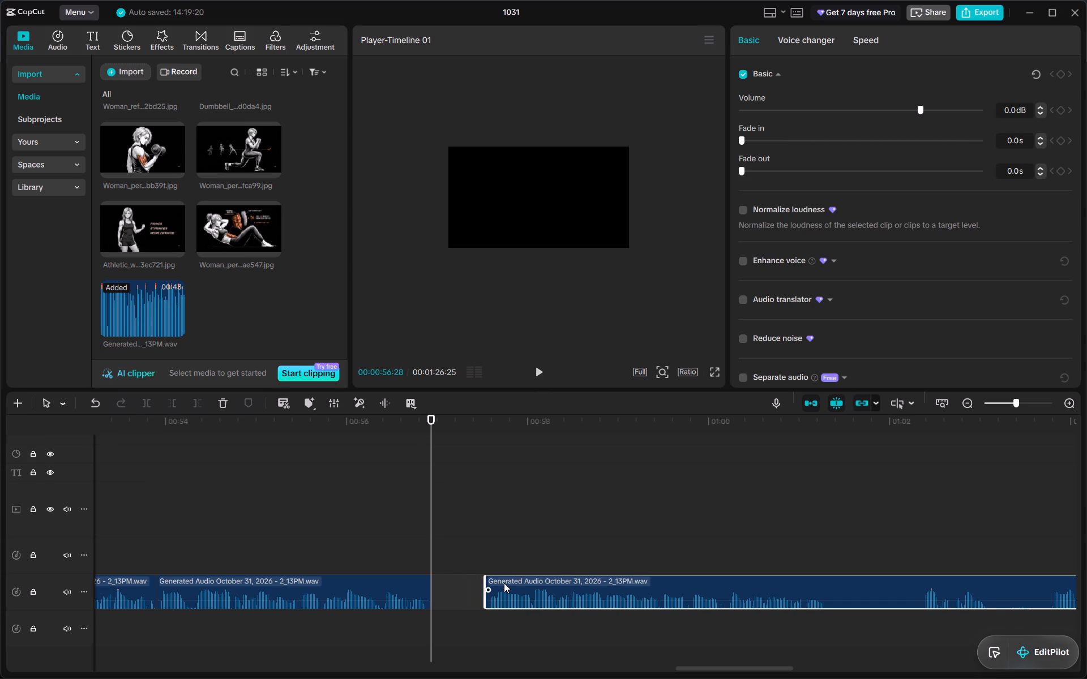
left_click_drag(504, 583, 451, 585)
Split the voiceover at 00:01:00:22, trim the long pause from the following part's start and close the gap.
scroll(451, 585, "left", 1)
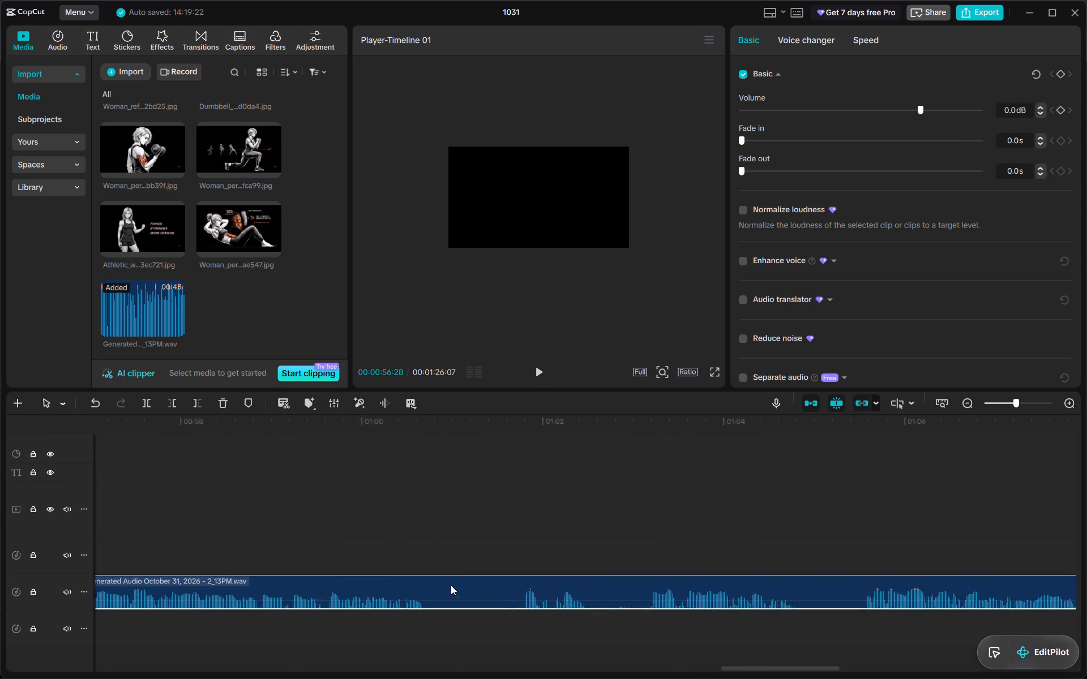
scroll(451, 585, "left", 1)
left_click_drag(311, 421, 323, 429)
left_click_drag(323, 429, 325, 434)
key("ctrl+b")
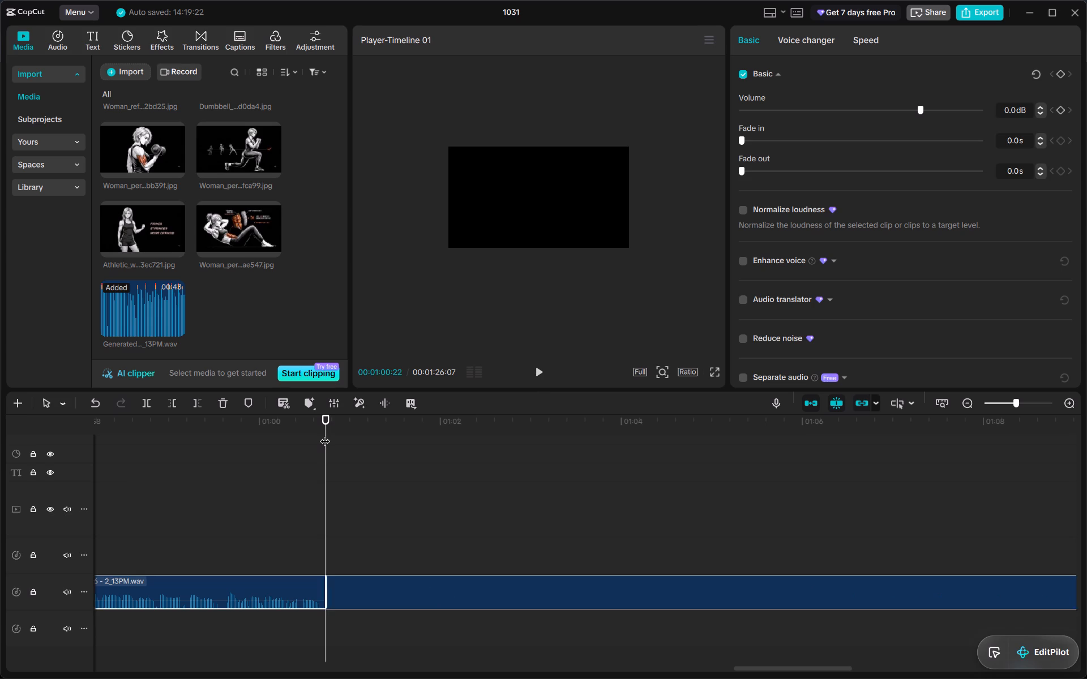
left_click_drag(323, 596, 406, 632)
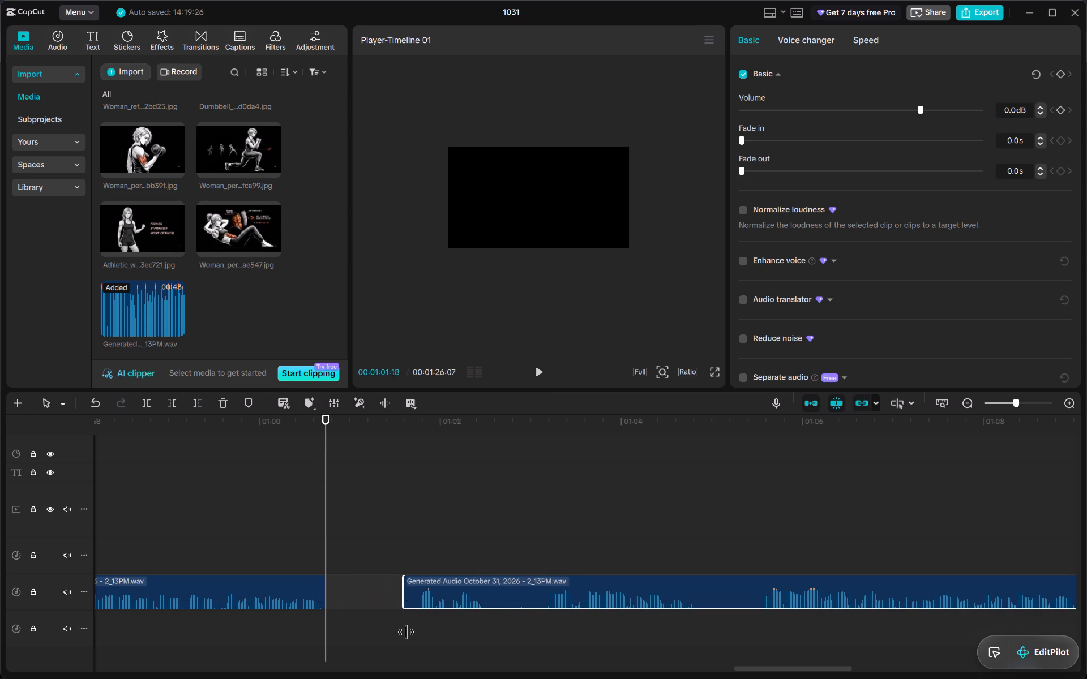
left_click_drag(406, 632, 415, 633)
left_click_drag(444, 591, 355, 595)
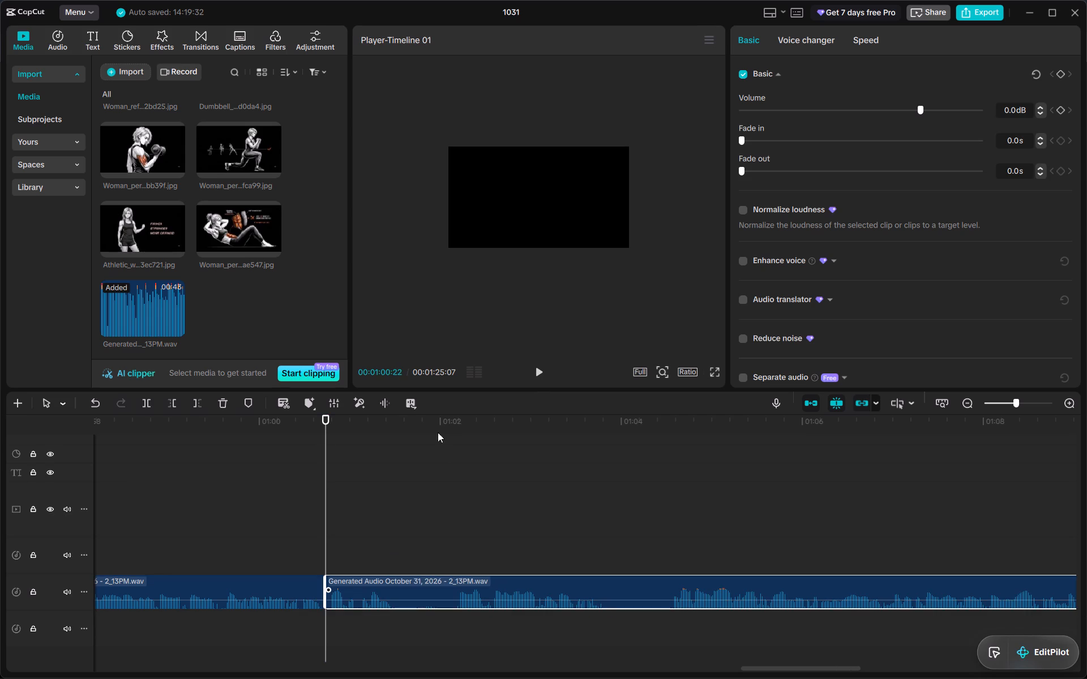
Split the voiceover at 00:01:01:15, trim the silence from the following part's start and close the gap.
left_click_drag(387, 424, 396, 432)
key("ctrl+b")
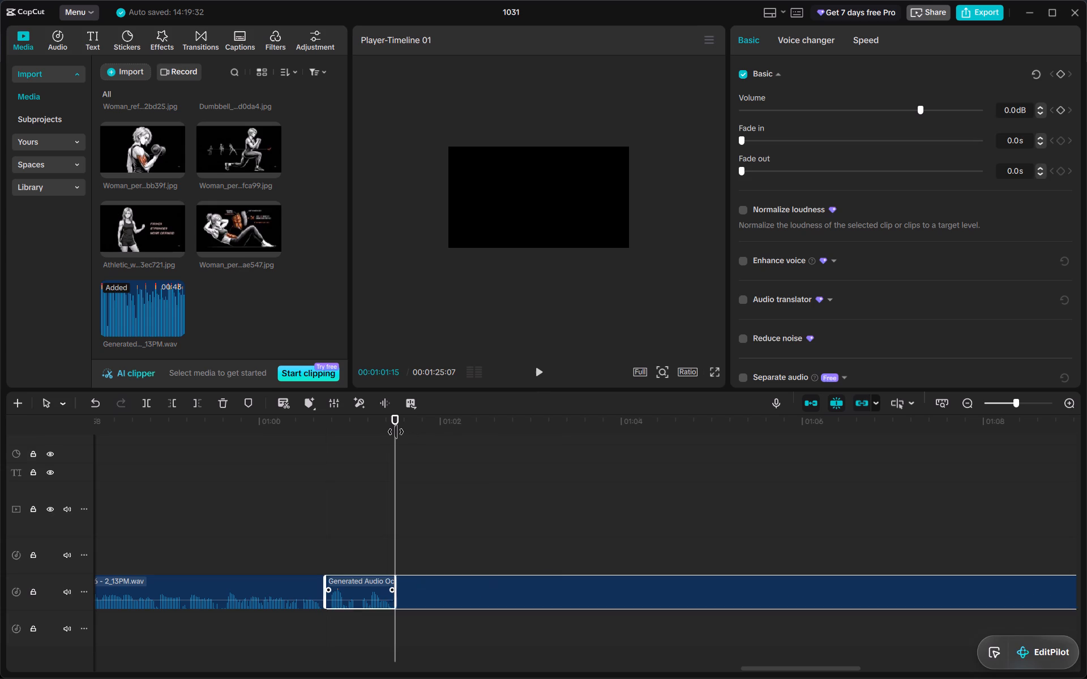
left_click_drag(392, 588, 405, 599)
left_click(405, 599)
left_click_drag(393, 598, 455, 616)
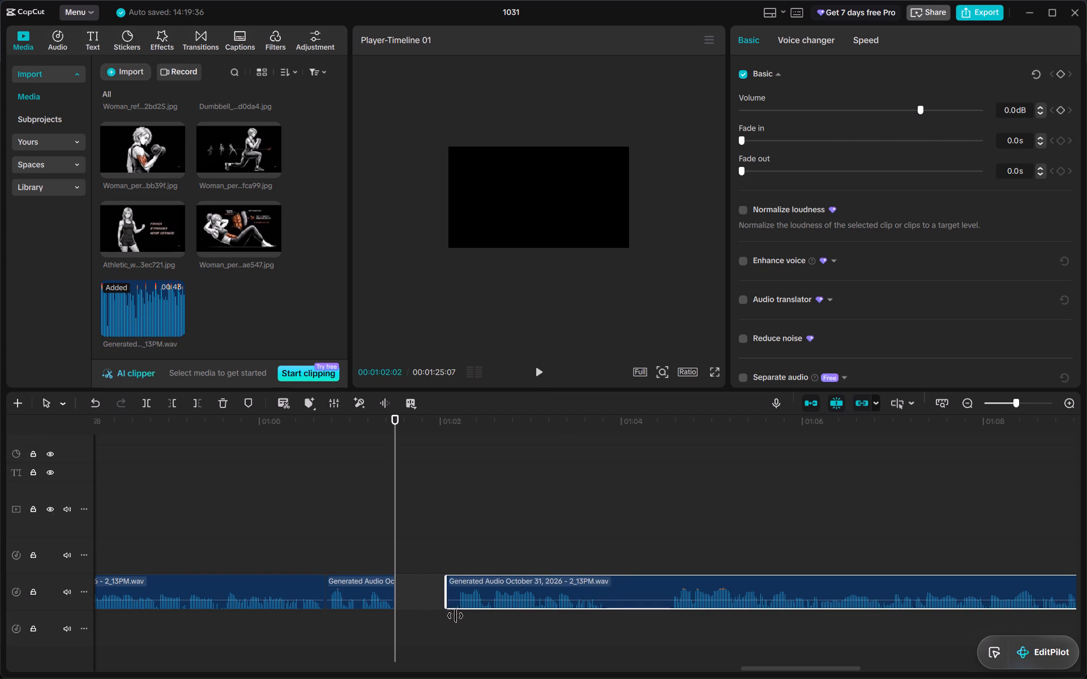
left_click_drag(455, 616, 453, 621)
left_click_drag(470, 593, 421, 601)
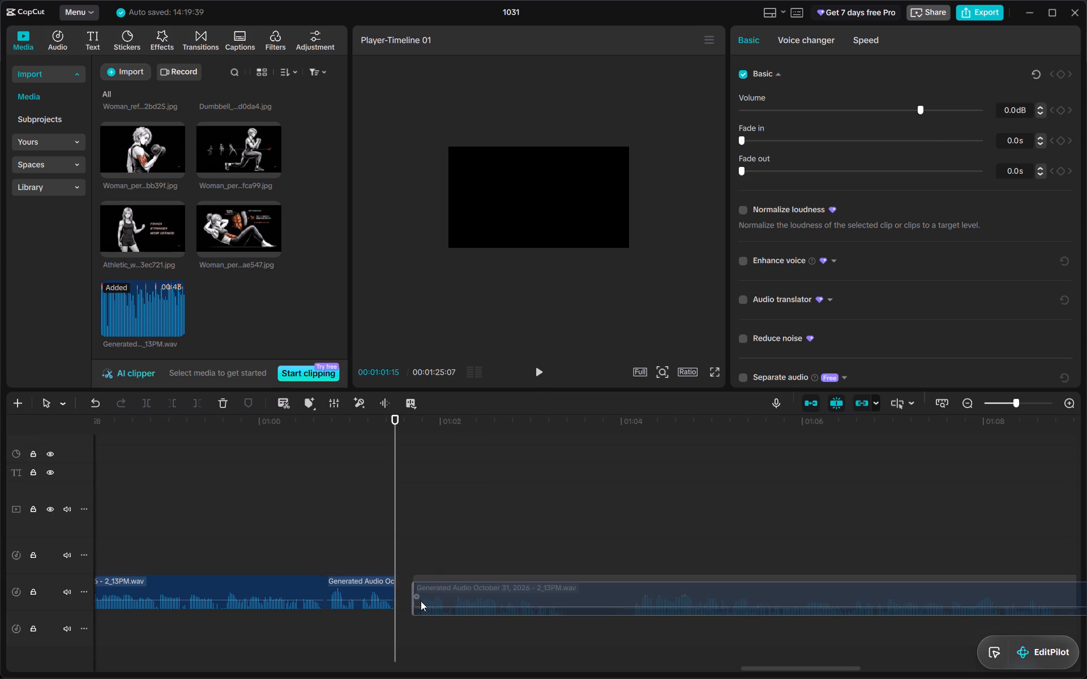
left_click_drag(421, 601, 413, 597)
Split the voiceover at 00:01:03:05, trim the silence from the following part's start and close the gap.
scroll(413, 597, "left", 1)
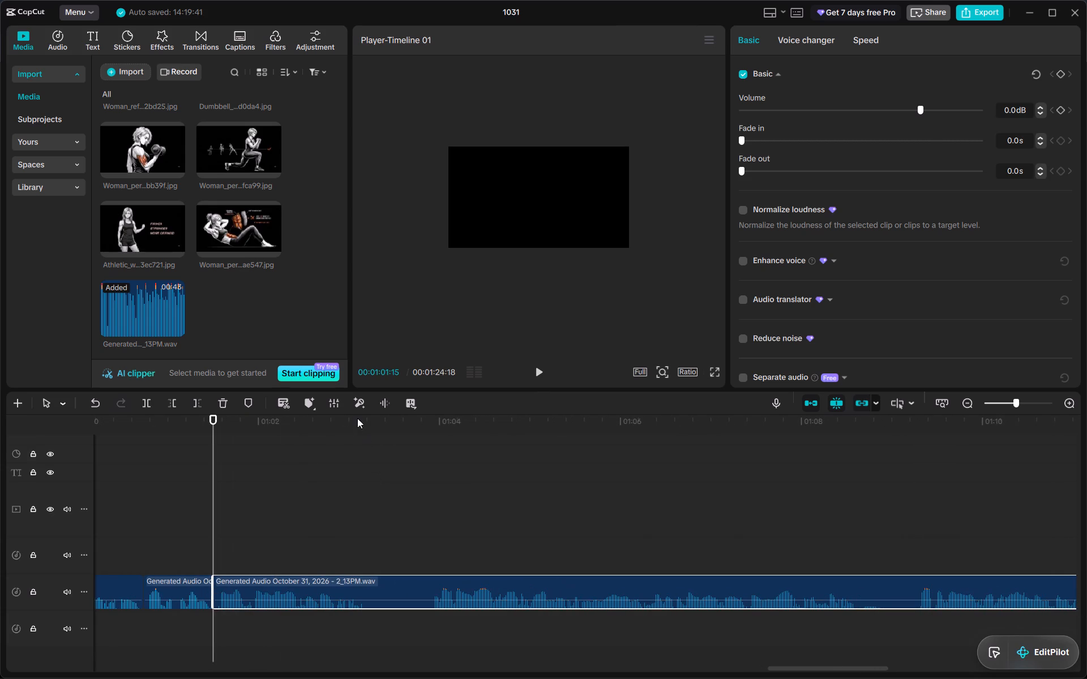
left_click_drag(357, 419, 365, 431)
key("ctrl+b")
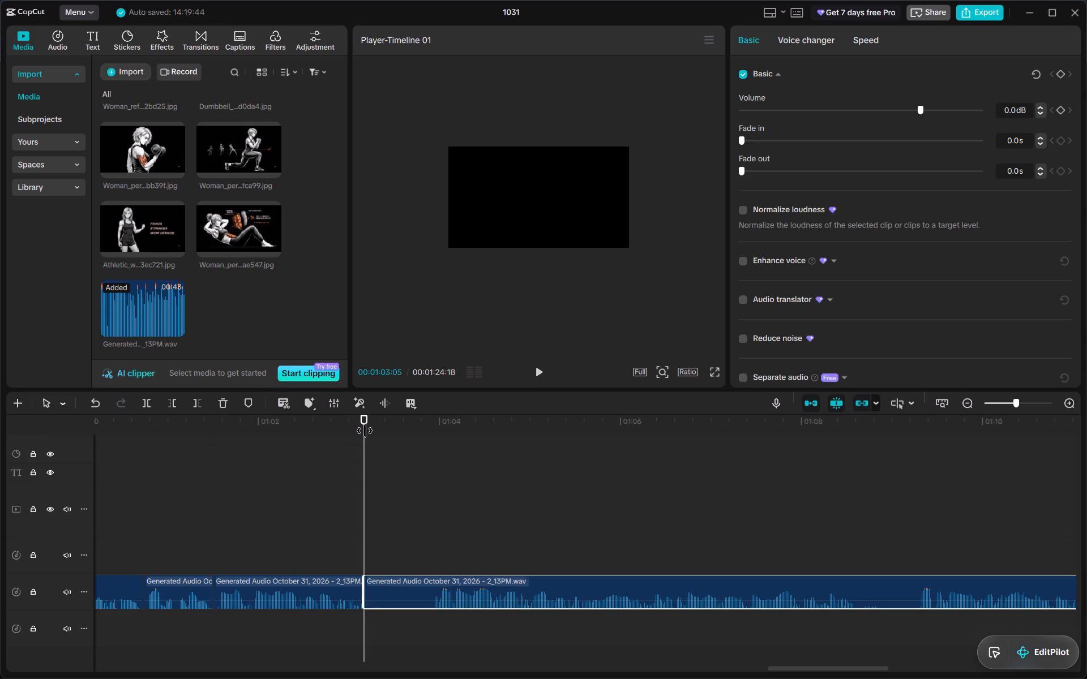
left_click_drag(361, 584, 408, 623)
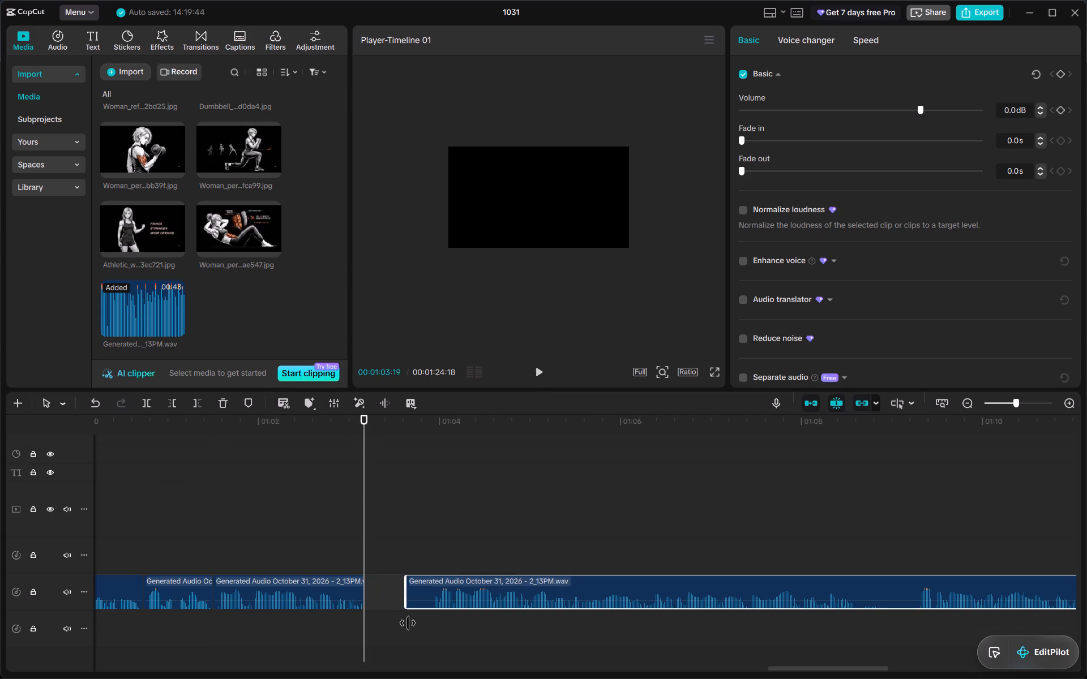
left_click_drag(408, 623, 427, 624)
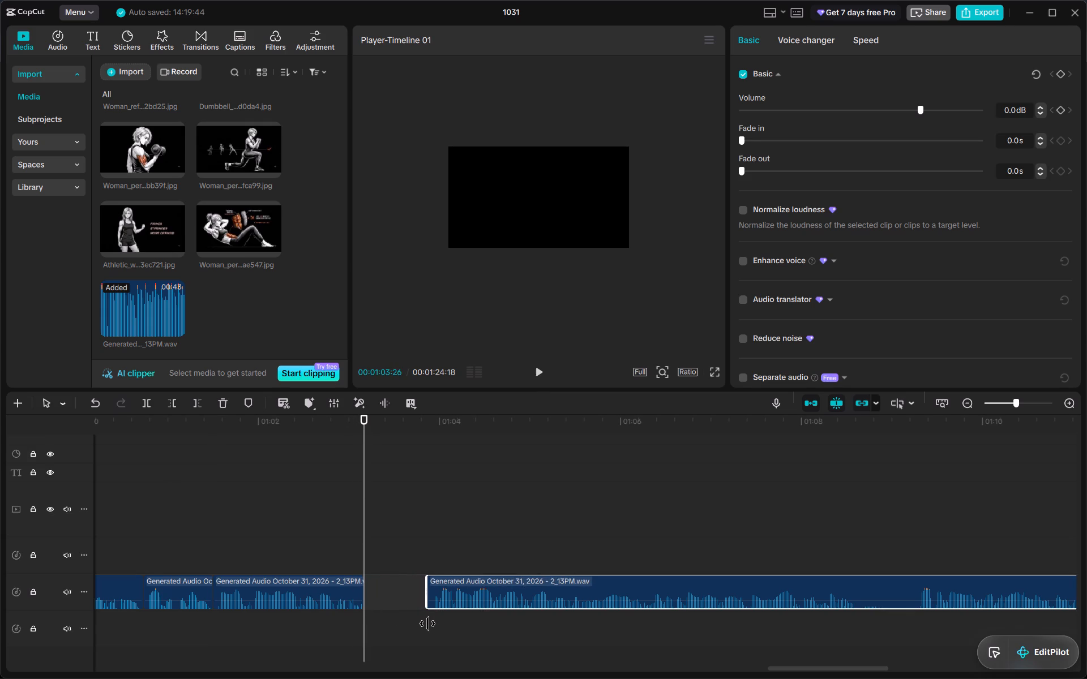
left_click_drag(427, 624, 429, 624)
left_click_drag(456, 588, 397, 589)
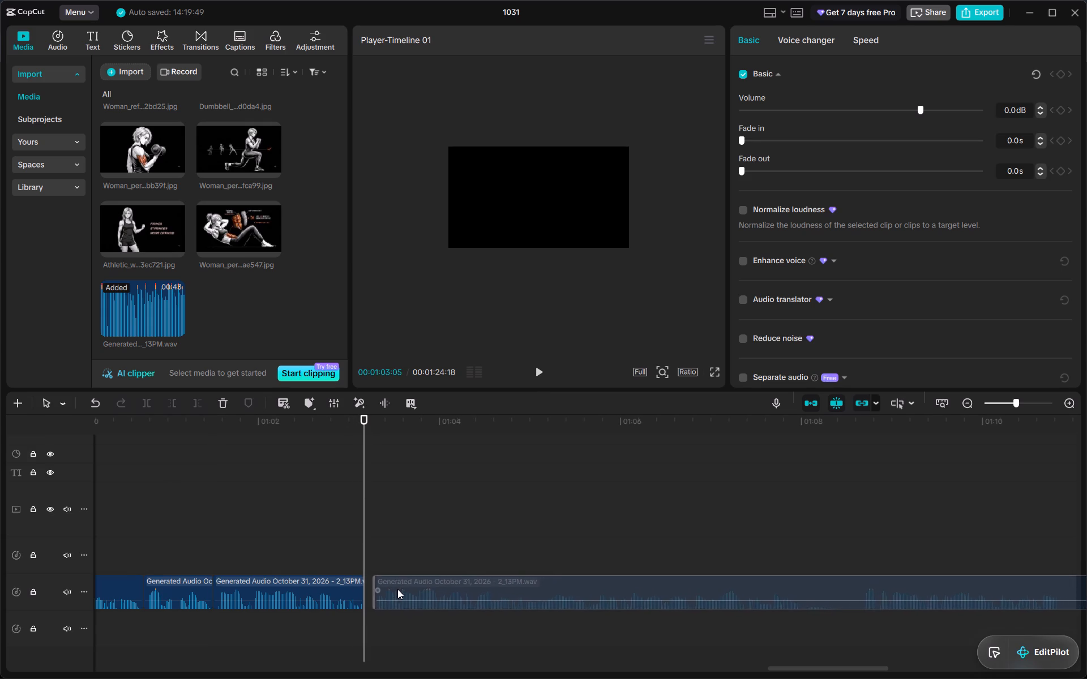
left_click_drag(397, 589, 391, 589)
Split the voiceover at 00:01:07:26, trim the pause from the following part's start and close the gap.
scroll(391, 589, "left", 2)
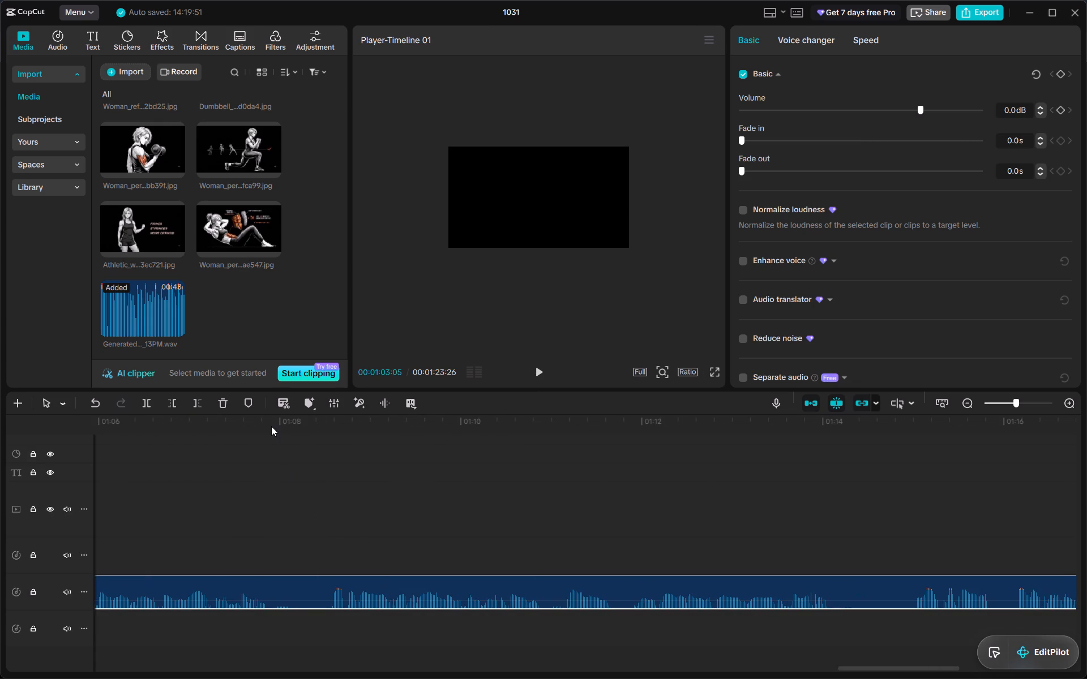
left_click(269, 423)
key("ctrl+b")
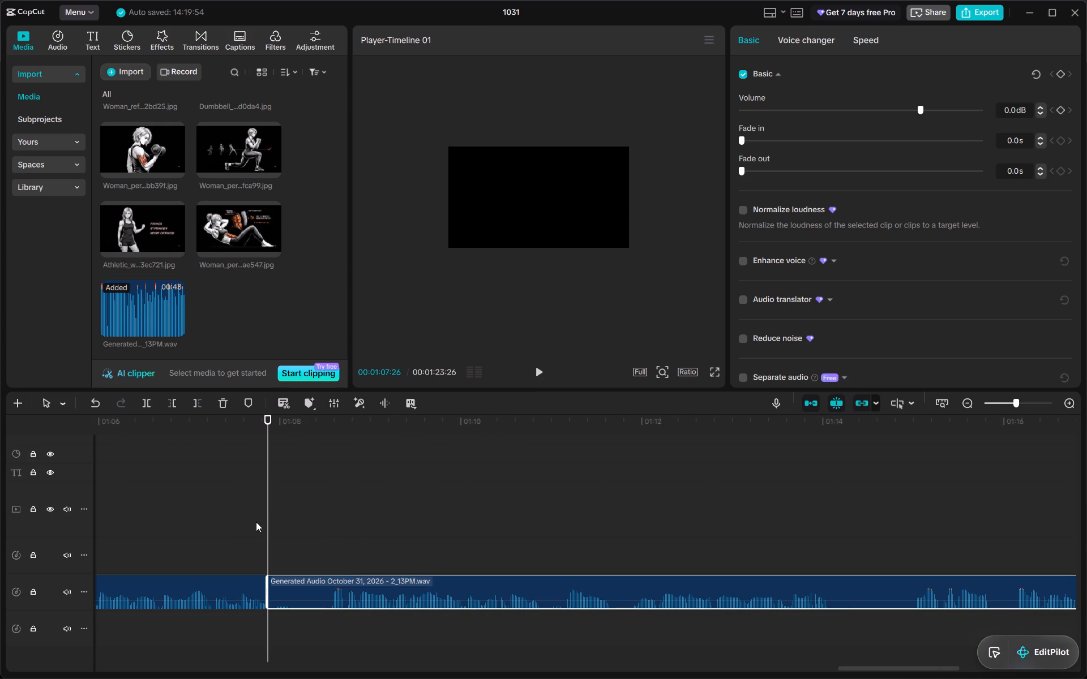
left_click(267, 587)
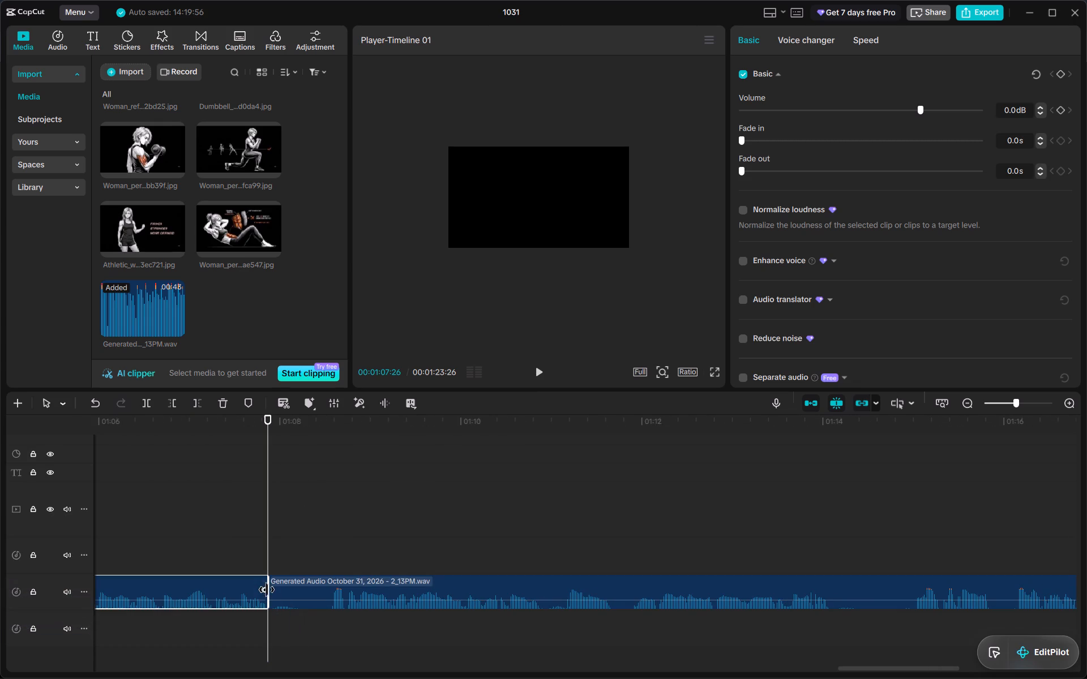
left_click(277, 593)
left_click_drag(266, 593, 299, 603)
left_click_drag(299, 603, 286, 593)
left_click(286, 593)
left_click_drag(267, 595, 291, 601)
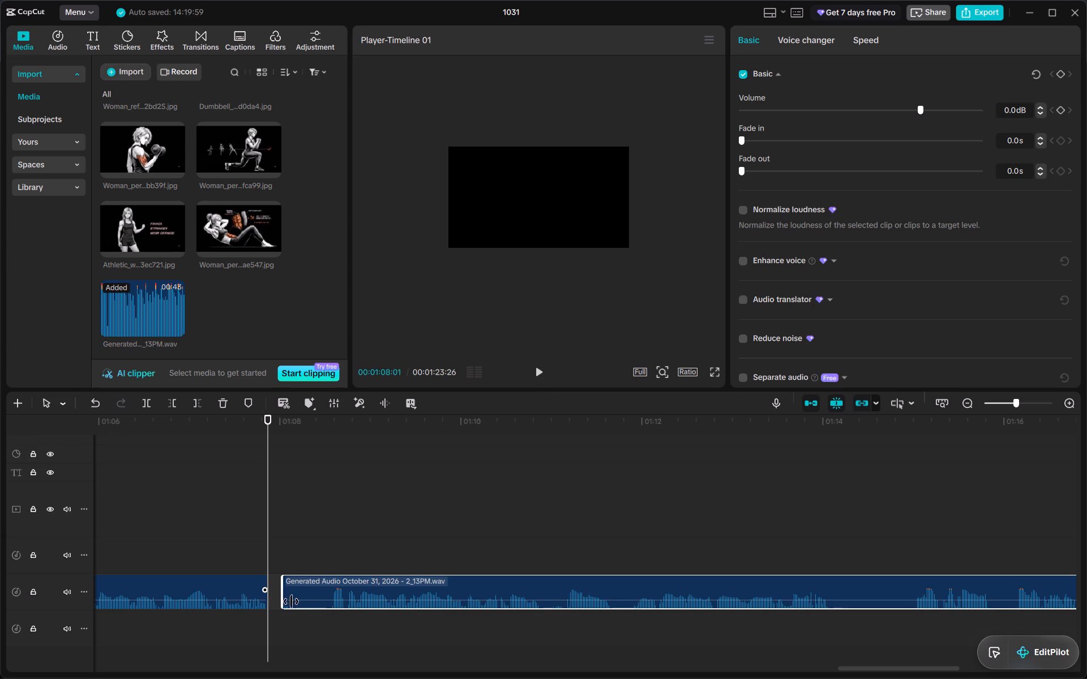
left_click_drag(291, 601, 328, 619)
left_click_drag(344, 595, 287, 599)
Play the voiceover from 00:01:10:03, split it at 00:01:13:14, trim the long pause from the following part's start and close the gap.
scroll(287, 599, "left", 1)
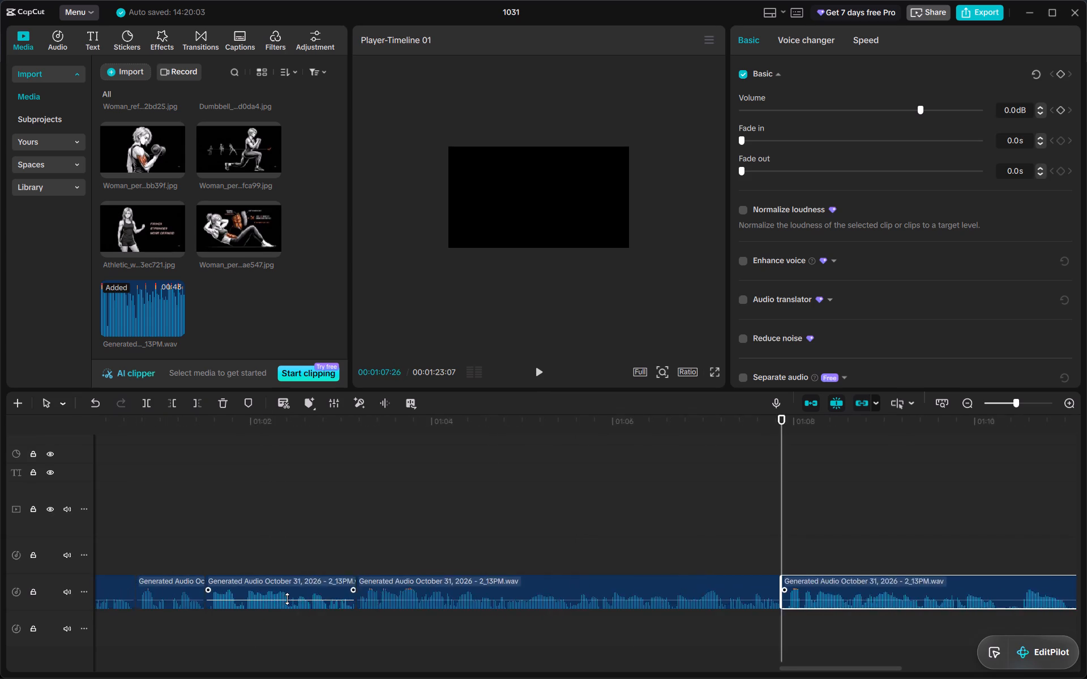
scroll(287, 599, "left", 1)
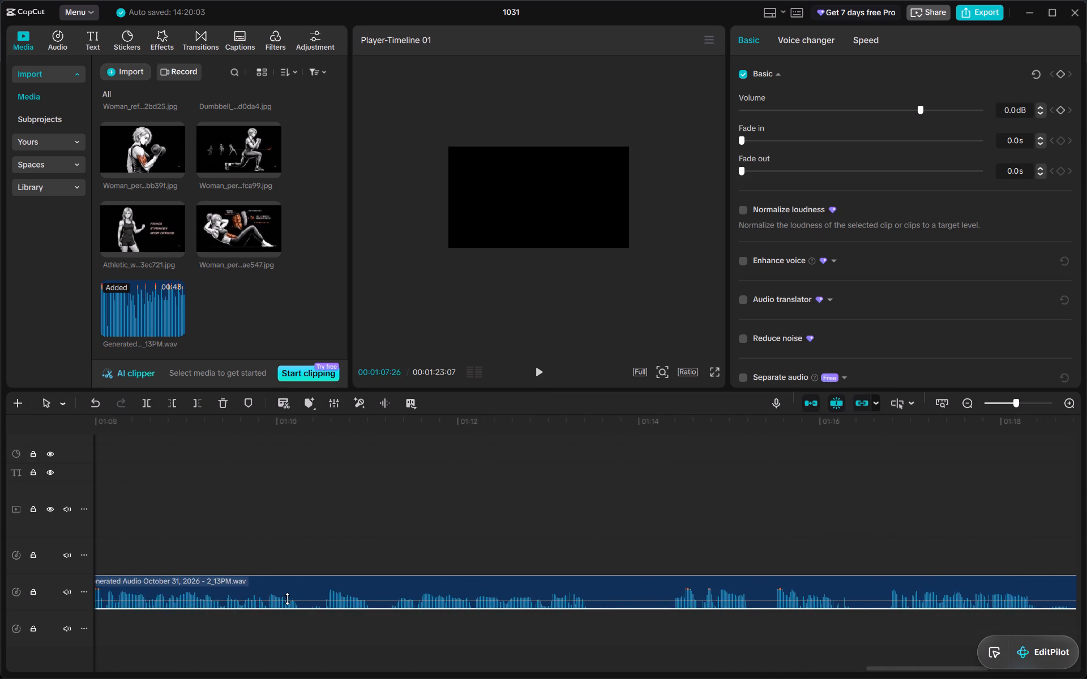
left_click(277, 420)
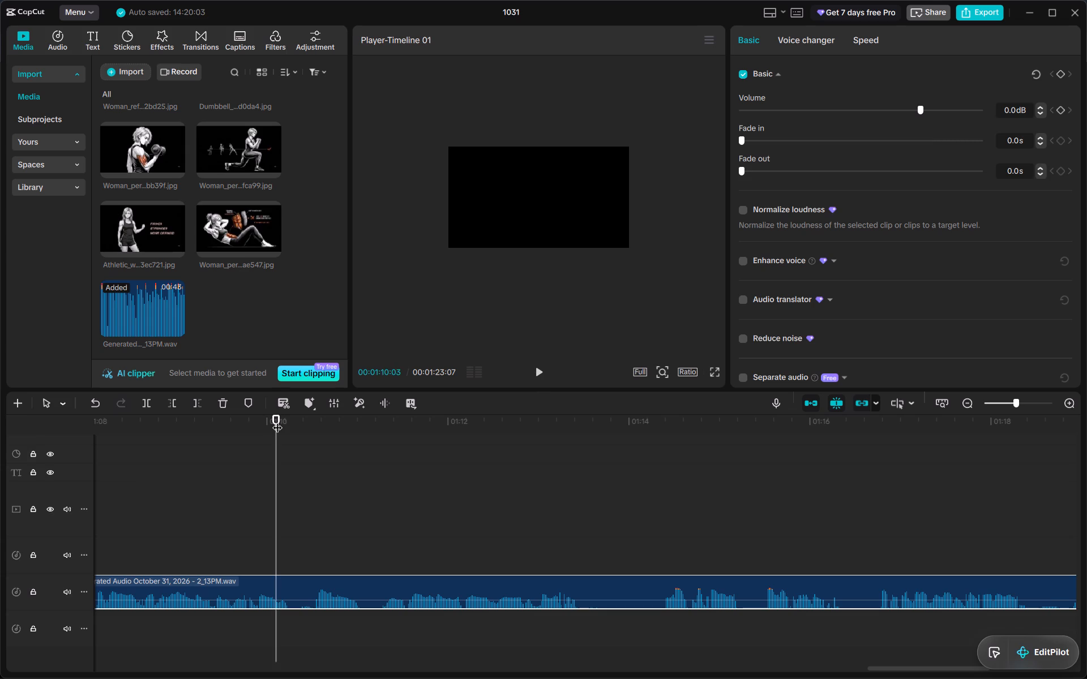
key("space")
key("space")
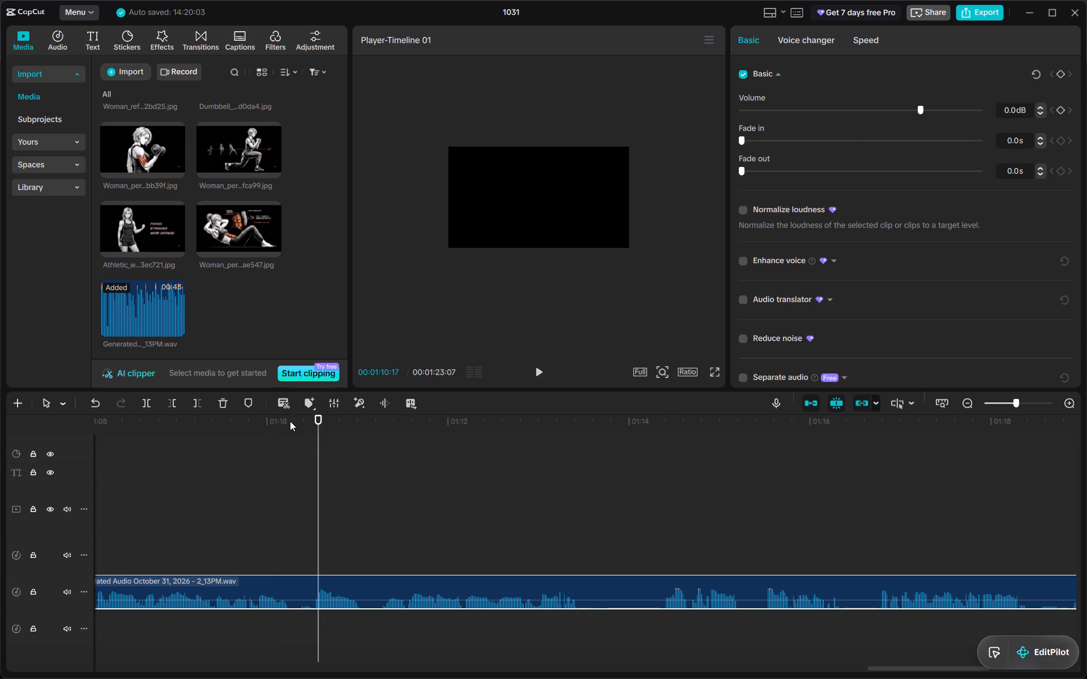
key("space")
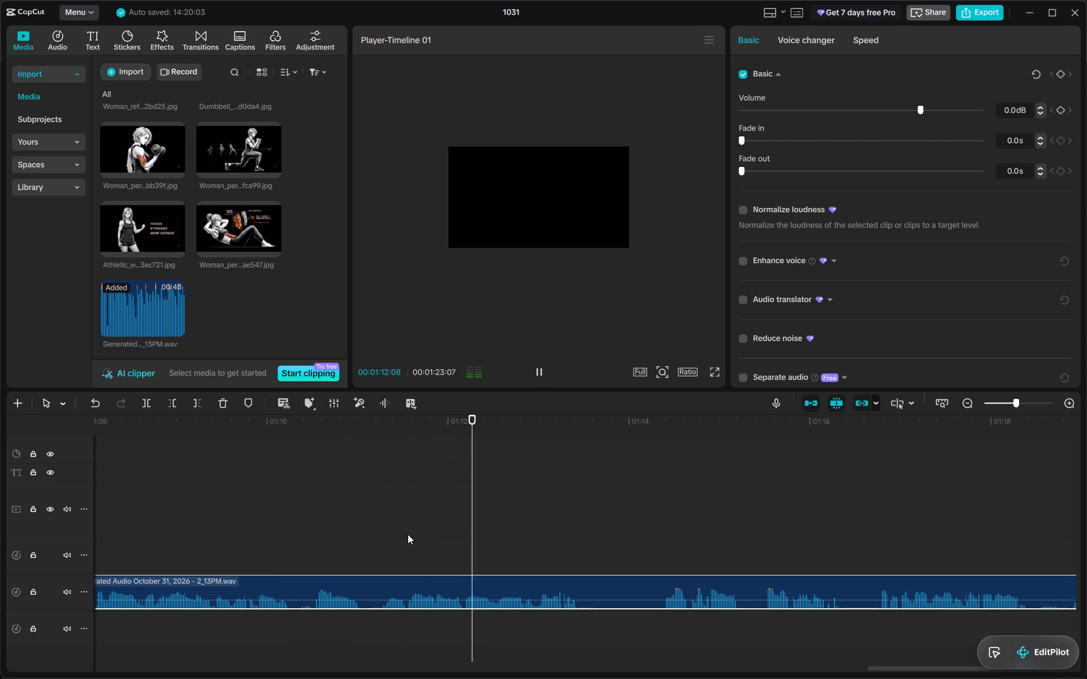
scroll(408, 534, "left", 1)
key("space")
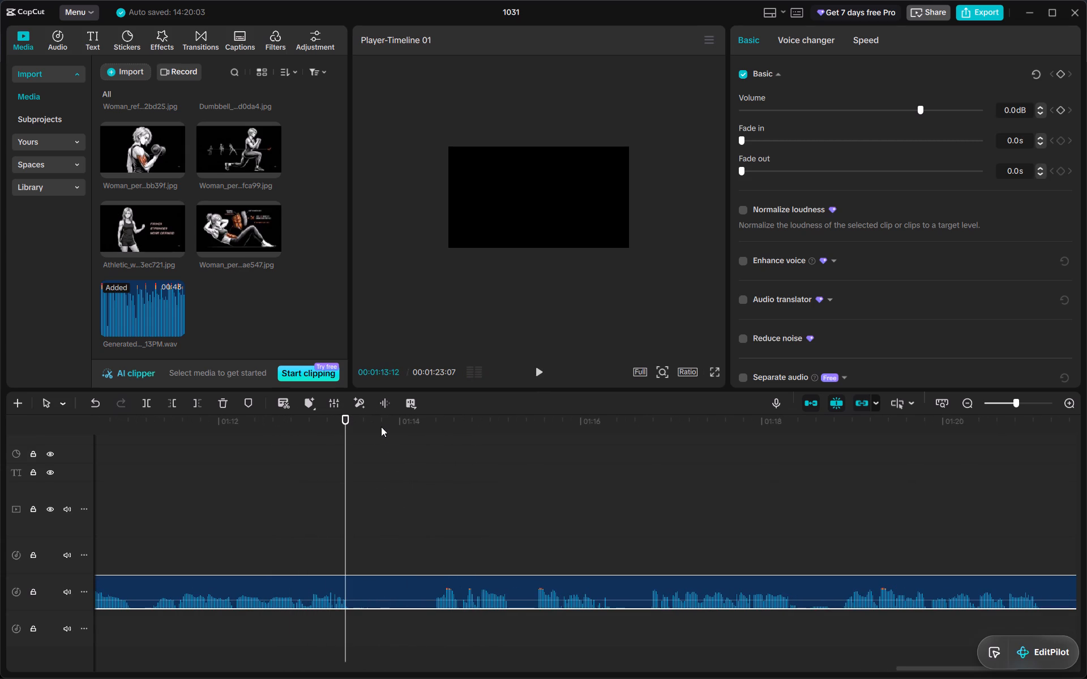
left_click_drag(344, 419, 352, 429)
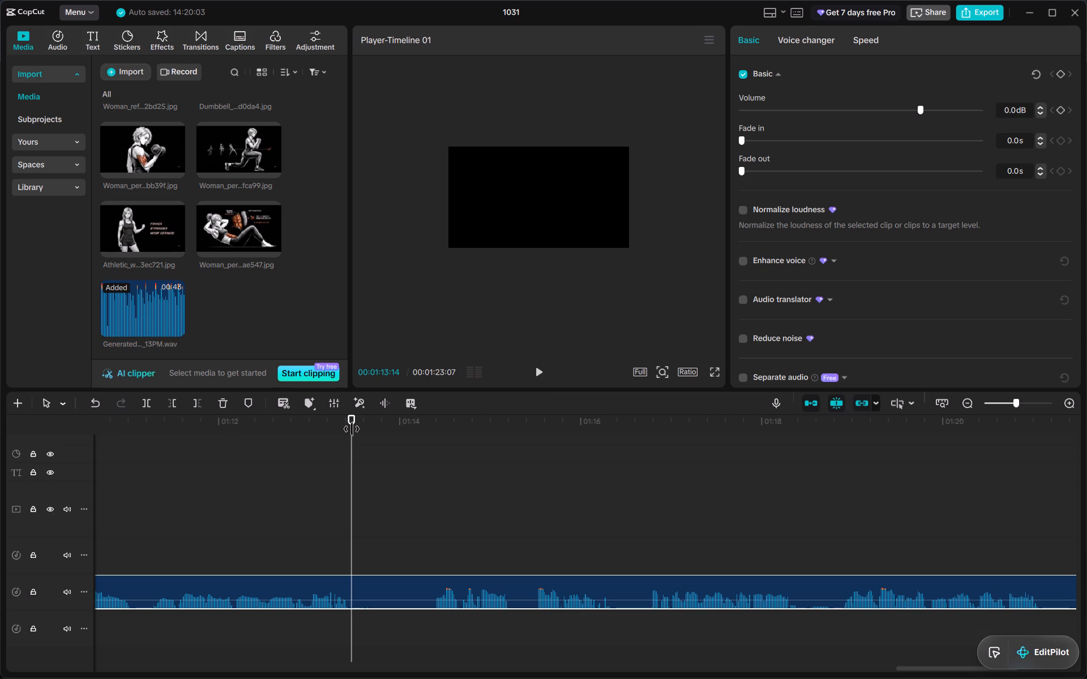
key("ctrl+b")
left_click_drag(352, 594, 420, 634)
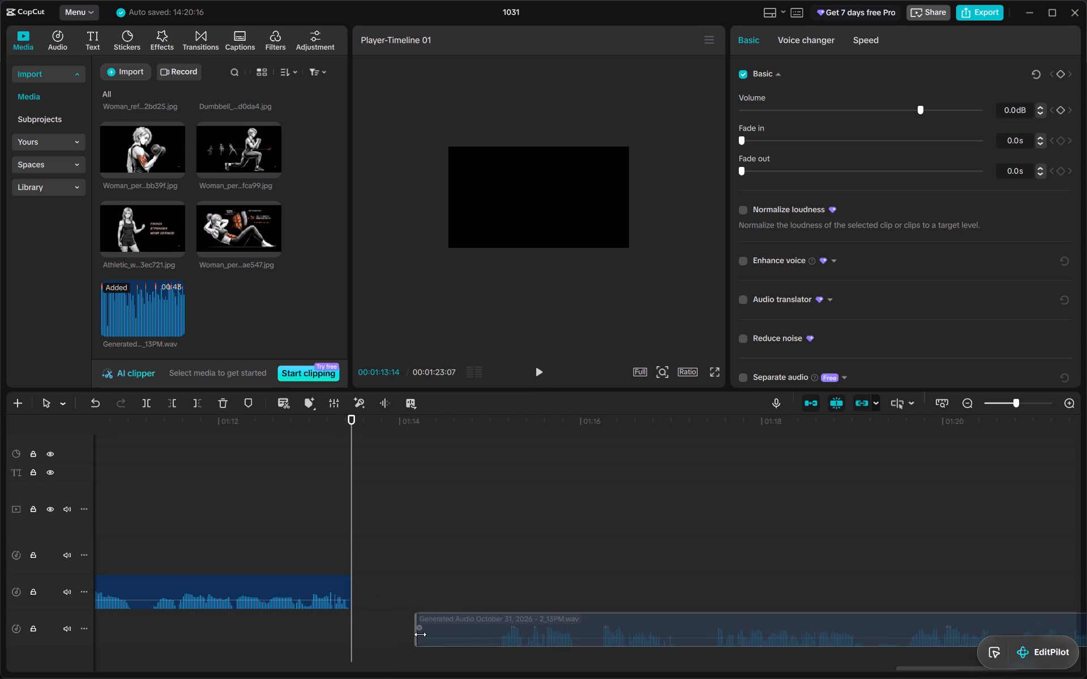
left_click_drag(420, 634, 388, 591)
double_click(388, 596)
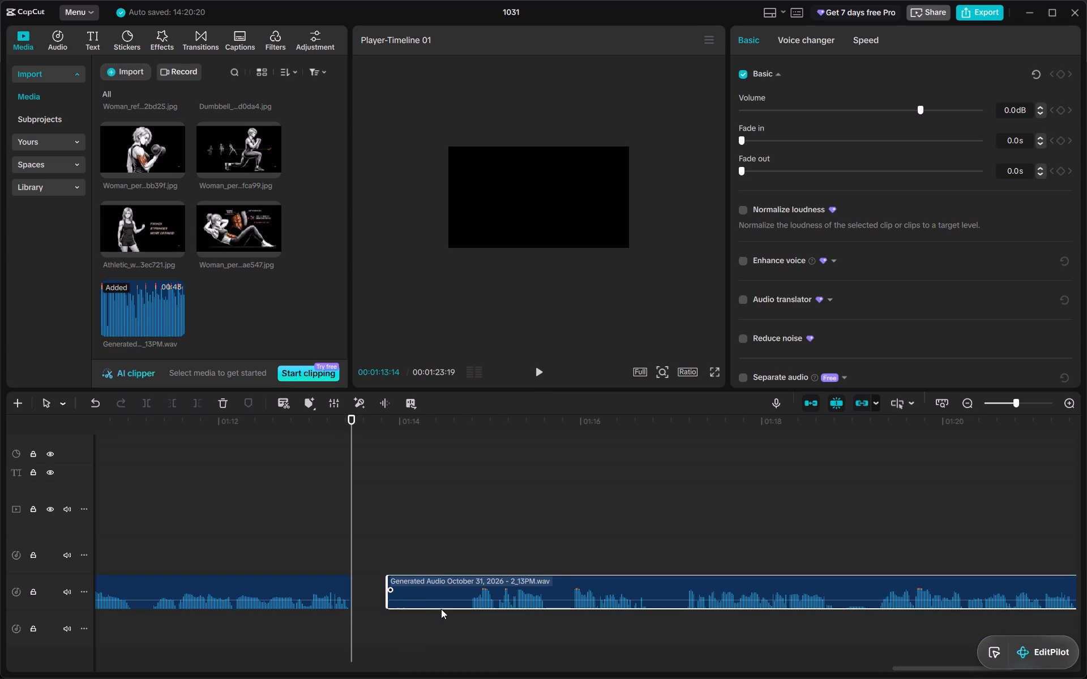
left_click_drag(385, 597, 467, 623)
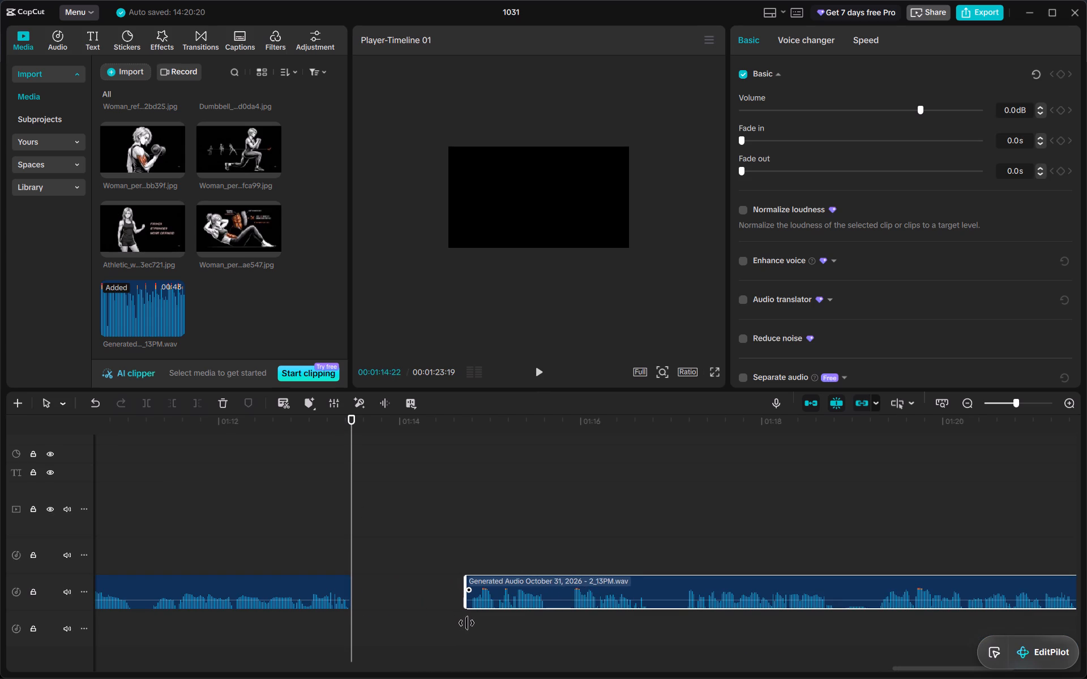
left_click_drag(467, 623, 467, 624)
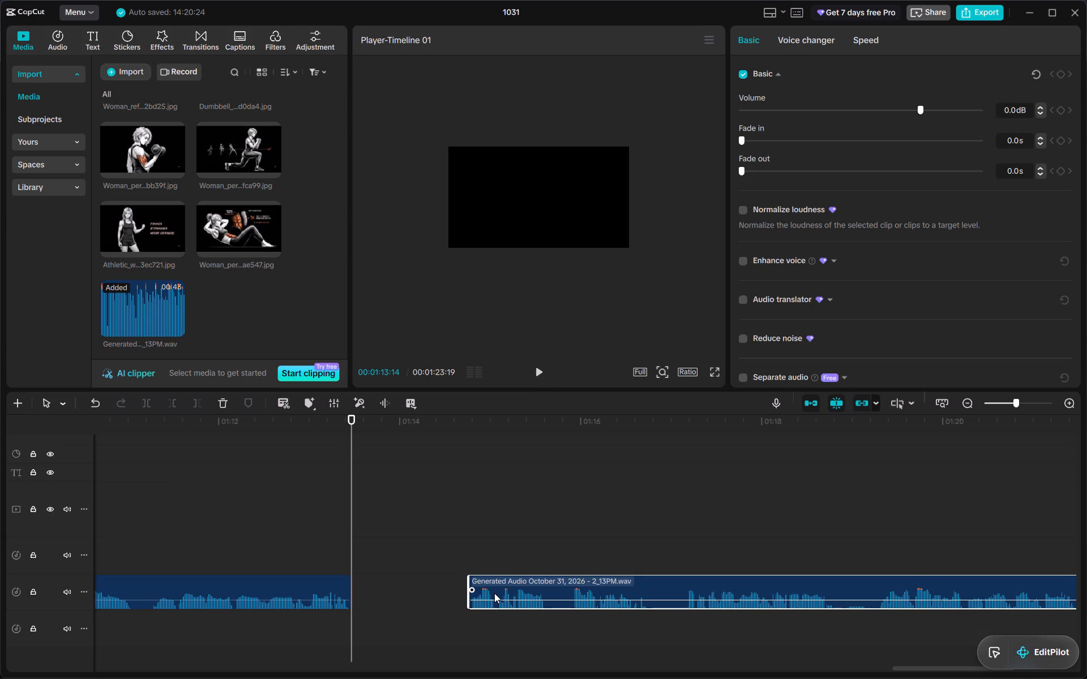
left_click_drag(494, 593, 376, 594)
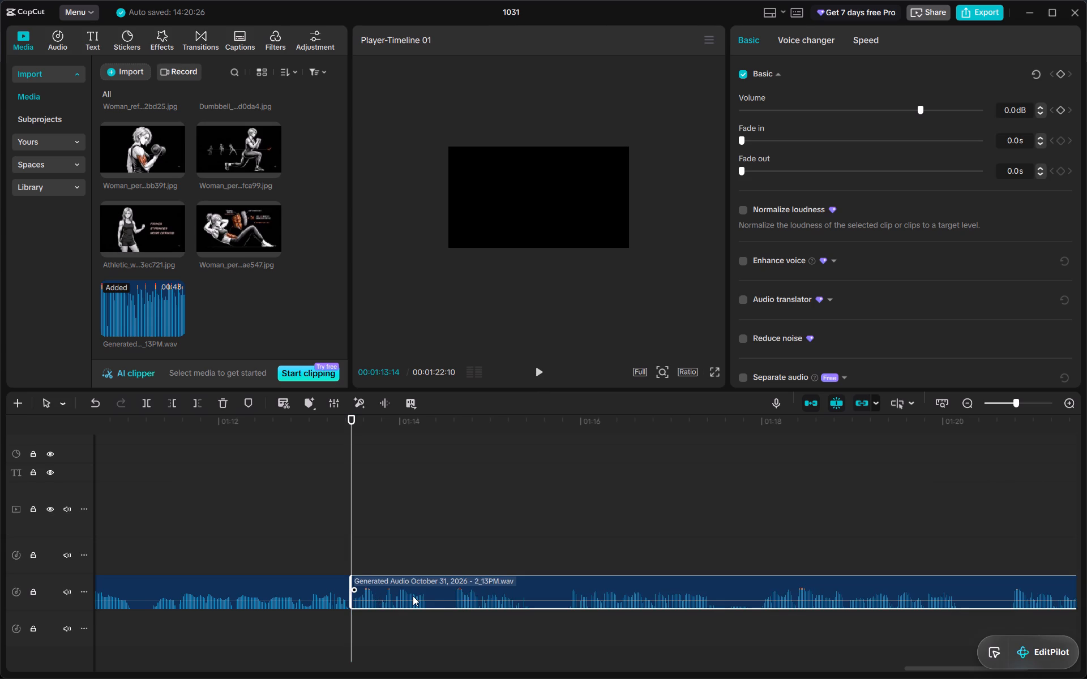
Split the voiceover at 00:01:14:10, trim the short silence from the following part's start and close the gap.
scroll(413, 596, "left", 1)
left_click_drag(341, 421, 352, 429)
key("ctrl+b")
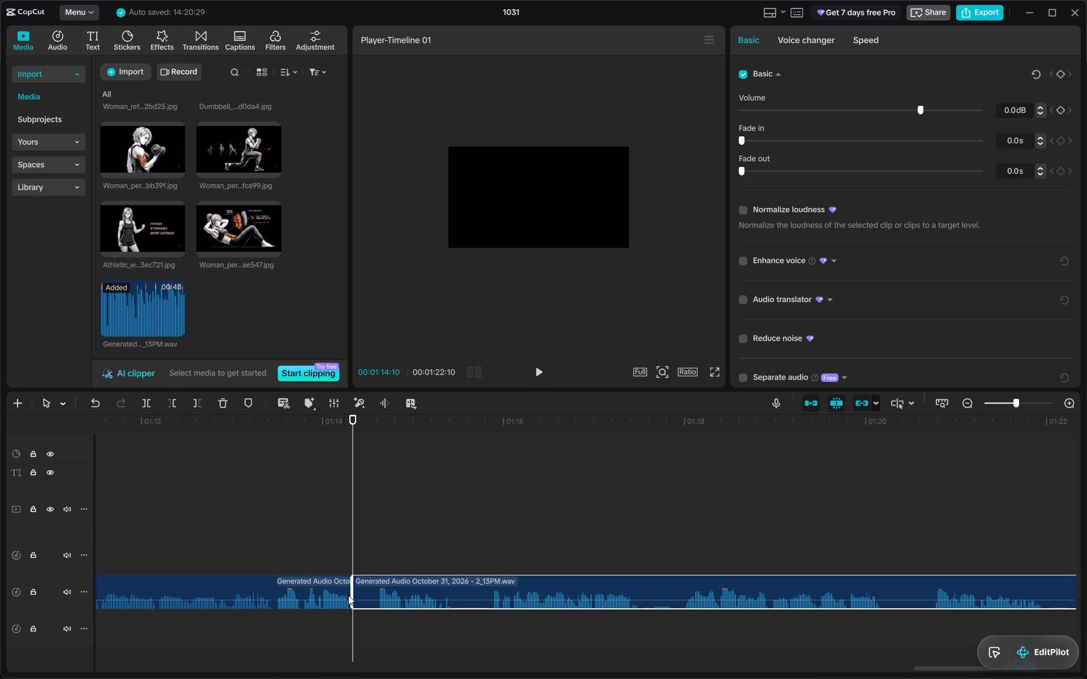
left_click_drag(351, 595, 378, 627)
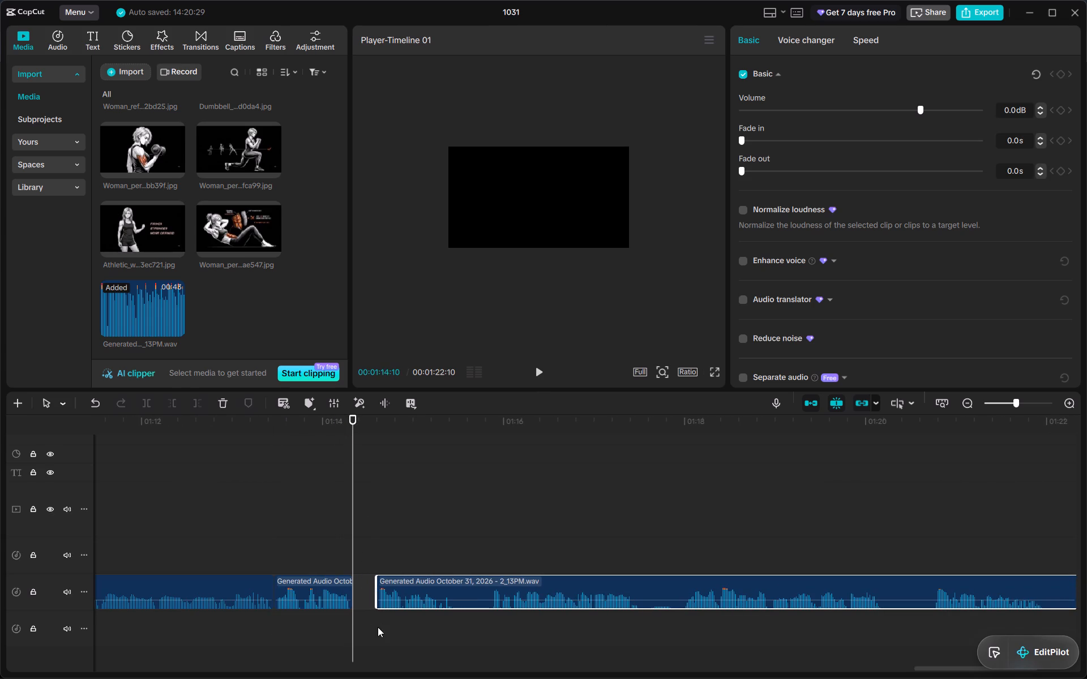
left_click_drag(397, 591, 374, 591)
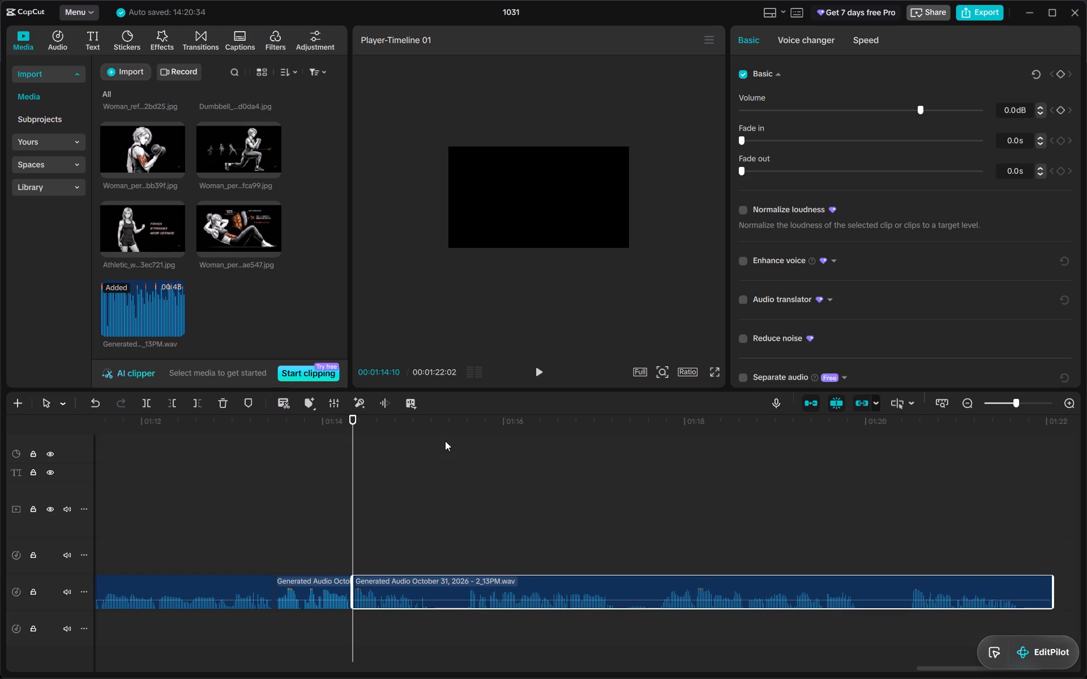
Split the voiceover at 00:01:15:04, trim the silence from the following part's start and close the gap.
left_click_drag(414, 420, 425, 428)
key("ctrl+b")
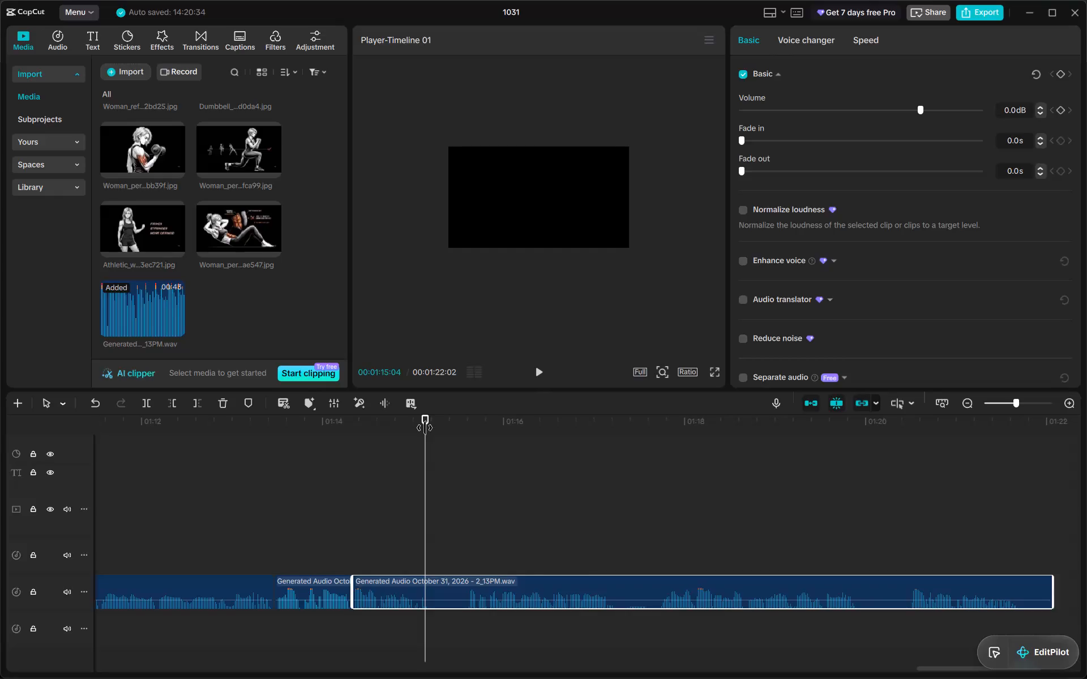
left_click_drag(425, 595, 444, 607)
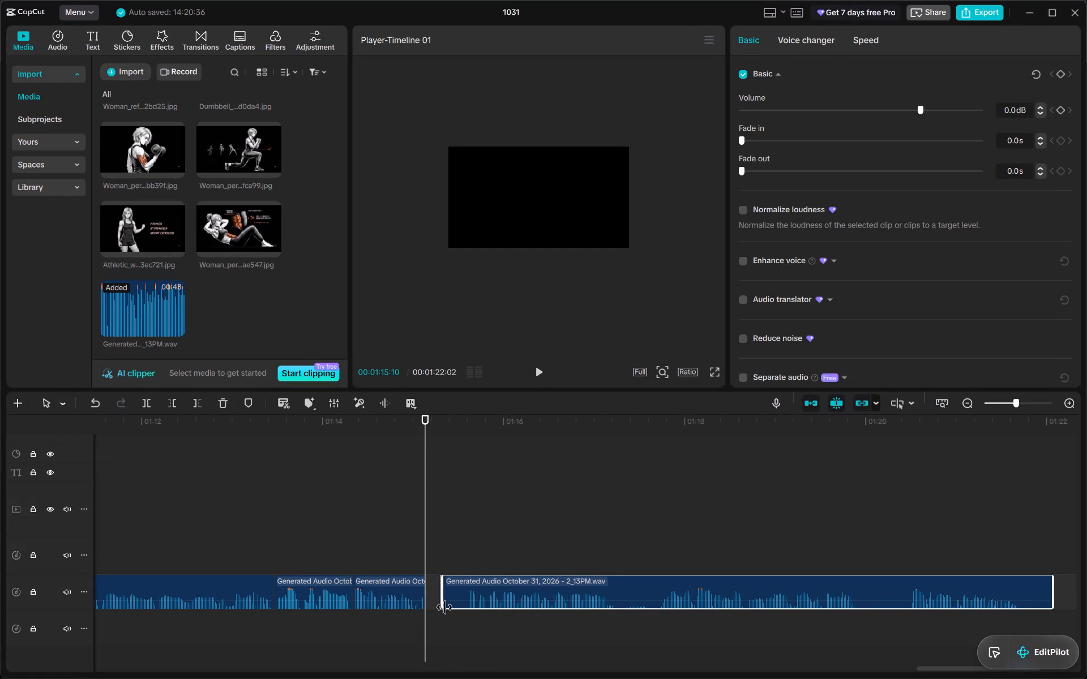
left_click_drag(444, 607, 467, 628)
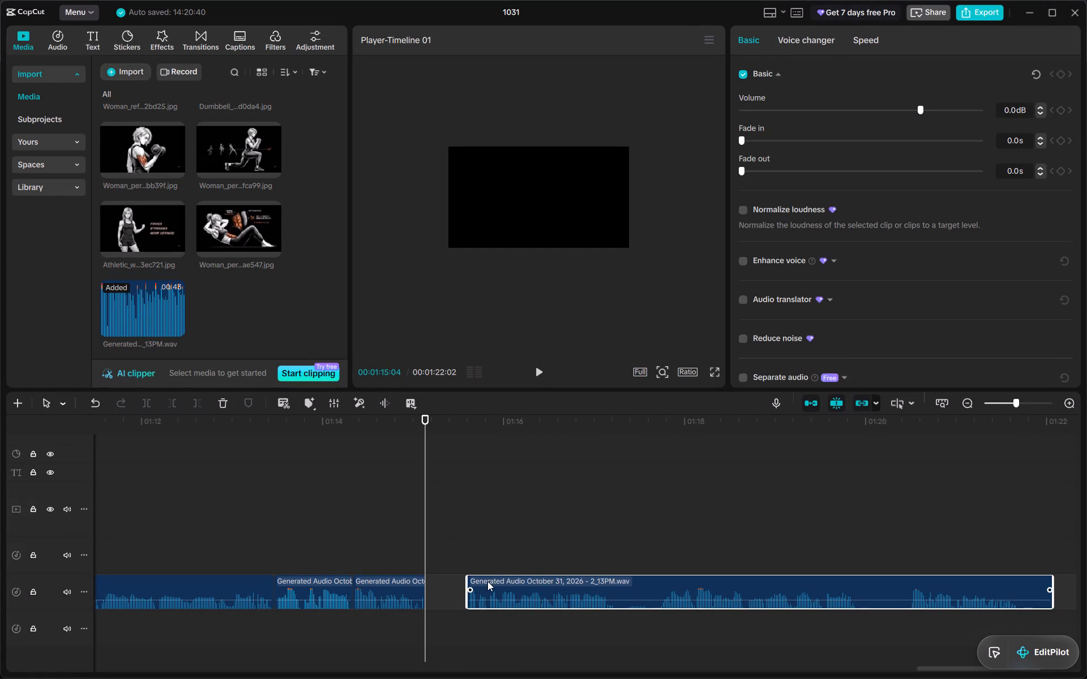
left_click_drag(487, 581, 447, 581)
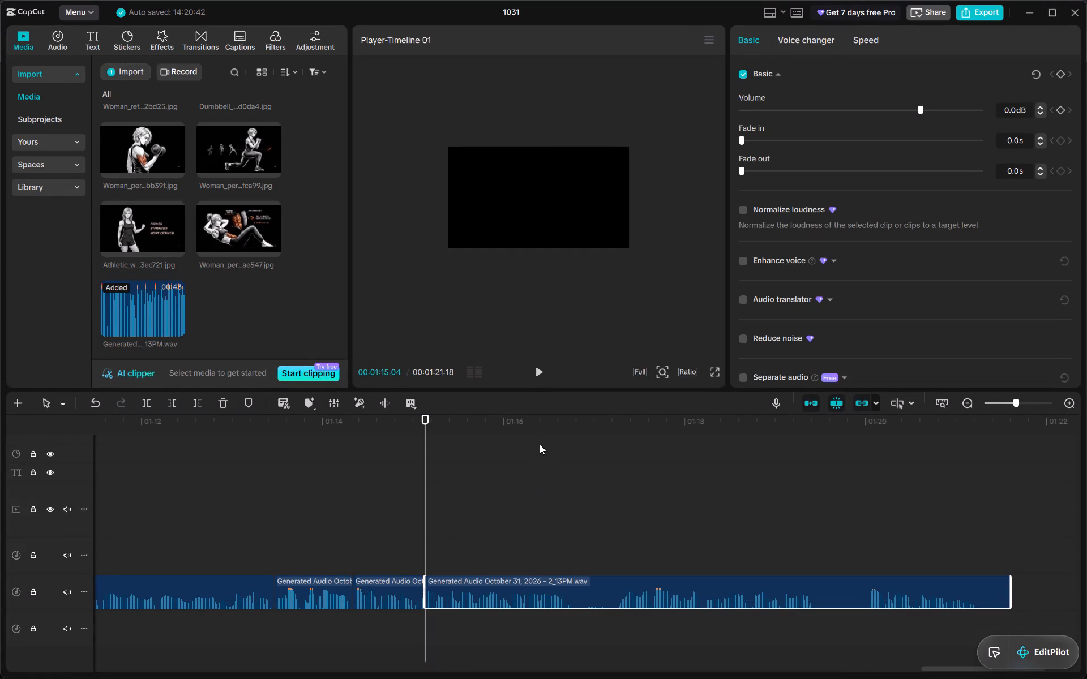
Split the voiceover at 00:01:16:24, trim the pause from the following part's start and close the gap.
left_click_drag(545, 420, 576, 436)
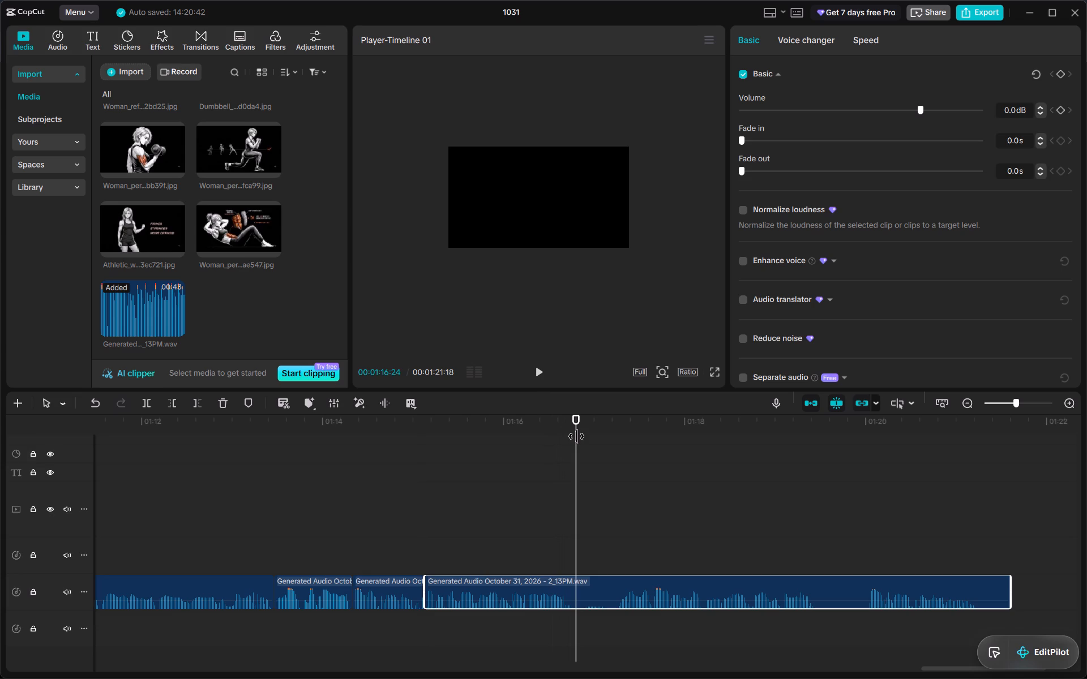
key("ctrl+b")
left_click_drag(575, 600, 614, 625)
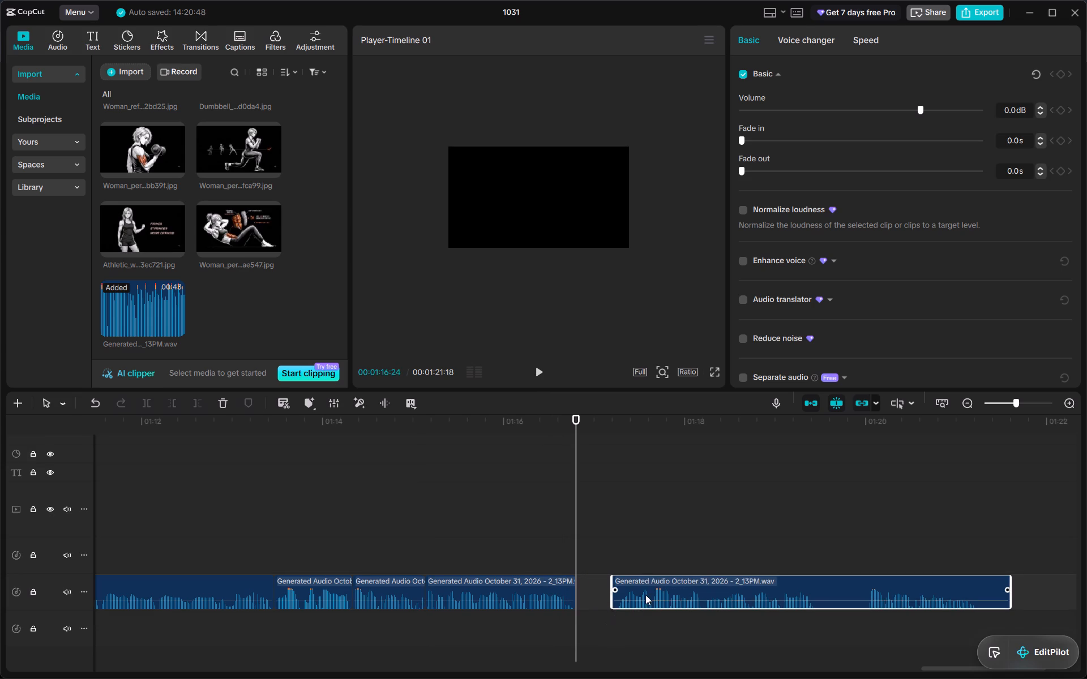
left_click_drag(656, 586, 621, 587)
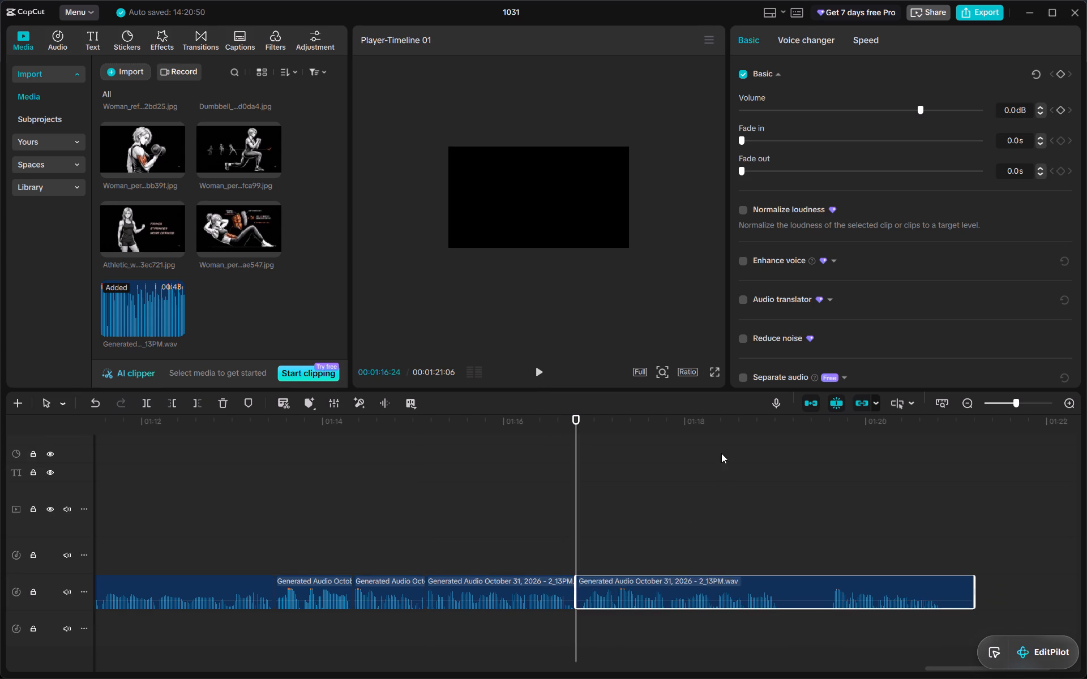
Split the voiceover at 00:01:19:02, trim the silence from both ends of the last part and close the gap.
left_click_drag(731, 421, 777, 442)
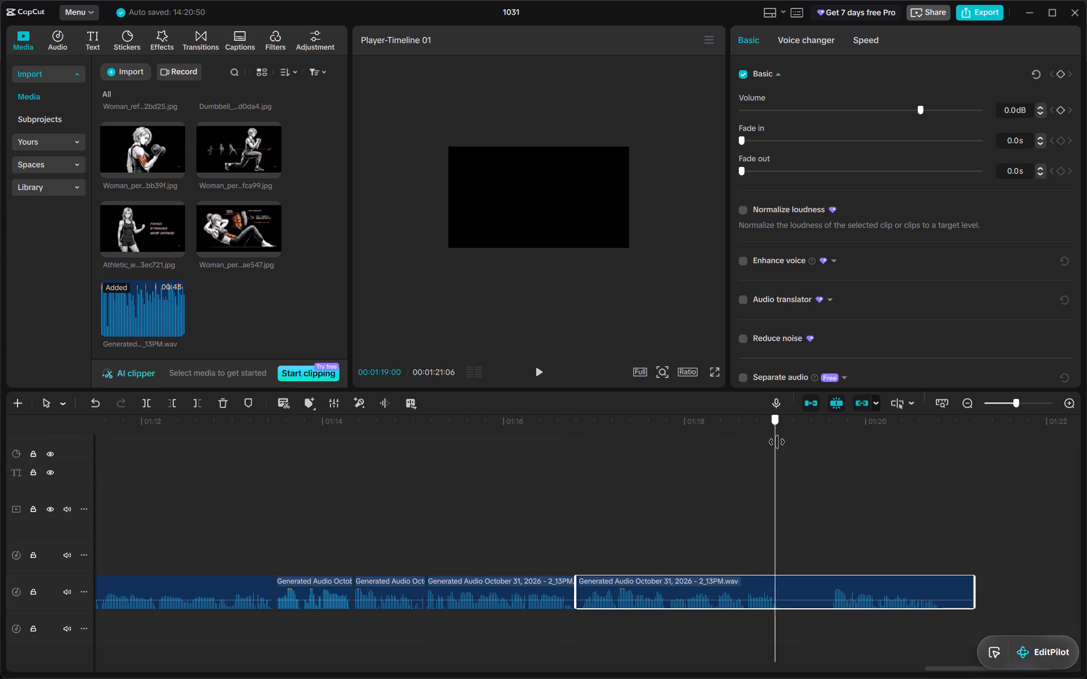
left_click_drag(777, 442, 780, 443)
key("ctrl+b")
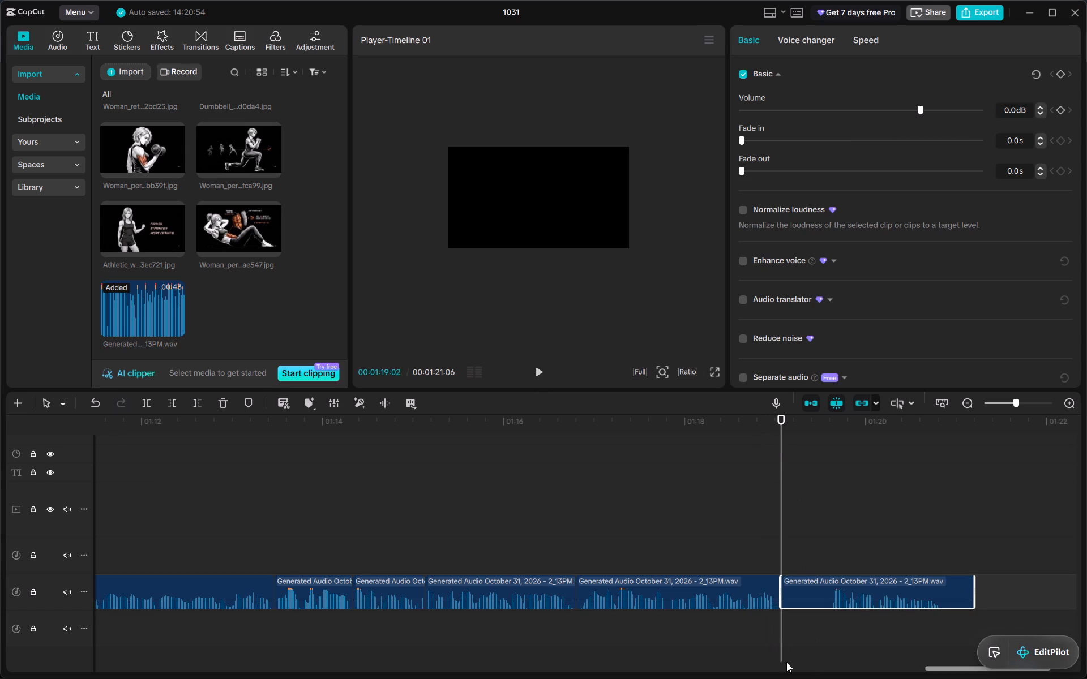
left_click_drag(782, 594, 802, 591)
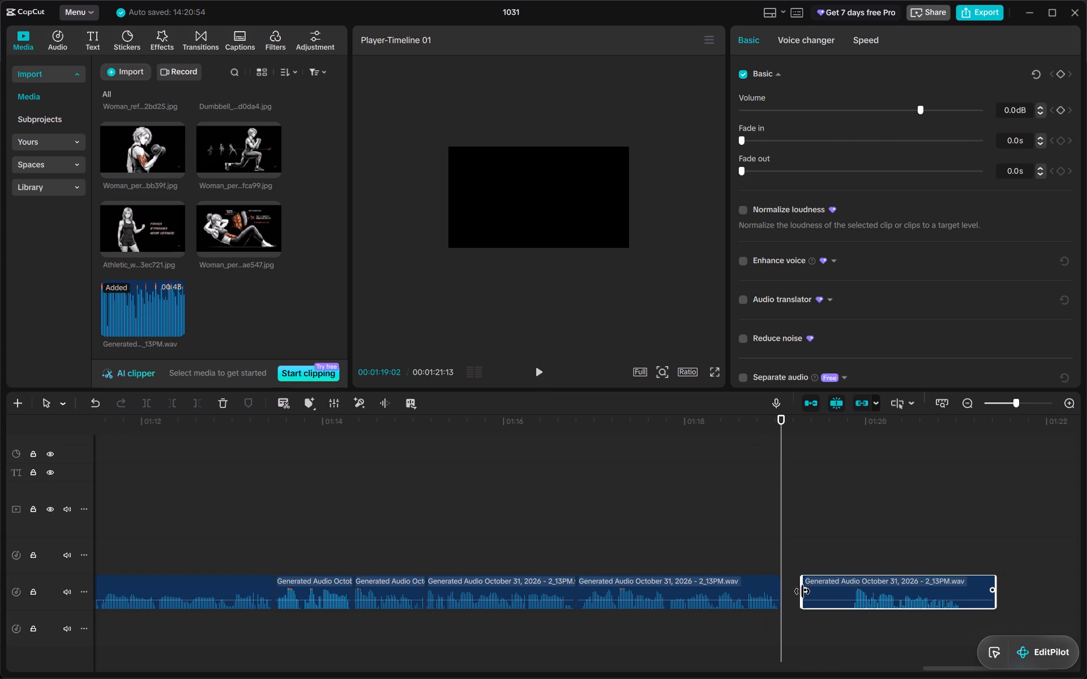
left_click_drag(800, 593, 823, 598)
left_click(823, 598)
left_click_drag(801, 602, 848, 614)
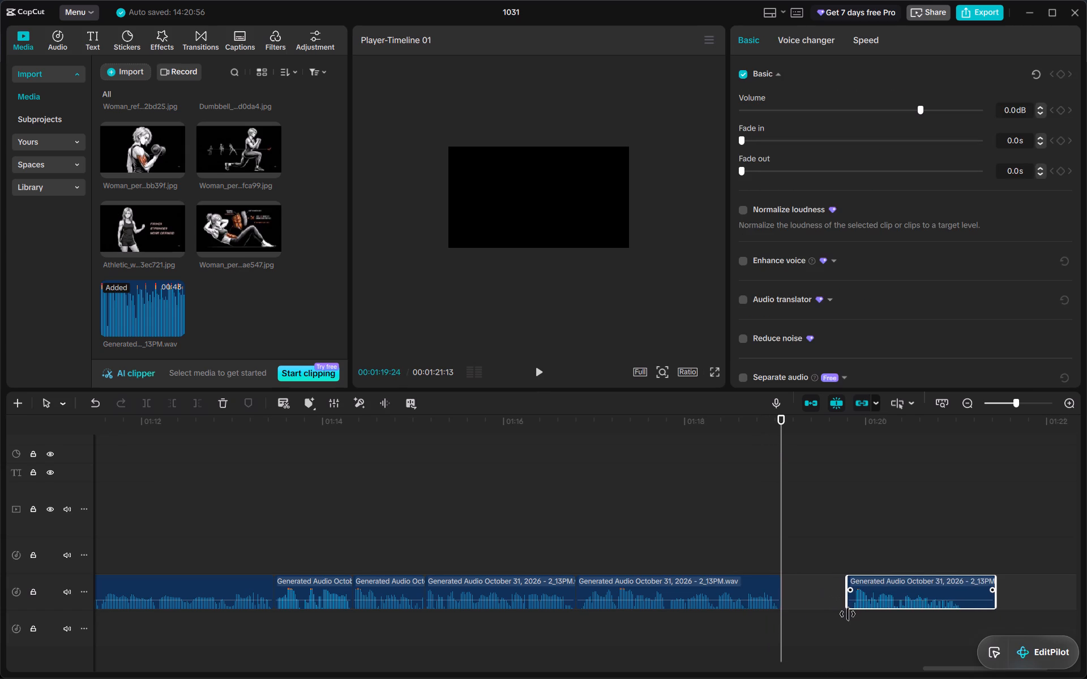
left_click_drag(848, 614, 850, 624)
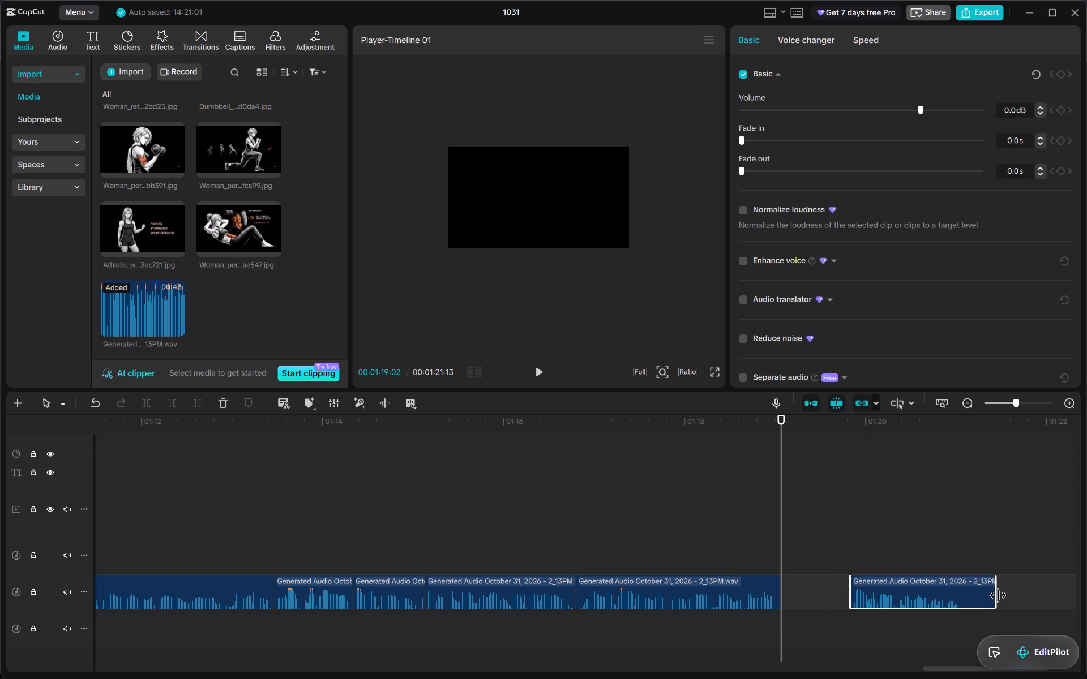
left_click_drag(998, 595, 964, 628)
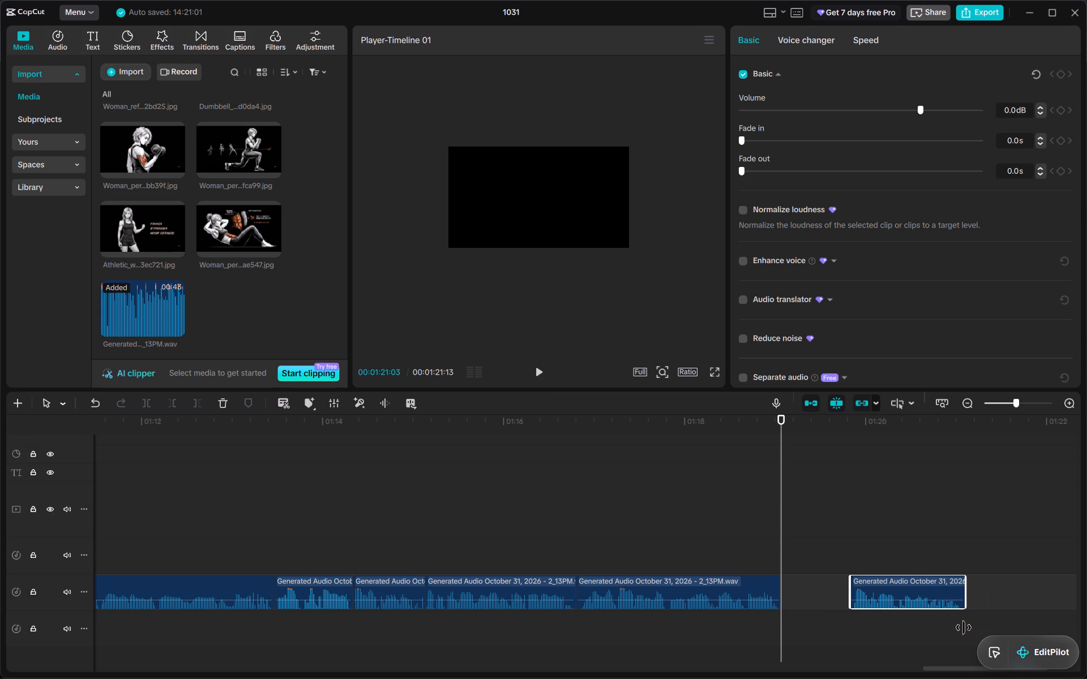
left_click_drag(964, 628, 964, 632)
left_click_drag(926, 589, 855, 593)
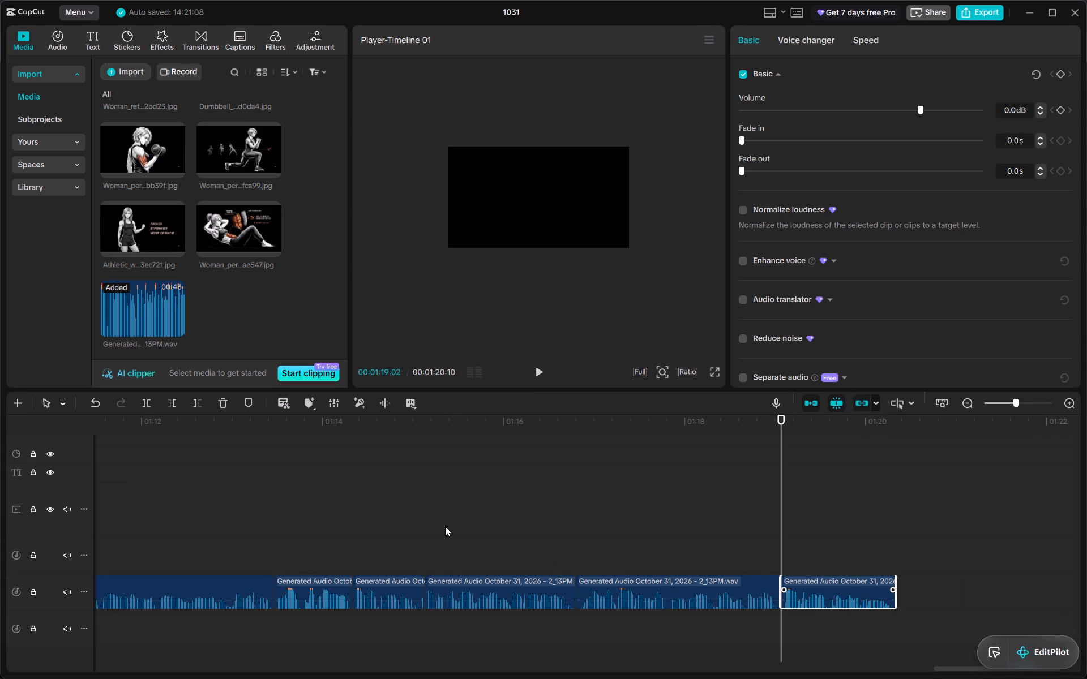
Place the image of the woman holding up two fingers on the main track directly after THE MYTH title background, and preview the cut.
scroll(445, 526, "down", 20, "ctrl")
scroll(445, 526, "down", 6, "ctrl")
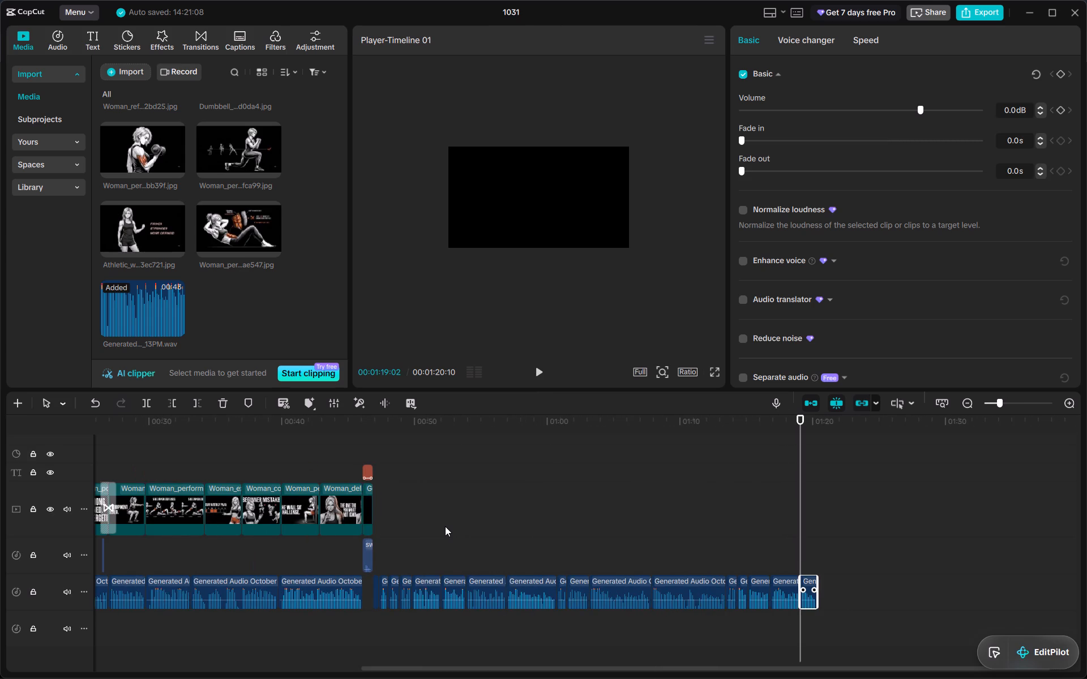
scroll(445, 526, "right", 1)
double_click(384, 422)
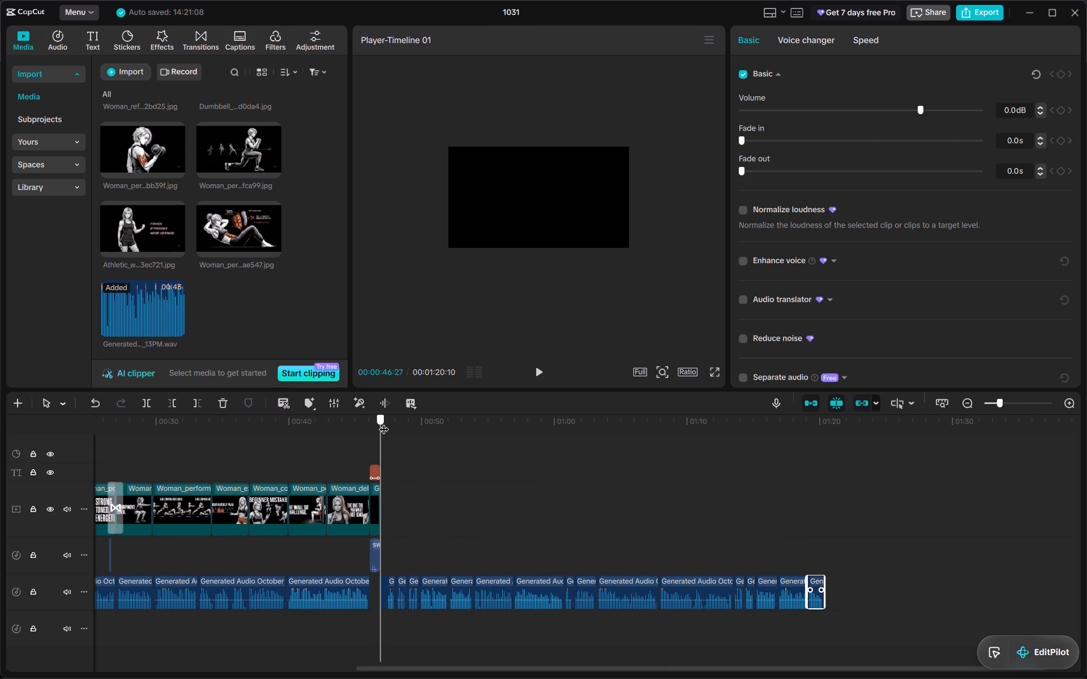
key("space")
key("space")
scroll(206, 238, "up", 1)
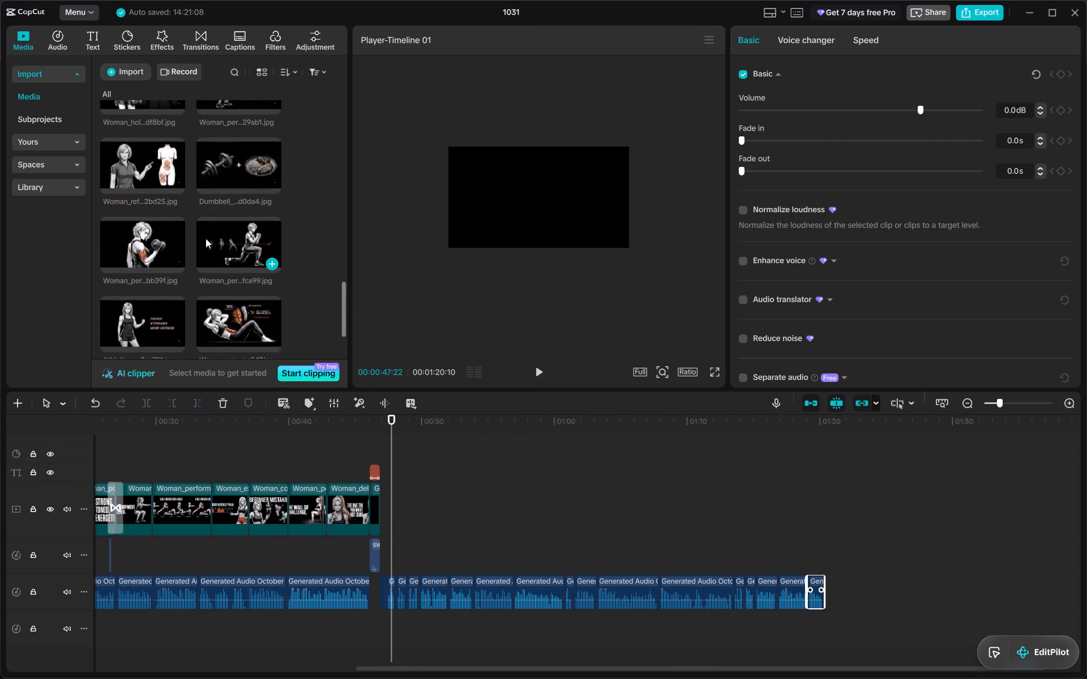
scroll(206, 238, "up", 1)
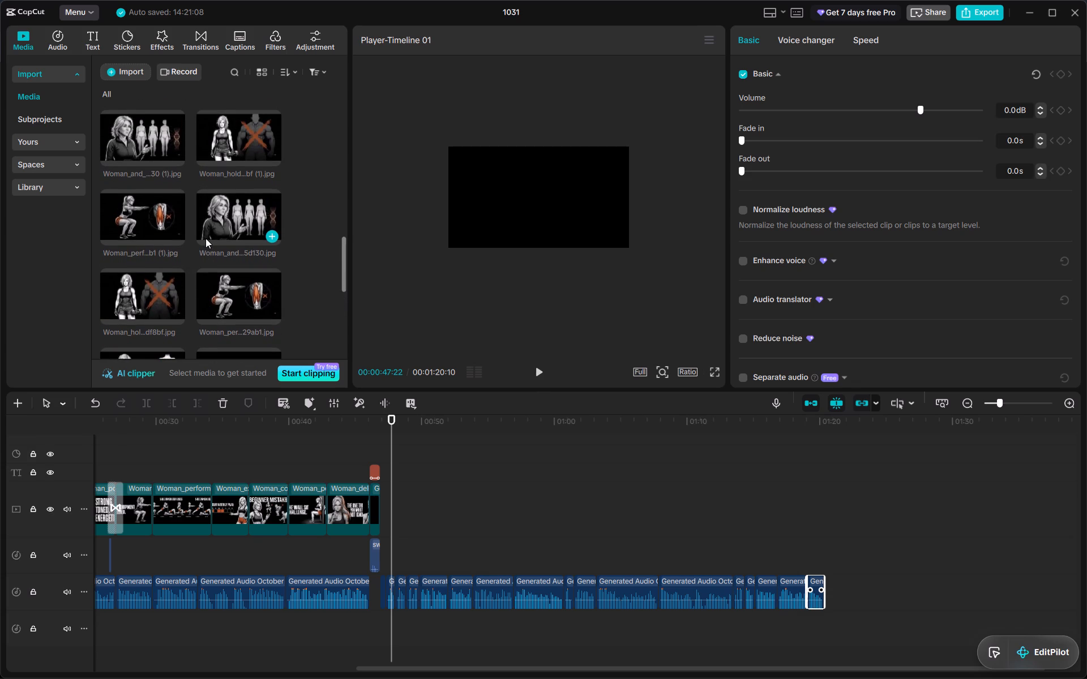
scroll(206, 238, "up", 1)
scroll(206, 238, "down", 1)
scroll(206, 238, "up", 1)
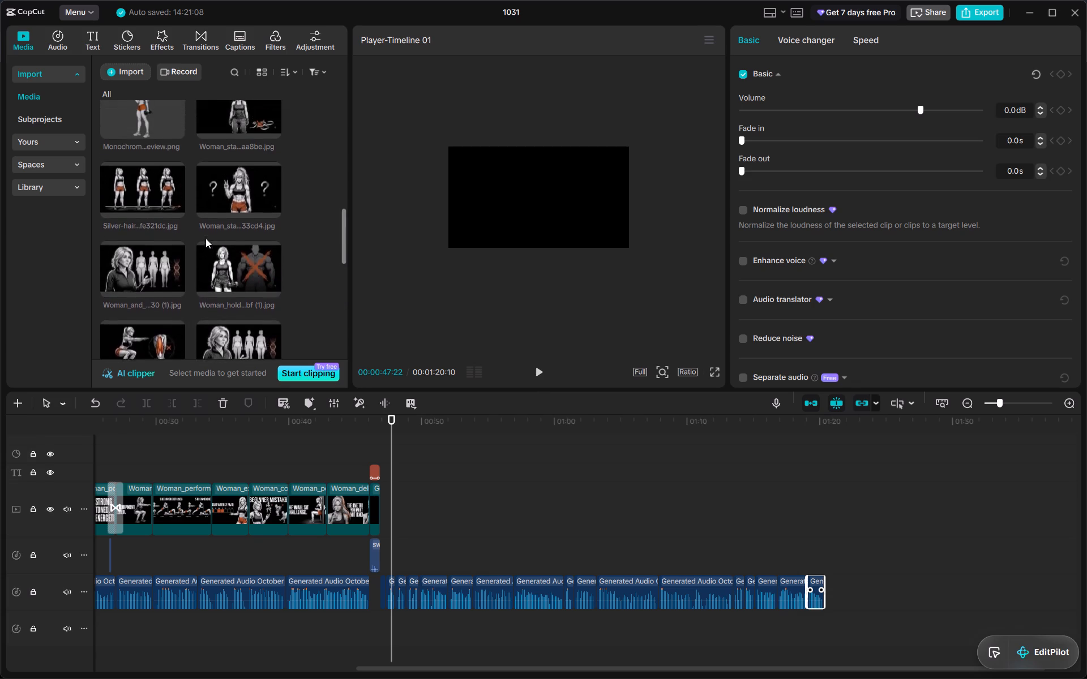
scroll(206, 238, "up", 1)
left_click_drag(221, 220, 236, 192)
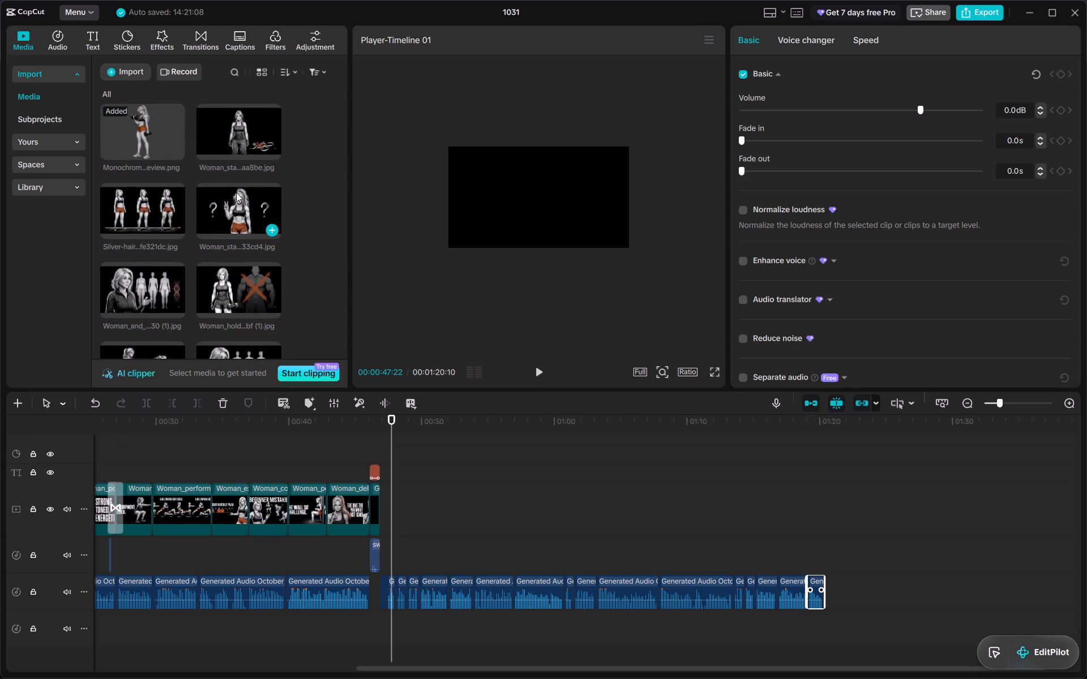
left_click_drag(236, 192, 388, 510)
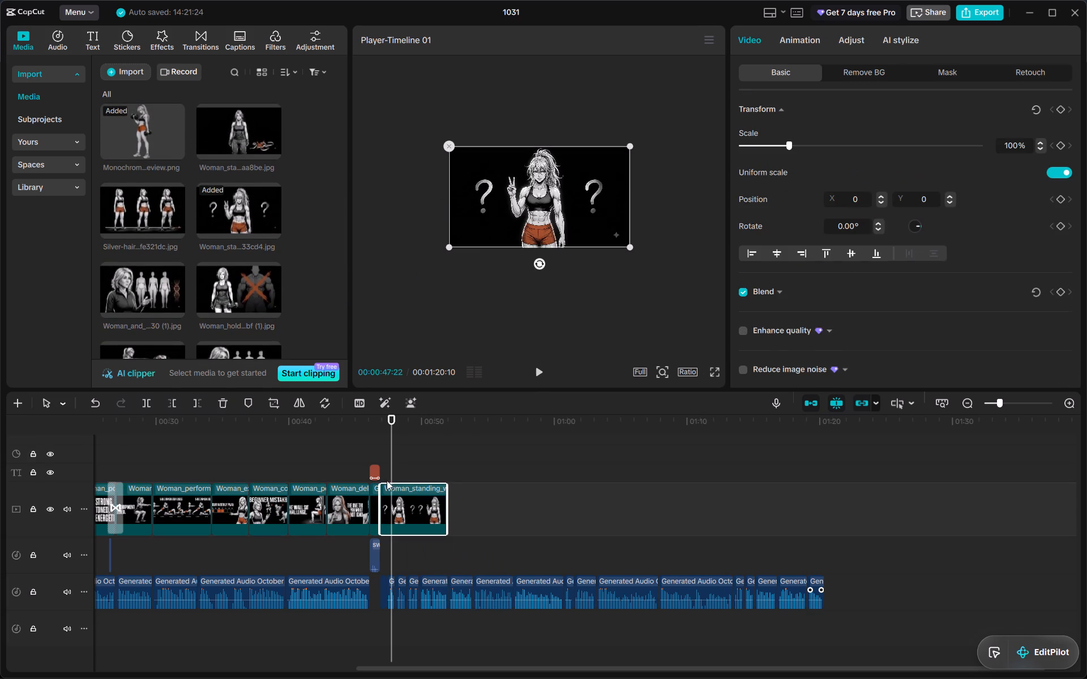
left_click_drag(388, 453, 373, 454)
key("space")
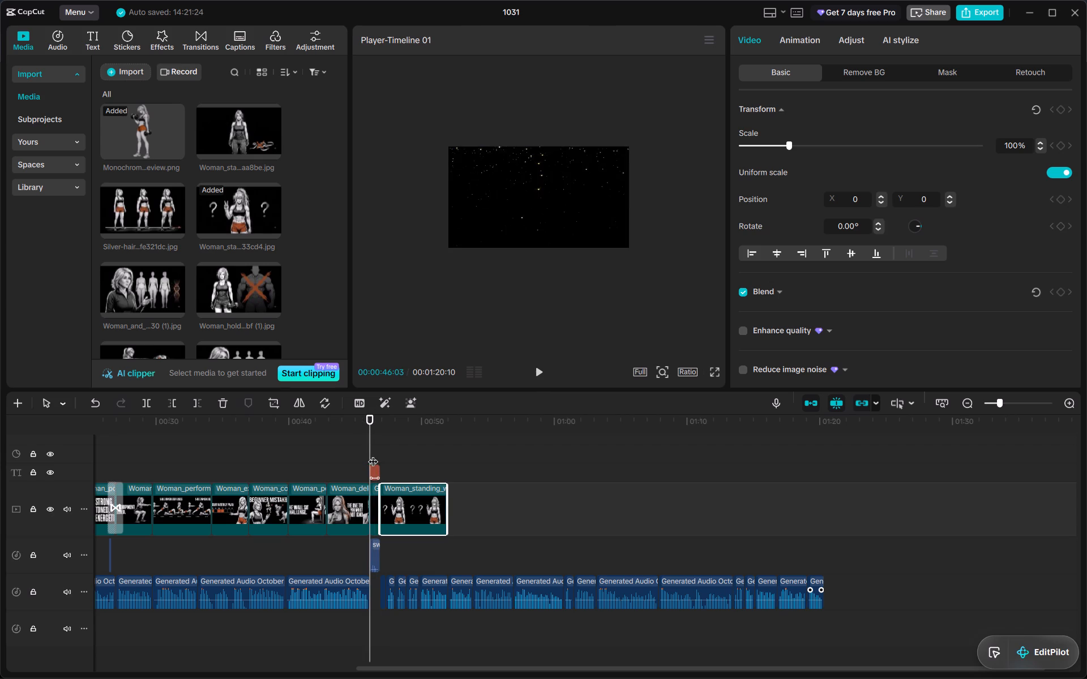
key("space")
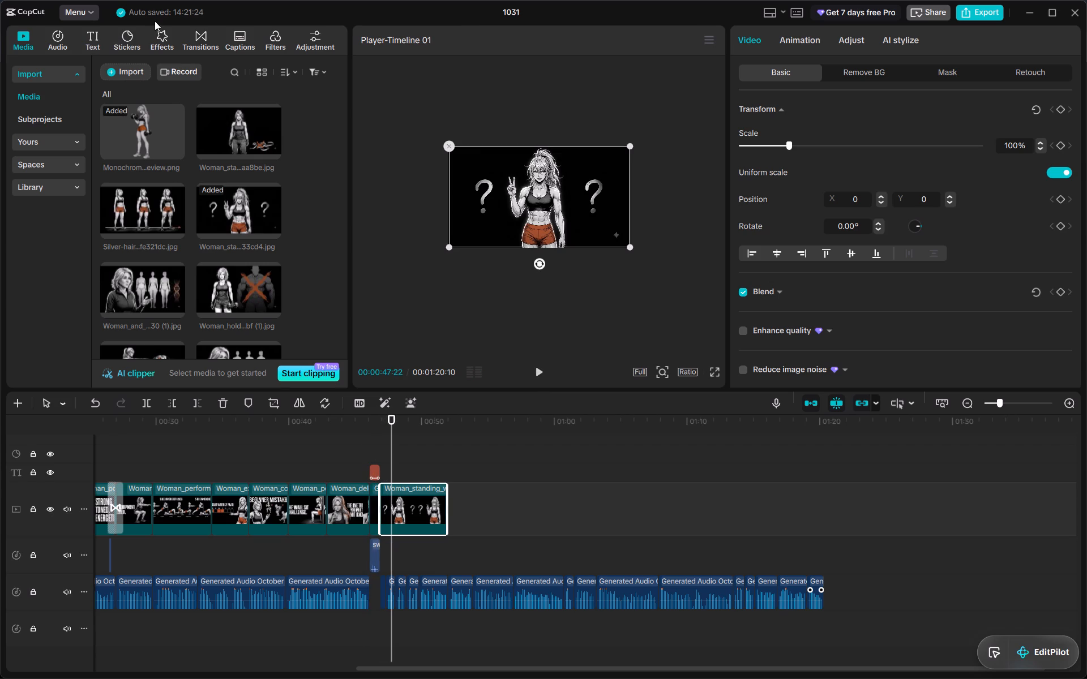
Add the Vibration Amped transition between the Woman_delivering_final_lesson image and THE MYTH title background.
left_click(209, 32)
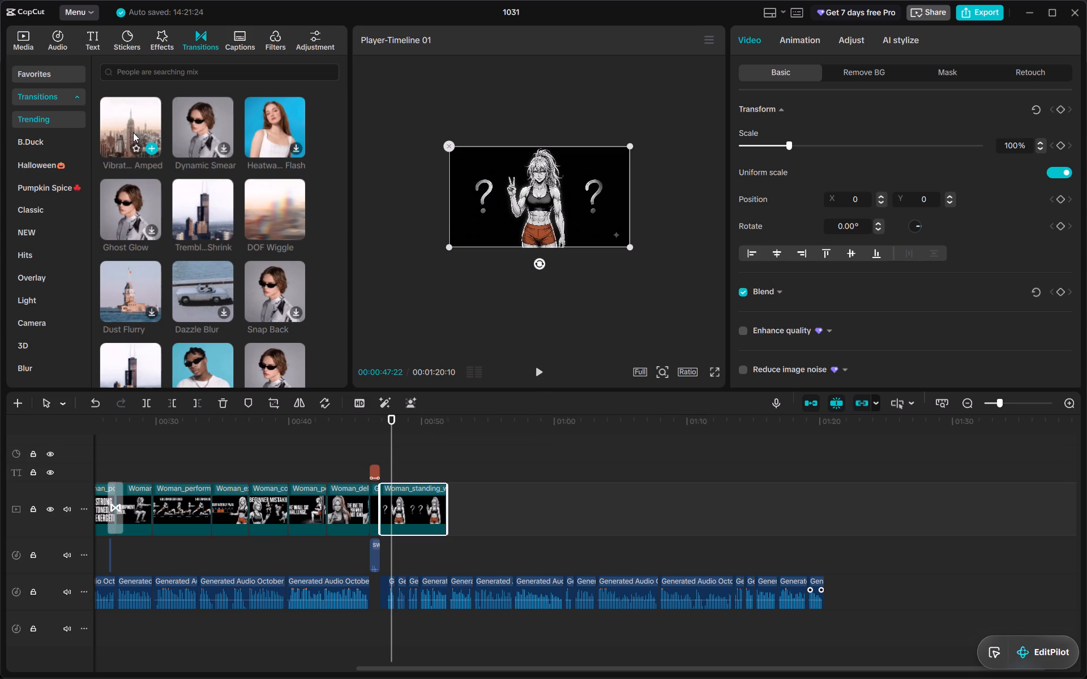
left_click_drag(116, 130, 269, 155)
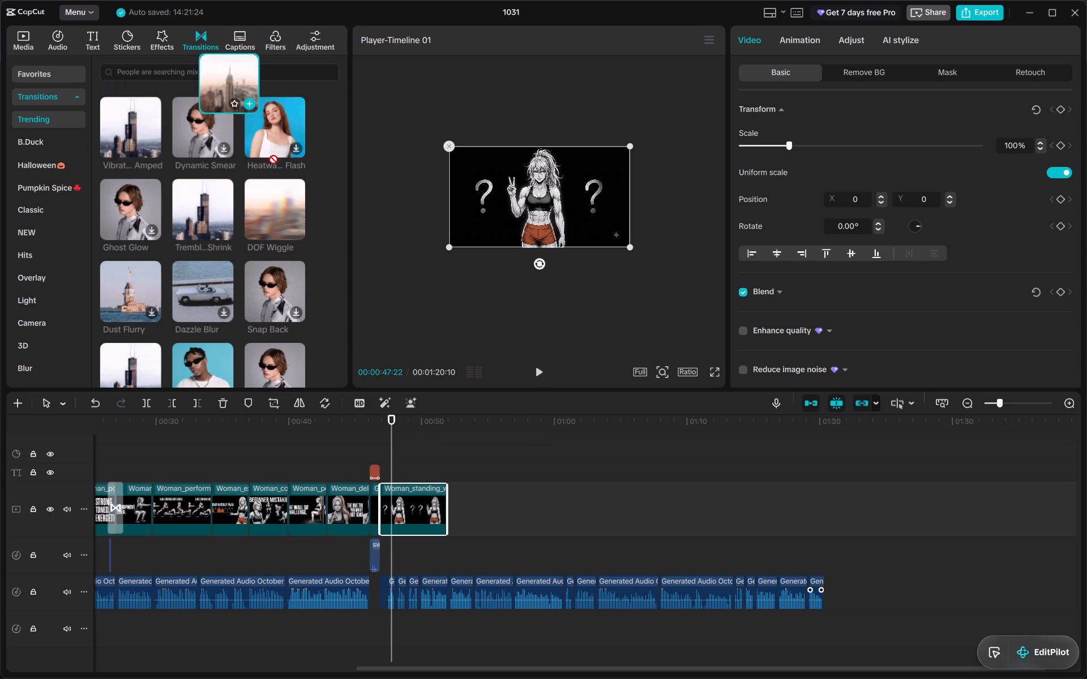
left_click_drag(269, 155, 375, 505)
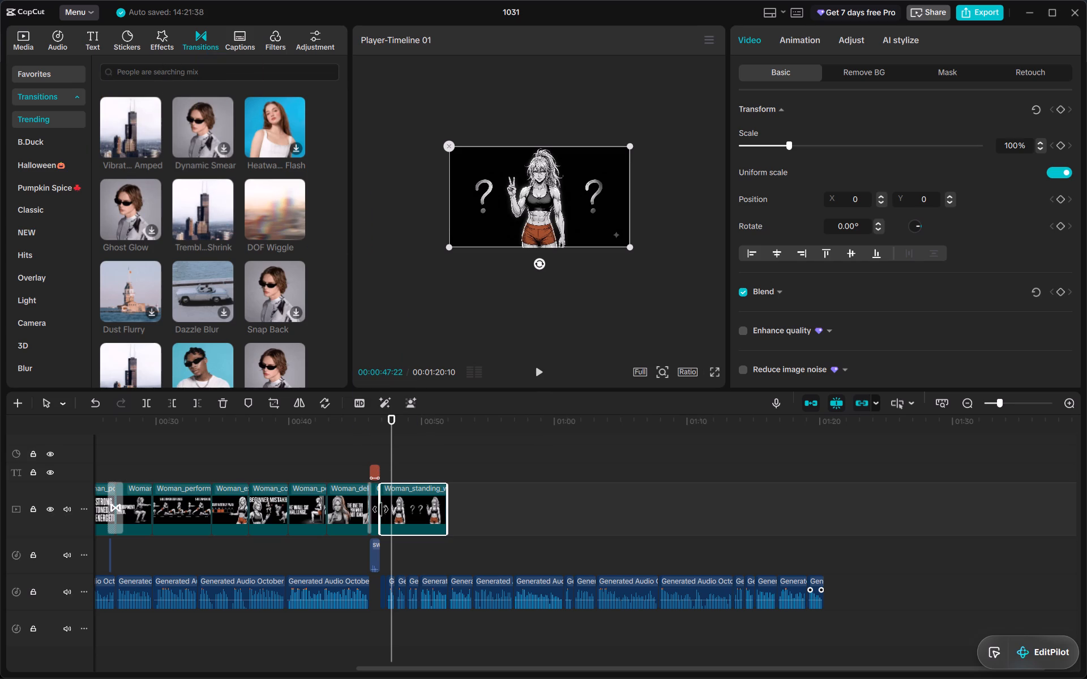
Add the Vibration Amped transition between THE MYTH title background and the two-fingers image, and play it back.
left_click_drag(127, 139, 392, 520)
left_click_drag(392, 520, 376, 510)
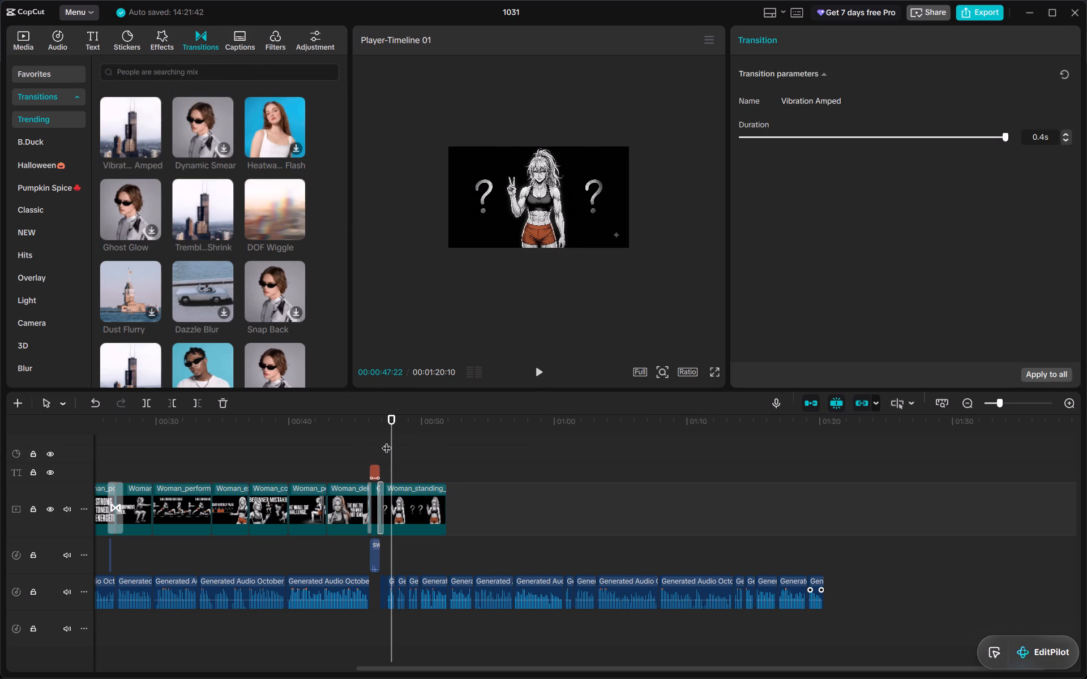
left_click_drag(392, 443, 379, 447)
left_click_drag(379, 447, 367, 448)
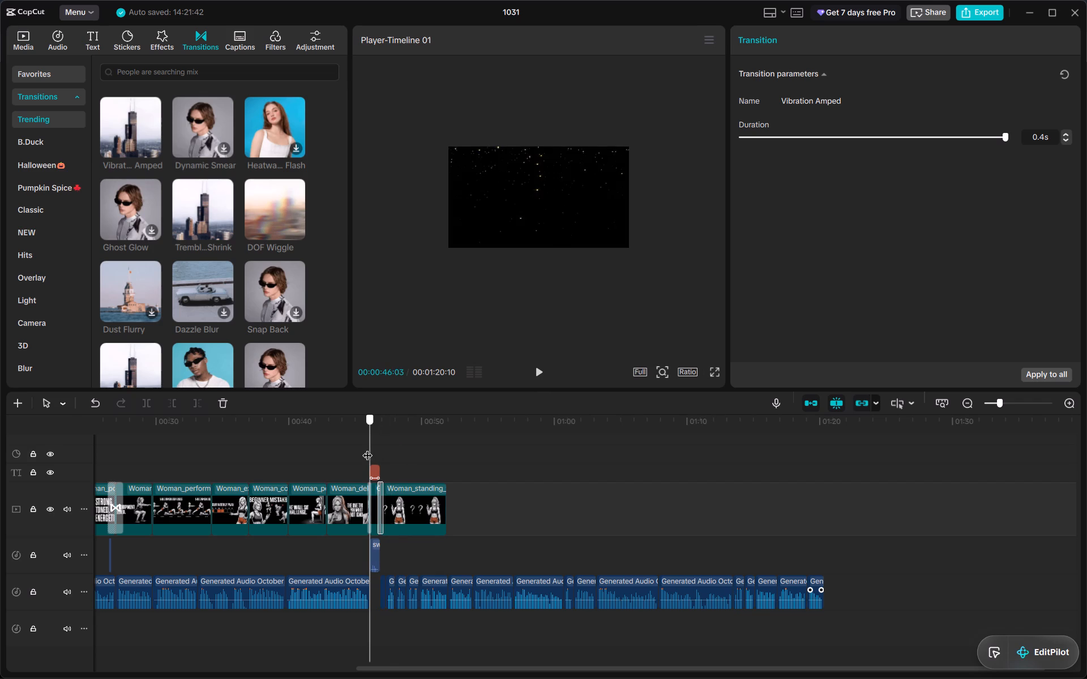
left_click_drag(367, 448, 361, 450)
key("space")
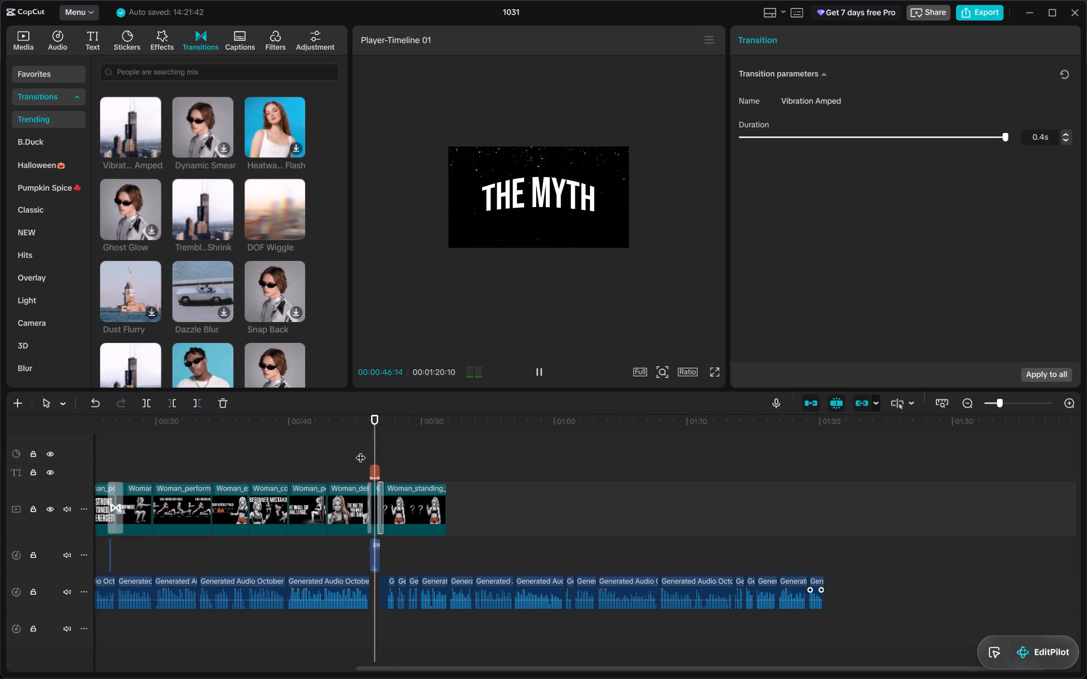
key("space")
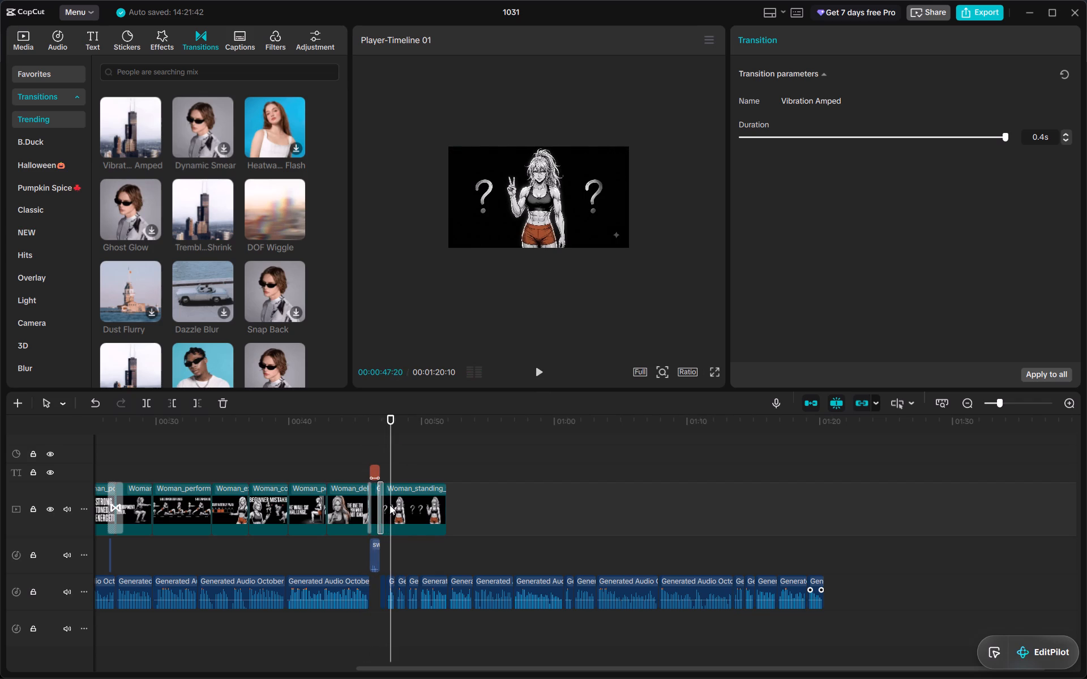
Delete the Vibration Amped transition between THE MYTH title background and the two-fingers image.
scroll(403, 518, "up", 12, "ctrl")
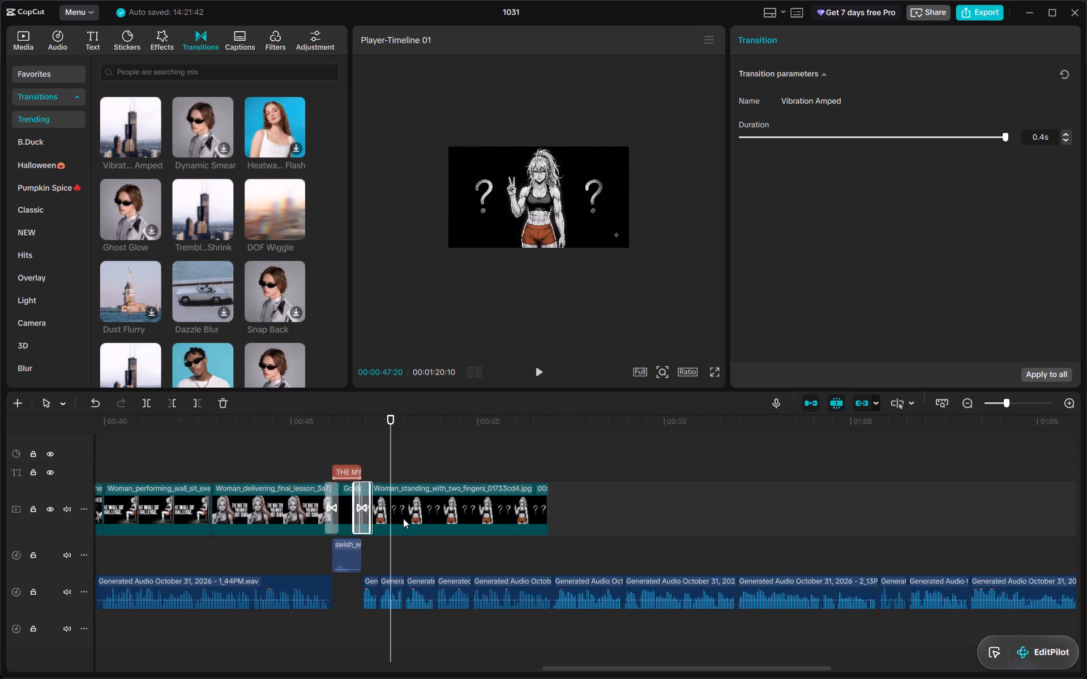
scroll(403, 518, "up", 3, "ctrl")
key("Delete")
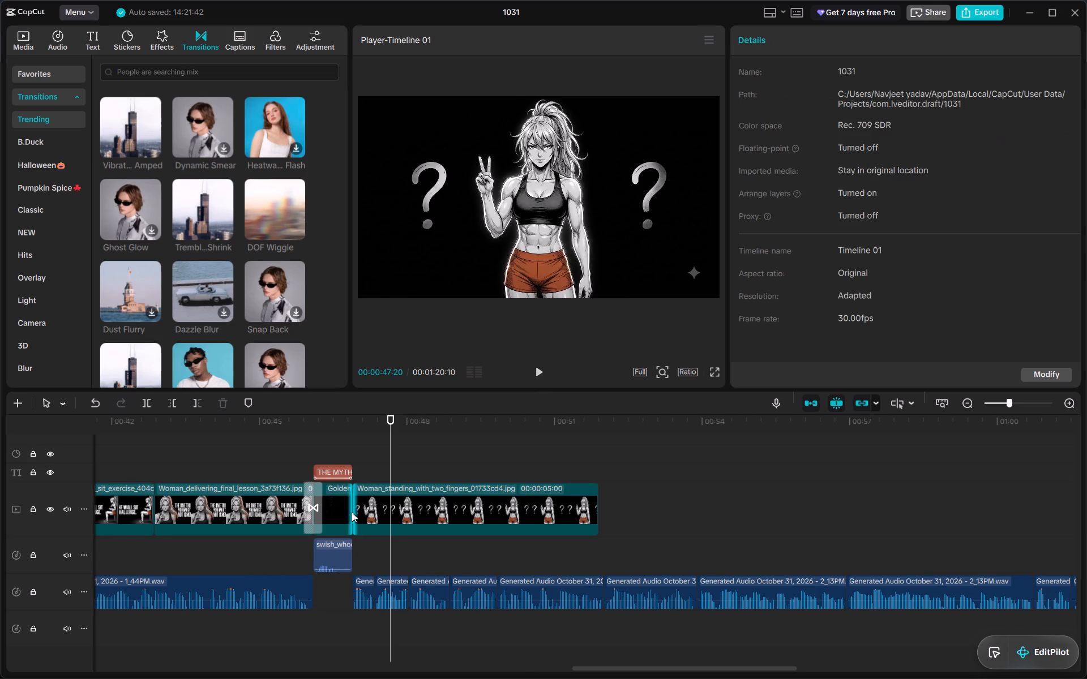
Apply the Fade In entrance animation to the two-fingers image with a duration of 0.7 s and play it back.
left_click(366, 509)
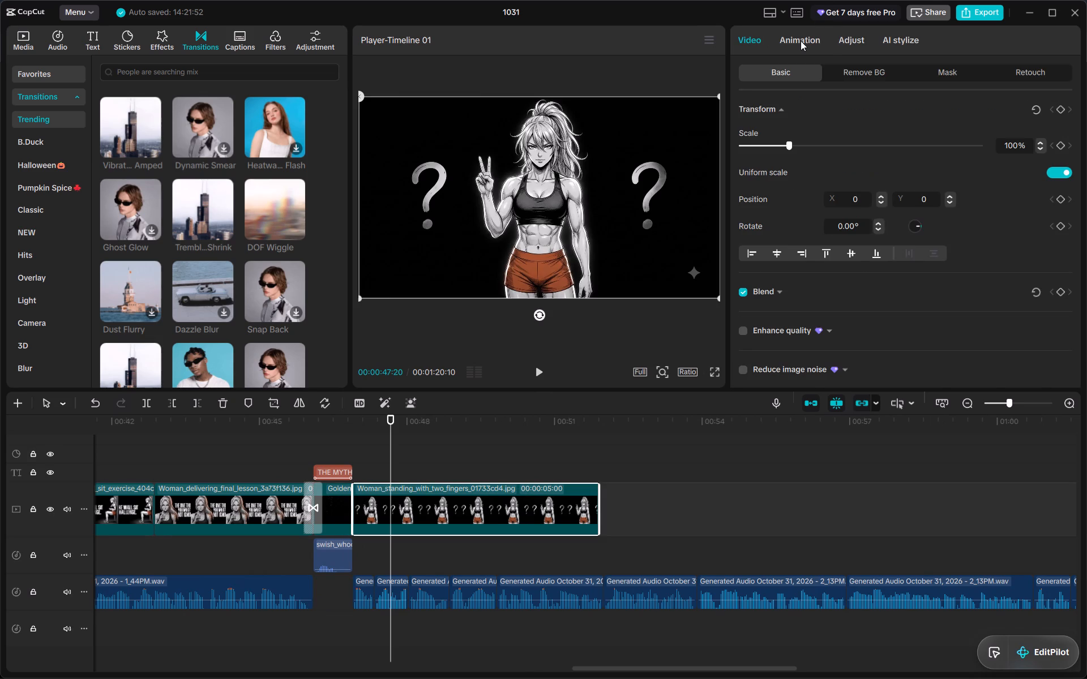
left_click(800, 41)
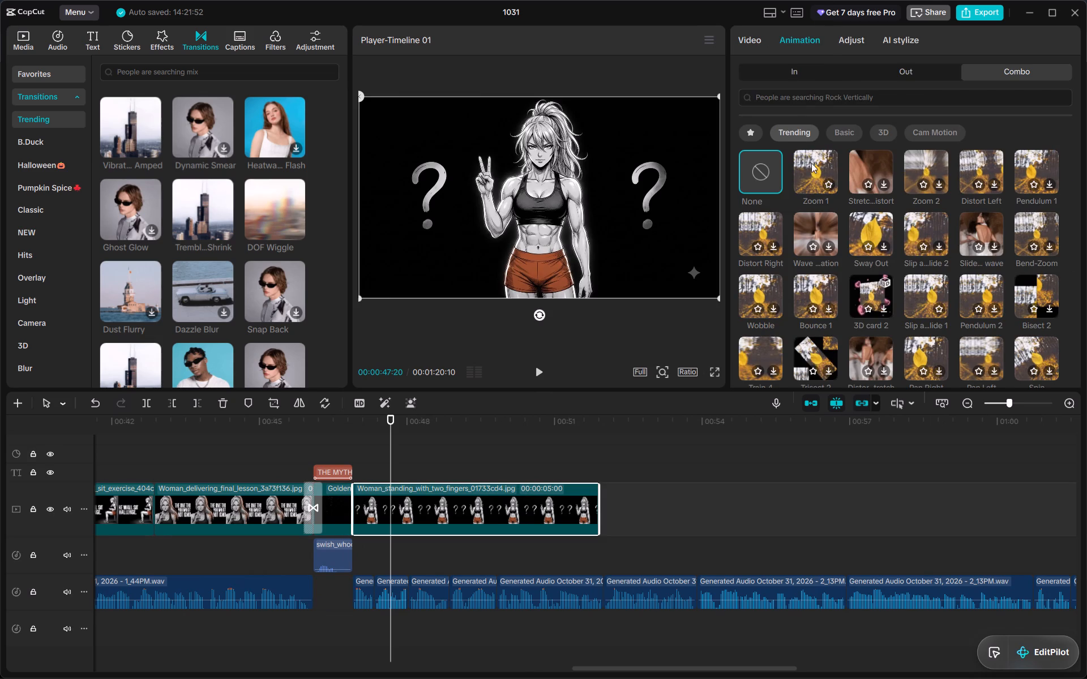
left_click(790, 75)
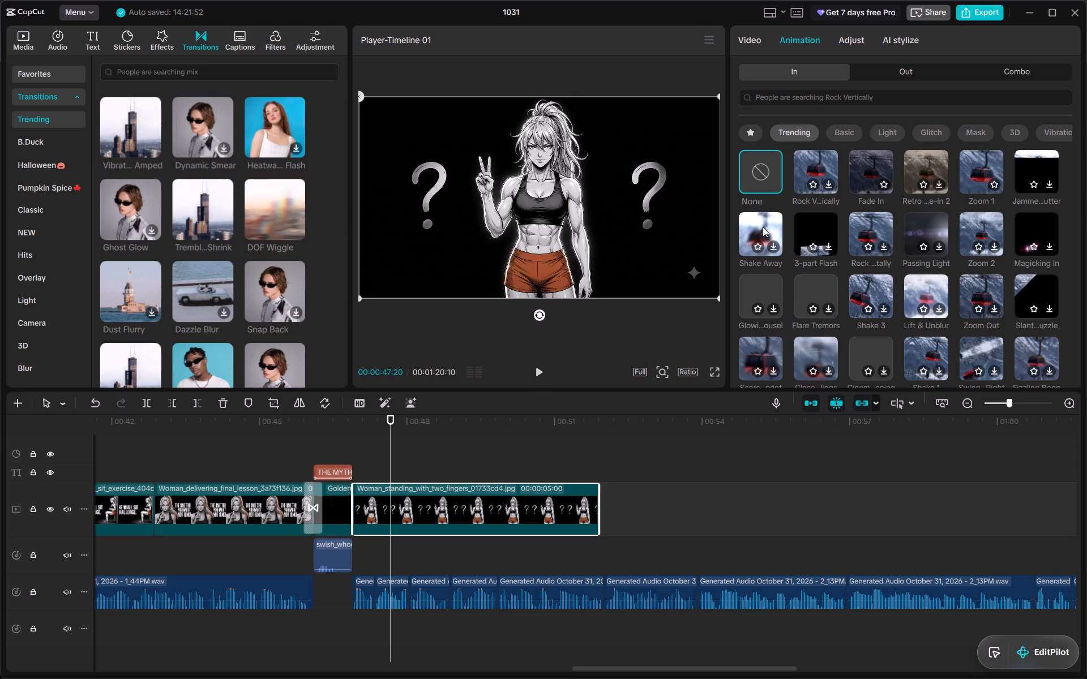
left_click(862, 164)
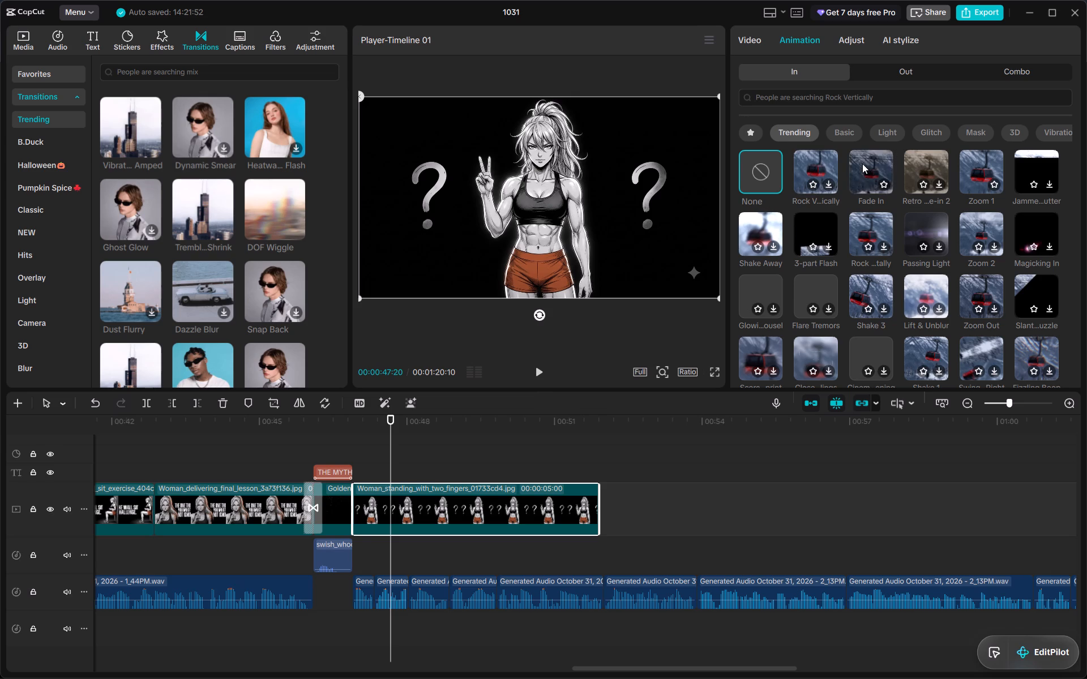
left_click(862, 164)
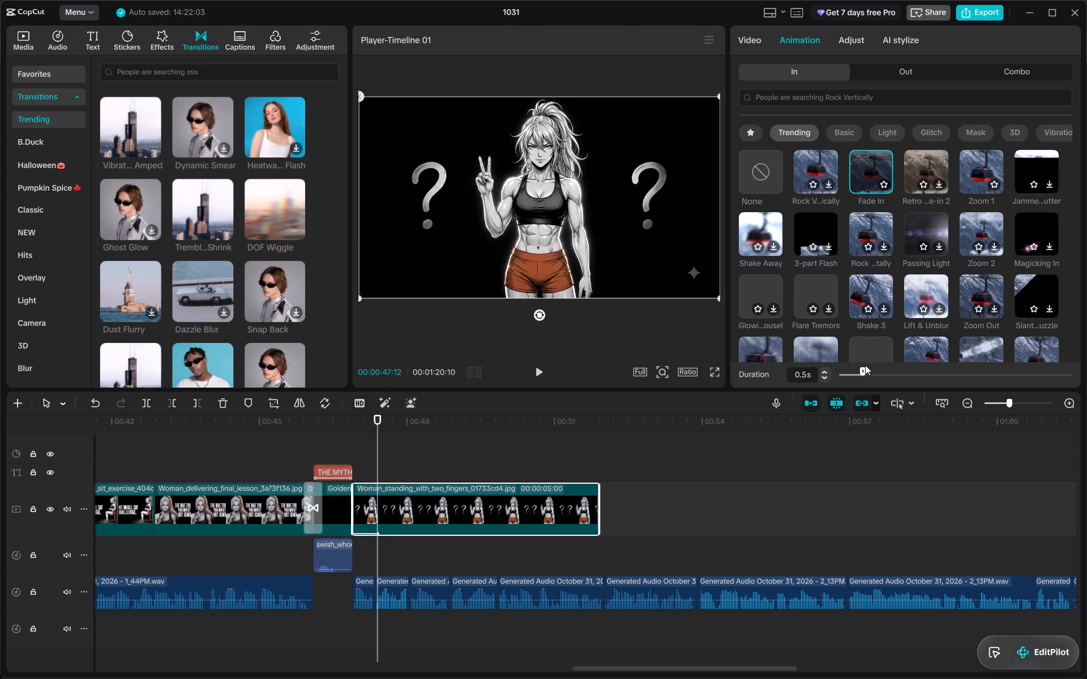
left_click(867, 377)
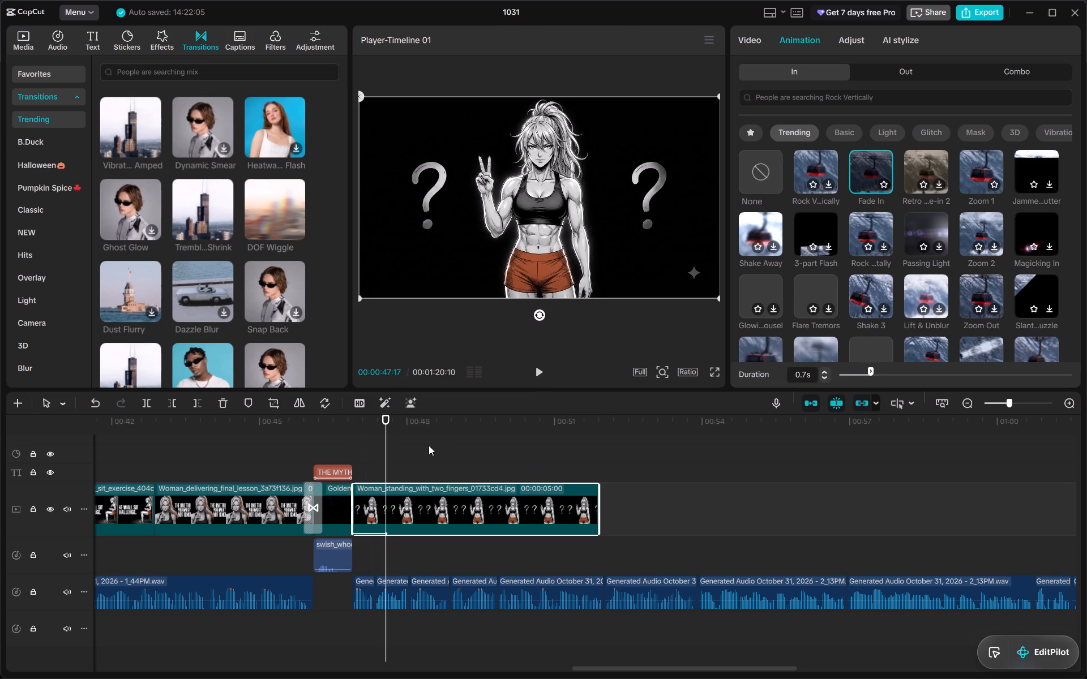
left_click_drag(369, 425, 350, 426)
key("space")
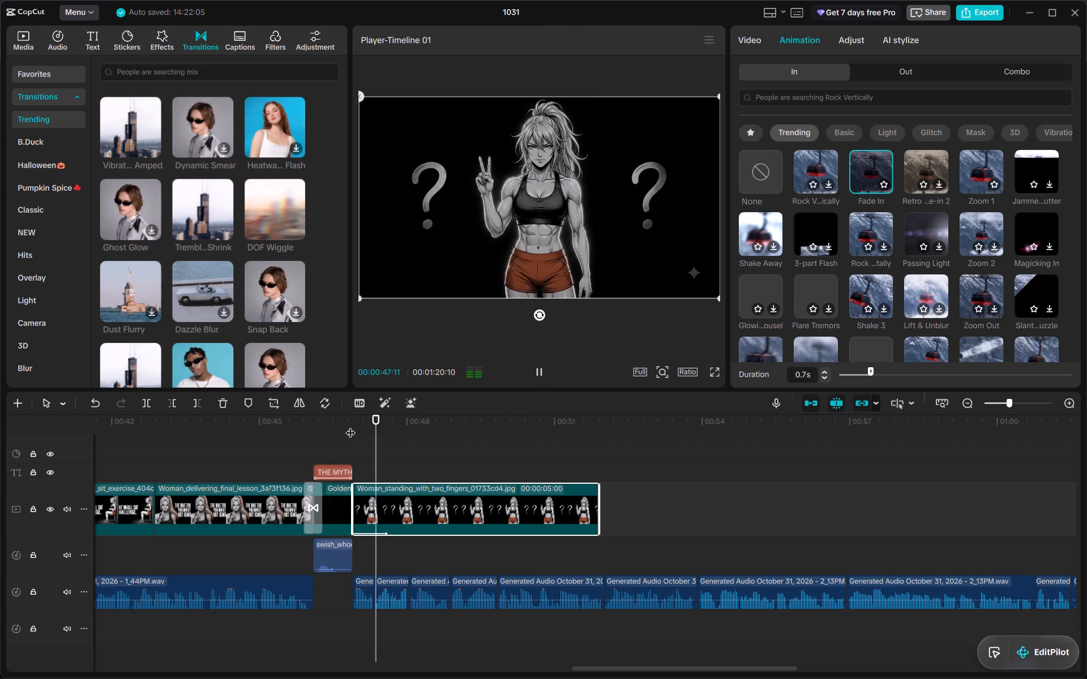
Shorten the two-fingers image by trimming its end to about 00:00:48:26, playing it back to match the voiceover phrase.
scroll(350, 426, "down", 11, "ctrl")
scroll(440, 474, "down", 6, "ctrl")
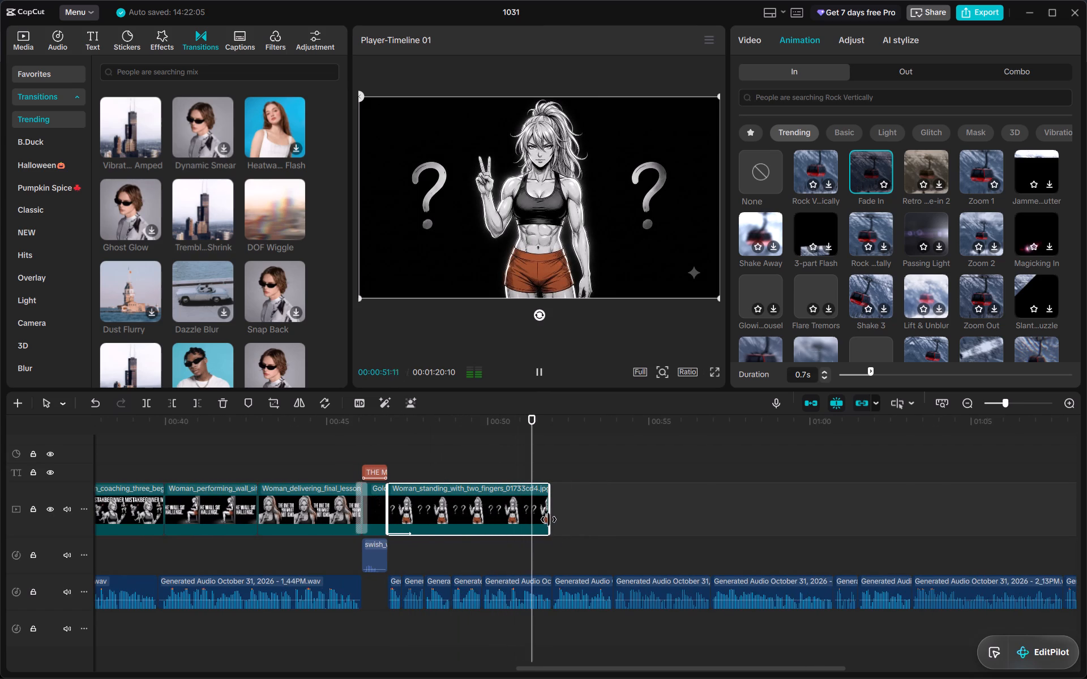
left_click_drag(549, 519, 442, 526)
key("space")
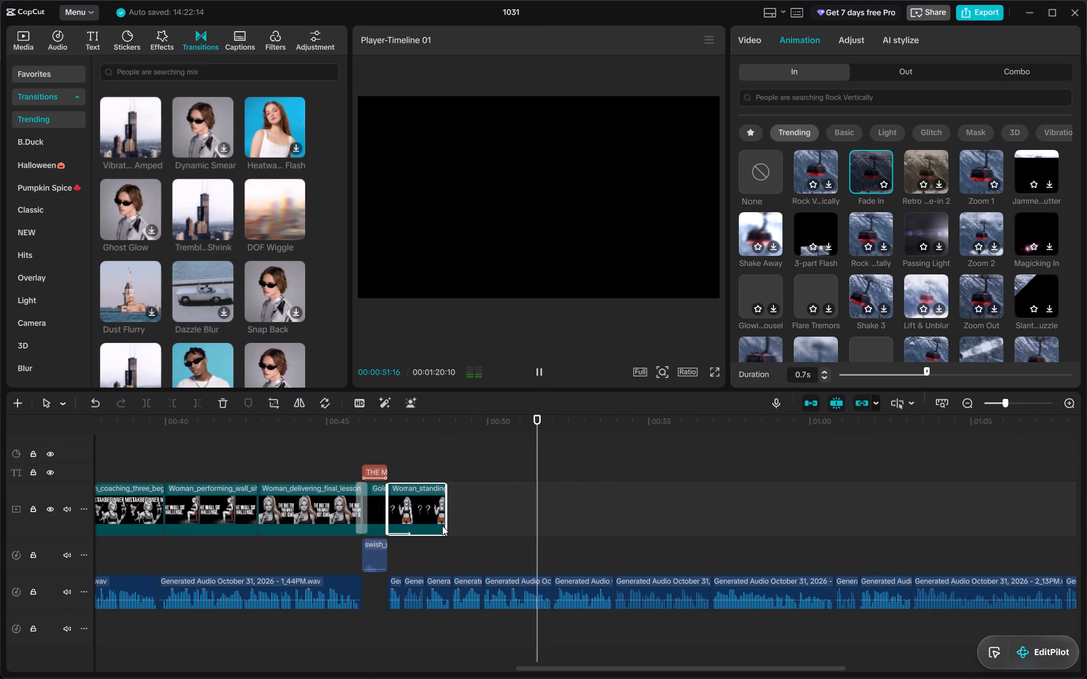
left_click(422, 427)
left_click_drag(422, 427, 417, 427)
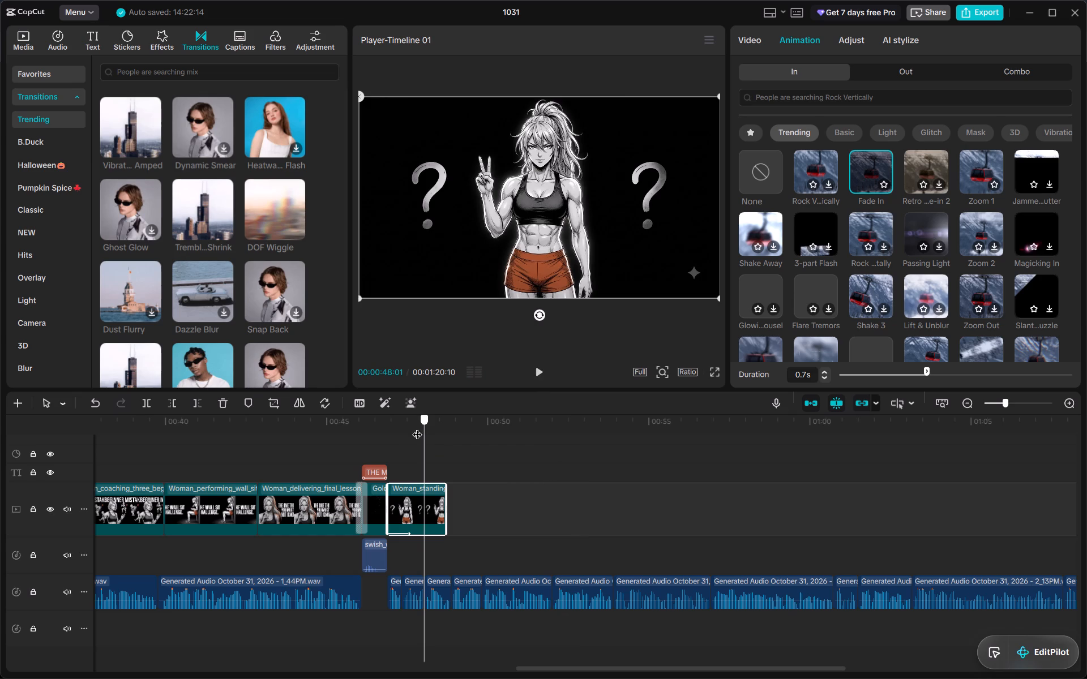
left_click_drag(417, 427, 404, 427)
key("space")
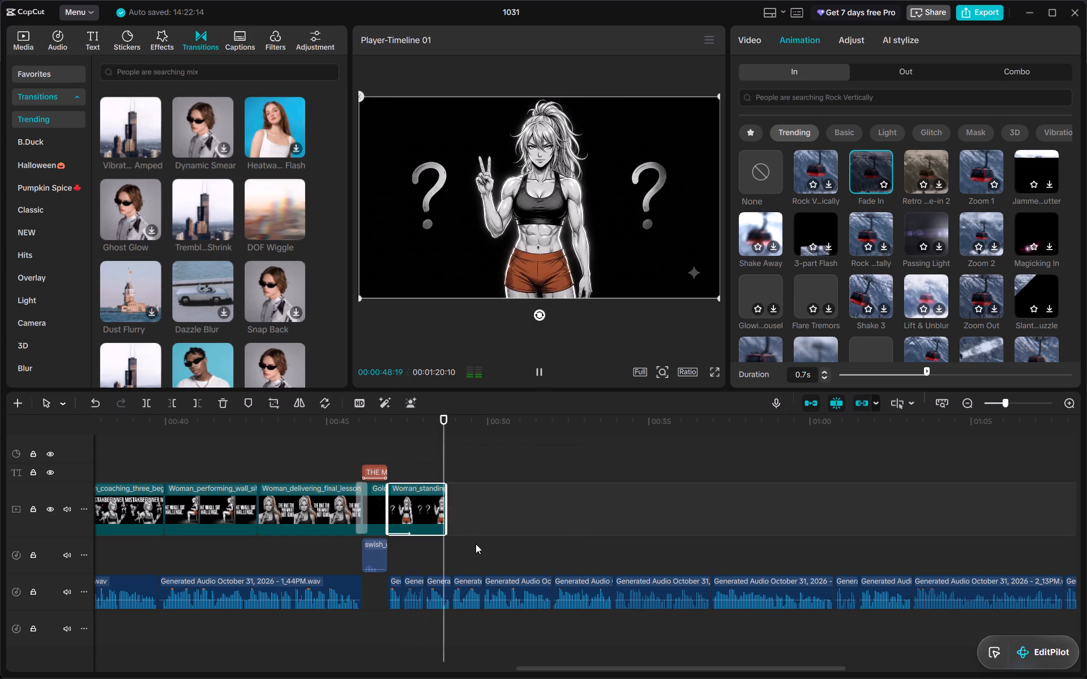
key("space")
double_click(447, 512)
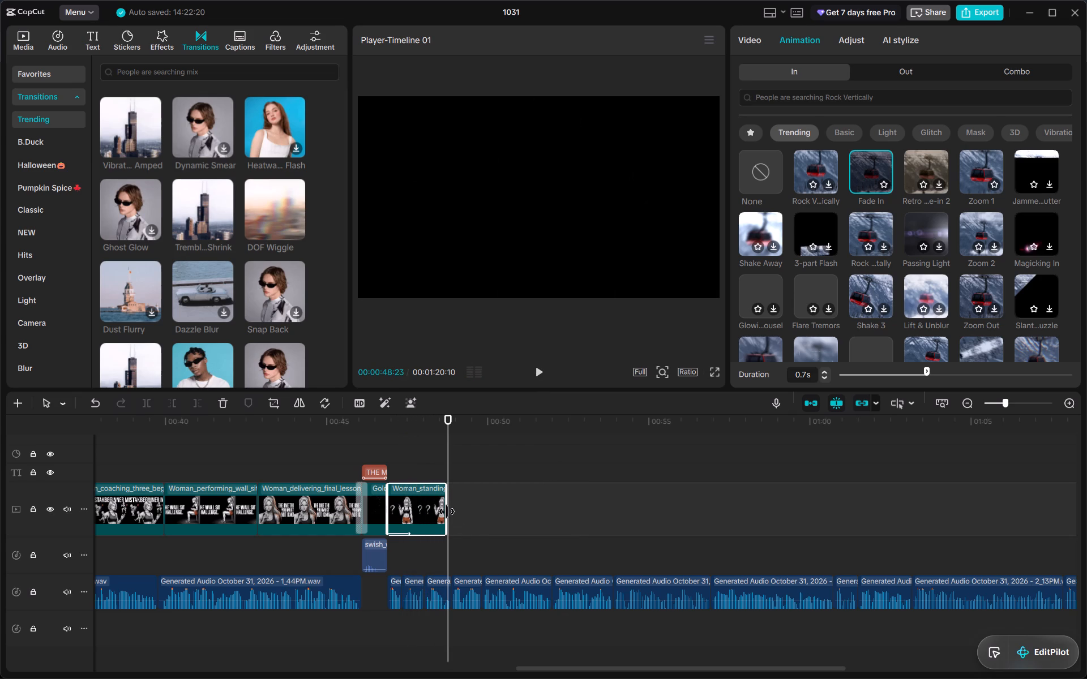
left_click(447, 512)
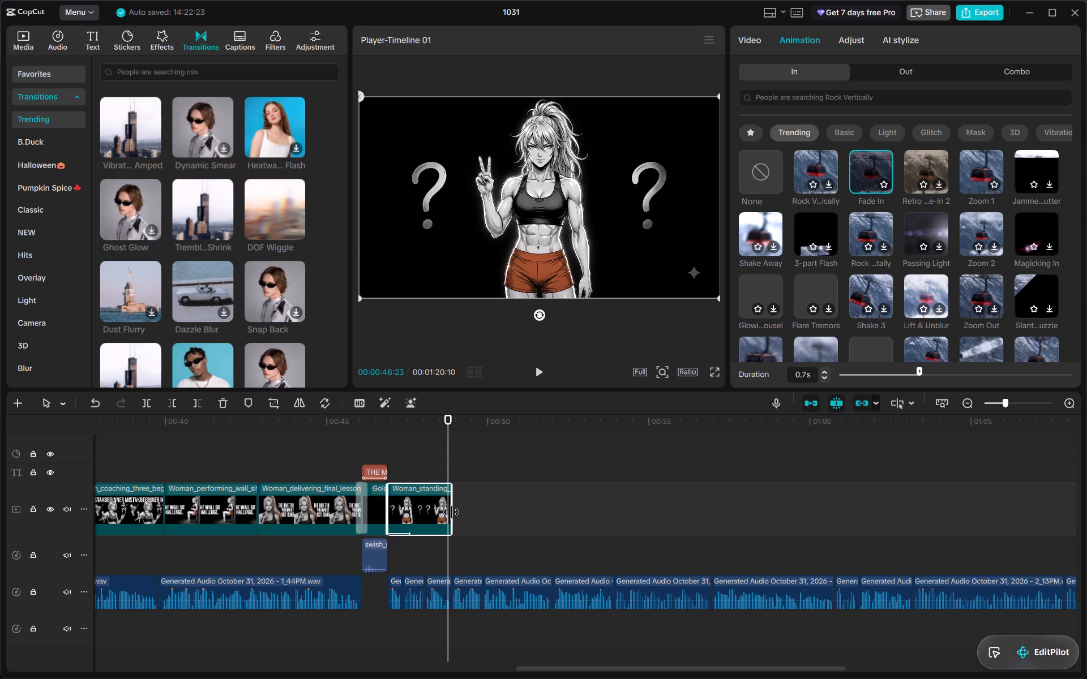
left_click(451, 512)
Add a default text clip directly after THE MYTH title and trim it to end with the two-fingers image.
left_click(91, 31)
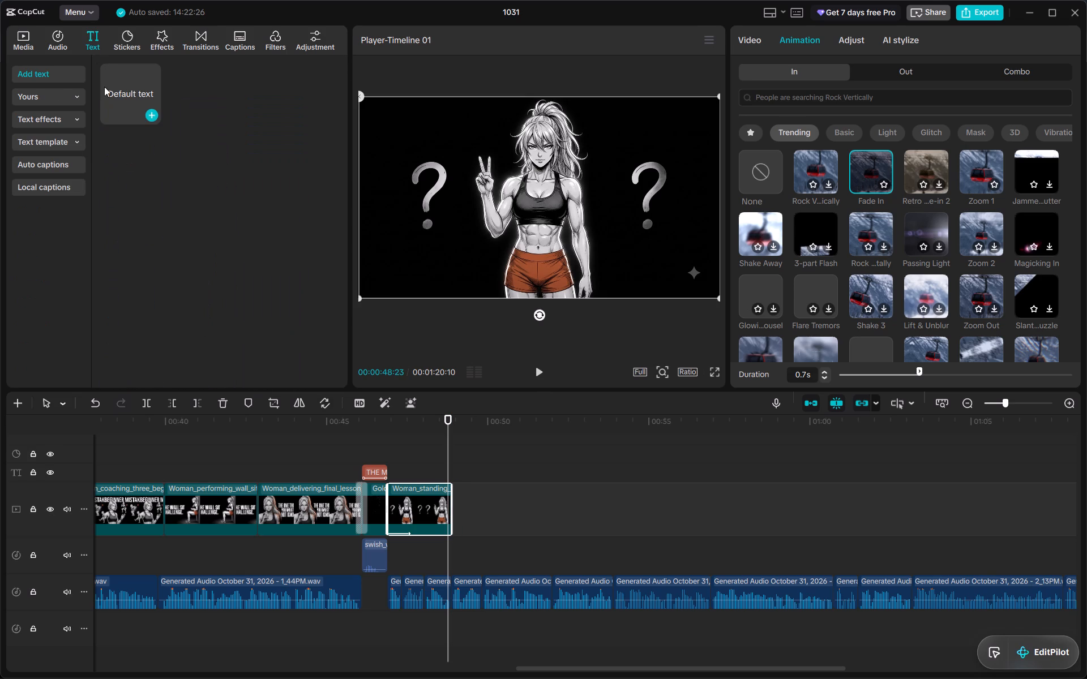
left_click_drag(108, 94, 392, 474)
left_click_drag(482, 472, 451, 476)
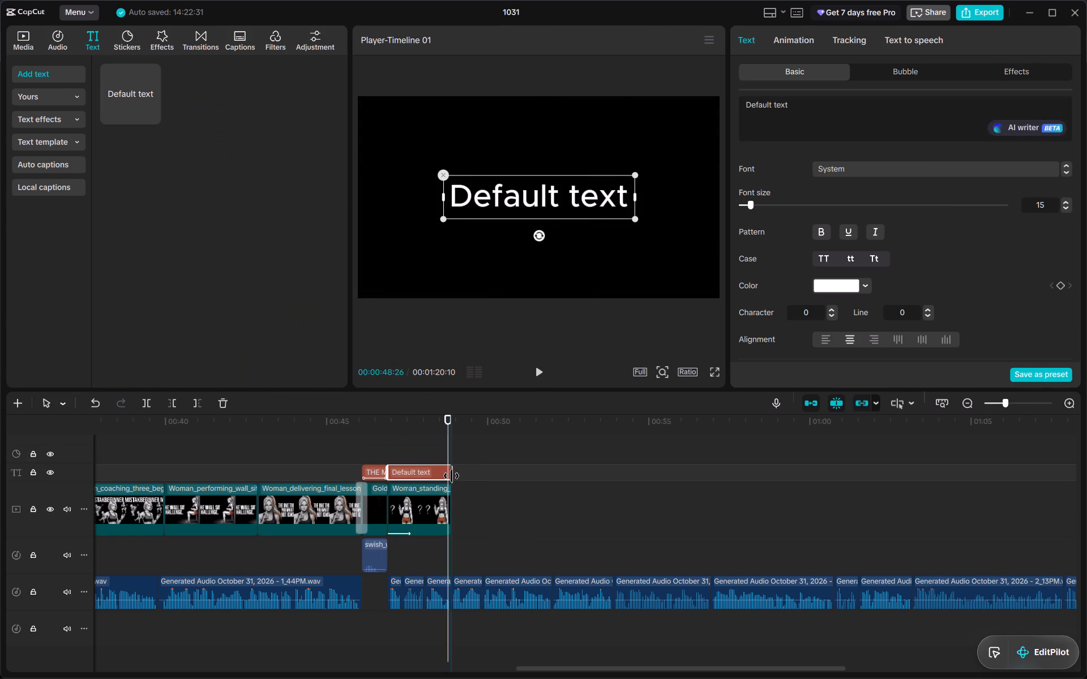
left_click_drag(451, 476, 451, 477)
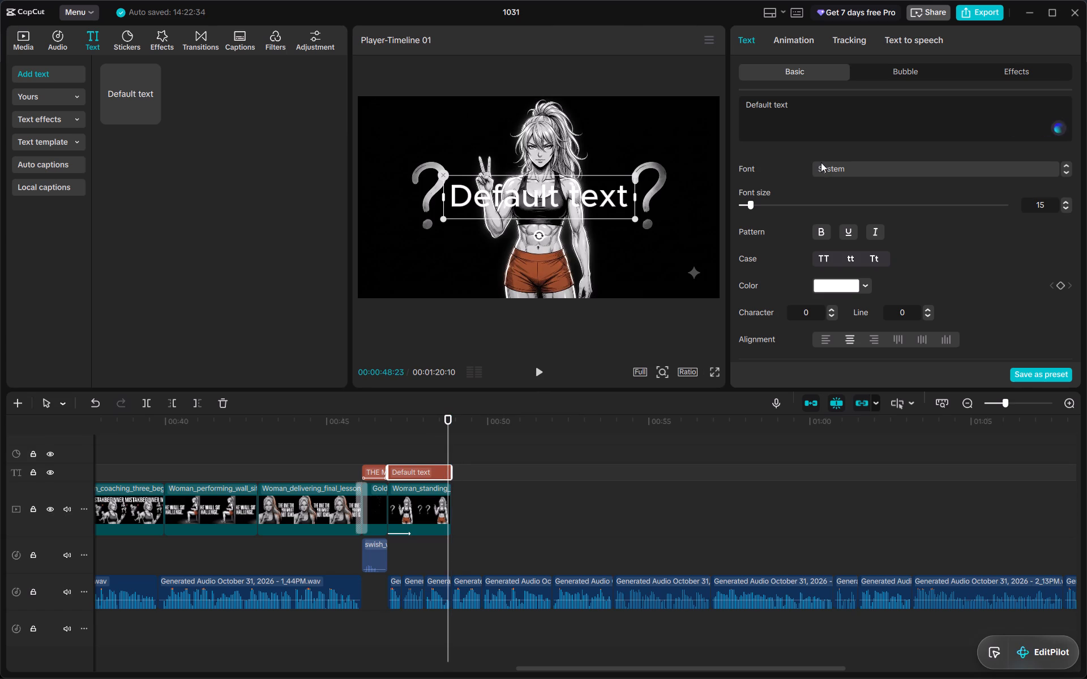
Replace the default wording of the new text clip with "2 MYTHS".
left_click_drag(799, 110, 728, 108)
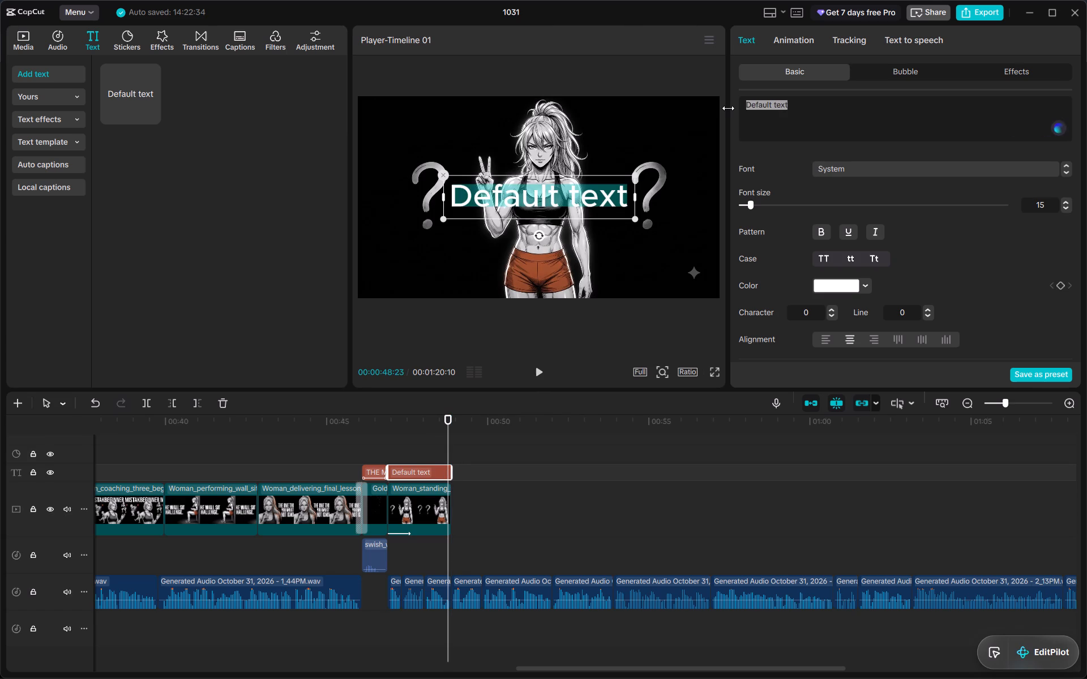
key("BackSpace")
key("2")
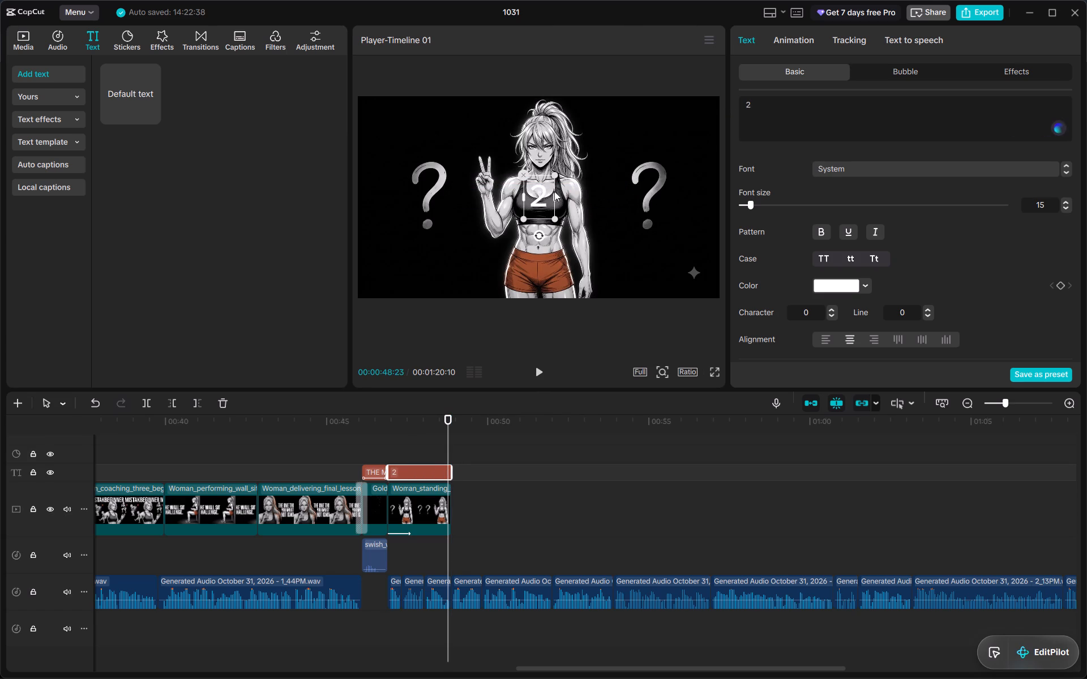
left_click_drag(538, 201, 443, 206)
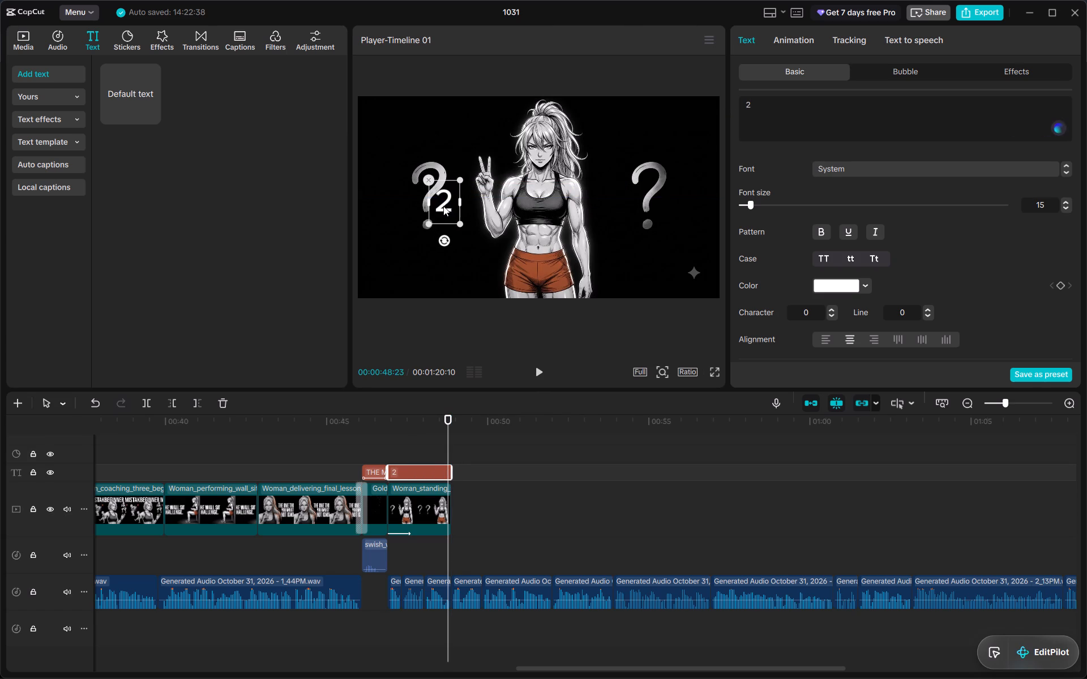
left_click(854, 111)
key("space")
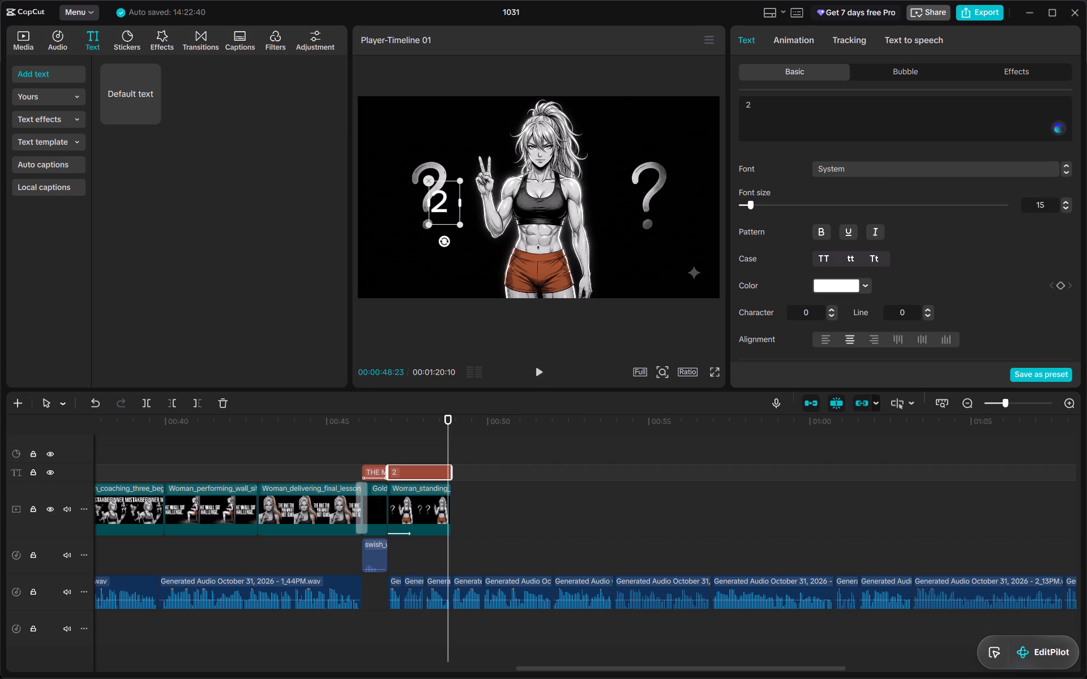
type("MYTHS")
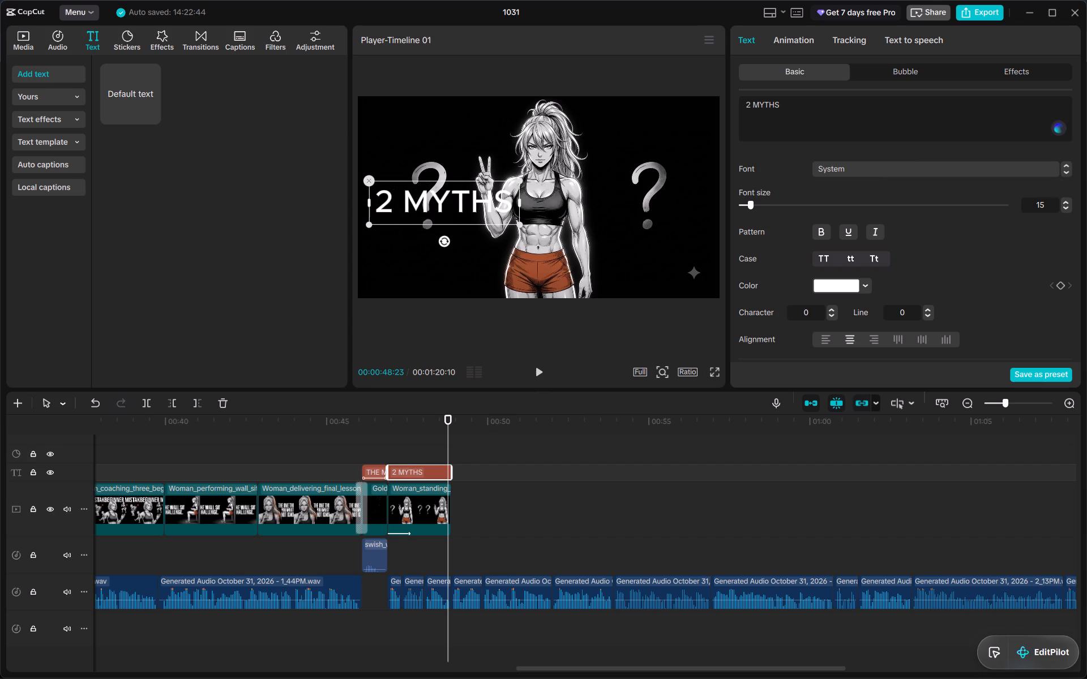
Set the 2 MYTHS text in the BebasNeue font and place it above the question mark beside the woman's raised fingers.
left_click(1065, 174)
double_click(1065, 174)
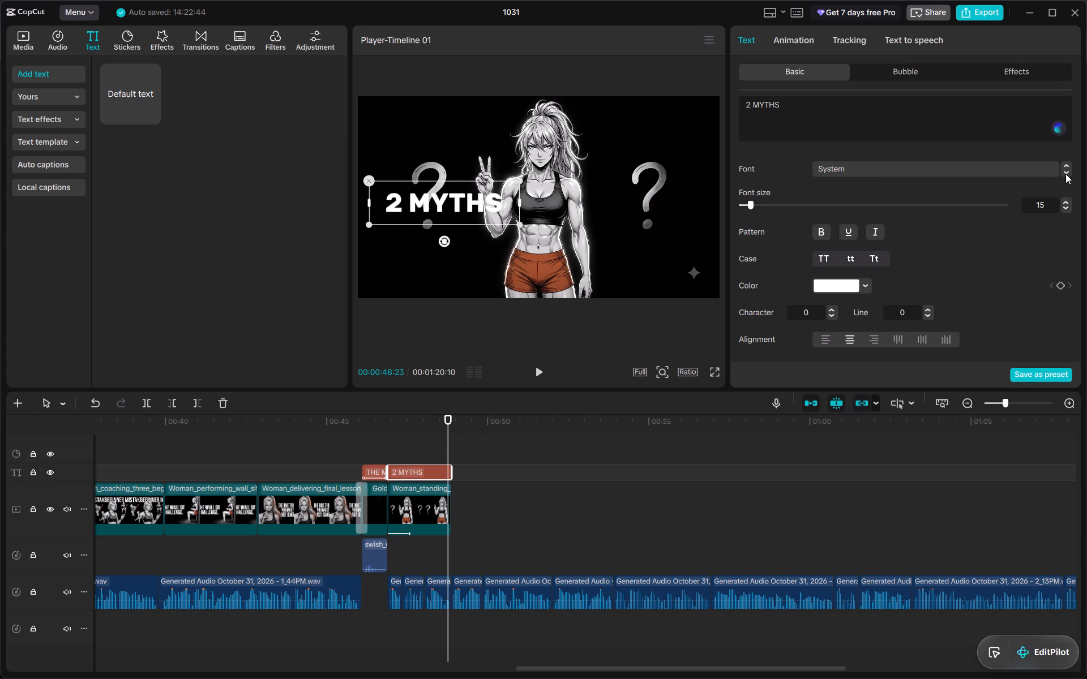
left_click(1065, 165)
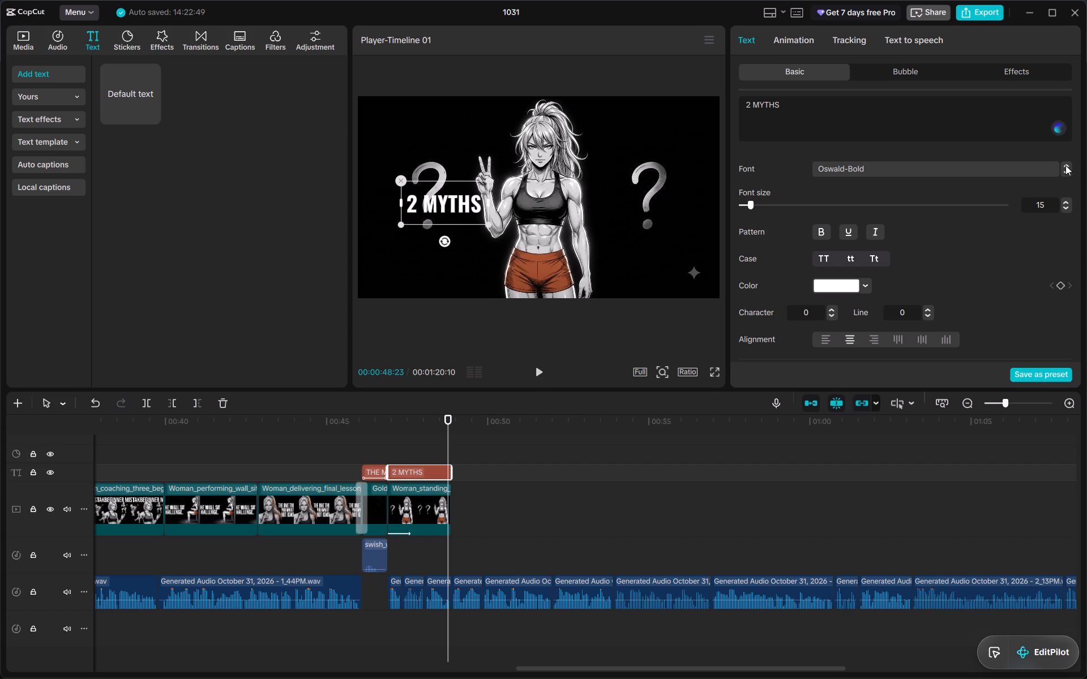
left_click_drag(453, 209, 468, 140)
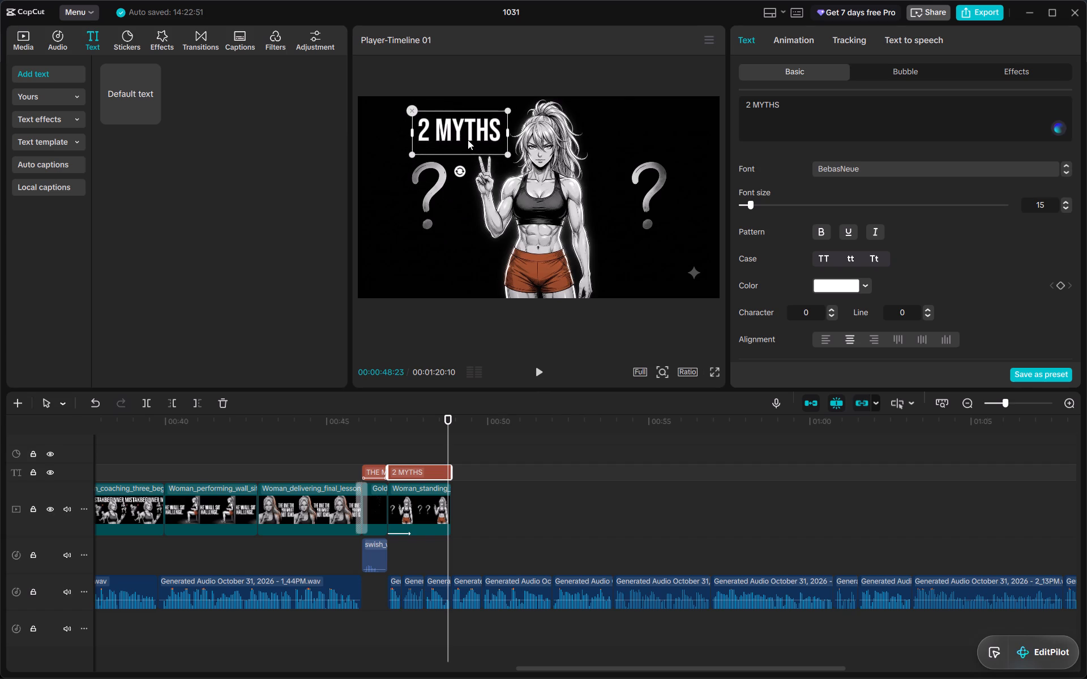
left_click_drag(468, 140, 468, 142)
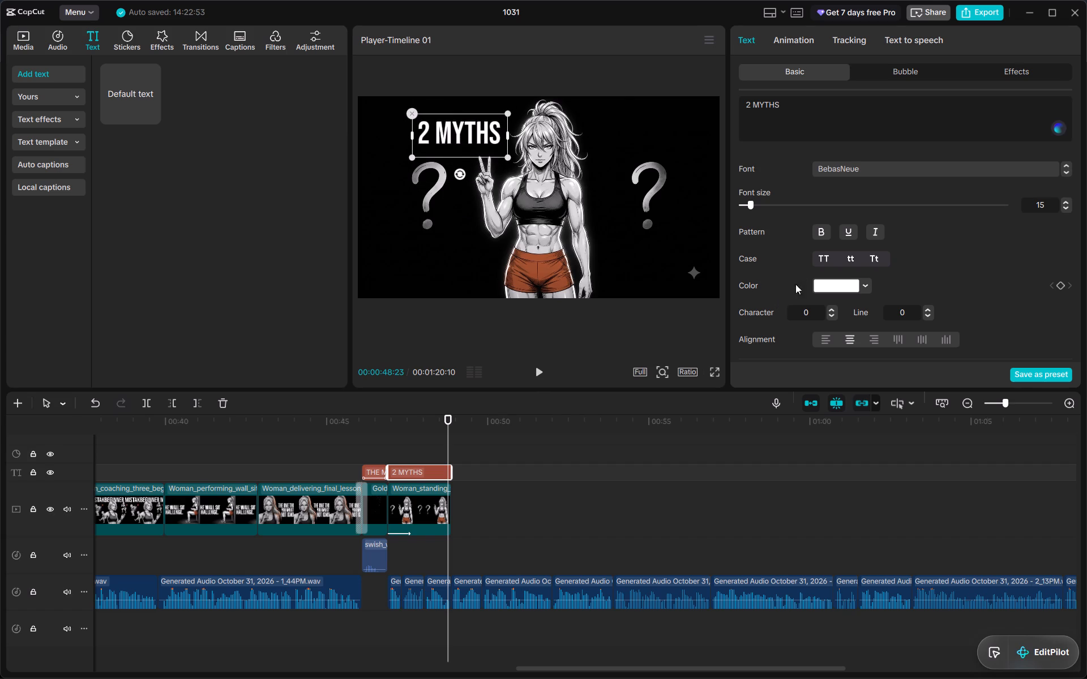
Colour the 2 MYTHS text red with hex value FF0000.
left_click(864, 290)
left_click_drag(900, 329, 983, 303)
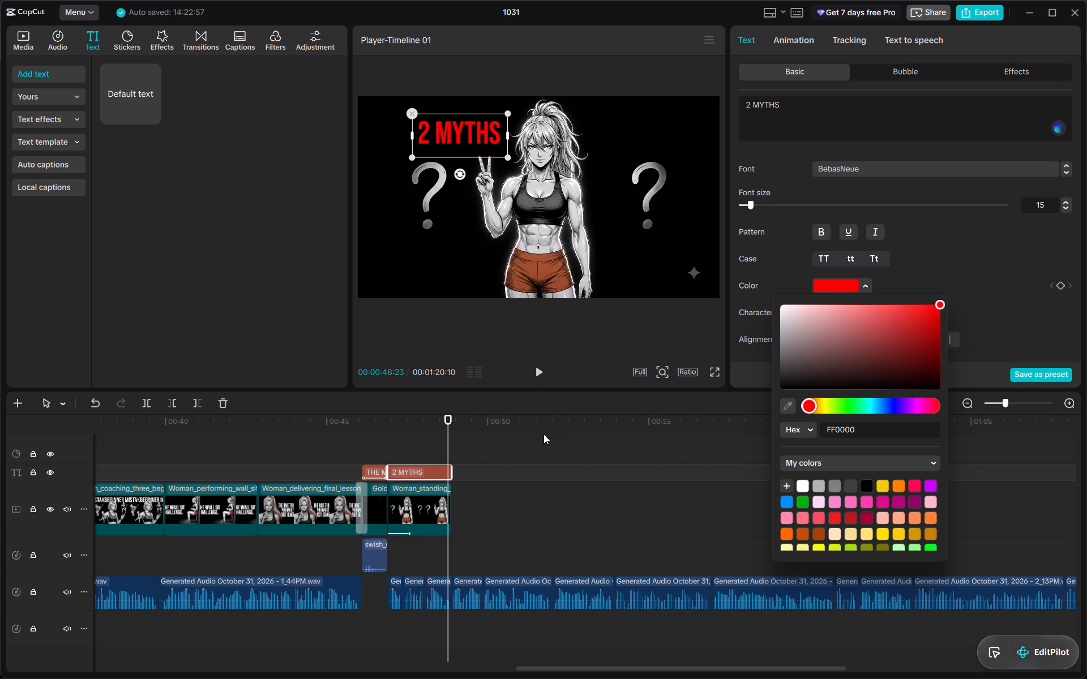
left_click(543, 434)
Trim the start of the 2 MYTHS text to about 00:00:47:08 to follow the voiceover, and play it back.
left_click_drag(411, 414, 383, 424)
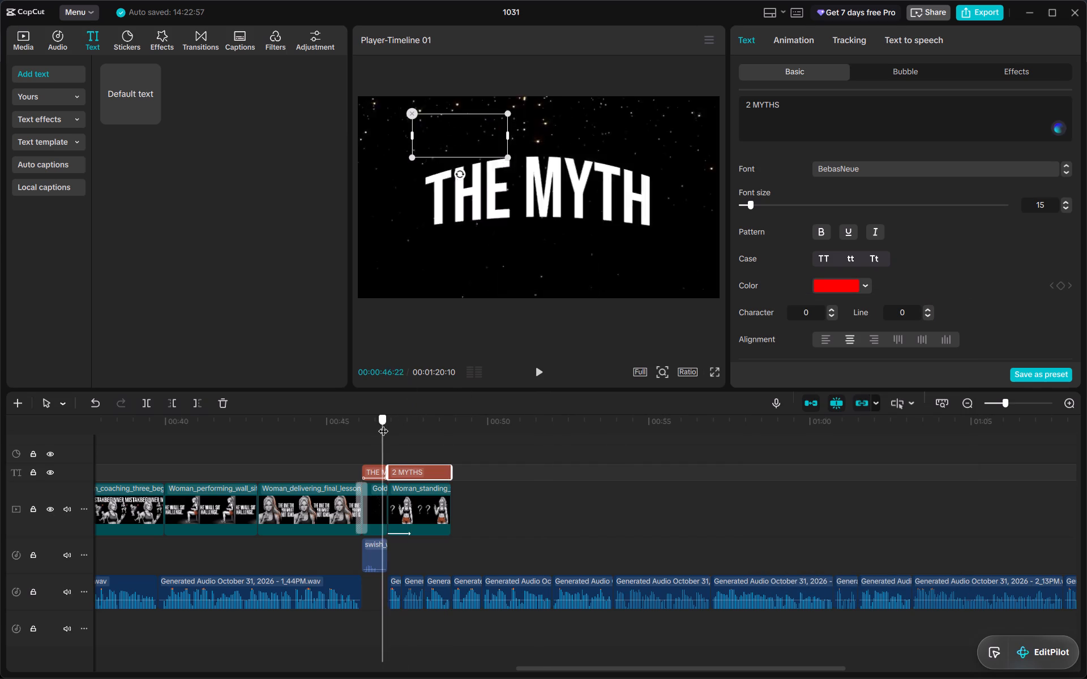
left_click_drag(383, 424, 387, 425)
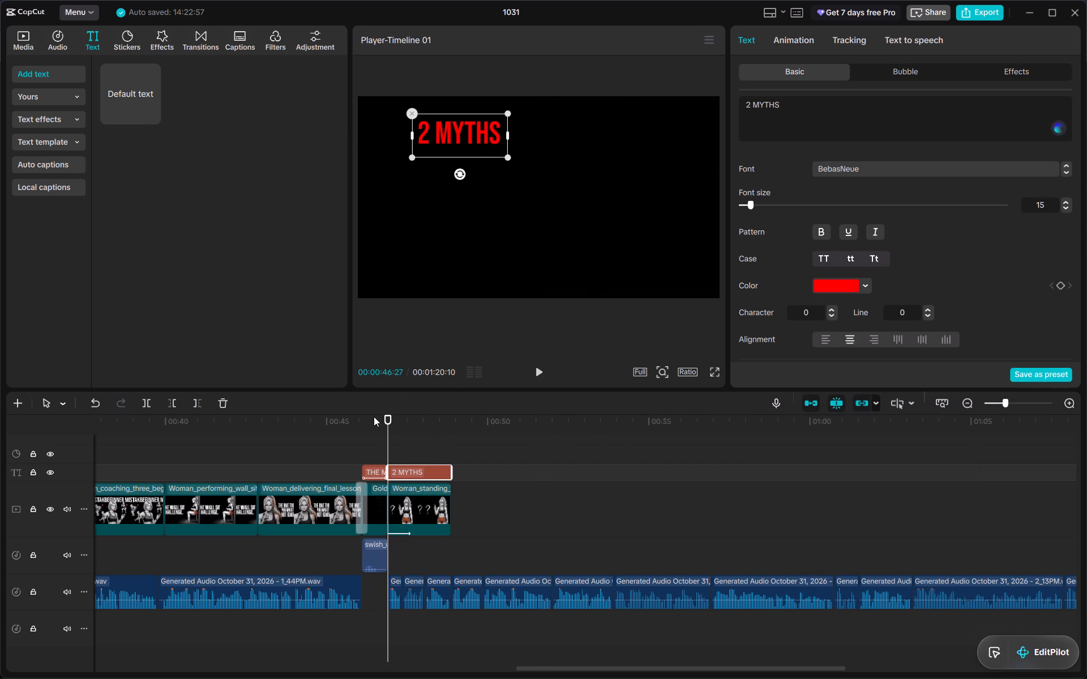
key("space")
key("space")
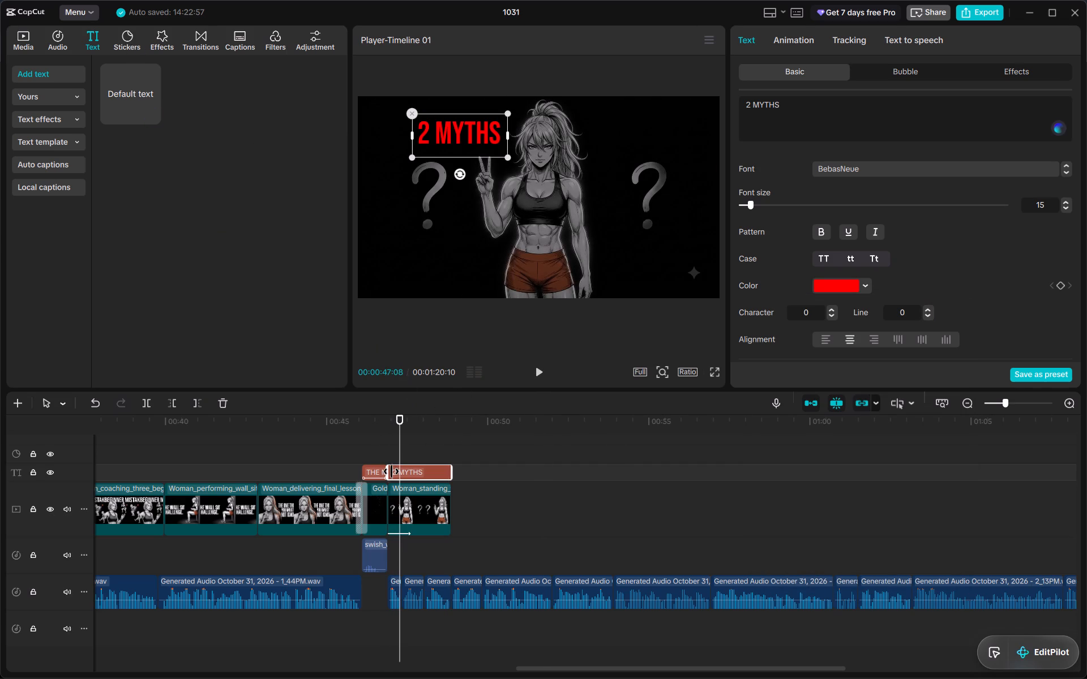
left_click_drag(391, 471, 401, 472)
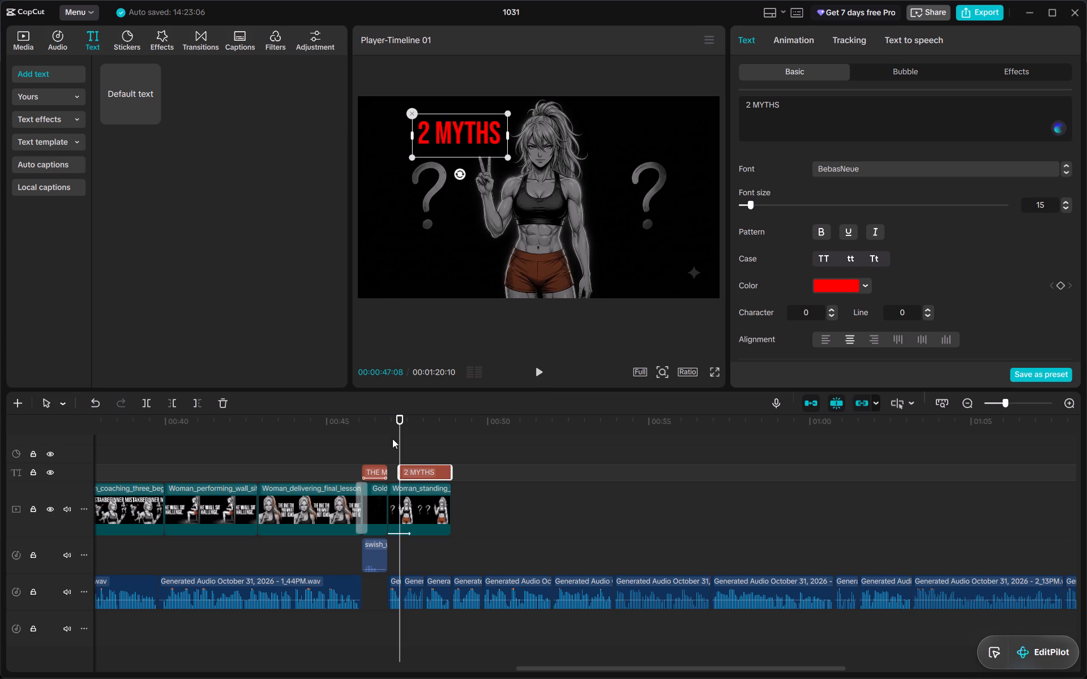
left_click(395, 433)
key("space")
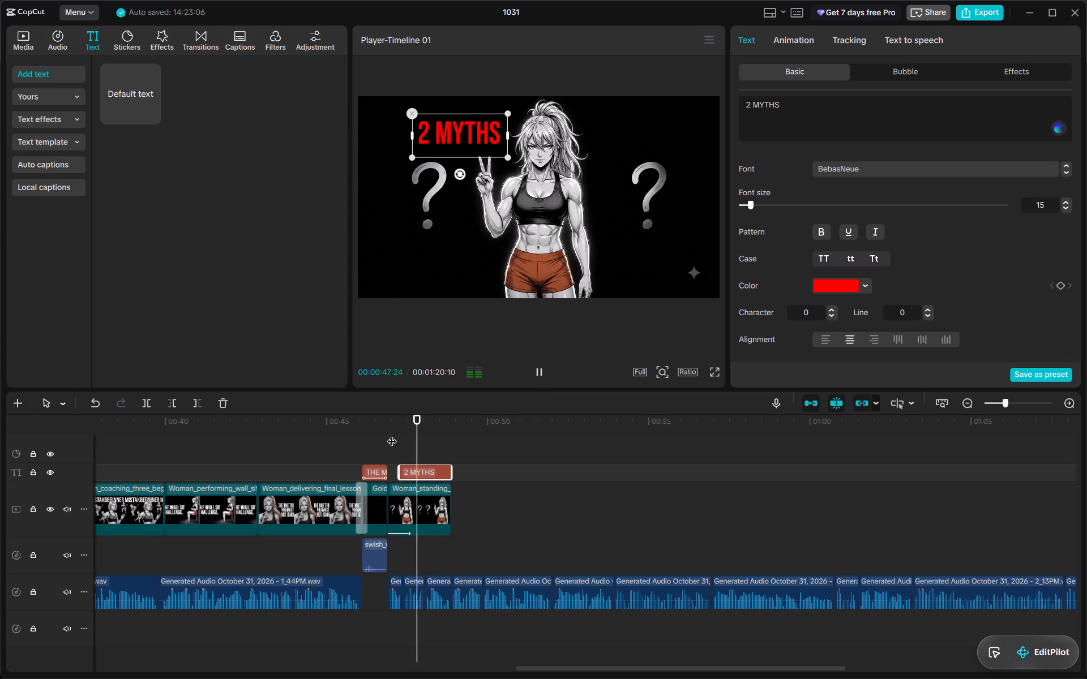
scroll(435, 497, "left", 1)
key("space")
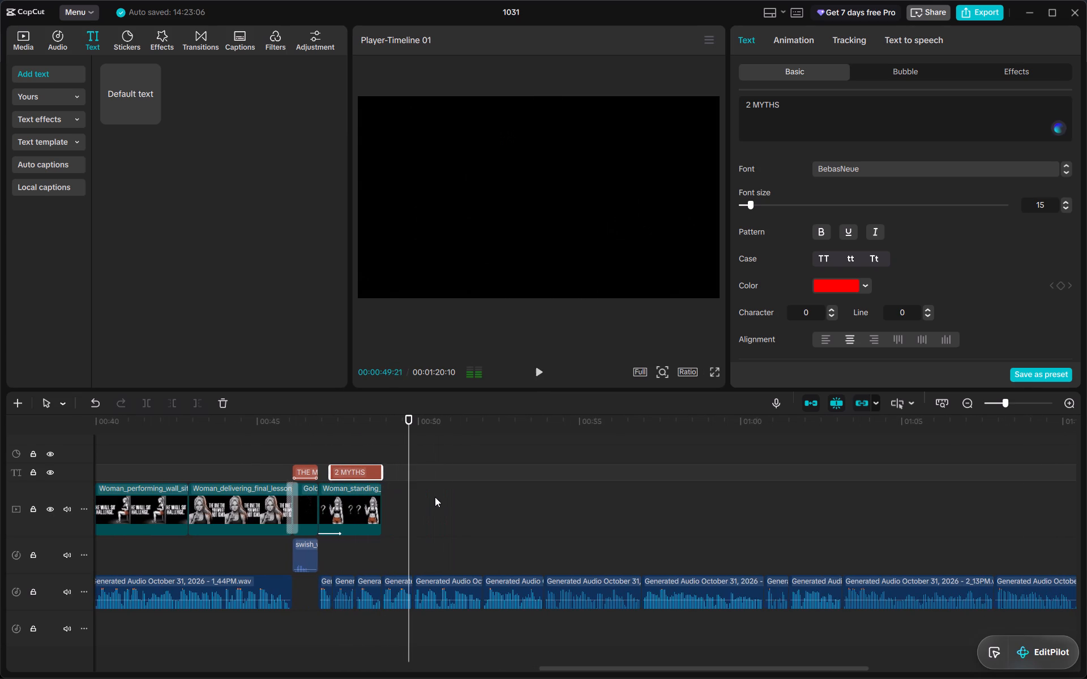
Switch to YouTube Music in the browser and look through the Listen again recommendations on its home page.
left_click(20, 38)
left_click(724, 663)
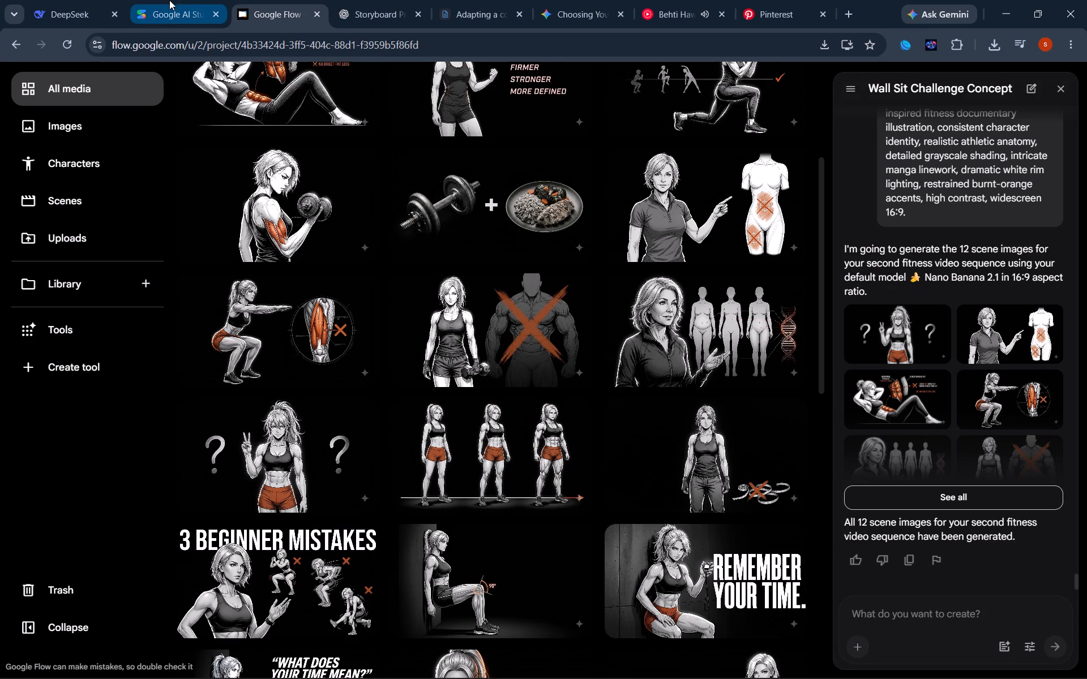
left_click(683, 0)
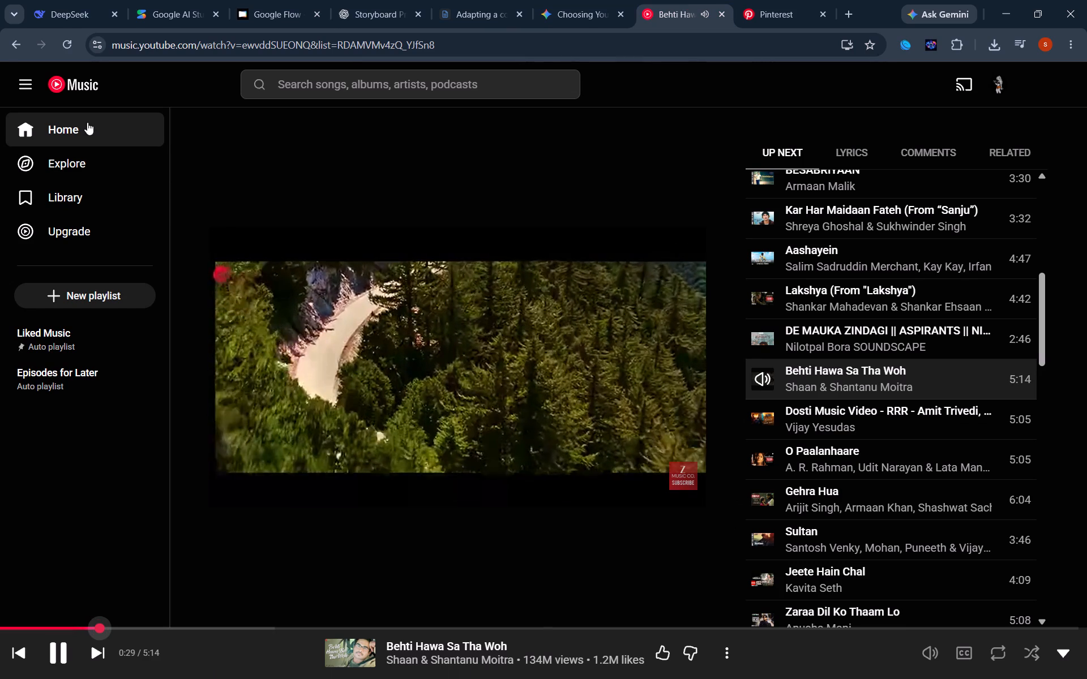
left_click(87, 122)
left_click(87, 122)
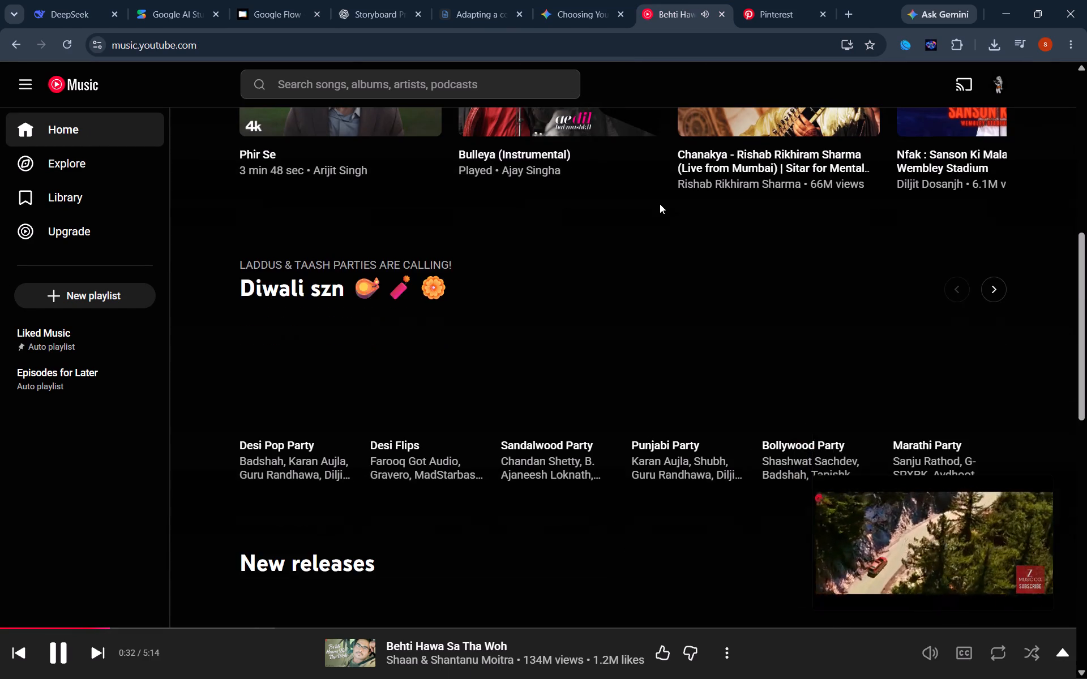
scroll(660, 204, "up", 5)
scroll(719, 256, "up", 1)
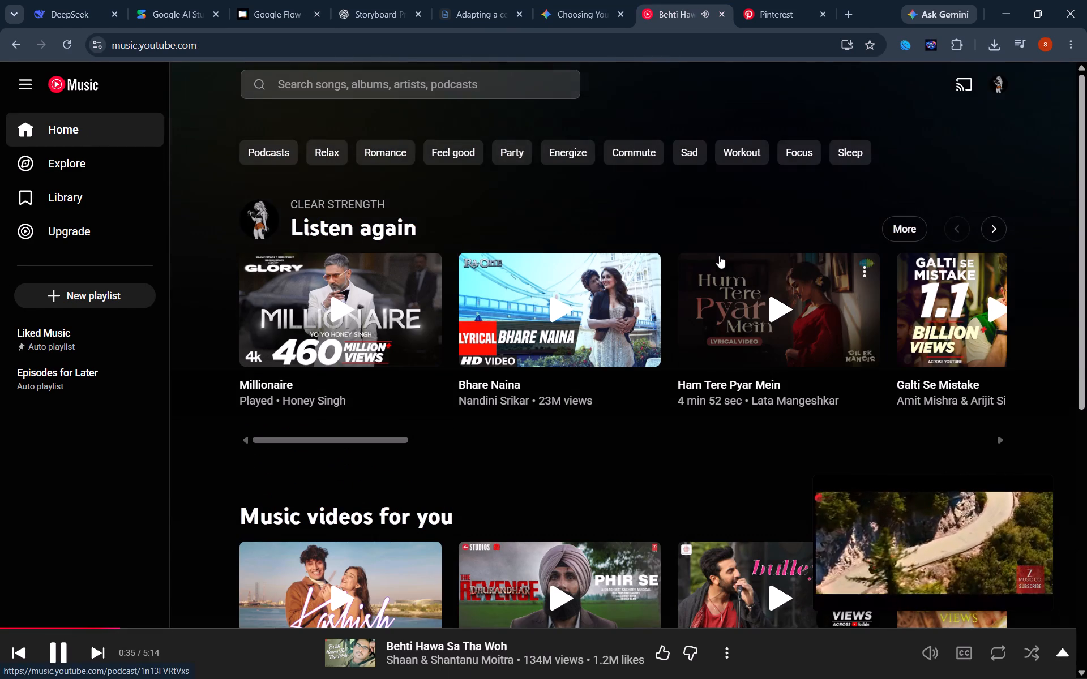
scroll(864, 294, "left", 6)
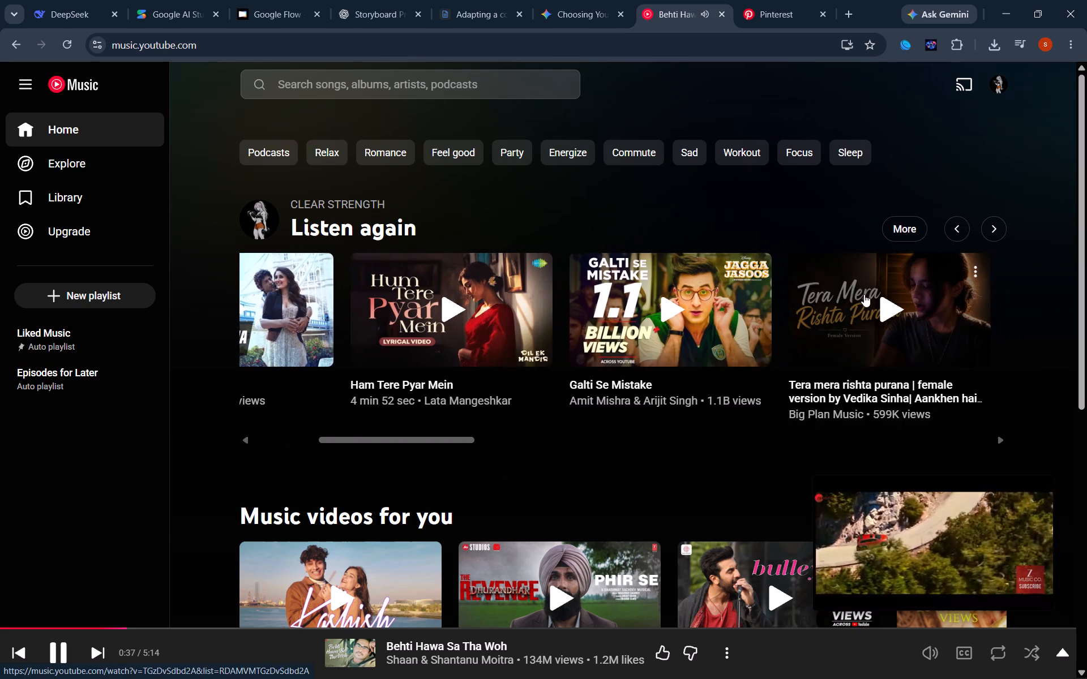
scroll(864, 294, "left", 6)
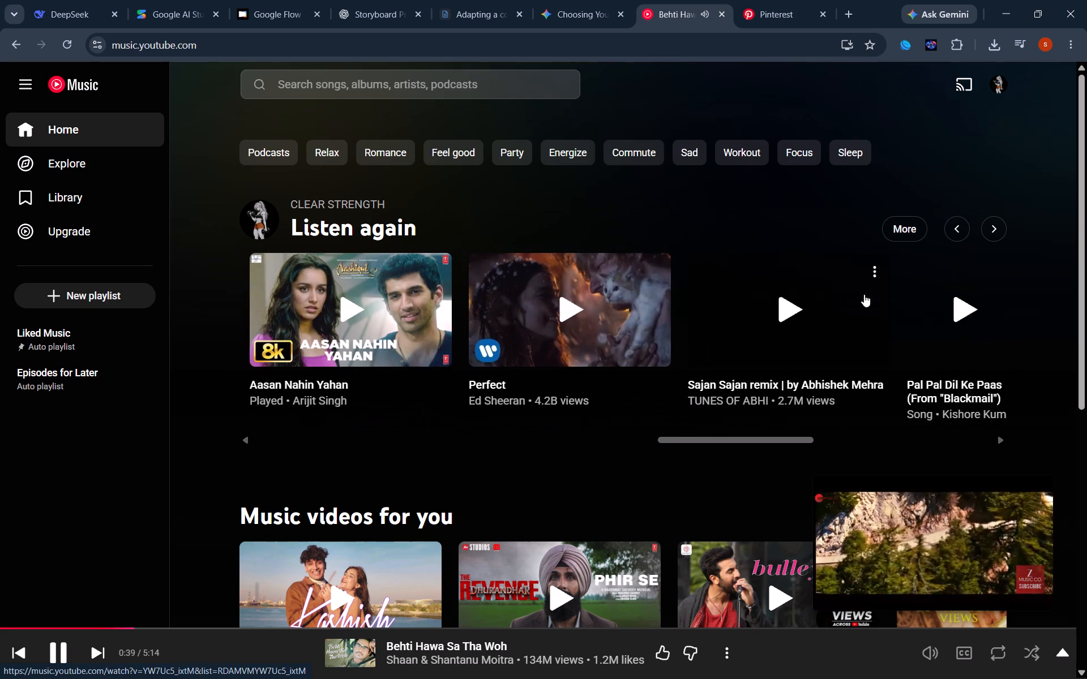
scroll(864, 294, "left", 2)
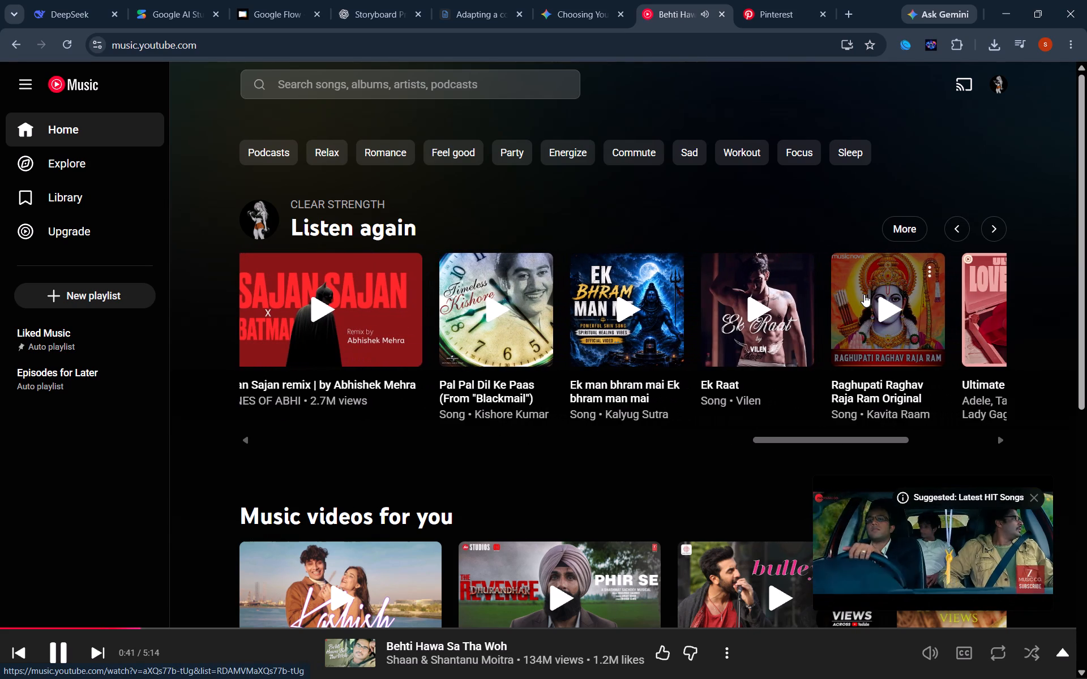
scroll(898, 303, "left", 6)
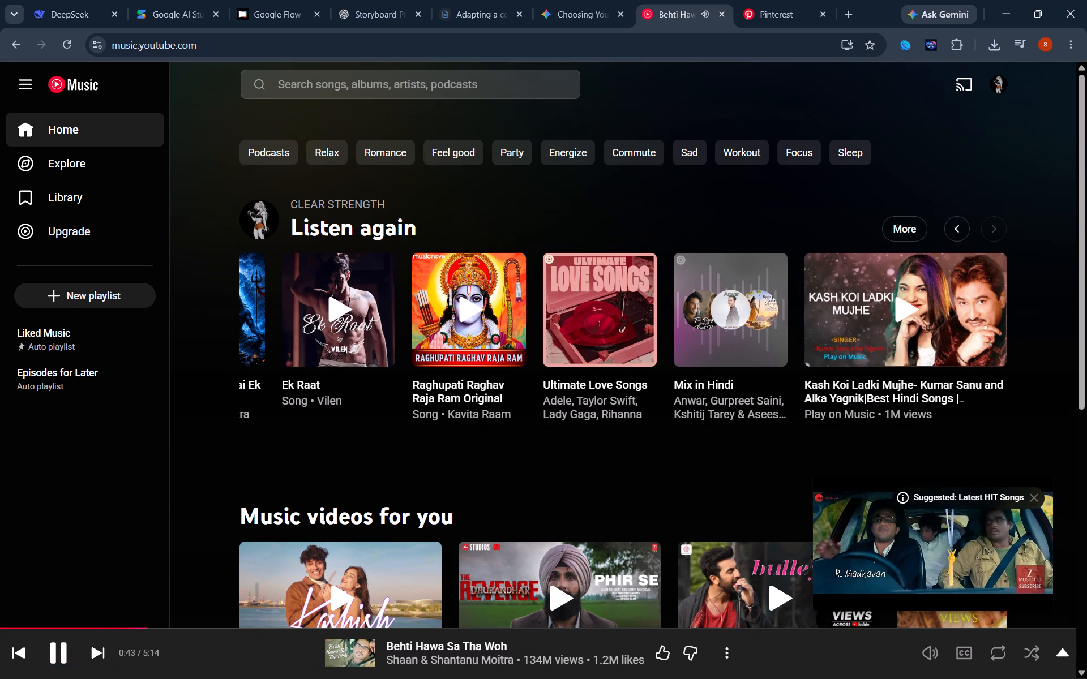
Search YouTube Music for "hanuman chalisa 101 times" and play the Hanuman Chalisa 100 times video from its beginning.
left_click(516, 93)
type("HANUMAN CHALISA 101")
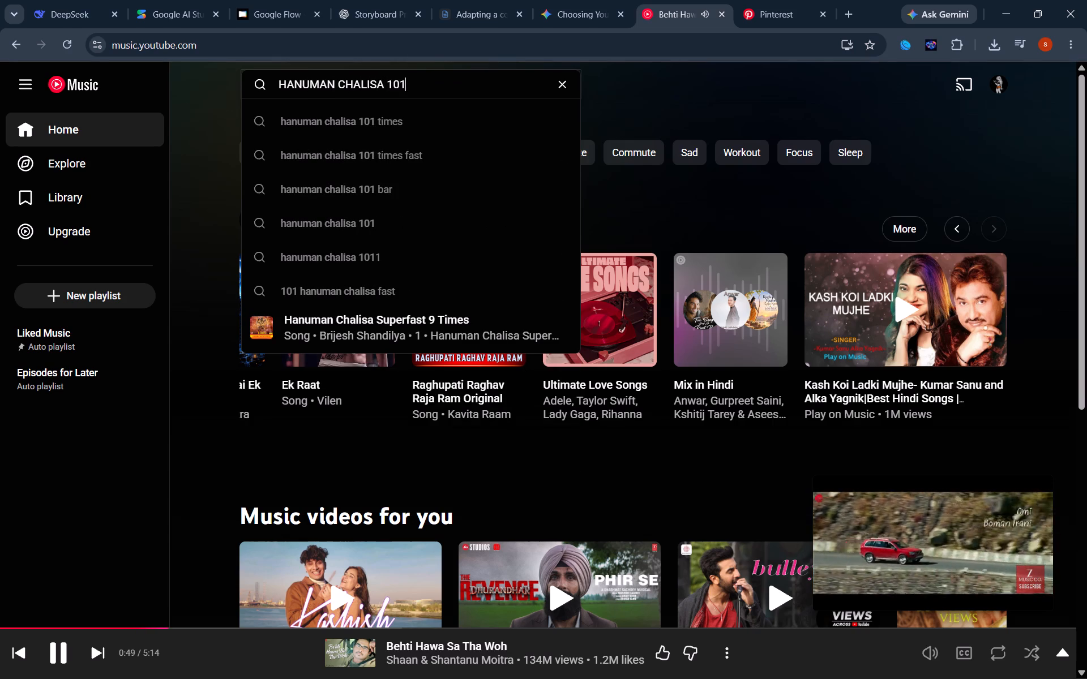
left_click(360, 113)
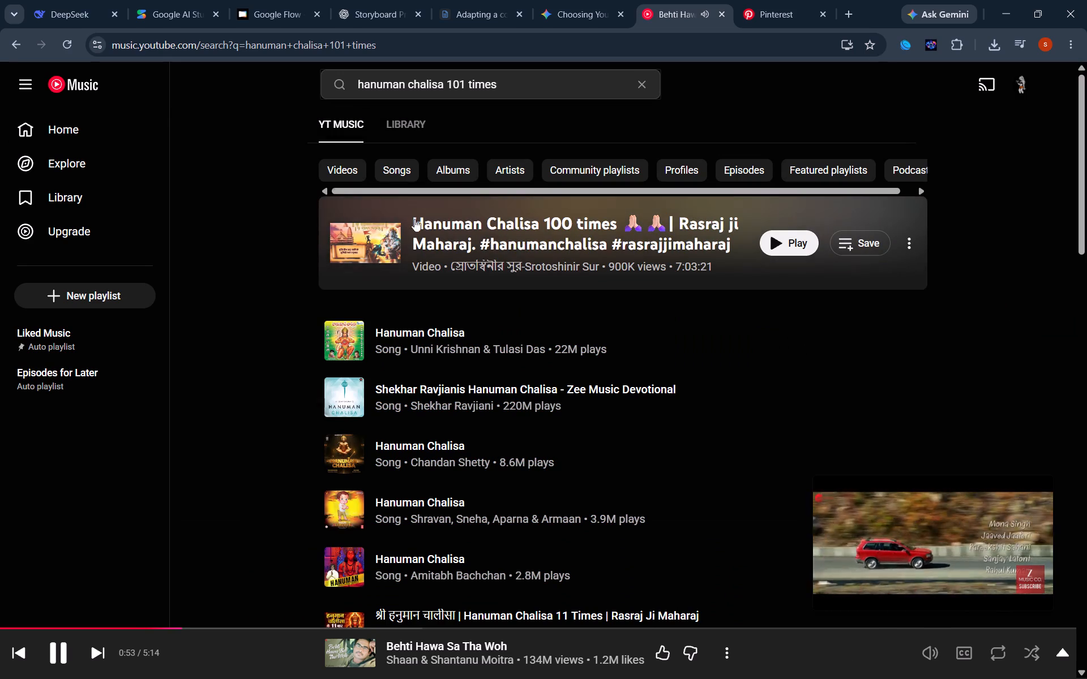
left_click(371, 244)
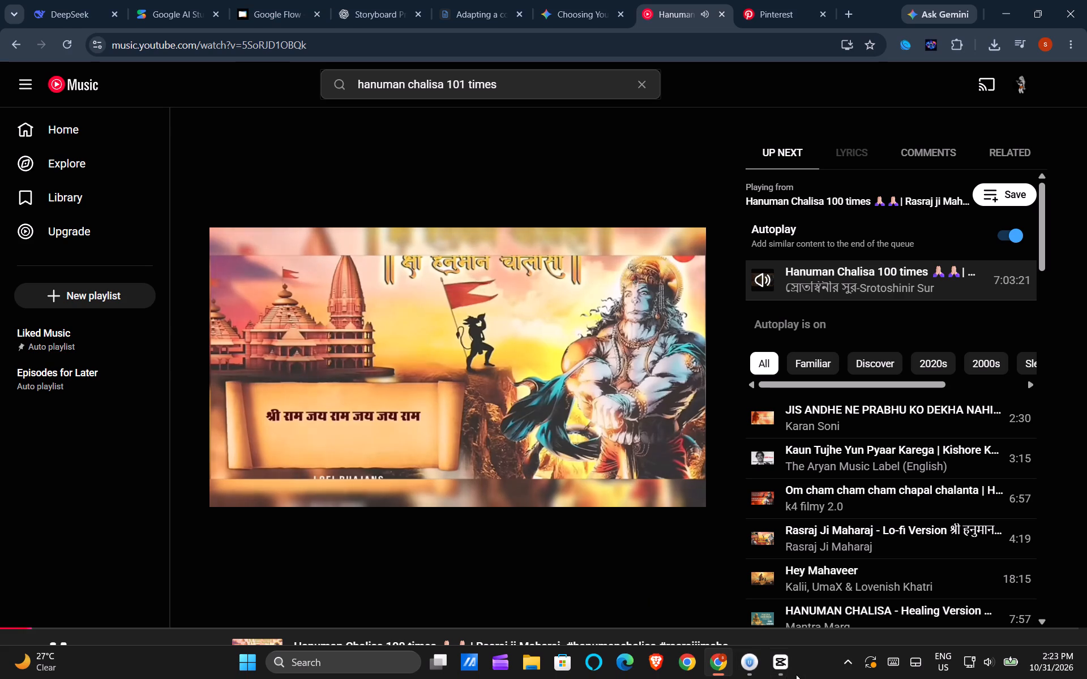
left_click(3, 628)
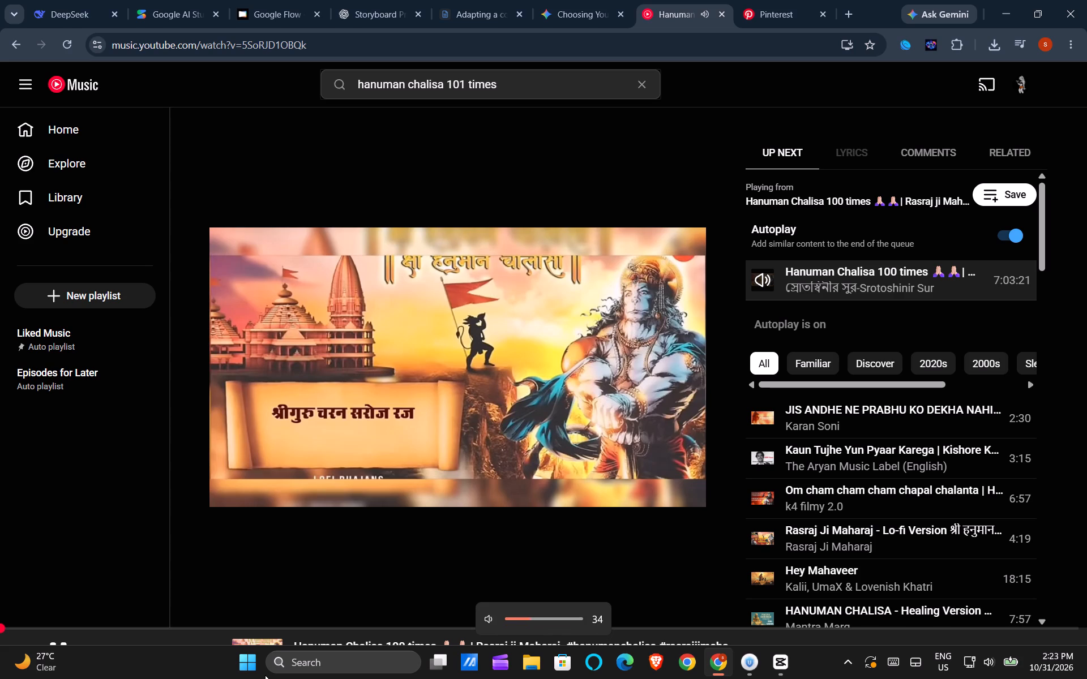
Back in CapCut, place the silver-haired woman's three-stage progress image after the 2 MYTHS scene and trim its end to about 00:00:52, following the voiceover.
left_click(785, 664)
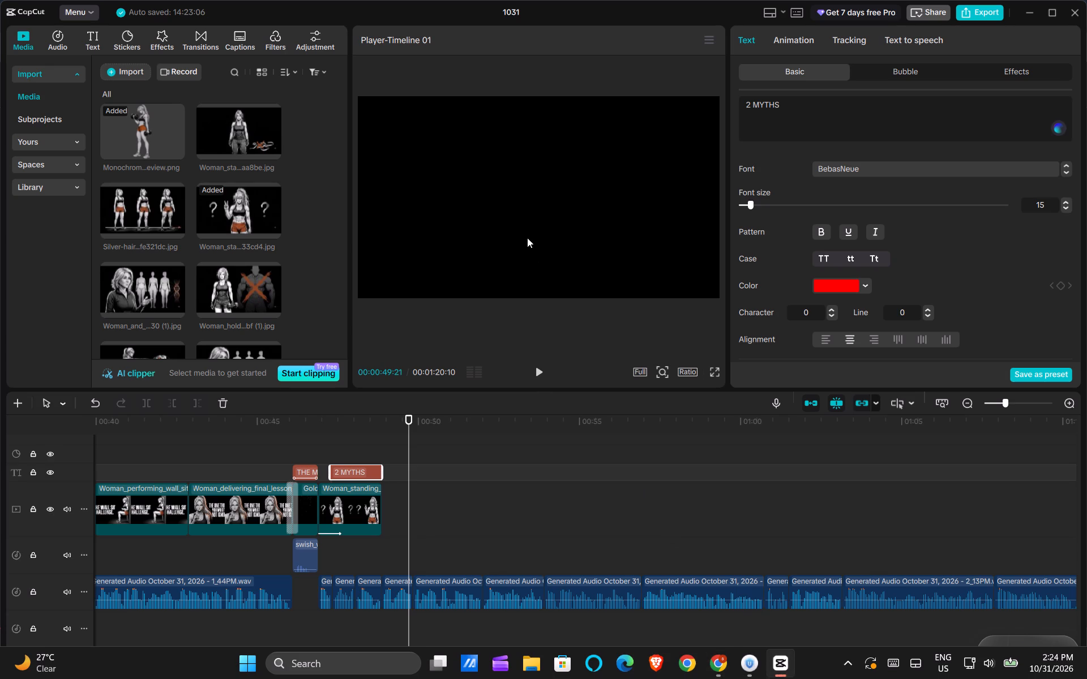
left_click(366, 427)
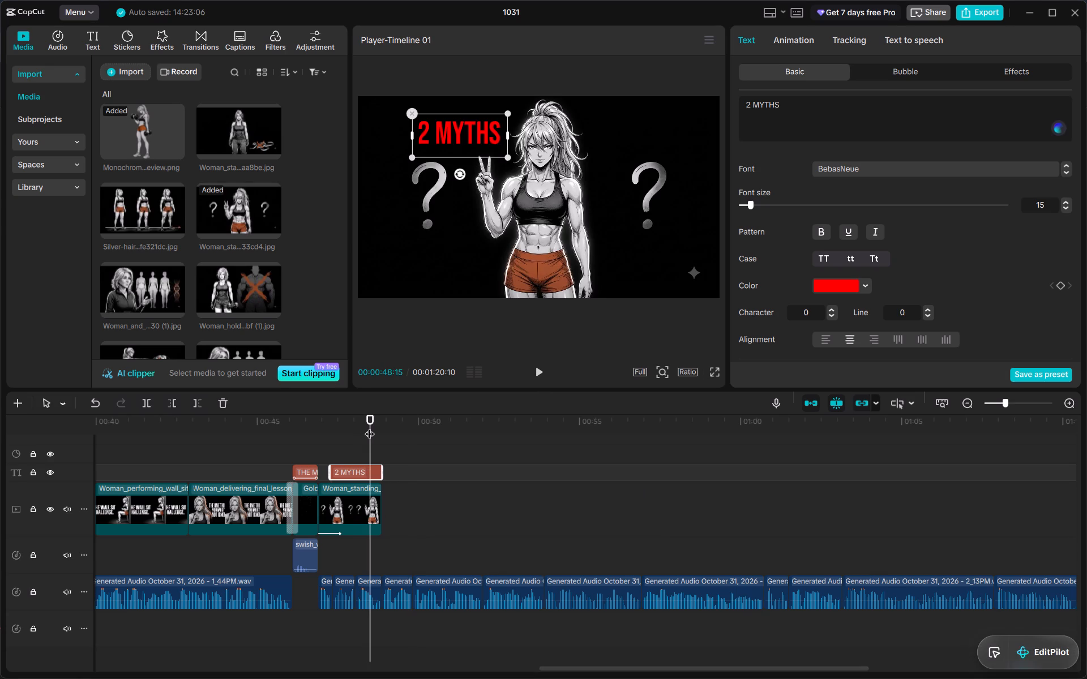
key("space")
key("space")
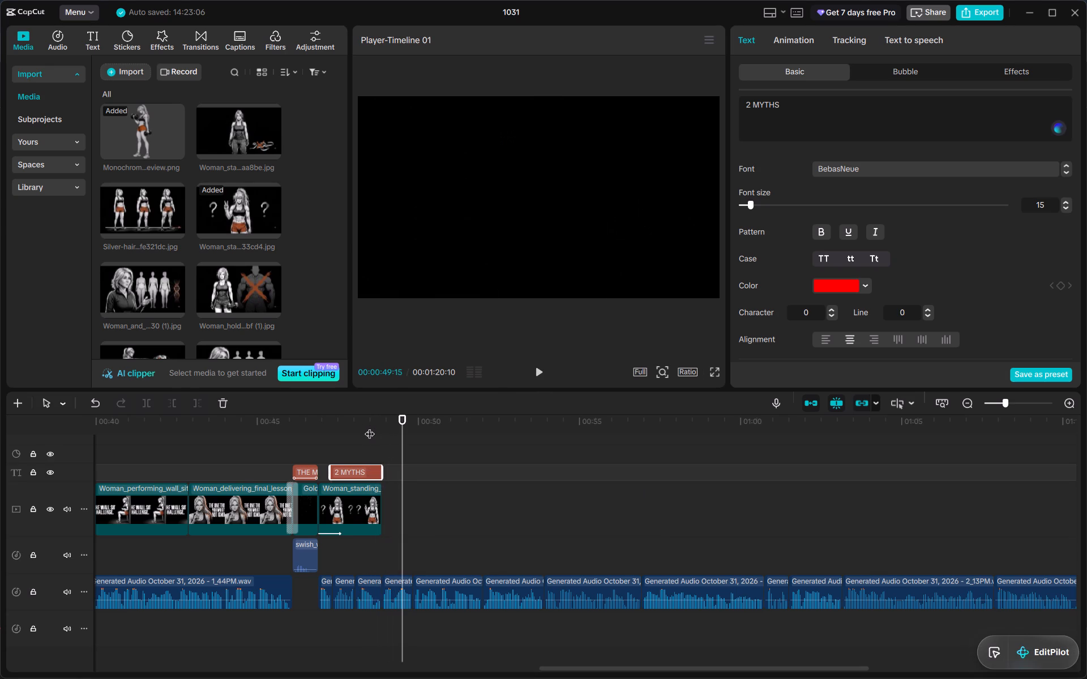
key("space")
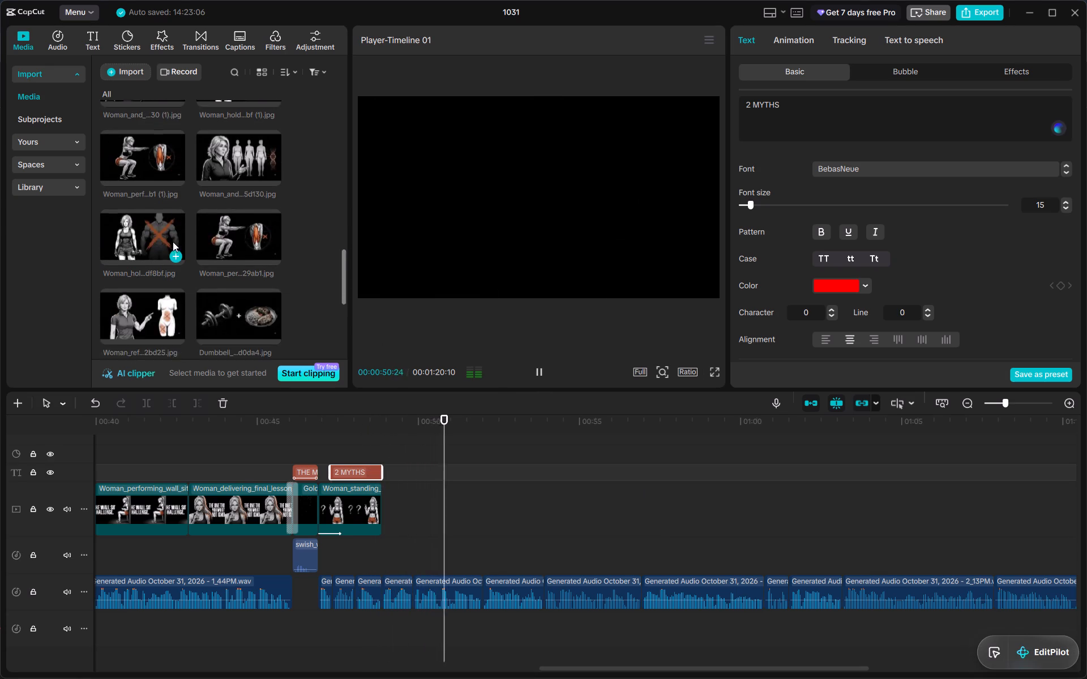
key("space")
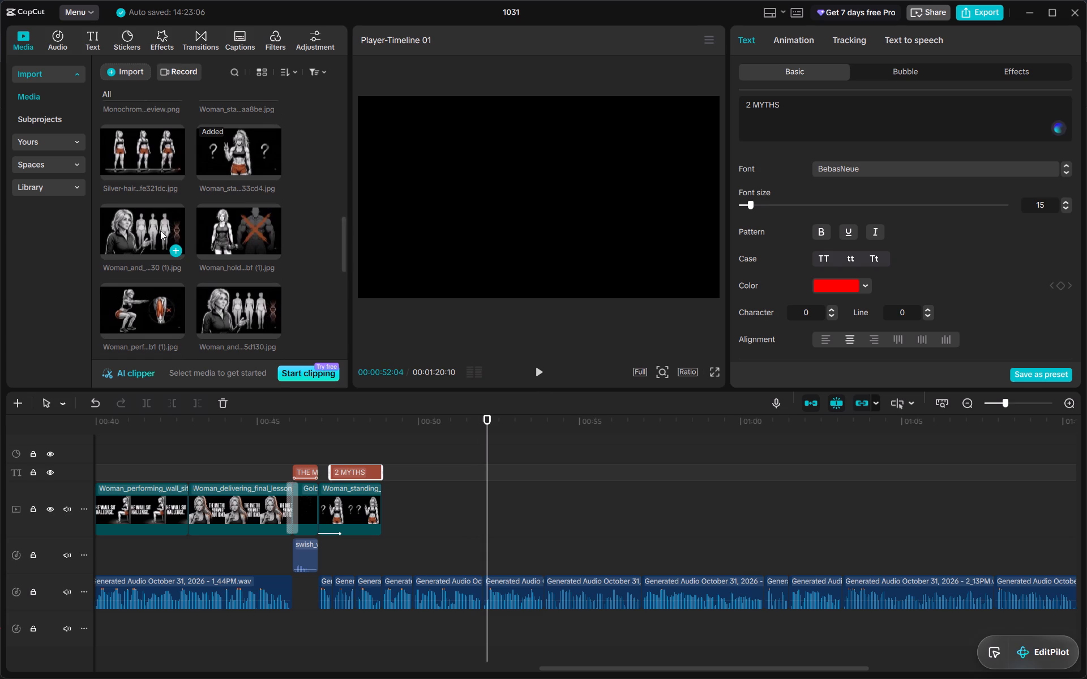
left_click_drag(130, 160, 389, 503)
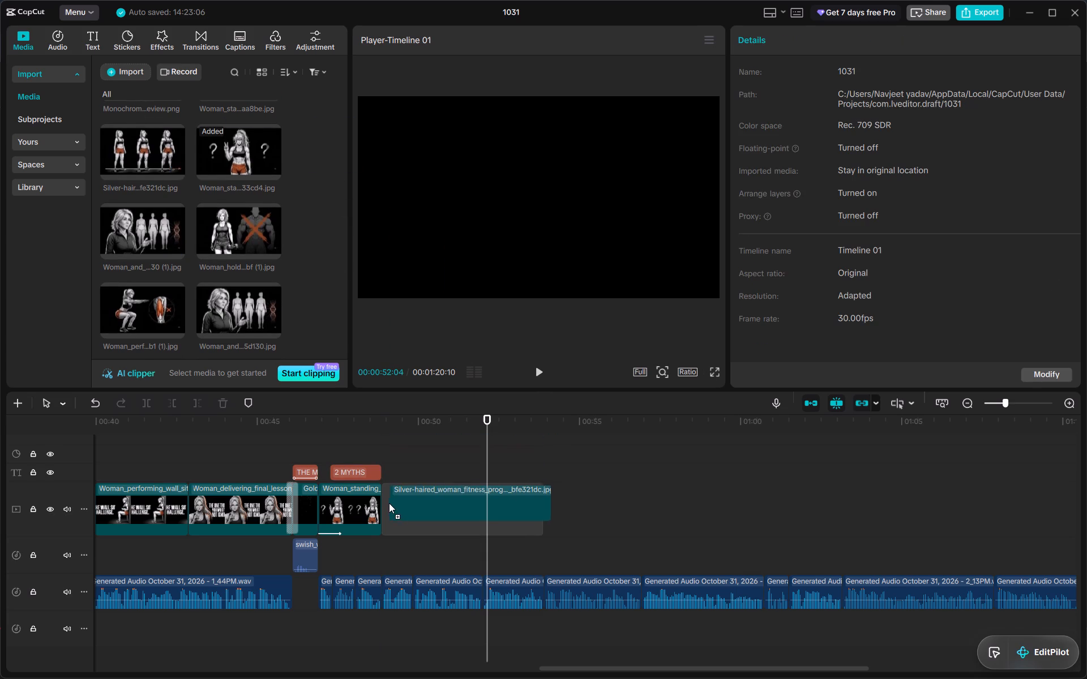
left_click_drag(389, 503, 383, 507)
left_click_drag(490, 461, 387, 470)
key("space")
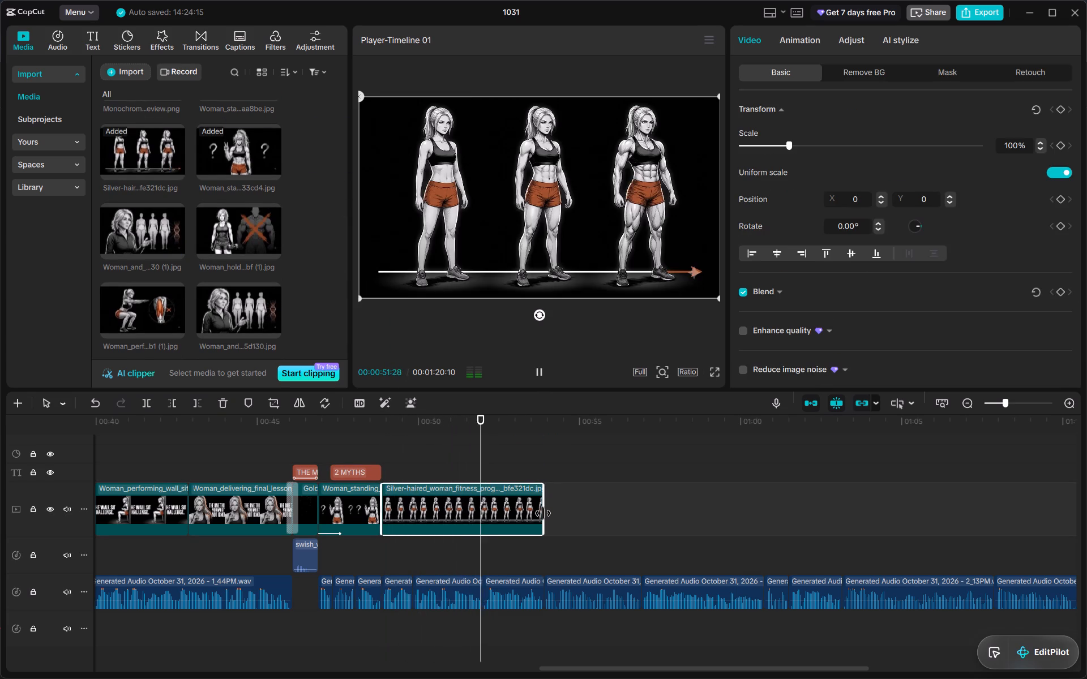
left_click_drag(543, 513, 482, 523)
Listen to the following voiceover, place the abdominal crunch image after the three-stage progress image, and trim its end to about 00:00:54.
key("space")
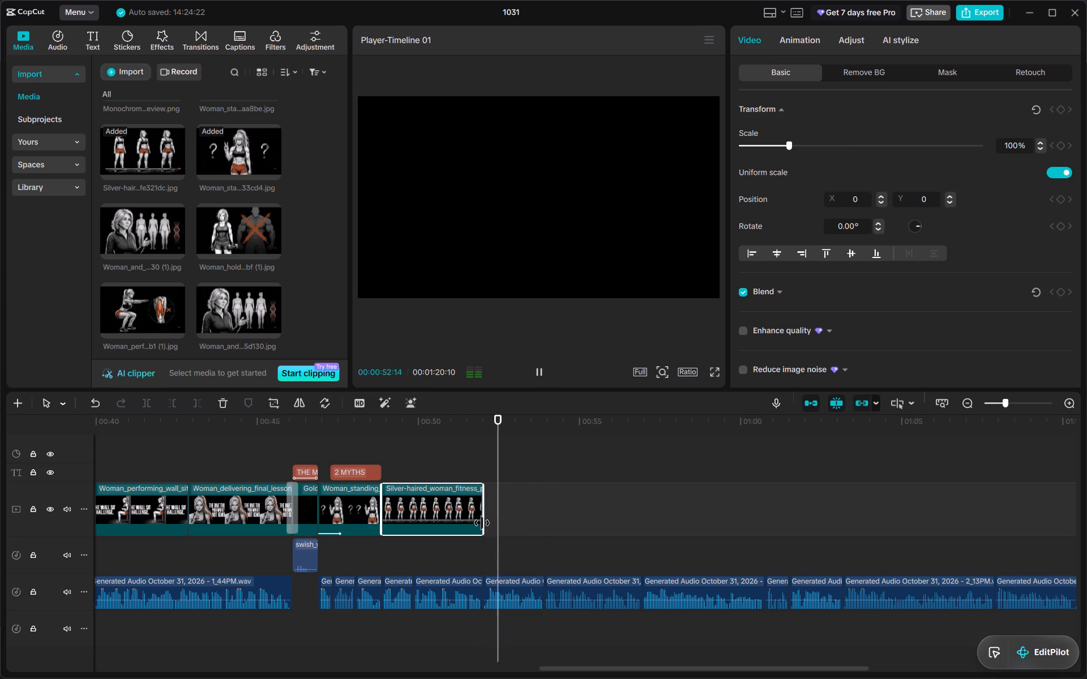
scroll(202, 270, "down", 1)
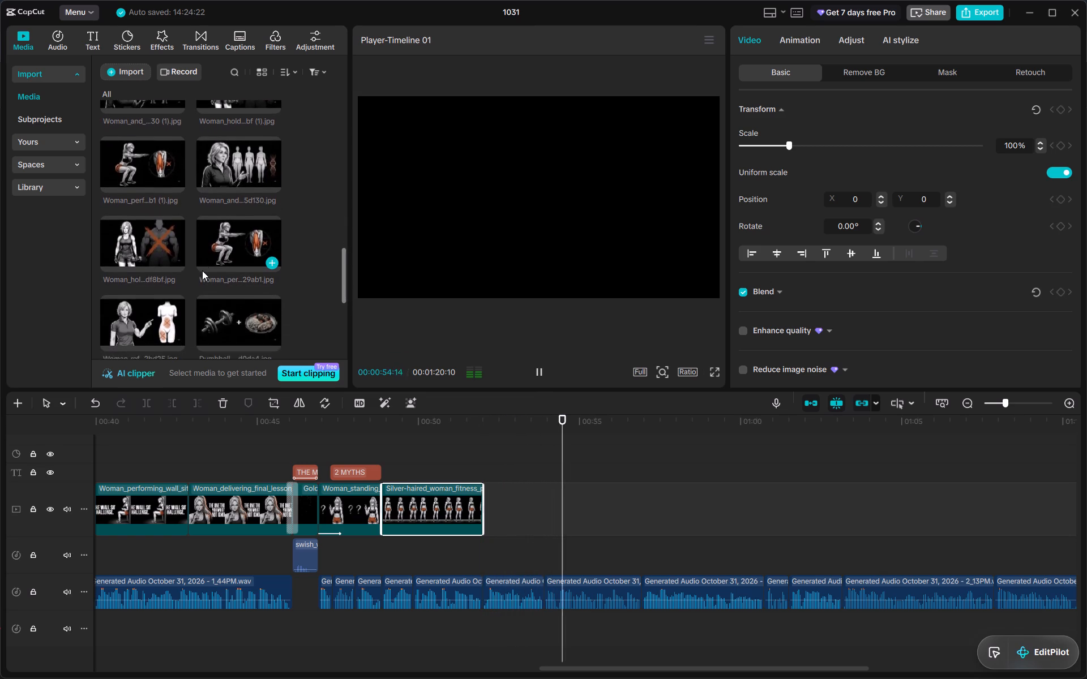
scroll(202, 270, "down", 2)
key("space")
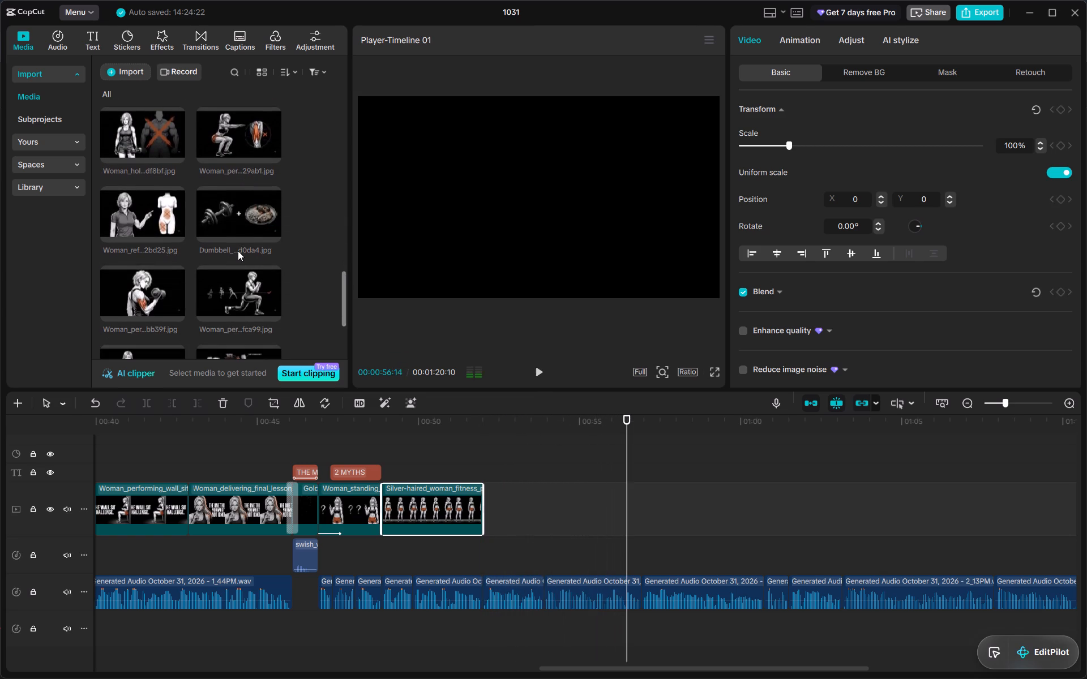
scroll(238, 251, "down", 1)
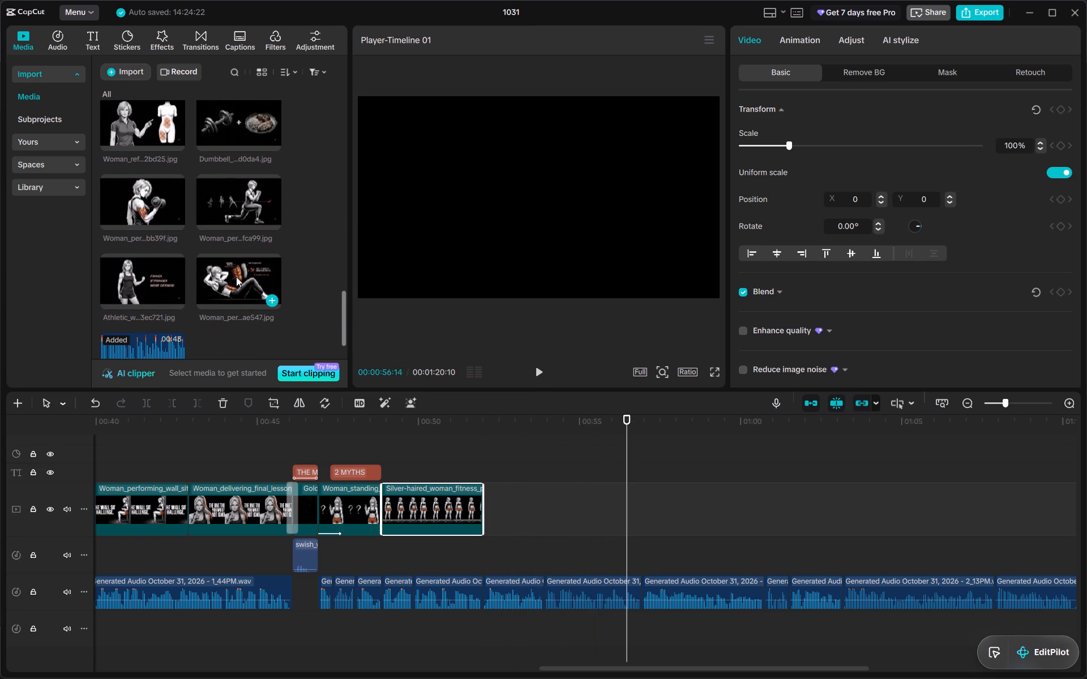
left_click_drag(236, 277, 488, 495)
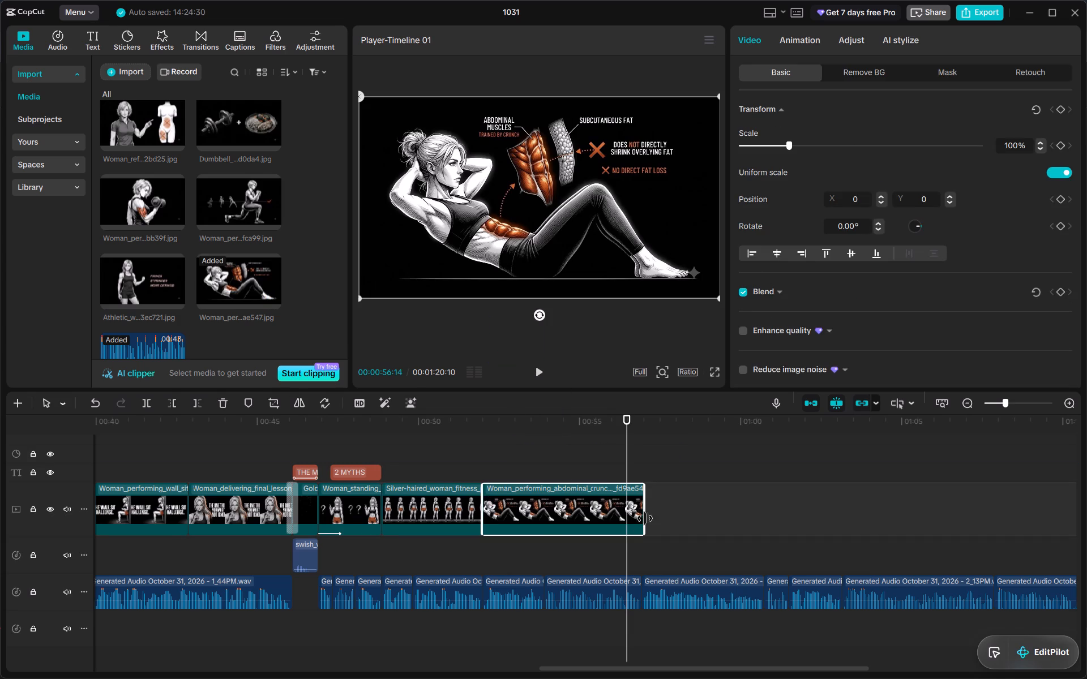
left_click(639, 514)
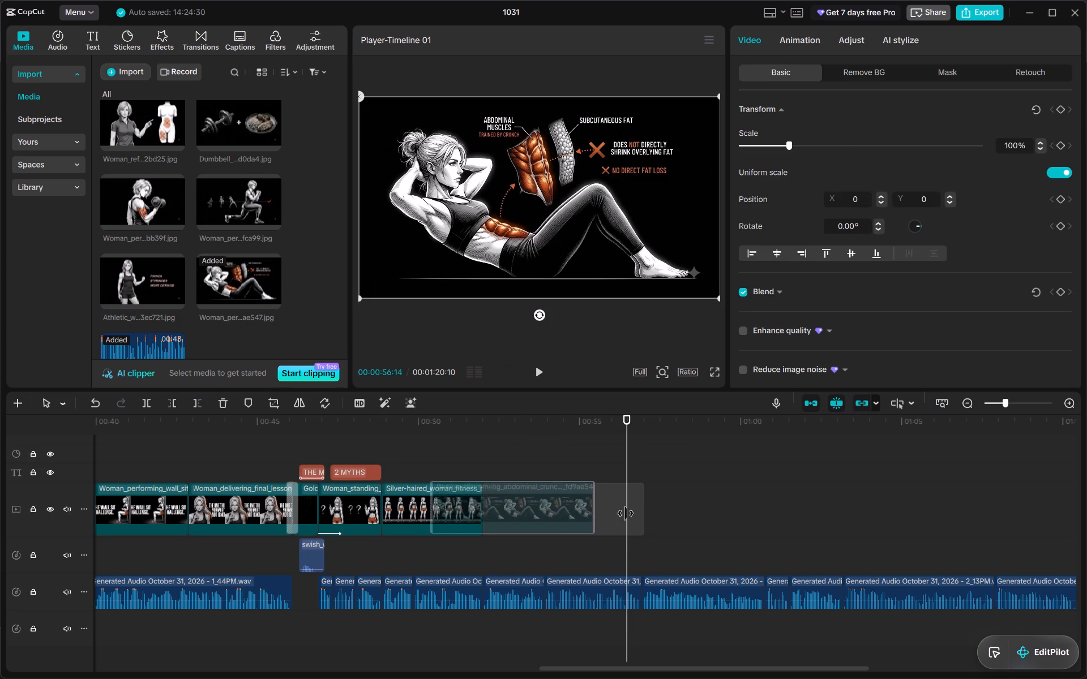
left_click_drag(643, 515, 560, 525)
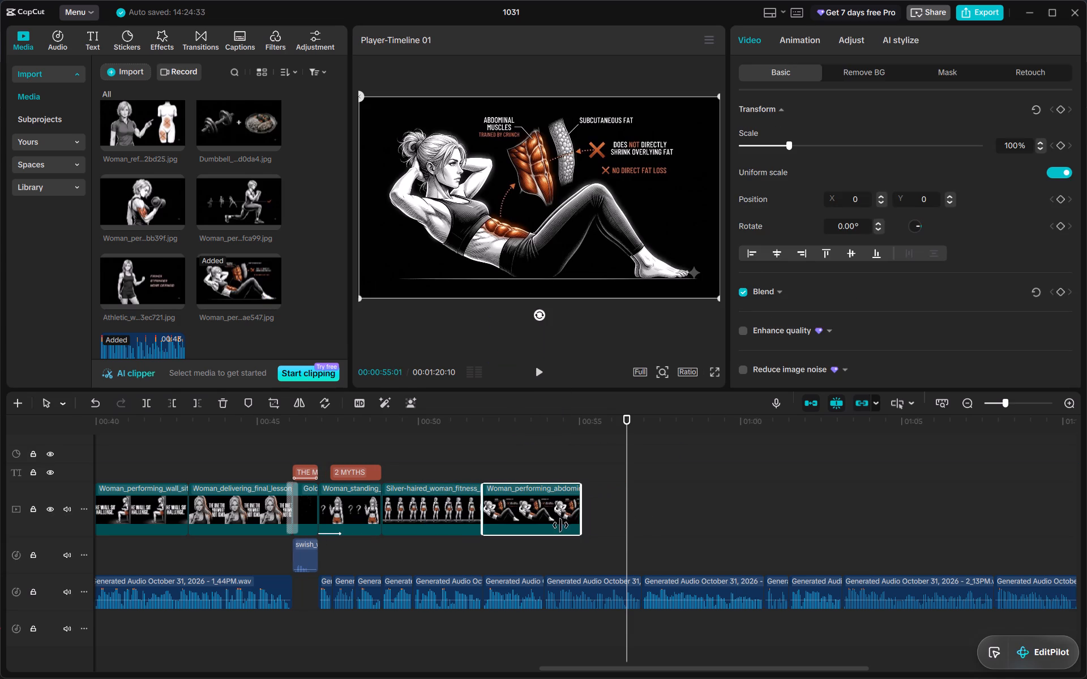
left_click_drag(560, 525, 545, 525)
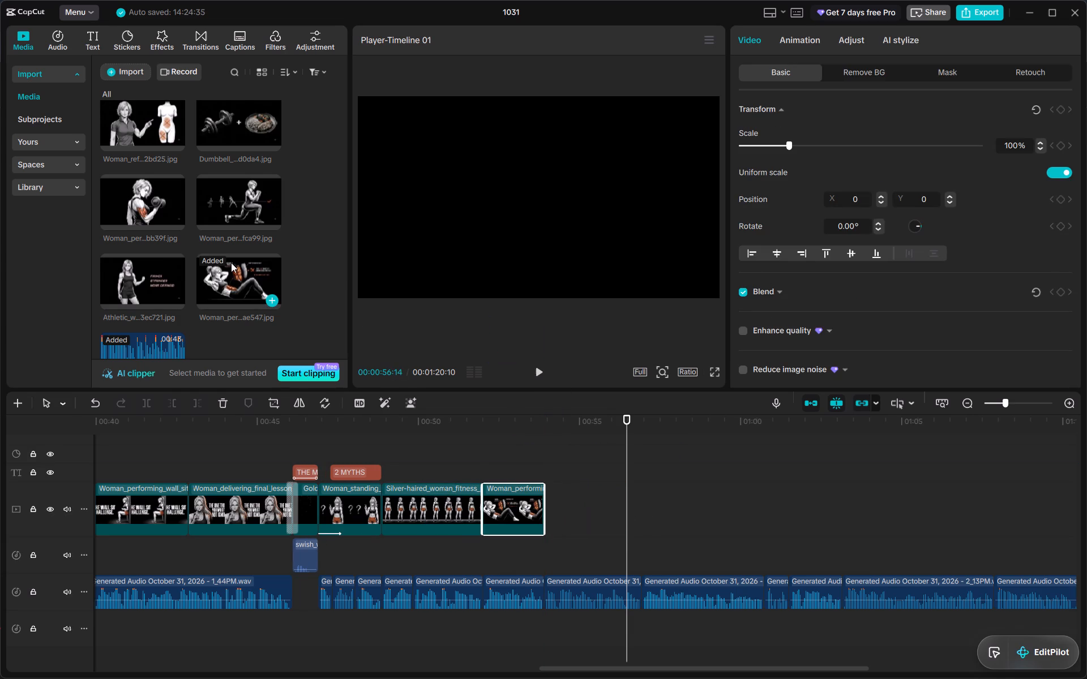
Place the bodyweight squat image after the abdominal crunch clip and trim its end to about 00:00:57 to match the voiceover.
scroll(231, 263, "up", 2)
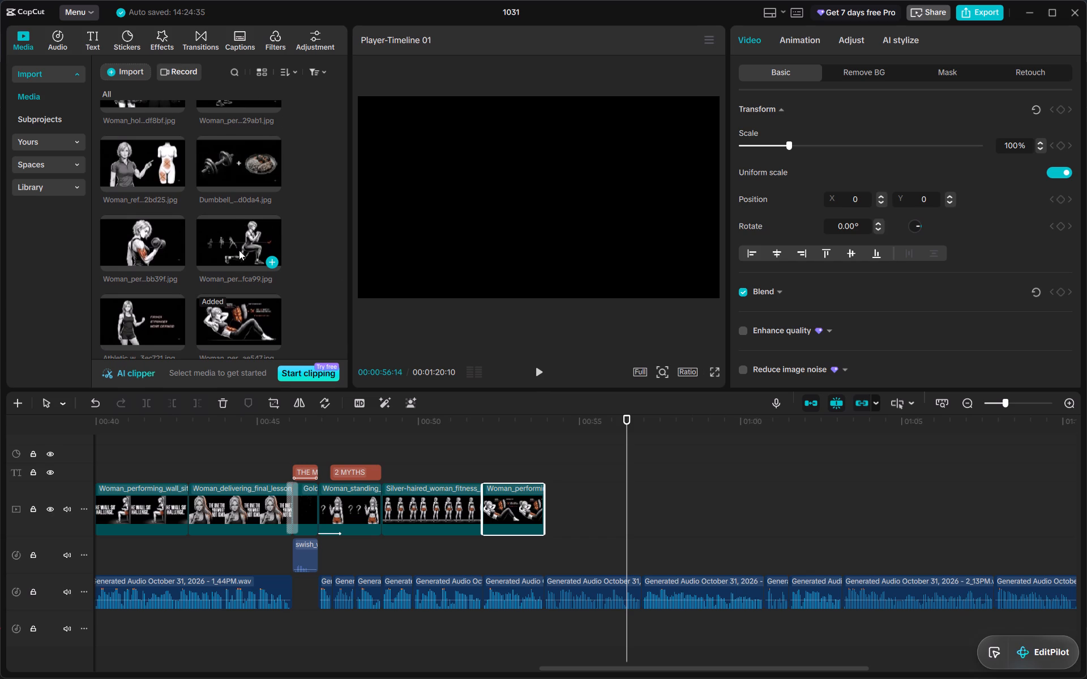
scroll(239, 250, "up", 1)
left_click_drag(238, 237, 480, 325)
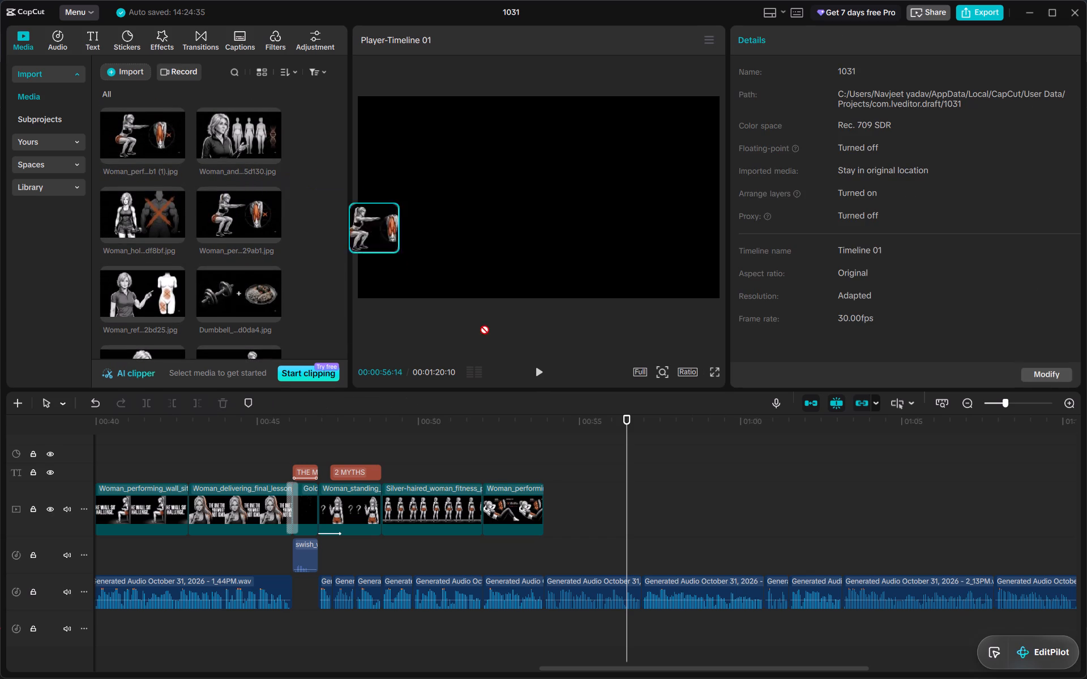
left_click_drag(480, 325, 549, 505)
key("space")
key("space")
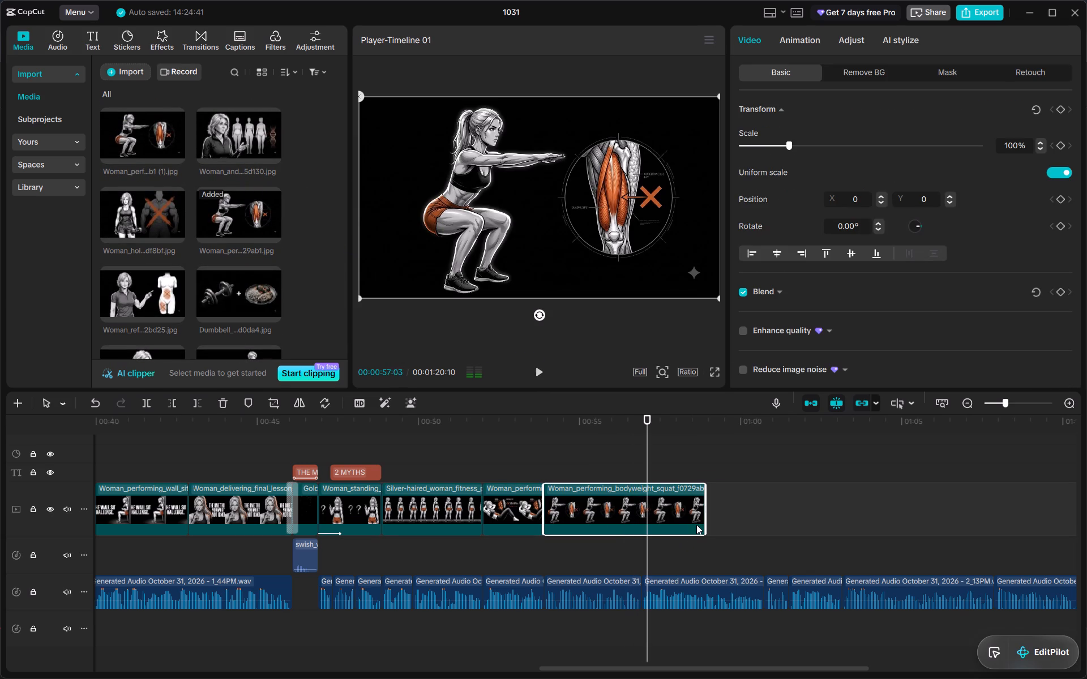
left_click_drag(705, 519, 636, 514)
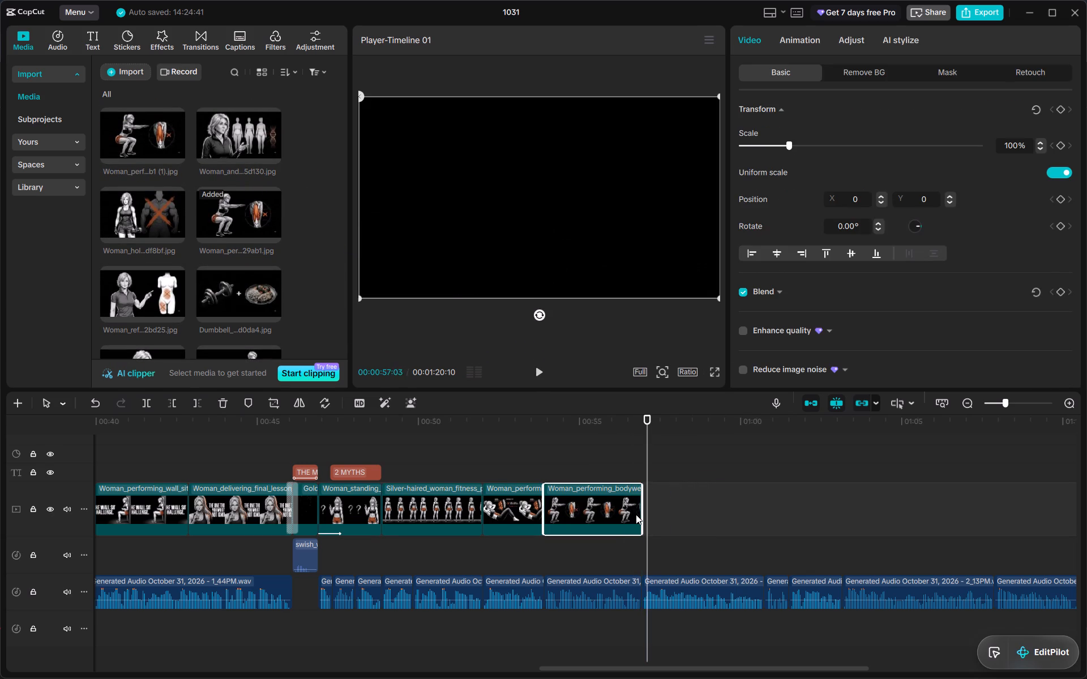
Place the spot-reduction myth image after the bodyweight squat clip and trim its end to about 00:01:01 to match the voiceover.
key("space")
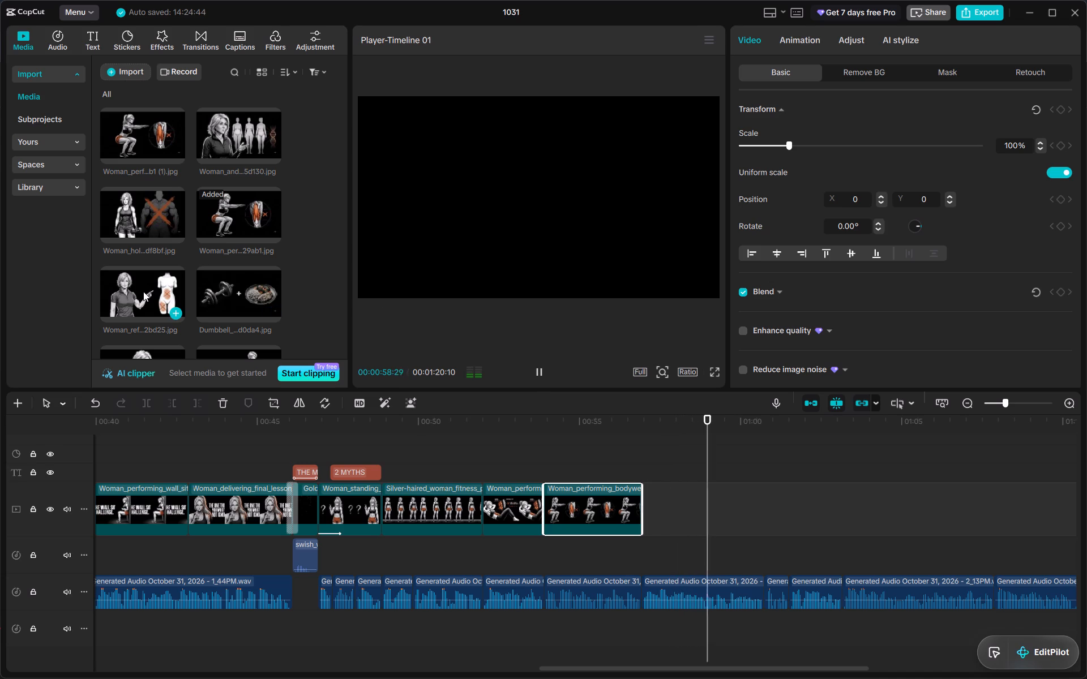
left_click_drag(143, 291, 641, 505)
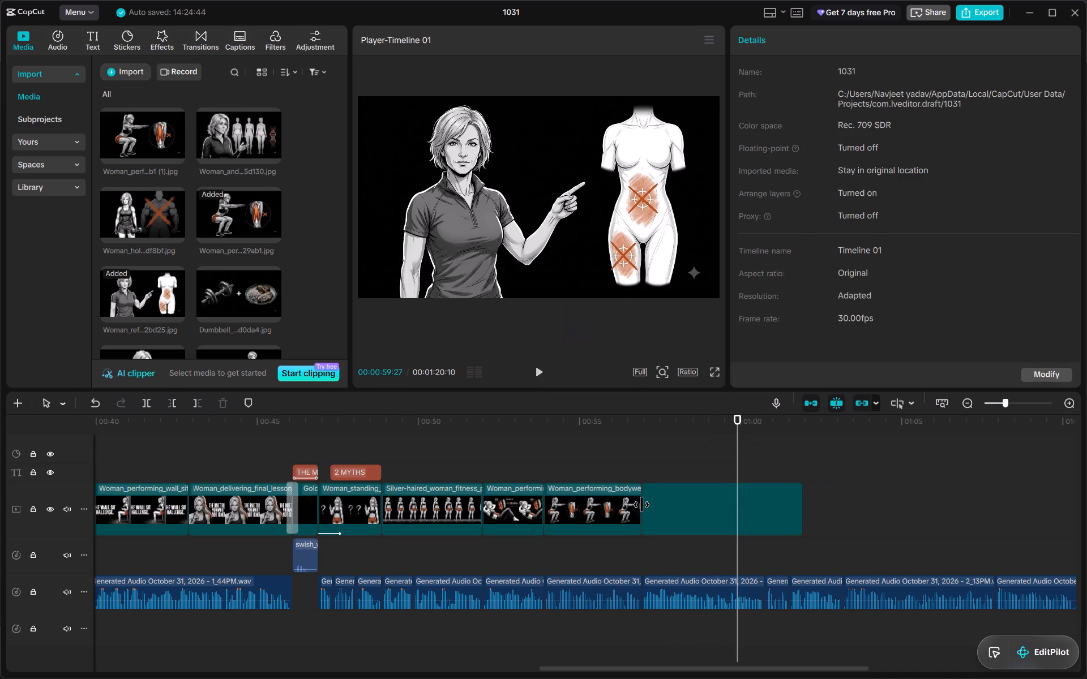
key("space")
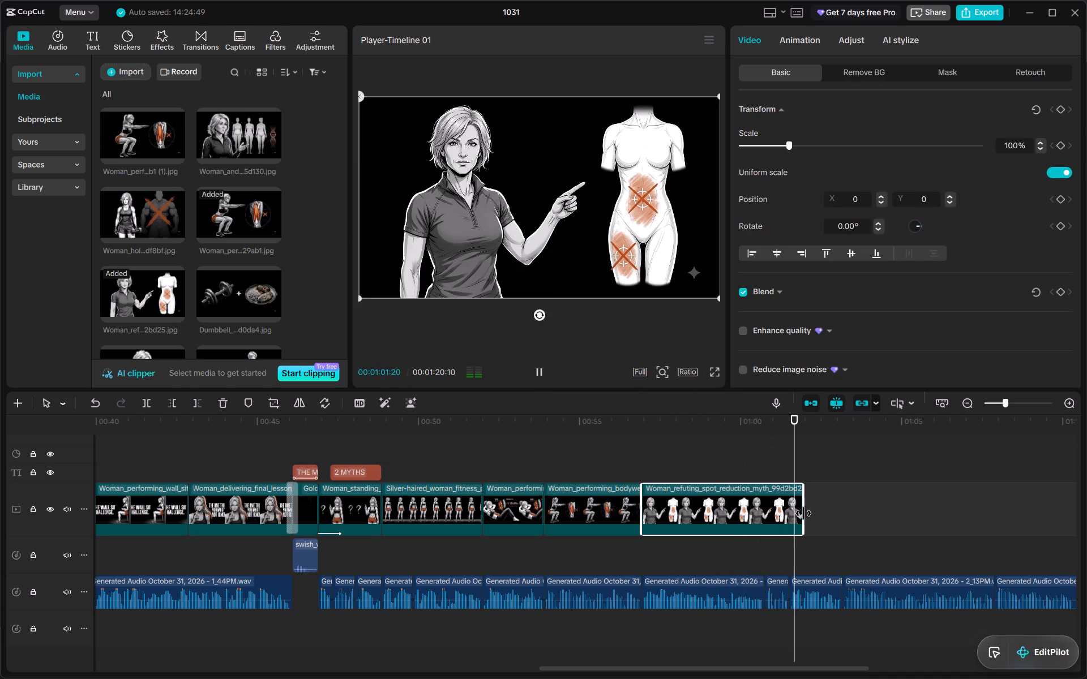
left_click_drag(803, 513, 764, 522)
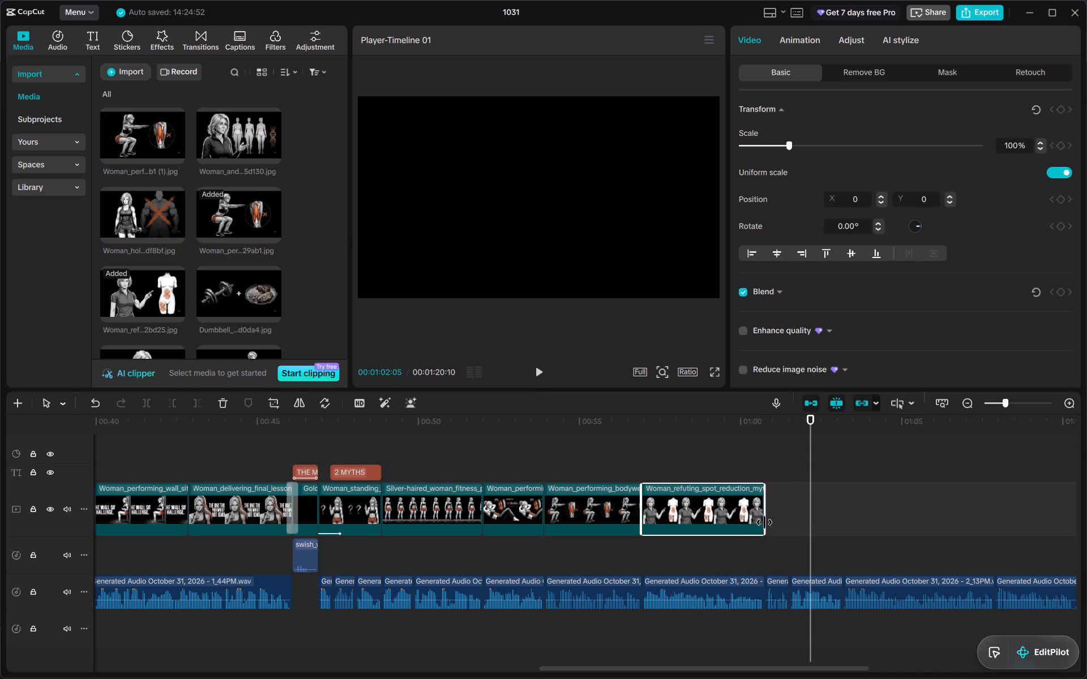
Place the dumbbell curl image directly after the spot-reduction myth clip and listen to the voiceover from there.
scroll(175, 259, "down", 3)
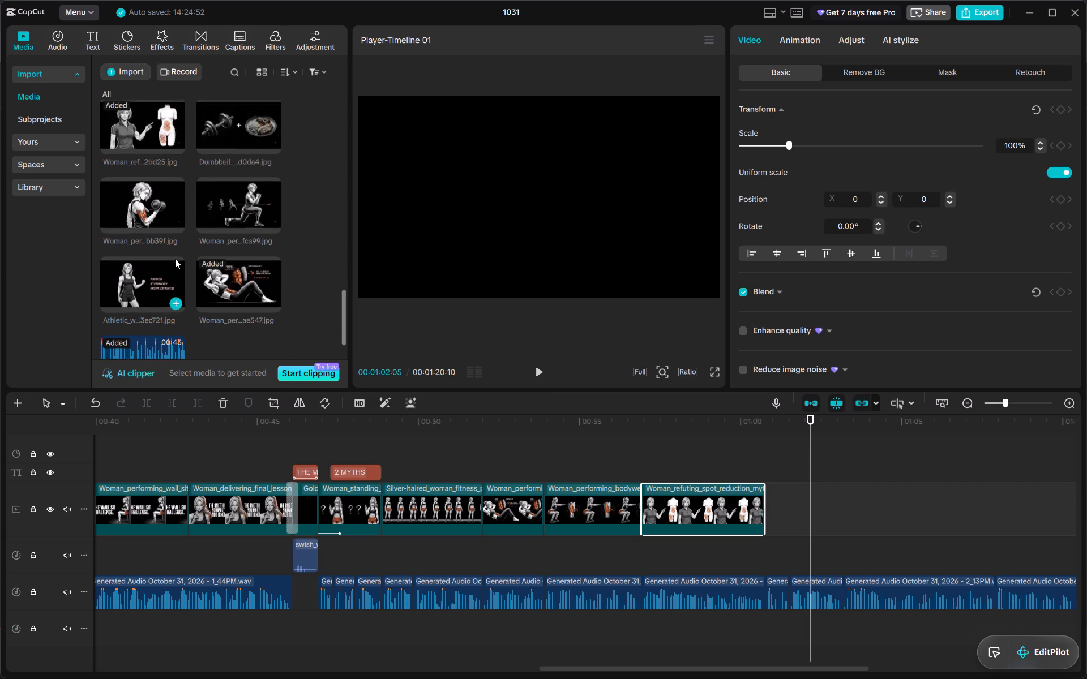
scroll(175, 259, "down", 1)
scroll(161, 217, "up", 1)
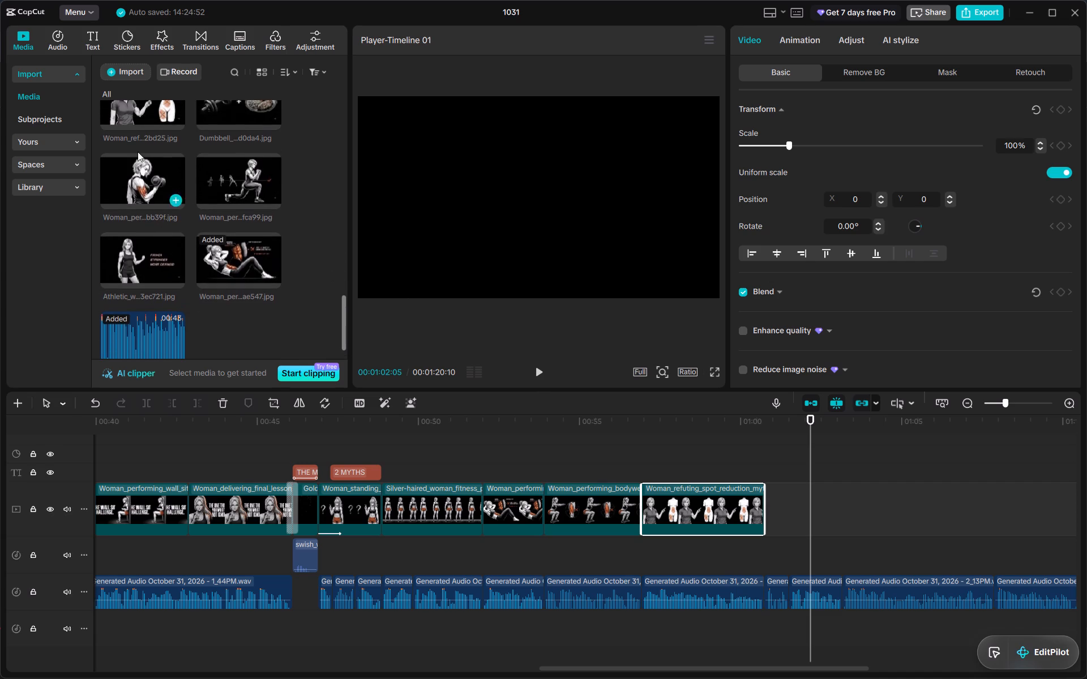
left_click_drag(136, 182, 762, 496)
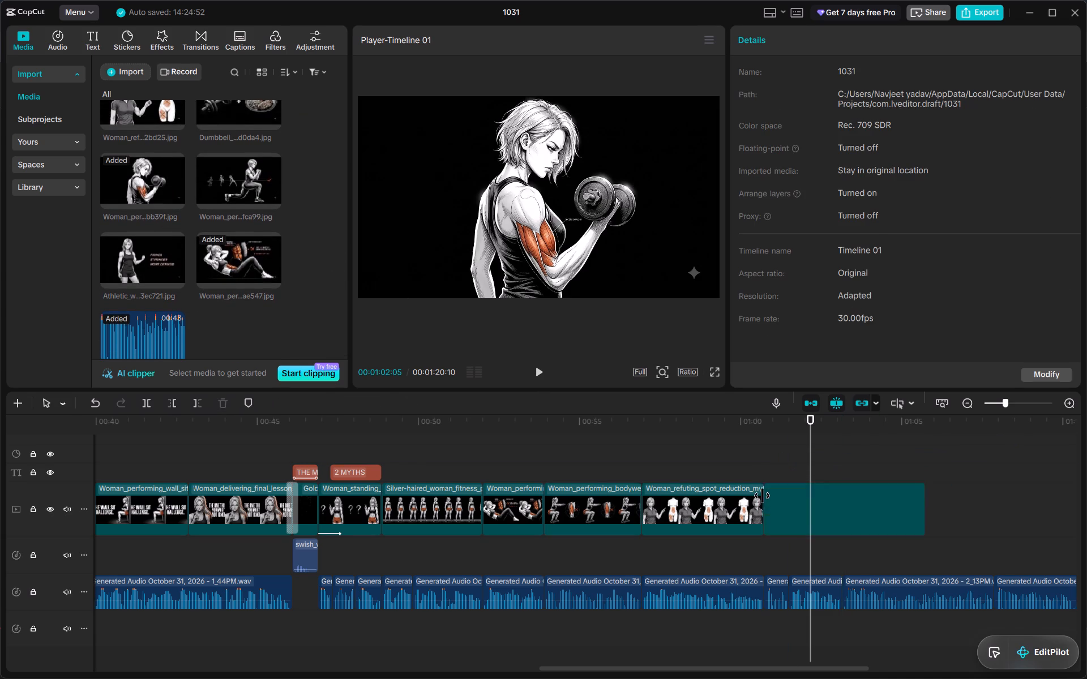
left_click(763, 423)
key("space")
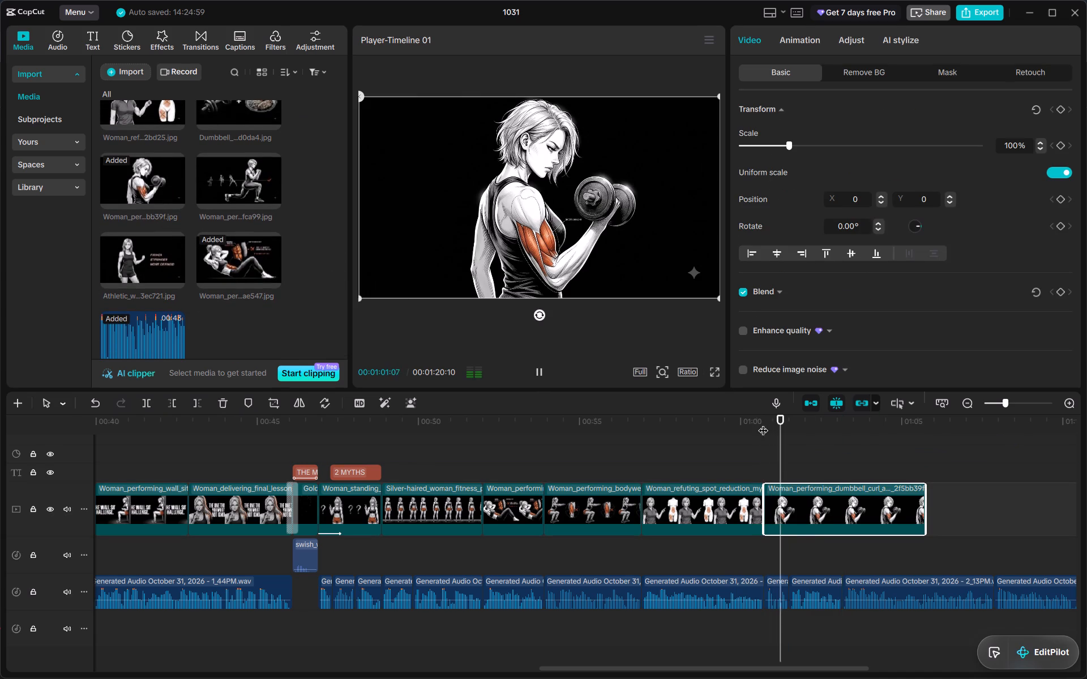
key("space")
key("space")
scroll(727, 481, "left", 2)
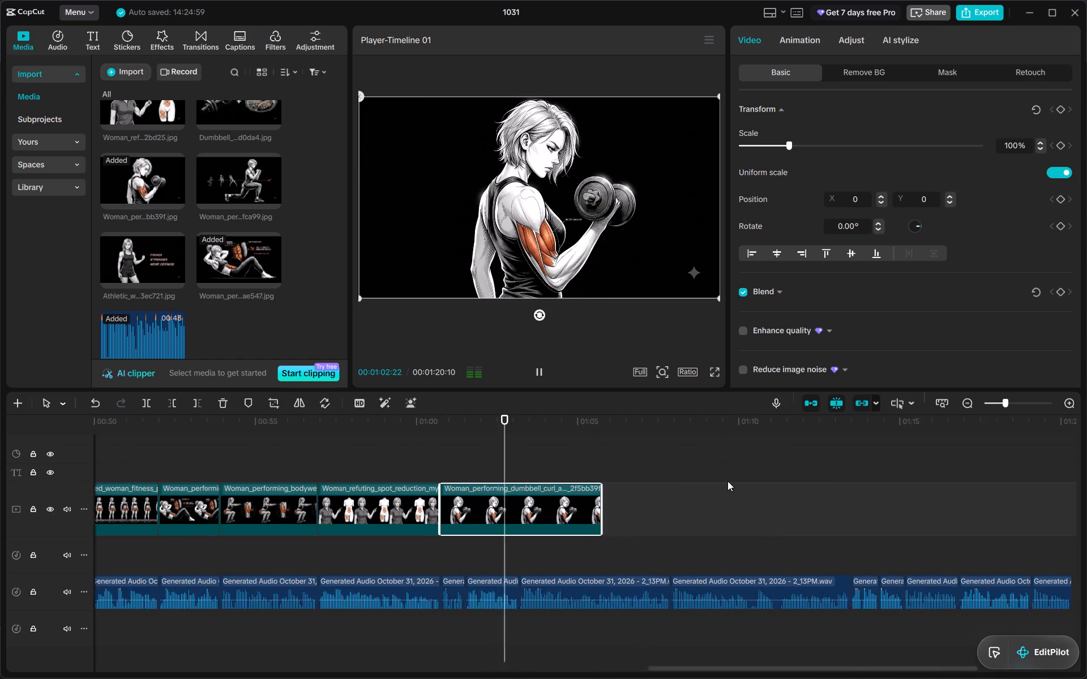
scroll(727, 481, "left", 1)
key("space")
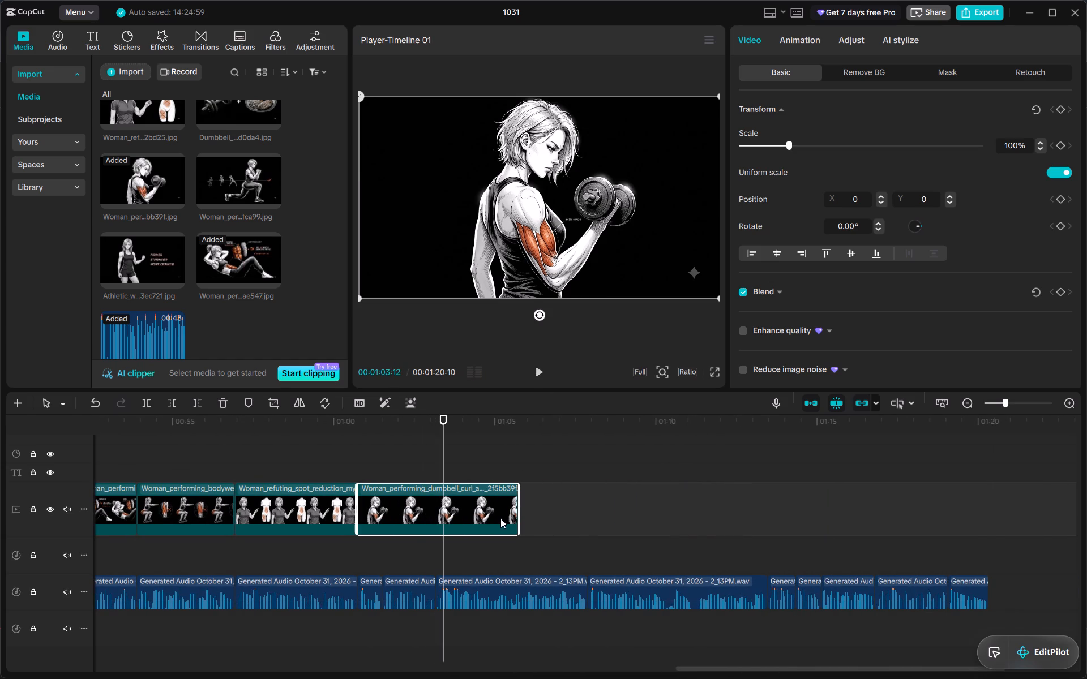
Insert the image of the woman holding a dumbbell beside the crossed-out muscular figure before the dumbbell curl clip, and listen to its voiceover.
scroll(148, 175, "up", 1)
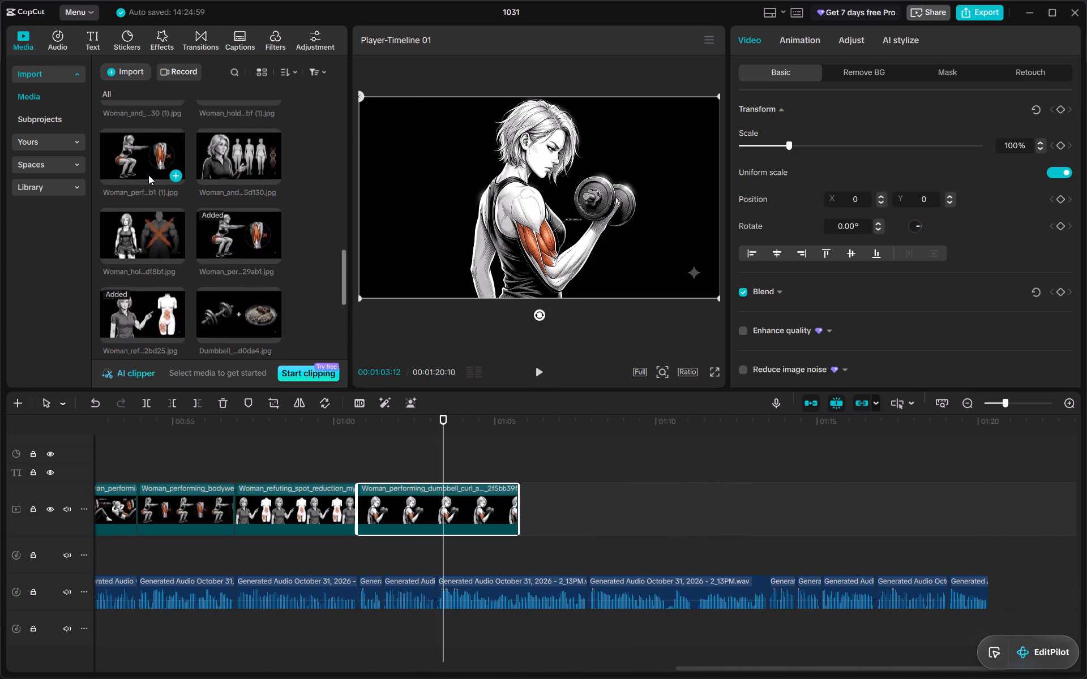
scroll(148, 175, "up", 1)
left_click_drag(151, 252, 365, 489)
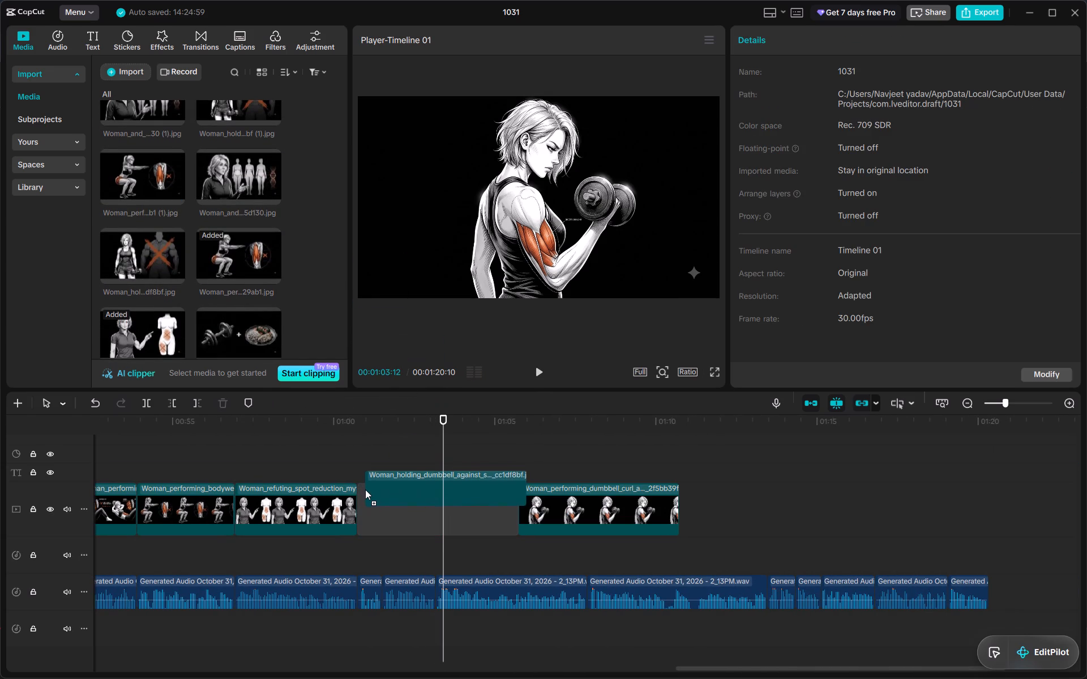
left_click_drag(365, 489, 364, 498)
double_click(364, 424)
key("space")
left_click(364, 424)
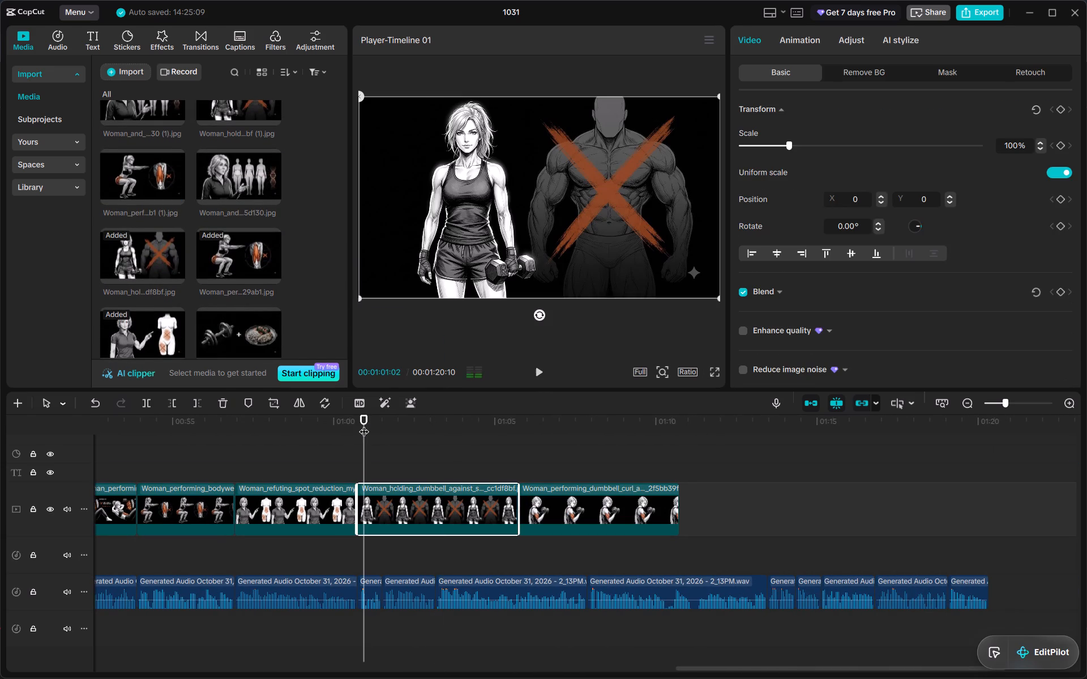
key("space")
left_click(367, 422)
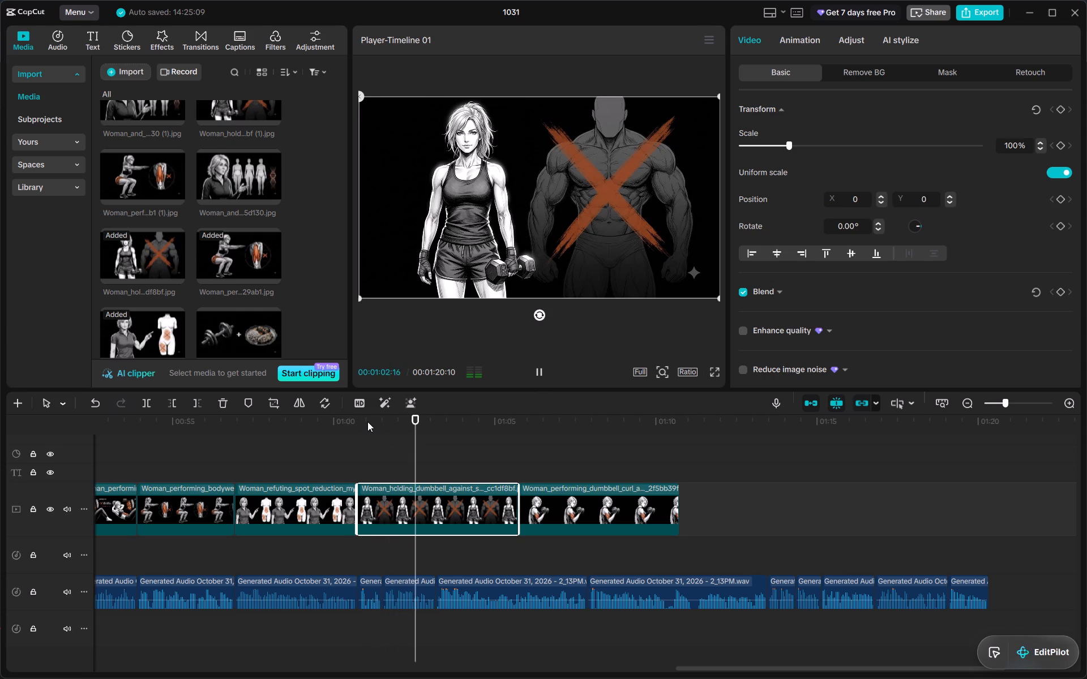
left_click_drag(367, 422, 358, 423)
Duplicate the 2 MYTHS title at the start of the three-stage progress clip and change its text to "MYTH 1".
scroll(358, 423, "right", 1)
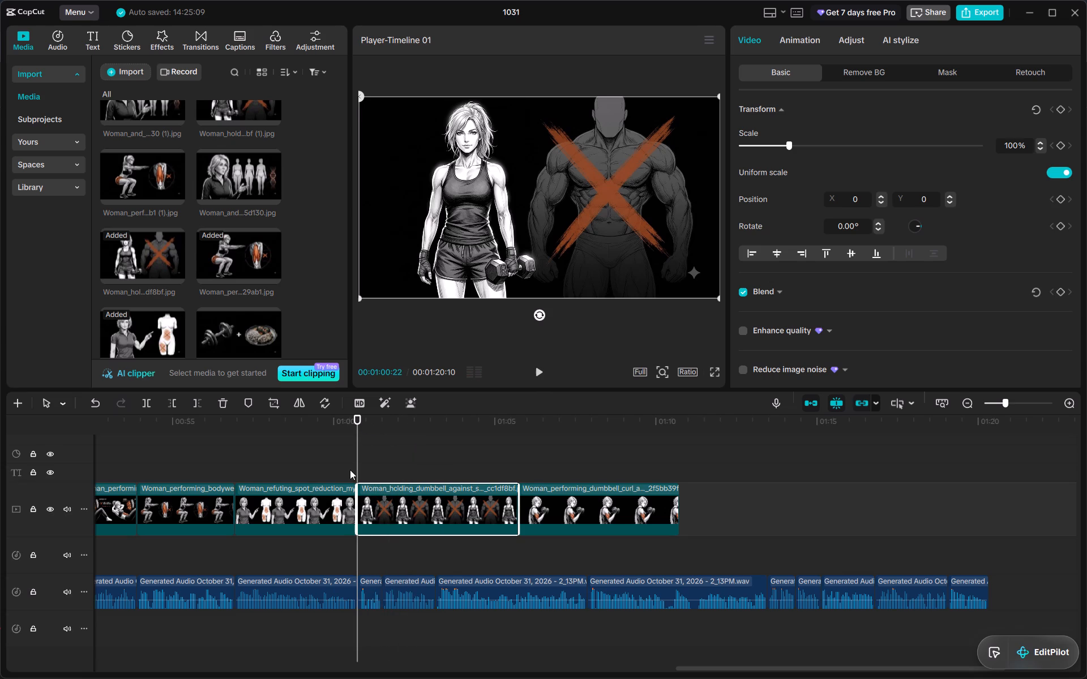
scroll(350, 470, "right", 1)
left_click(285, 471)
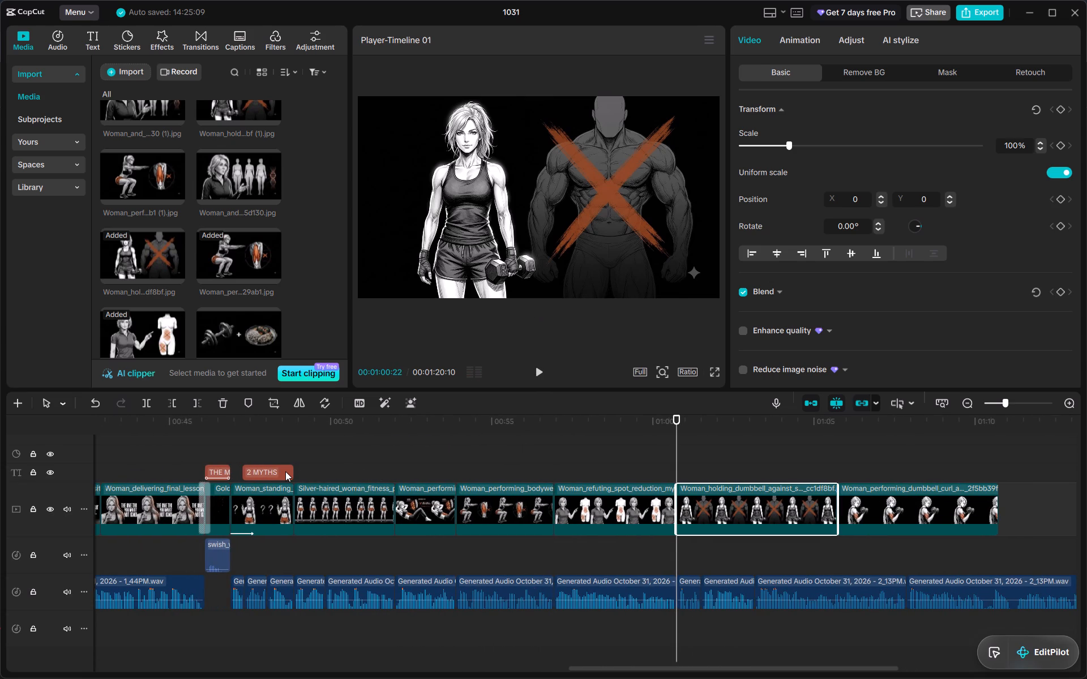
key("ctrl+c")
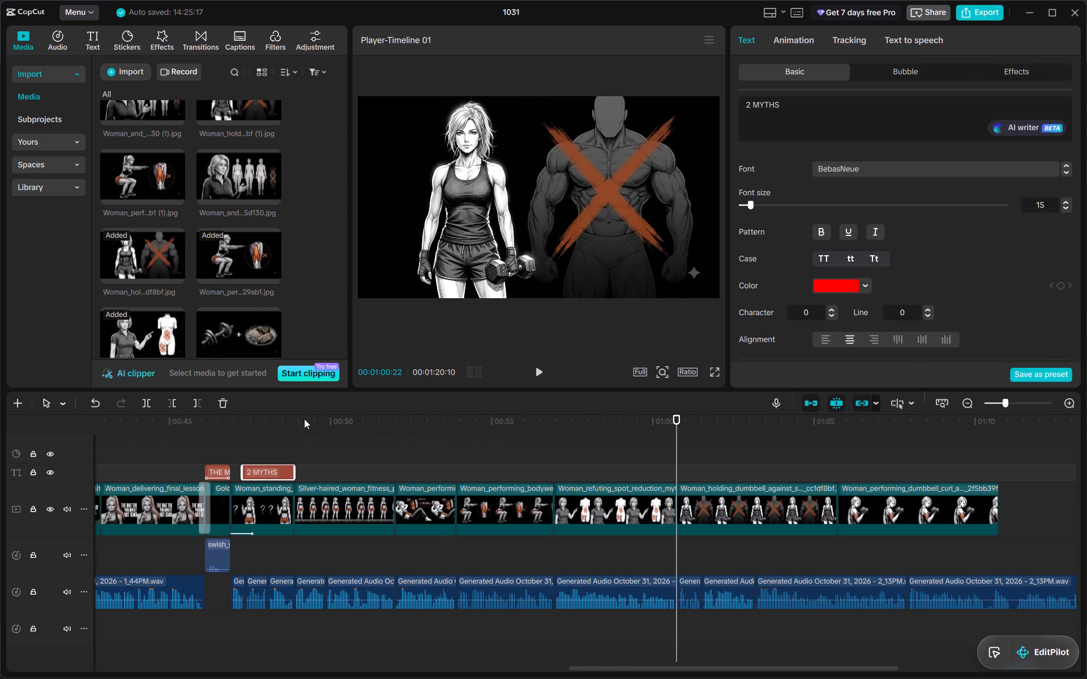
left_click(302, 415)
left_click_drag(302, 415, 295, 418)
key("ctrl+v")
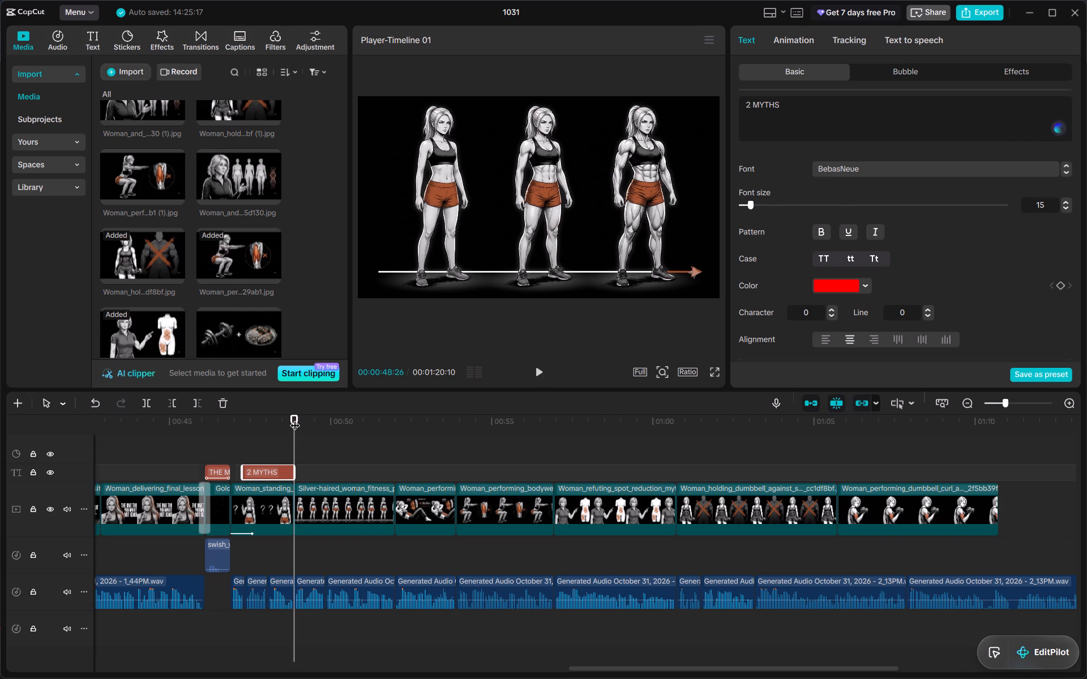
left_click(813, 114)
left_click_drag(813, 114, 732, 105)
key("BackSpace")
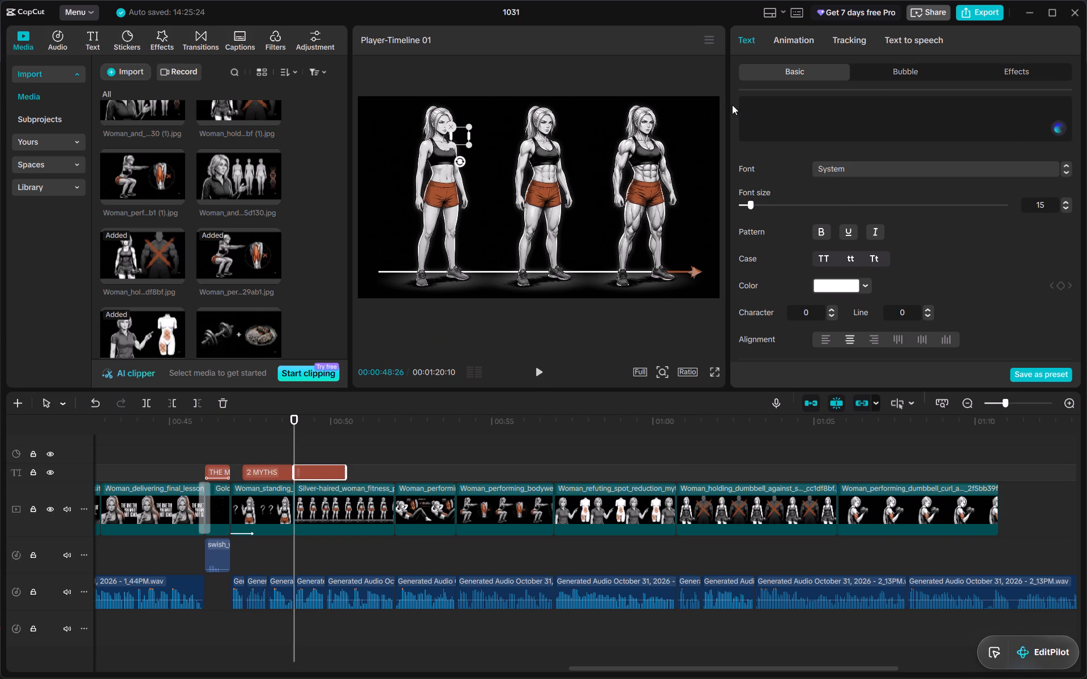
type("MYTH 1")
key("space")
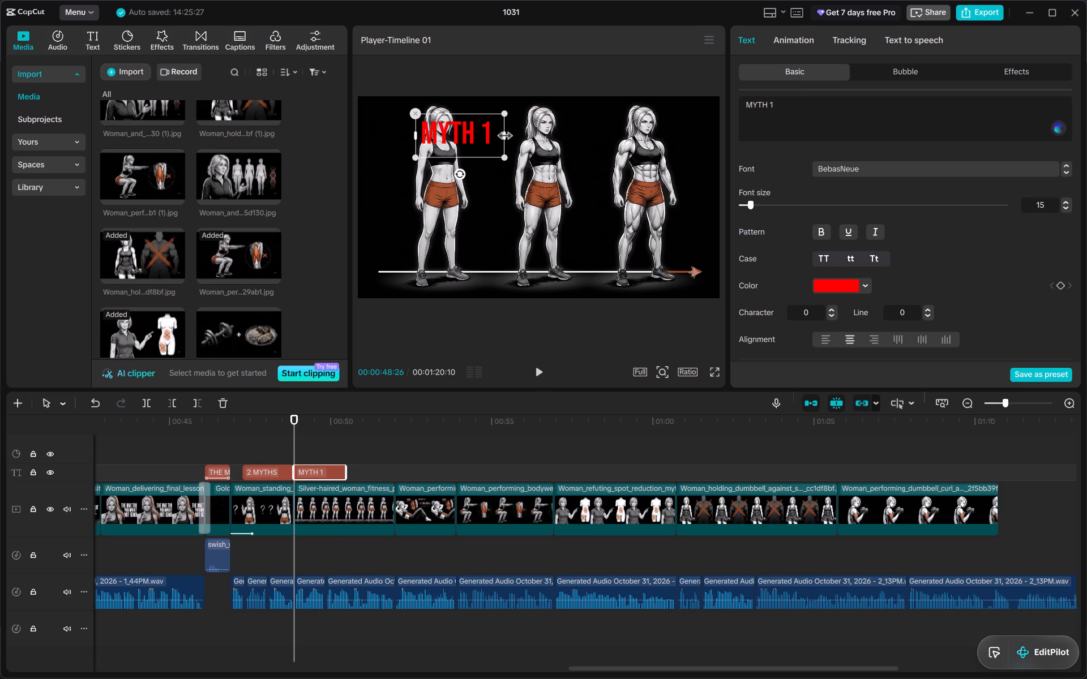
Shrink the MYTH 1 title to roughly half size and move it into the upper-left corner of the video frame.
left_click_drag(500, 161, 474, 142)
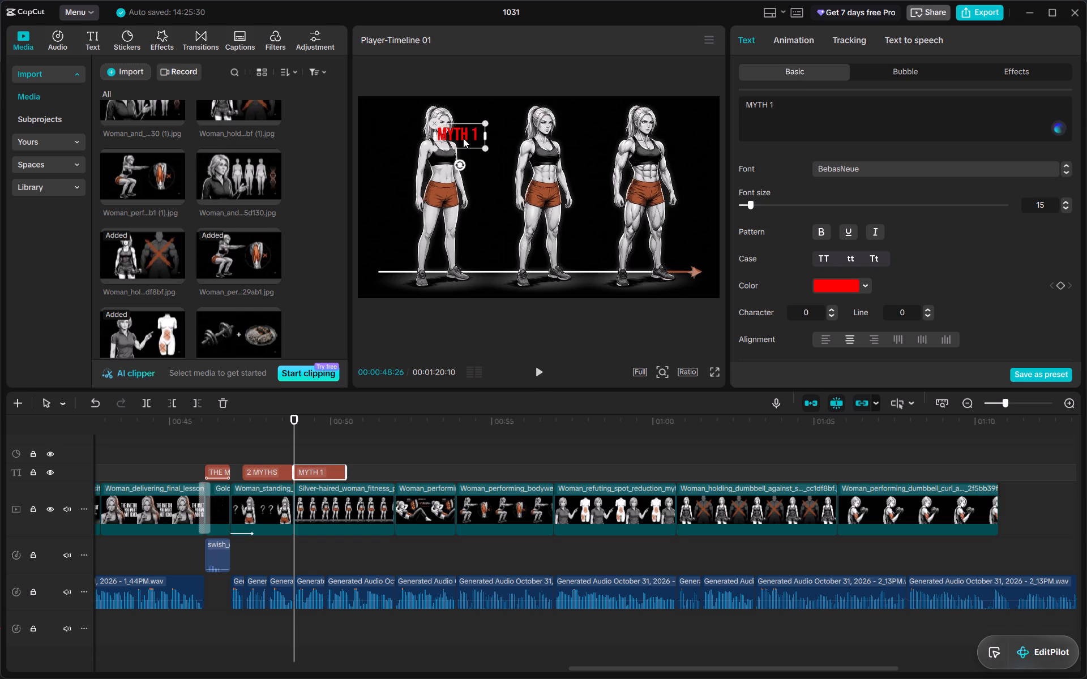
left_click_drag(463, 138, 391, 118)
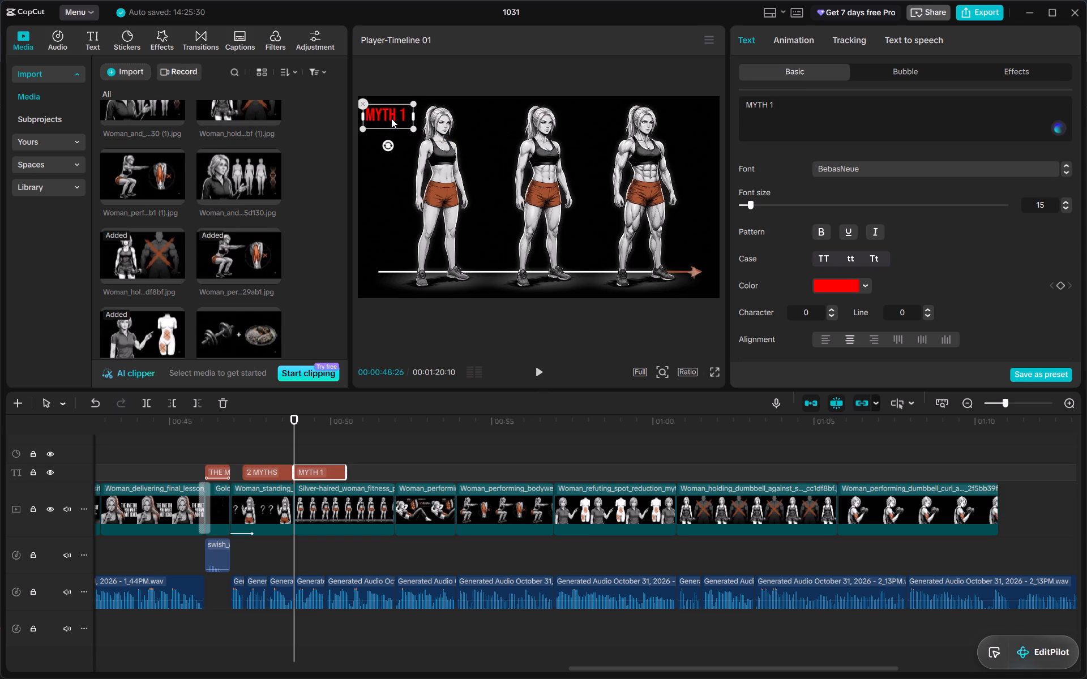
Extend the MYTH 1 title to the end of the spot-reduction myth clip, at about 00:01:01.
left_click_drag(346, 472, 646, 491)
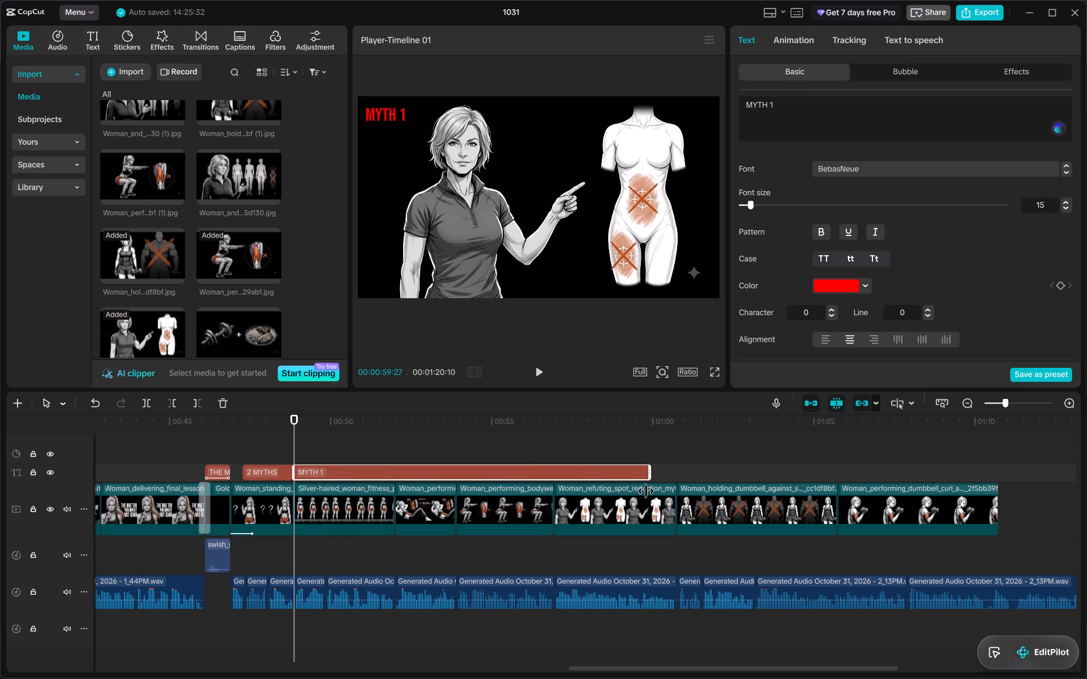
left_click_drag(646, 491, 670, 478)
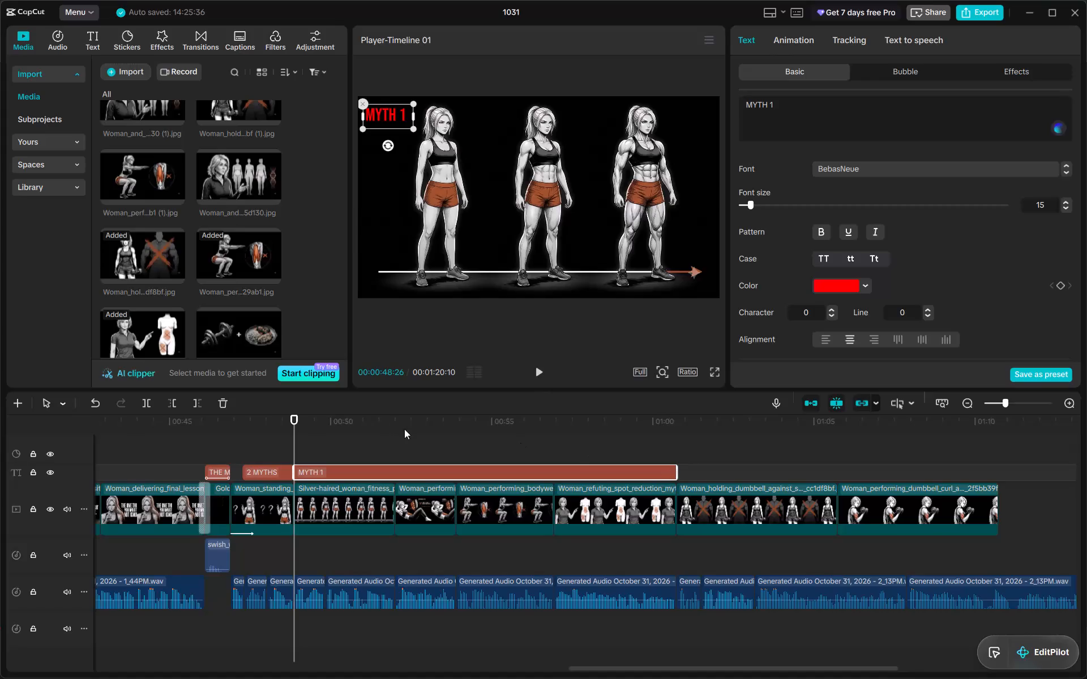
Play through the Myth 1 section to check the title and images against the voiceover.
key("space")
scroll(427, 513, "left", 1)
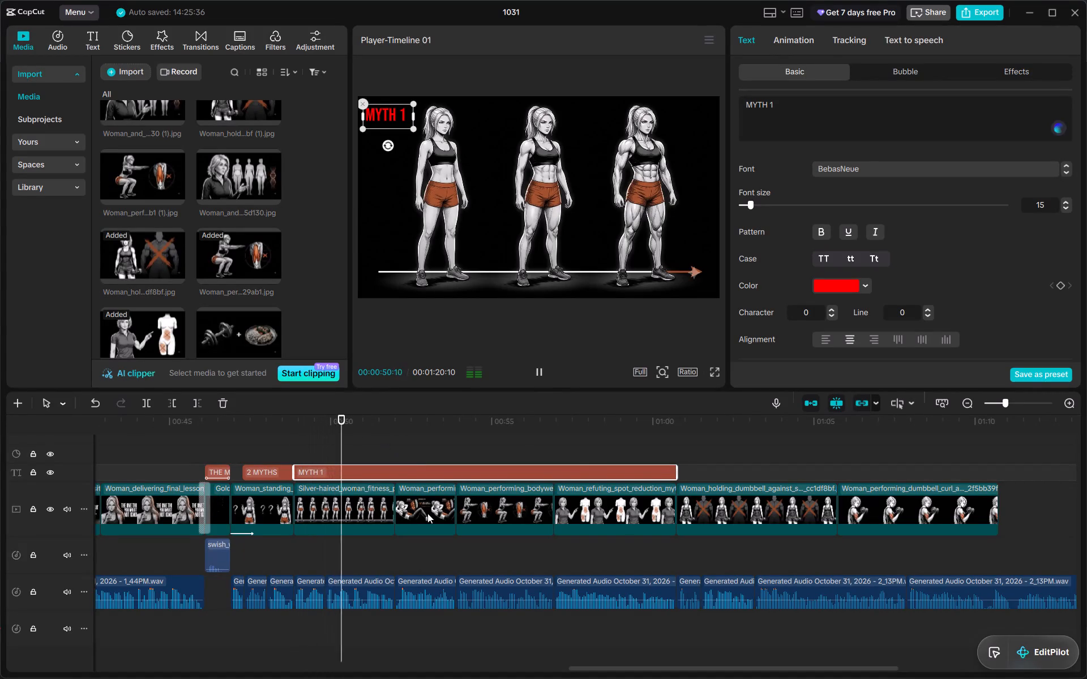
scroll(427, 513, "left", 2)
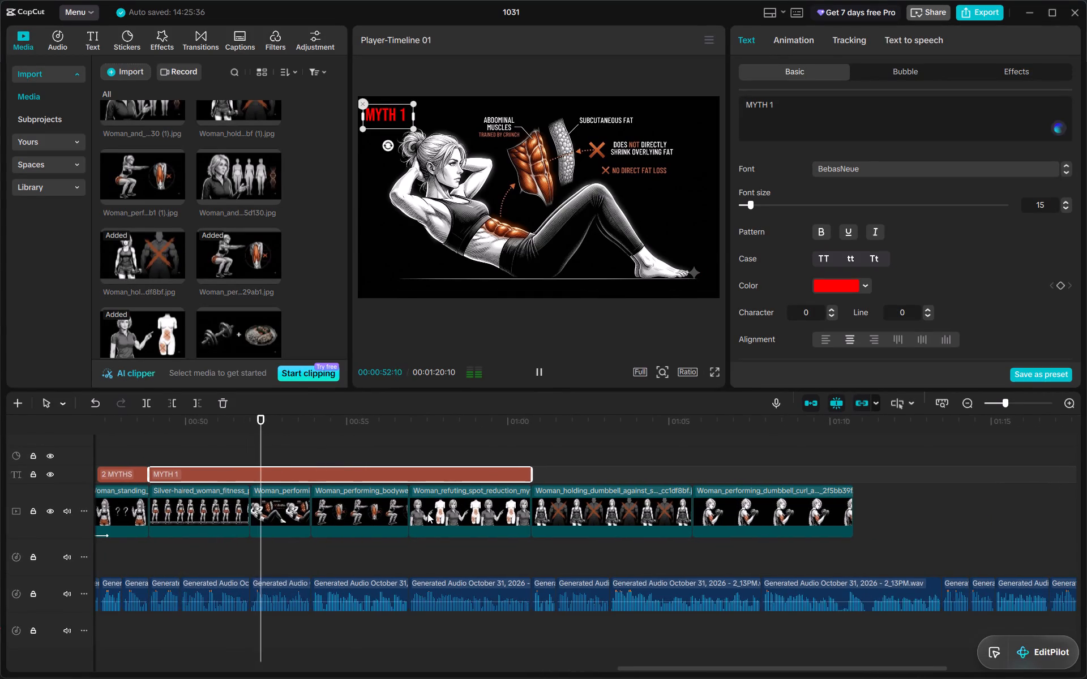
scroll(427, 513, "left", 1)
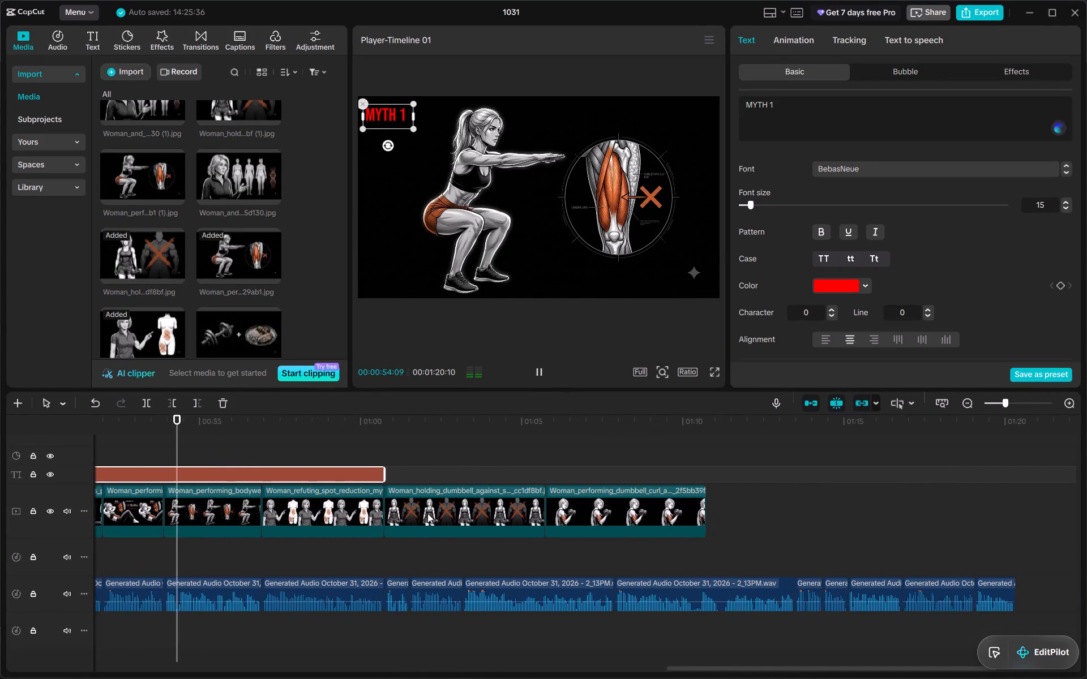
scroll(427, 513, "left", 1)
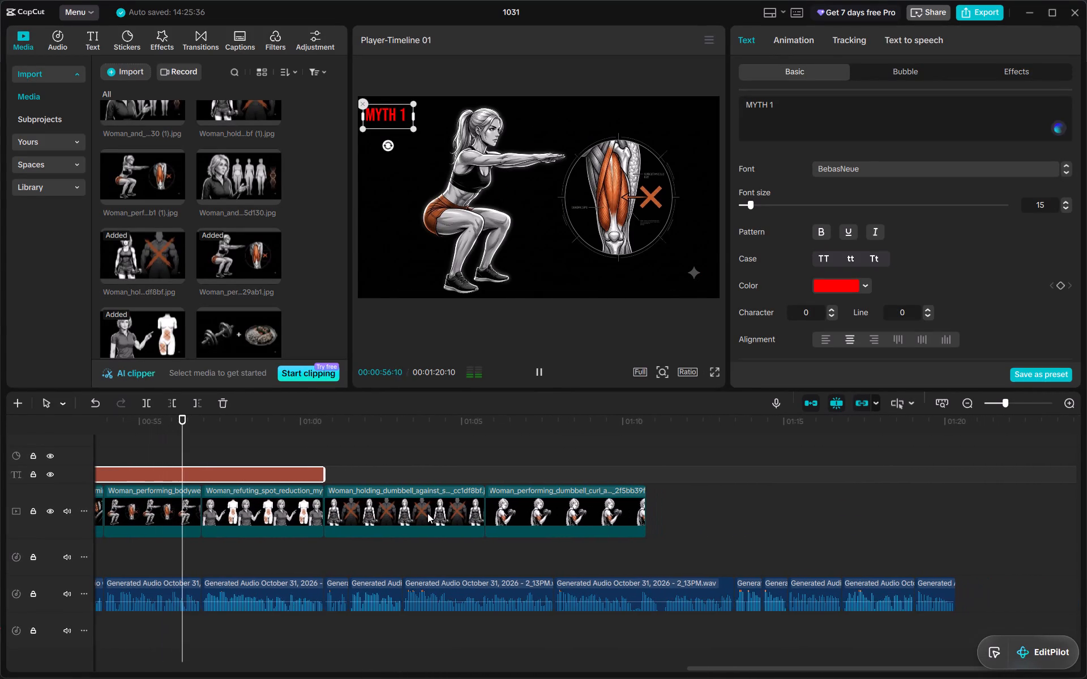
scroll(427, 513, "left", 2)
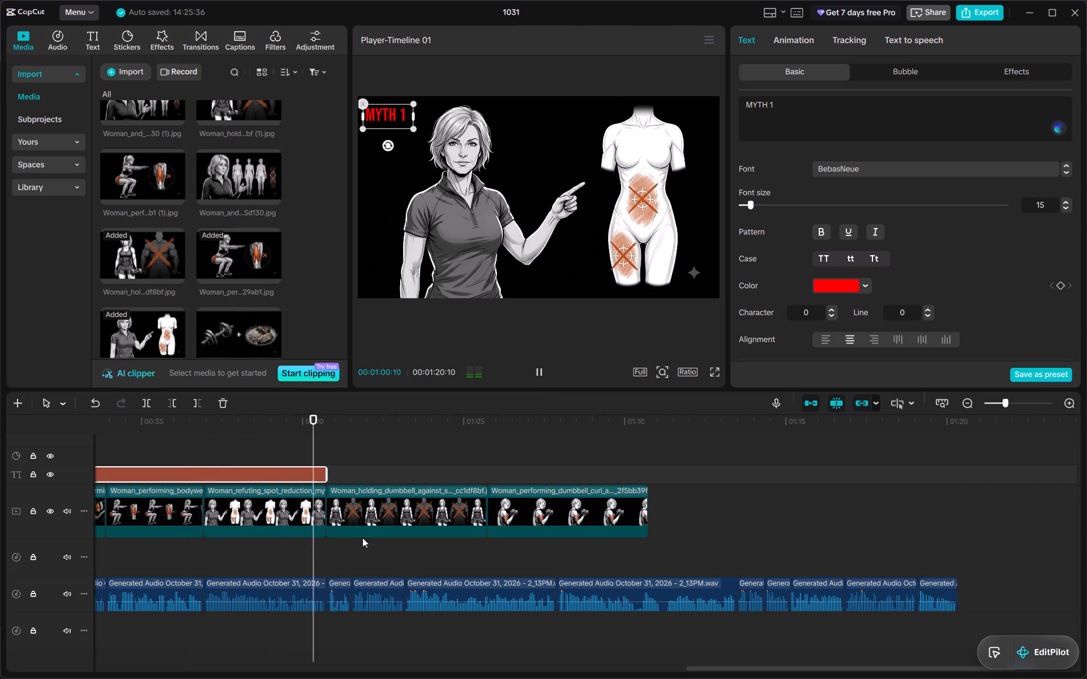
key("space")
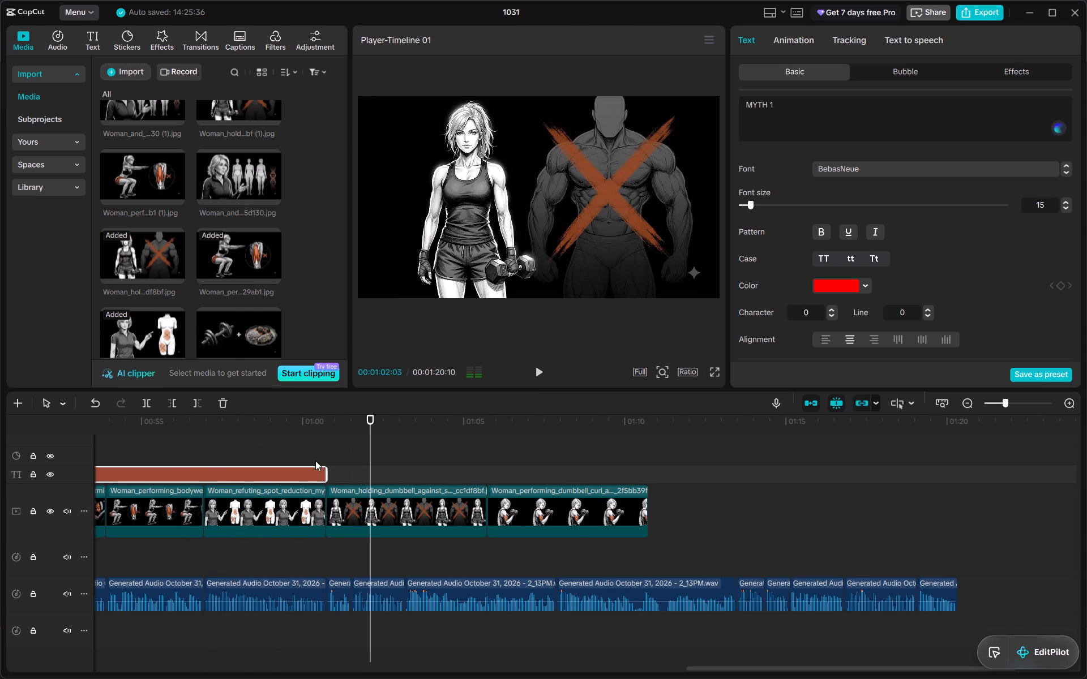
Paste a copy of the 2 MYTHS title at the start of the crossed-out muscular figure clip and change its text to "MYTH 2".
left_click(331, 421)
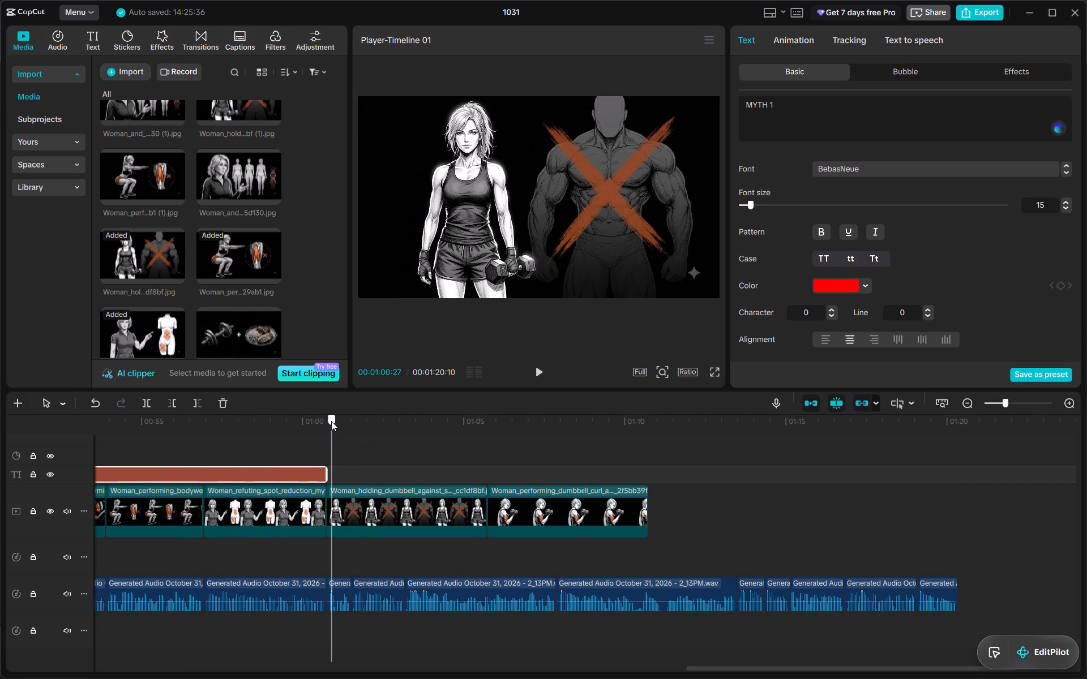
key("ctrl+v")
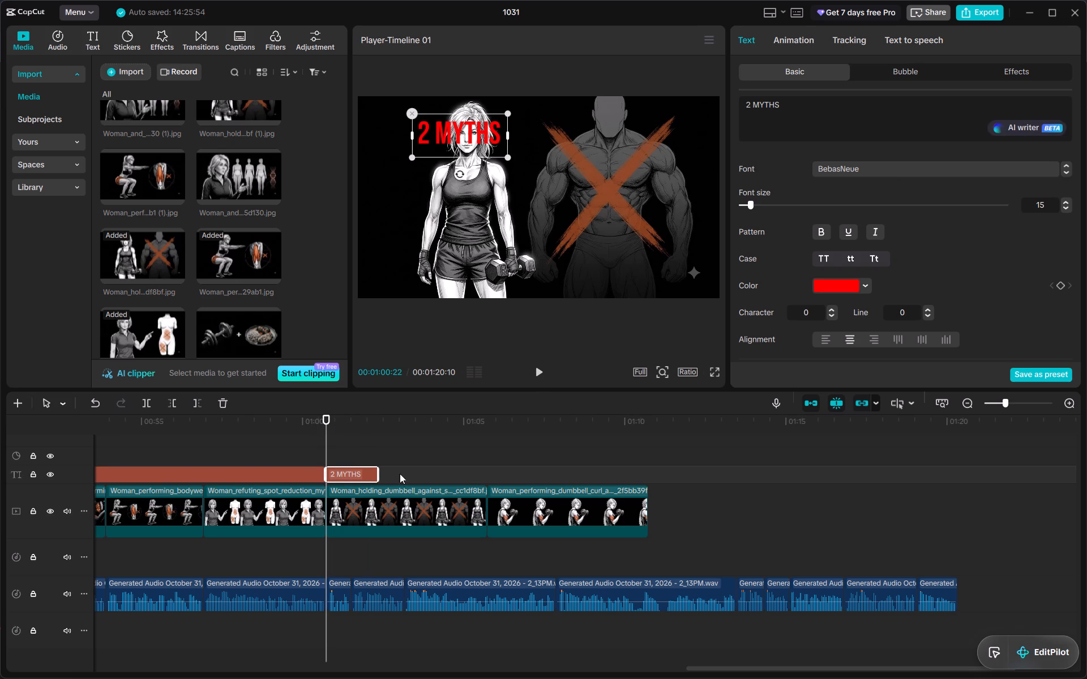
left_click_drag(832, 101, 752, 106)
left_click(752, 106)
key("BackSpace")
key("BackSpace")
key("BackSpace")
key("BackSpace")
key("BackSpace")
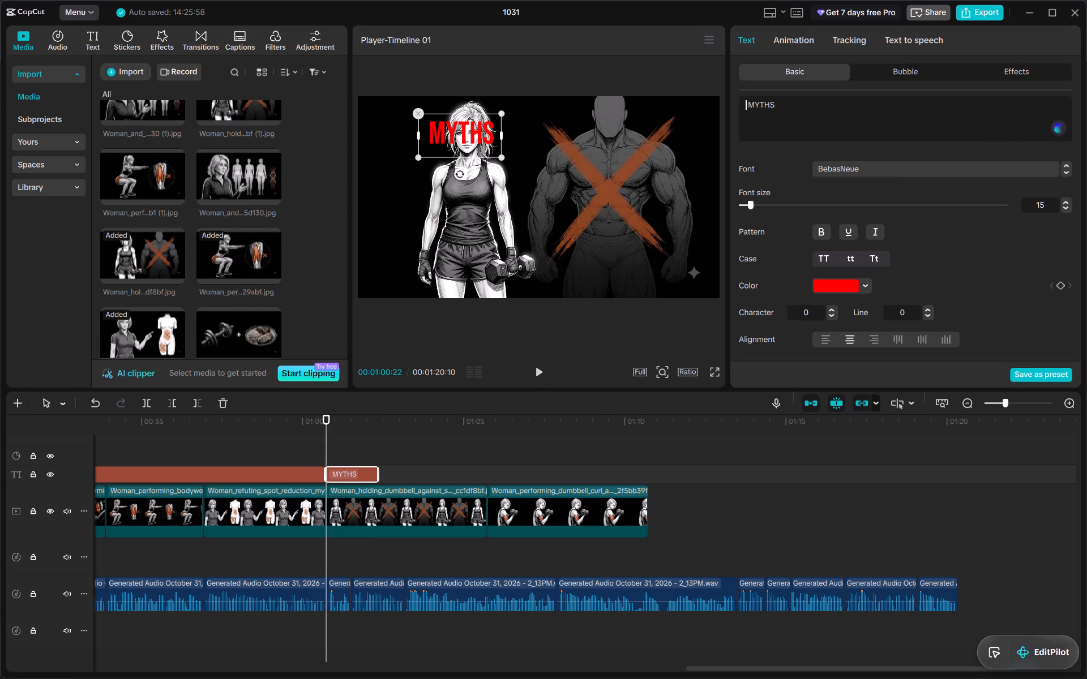
left_click(788, 108)
key("BackSpace")
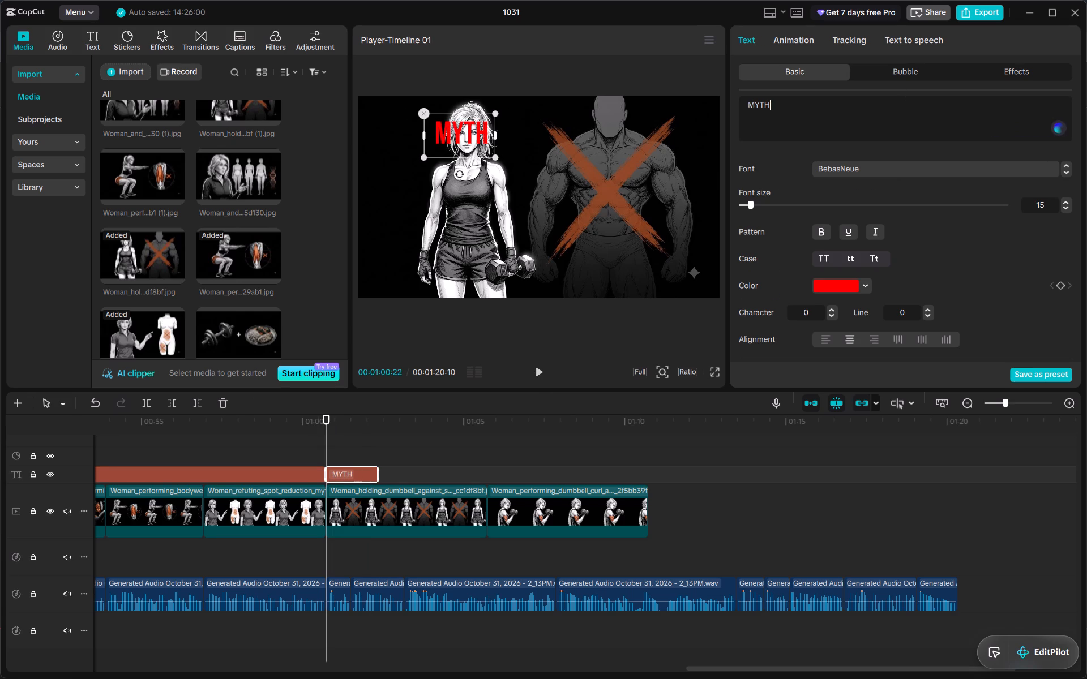
key("space")
type("2")
key("space")
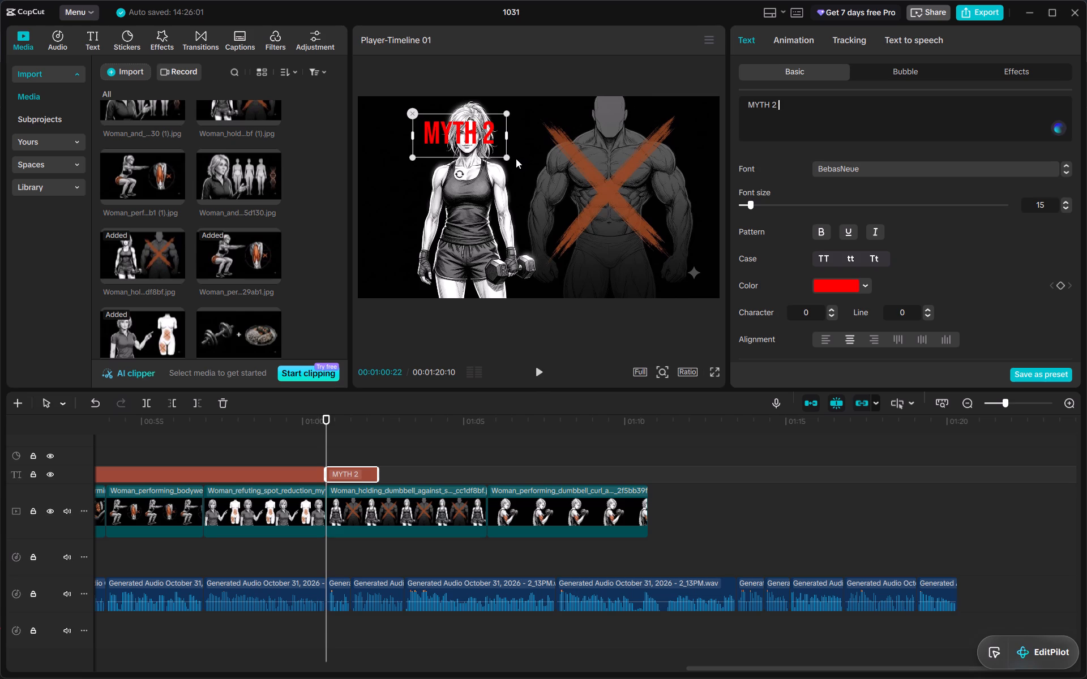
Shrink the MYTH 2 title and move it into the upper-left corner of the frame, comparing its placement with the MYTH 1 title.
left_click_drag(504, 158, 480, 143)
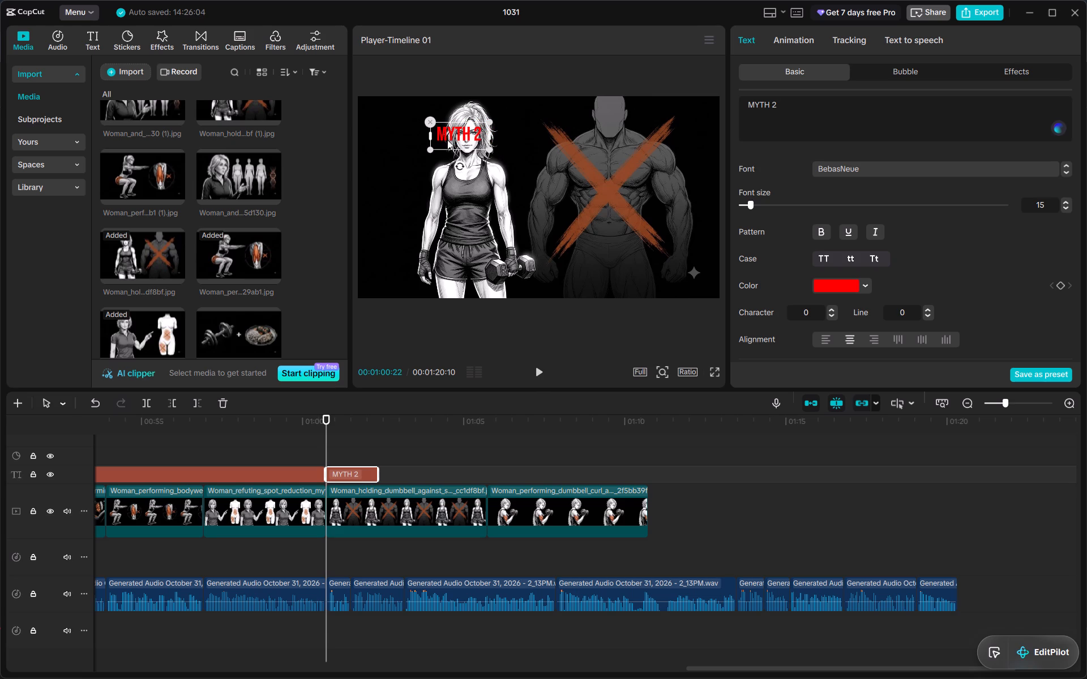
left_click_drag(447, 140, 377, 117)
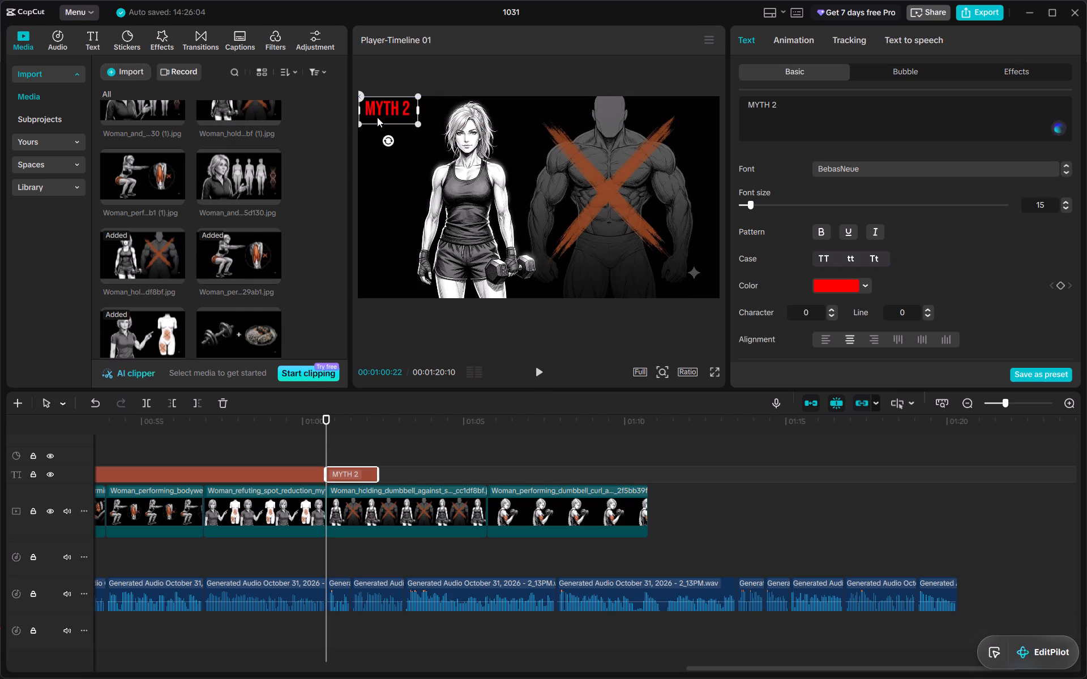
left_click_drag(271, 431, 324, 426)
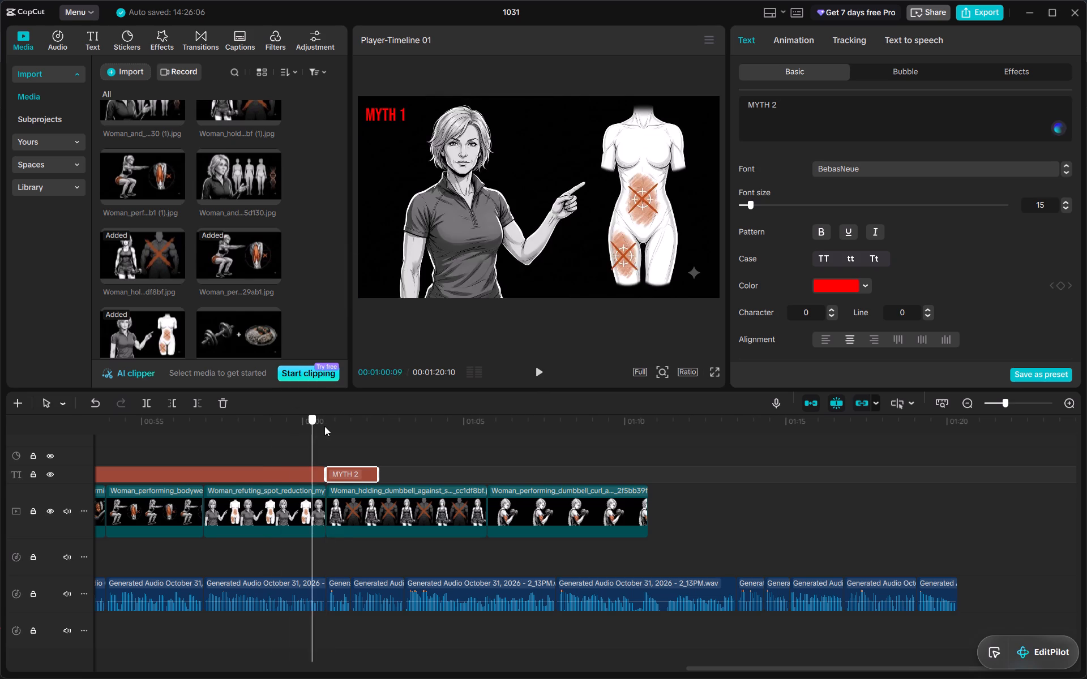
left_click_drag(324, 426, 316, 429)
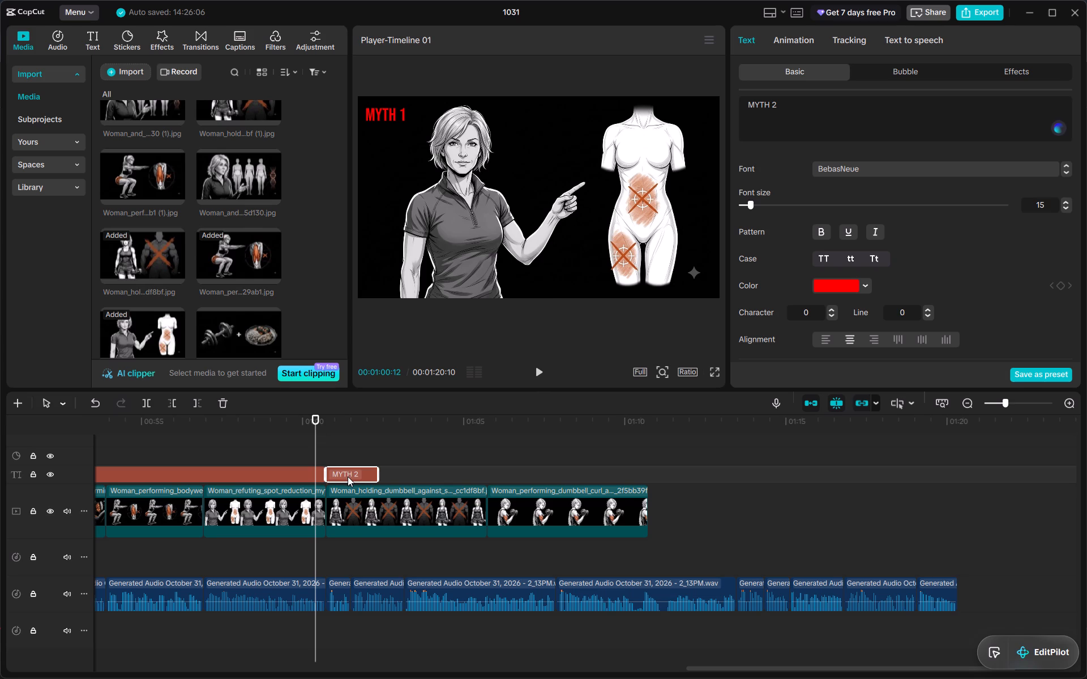
Replace the MYTH 2 title with a copy of the MYTH 1 title at the crossed-out muscular figure clip's start, changing its text to "MYTH 2".
key("Delete")
left_click(316, 470)
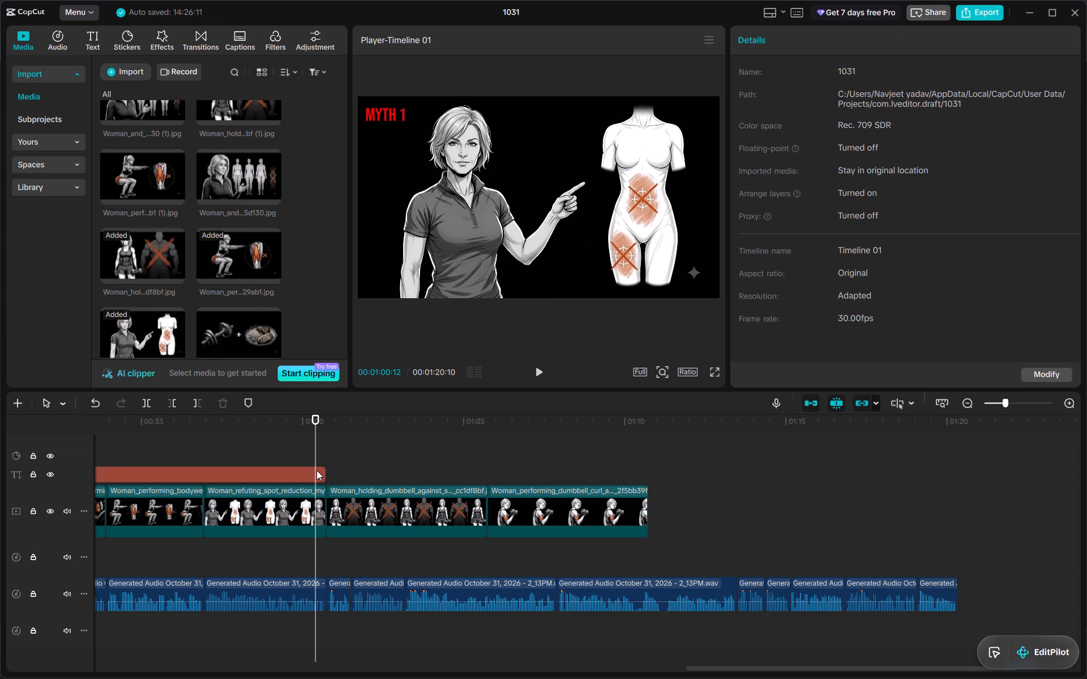
key("ctrl+c")
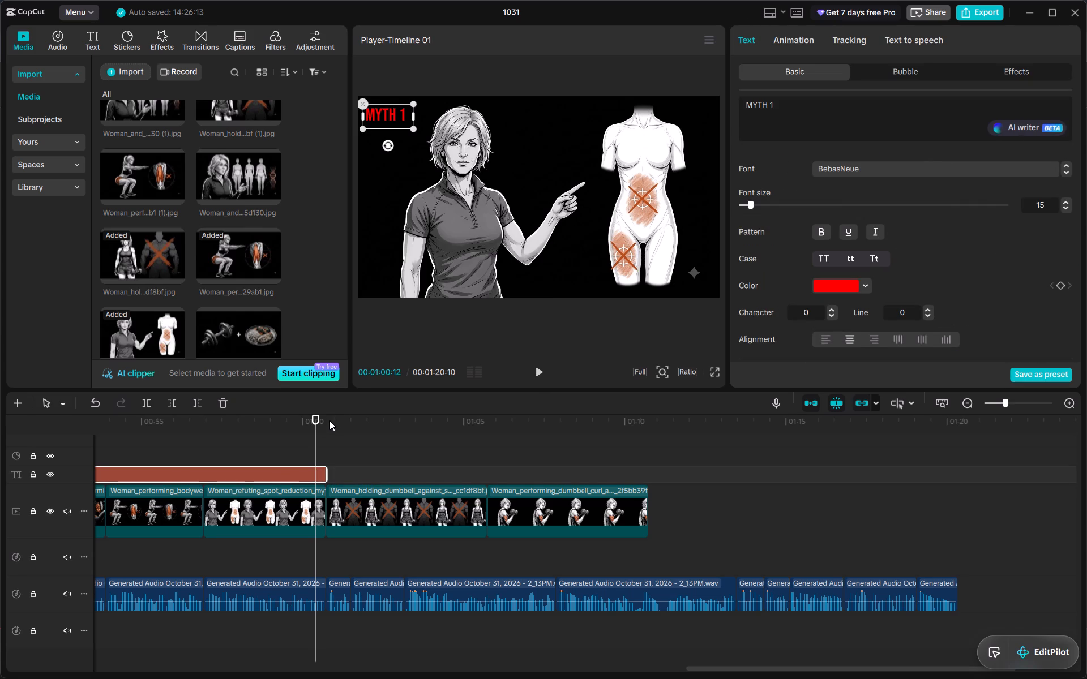
left_click(329, 420)
key("ctrl+v")
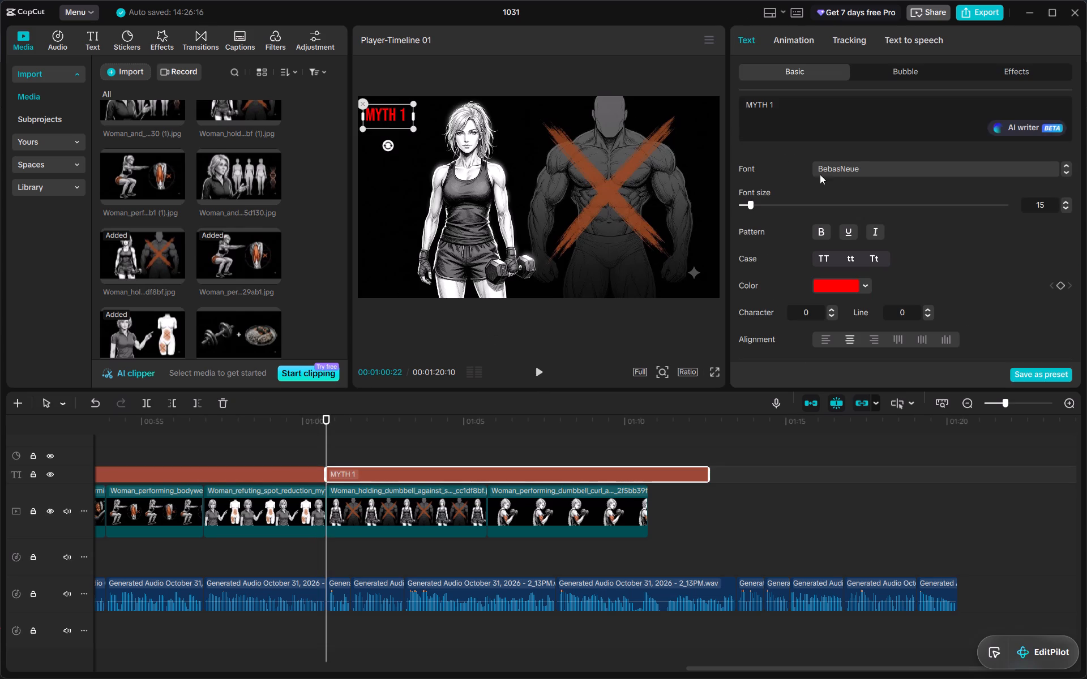
left_click(784, 110)
key("BackSpace")
key("BackSpace")
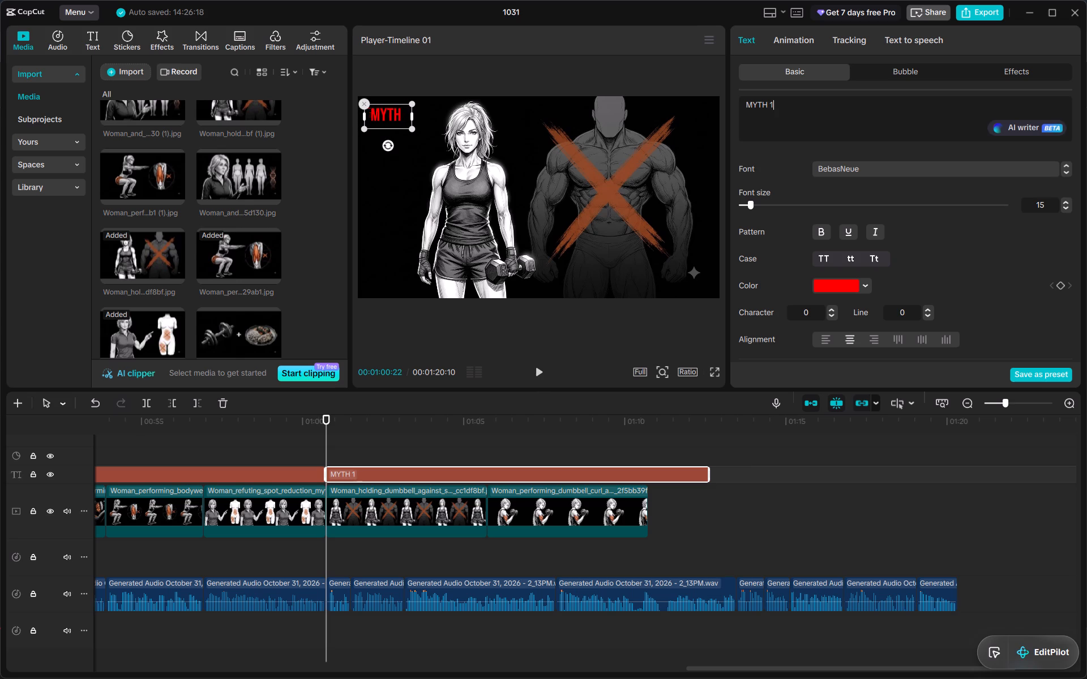
key("2")
key("space")
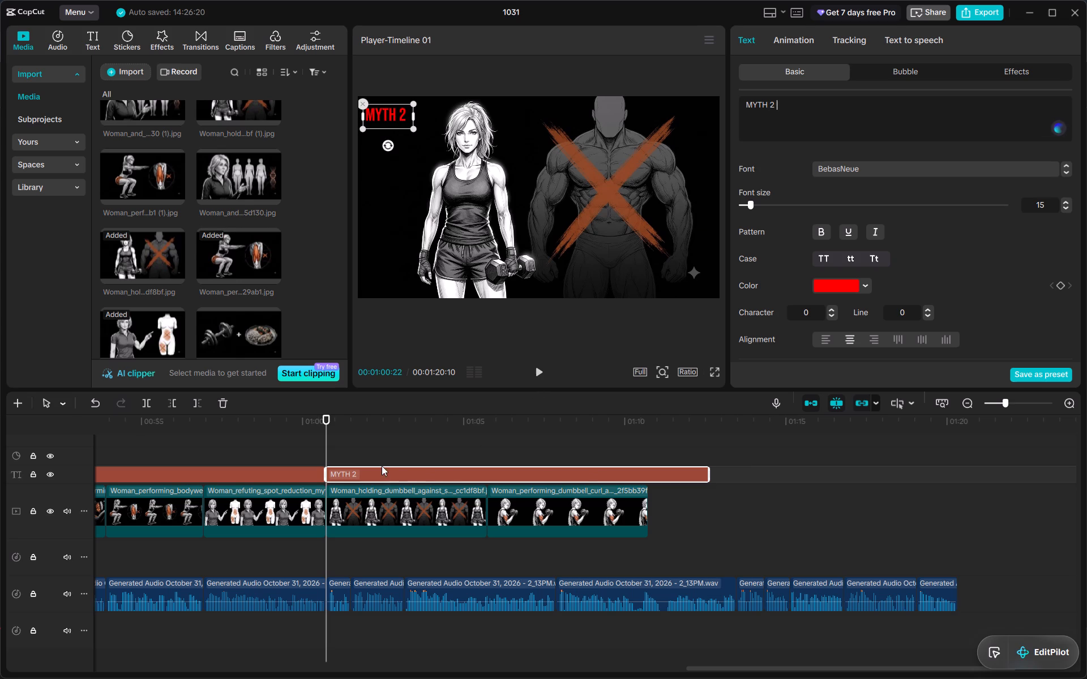
Play the start of the Myth 2 section and trim the crossed-out muscular figure clip to end at about 00:01:03.
left_click_drag(321, 424, 327, 424)
left_click(322, 426)
key("space")
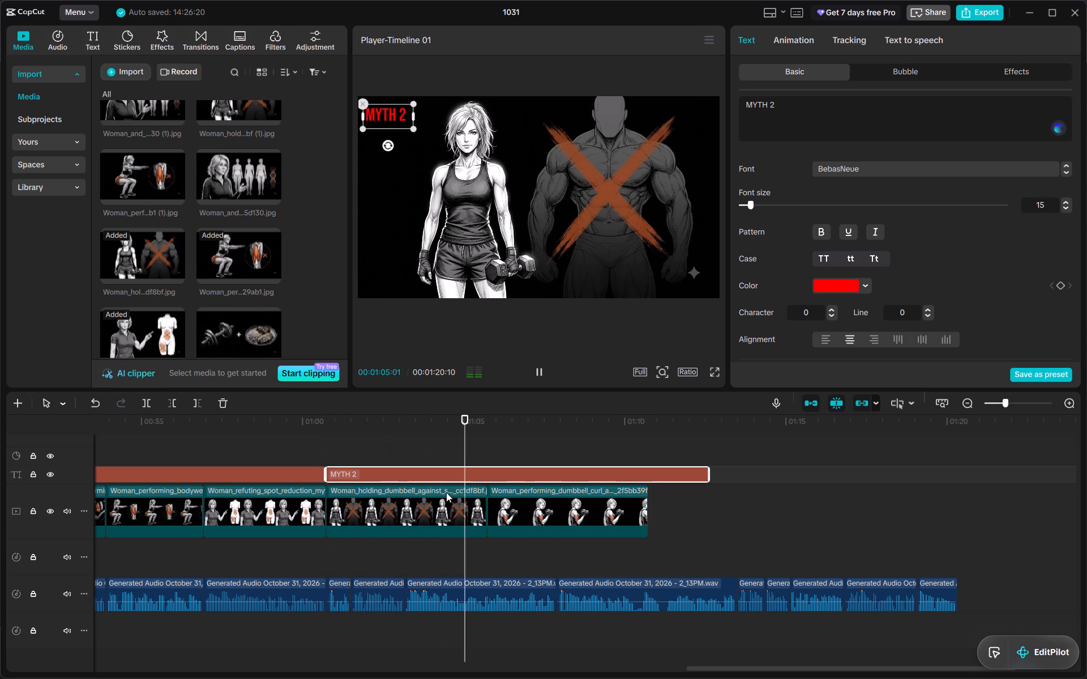
left_click(464, 511)
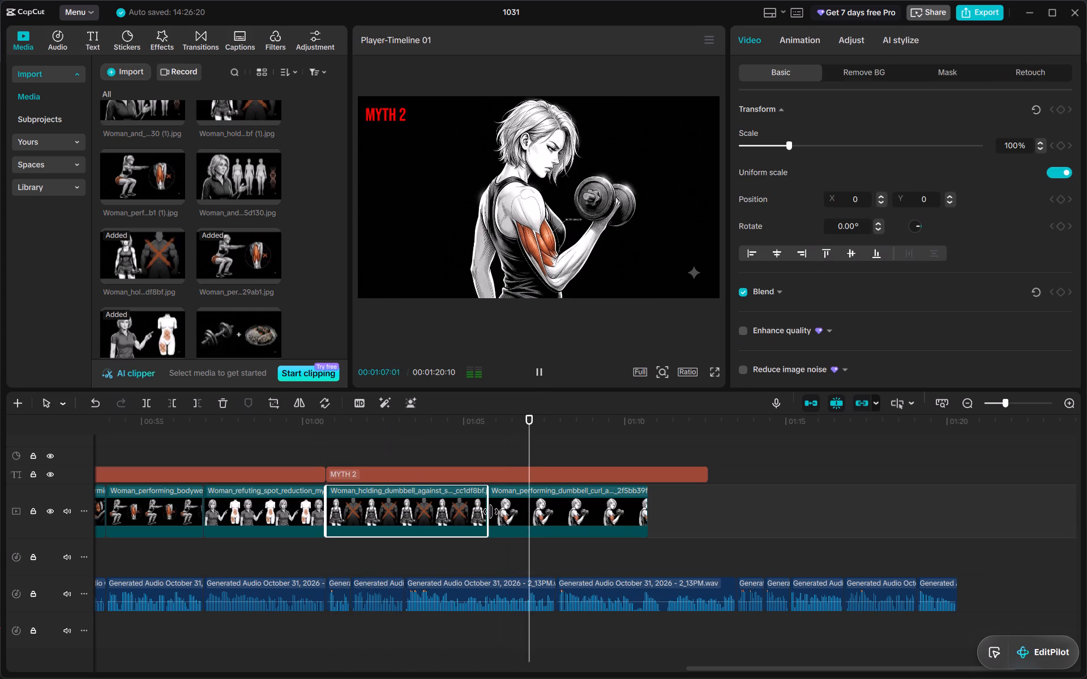
left_click_drag(487, 514, 427, 522)
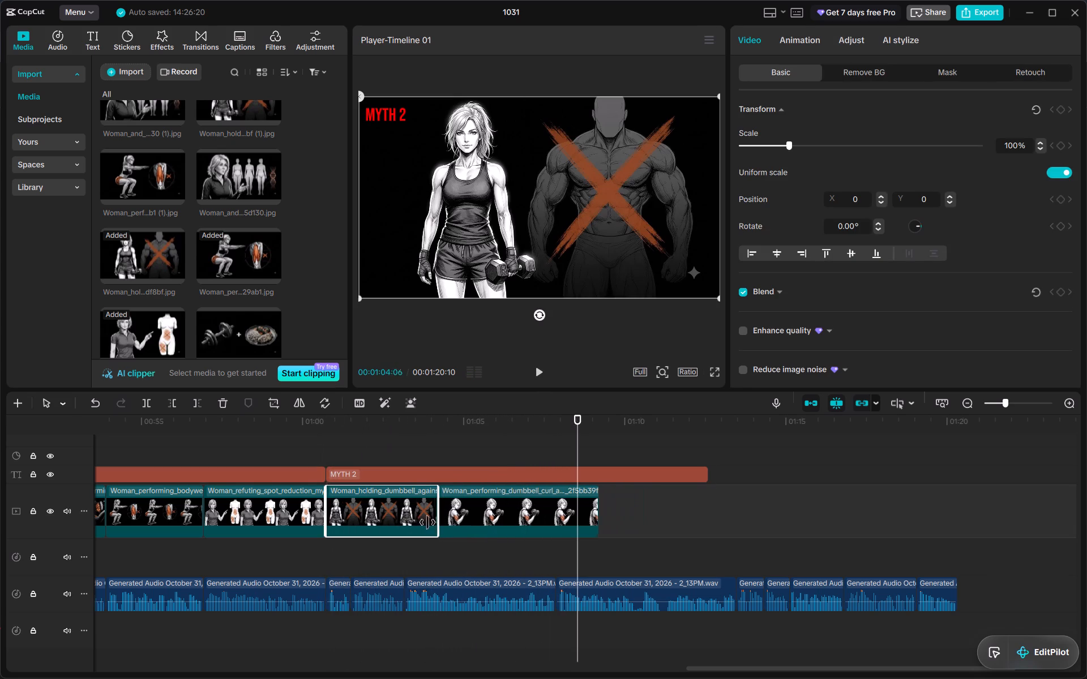
left_click_drag(427, 522, 403, 526)
key("space")
key("space")
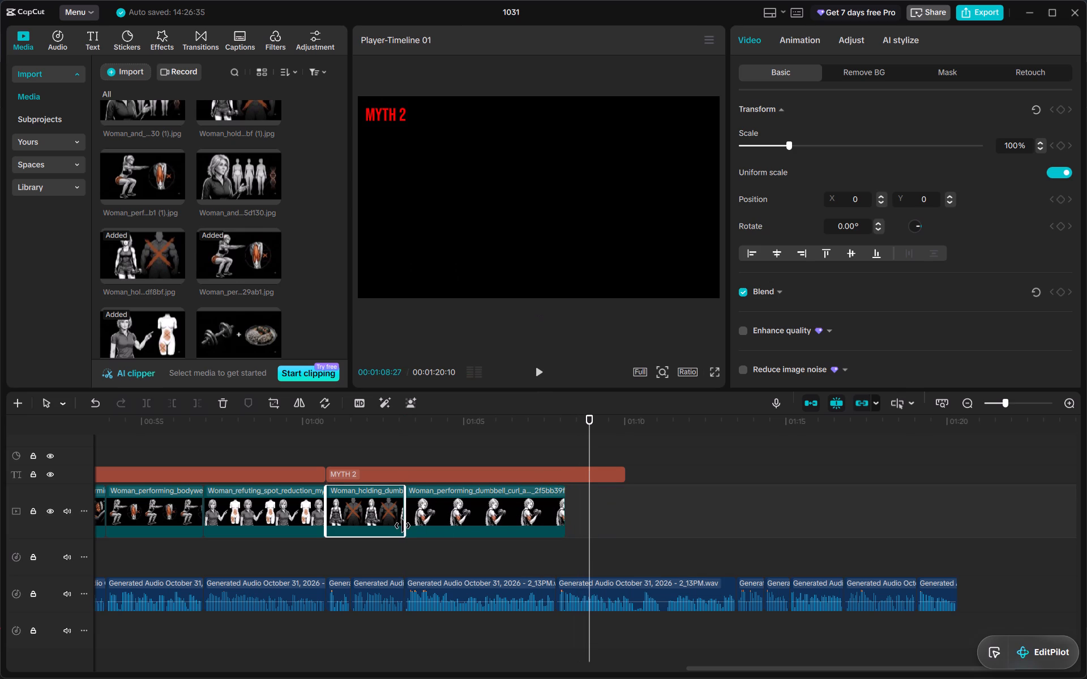
Trim the dumbbell curl clip to end at about 00:01:05 and add the dumbbell-and-meal image directly after it.
left_click(485, 502)
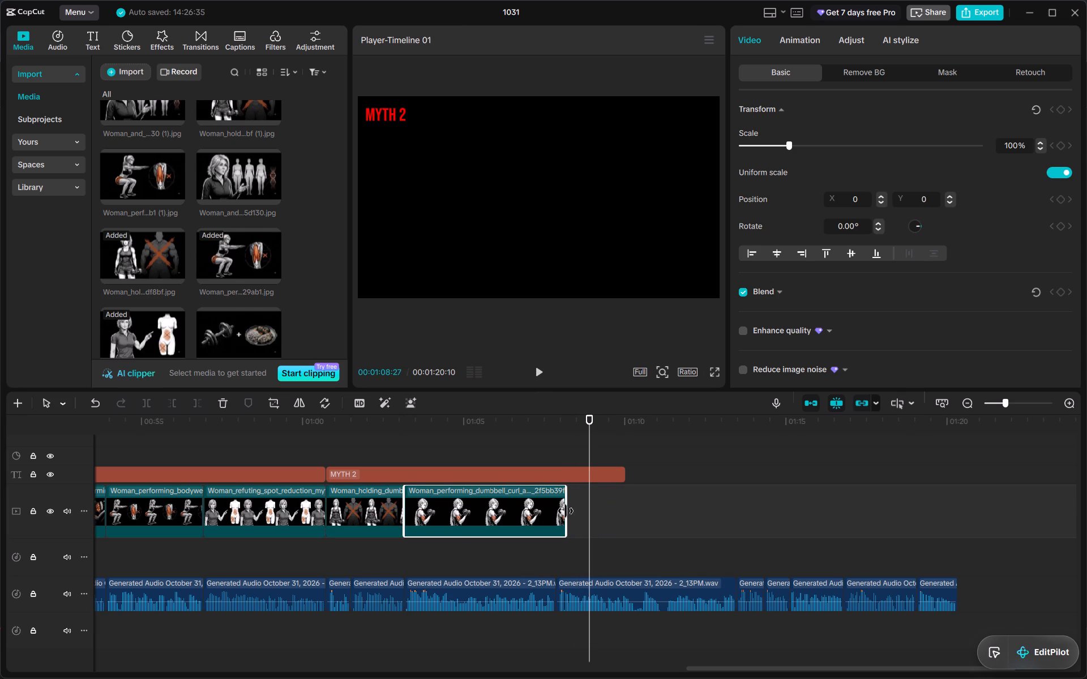
left_click_drag(566, 511, 474, 523)
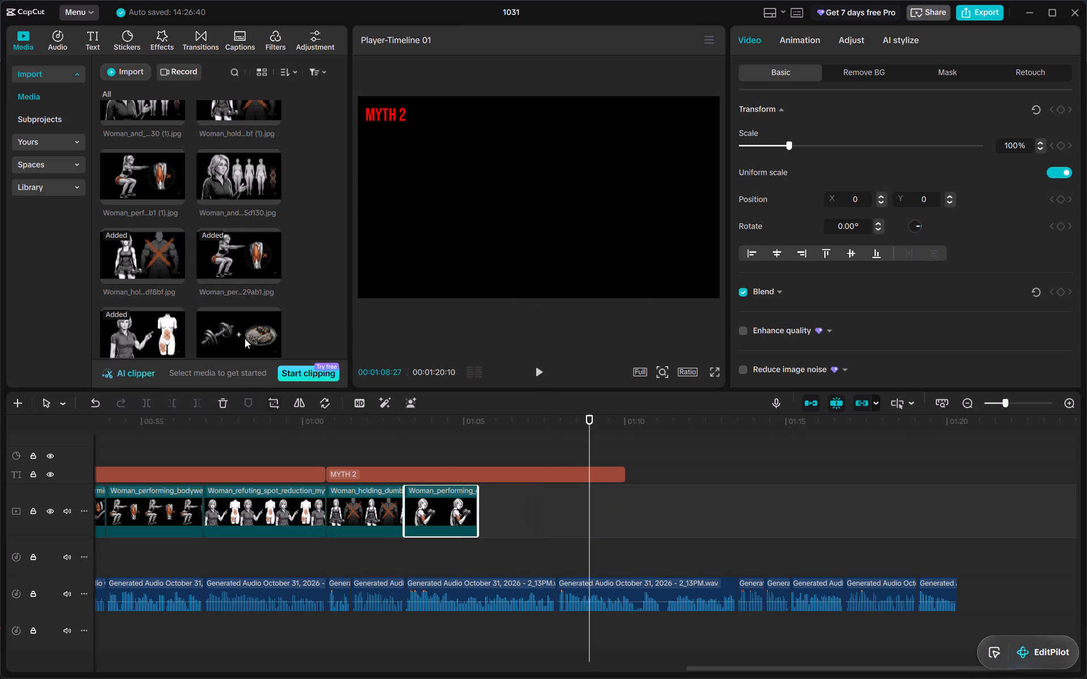
left_click_drag(236, 318, 490, 504)
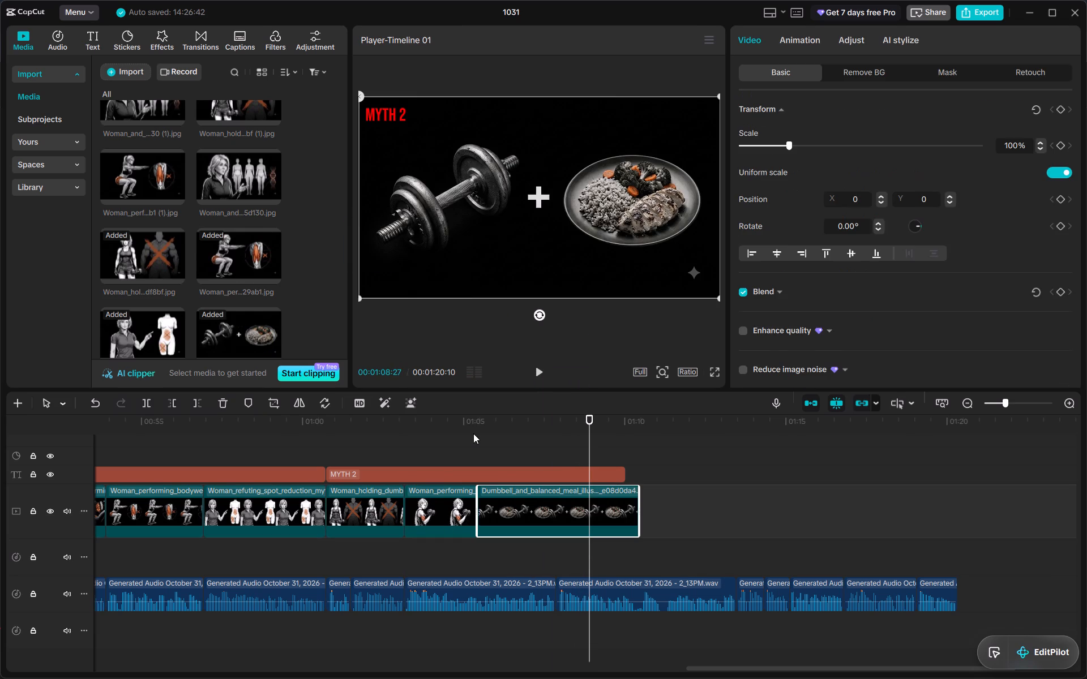
Check the cut against the voiceover and extend the dumbbell curl clip to end at about 00:01:07.
left_click(476, 422)
key("space")
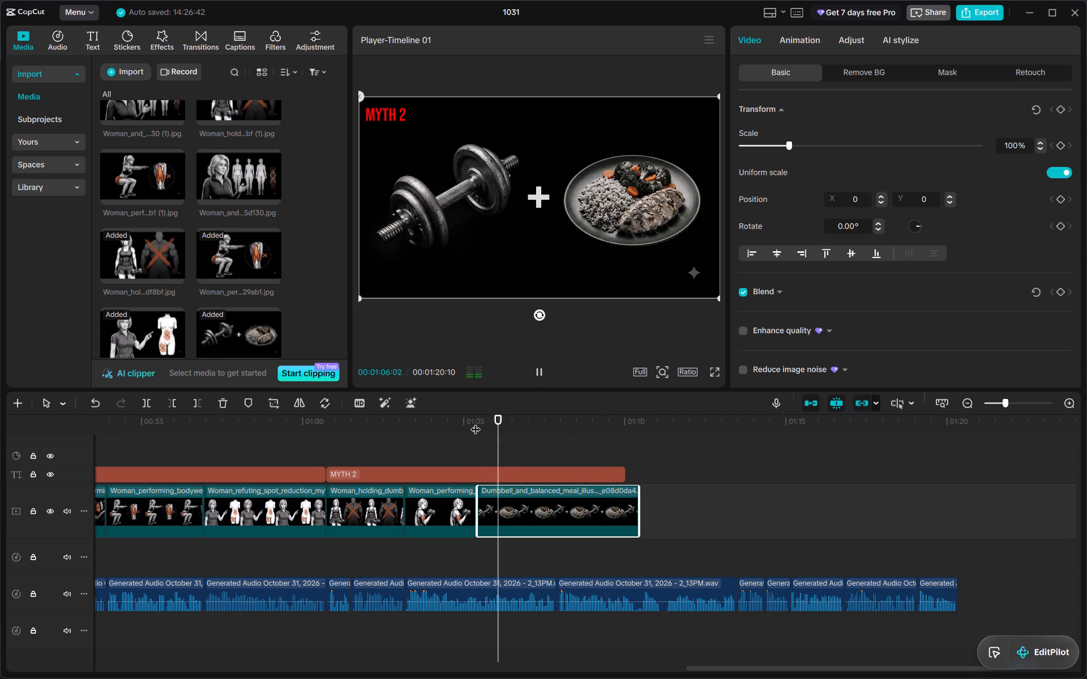
left_click(456, 514)
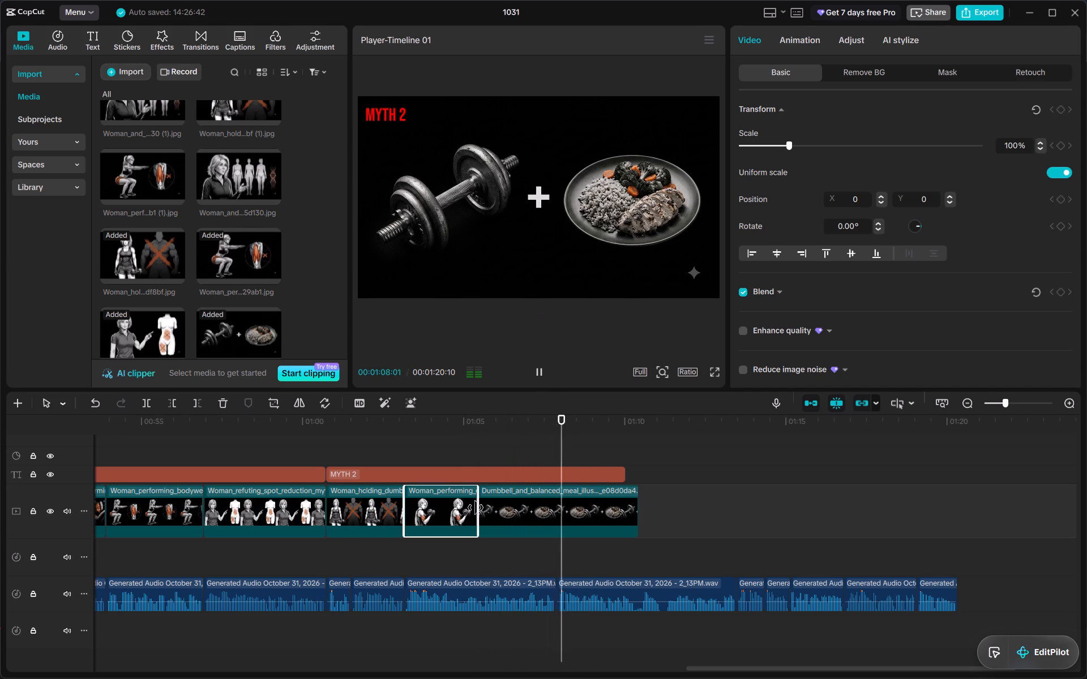
left_click_drag(480, 508, 515, 515)
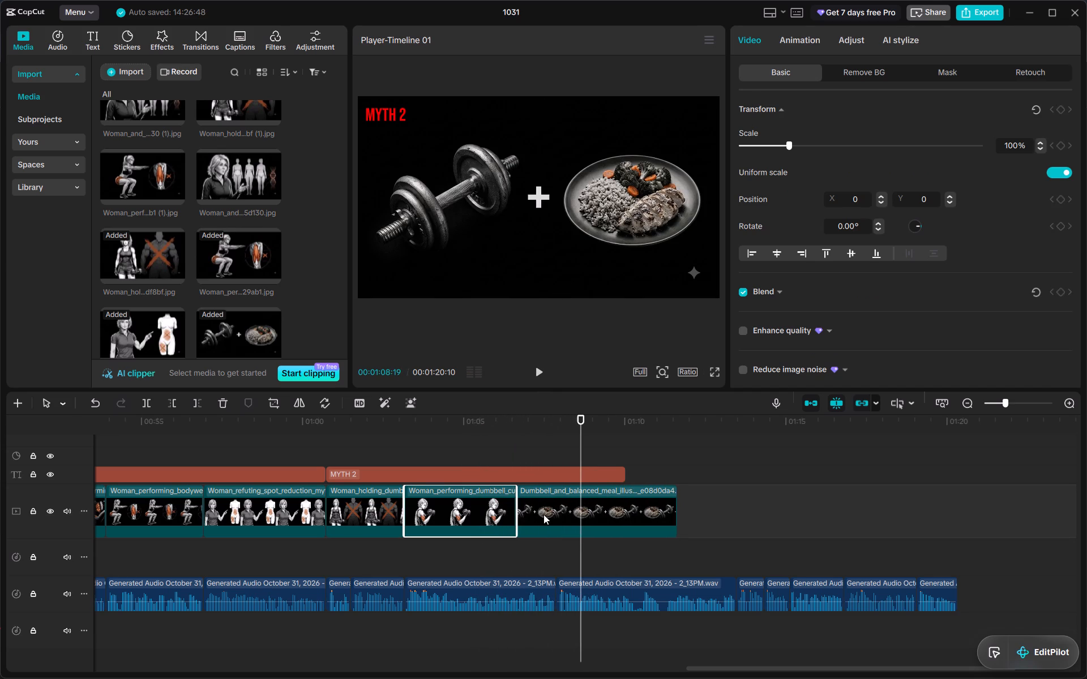
Trim the dumbbell-and-meal clip to end with the voiceover segment at about 00:01:08.
left_click(543, 514)
left_click(507, 426)
key("space")
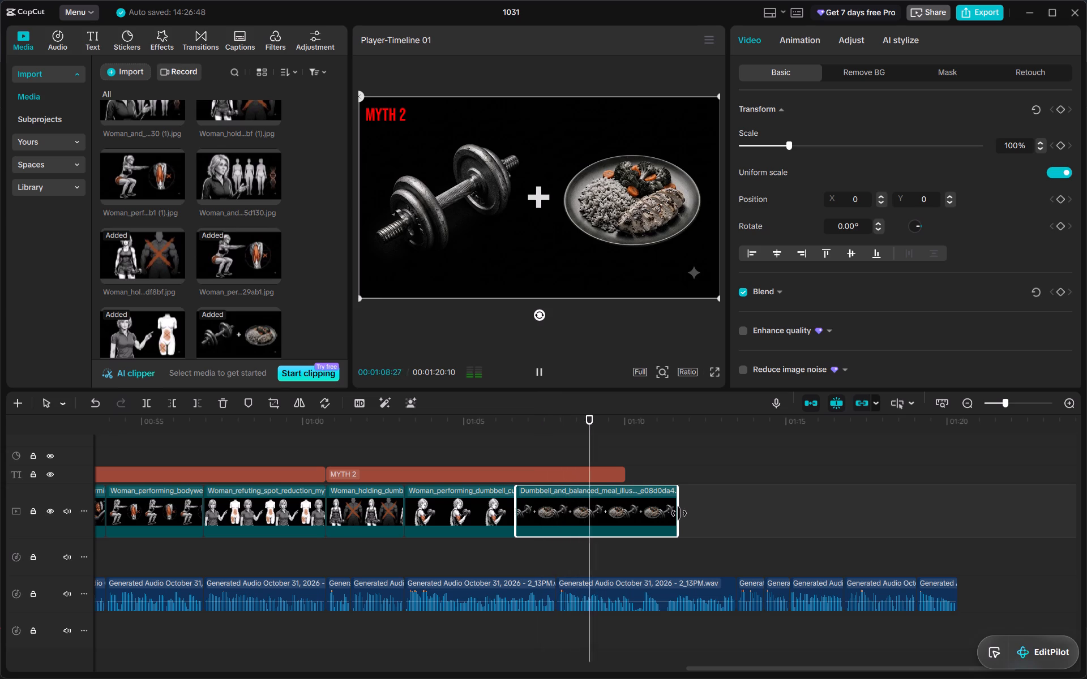
left_click_drag(679, 513, 556, 523)
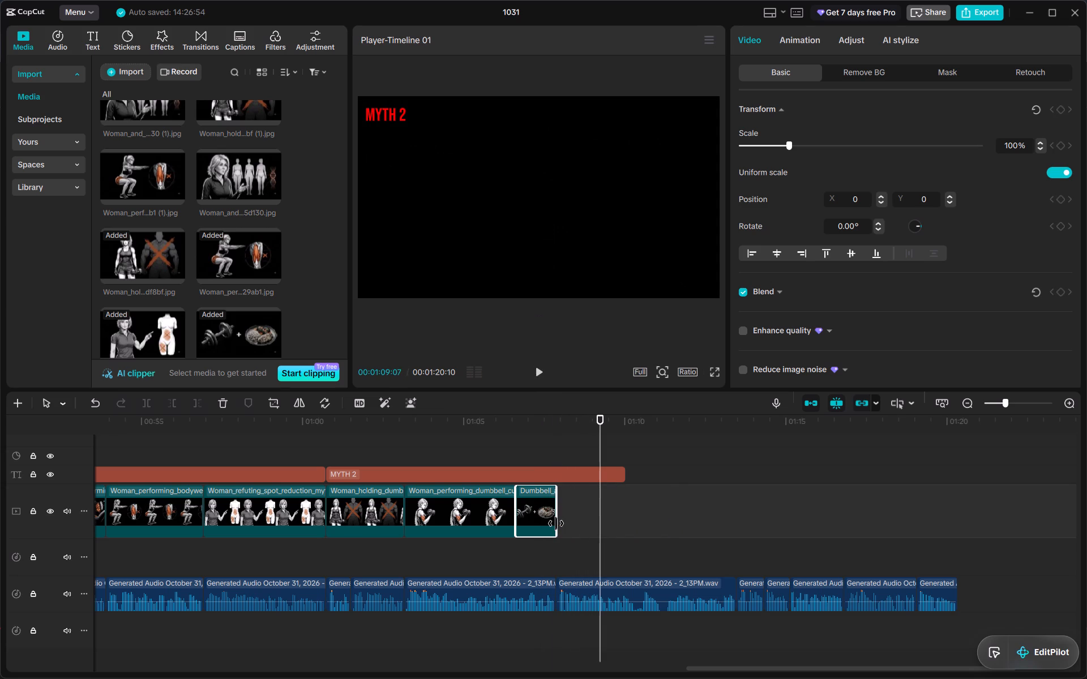
Add the athletic woman flexing image ("FIRMER STRONGER MORE DEFINED") directly after the dumbbell-and-meal clip.
key("space")
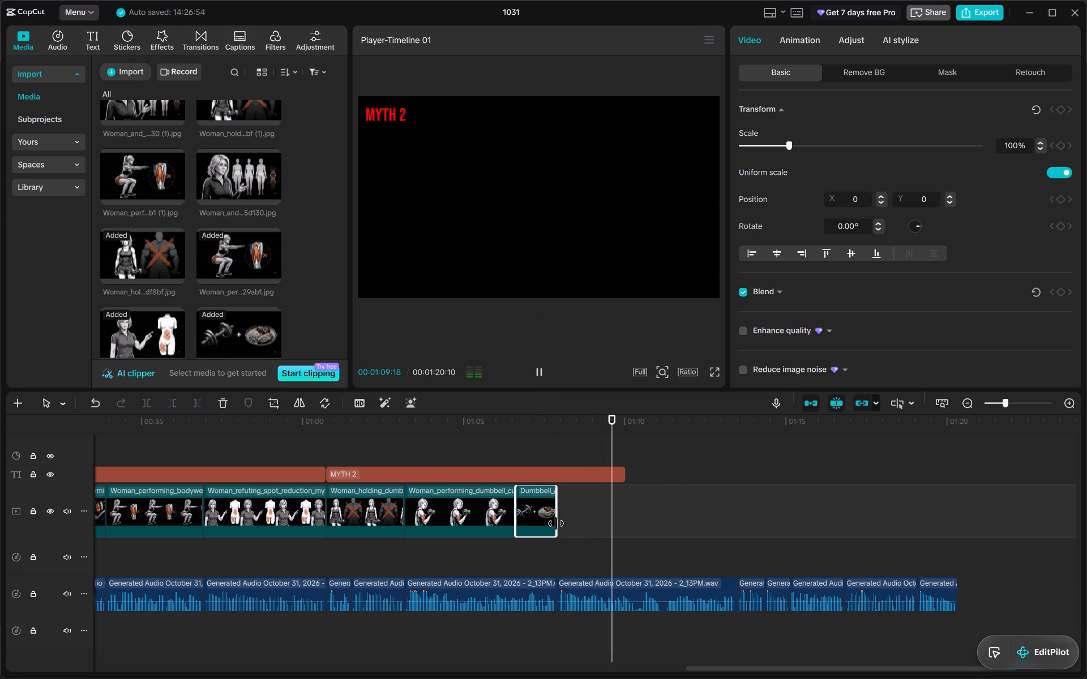
scroll(183, 269, "right", 1)
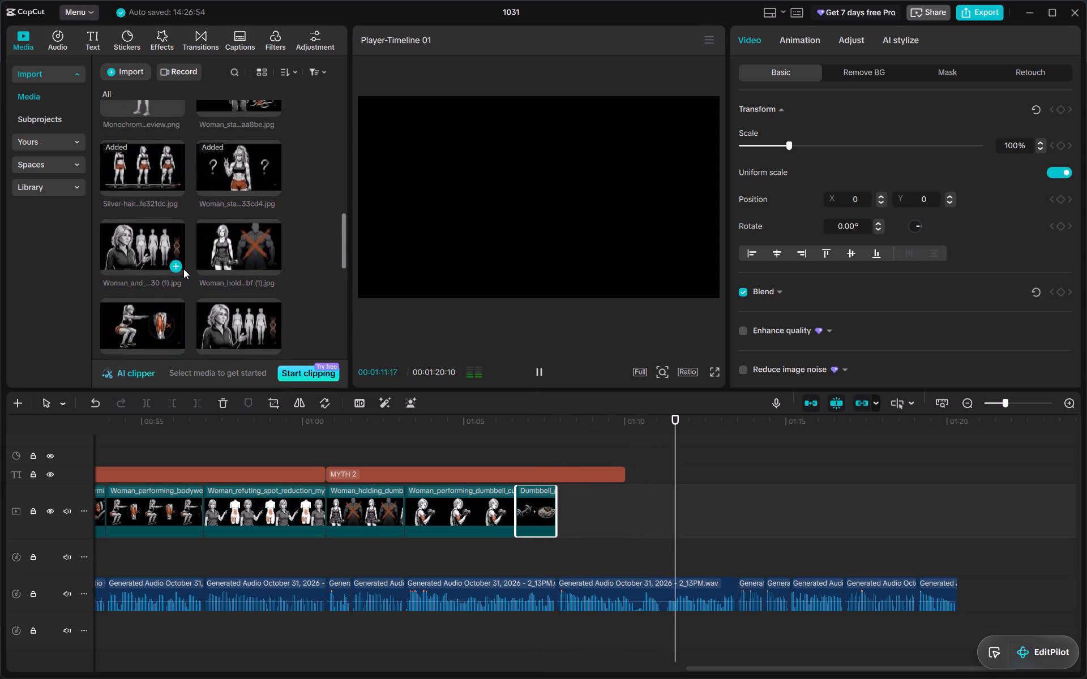
scroll(183, 269, "right", 1)
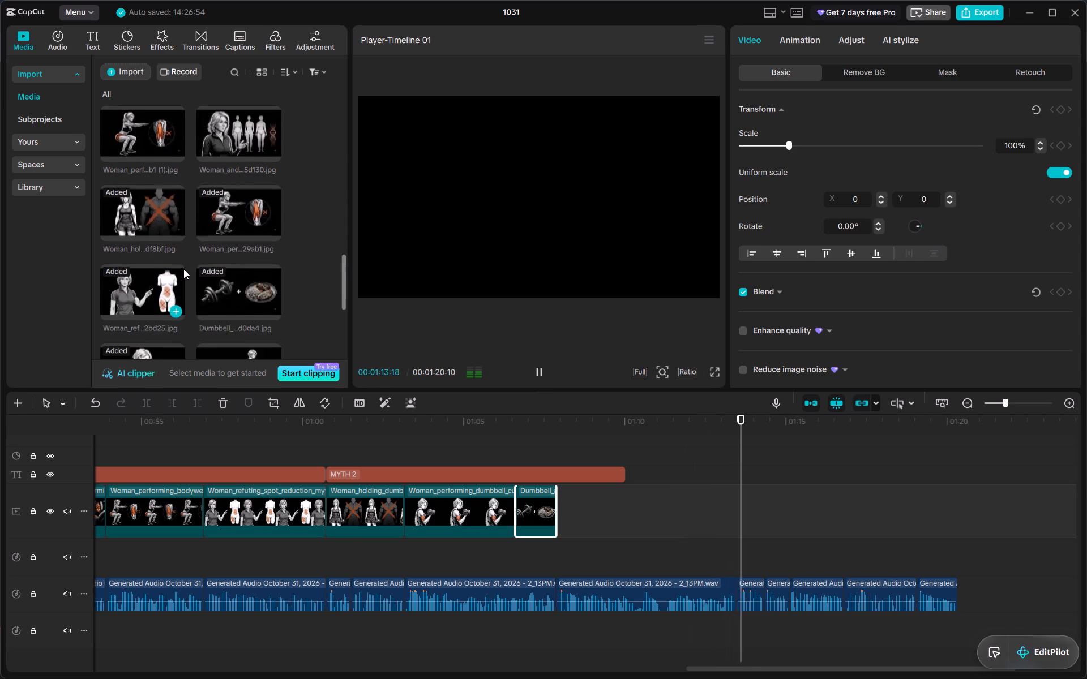
scroll(183, 269, "right", 1)
scroll(193, 268, "down", 1)
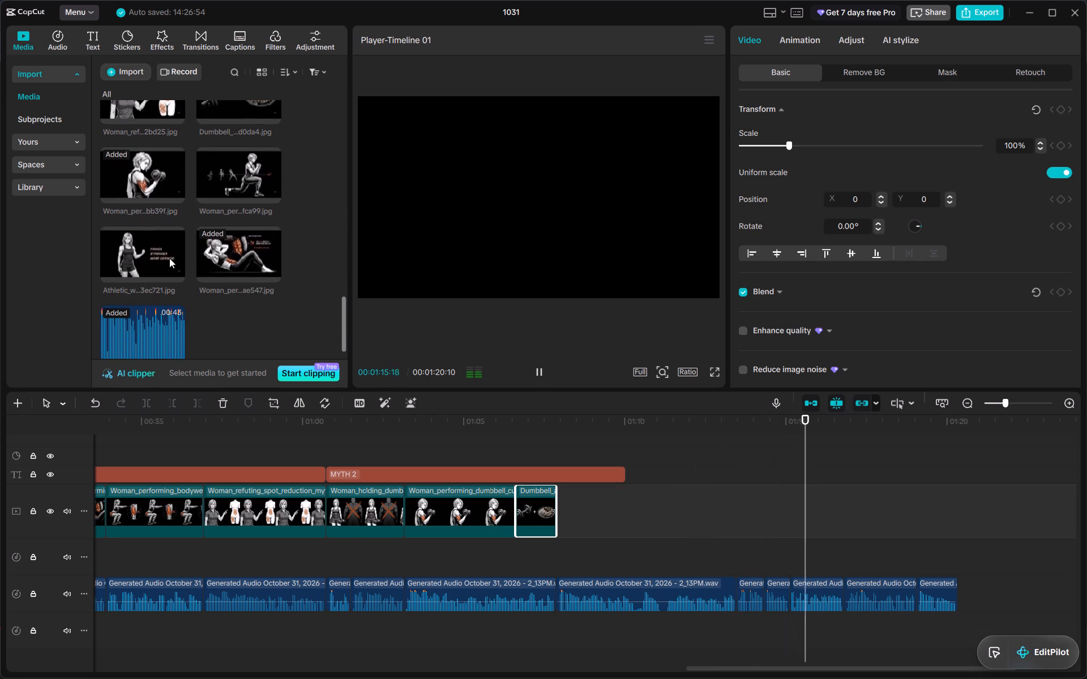
left_click_drag(155, 255, 575, 531)
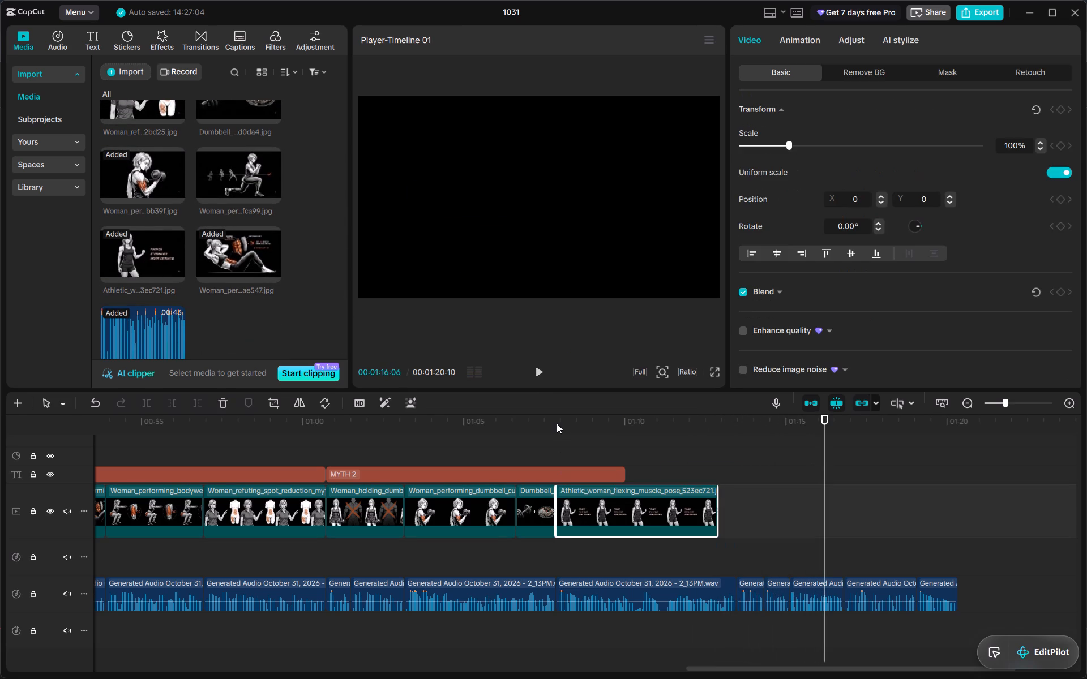
Play the flexing woman clip and shorten the MYTH 2 title to end where that clip starts, at about 00:01:08.
left_click(557, 423)
key("space")
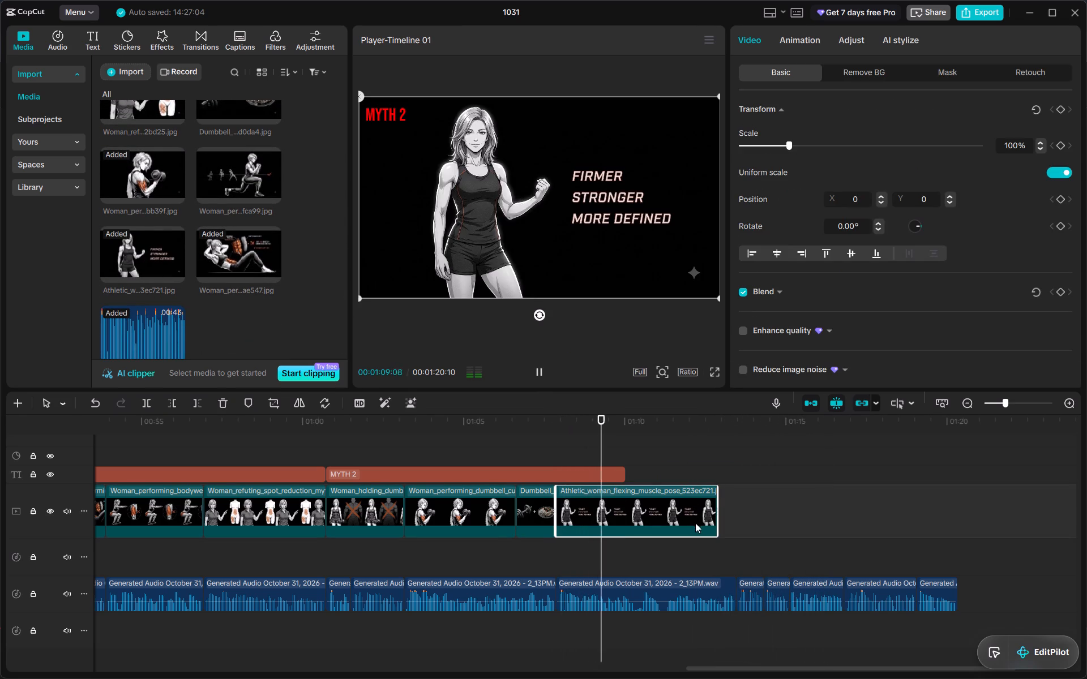
key("space")
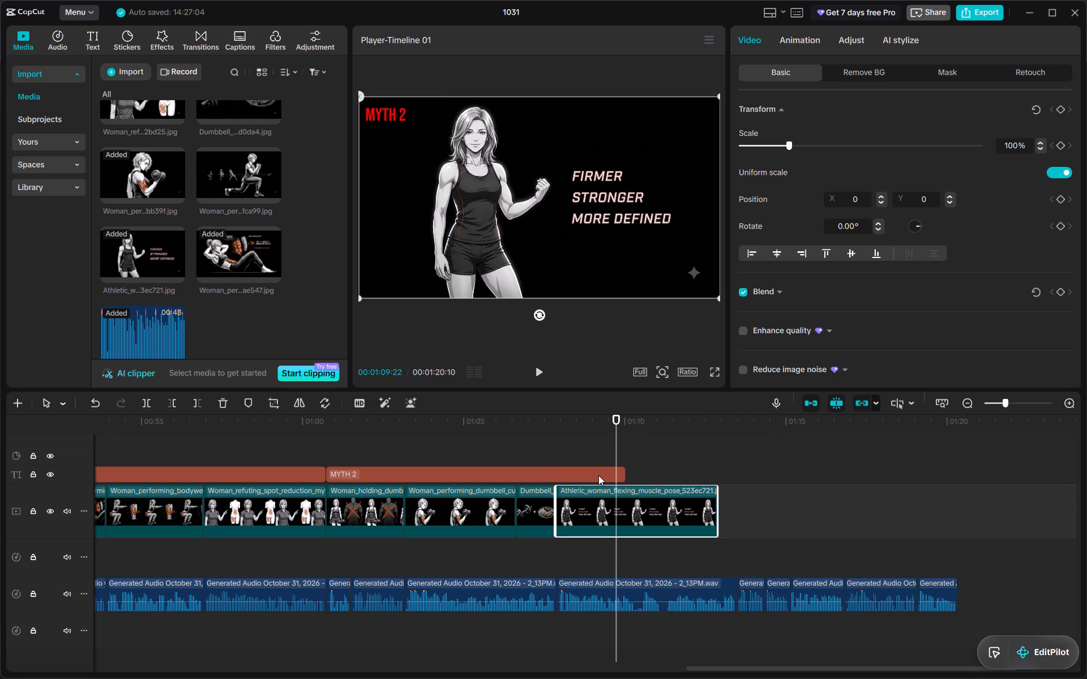
left_click(598, 475)
left_click_drag(623, 475, 571, 480)
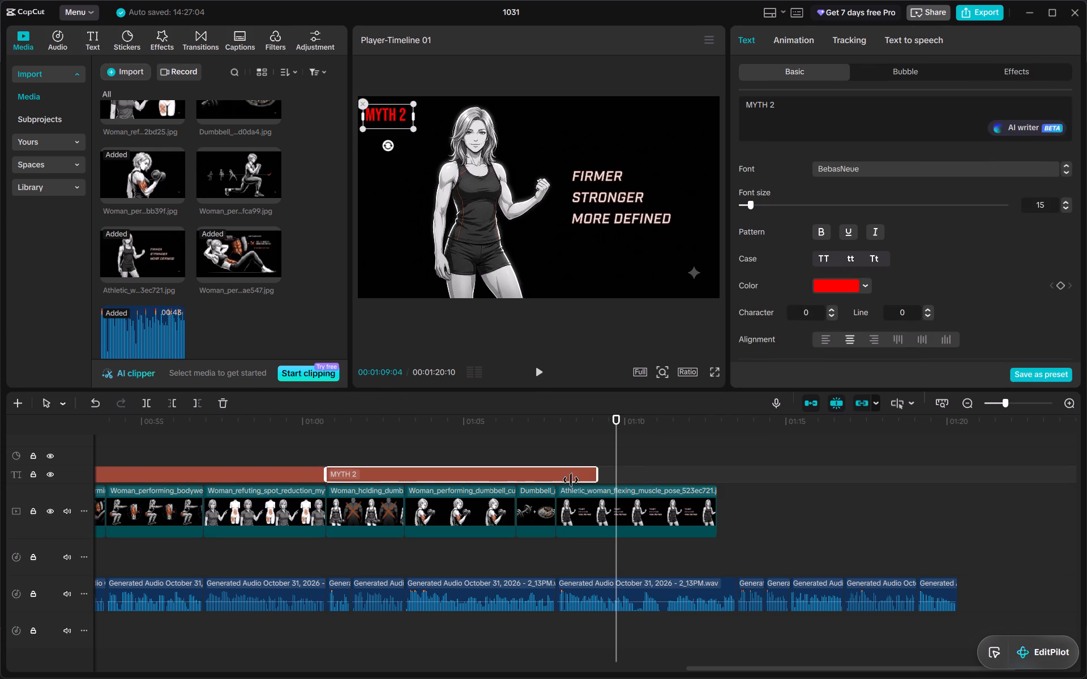
left_click_drag(571, 480, 551, 483)
left_click(554, 477)
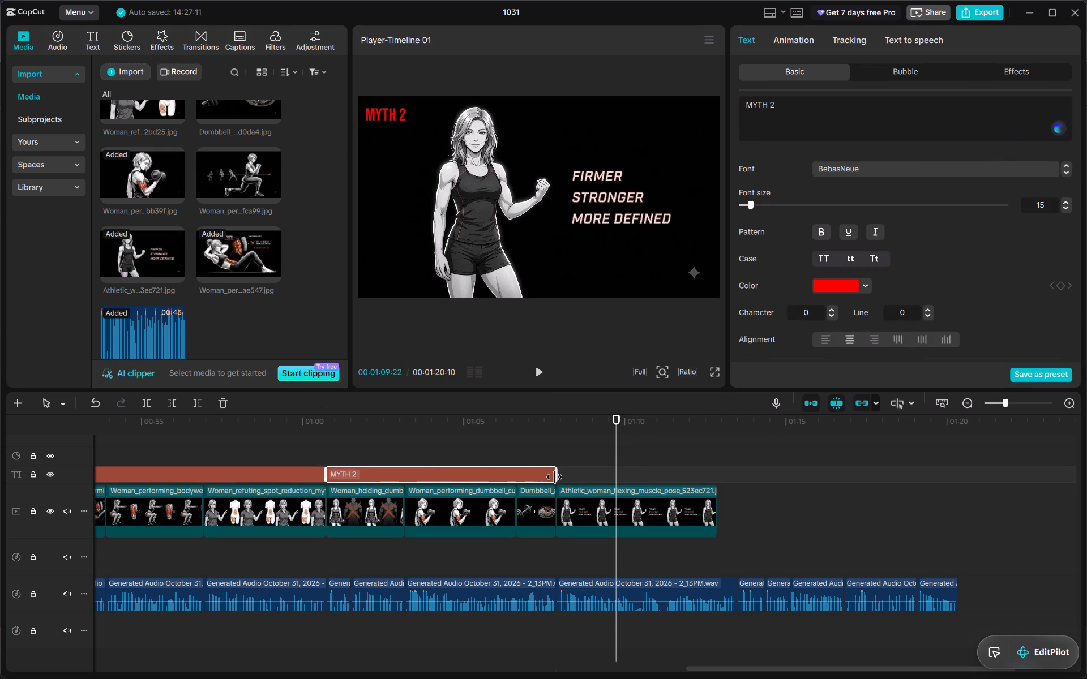
Play the voiceover from the flexing woman clip's start and extend that clip to the voiceover segment's end, at about 00:01:13.
left_click(554, 418)
key("space")
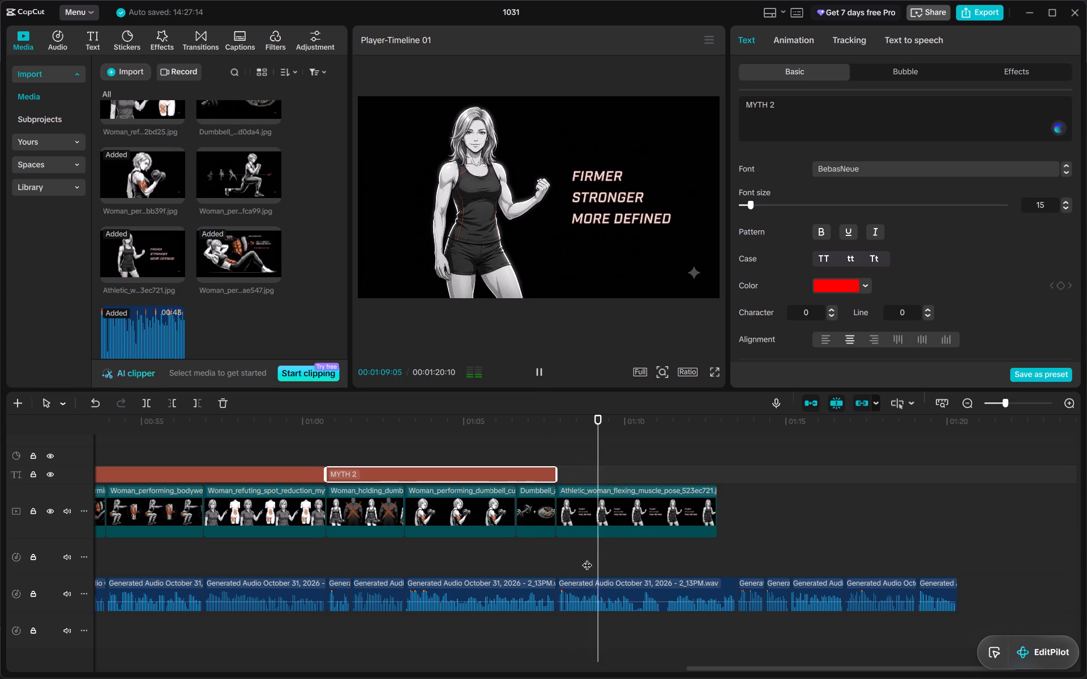
scroll(587, 558, "left", 1)
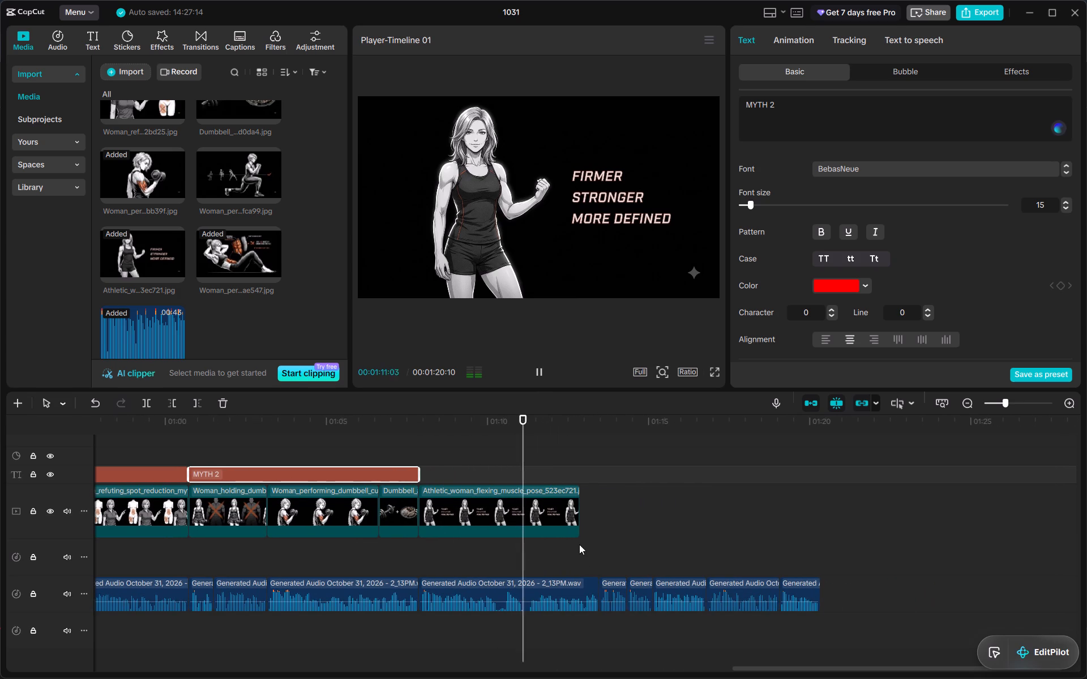
left_click(568, 518)
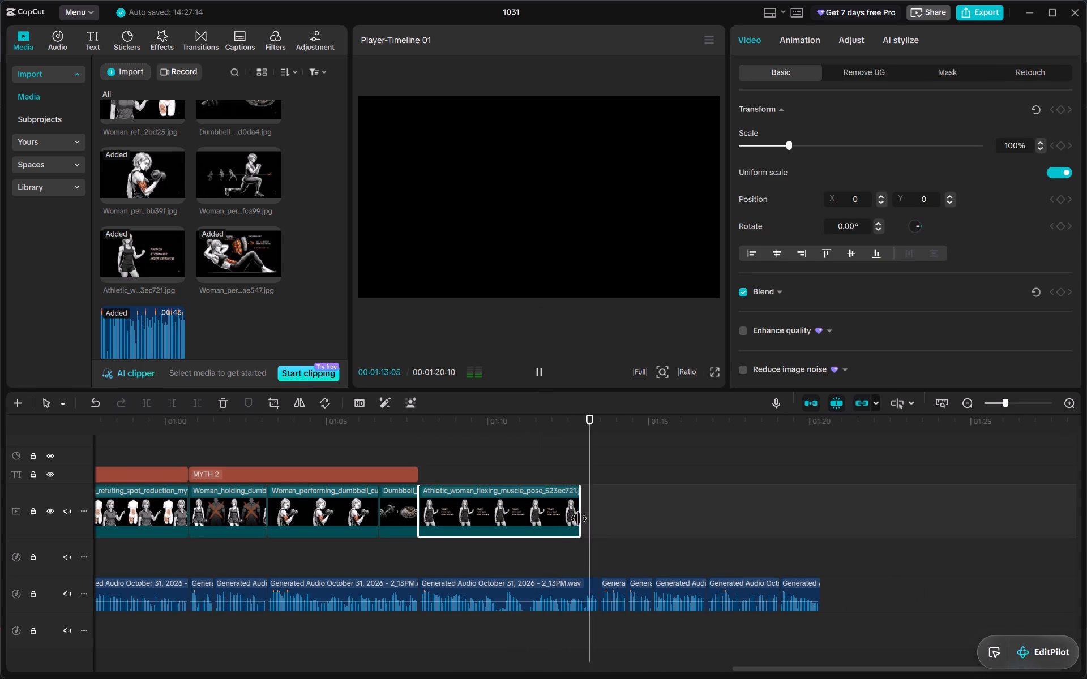
left_click_drag(579, 518, 596, 522)
Add the image of the woman standing with a measuring tape directly after the athletic woman flexing clip.
key("space")
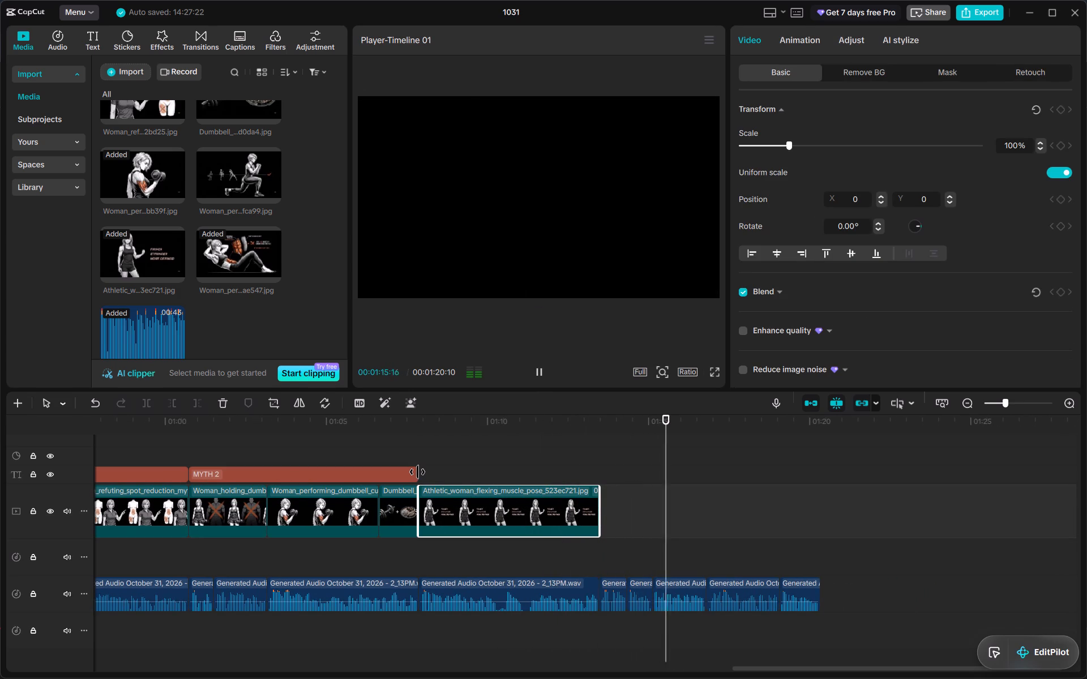
scroll(196, 246, "up", 1)
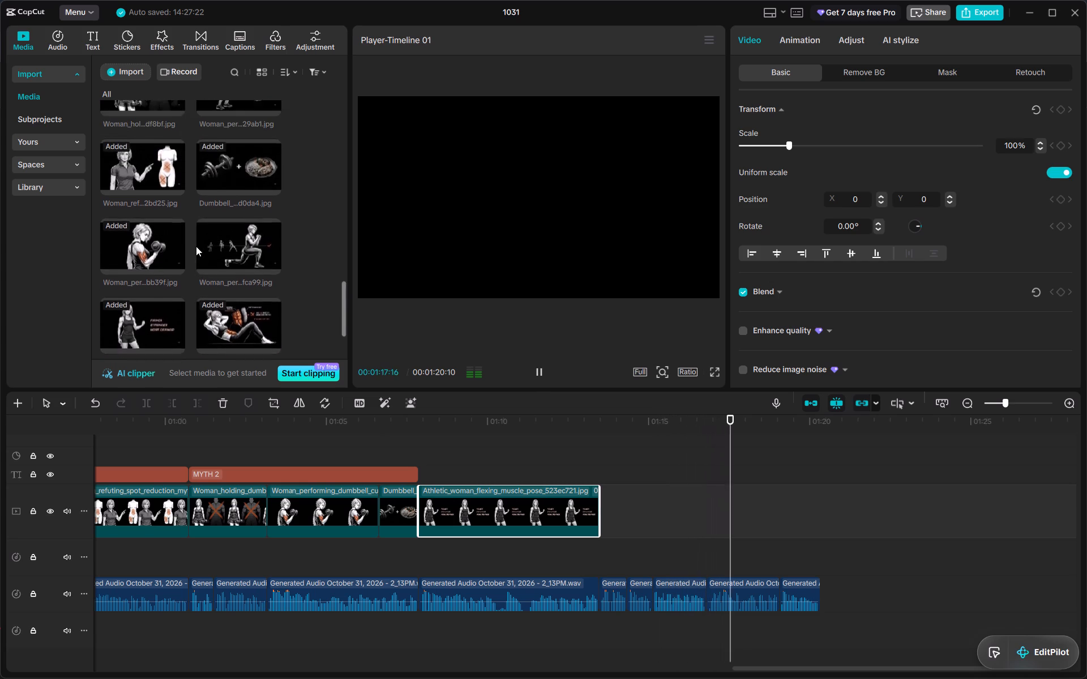
scroll(196, 246, "up", 1)
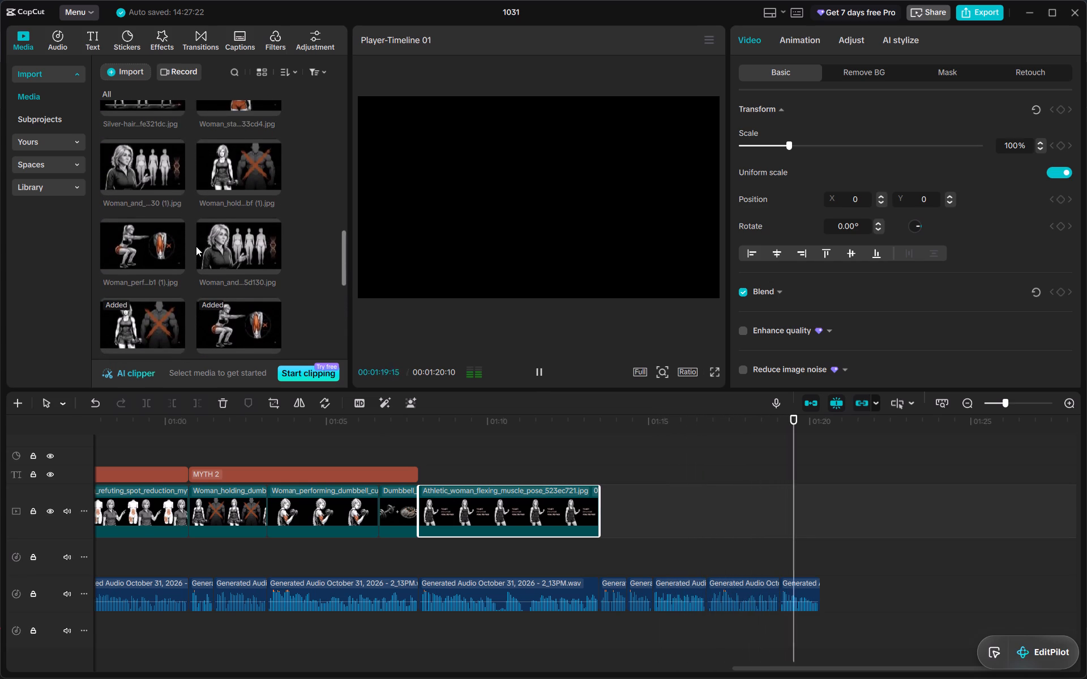
scroll(196, 246, "up", 2)
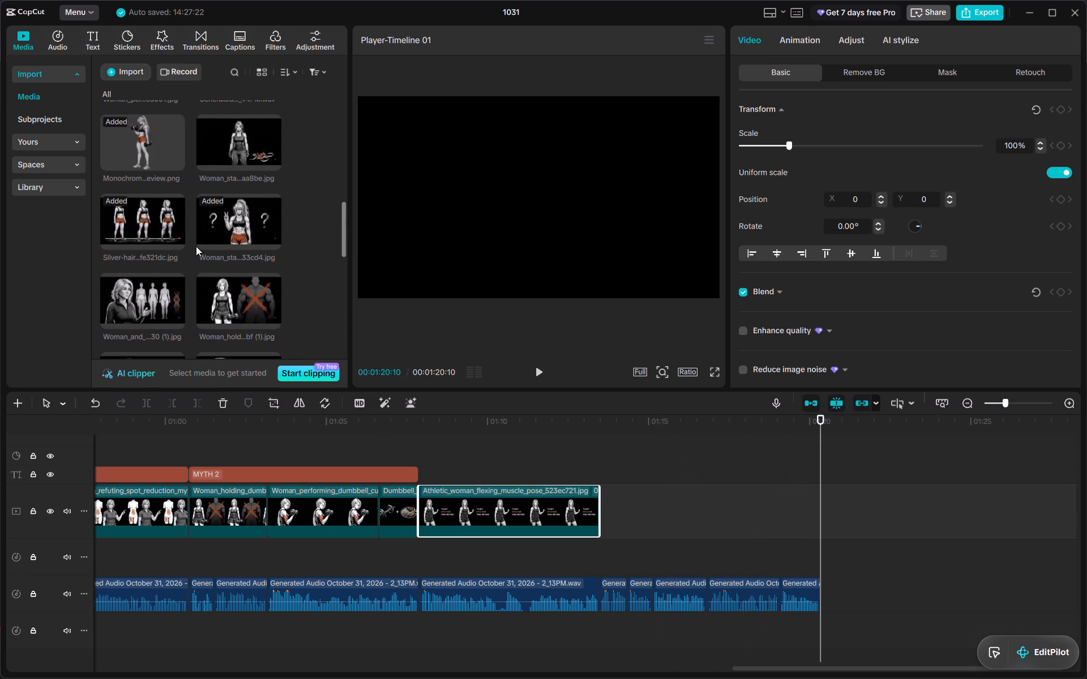
scroll(196, 246, "up", 1)
left_click_drag(251, 130, 627, 505)
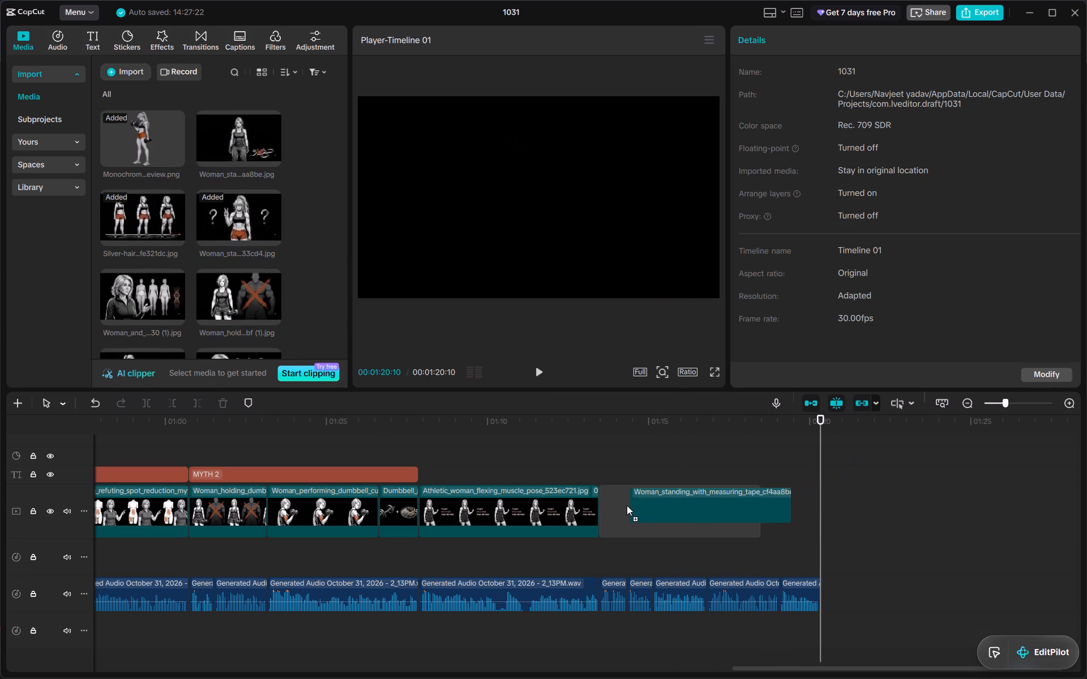
left_click_drag(627, 505, 620, 506)
Play the voiceover from the measuring-tape clip's start and trim that clip to the voiceover segment's end, at about 00:01:15.
left_click(598, 420)
key("space")
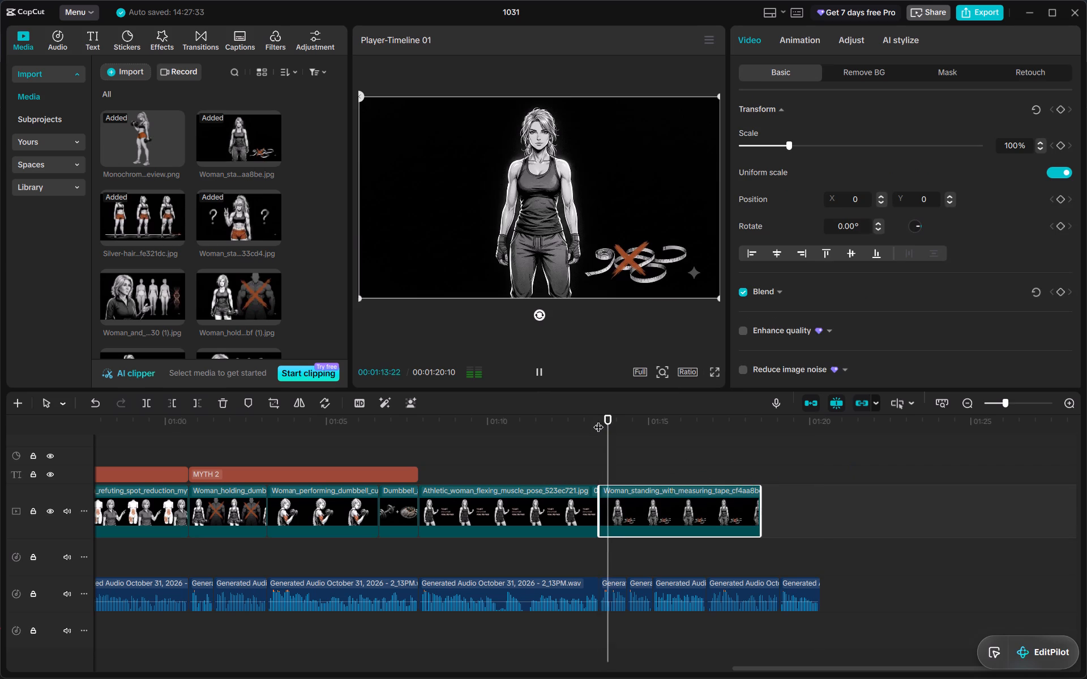
left_click_drag(760, 517, 708, 526)
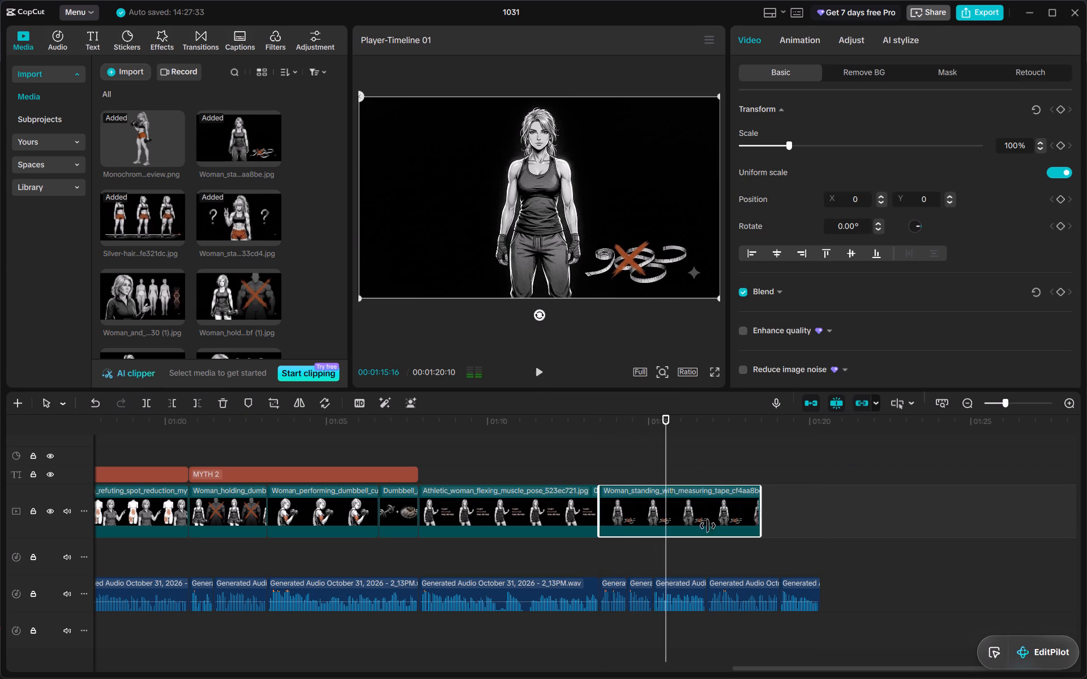
left_click_drag(708, 526, 651, 536)
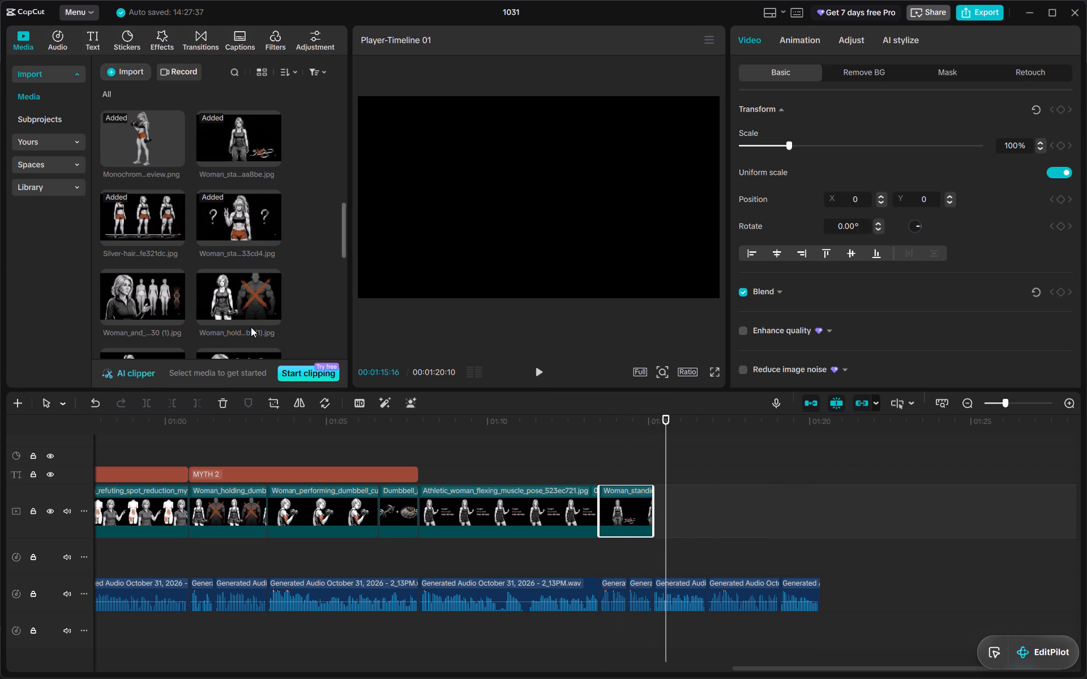
Add the woman performing bodyweight lunge image directly after the measuring-tape clip.
scroll(251, 327, "down", 2)
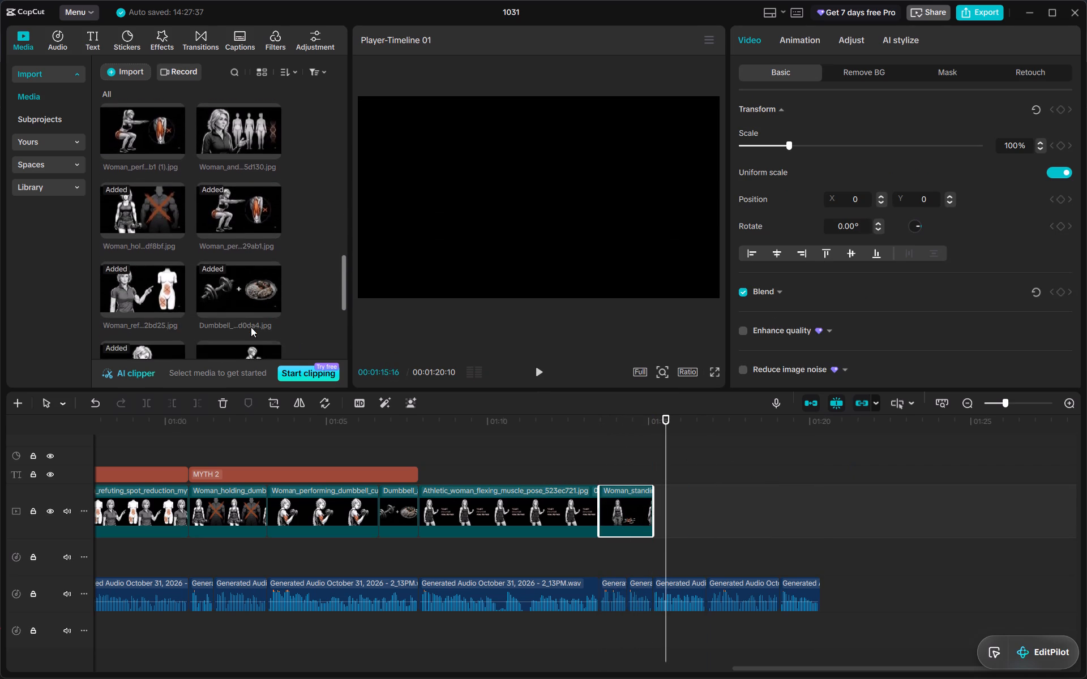
scroll(251, 327, "down", 1)
left_click_drag(226, 204, 268, 121)
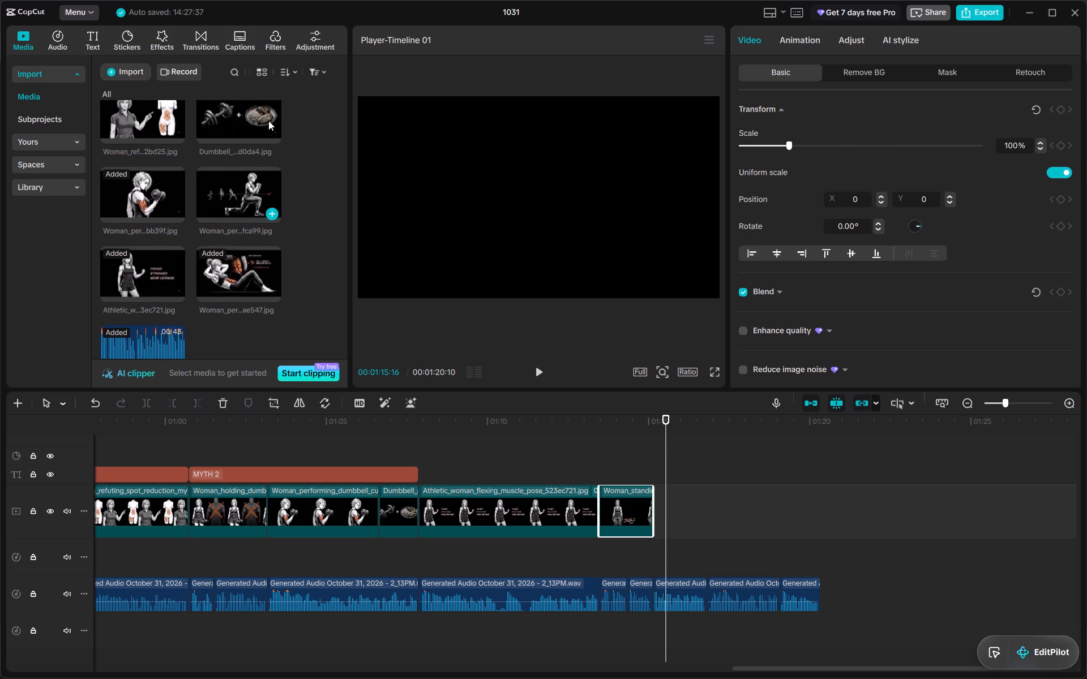
left_click_drag(268, 121, 657, 516)
Play the remaining voiceover and shorten the bodyweight lunge clip to end at about 00:01:19.
key("space")
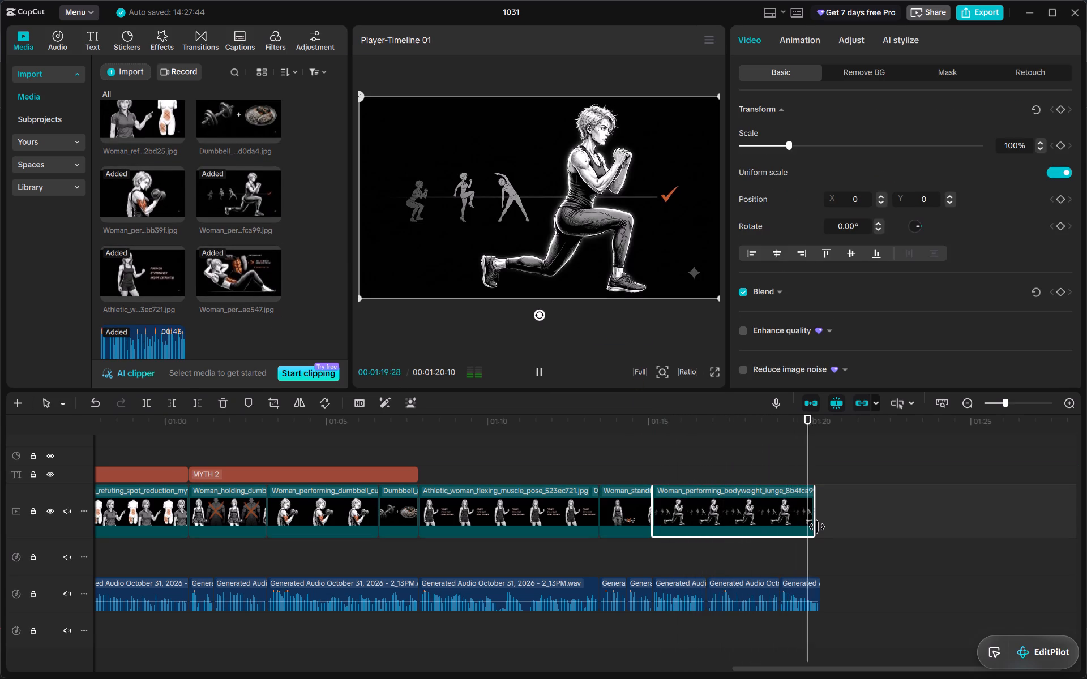
left_click_drag(817, 527, 778, 536)
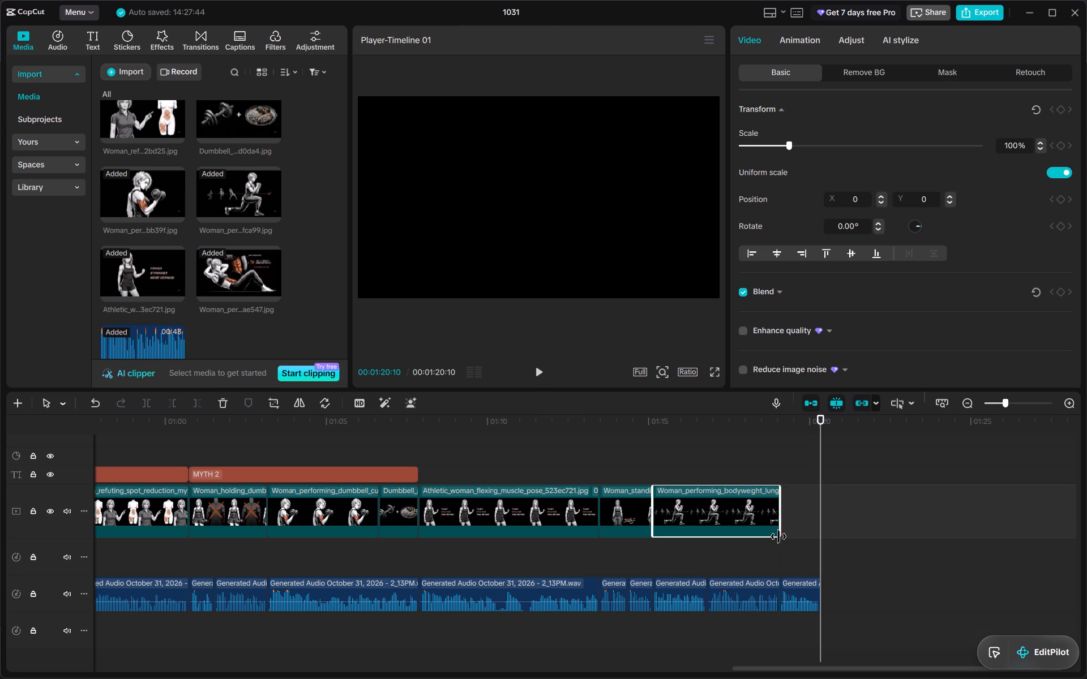
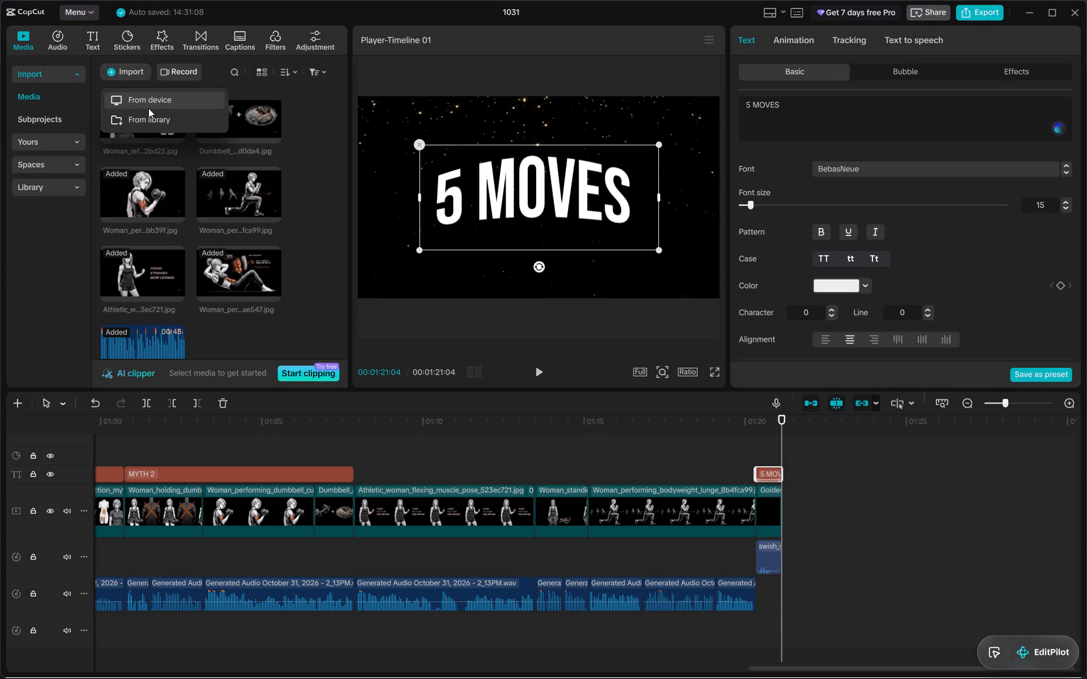
left_click(159, 100)
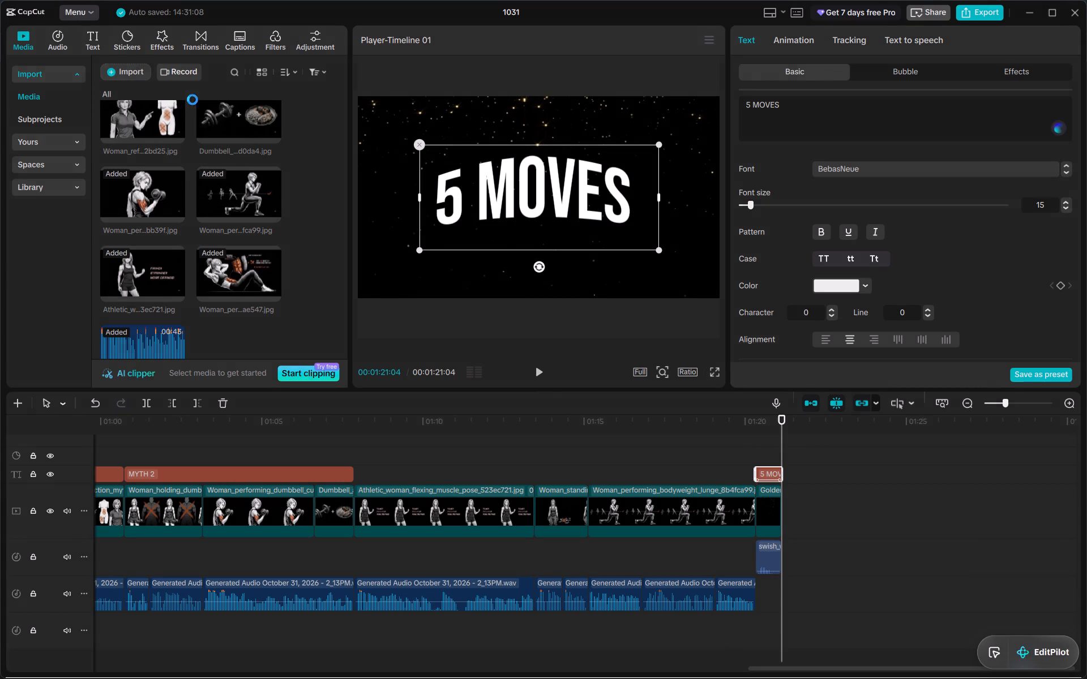
left_click_drag(198, 109, 266, 122)
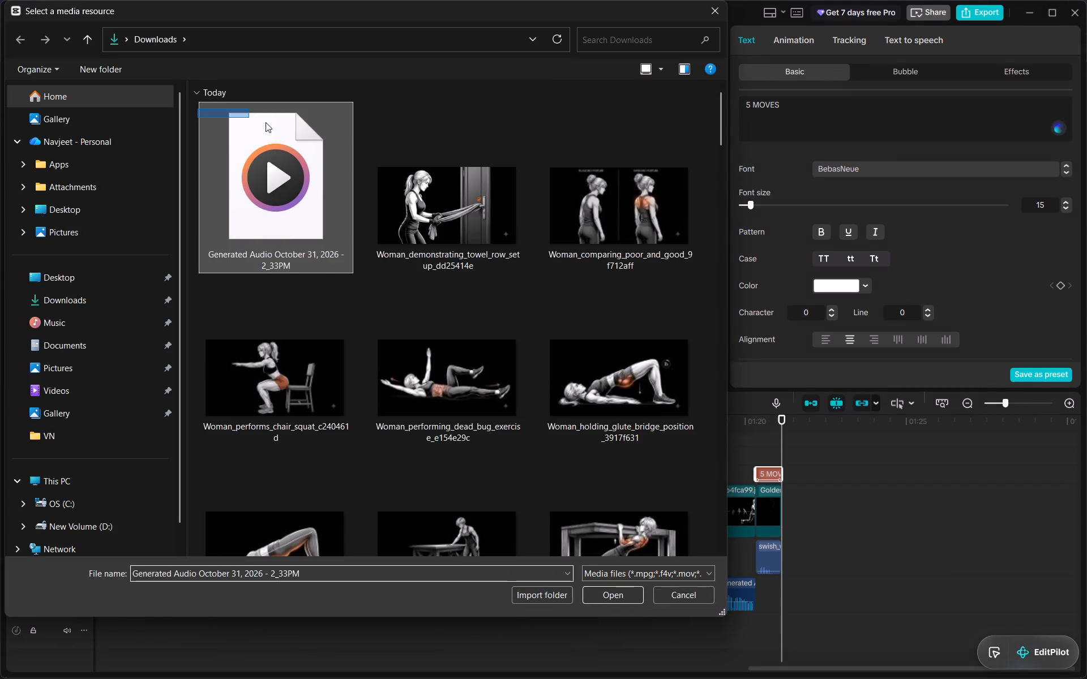
left_click_drag(266, 122, 527, 549)
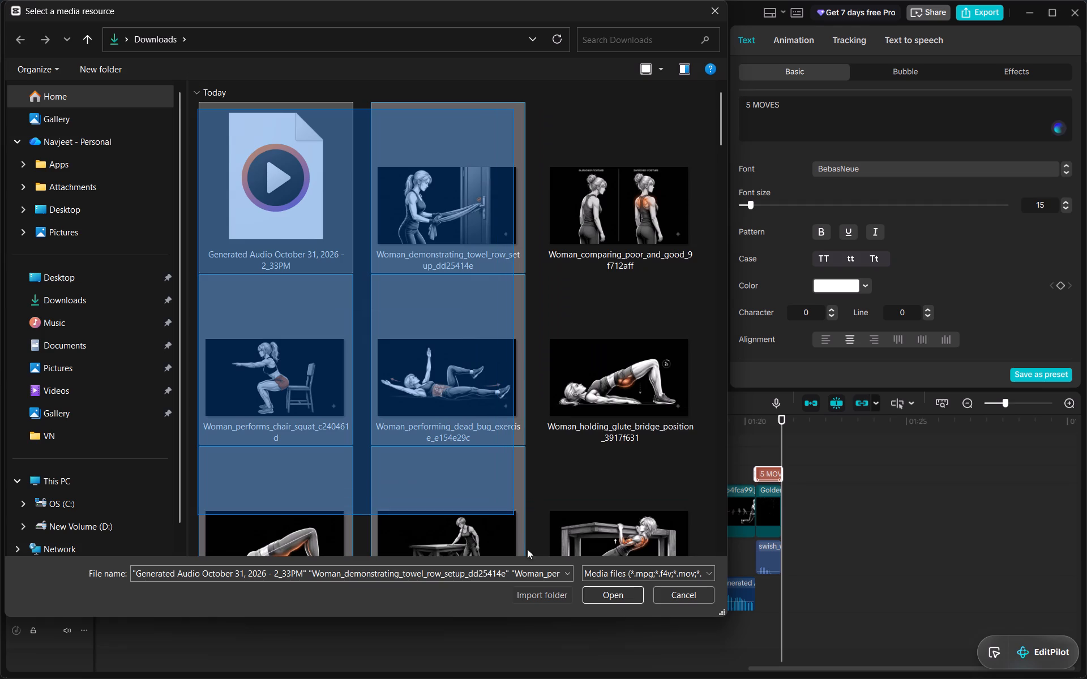
left_click_drag(527, 549, 631, 590)
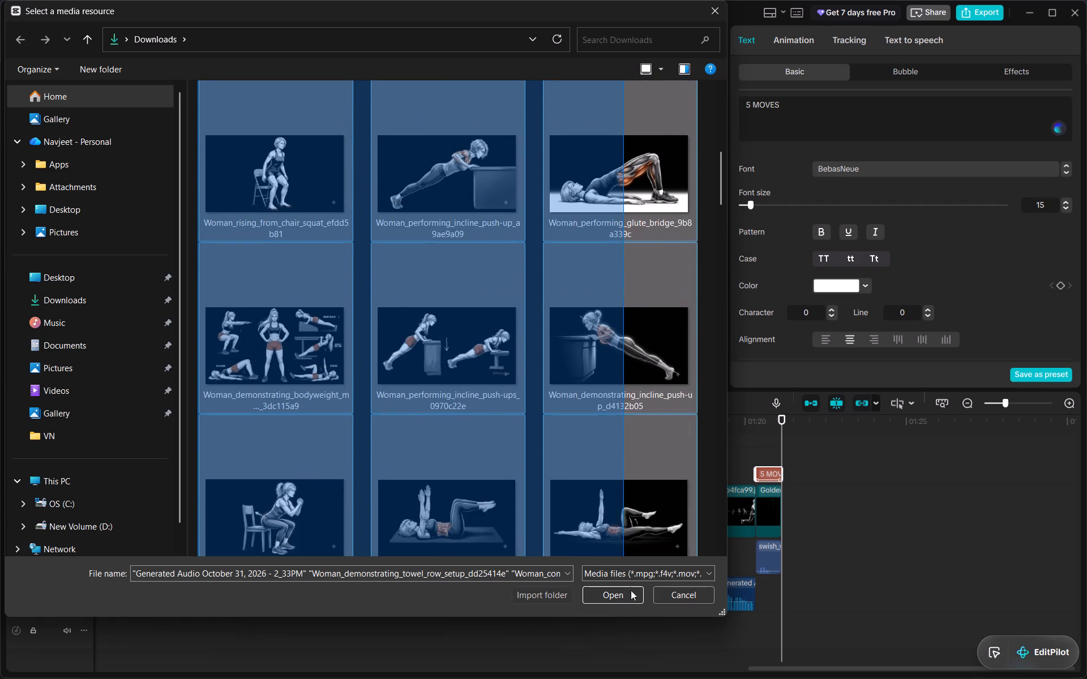
left_click_drag(631, 590, 641, 564)
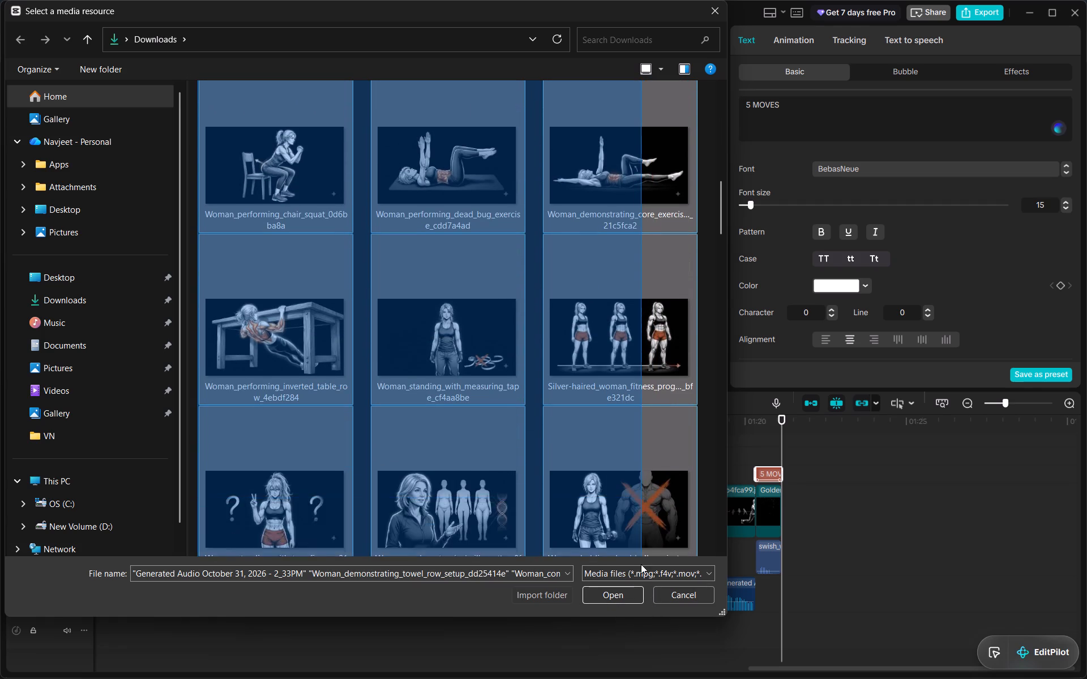
left_click_drag(641, 564, 663, 286)
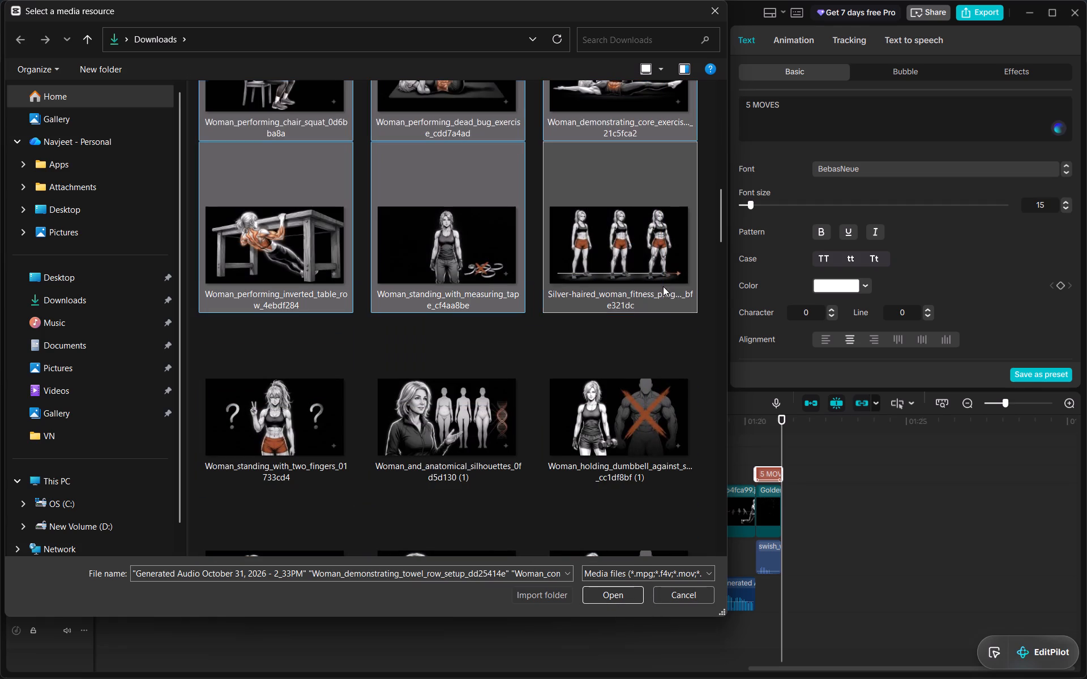
left_click(601, 592)
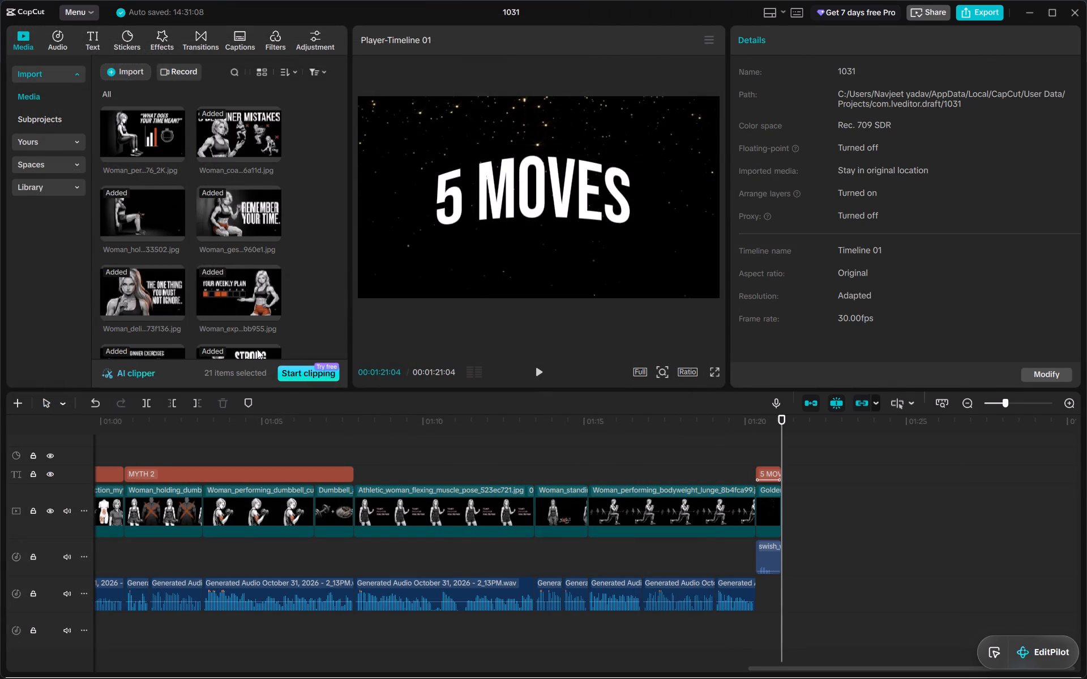
Place the 2_33PM generated audio on the voiceover track at 00:01:21:04, directly after the 5 MOVES title.
scroll(260, 317, "down", 15)
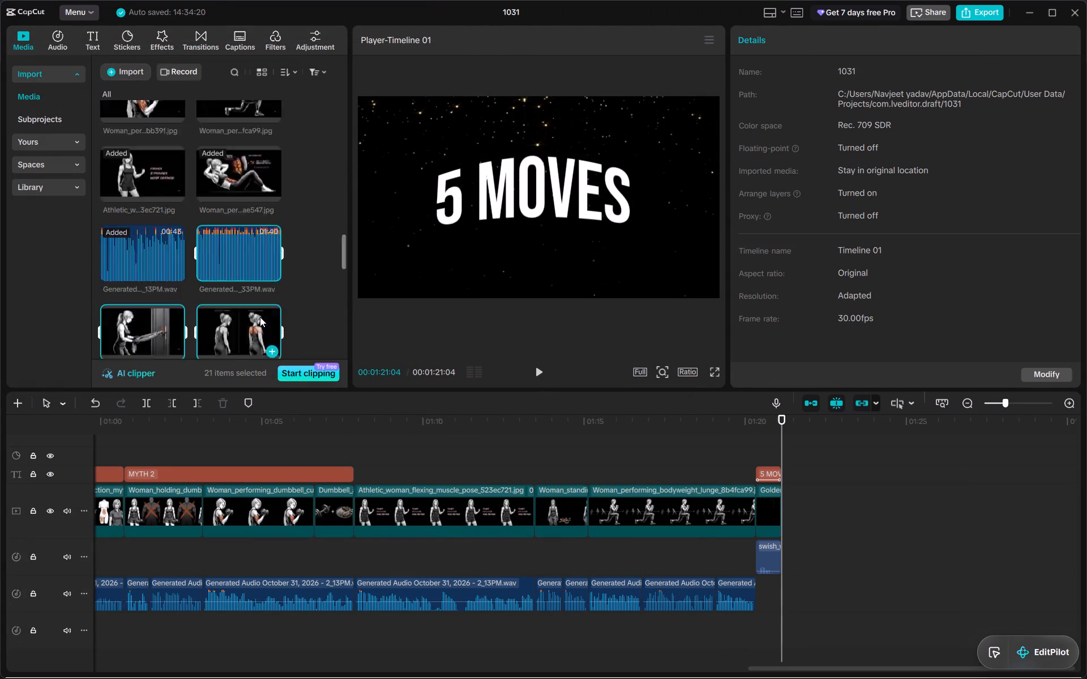
scroll(260, 317, "down", 2)
left_click(260, 317)
scroll(260, 317, "down", 3)
scroll(260, 327, "up", 1)
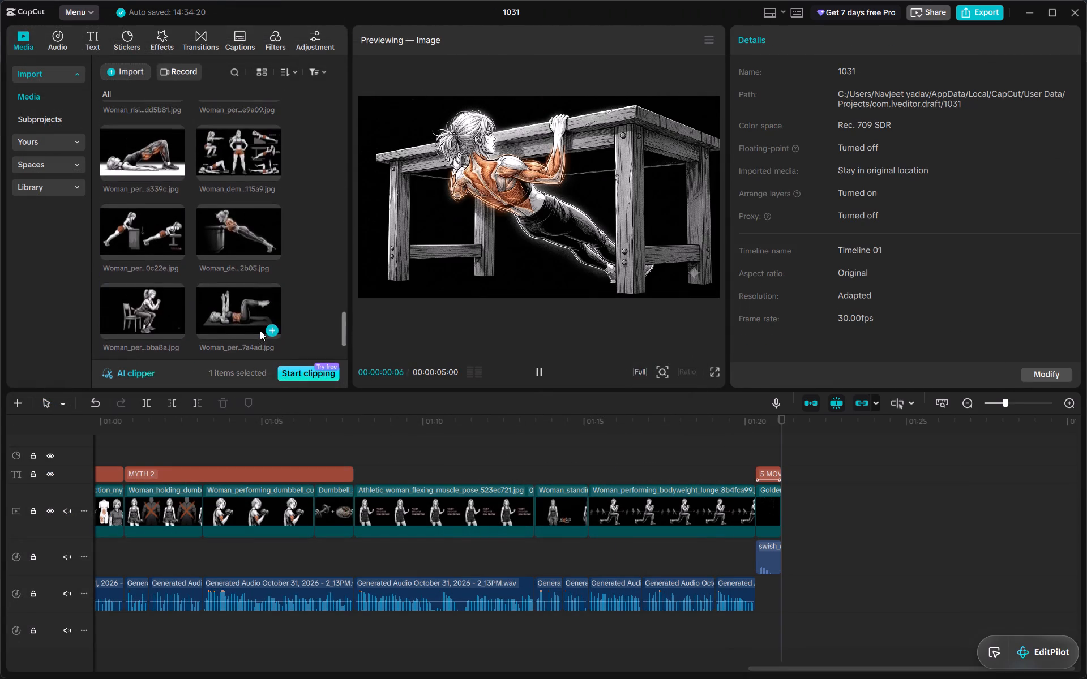
scroll(260, 330, "up", 4)
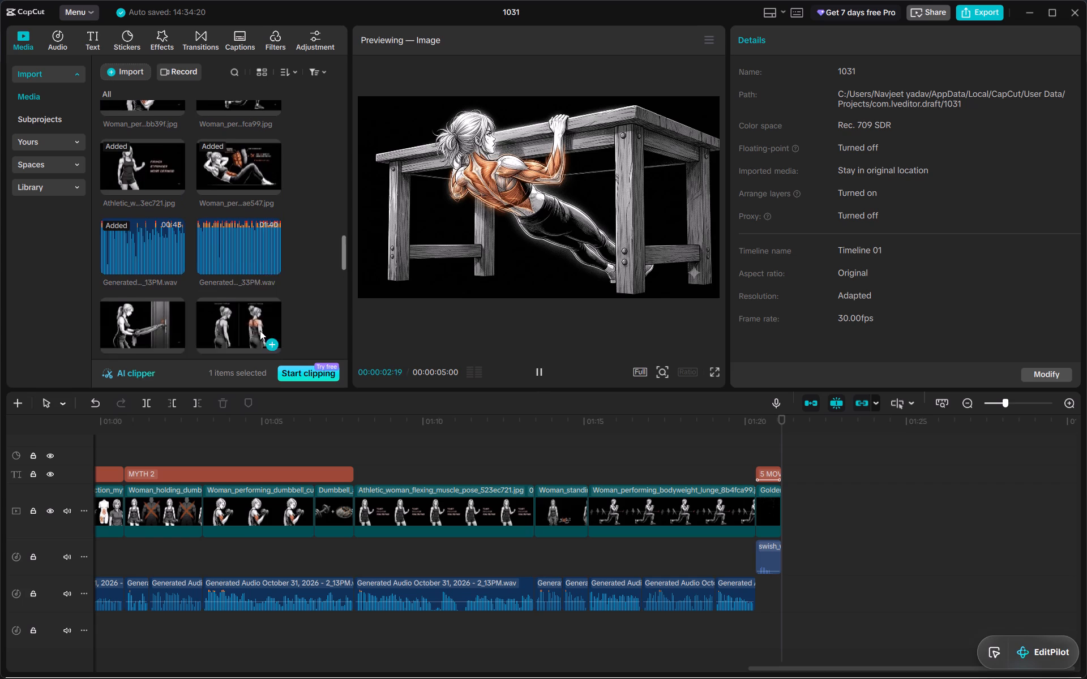
scroll(260, 330, "up", 1)
left_click_drag(252, 264, 866, 491)
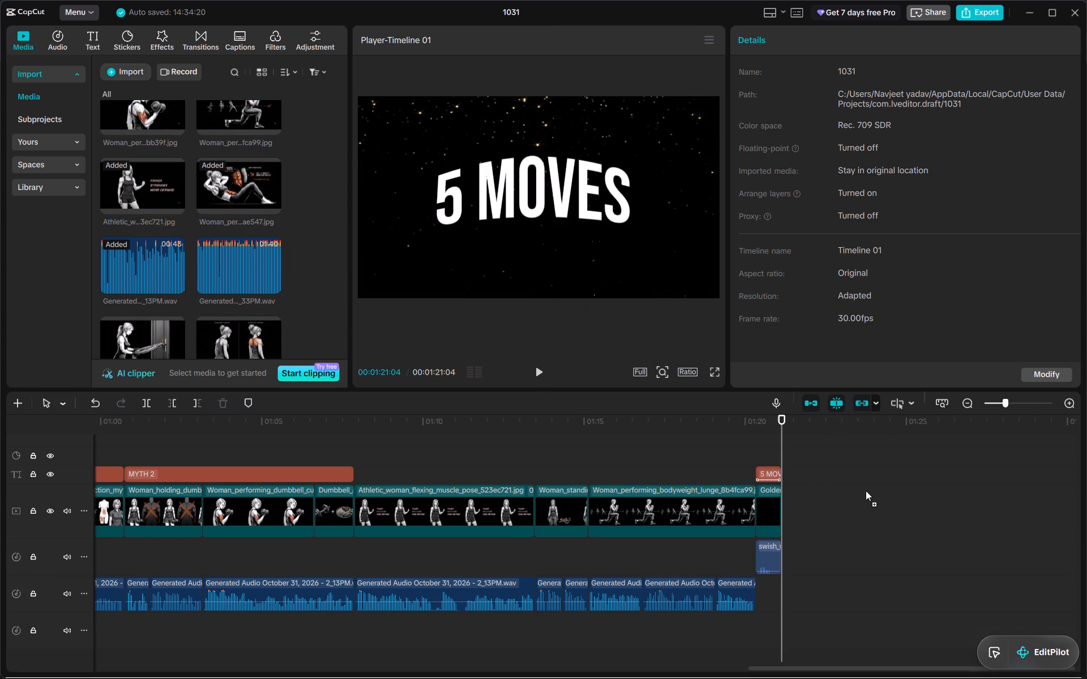
left_click_drag(866, 491, 784, 586)
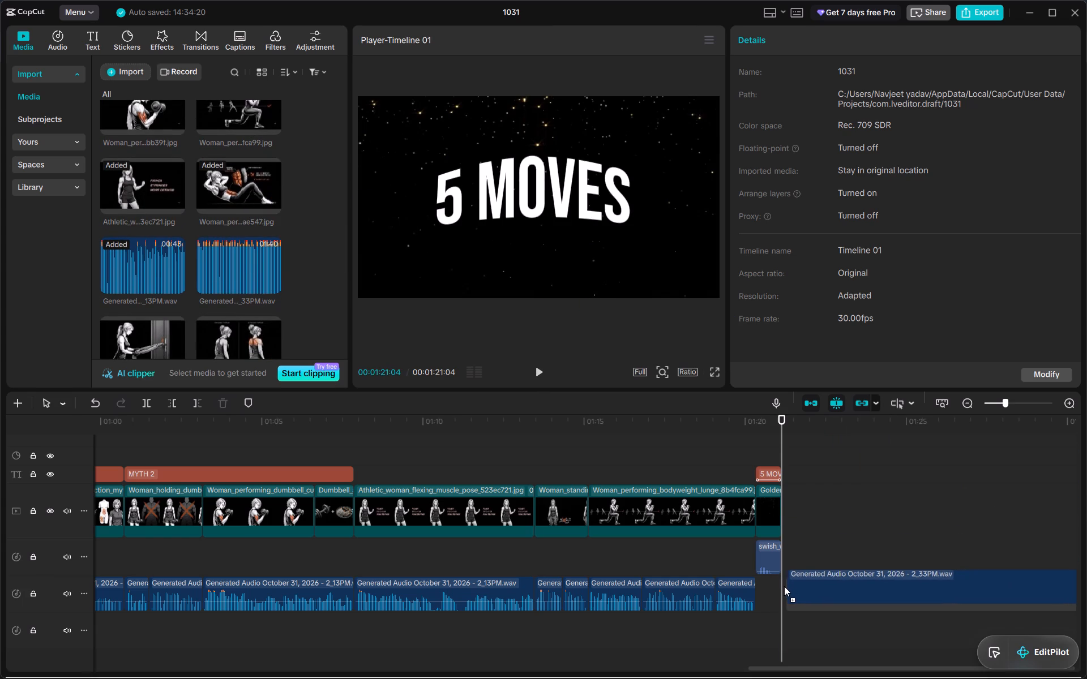
left_click_drag(784, 586, 781, 587)
Trim the silence off the start of the 2_33PM voiceover clip and move it back to 00:01:21:04.
scroll(781, 587, "down", 1)
scroll(781, 587, "up", 1)
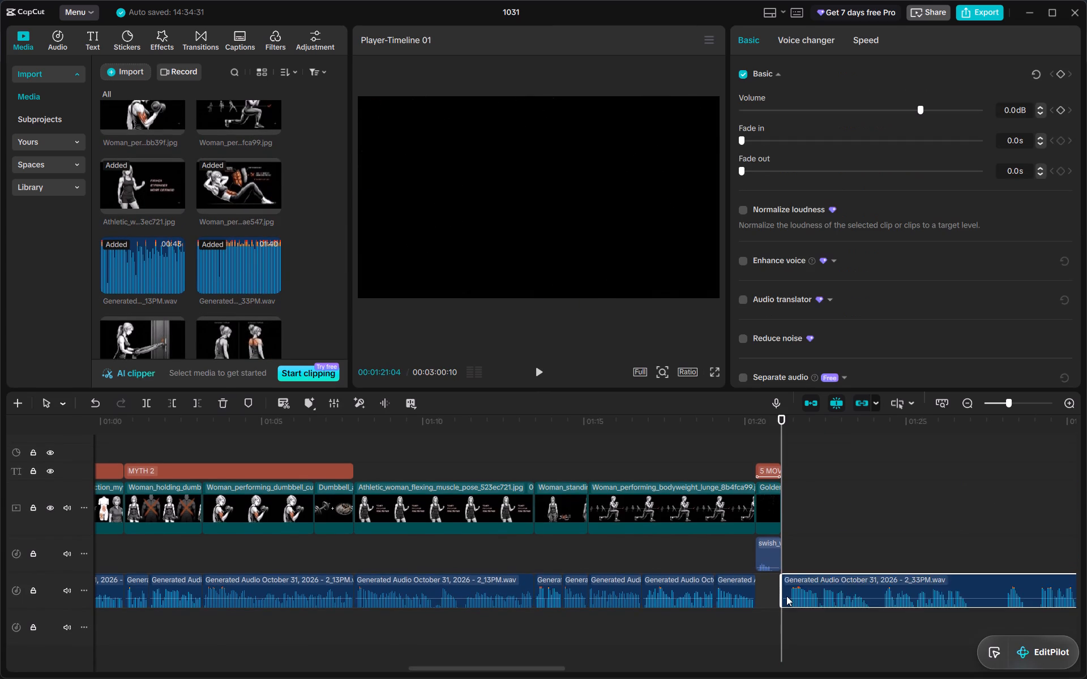
scroll(786, 596, "left", 2)
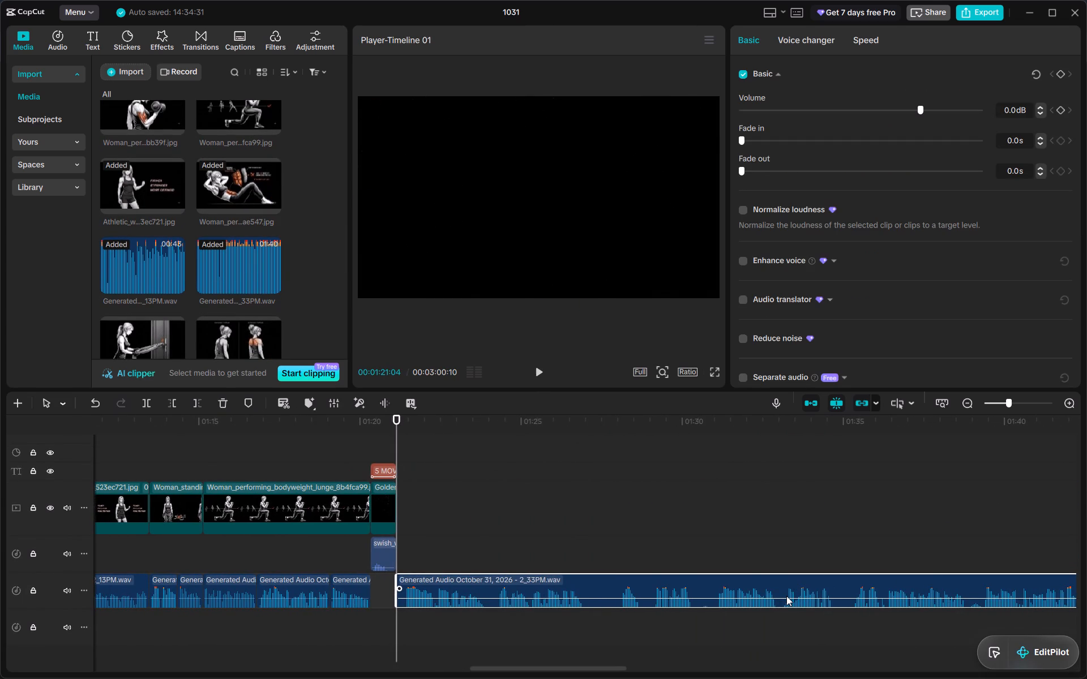
scroll(465, 539, "up", 5, "ctrl")
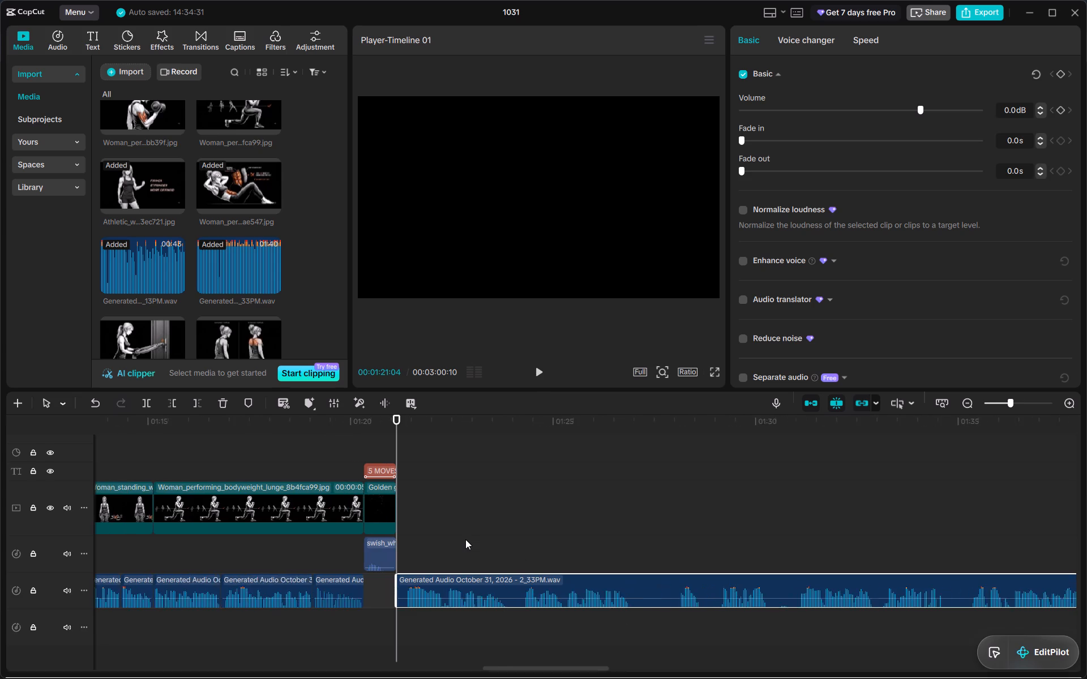
scroll(465, 539, "up", 8, "ctrl")
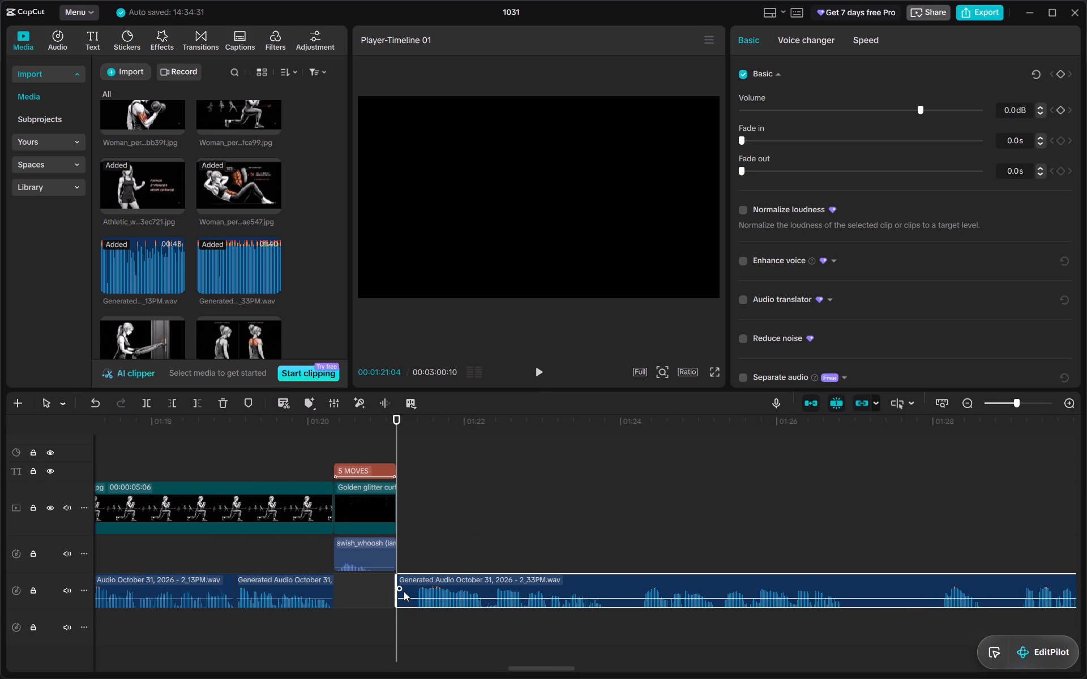
left_click_drag(395, 592, 410, 610)
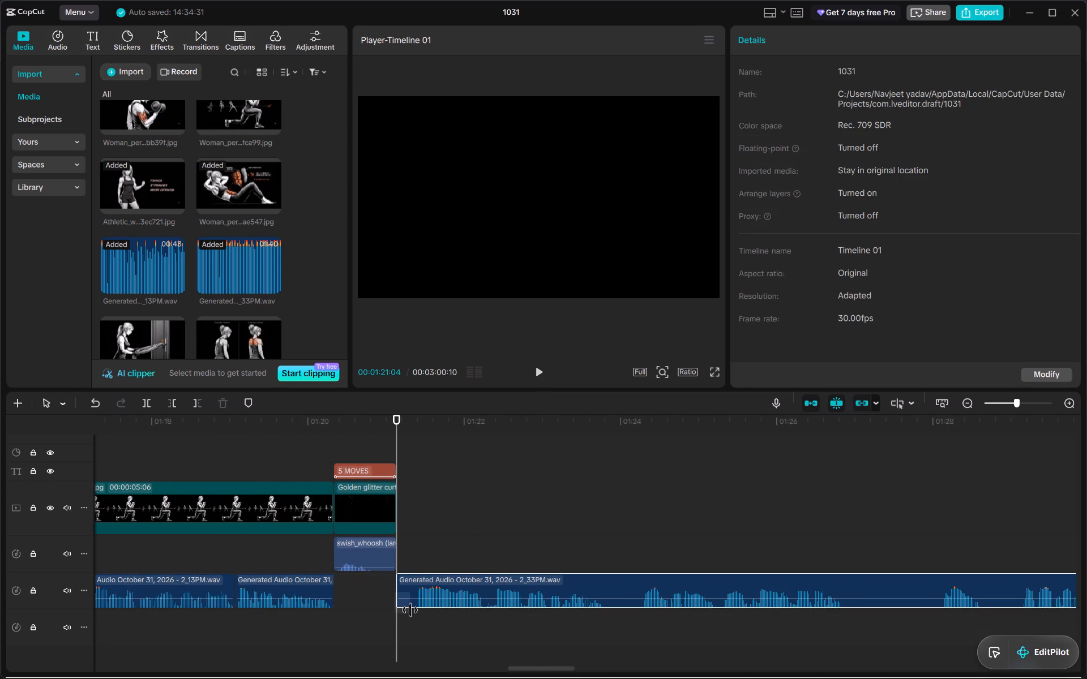
left_click_drag(410, 610, 407, 608)
left_click_drag(396, 600, 414, 616)
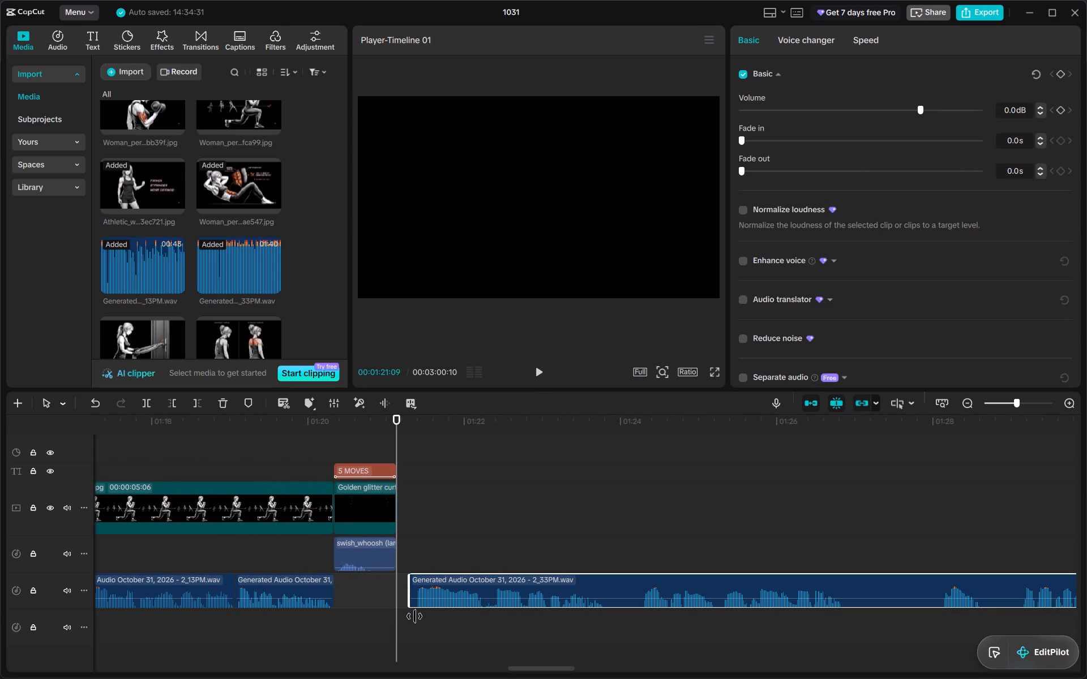
left_click_drag(414, 616, 415, 618)
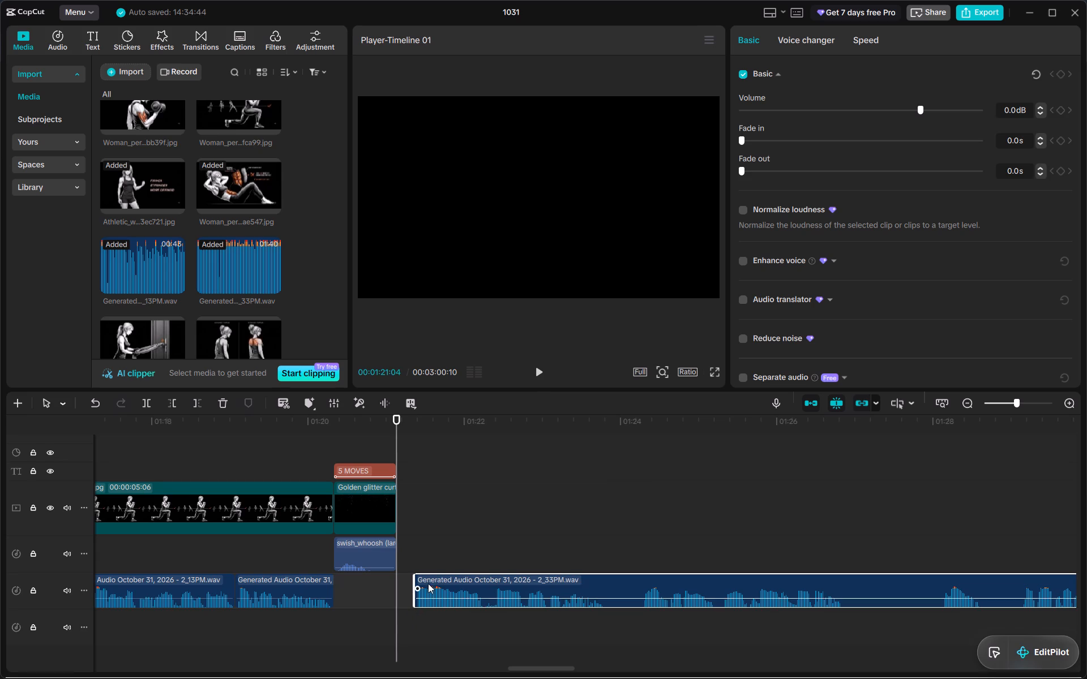
left_click_drag(430, 583, 413, 585)
Split the voiceover at 00:01:23:18, trim the silent start of the second piece and close the gap.
scroll(413, 585, "left", 1)
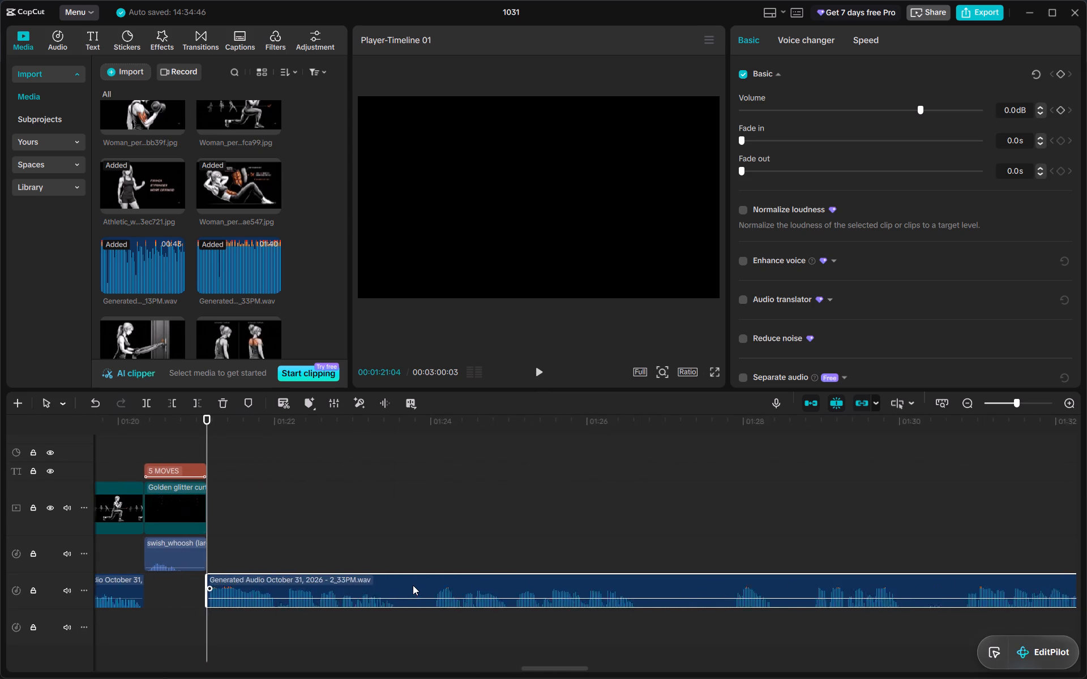
left_click_drag(334, 422, 346, 428)
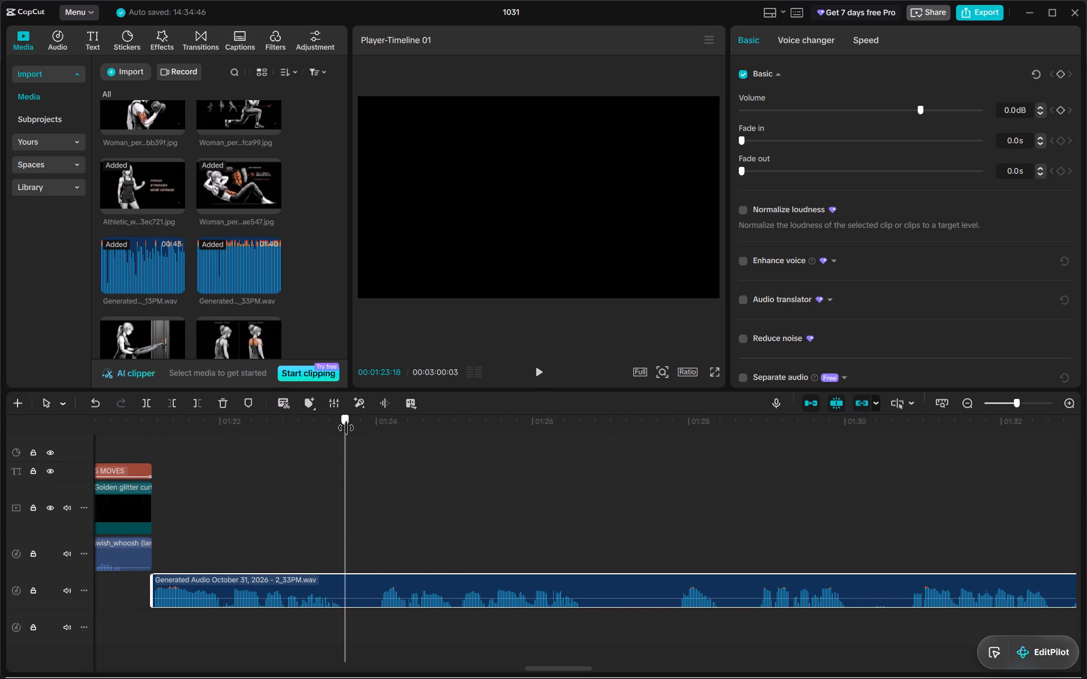
key("ctrl+b")
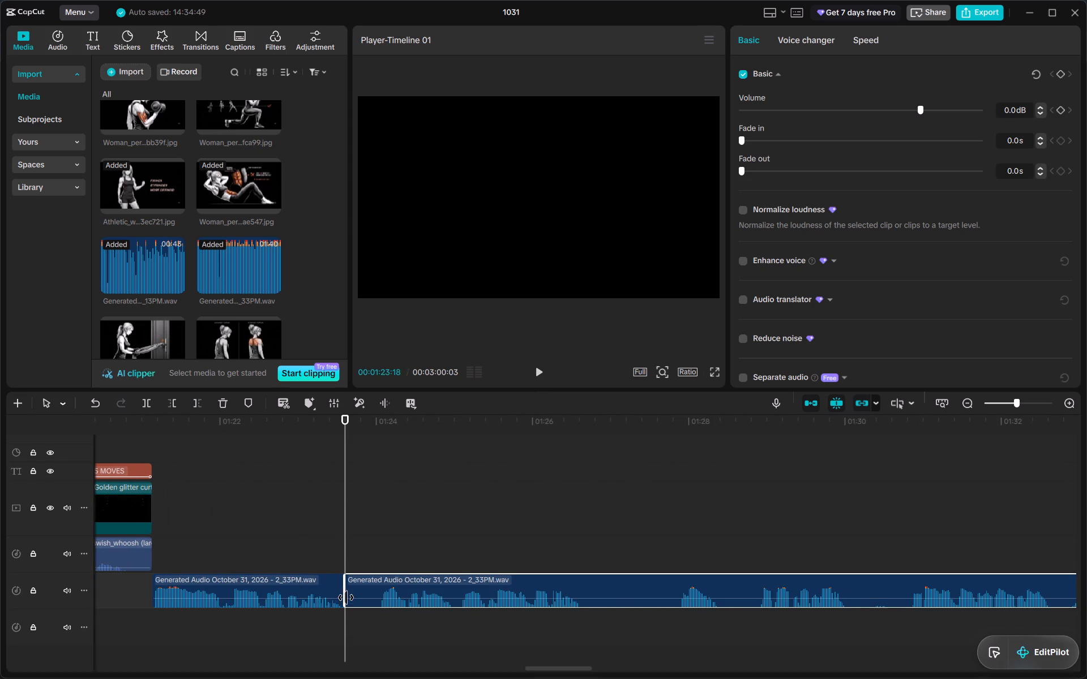
left_click_drag(346, 598, 378, 630)
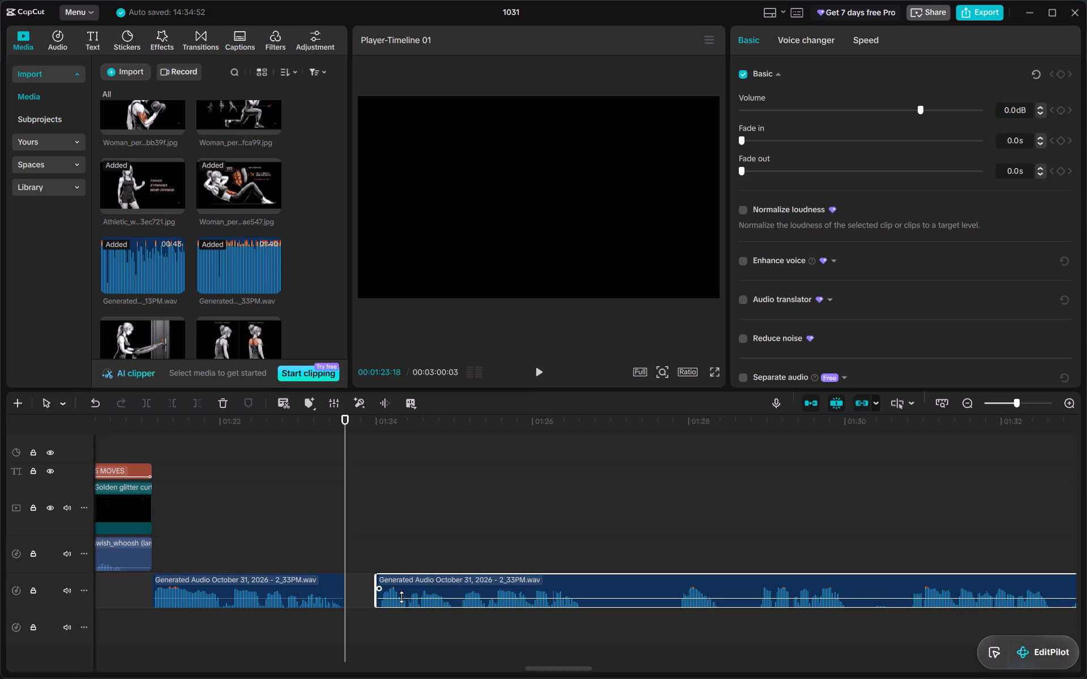
left_click_drag(404, 592, 373, 594)
Split the voiceover at 00:01:26:08, trim the second piece's silent start, give it a 0.2 s fade-in and close the gap.
scroll(373, 594, "left", 1)
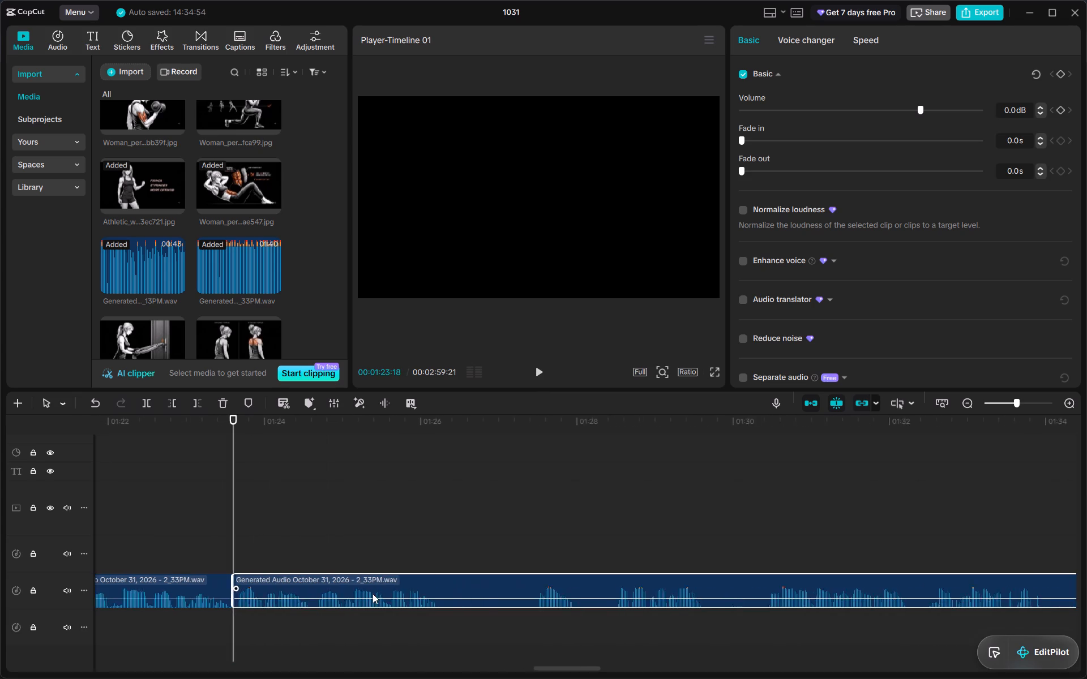
scroll(373, 594, "left", 1)
left_click(368, 420)
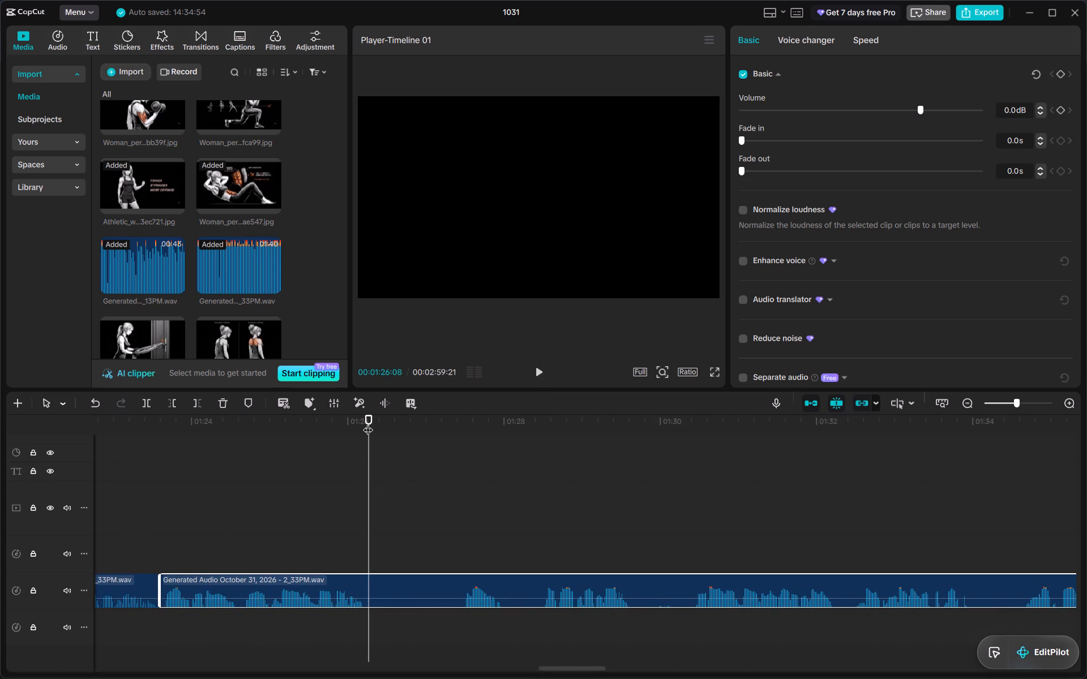
key("ctrl+b")
left_click_drag(370, 584, 403, 601)
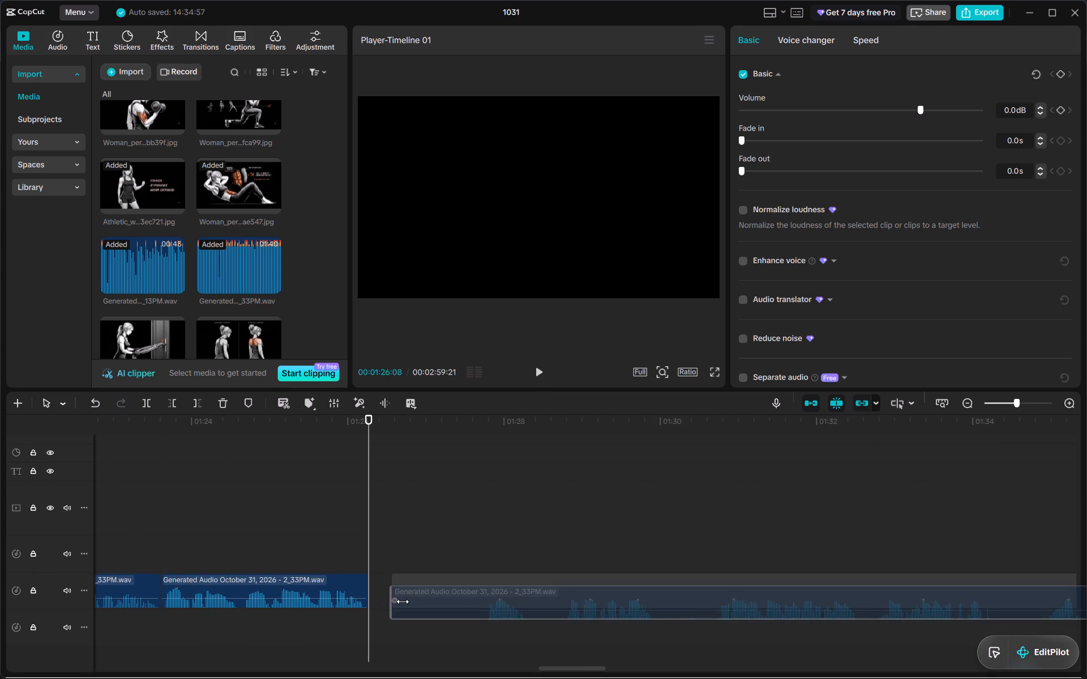
left_click_drag(403, 601, 378, 587)
double_click(375, 594)
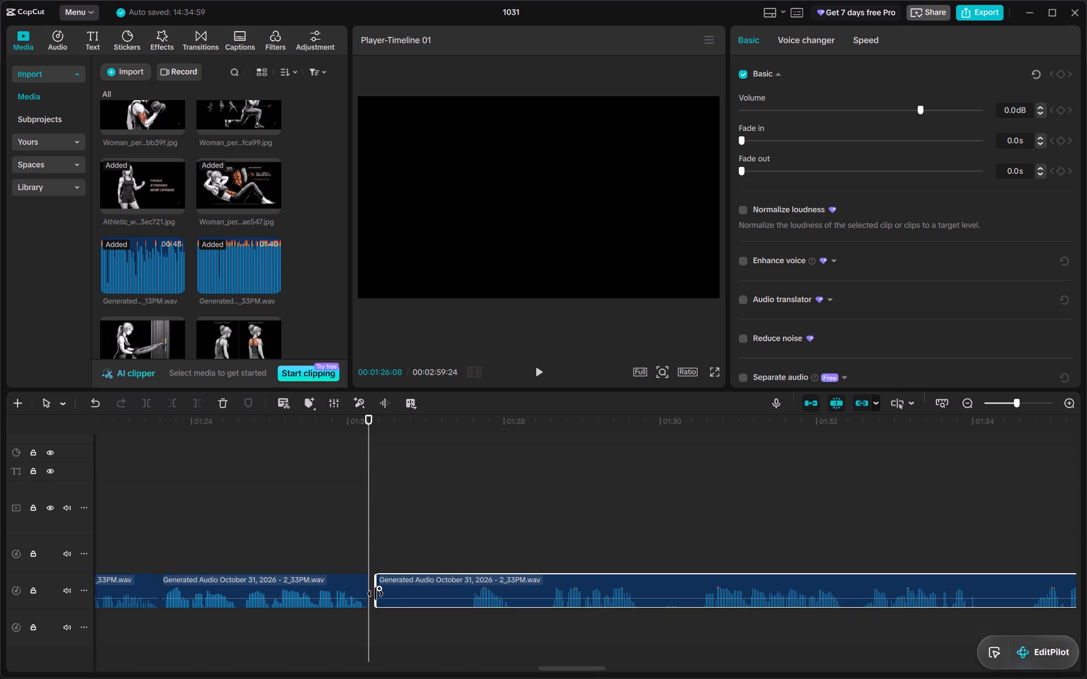
left_click_drag(376, 591, 392, 591)
left_click_drag(376, 591, 457, 613)
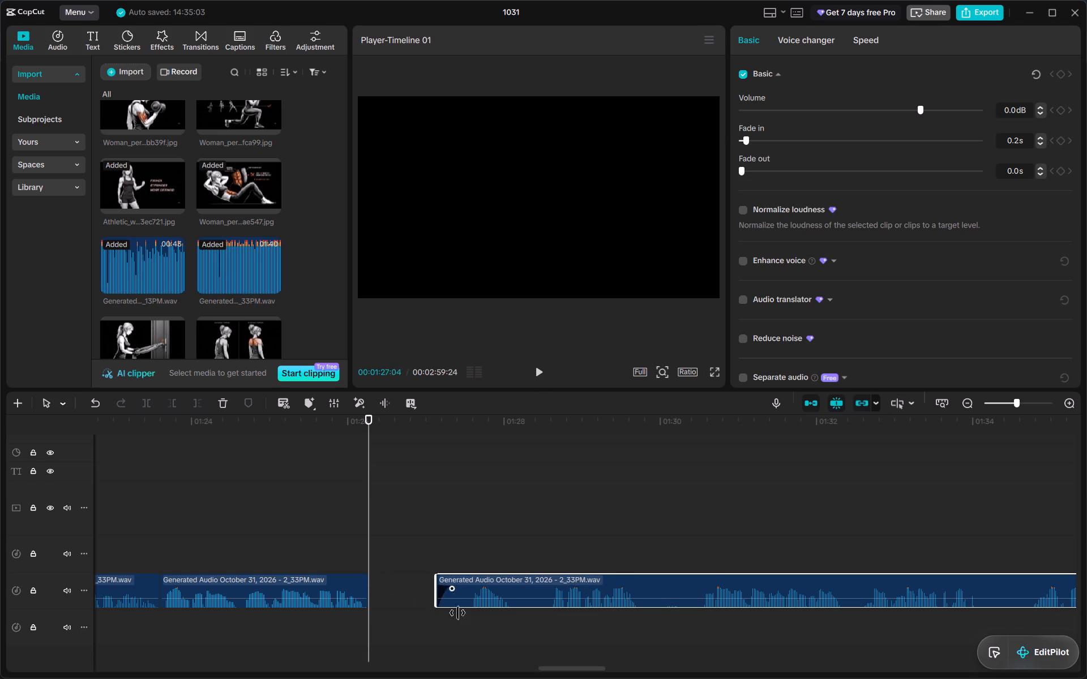
left_click_drag(457, 613, 469, 628)
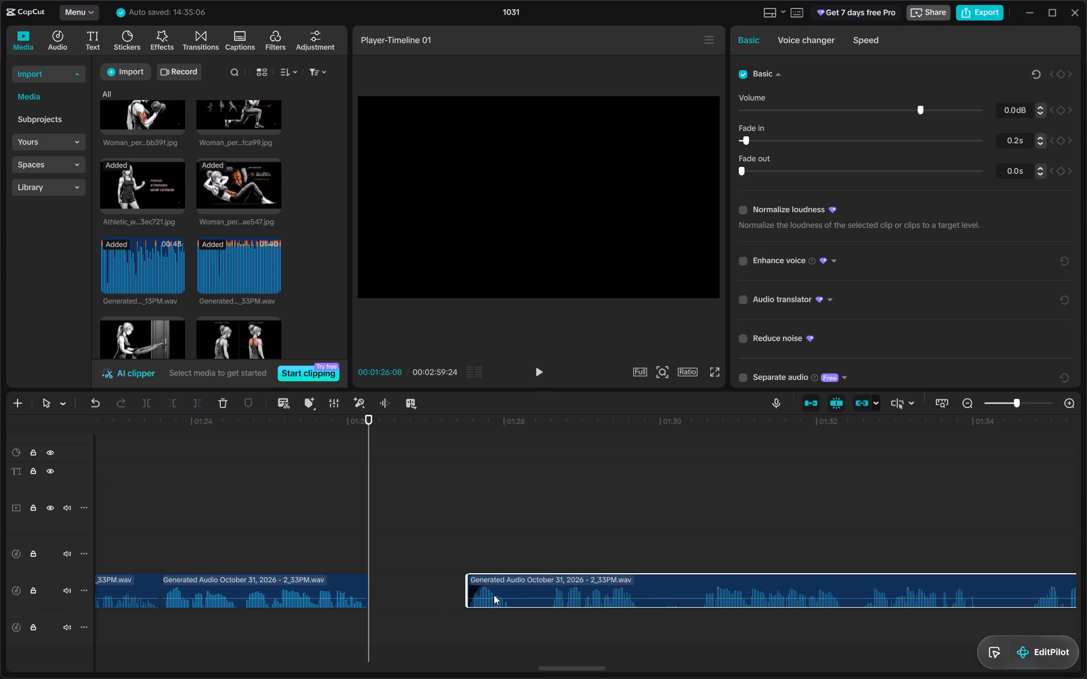
left_click_drag(495, 590, 389, 591)
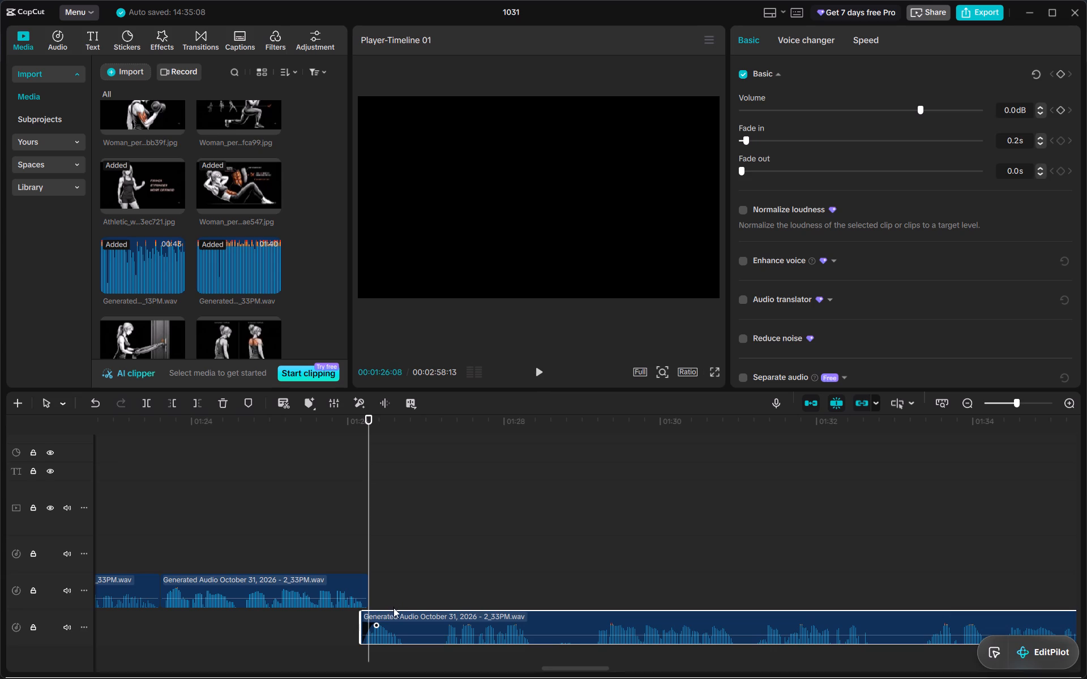
left_click_drag(395, 618, 401, 579)
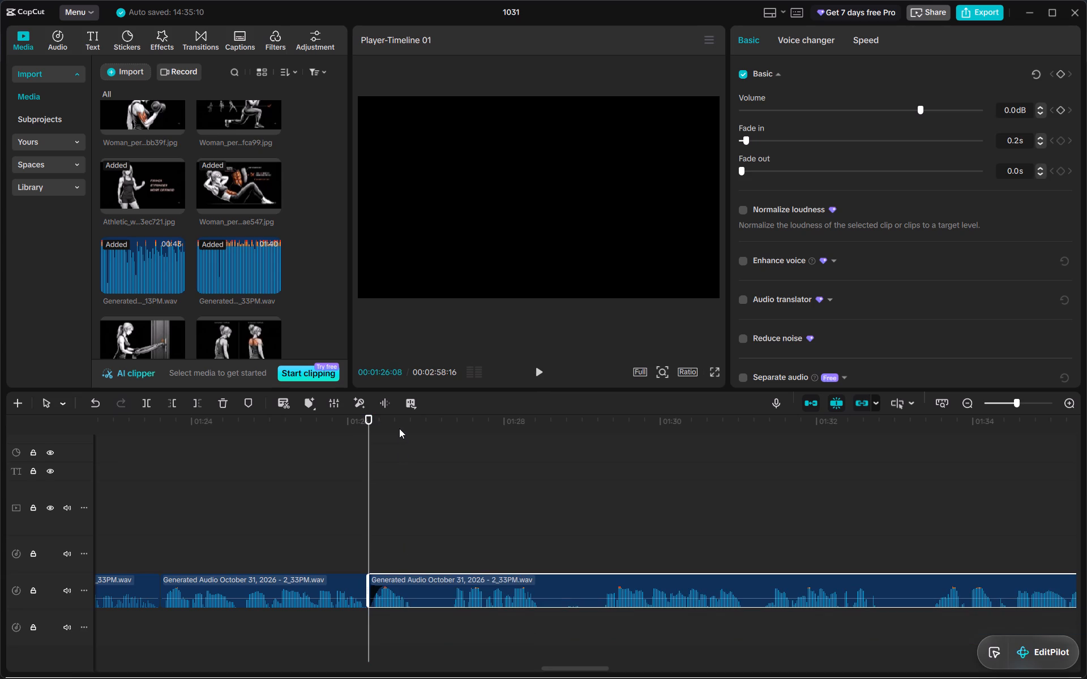
Split the voiceover at 00:01:26:25, trim the silent start of the following piece and close the gap.
left_click_drag(400, 424, 413, 429)
key("ctrl+b")
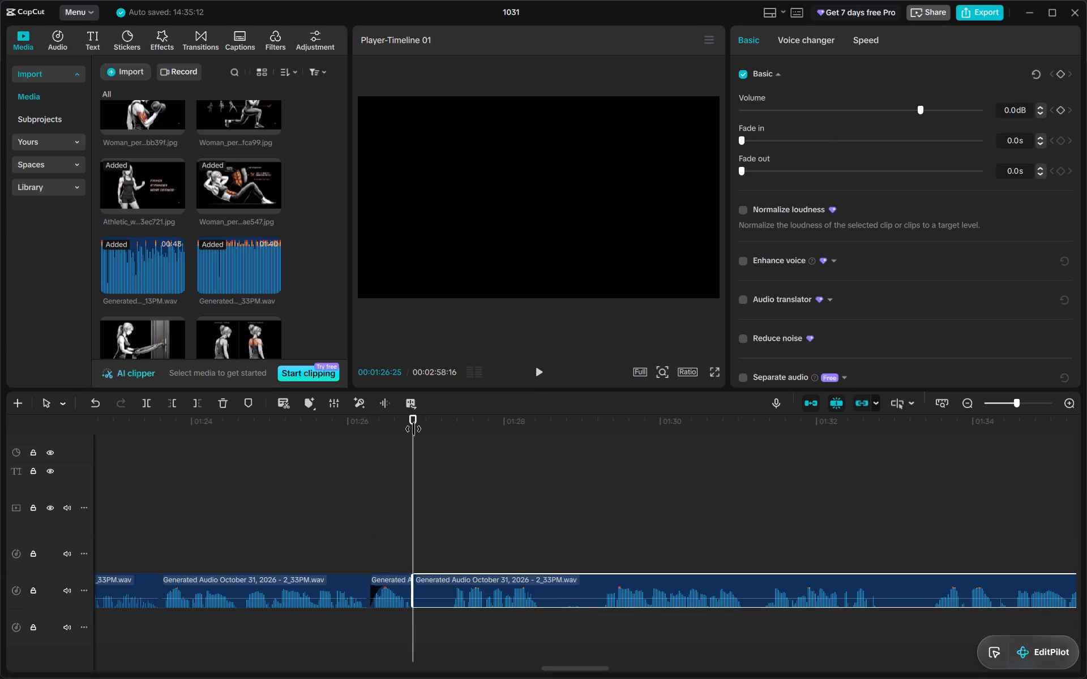
left_click(412, 593)
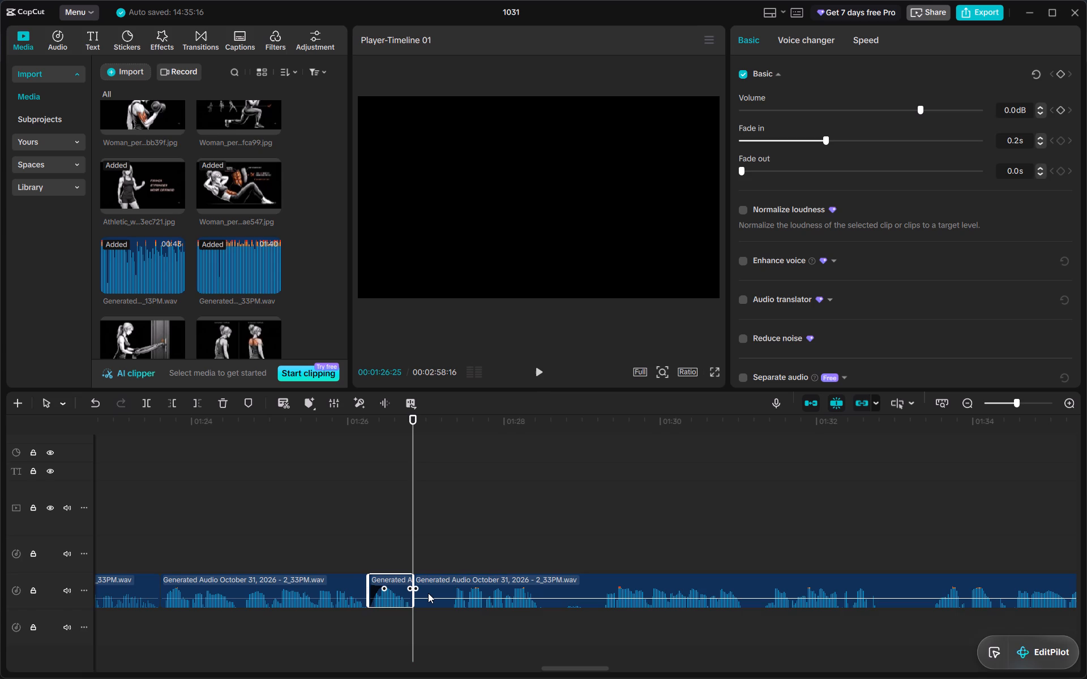
left_click(428, 593)
left_click_drag(411, 598, 414, 594)
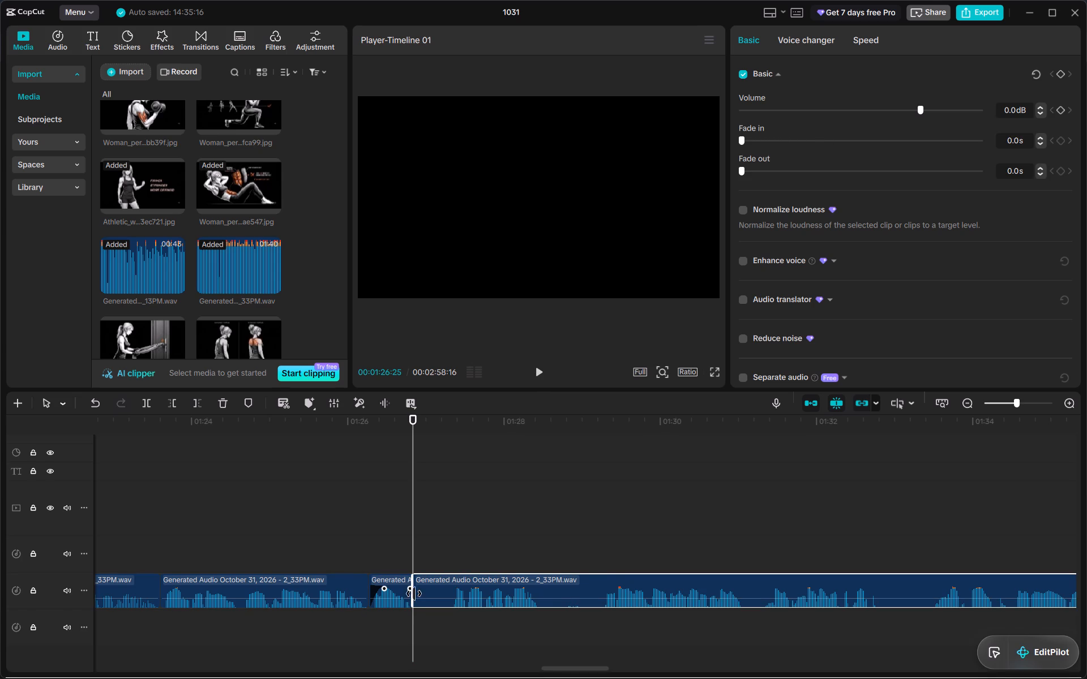
left_click_drag(414, 594, 452, 615)
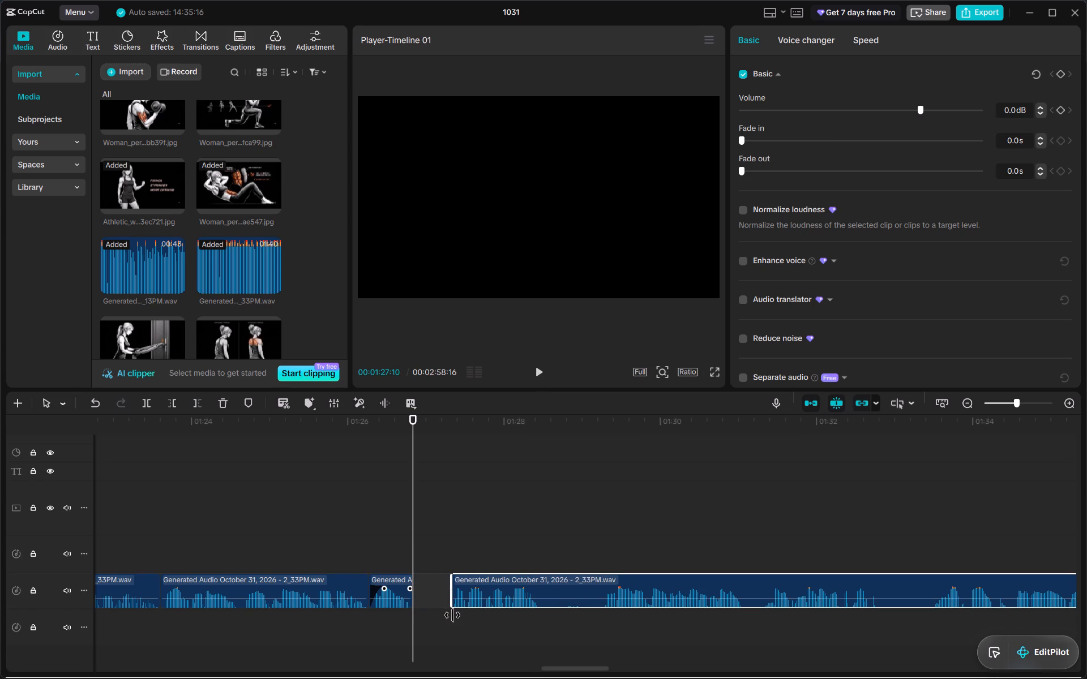
left_click_drag(452, 615, 451, 616)
left_click_drag(465, 592, 445, 595)
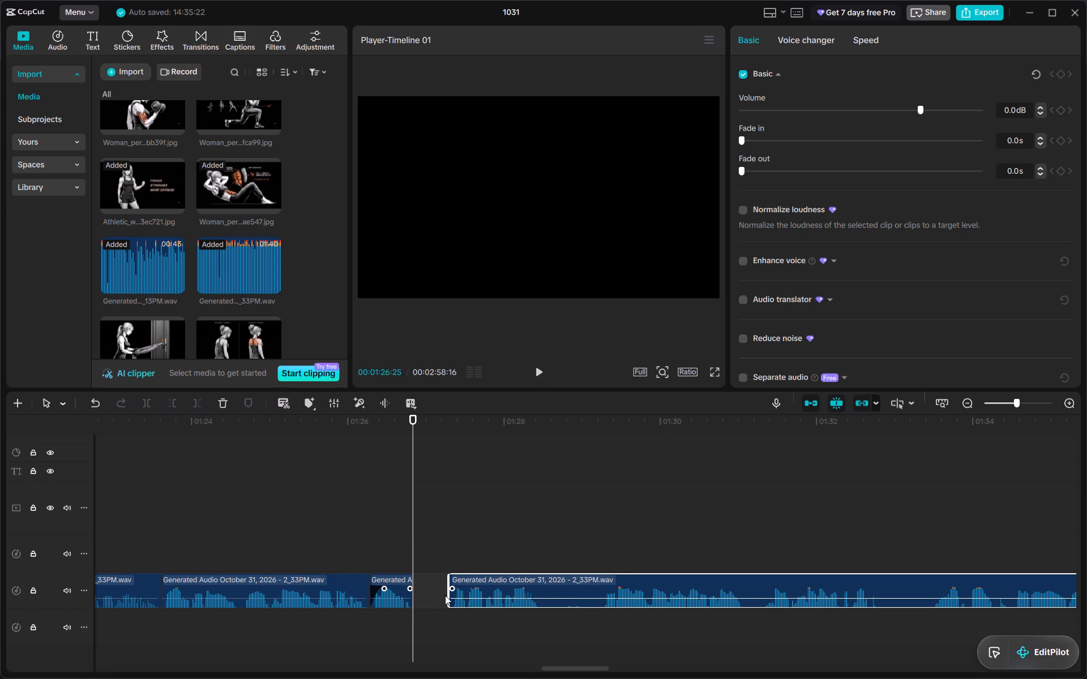
left_click_drag(445, 595, 431, 595)
Split the voiceover at 00:01:28:00, trim the pause off the start of the following piece and close the gap.
left_click_drag(485, 424, 504, 435)
key("ctrl+b")
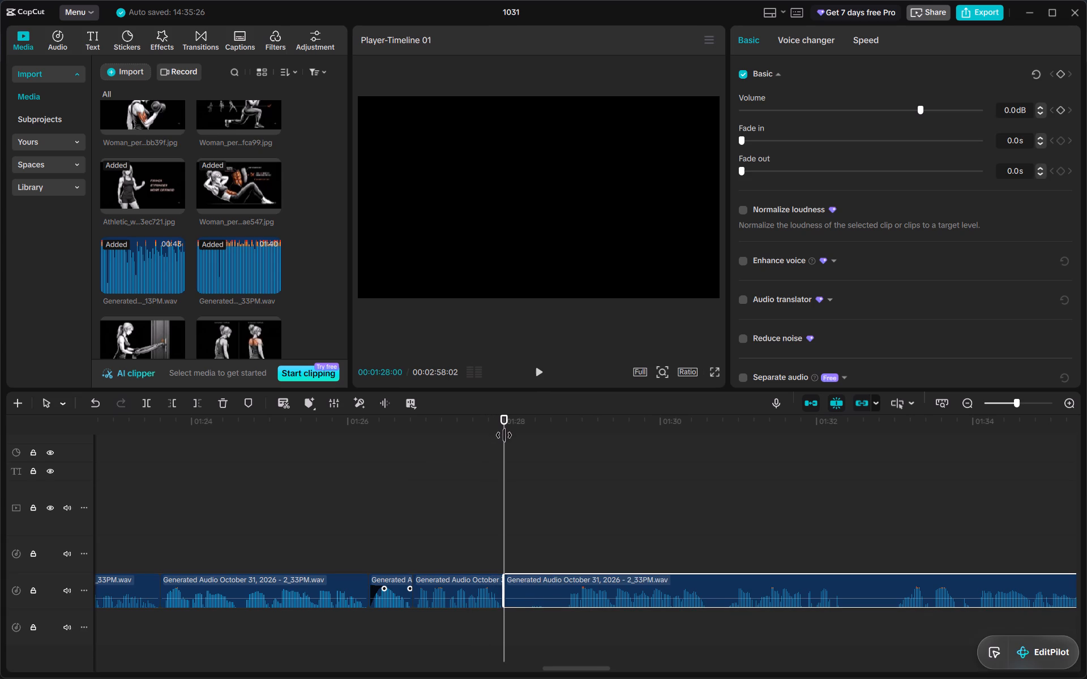
left_click_drag(503, 595, 532, 594)
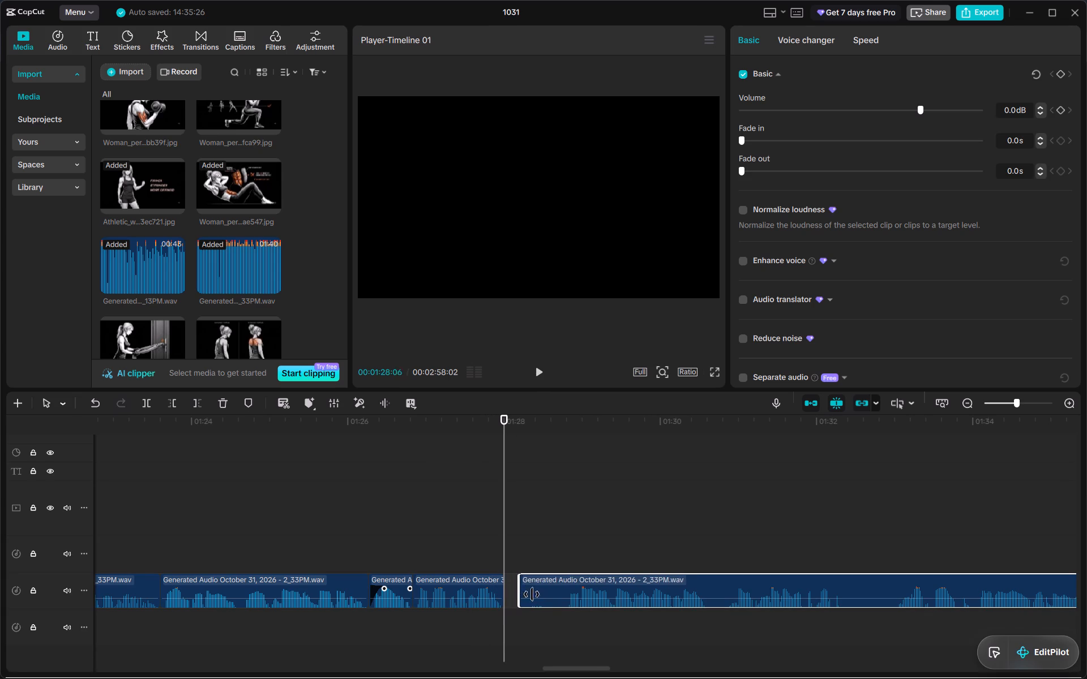
left_click_drag(532, 594, 566, 635)
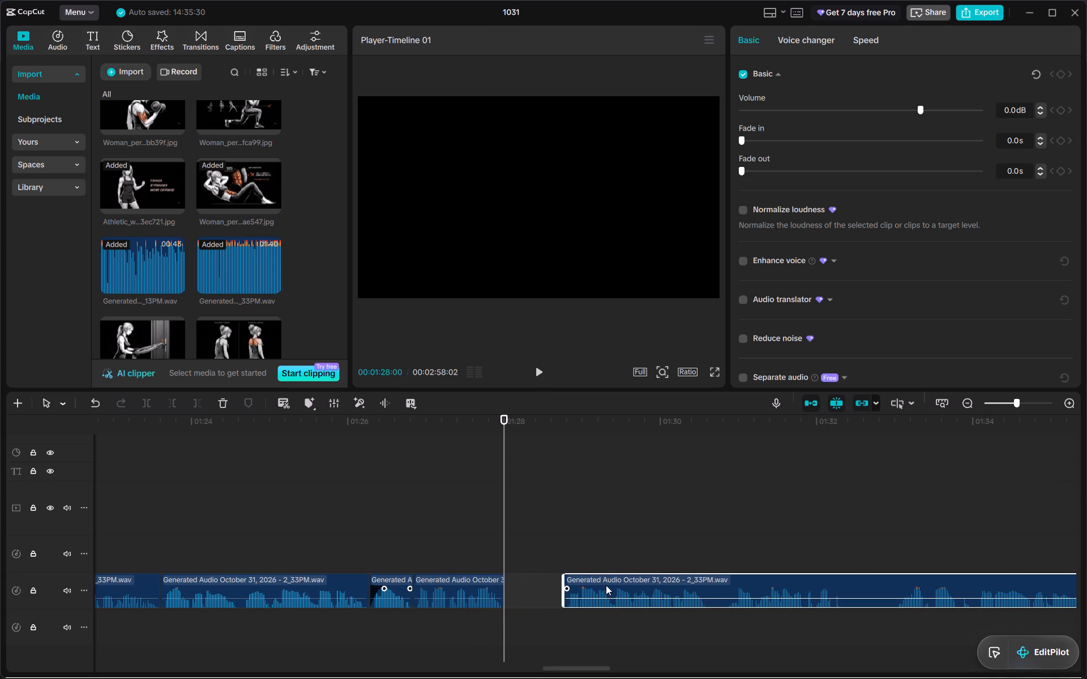
left_click_drag(606, 585, 545, 586)
Split the voiceover at 00:01:29:26, trim the short pause from the following piece and move it back against the cut.
scroll(545, 586, "left", 1)
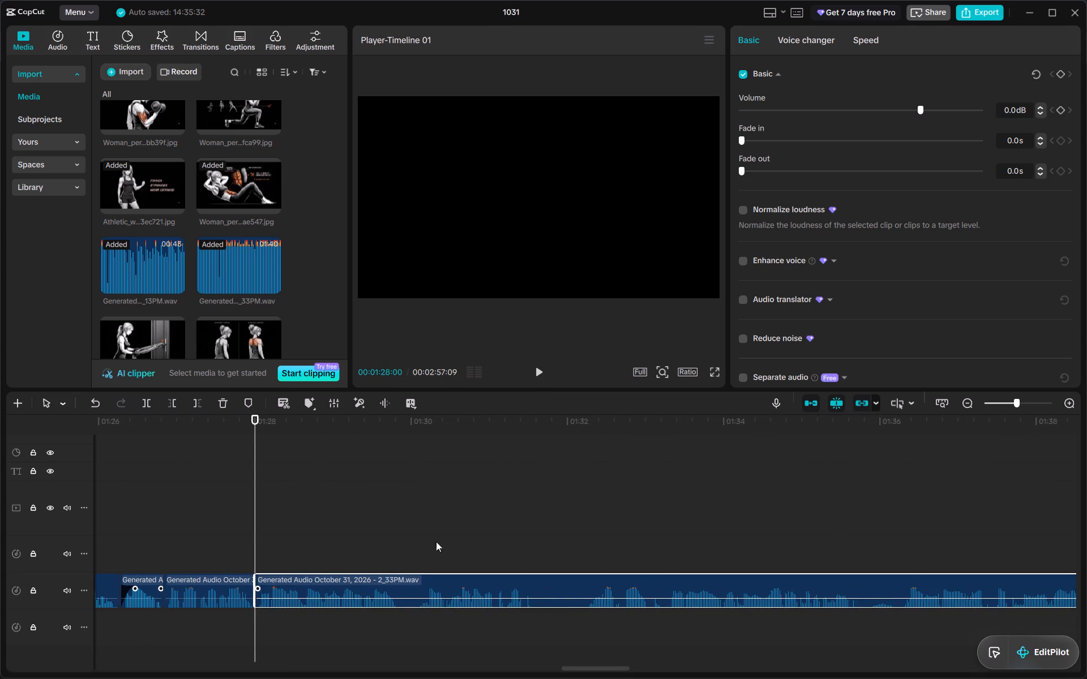
left_click(400, 422)
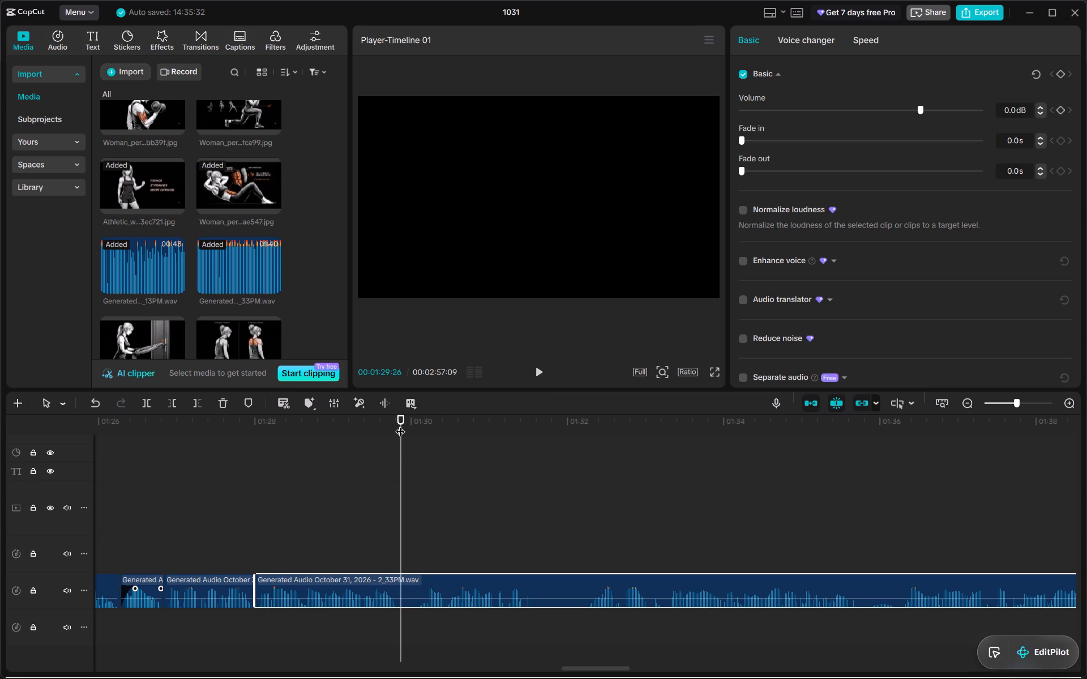
key("ctrl+b")
left_click_drag(399, 596, 418, 622)
left_click_drag(438, 597, 422, 596)
Split the voiceover at 00:01:31:12, trim the silent start of the following piece and close the gap.
left_click_drag(511, 419, 520, 436)
key("ctrl+b")
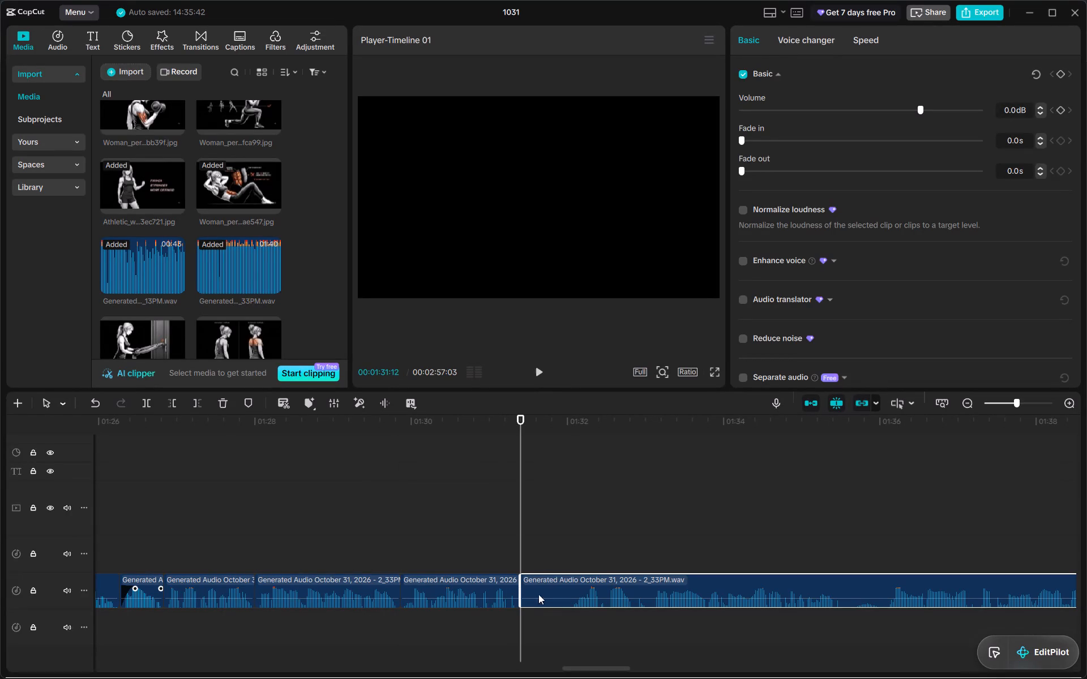
left_click_drag(519, 599, 563, 616)
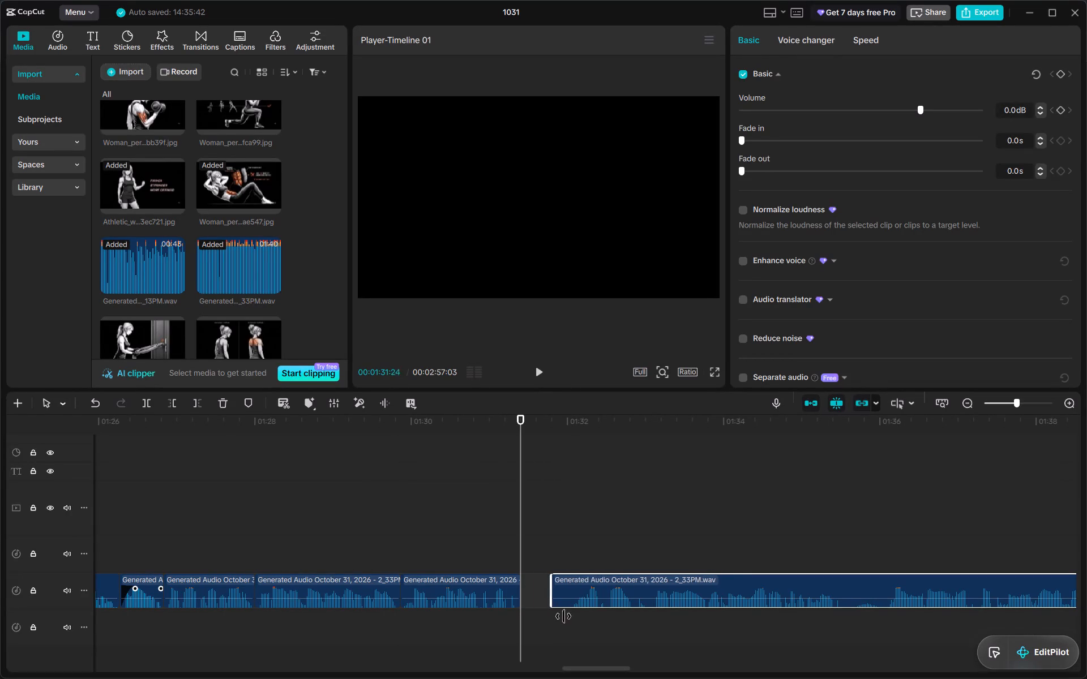
left_click_drag(563, 616, 569, 639)
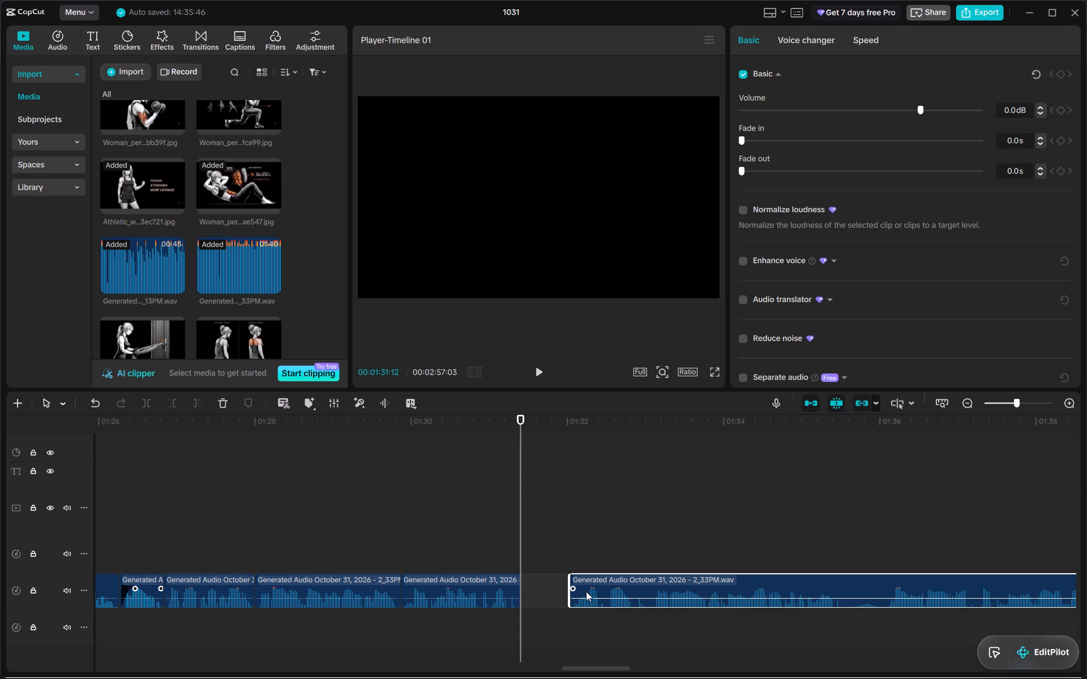
left_click_drag(586, 591, 538, 593)
Split the voiceover at 00:01:34:28, trim the pause off the start of the following piece and close the gap.
scroll(538, 593, "left", 1)
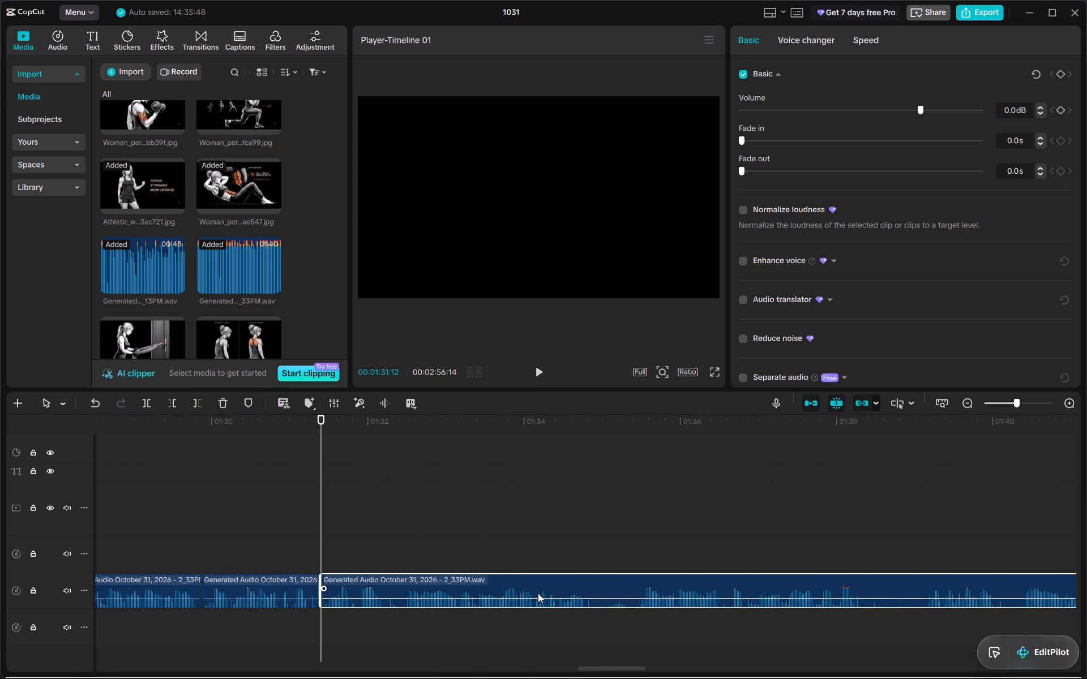
scroll(538, 593, "left", 1)
left_click(464, 424)
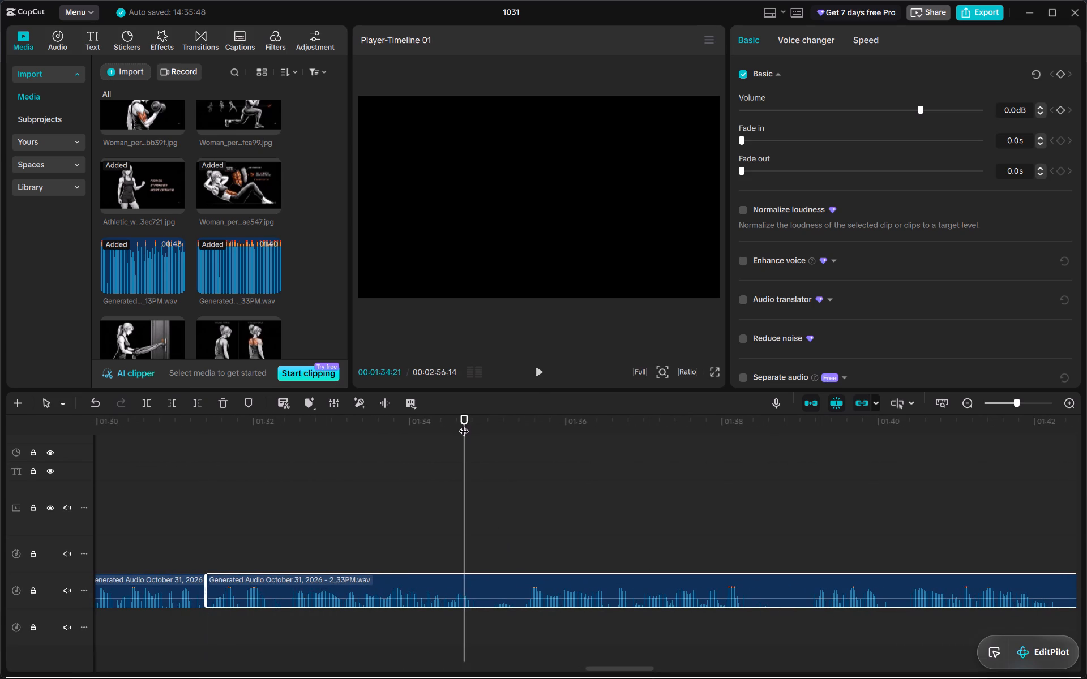
key("space")
key("space")
left_click(482, 419)
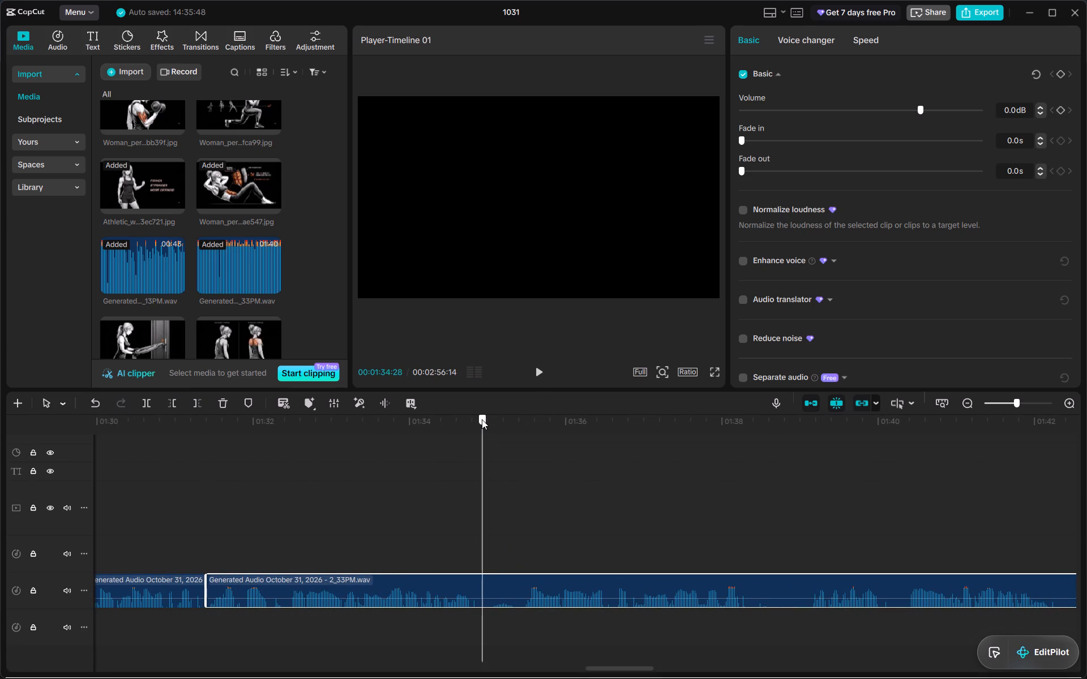
key("ctrl+b")
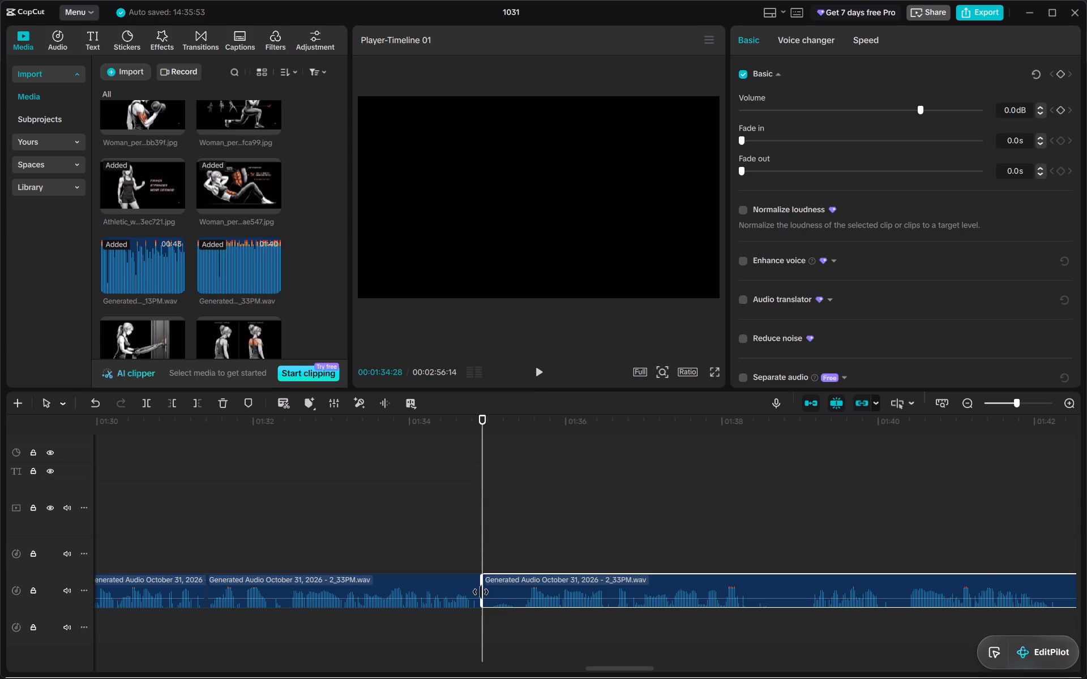
left_click(480, 592)
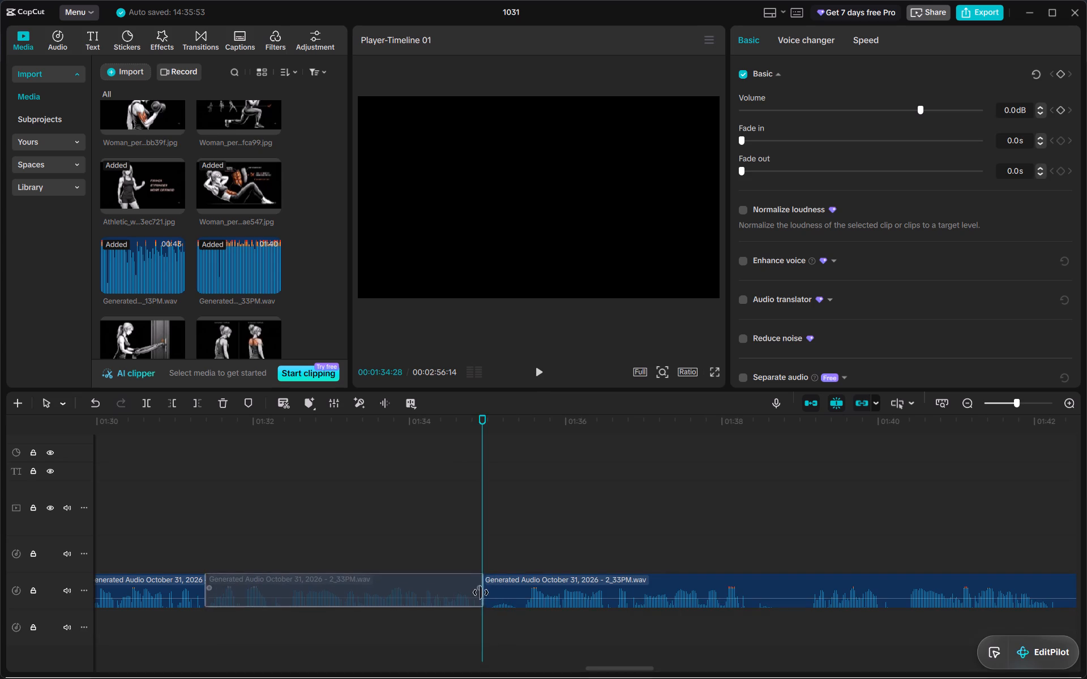
left_click(496, 595)
left_click_drag(483, 599, 488, 599)
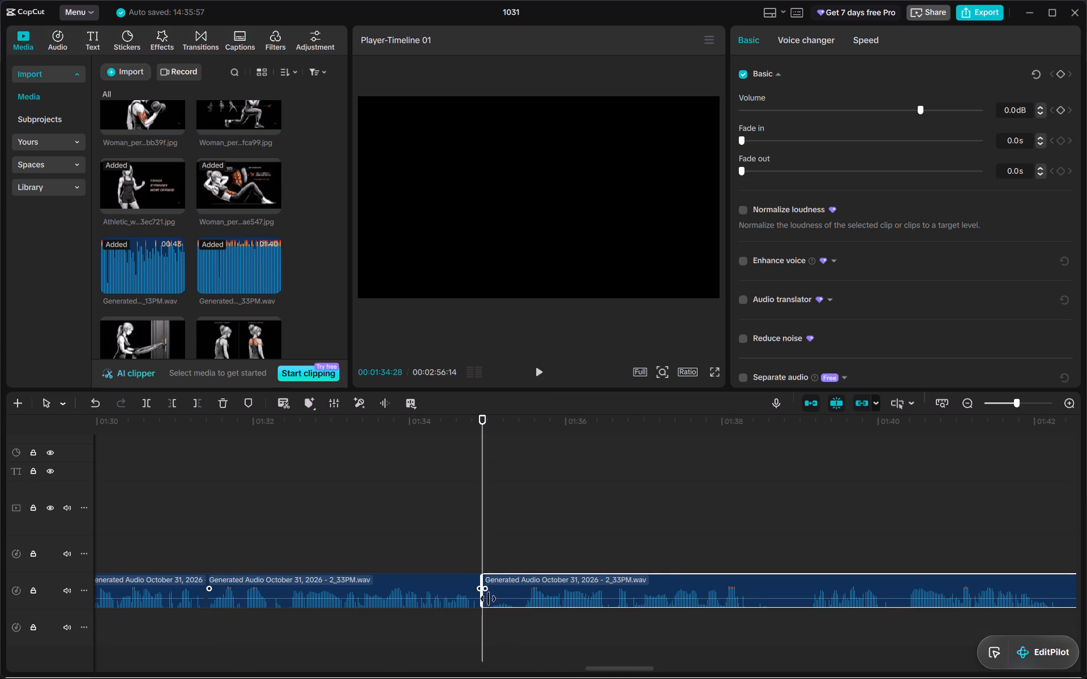
left_click_drag(488, 599, 523, 624)
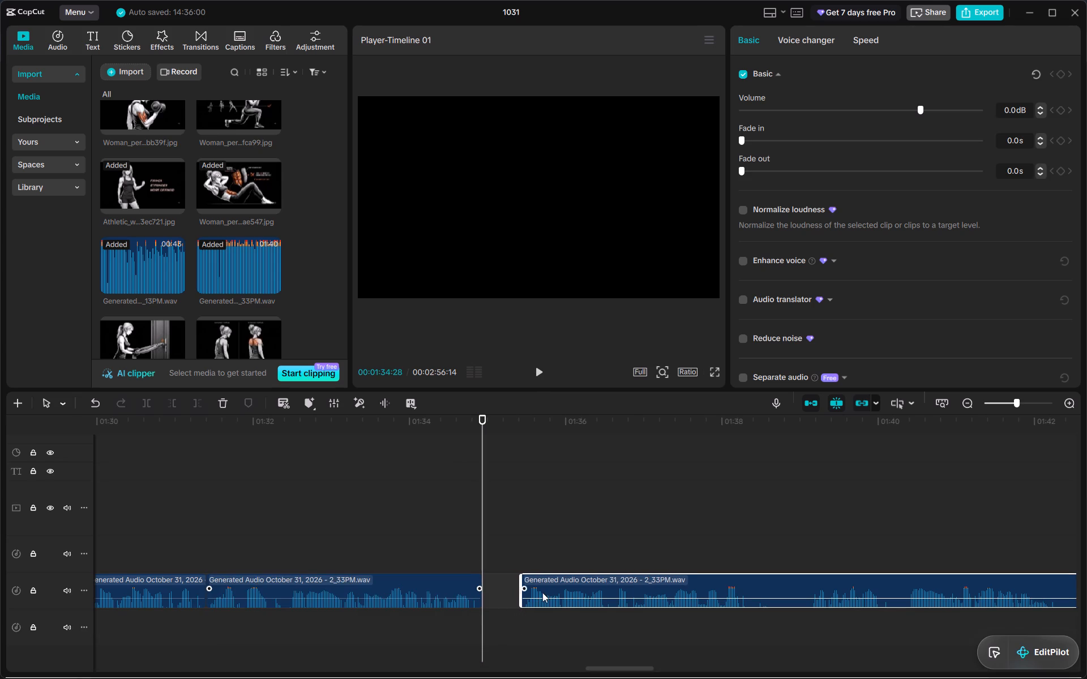
left_click_drag(544, 590, 507, 593)
Split the voiceover at 00:01:37:26, trim the silent start of the following piece and close the gap.
scroll(507, 593, "left", 1)
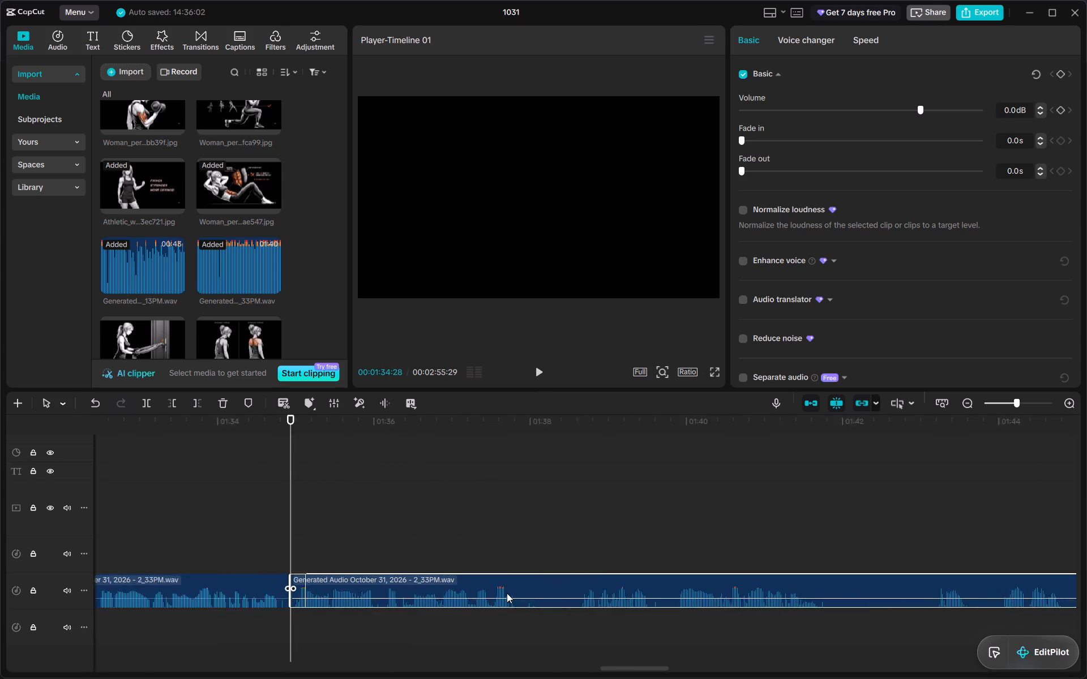
scroll(507, 593, "left", 1)
left_click_drag(407, 428, 405, 422)
left_click(405, 422)
left_click(405, 422)
left_click(405, 422)
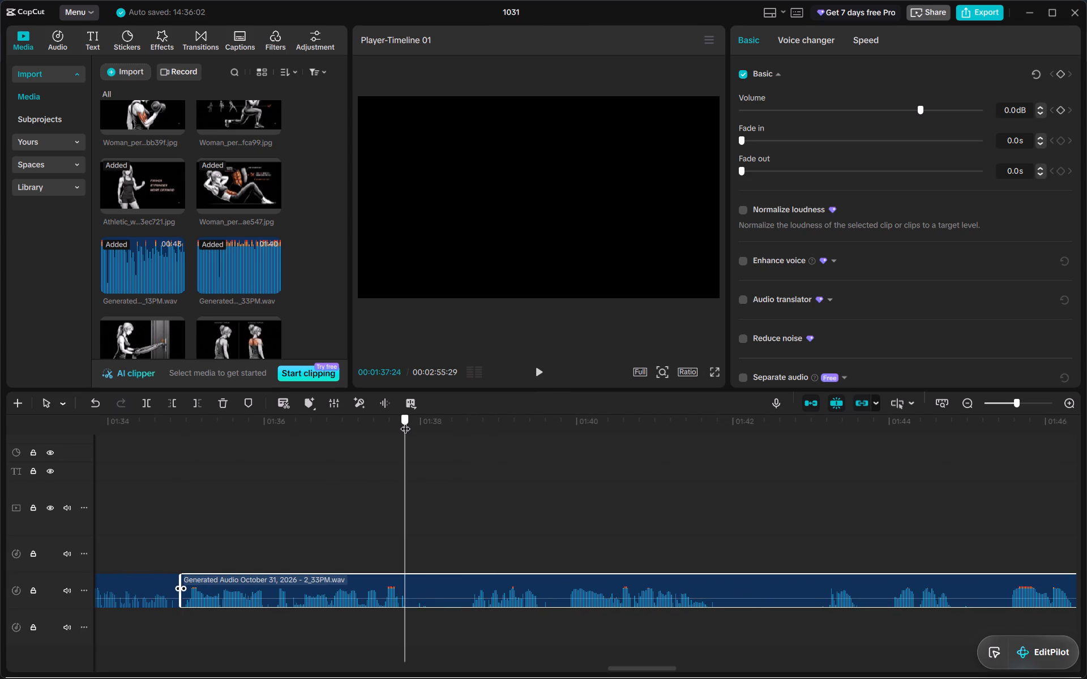
left_click(405, 422)
key("ctrl+b")
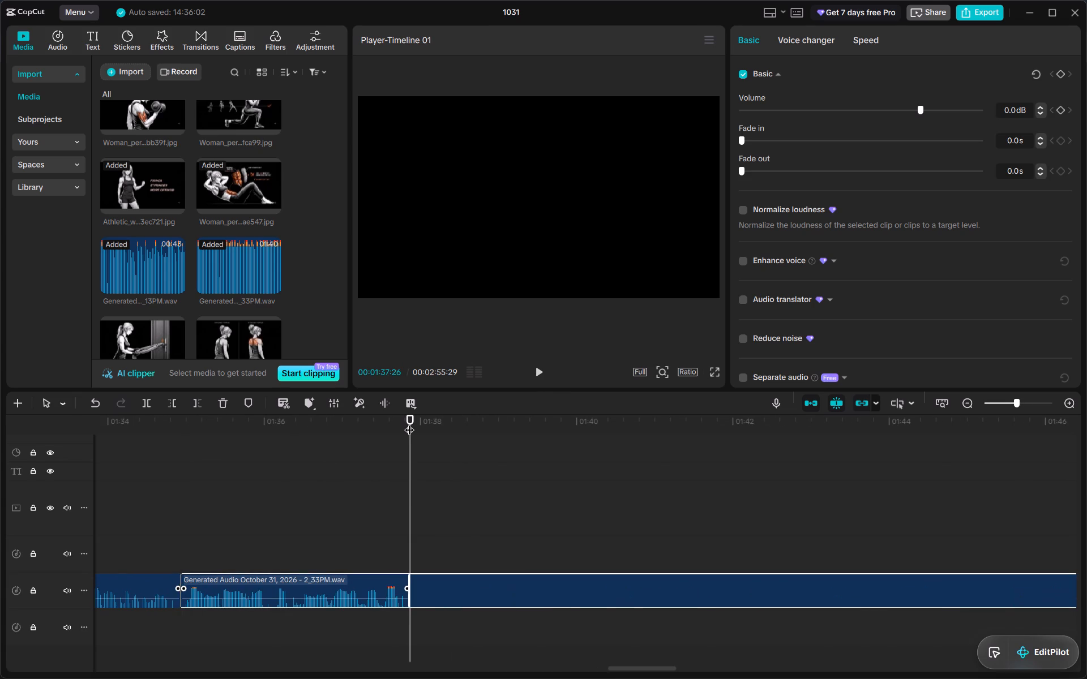
left_click_drag(409, 594, 435, 591)
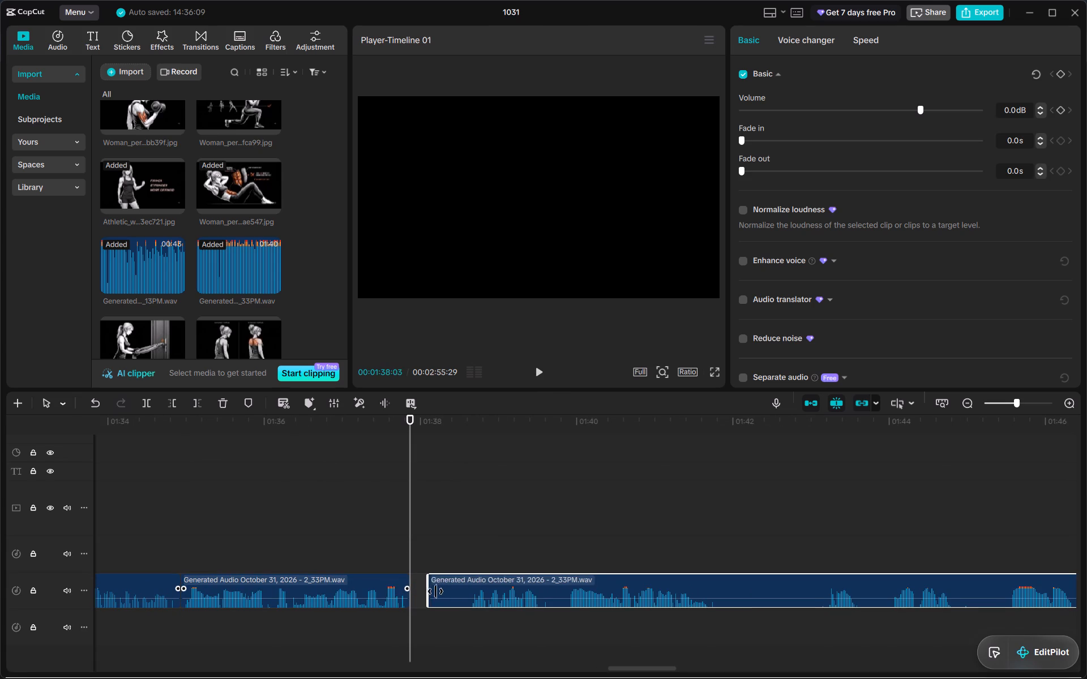
left_click_drag(435, 591, 469, 641)
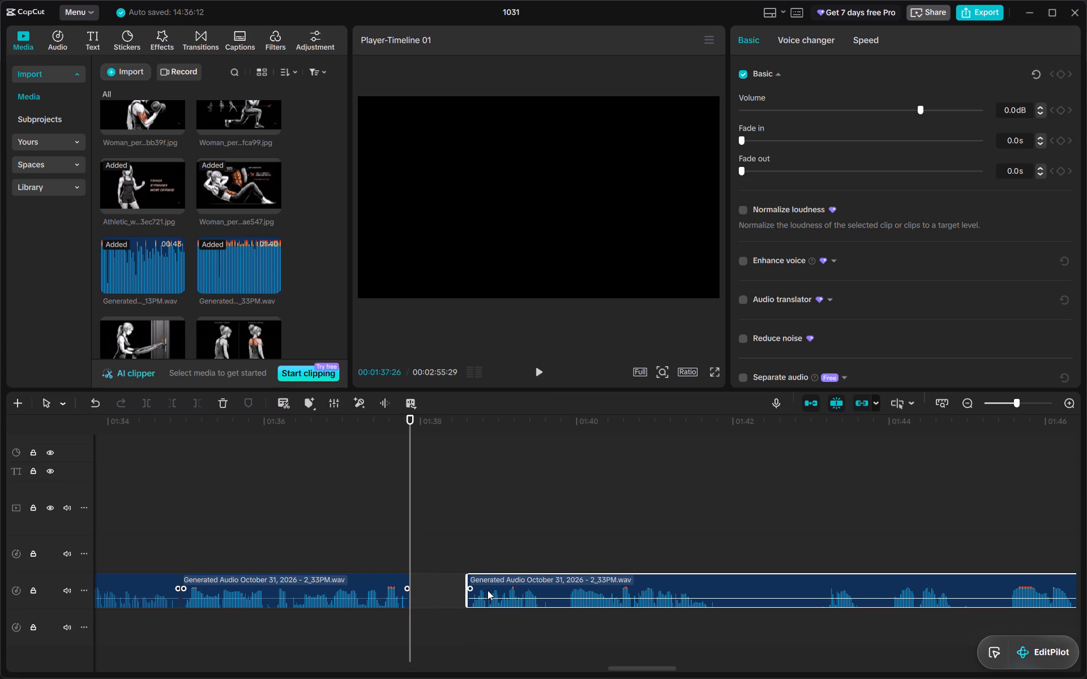
left_click_drag(487, 590, 433, 593)
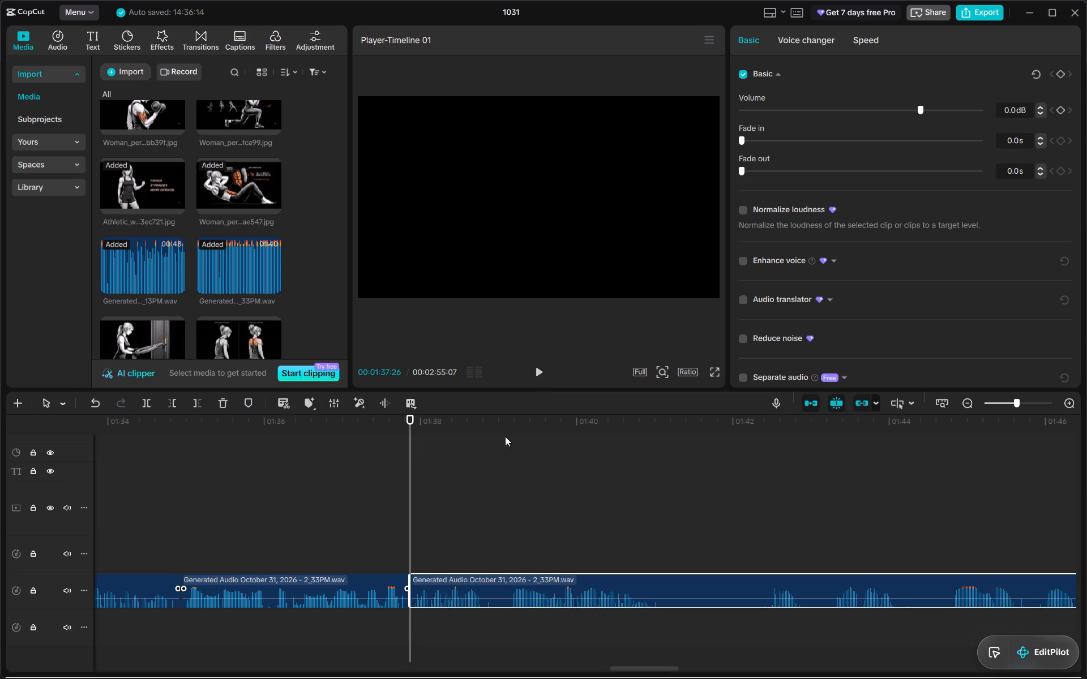
Split the voiceover at 00:01:38:25, trim the silent start of the following piece and close the gap.
left_click(480, 424)
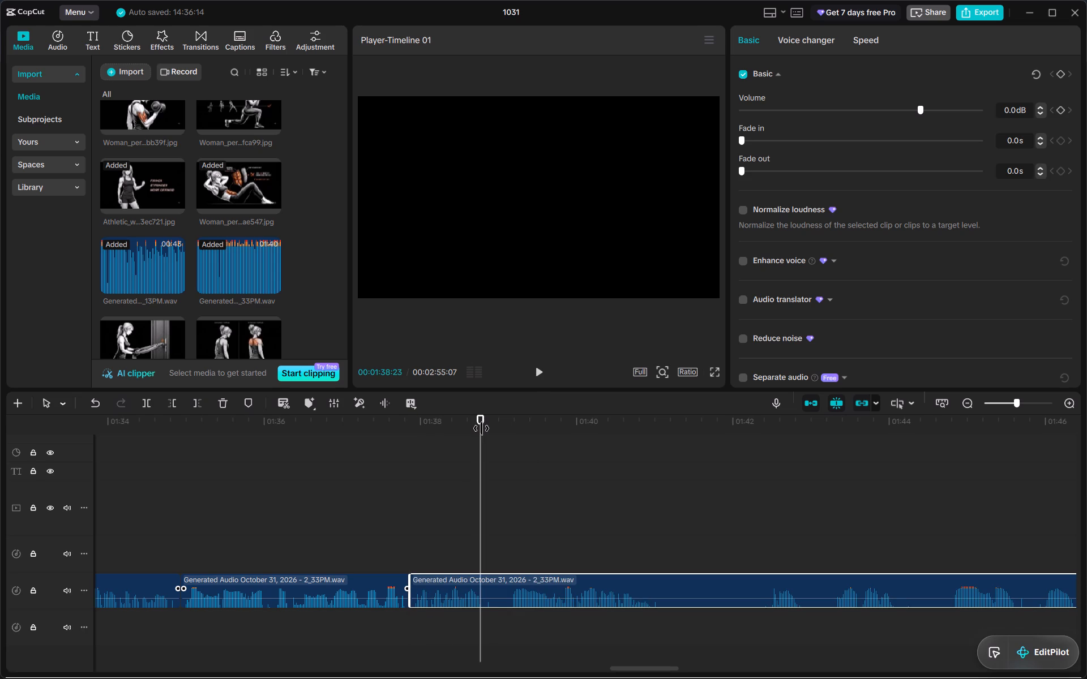
left_click(481, 428)
key("ctrl+b")
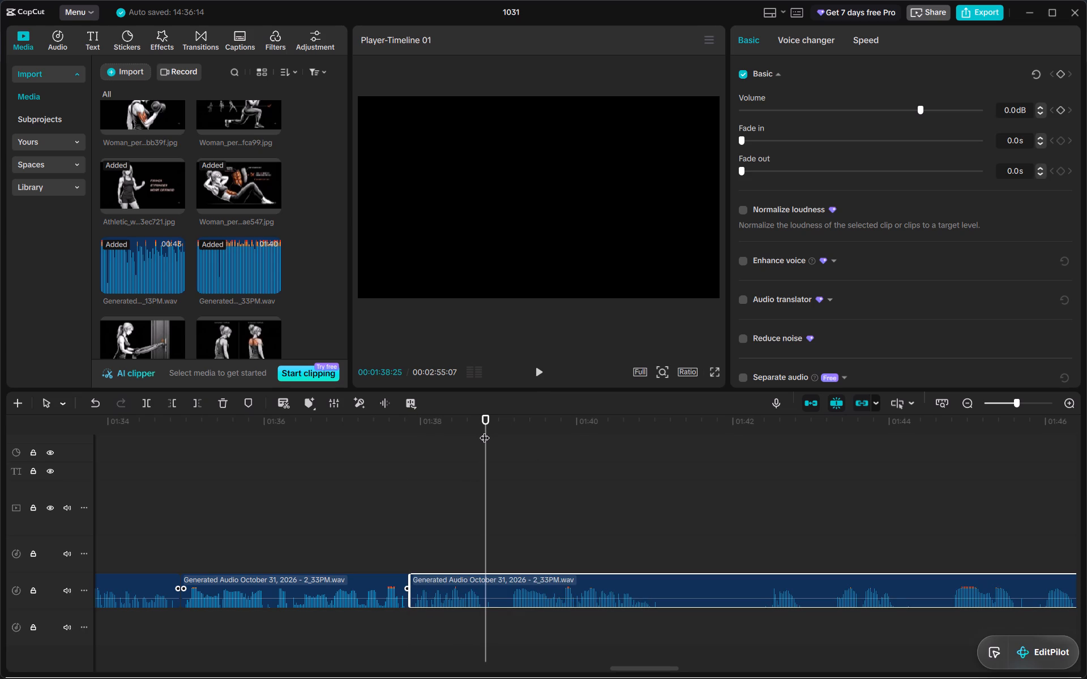
left_click(483, 588)
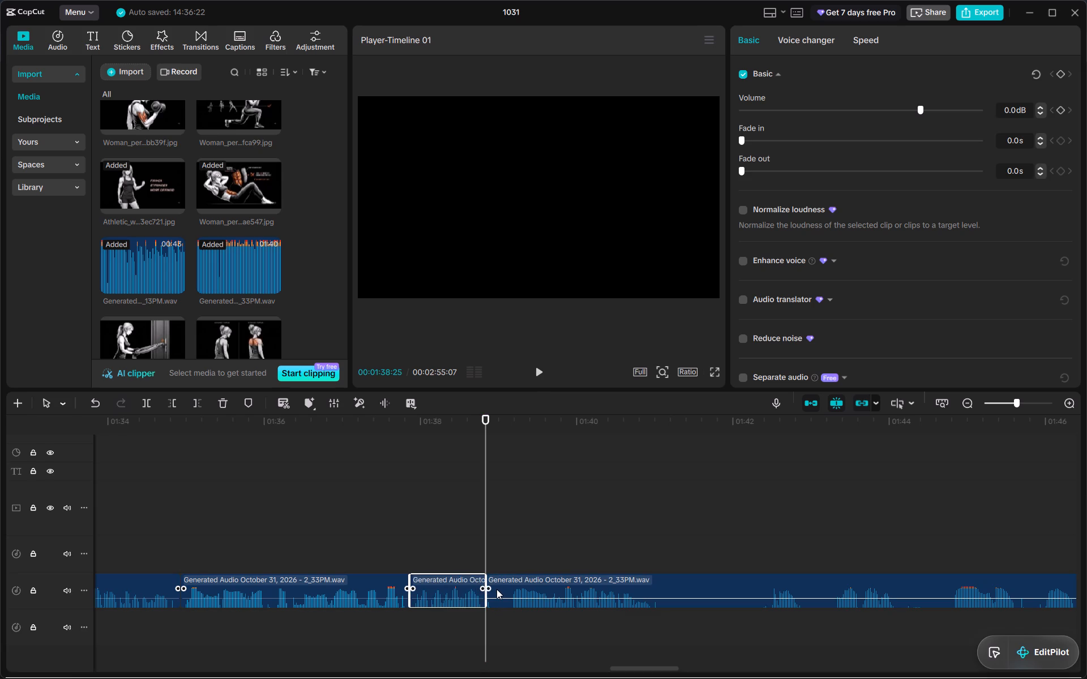
left_click(497, 589)
left_click_drag(486, 598, 504, 611)
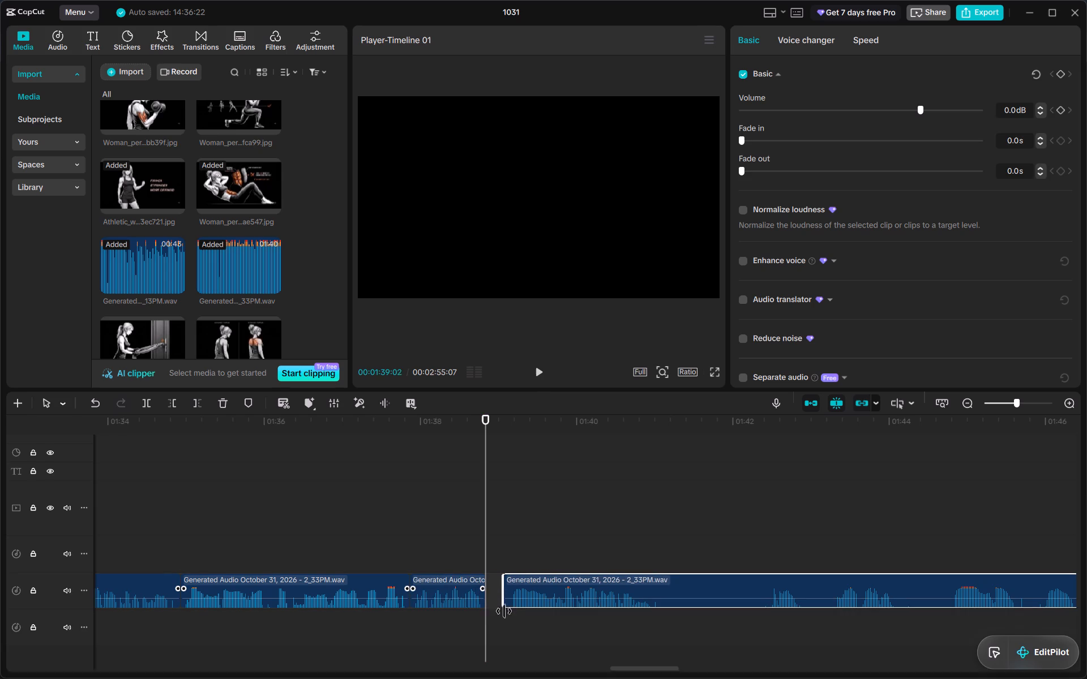
left_click_drag(504, 611, 510, 625)
left_click_drag(528, 596, 511, 594)
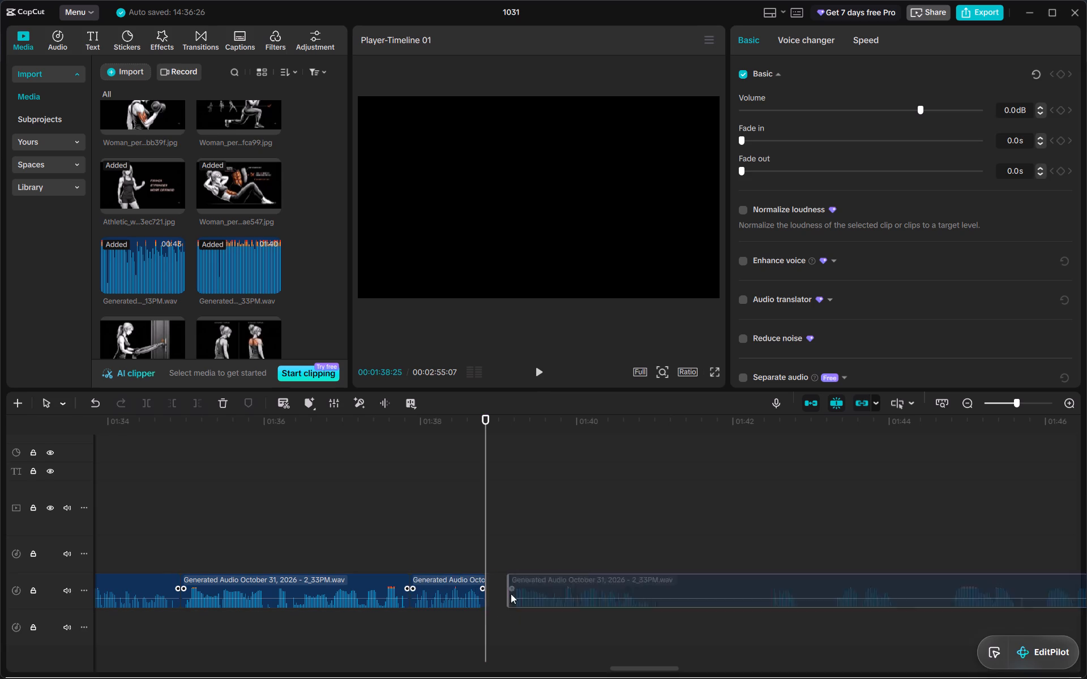
left_click_drag(511, 594, 506, 596)
Split the voiceover at 00:01:40:23, trim the long pause off the start of the following piece and close the gap.
scroll(506, 596, "left", 1)
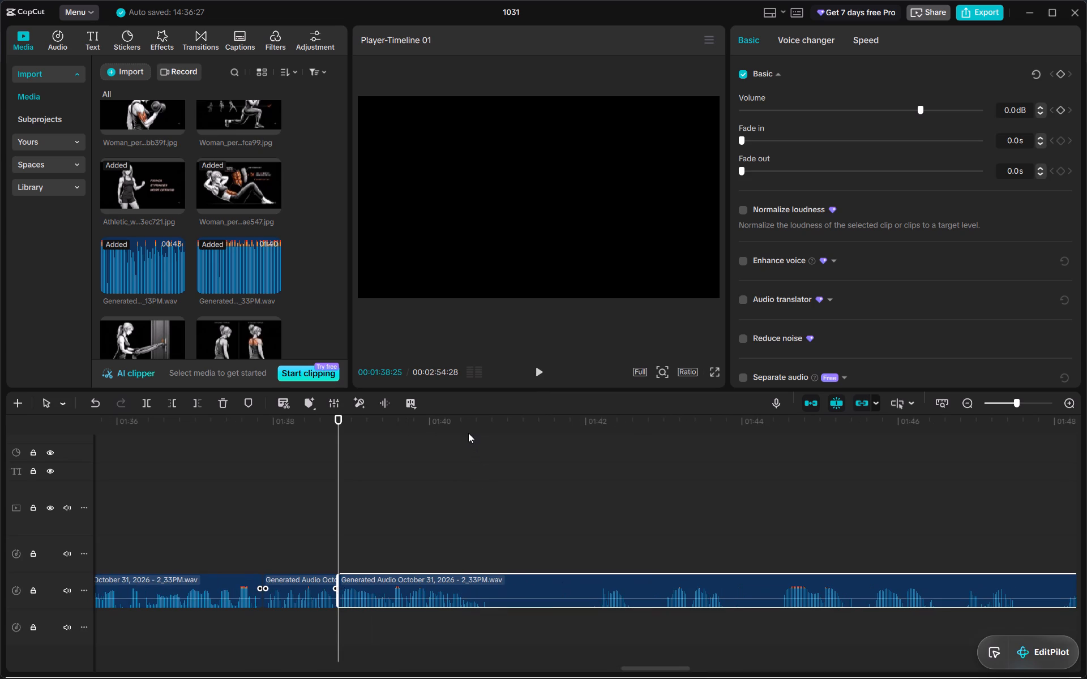
left_click_drag(477, 418, 490, 426)
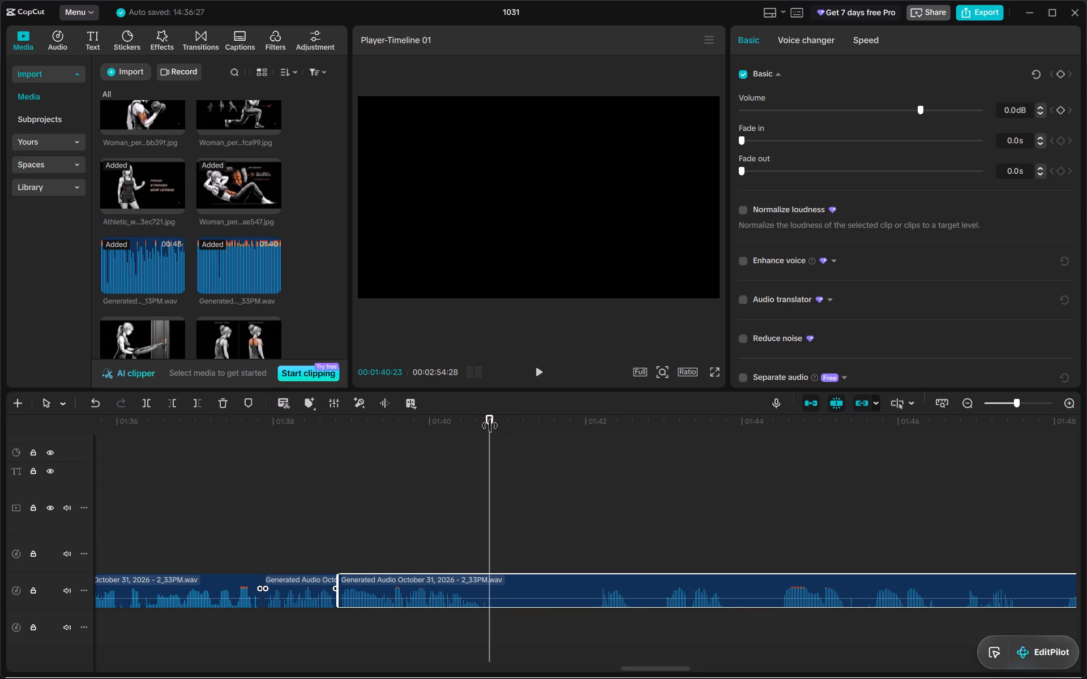
key("ctrl+b")
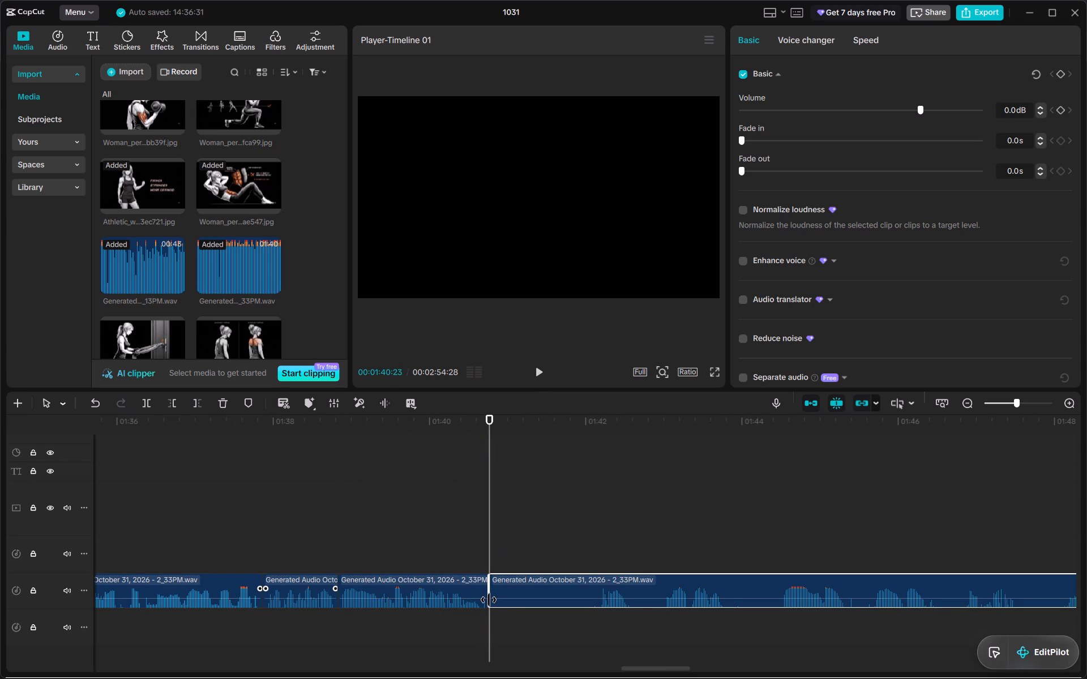
left_click_drag(489, 600, 601, 642)
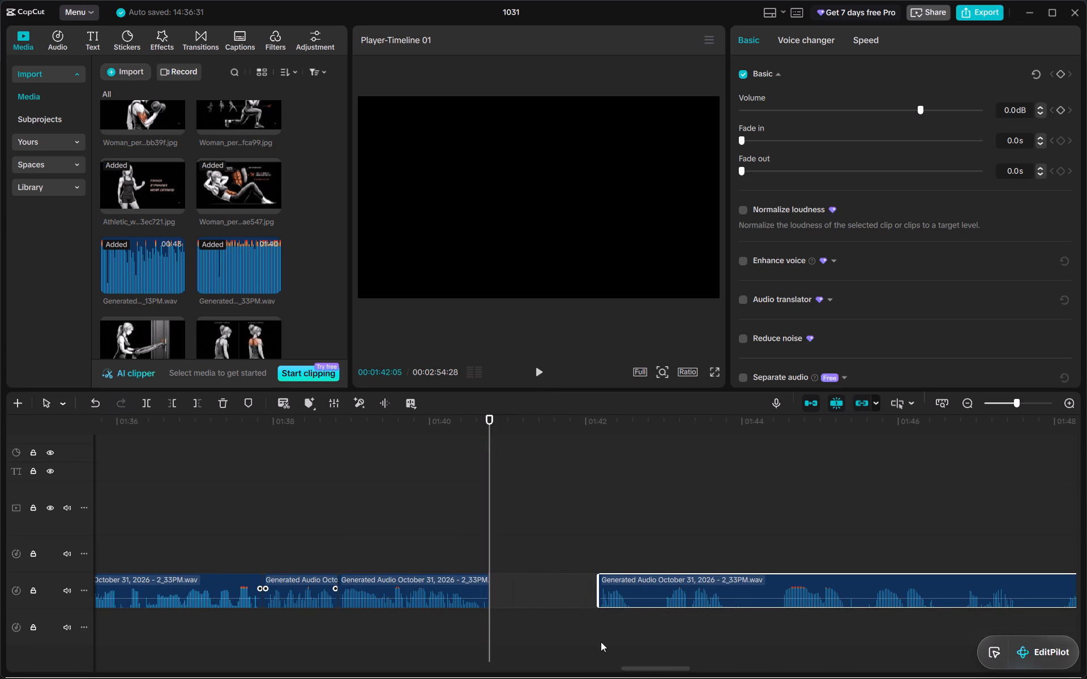
left_click_drag(619, 587, 512, 586)
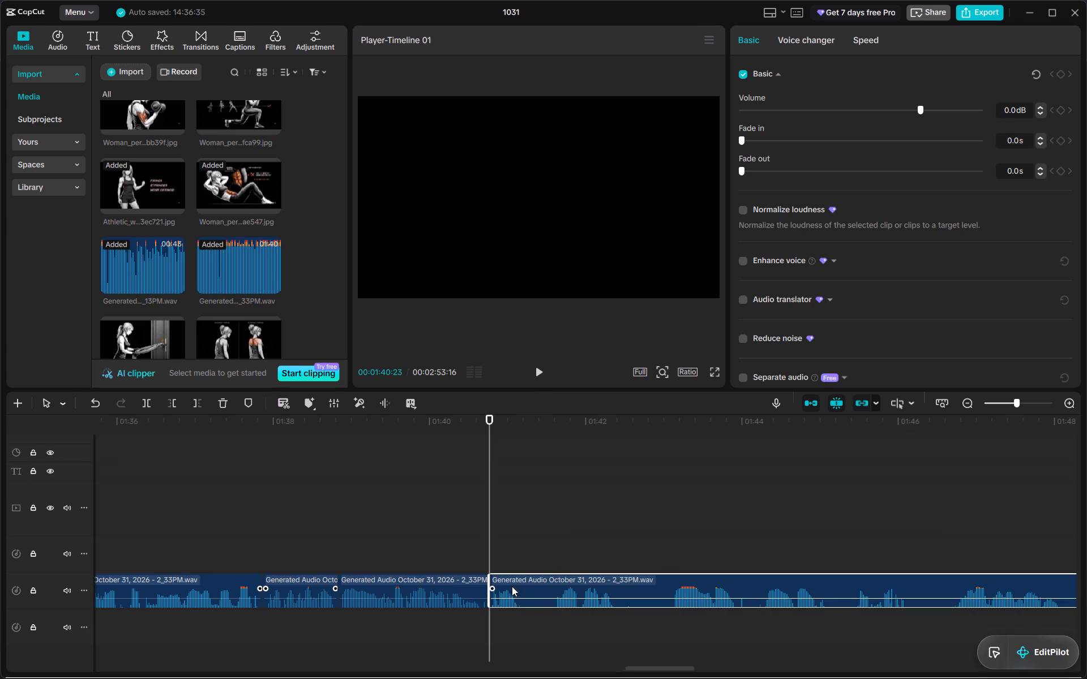
Split the voiceover at 00:01:41:07, trim the pause from the start of the following piece and move it back against the cut.
left_click_drag(515, 423, 525, 429)
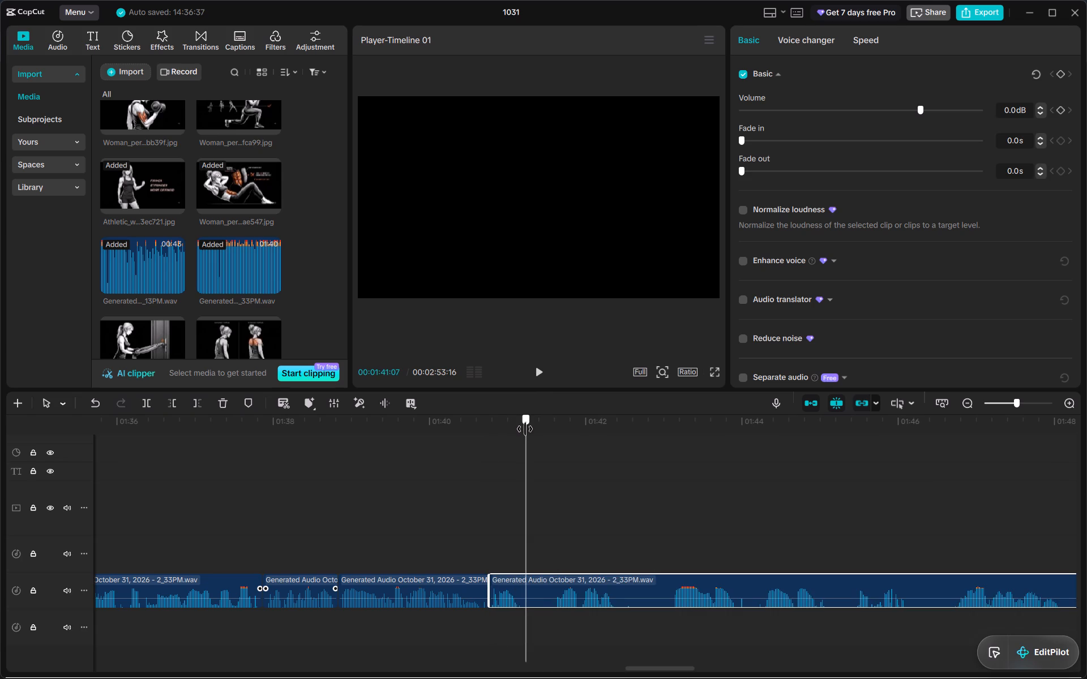
key("ctrl+b")
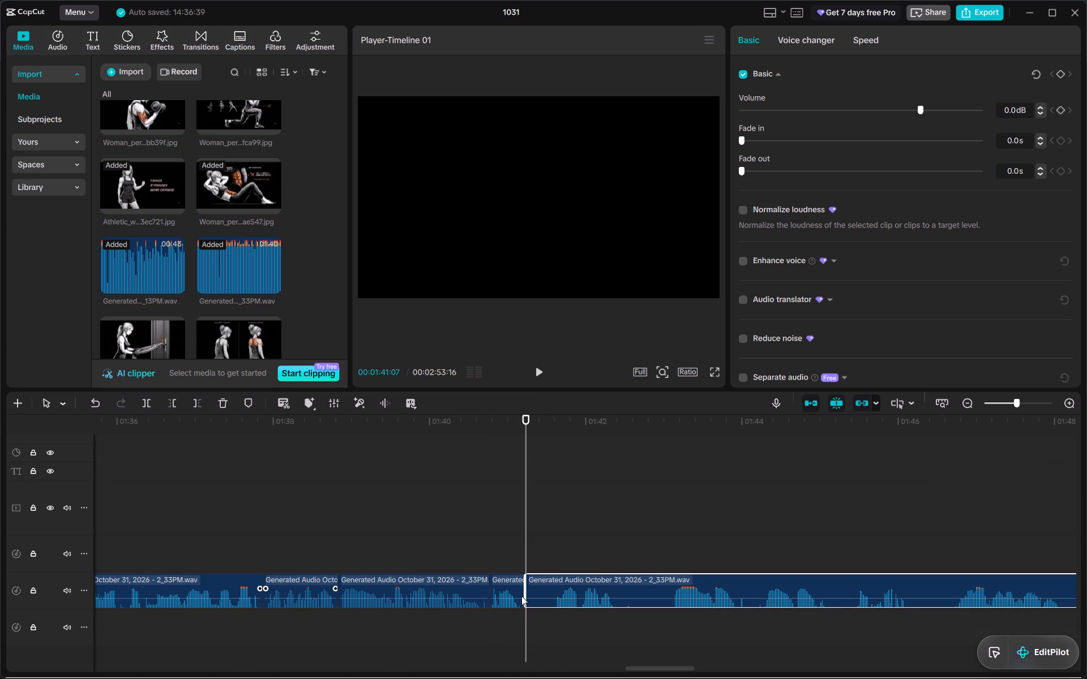
left_click_drag(524, 596, 549, 617)
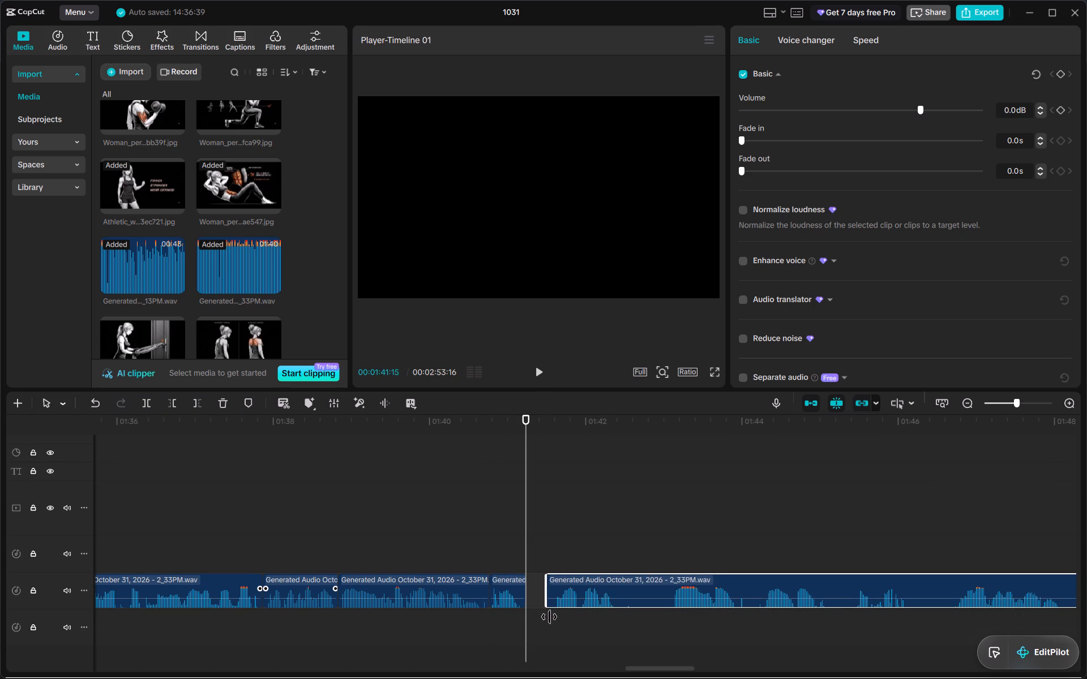
left_click_drag(549, 617, 554, 626)
left_click_drag(561, 592, 535, 594)
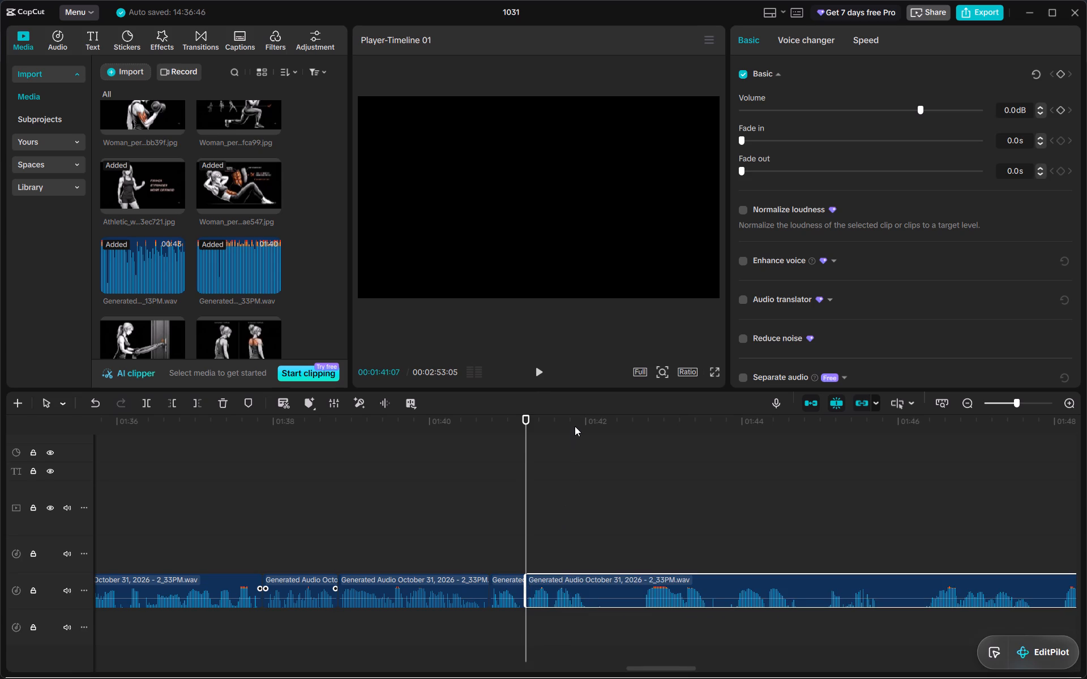
Split the voiceover at 00:01:42:01, trim the silent start of the following piece and move it back against the cut.
left_click_drag(575, 425, 588, 432)
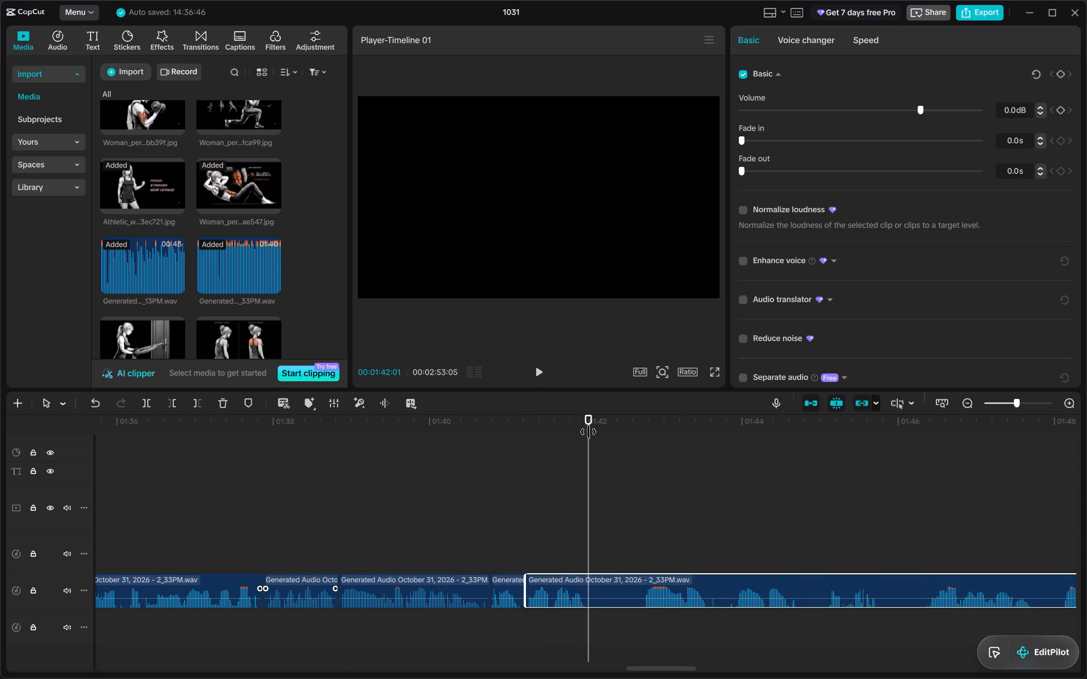
key("ctrl+b")
left_click_drag(588, 592, 594, 594)
left_click(594, 594)
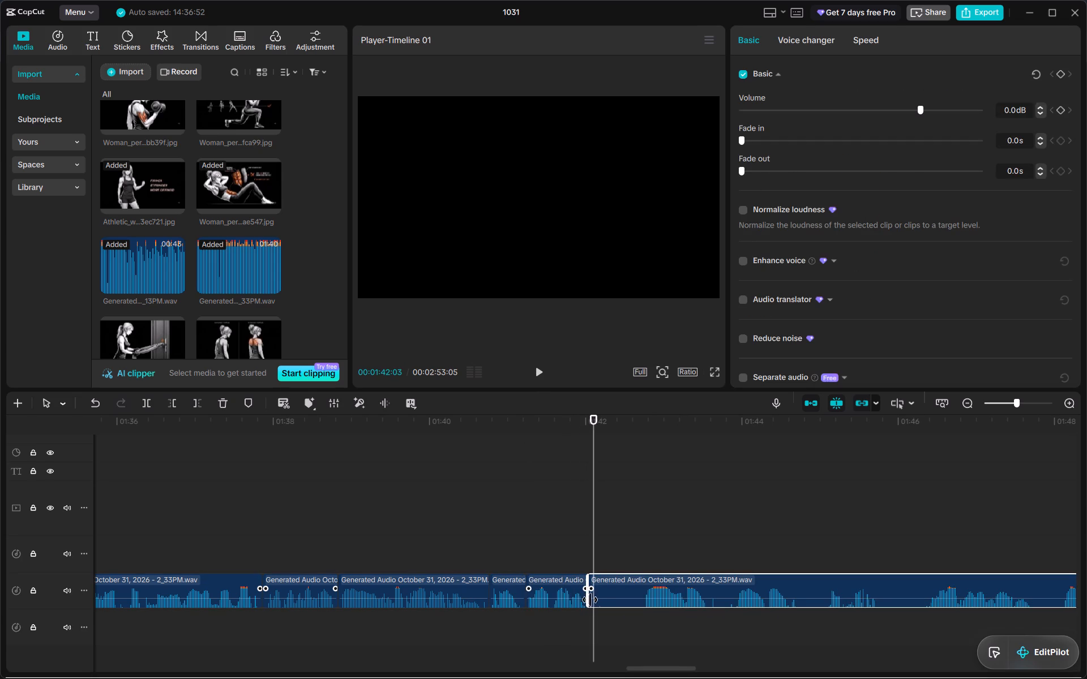
left_click_drag(587, 595, 607, 592)
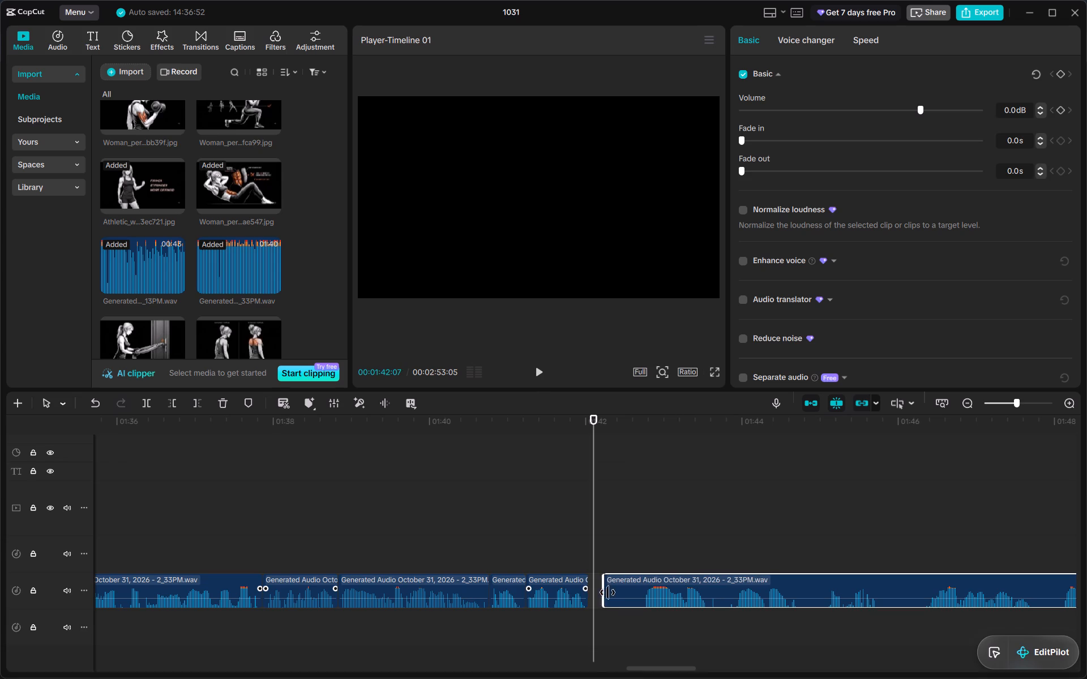
left_click_drag(607, 592, 642, 632)
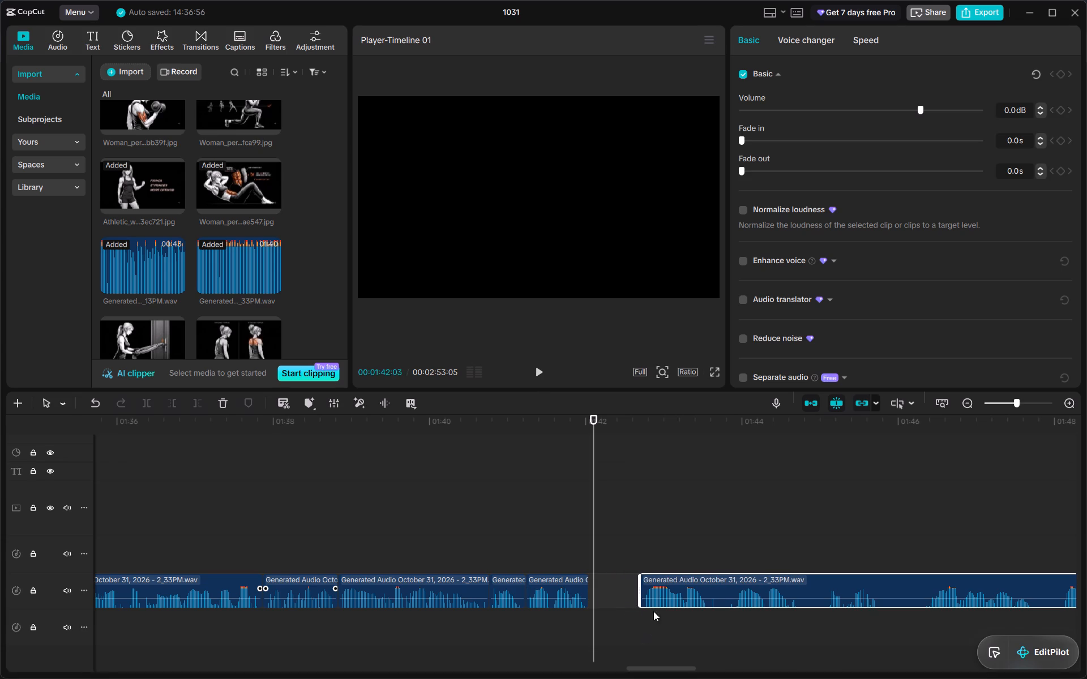
left_click_drag(664, 587, 613, 588)
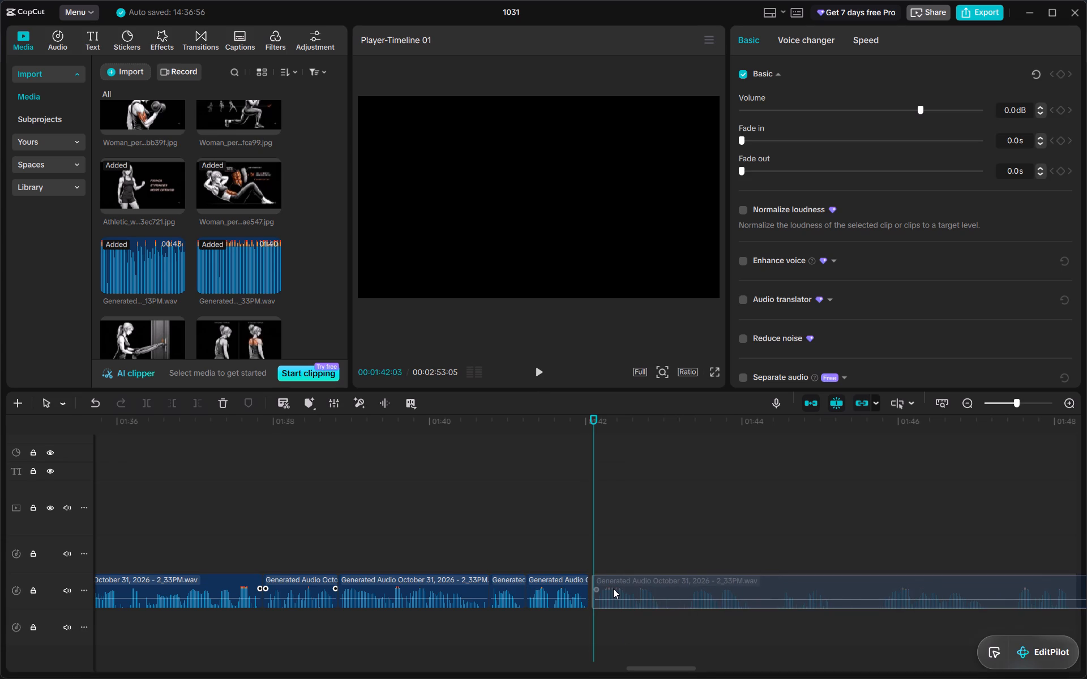
left_click_drag(613, 588, 610, 588)
Split the voiceover at 00:01:42:29, trim the short pause off the start of the following piece and close the gap.
scroll(610, 588, "left", 1)
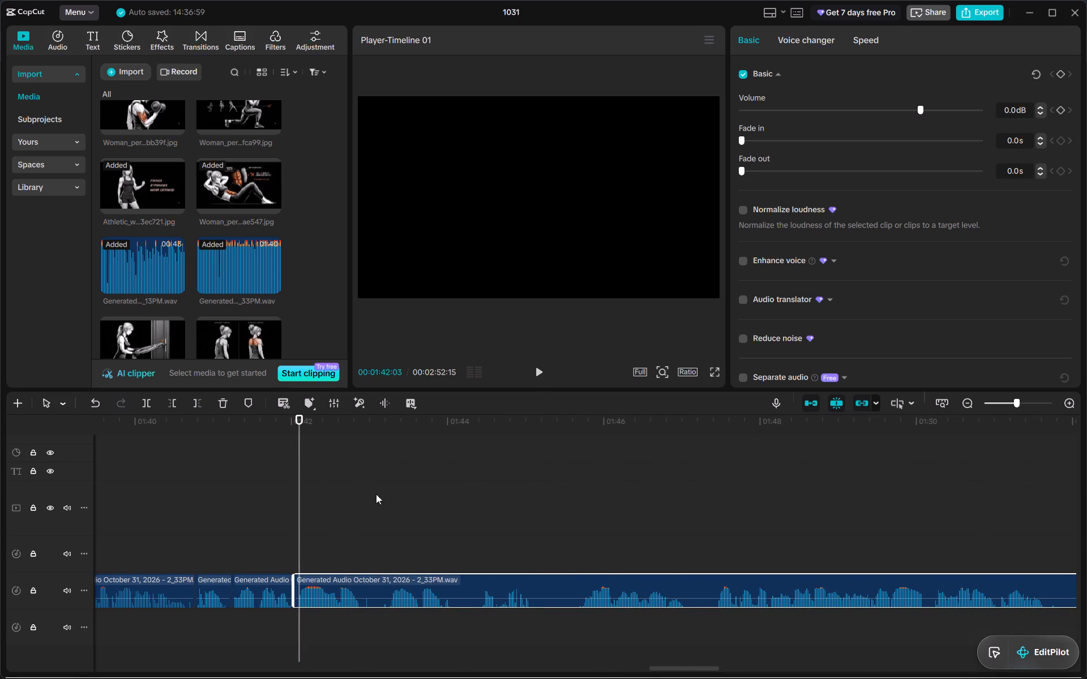
left_click(366, 427)
key("ctrl+b")
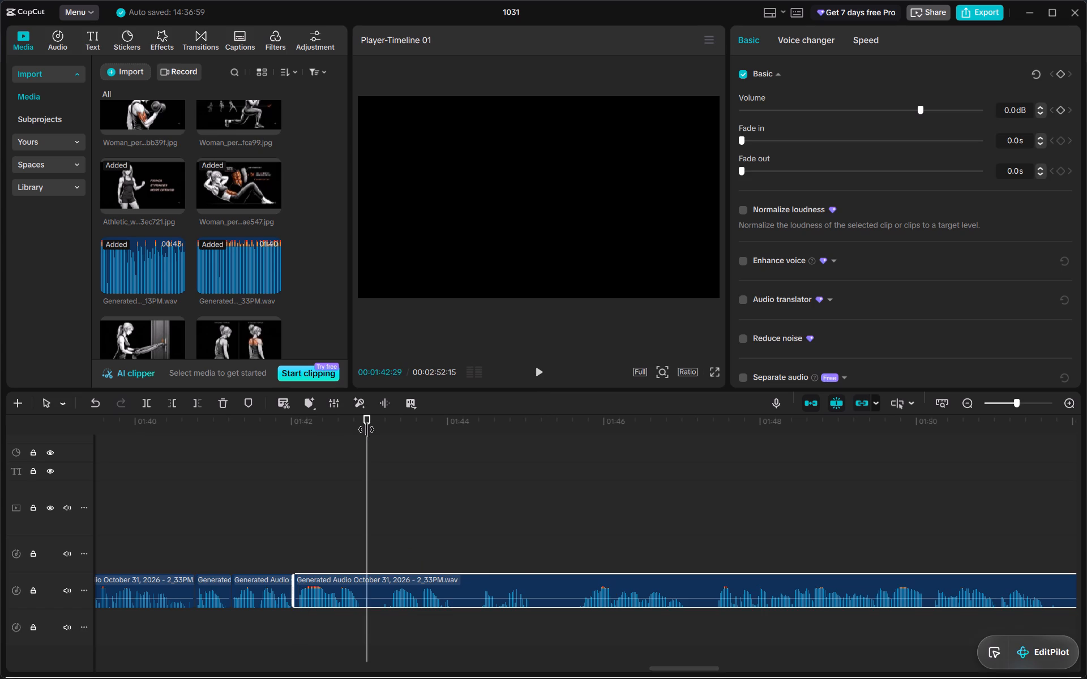
left_click_drag(366, 600, 371, 600)
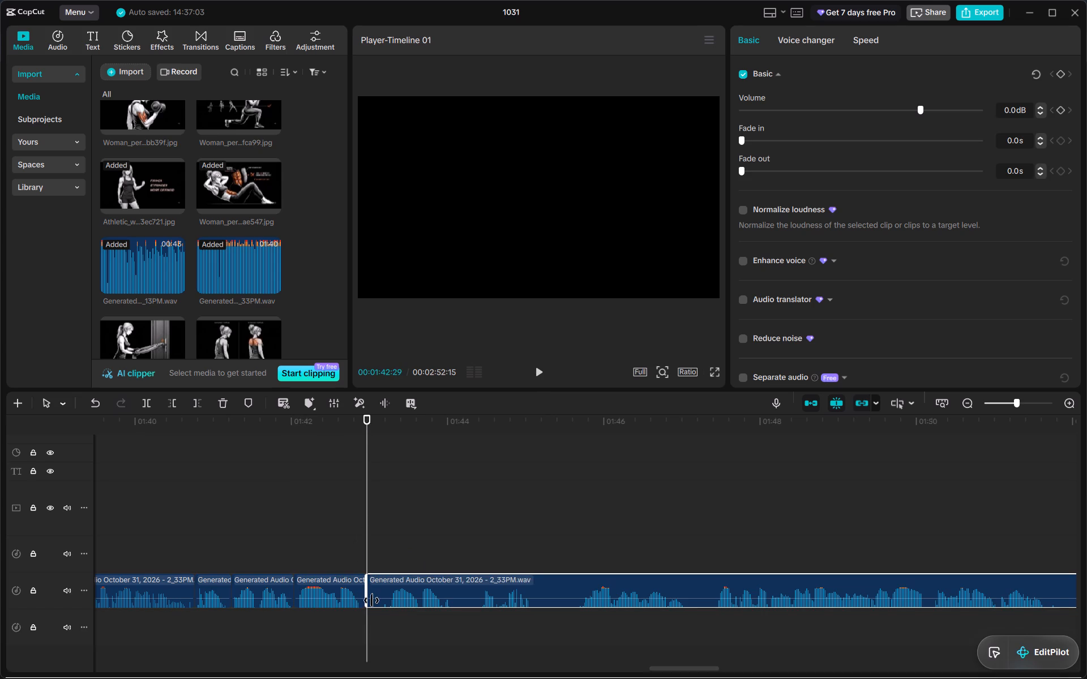
left_click_drag(371, 600, 387, 617)
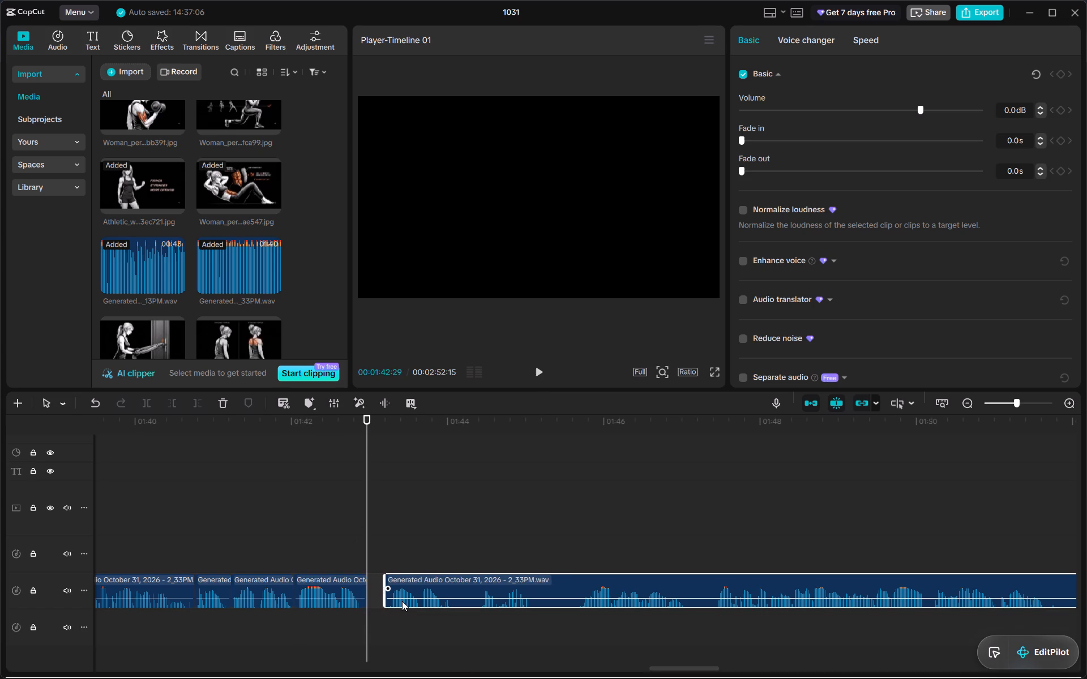
left_click(405, 599)
left_click_drag(416, 590, 398, 591)
Split the voiceover at 00:01:43:26, trim the silent start of the following piece and close the gap.
left_click_drag(421, 424, 438, 444)
key("ctrl+b")
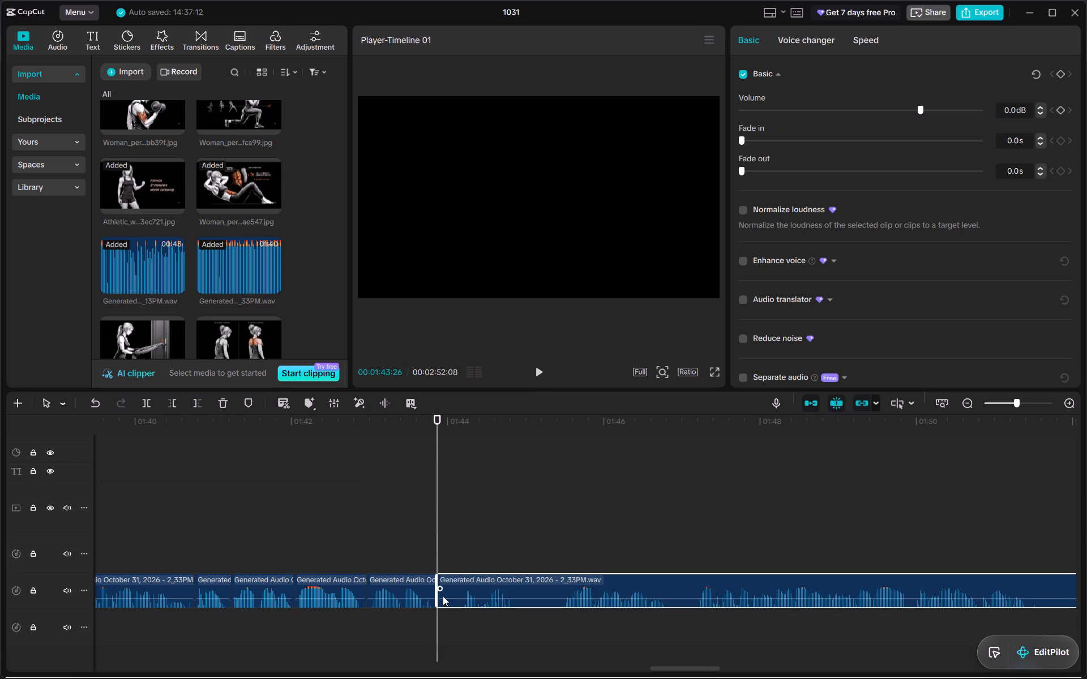
left_click_drag(436, 600, 459, 633)
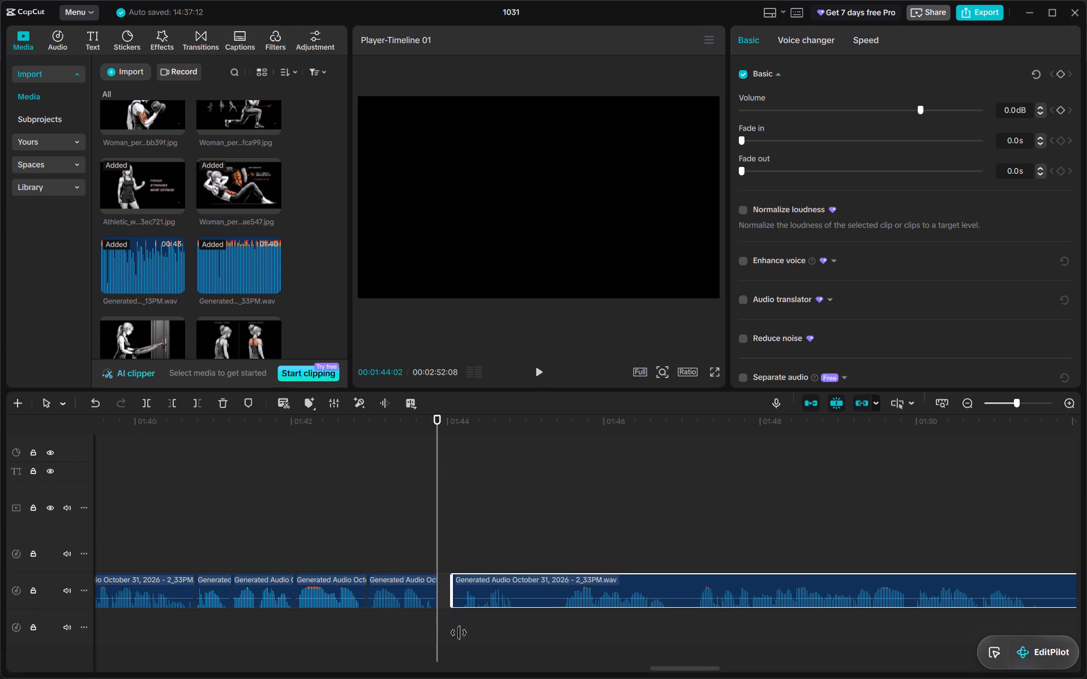
left_click_drag(459, 633, 462, 638)
left_click_drag(489, 585, 466, 587)
Split the voiceover at 00:01:44:18, trim the pause off the start of the following piece and move it back against the cut.
left_click_drag(478, 422, 495, 429)
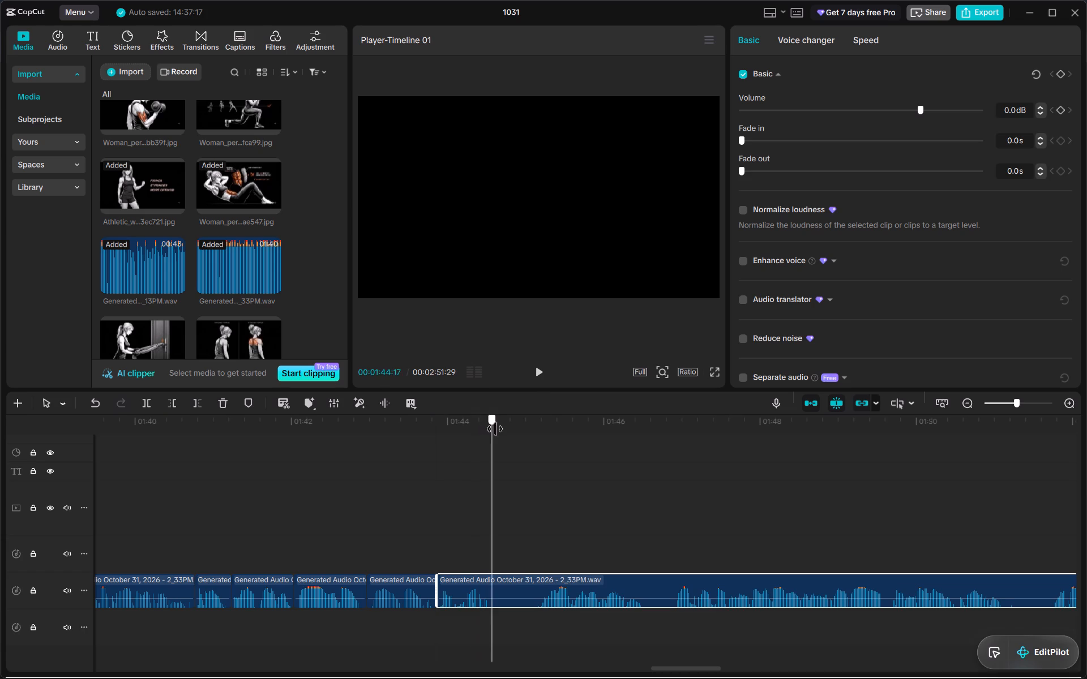
left_click_drag(495, 429, 494, 431)
key("ctrl+b")
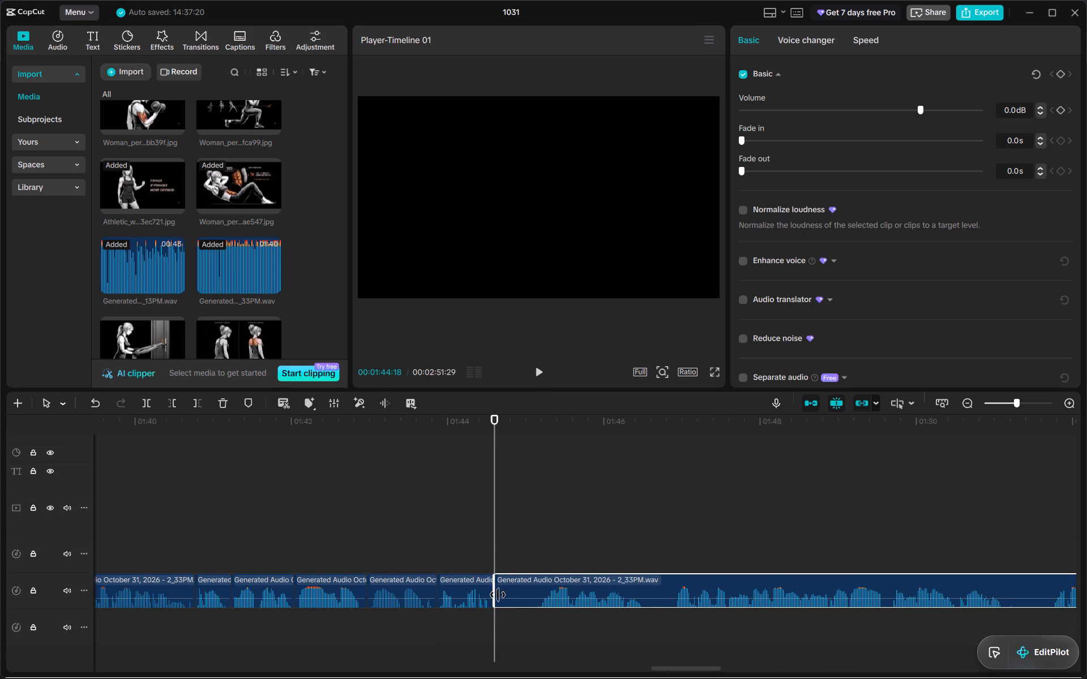
left_click_drag(495, 596, 536, 630)
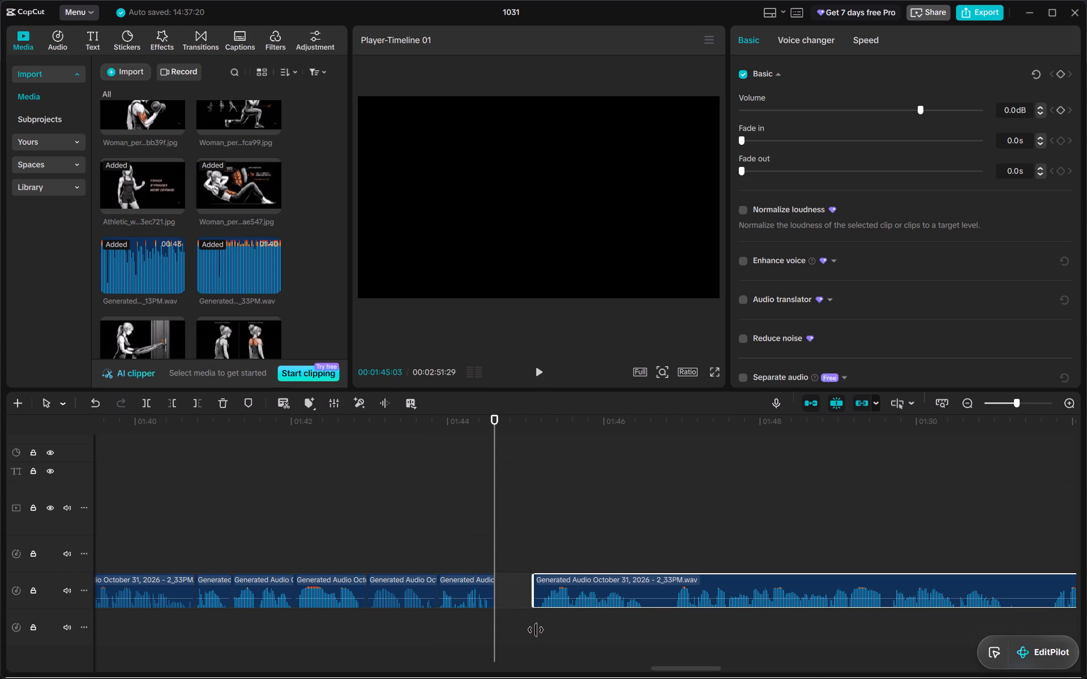
left_click_drag(536, 630, 538, 635)
left_click_drag(572, 594, 528, 597)
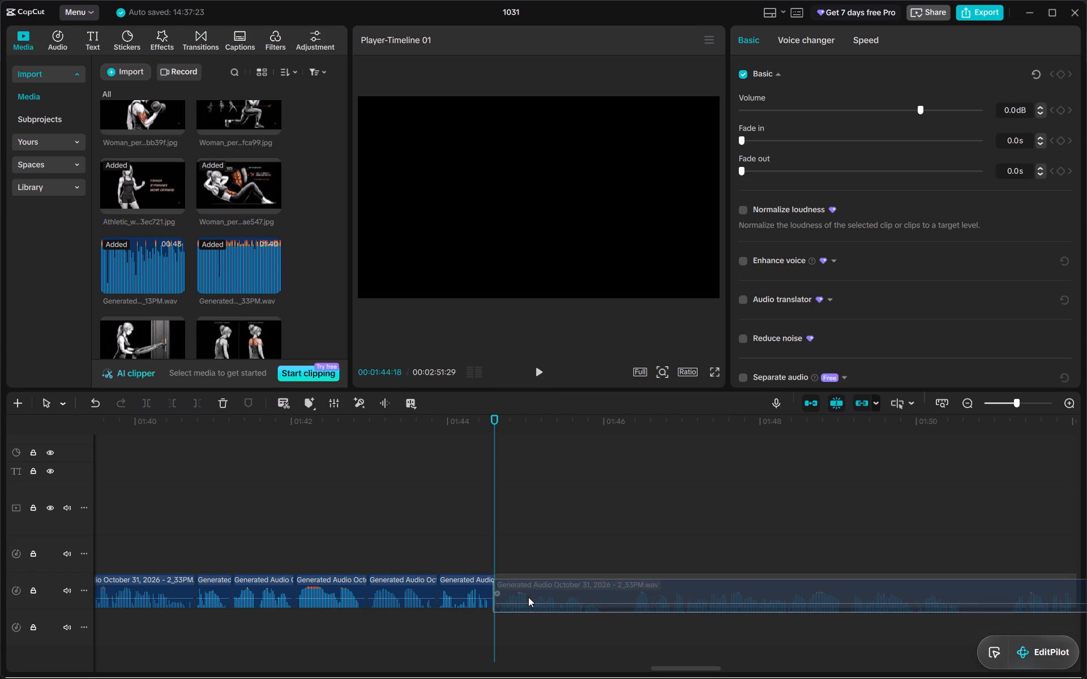
left_click_drag(528, 597, 532, 596)
Split the voiceover at 00:01:46:01, trim the silent start of the following piece and close the gap.
left_click_drag(579, 432, 588, 432)
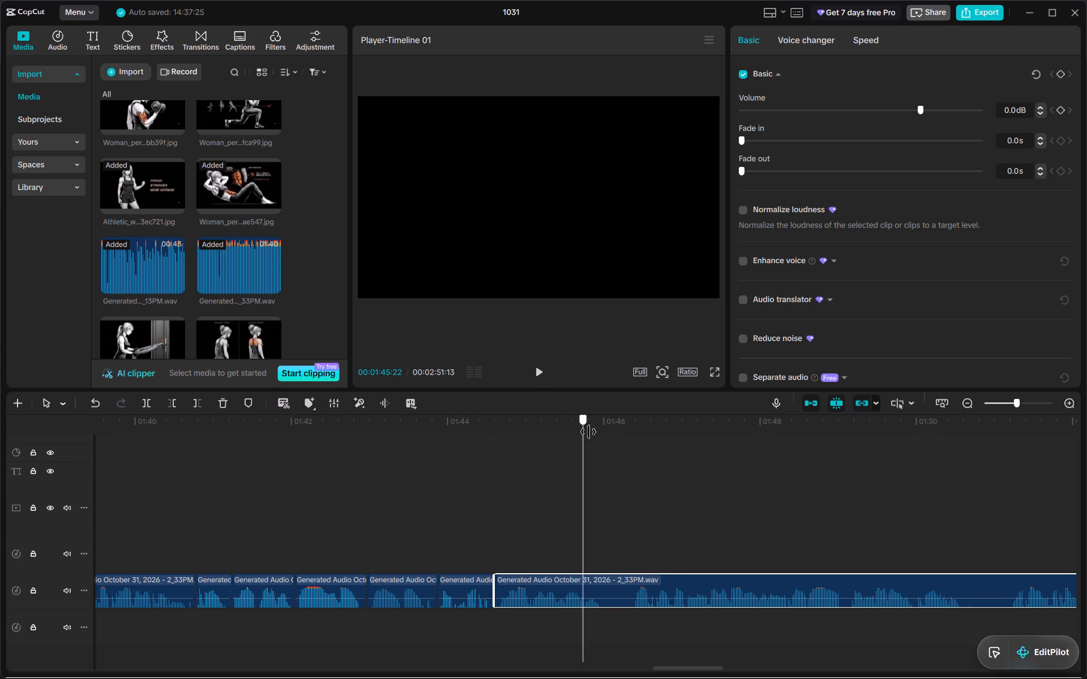
left_click_drag(588, 432, 605, 462)
key("ctrl+b")
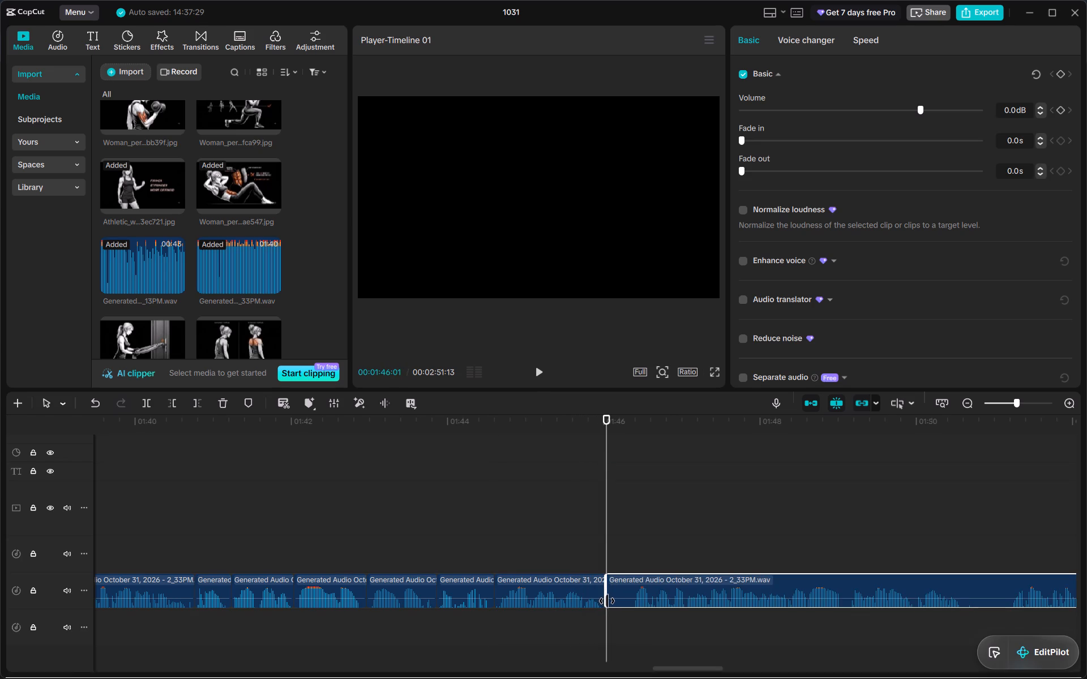
left_click_drag(607, 601, 632, 626)
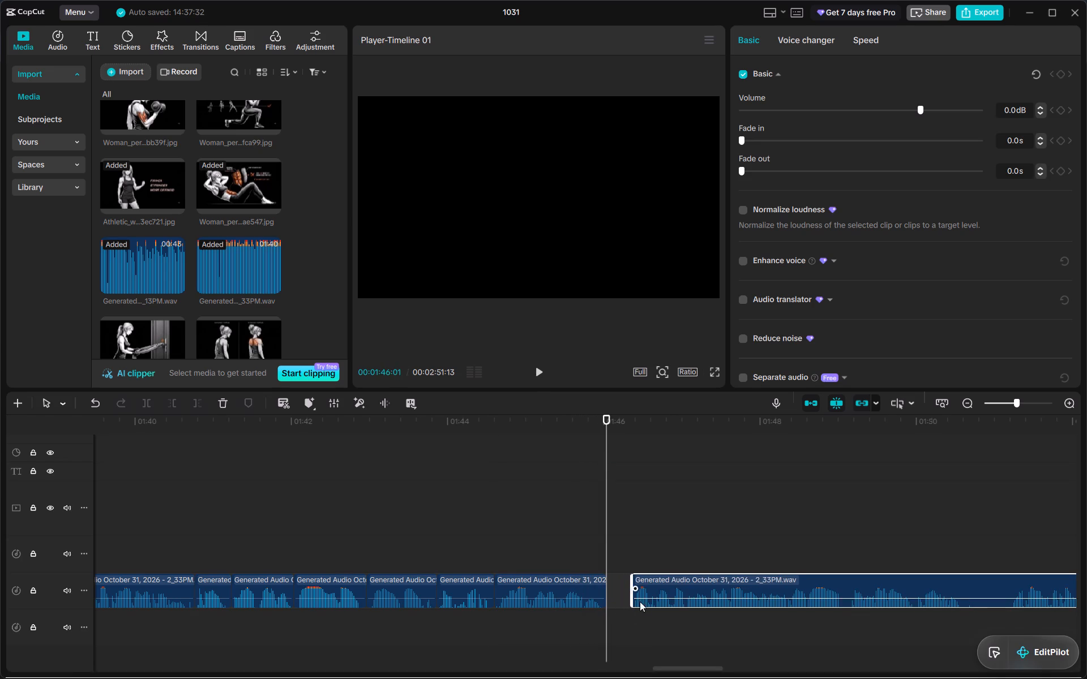
left_click(632, 602)
left_click_drag(651, 587, 627, 591)
Split the voiceover at 00:01:50:09, trim the silent start of the following piece and close the gap.
scroll(627, 591, "left", 2)
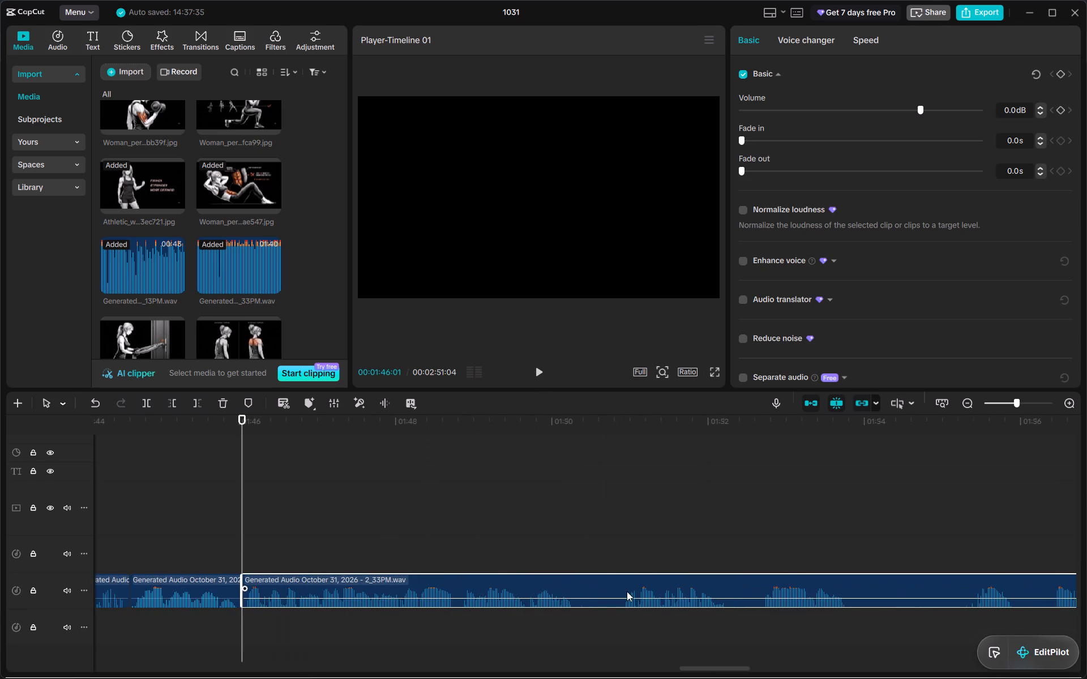
left_click_drag(567, 424, 575, 431)
double_click(575, 431, "ctrl")
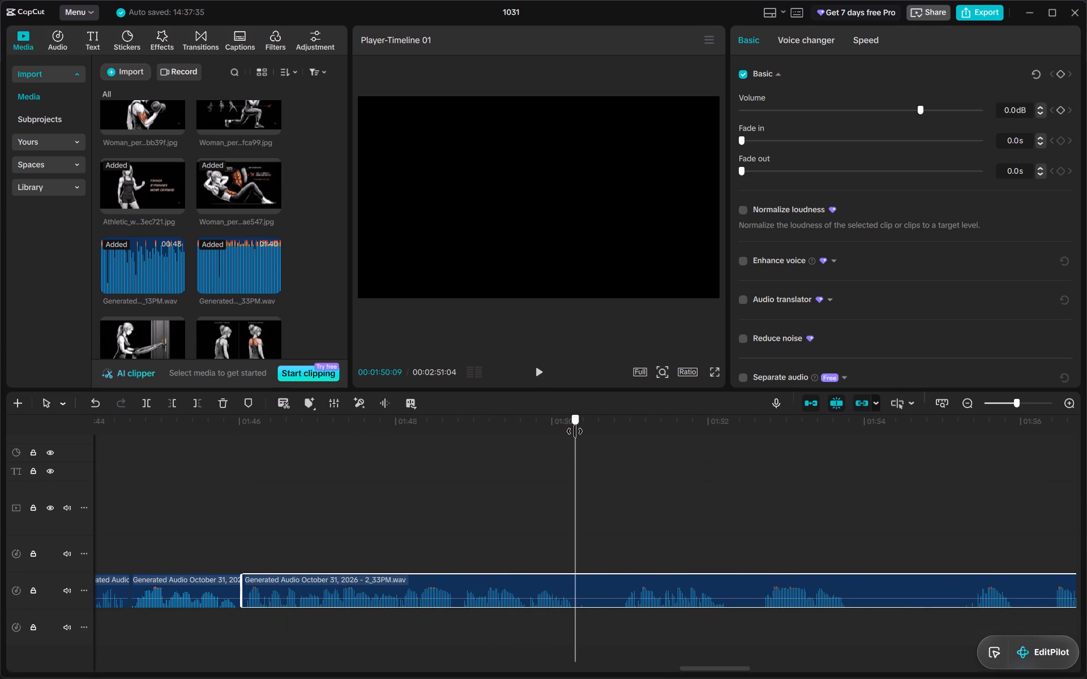
key("ctrl+b")
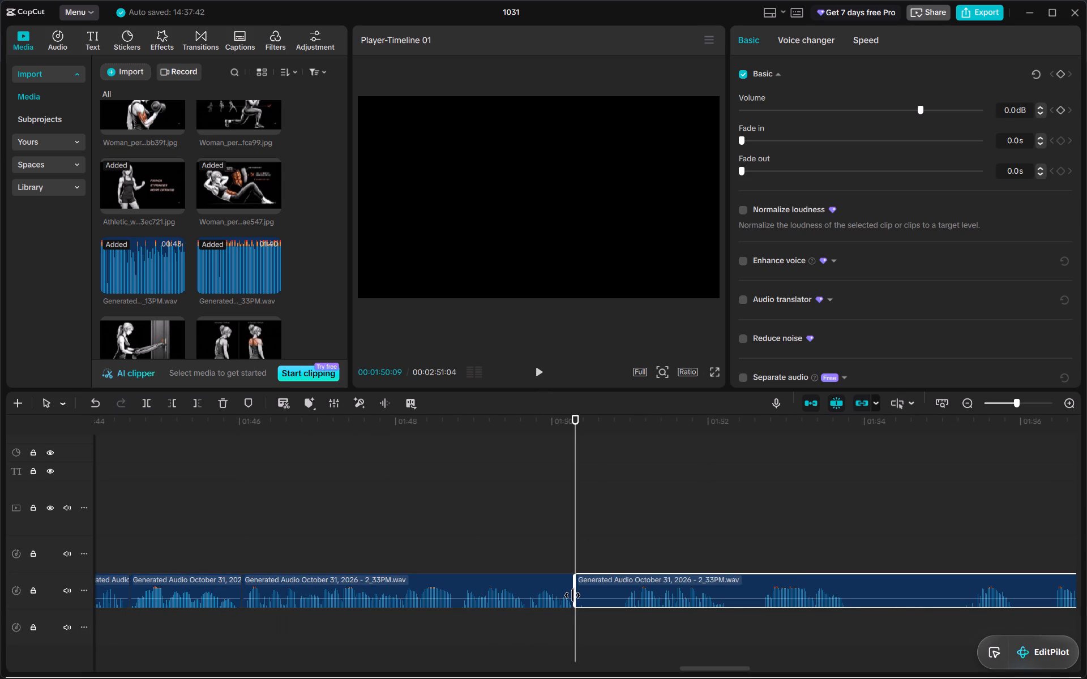
left_click_drag(575, 595, 624, 643)
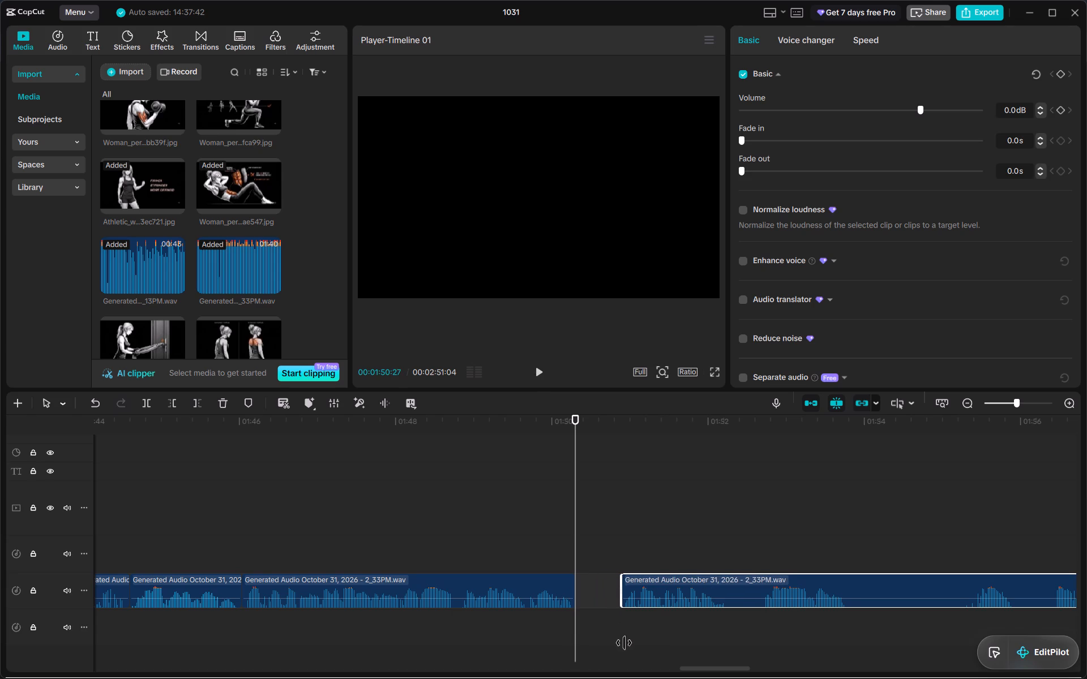
left_click_drag(624, 643, 625, 646)
left_click_drag(647, 590, 602, 592)
Split the voiceover at 00:01:51:20, trim the pause off the start of the following piece and close the gap.
left_click_drag(657, 420, 679, 444)
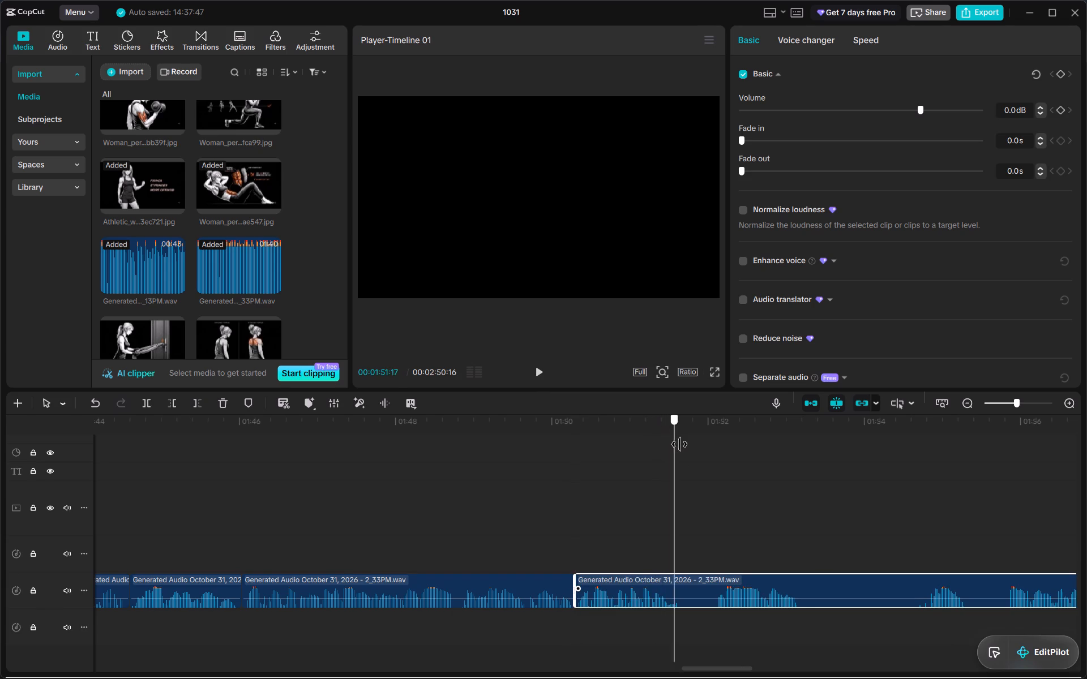
left_click_drag(679, 444, 683, 451)
key("ctrl+b")
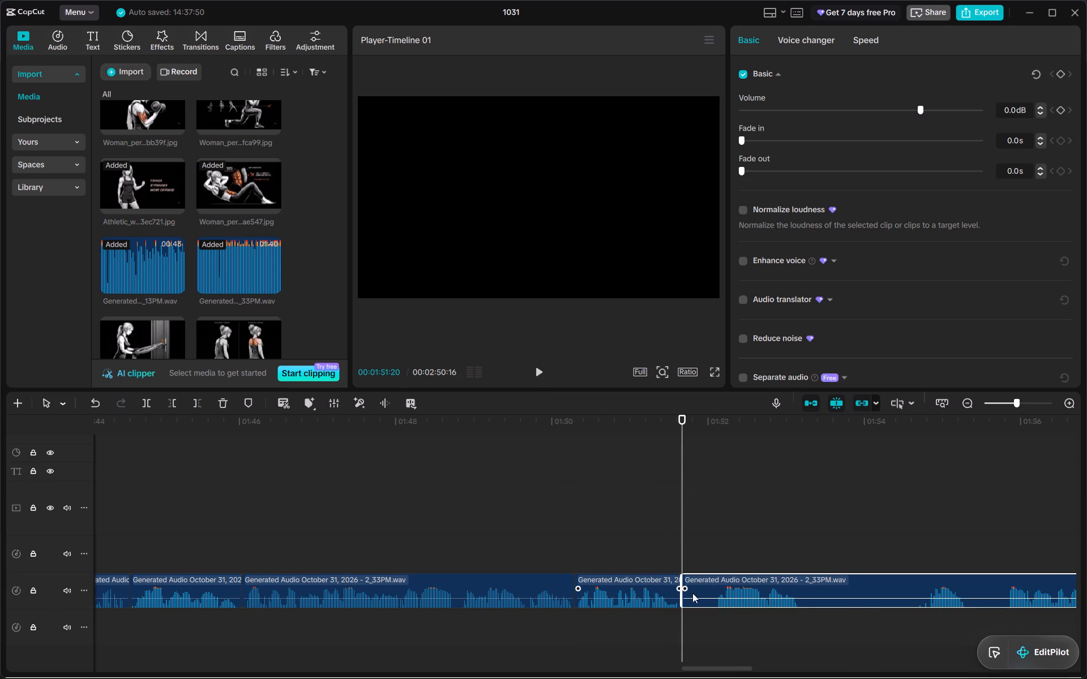
left_click_drag(684, 600, 718, 644)
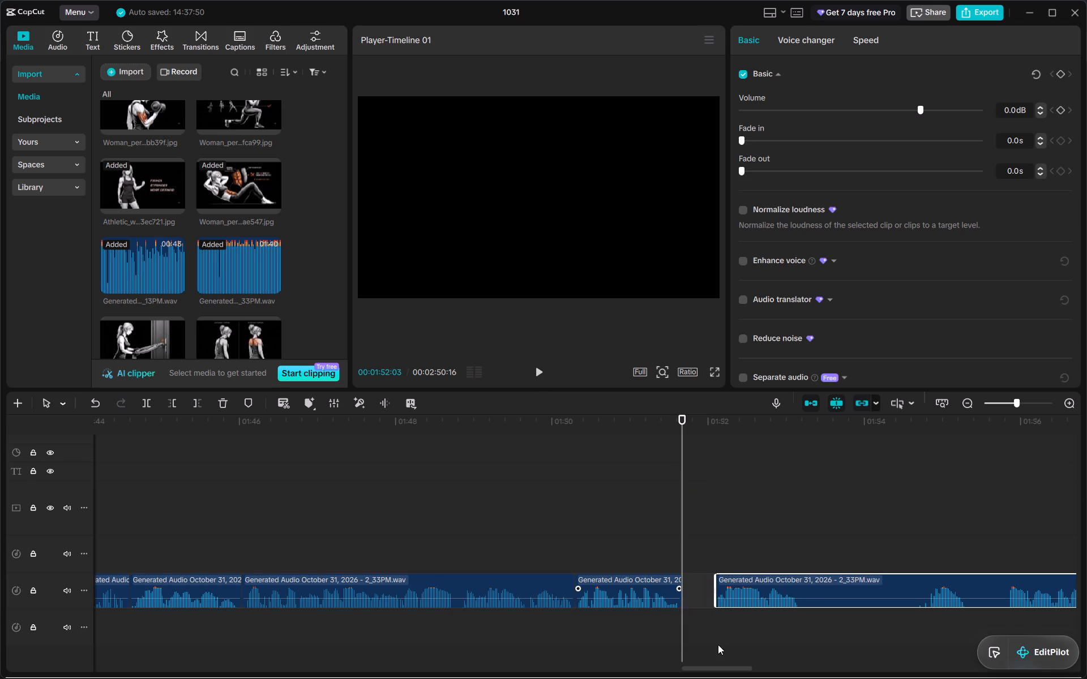
left_click(716, 604)
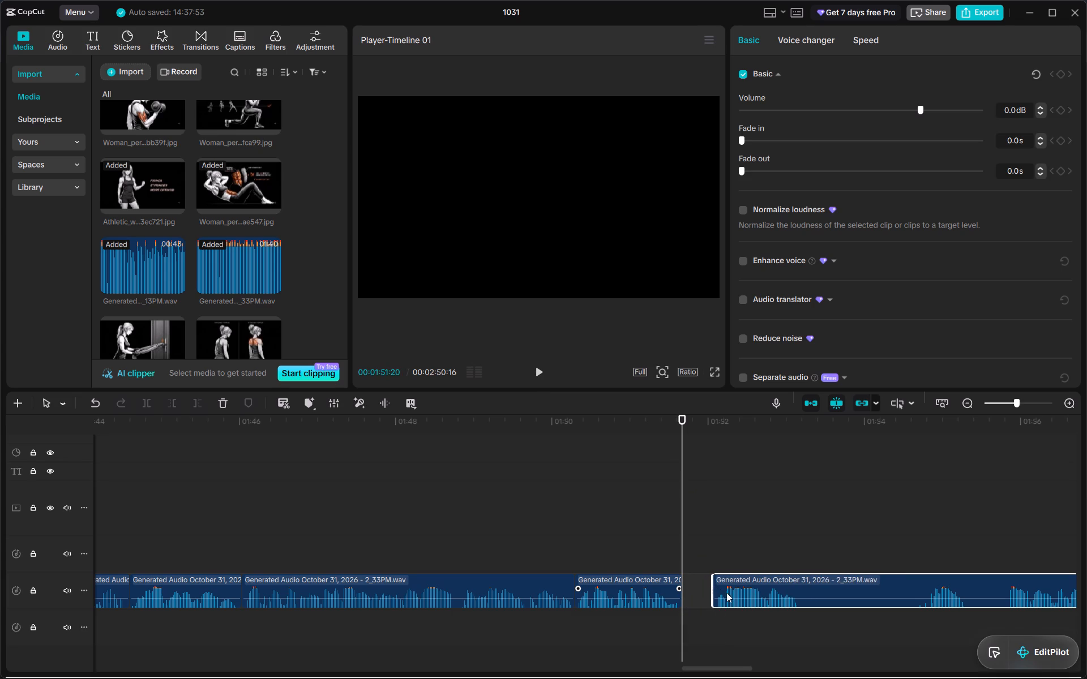
left_click_drag(737, 578, 707, 579)
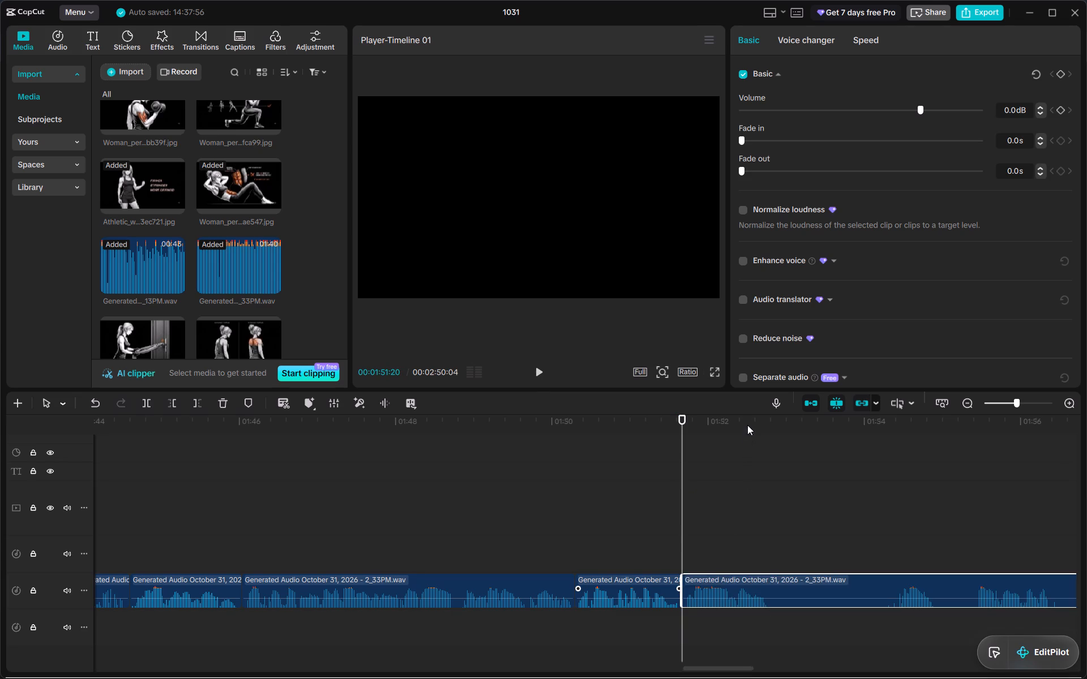
Split the voiceover at 00:01:52:25, trim the long pause off the start of the following piece and move it back against the cut.
left_click_drag(748, 424, 773, 436)
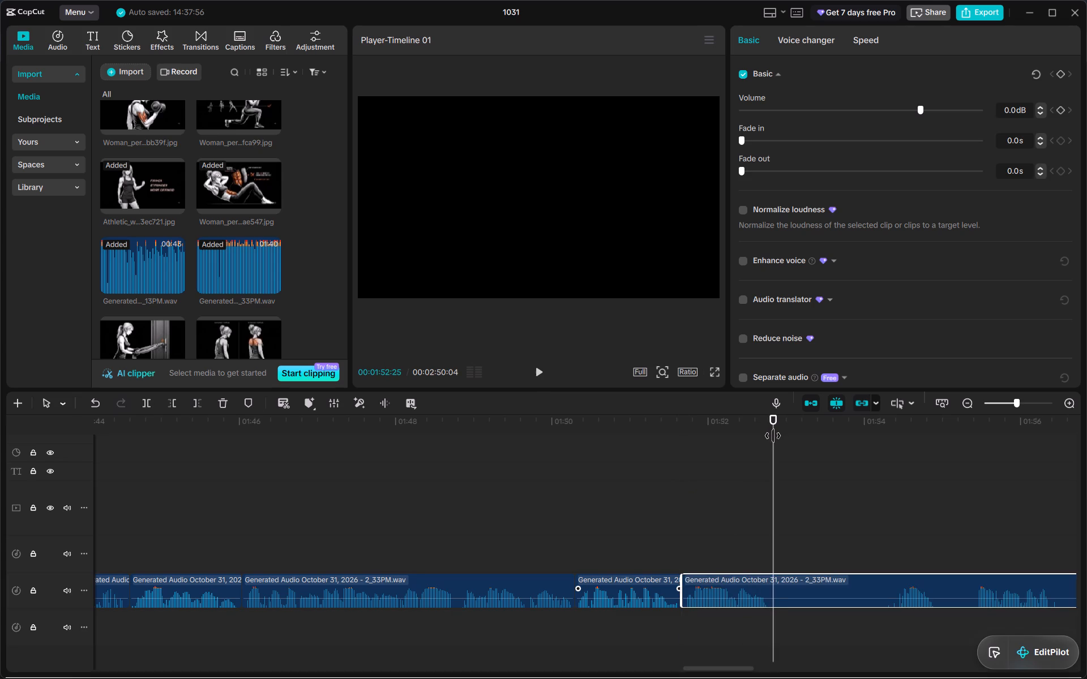
key("ctrl+b")
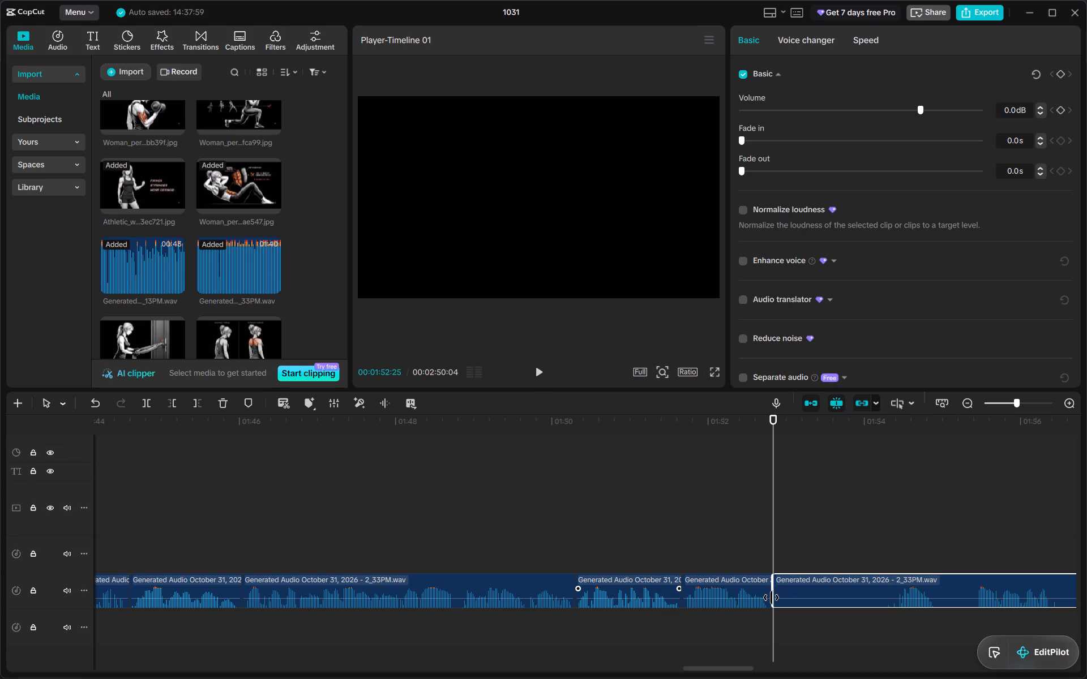
left_click_drag(771, 598, 886, 639)
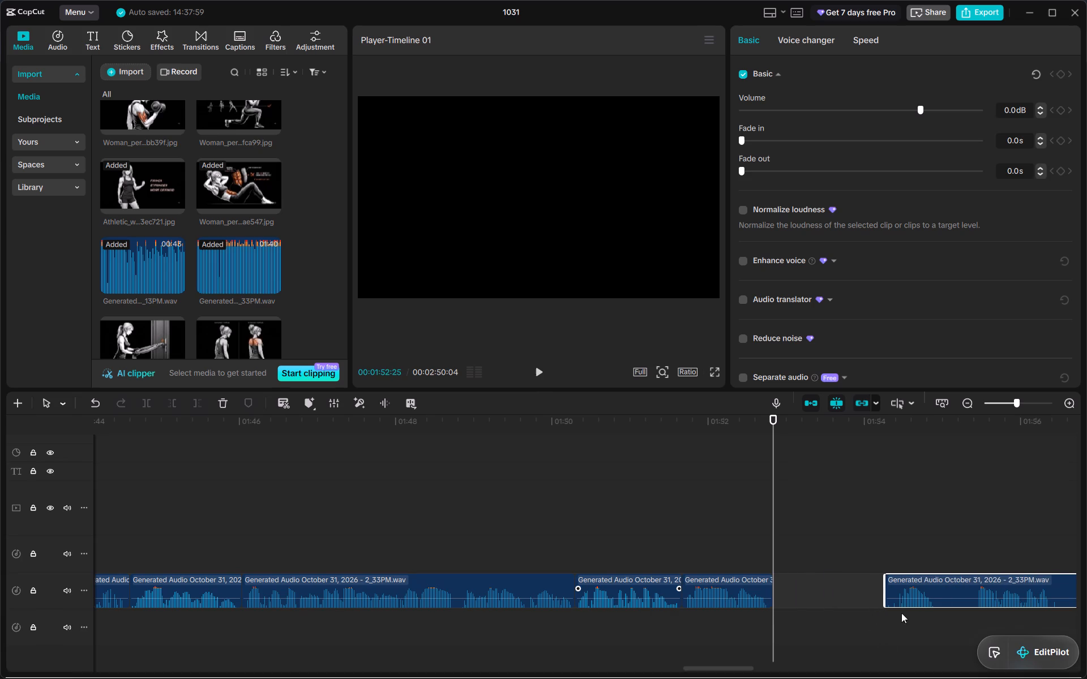
left_click_drag(915, 588, 804, 592)
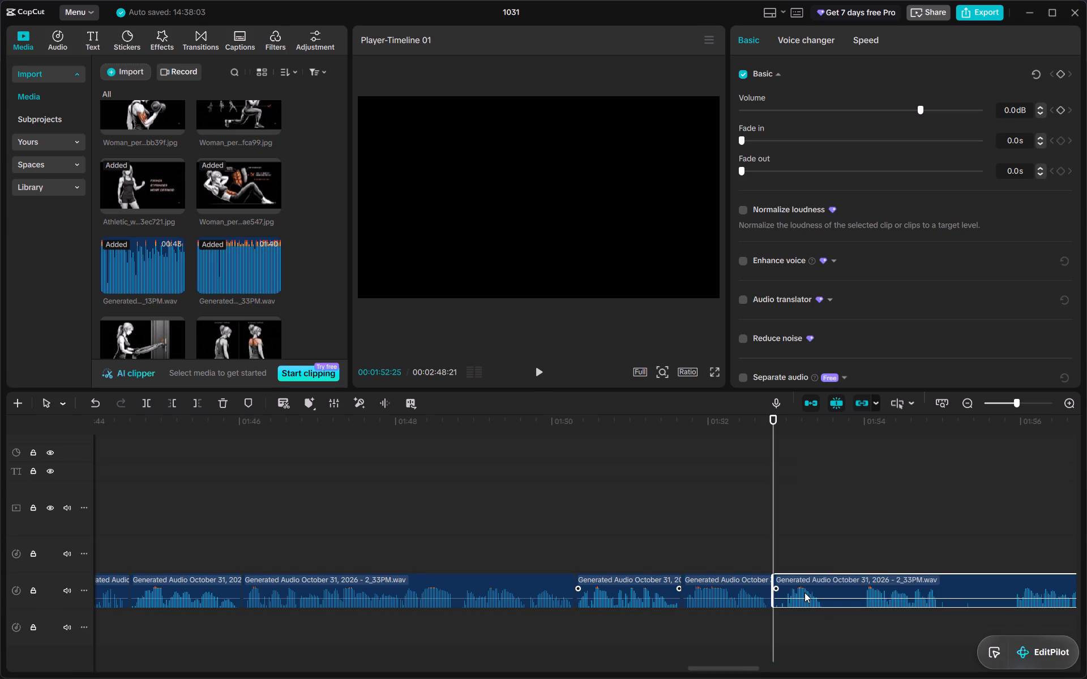
Split the voiceover at 00:01:53:16, trim the silent start of the following piece and close the gap.
scroll(804, 592, "left", 1)
left_click_drag(633, 419, 651, 439)
key("ctrl+b")
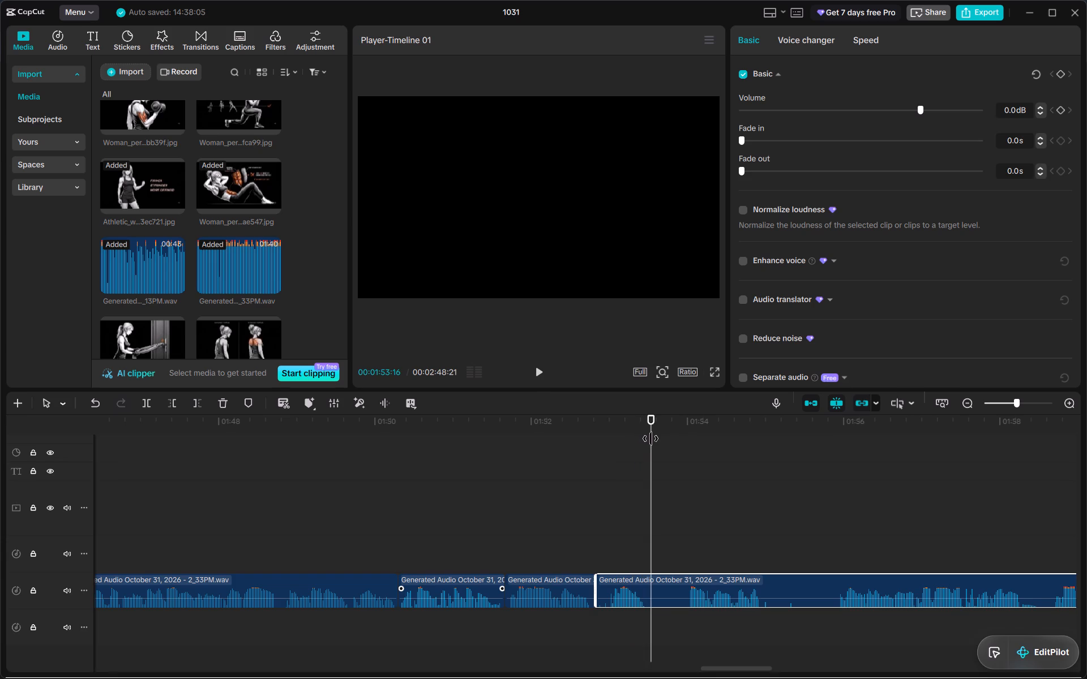
left_click_drag(651, 596, 679, 606)
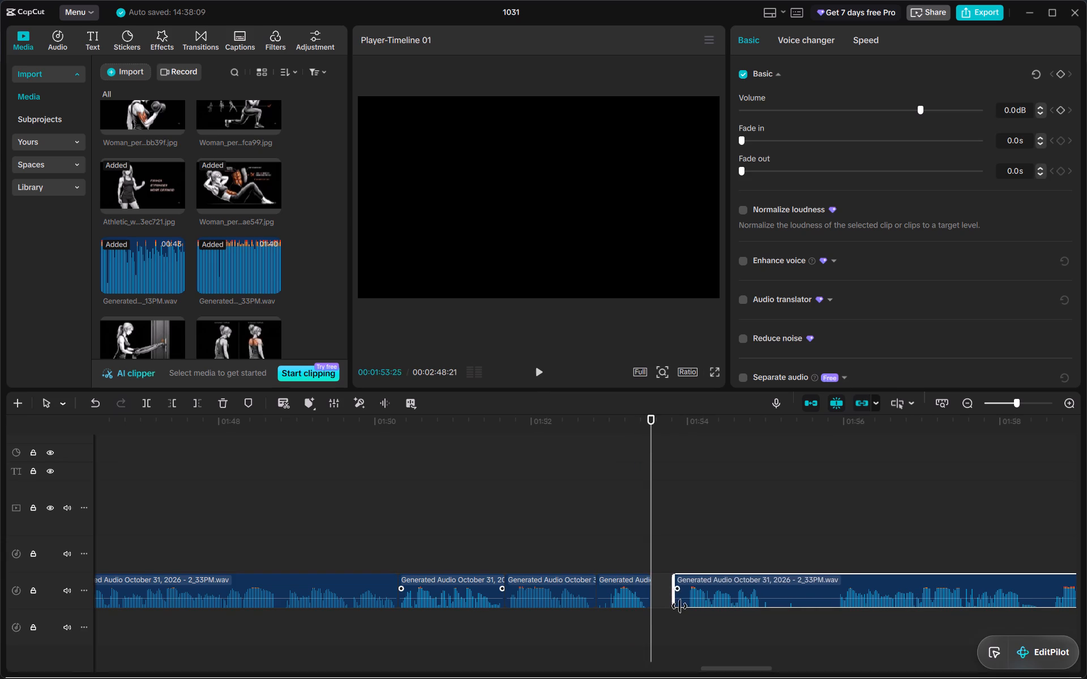
left_click_drag(679, 606, 685, 620)
left_click_drag(704, 582, 674, 587)
Split the voiceover at 00:01:54:16, trim the following piece up to where speech resumes and move it back against the cut.
scroll(674, 587, "left", 1)
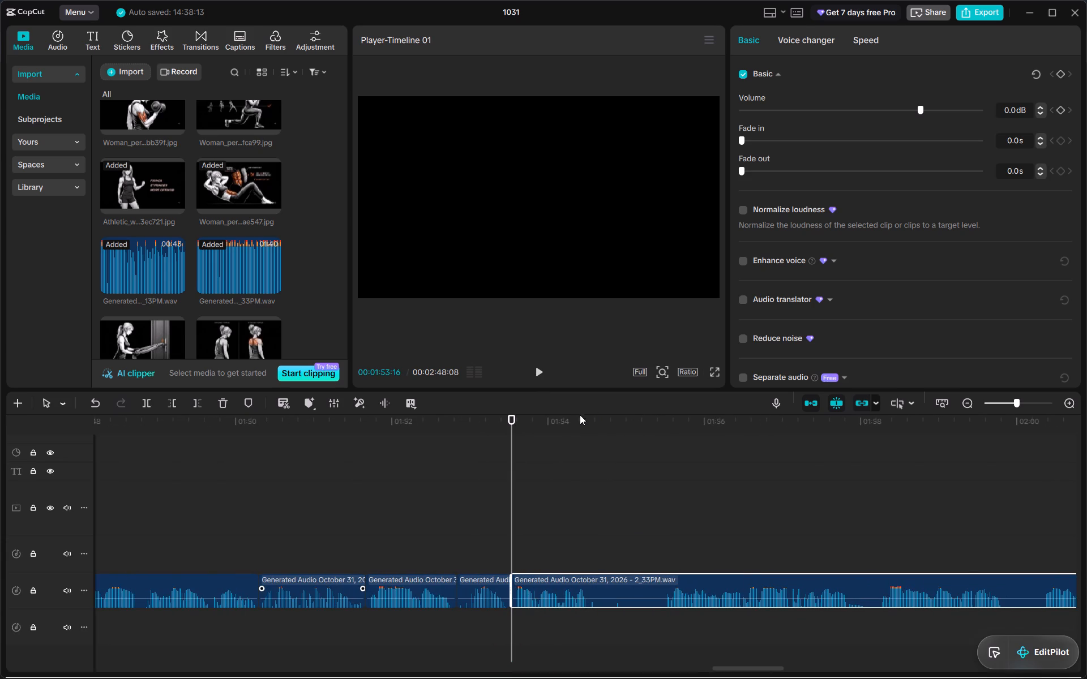
left_click_drag(582, 420, 590, 433)
key("ctrl+b")
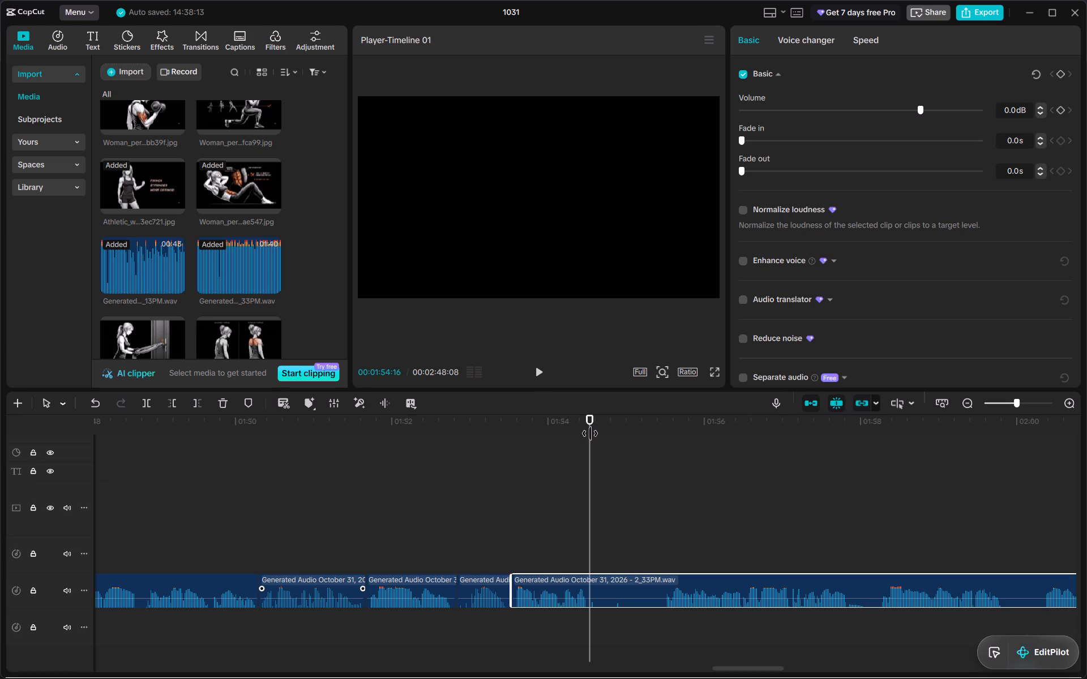
left_click_drag(590, 587, 614, 597)
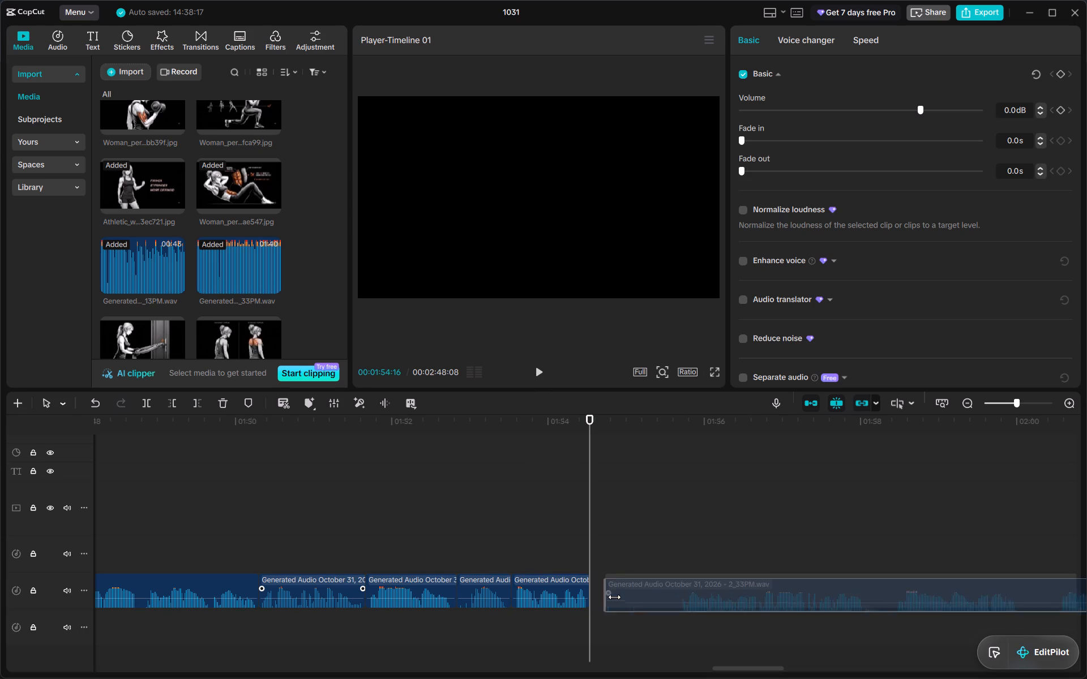
left_click_drag(614, 597, 605, 591)
left_click_drag(604, 596, 631, 600)
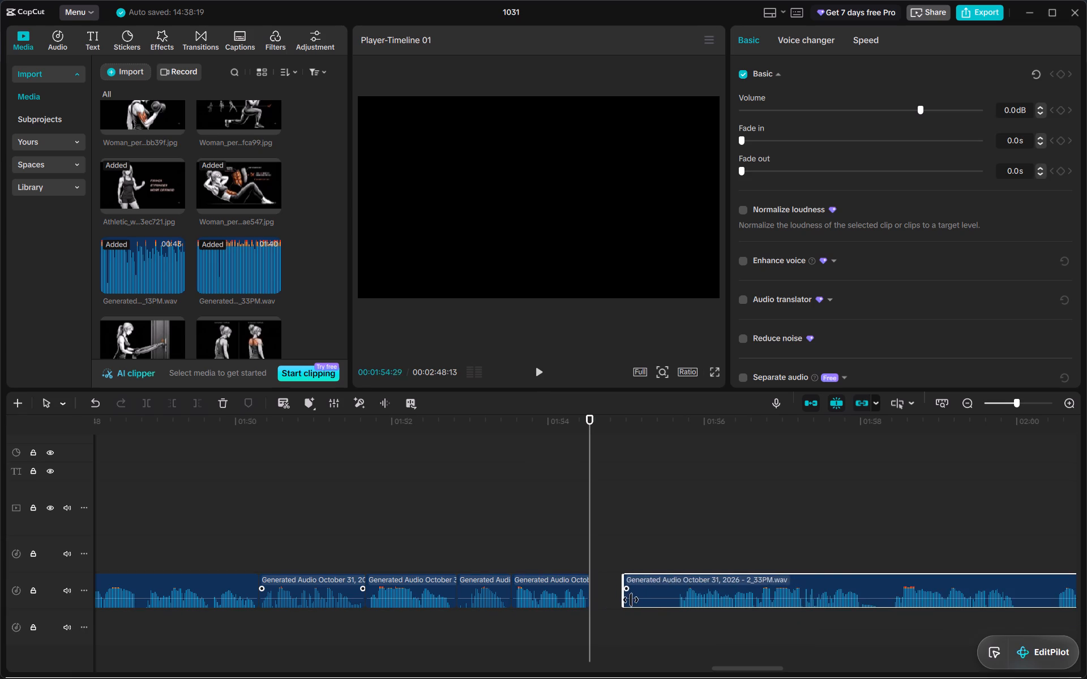
left_click_drag(631, 600, 678, 632)
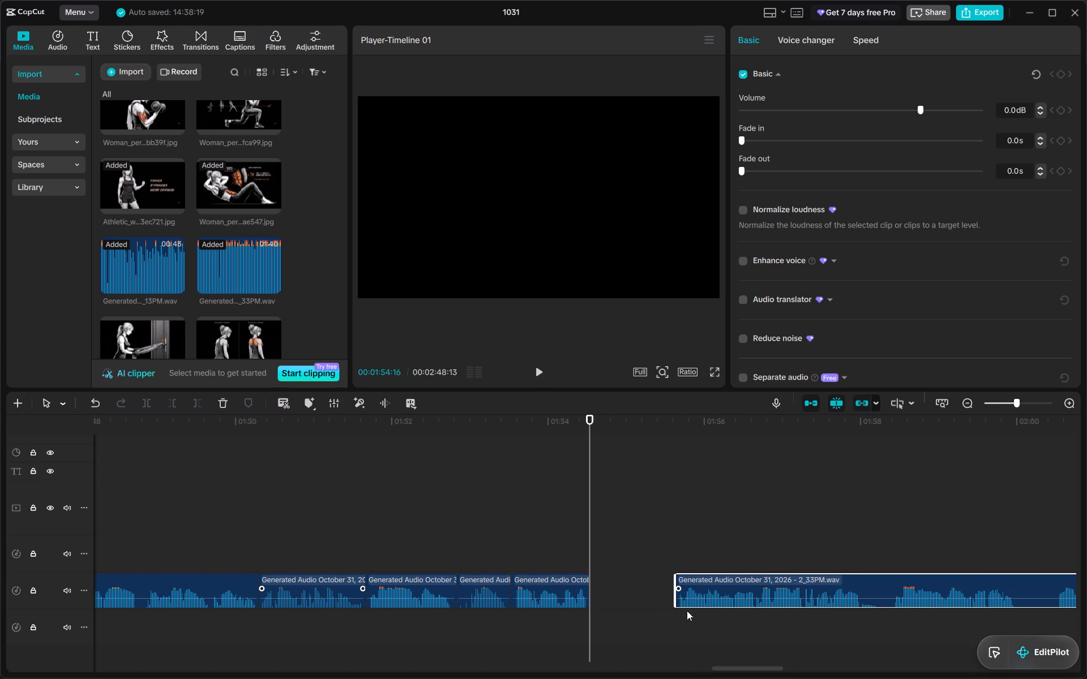
left_click_drag(701, 582, 616, 583)
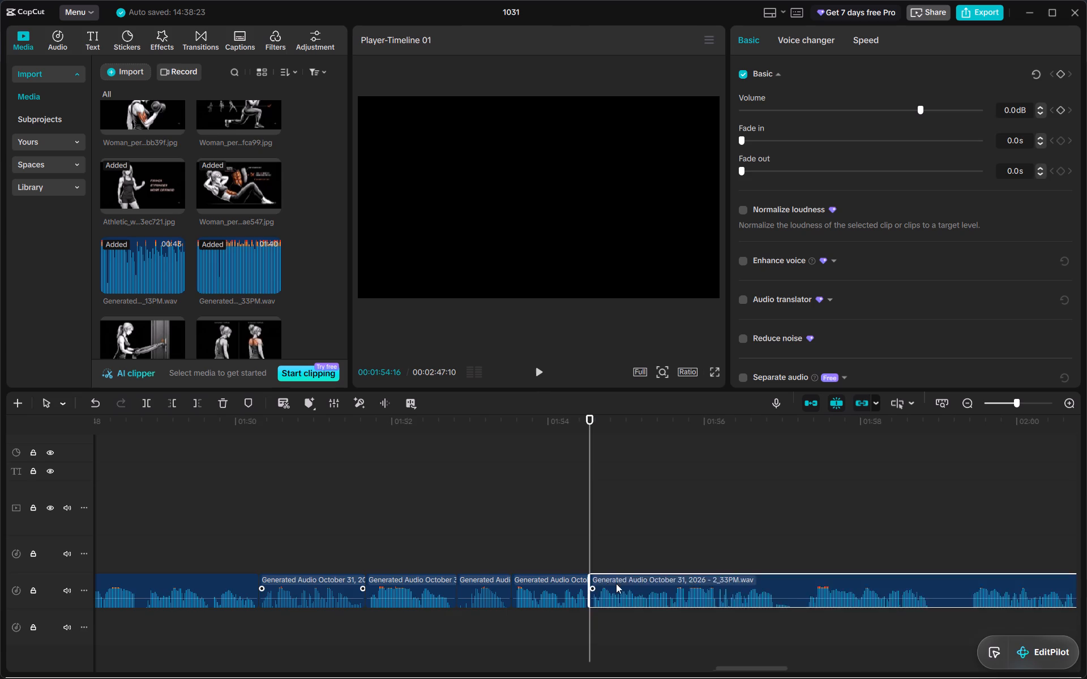
Split the voiceover at 00:01:56:28, trim the pause off the start of the following piece and close the gap.
scroll(607, 583, "left", 3)
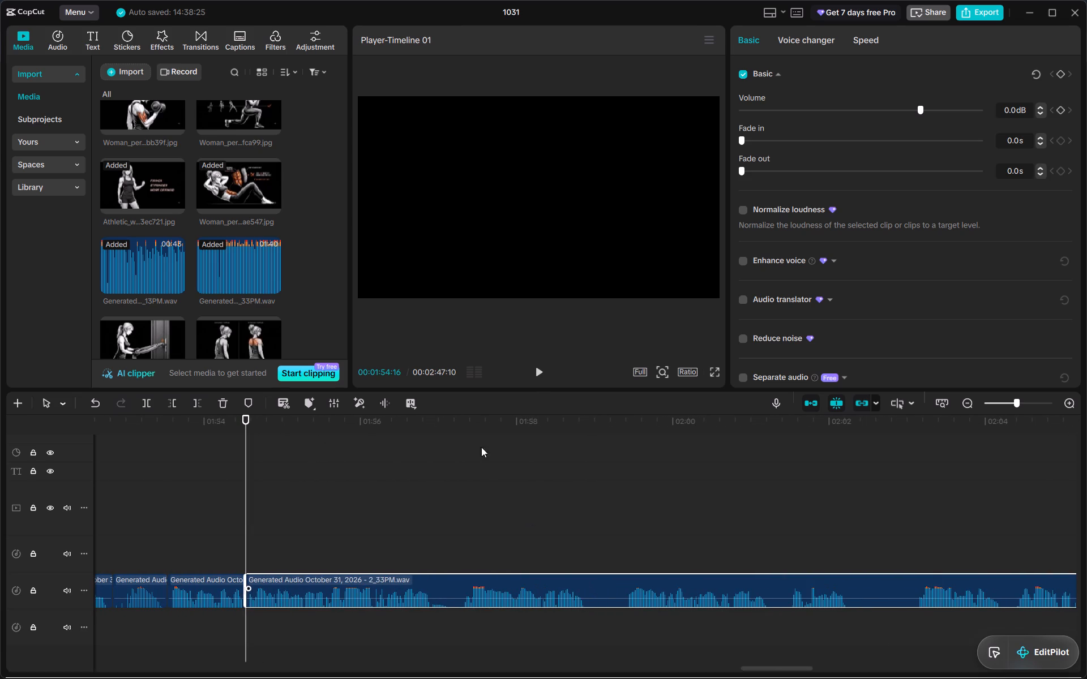
left_click(423, 428)
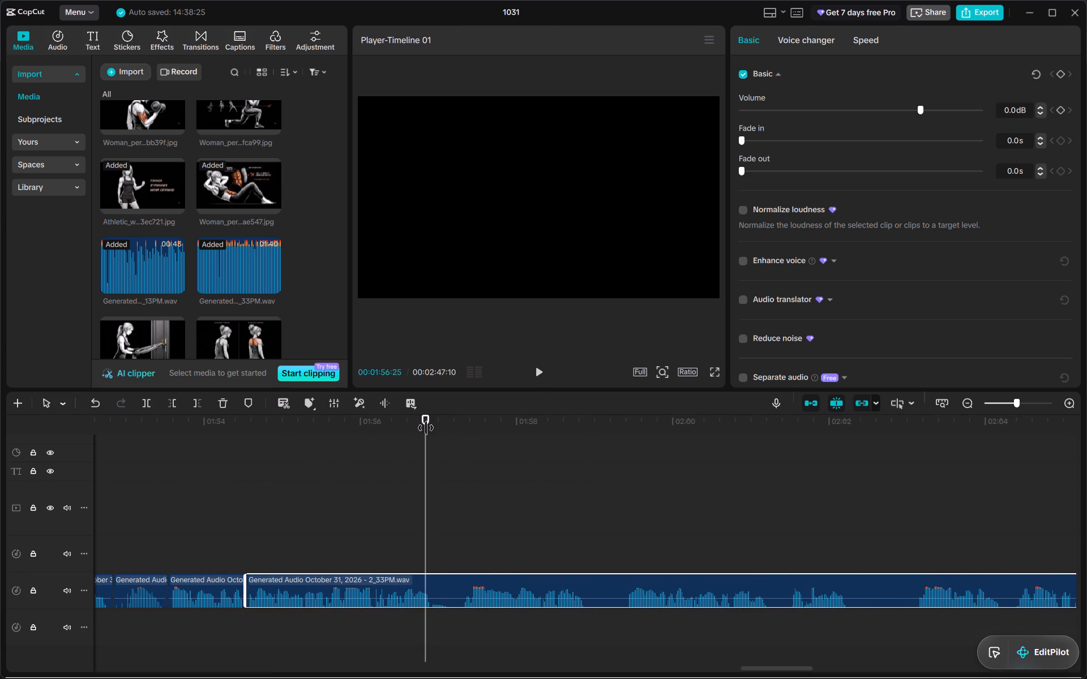
key("space")
key("space")
left_click(432, 423)
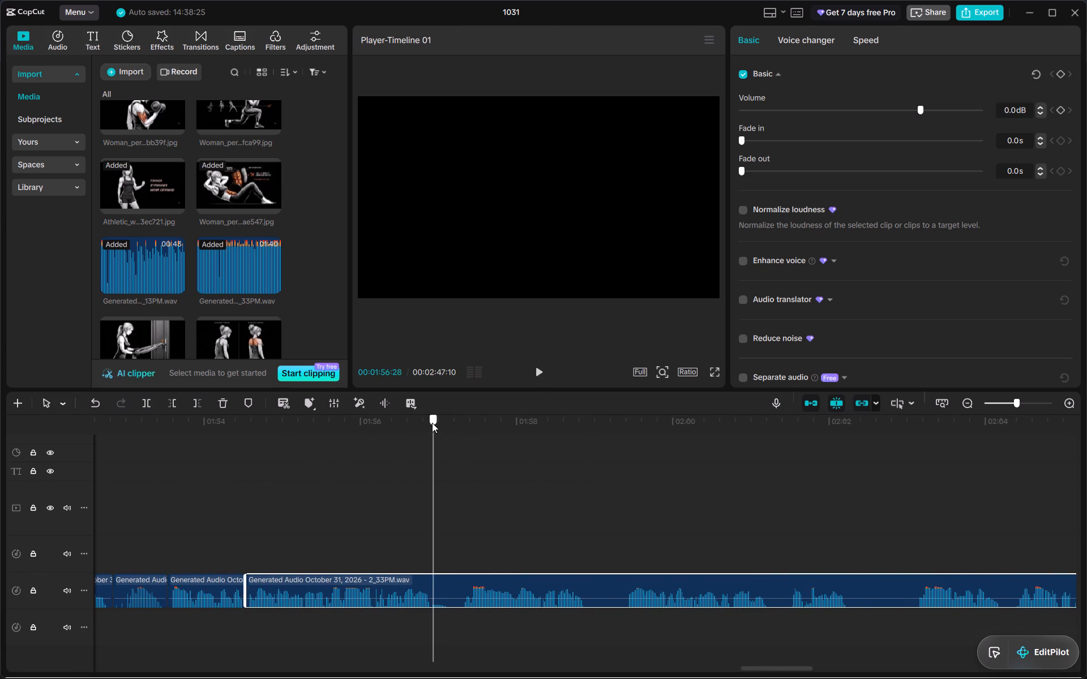
key("ctrl+b")
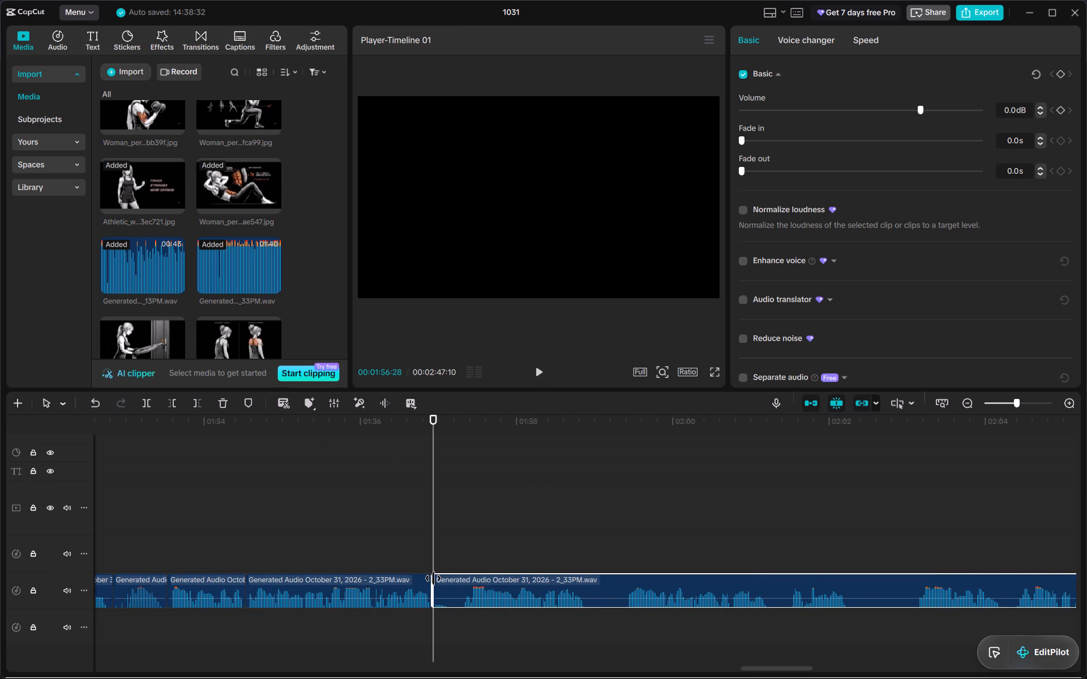
left_click_drag(432, 582, 463, 625)
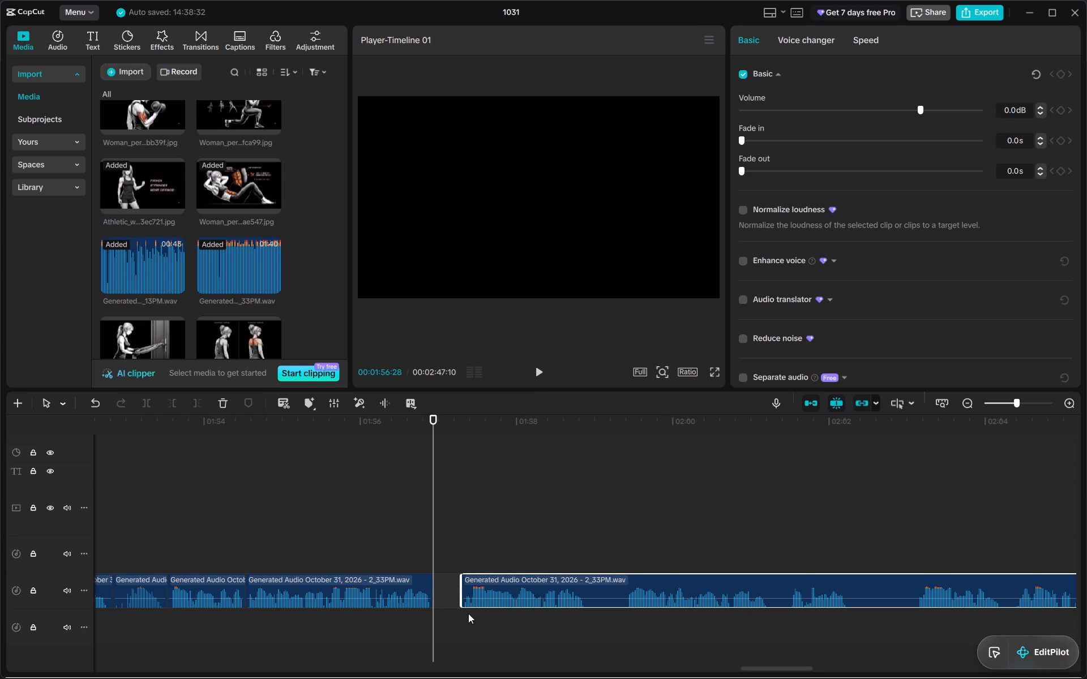
left_click_drag(486, 592, 458, 594)
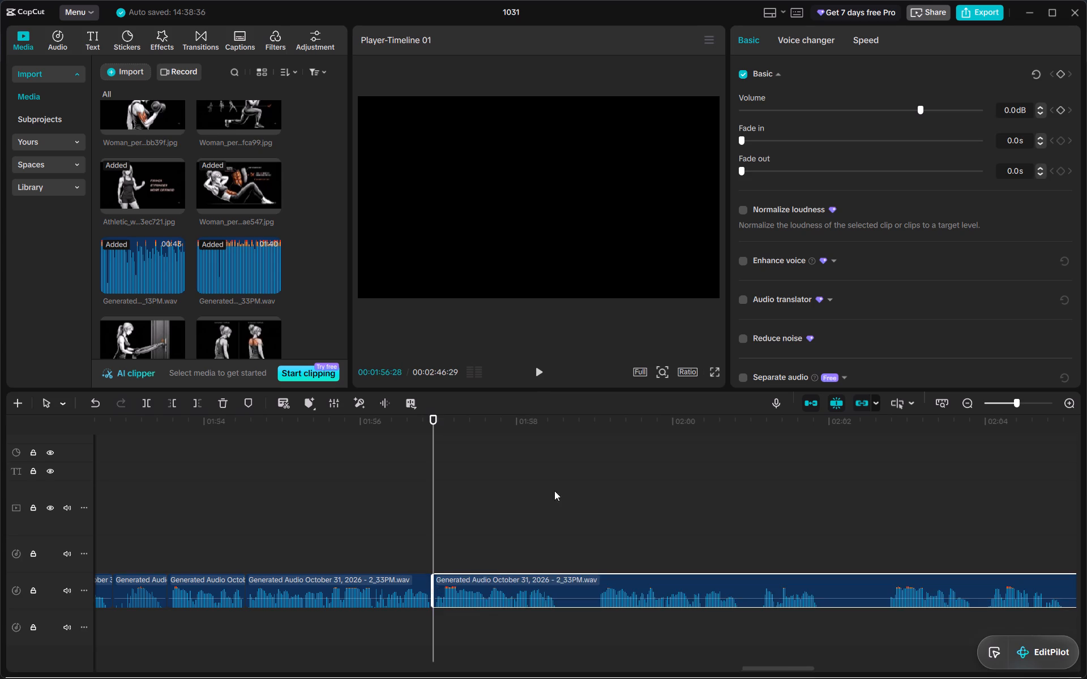
Split the voiceover at 00:01:58:17, trim the silent start of the following piece and move it back against the cut.
left_click_drag(544, 422, 560, 427)
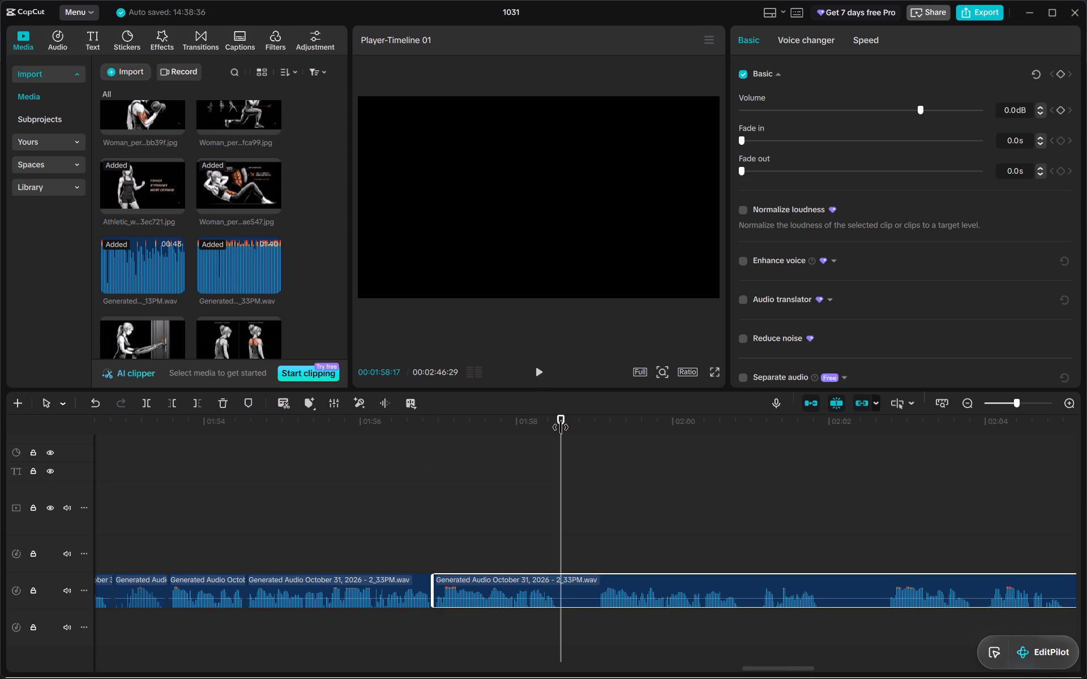
key("ctrl+b")
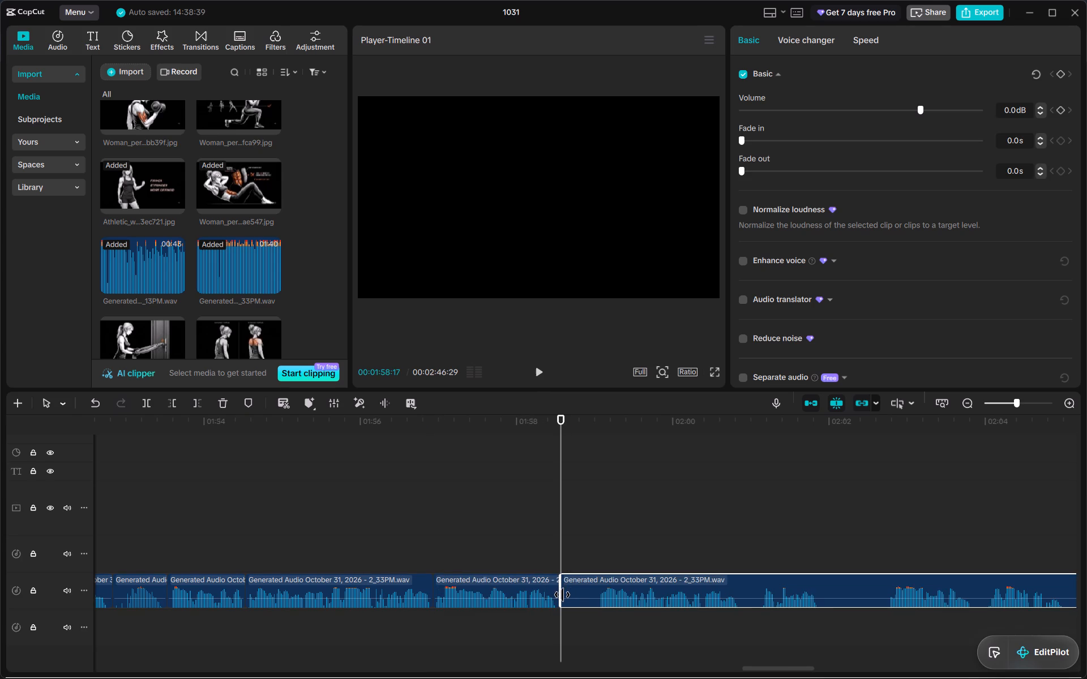
left_click_drag(562, 595, 597, 626)
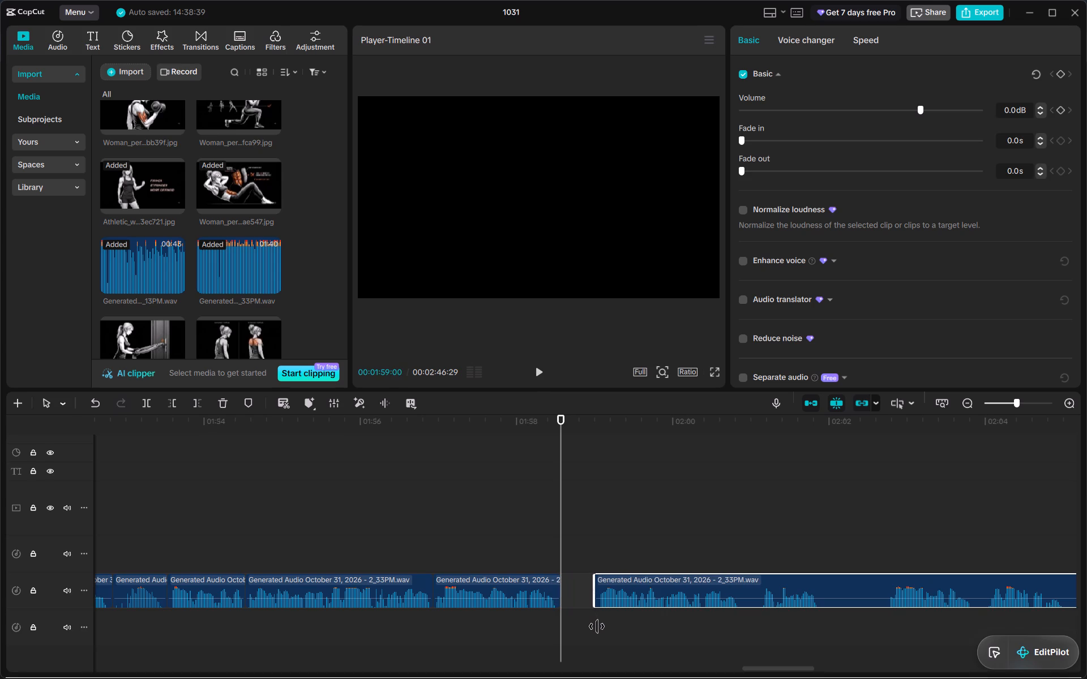
left_click_drag(597, 626, 597, 628)
left_click_drag(630, 589, 597, 592)
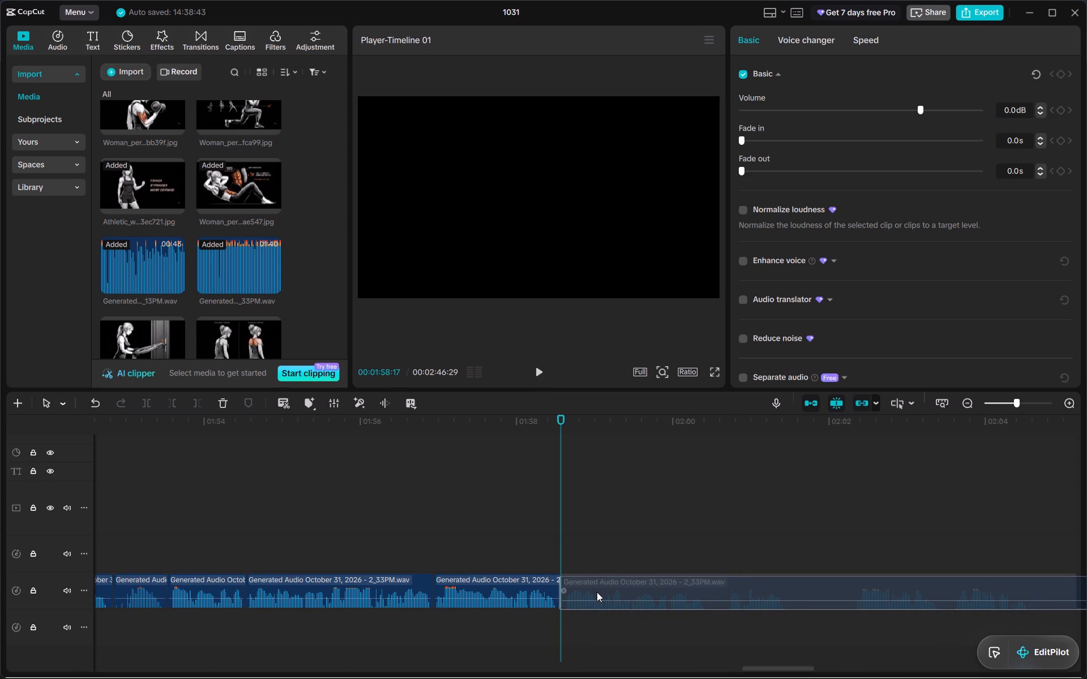
Split the voiceover at 00:02:00:14, trim the silent start of the following piece and close the gap.
scroll(597, 592, "left", 1)
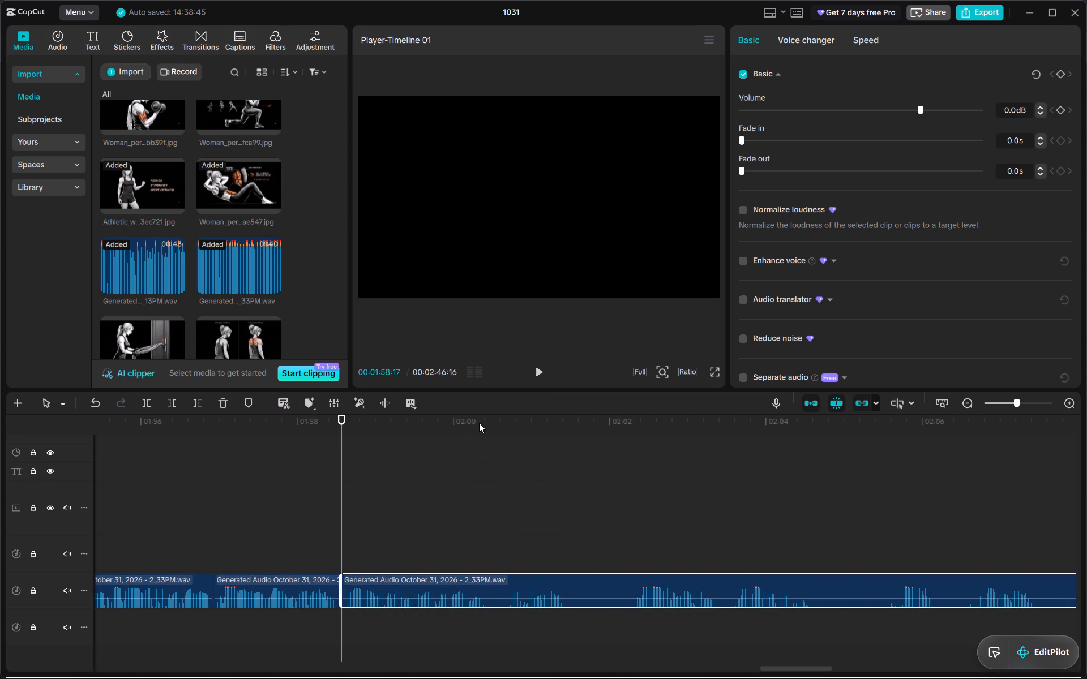
left_click_drag(482, 422, 490, 428)
key("ctrl+b")
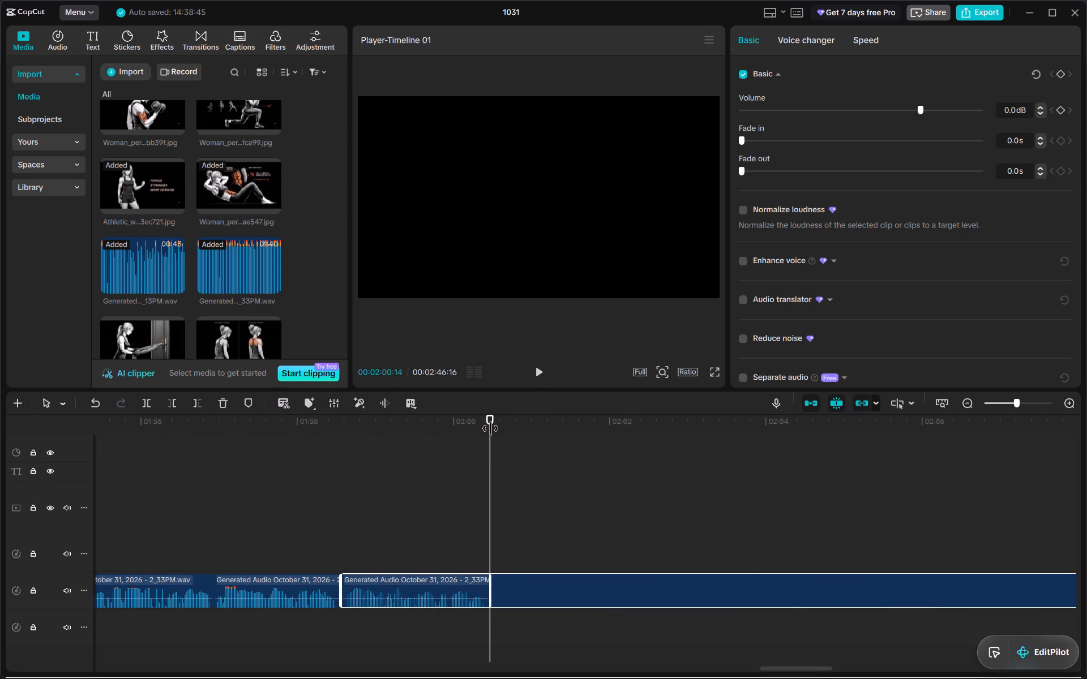
left_click(491, 592)
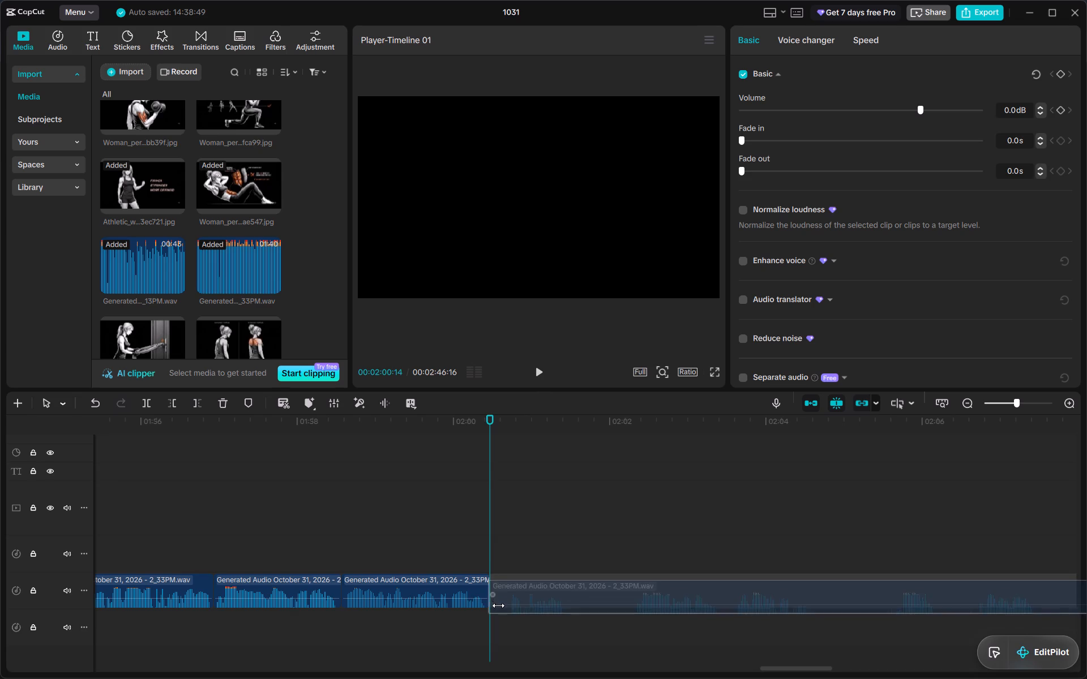
left_click_drag(496, 598, 500, 598)
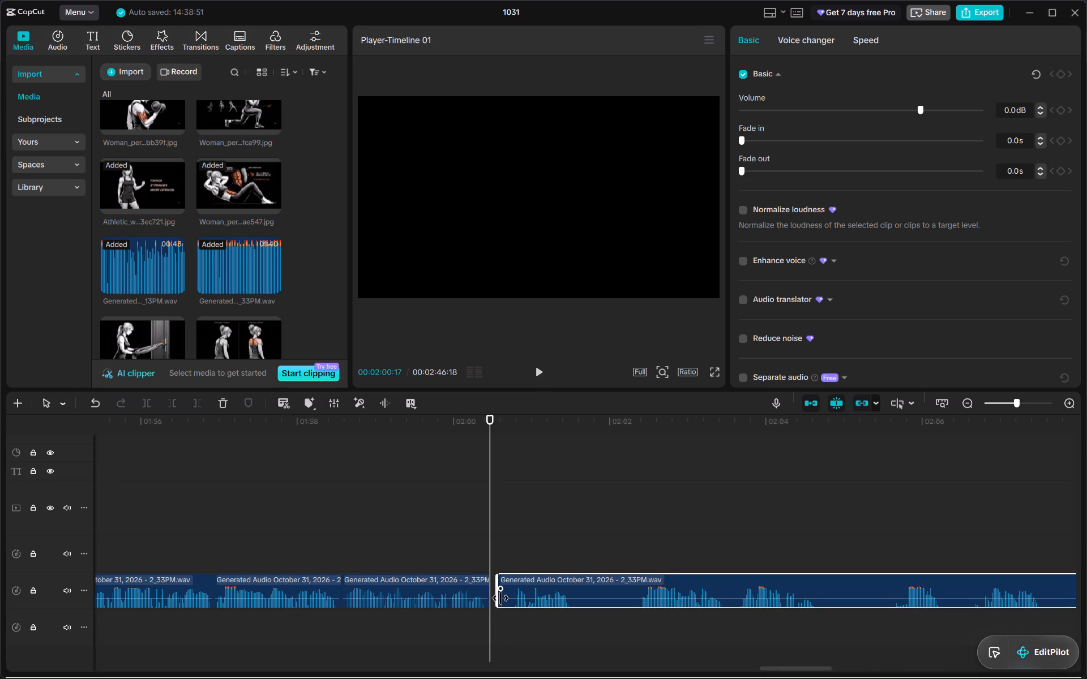
left_click_drag(500, 598, 511, 617)
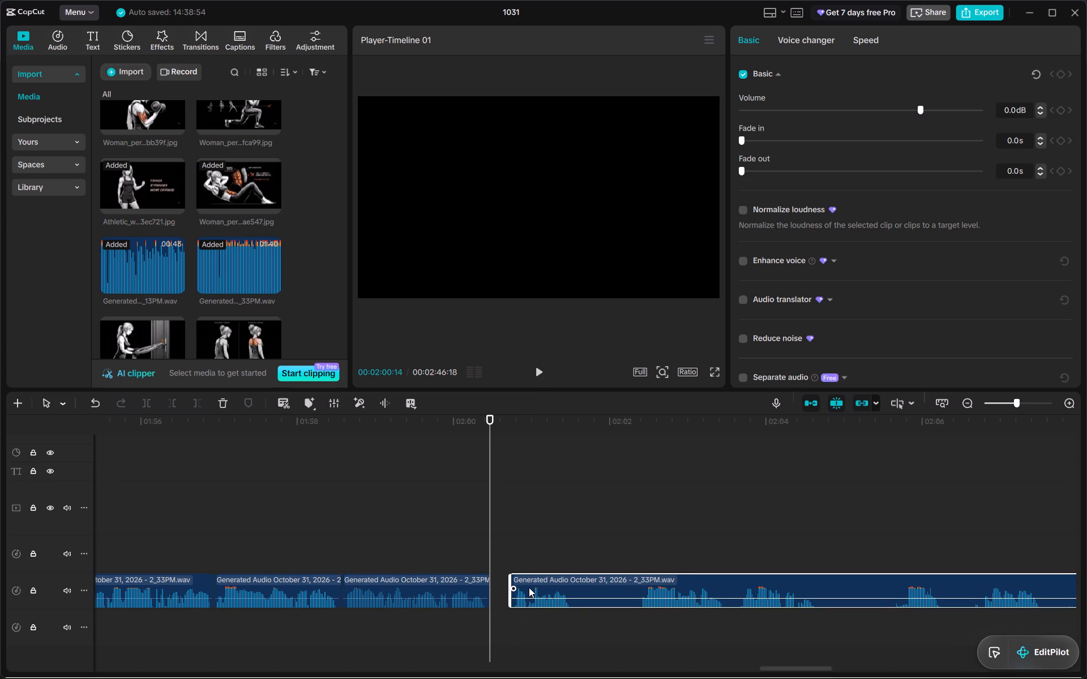
left_click_drag(529, 586, 509, 588)
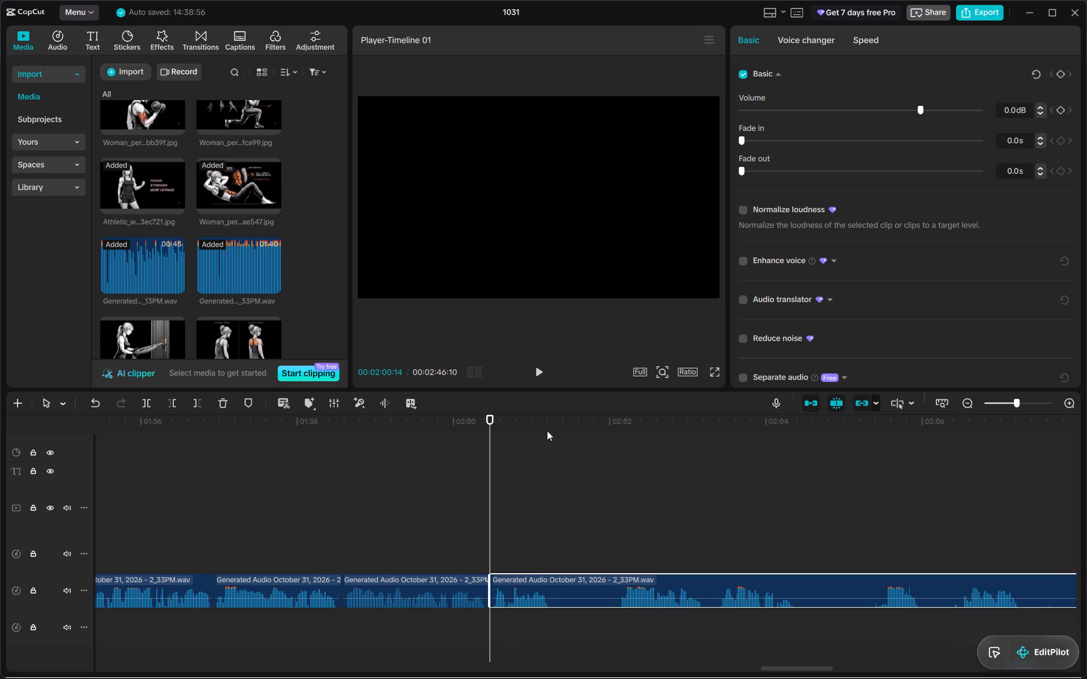
Split the voiceover at 00:02:01:08, trim the following piece up to where speech resumes and move it back against the cut.
left_click(551, 423)
key("ctrl+b")
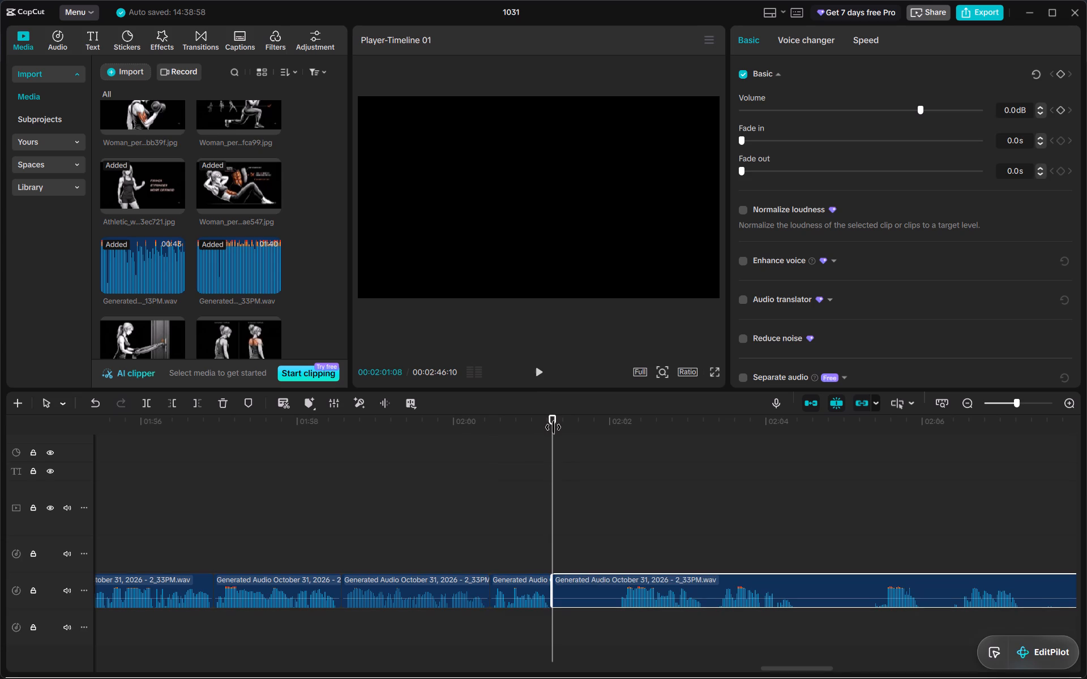
left_click_drag(555, 602, 573, 603)
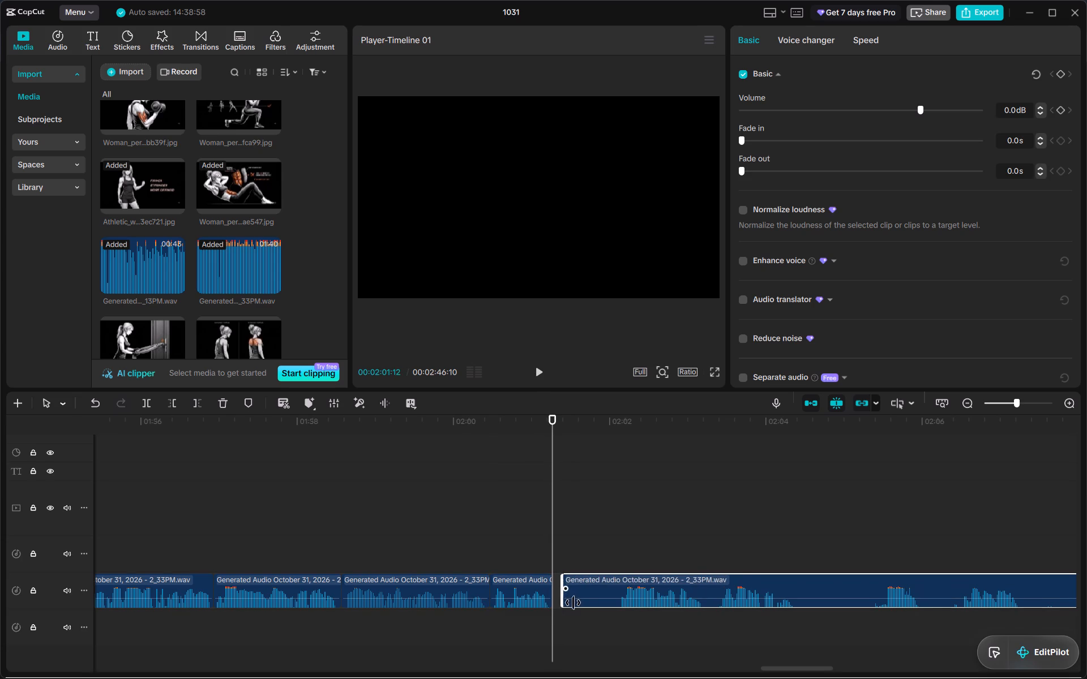
left_click_drag(573, 603, 617, 632)
left_click(644, 598)
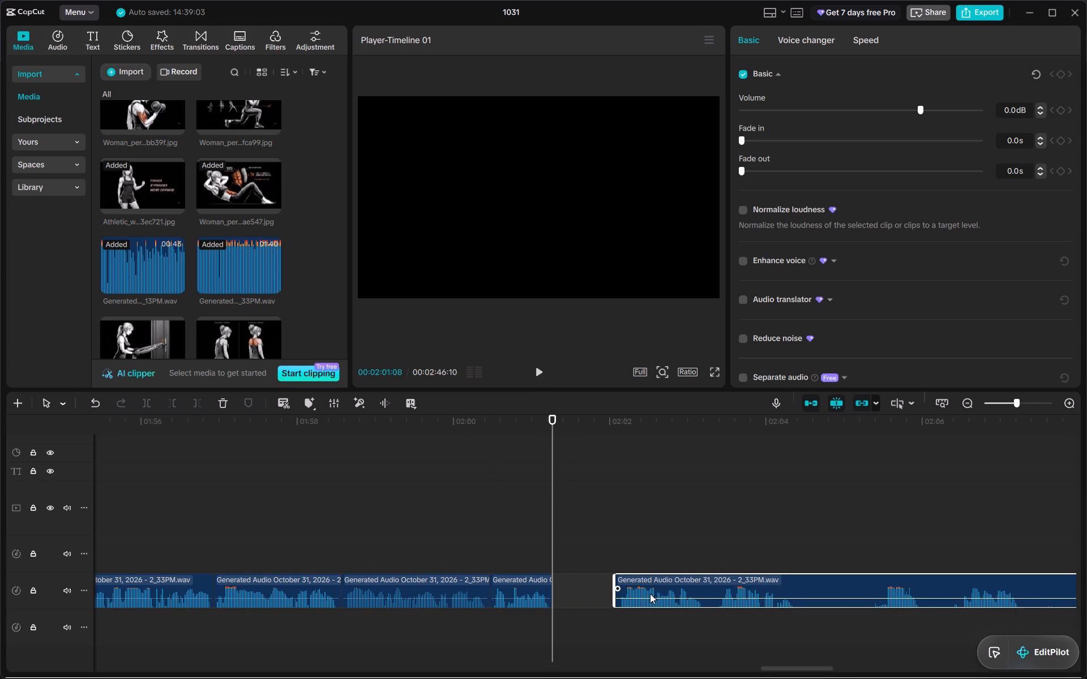
left_click_drag(649, 590, 589, 590)
Split the voiceover at 00:02:03:18, trim the pause off the start of the following piece and close the gap.
scroll(589, 590, "left", 1)
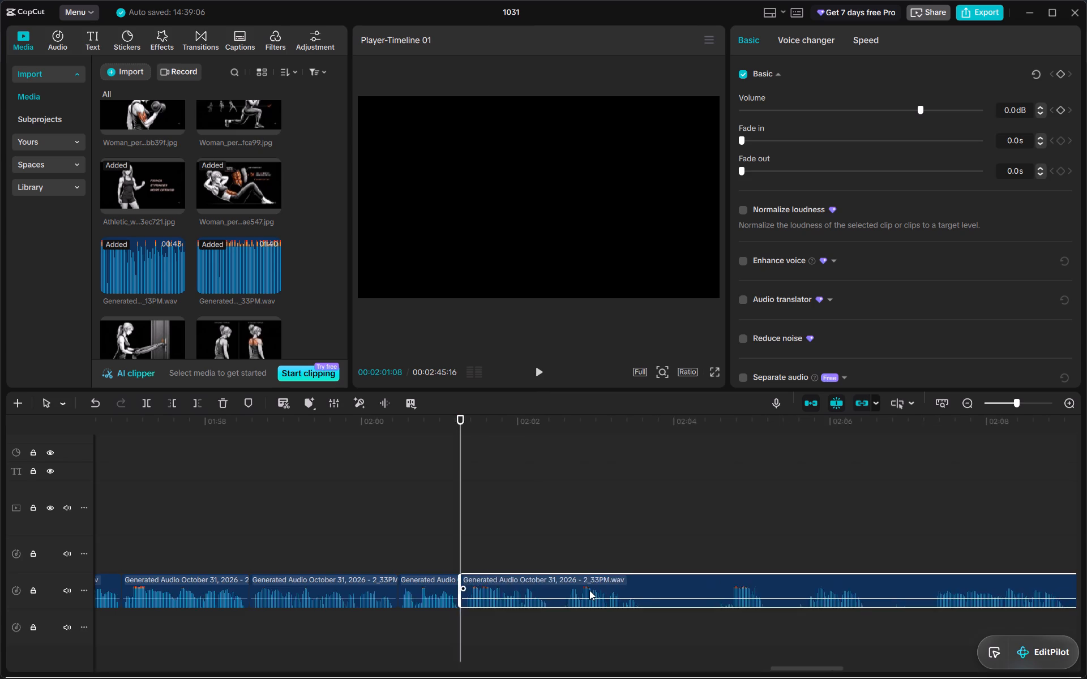
scroll(589, 590, "left", 1)
left_click(417, 424)
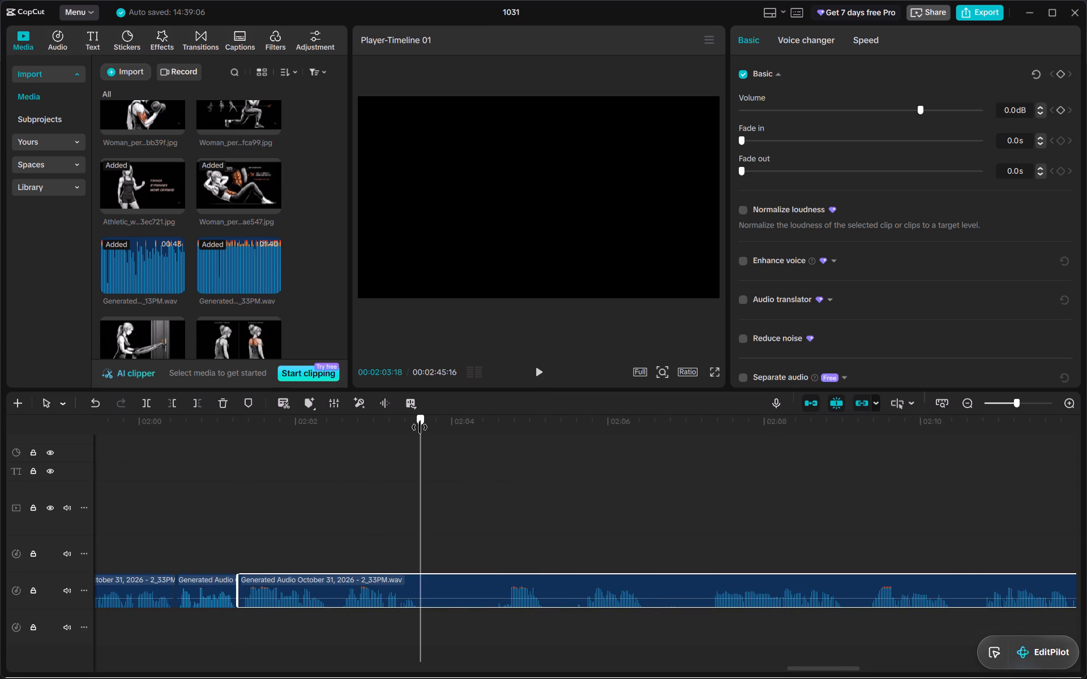
key("ctrl+b")
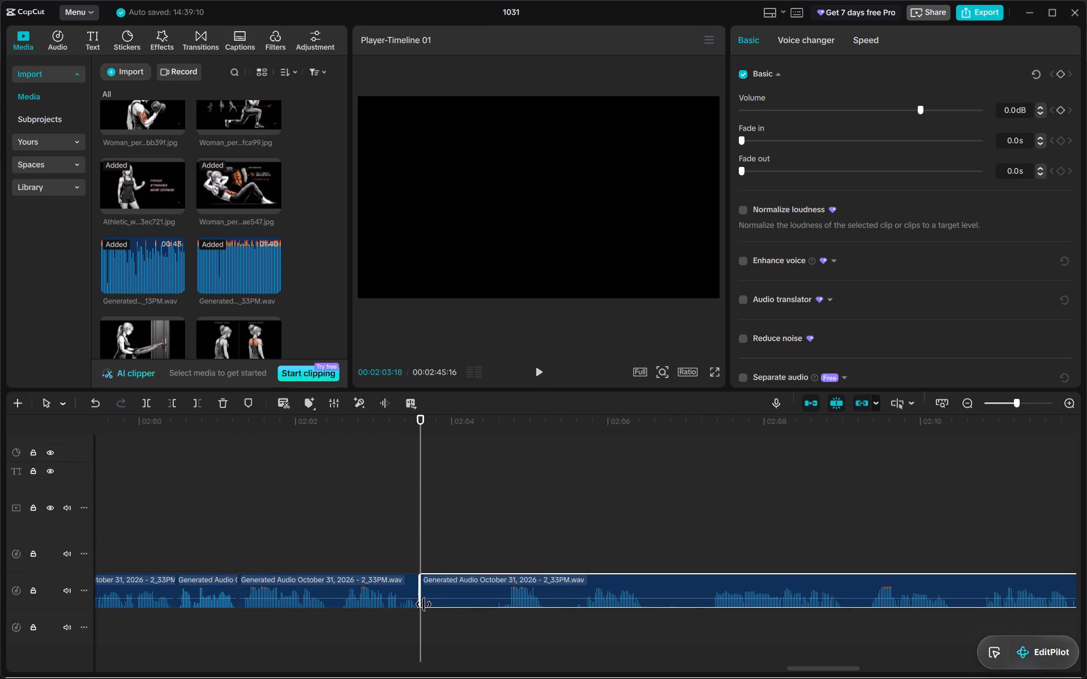
left_click_drag(421, 601, 495, 633)
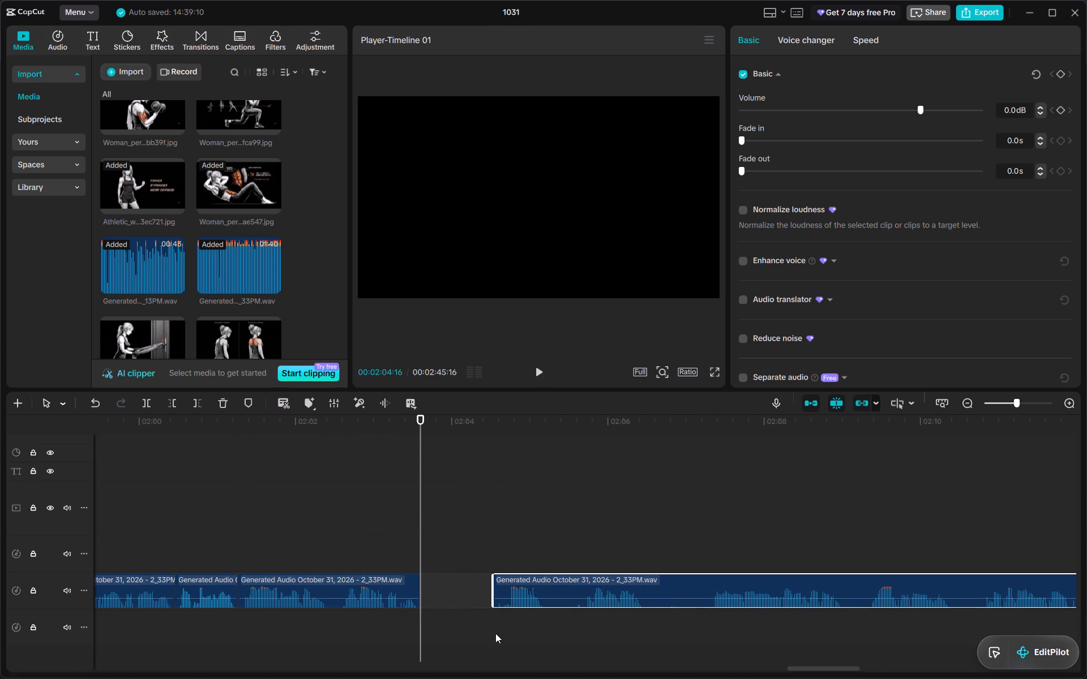
left_click_drag(516, 586, 446, 587)
Split the voiceover at 00:02:04:08, trim the following piece up to where speech resumes and move it back against the cut.
left_click_drag(467, 423, 472, 427)
key("ctrl+b")
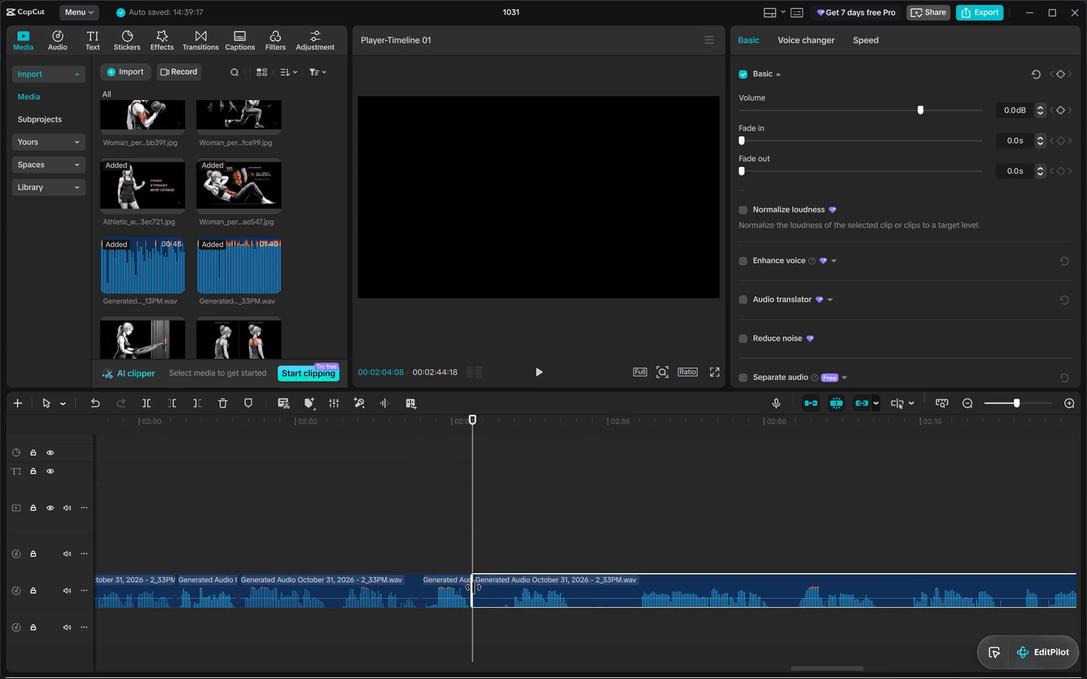
left_click_drag(473, 587, 485, 582)
left_click(486, 588)
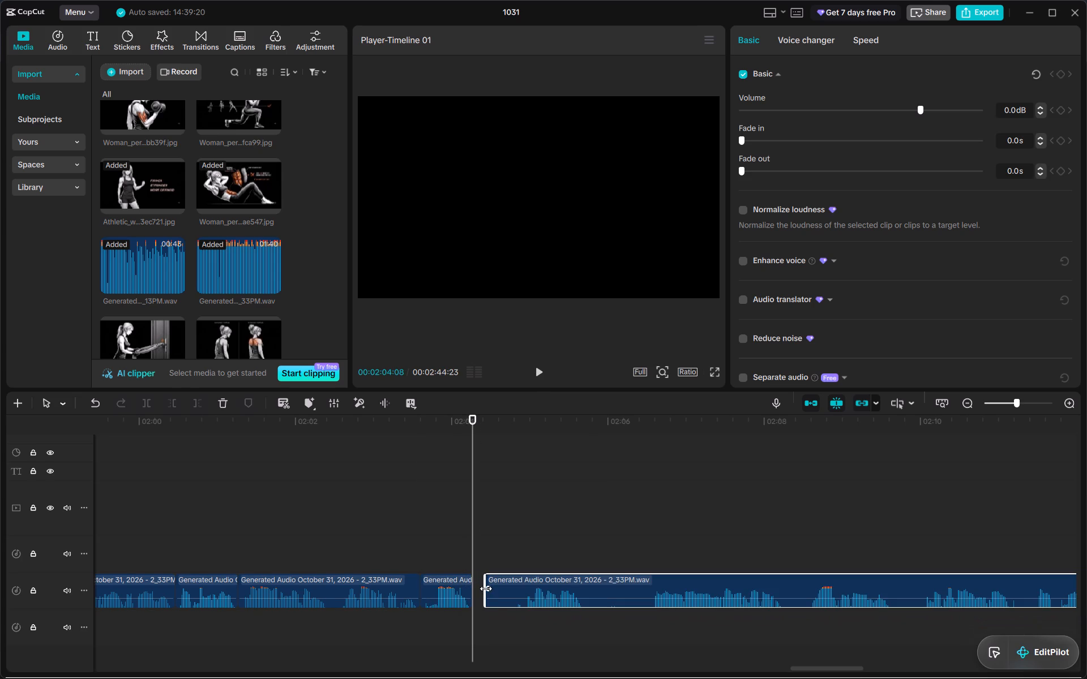
left_click_drag(483, 590, 505, 594)
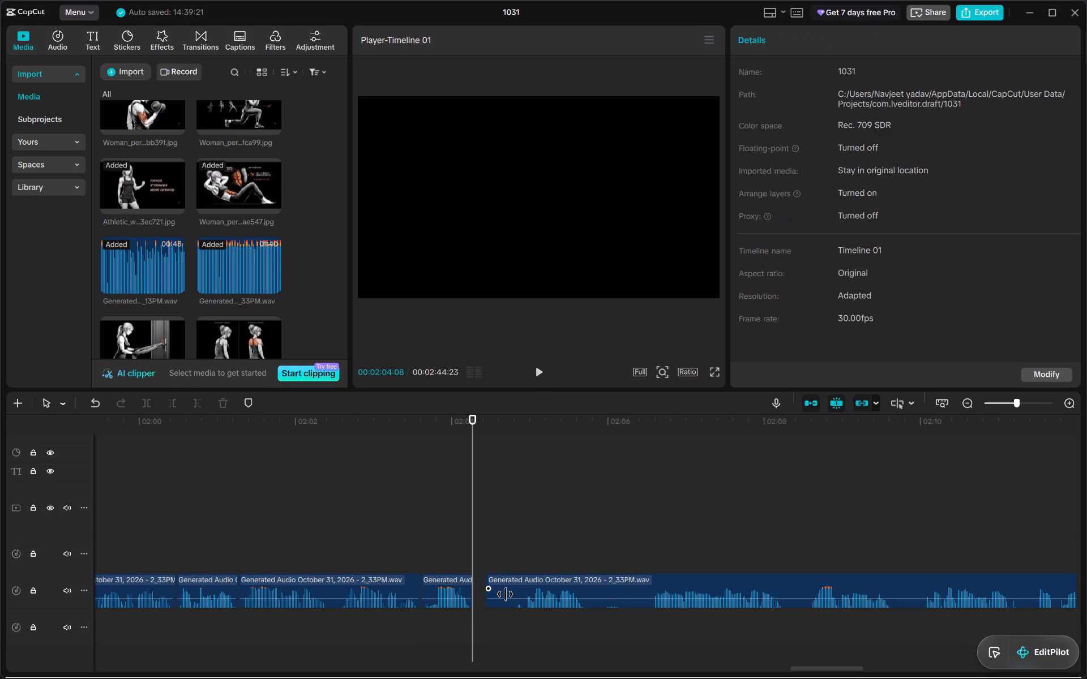
left_click_drag(505, 594, 504, 594)
left_click(504, 594)
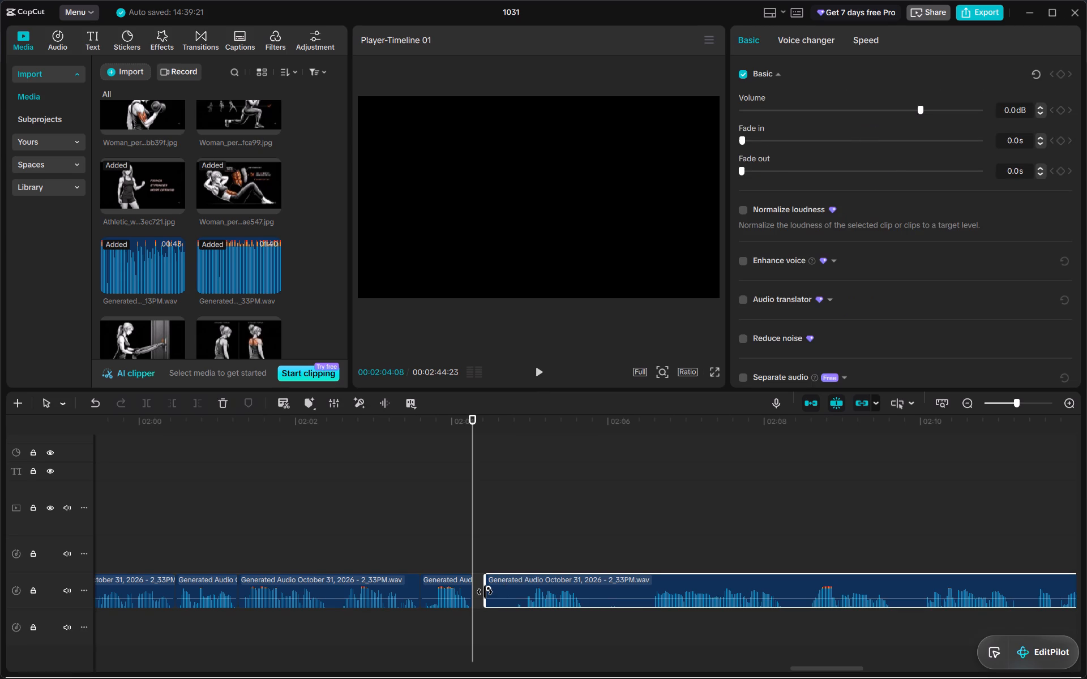
left_click_drag(485, 592, 497, 592)
left_click(497, 592)
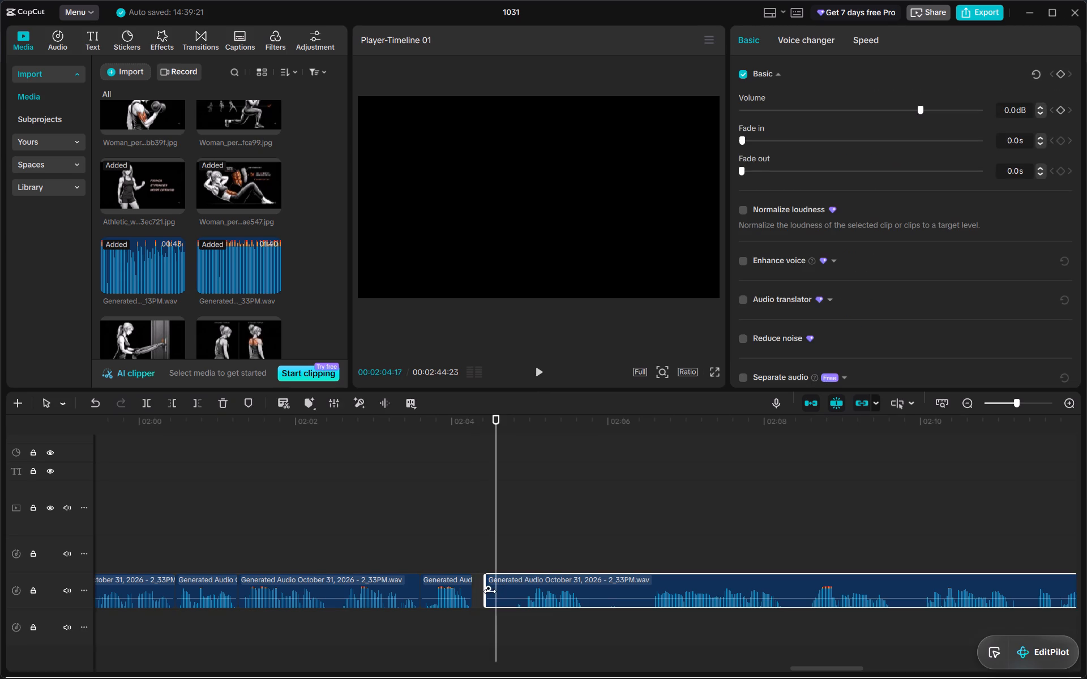
left_click_drag(485, 591, 498, 591)
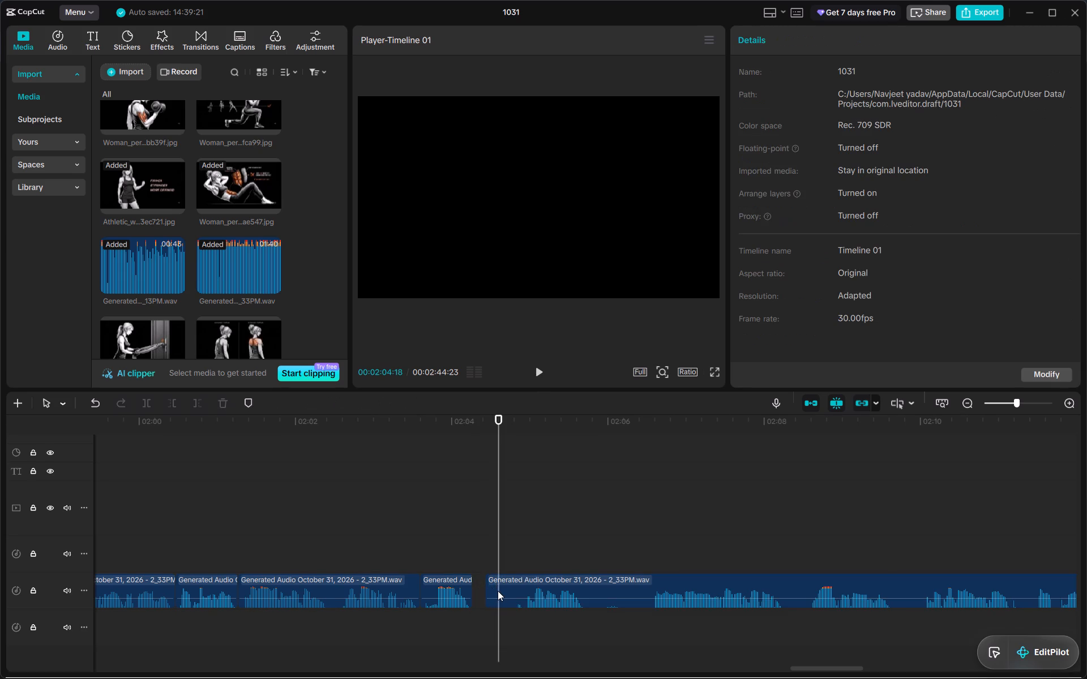
left_click(498, 591)
left_click_drag(482, 594, 520, 618)
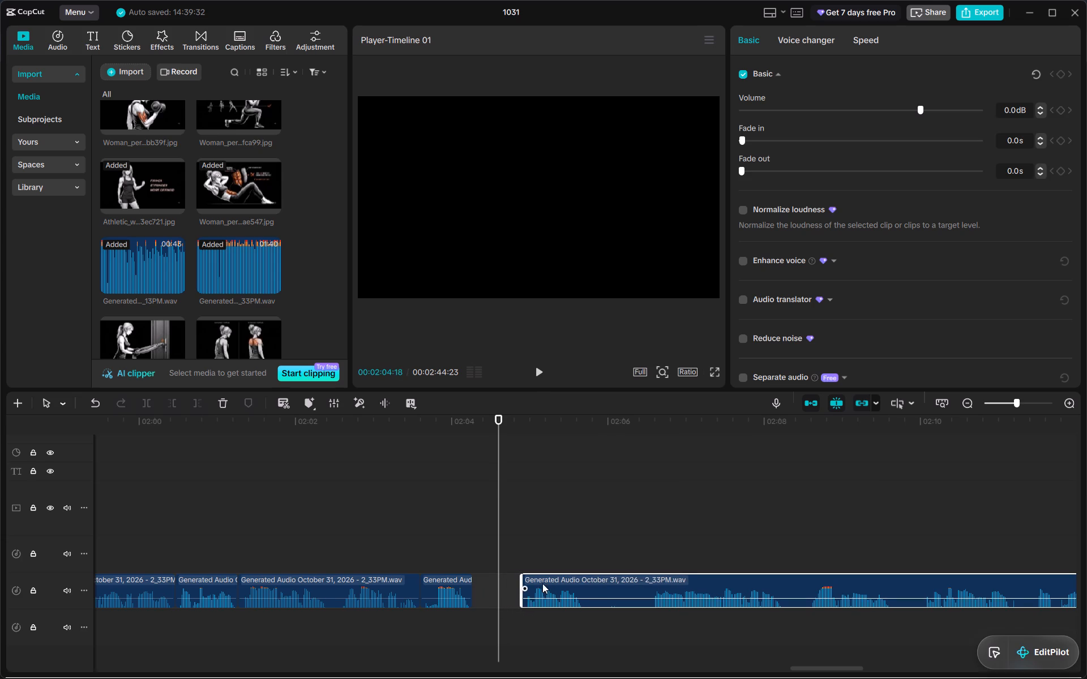
left_click_drag(542, 583, 495, 585)
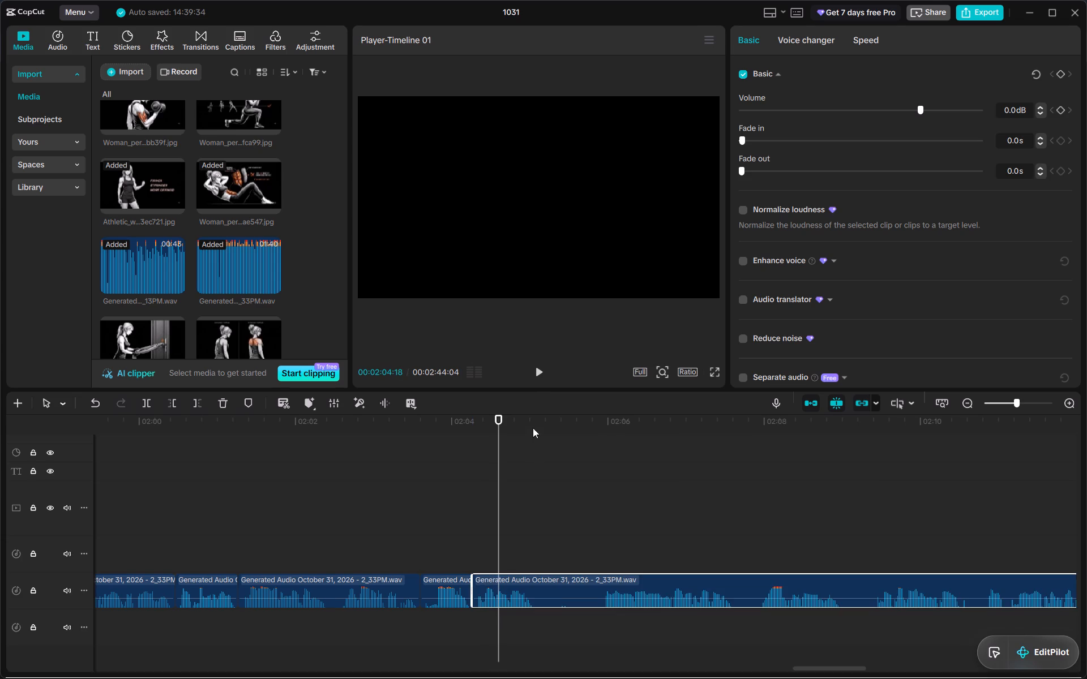
Split the voiceover at 00:02:05:04, trim the silent start of the following piece and close the gap.
left_click_drag(529, 422, 540, 426)
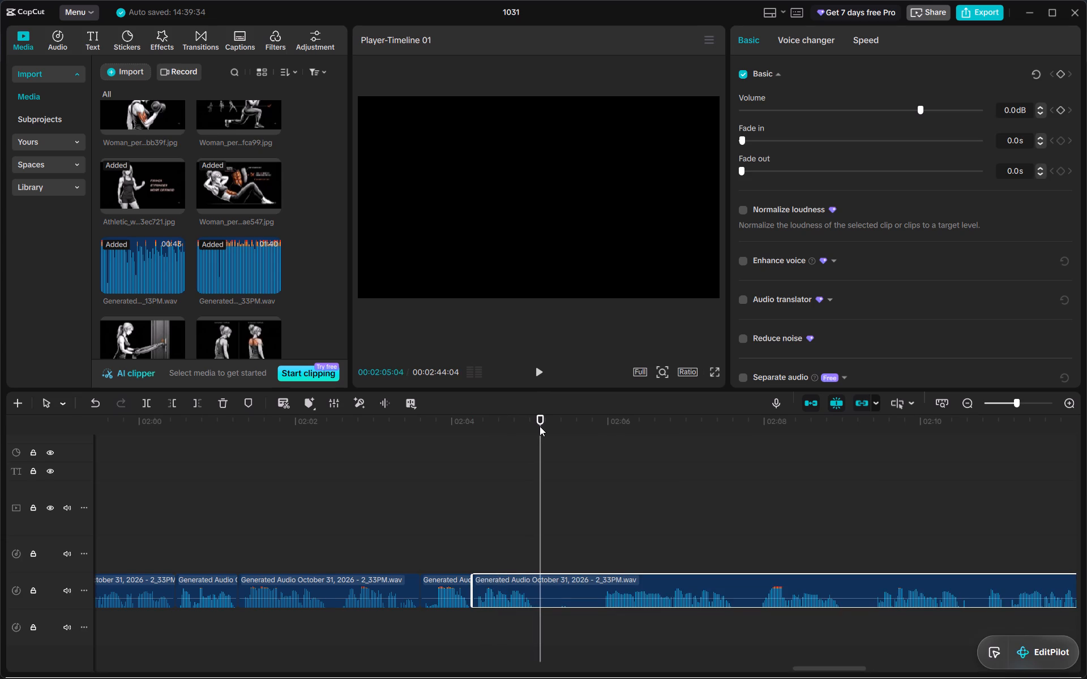
key("ctrl+b")
left_click(539, 588)
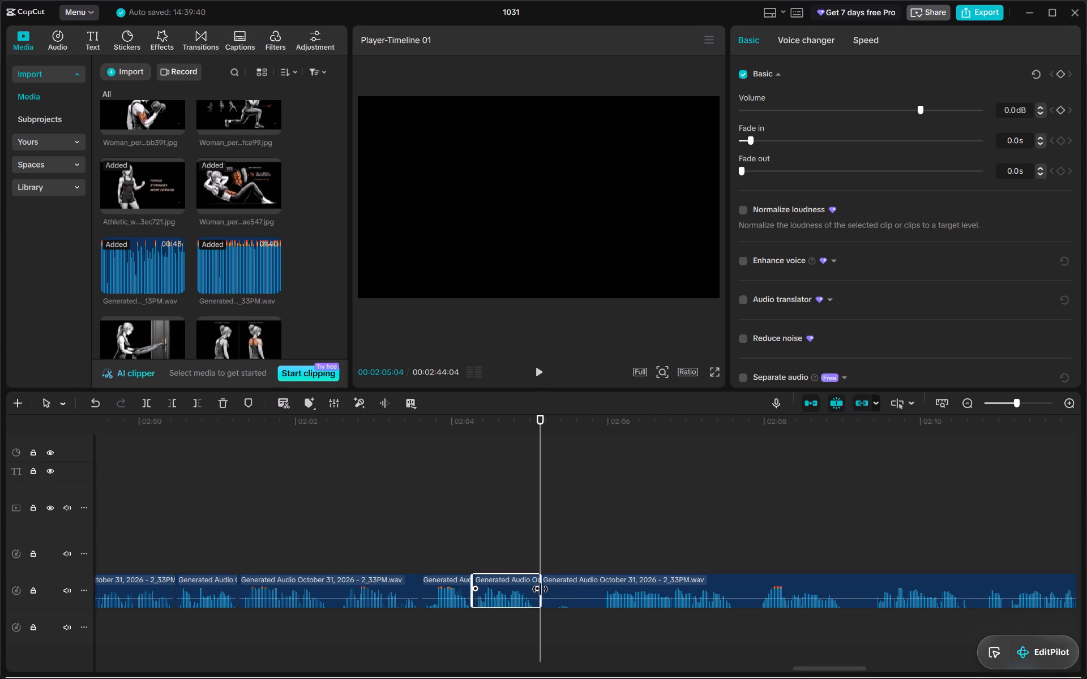
left_click(584, 590)
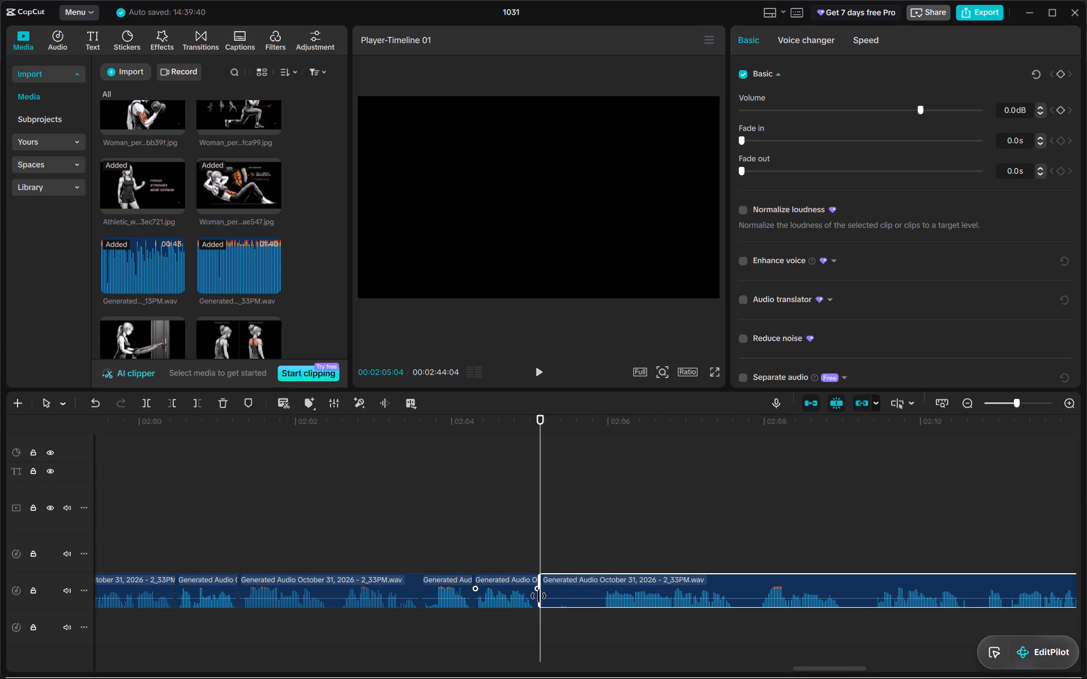
left_click_drag(538, 596, 607, 634)
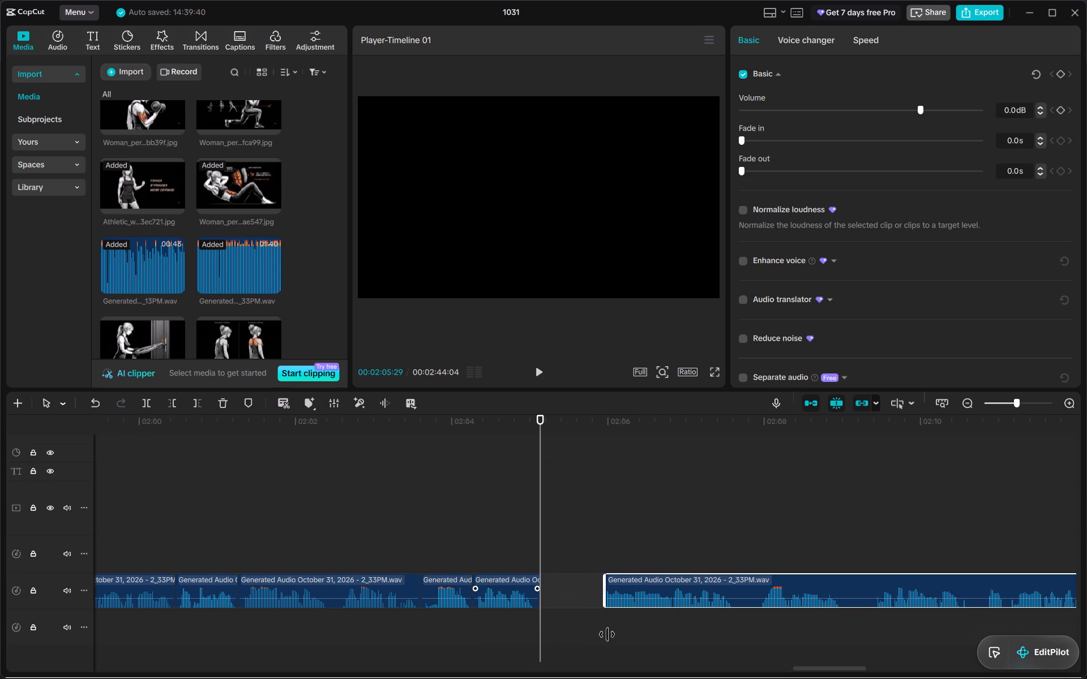
left_click_drag(607, 634, 602, 632)
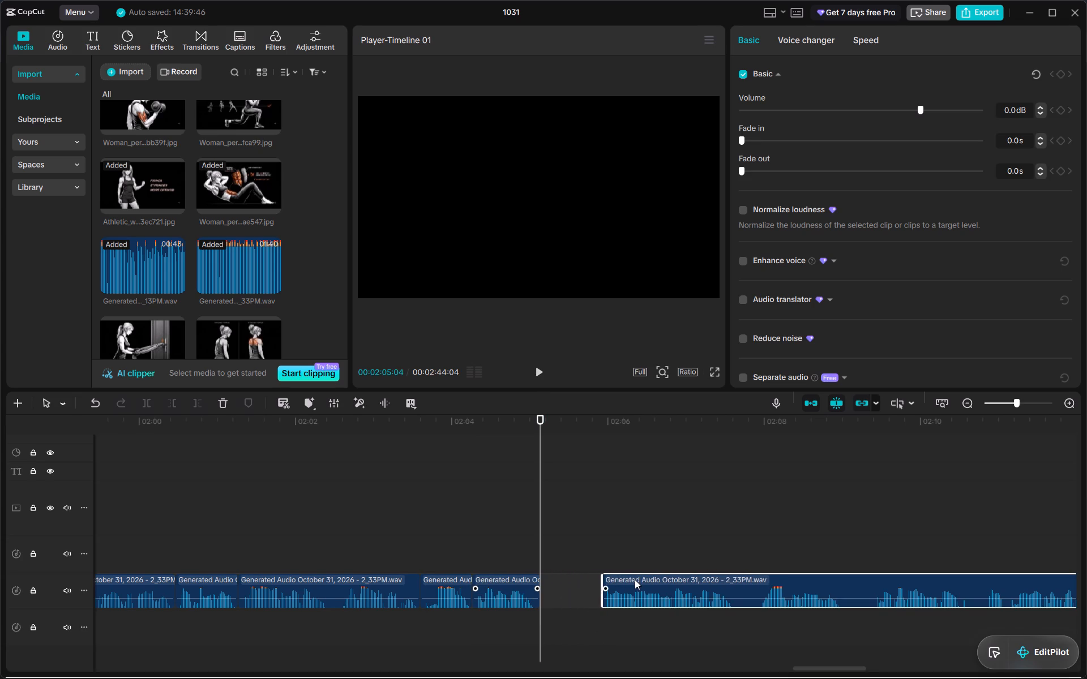
left_click_drag(635, 579, 575, 579)
Split the voiceover at 00:02:06:24, trim the pause off the start of the following piece and move it back against the cut.
scroll(575, 579, "left", 1)
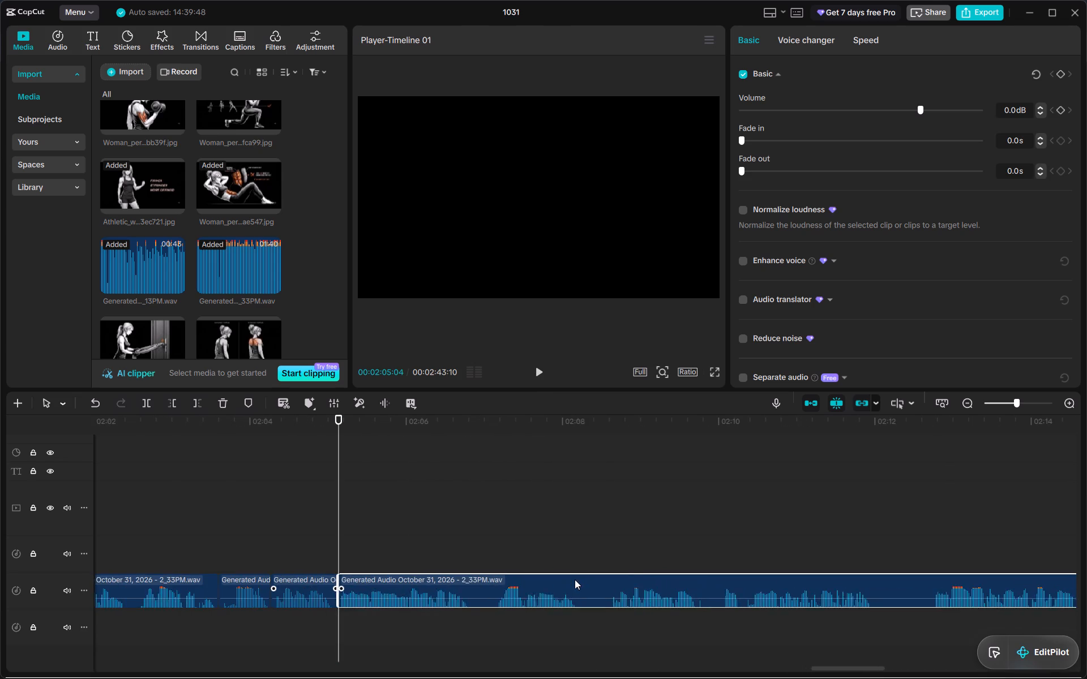
left_click(465, 426)
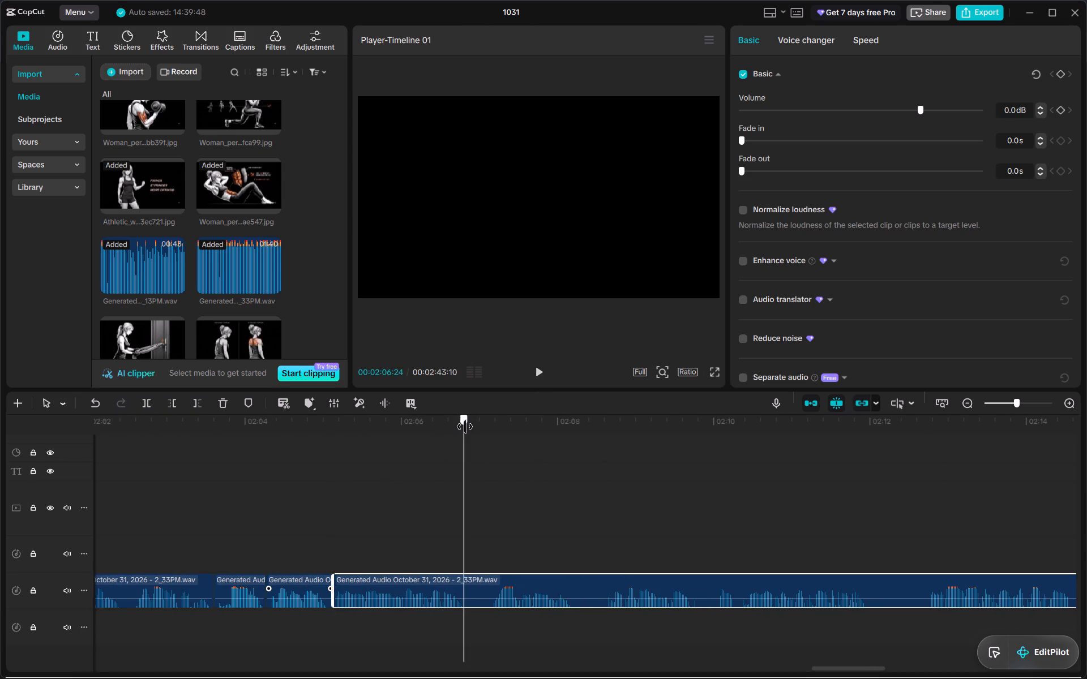
key("ctrl+b")
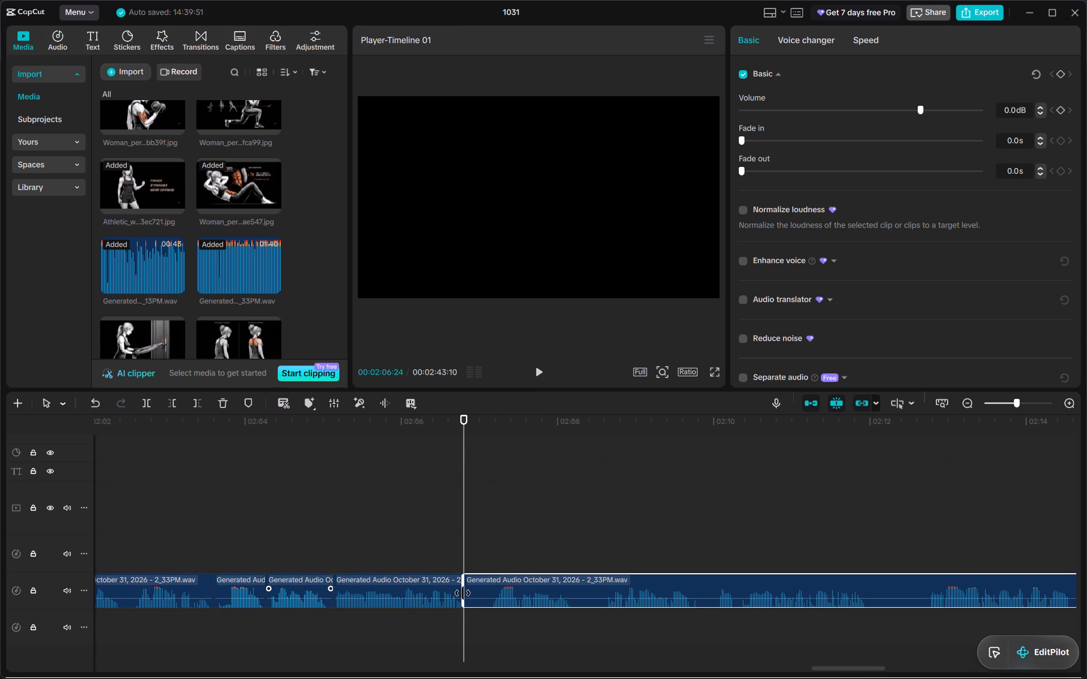
left_click(463, 593)
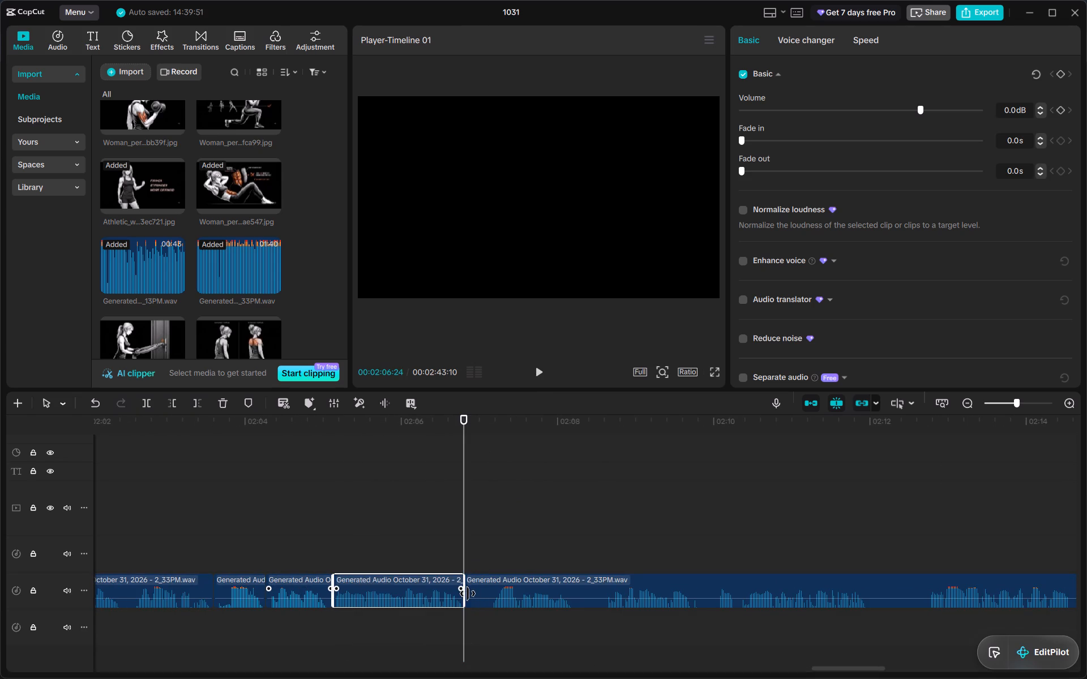
left_click(476, 594)
left_click(459, 594)
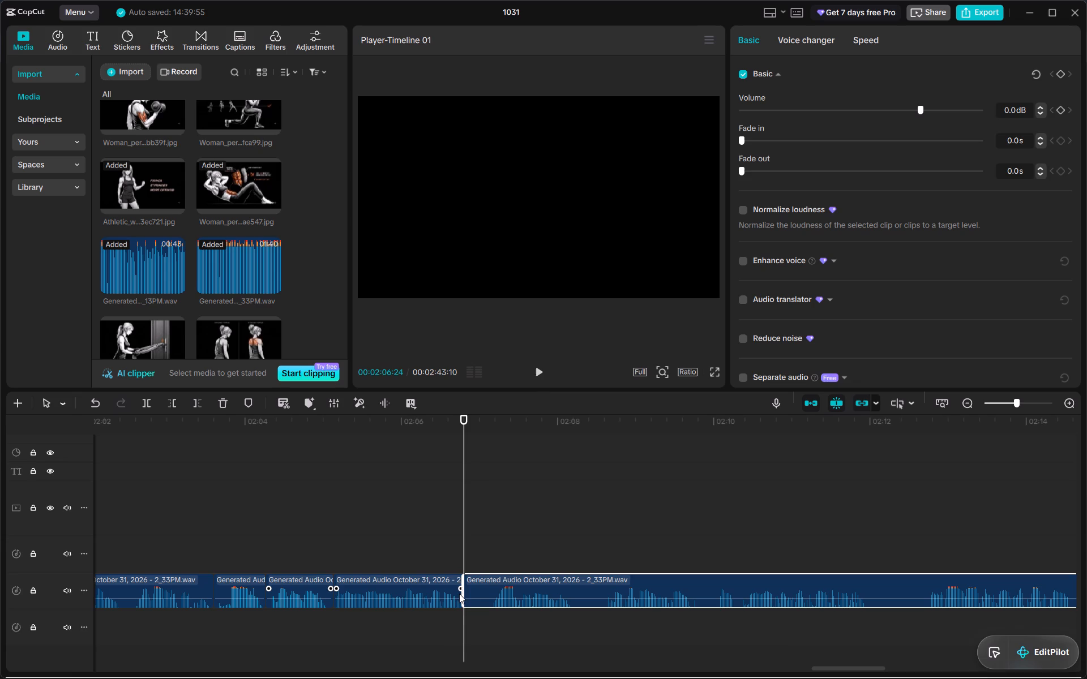
left_click(487, 594)
left_click_drag(464, 580, 491, 583)
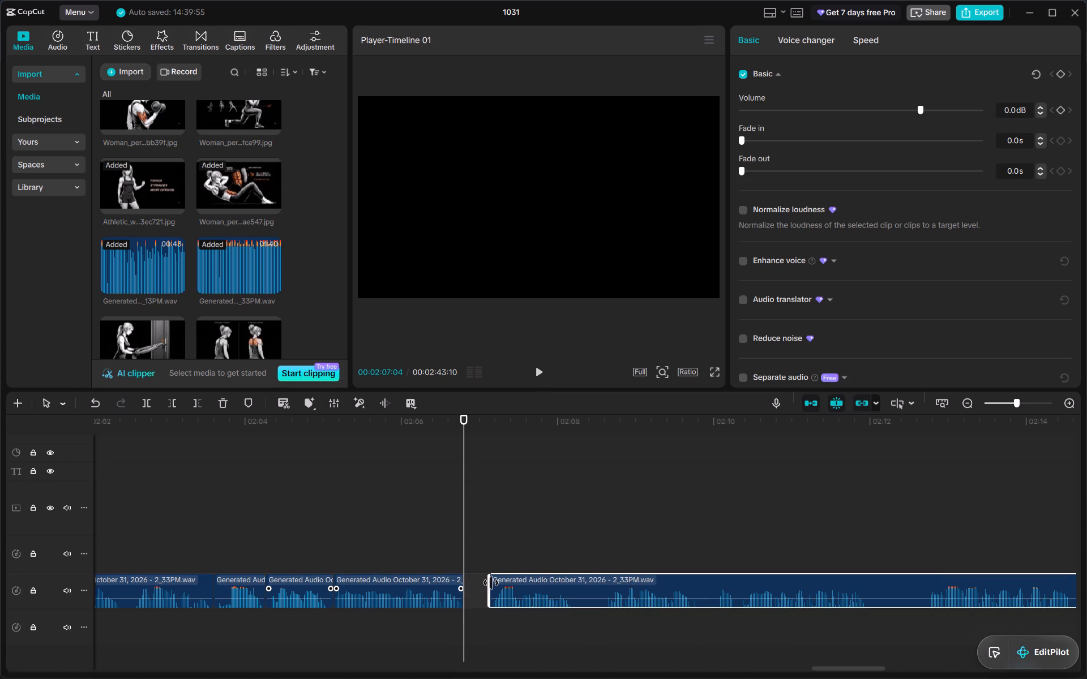
left_click_drag(518, 587, 495, 590)
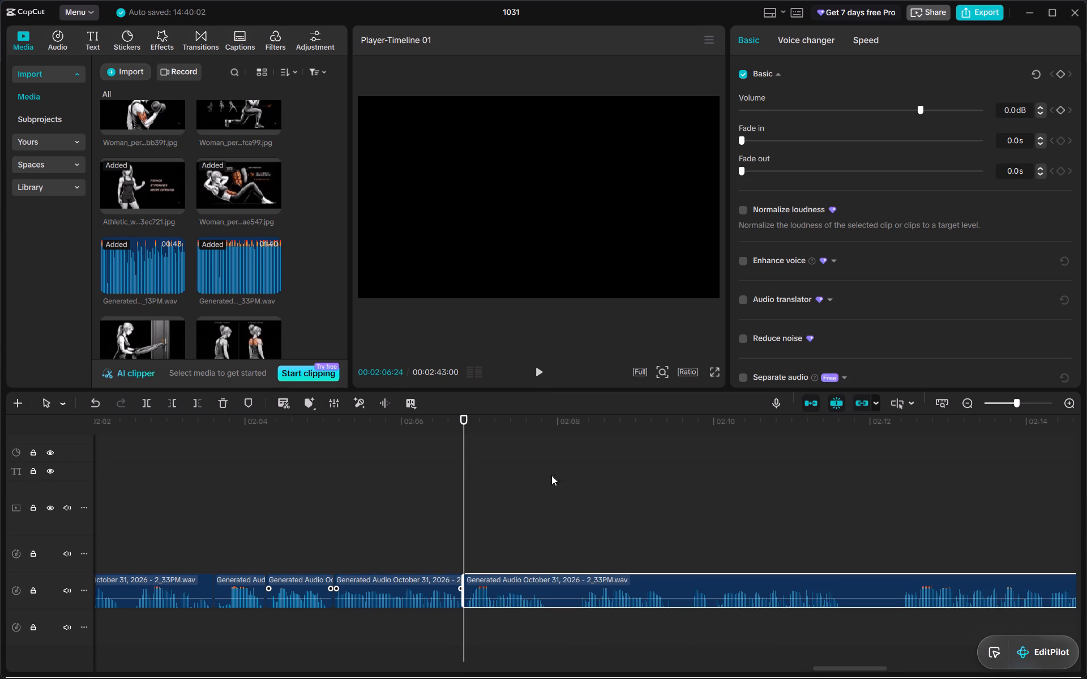
Split the voiceover at 00:02:07:27, trim the silent start of the following piece and move it back against the cut.
left_click_drag(537, 415, 550, 423)
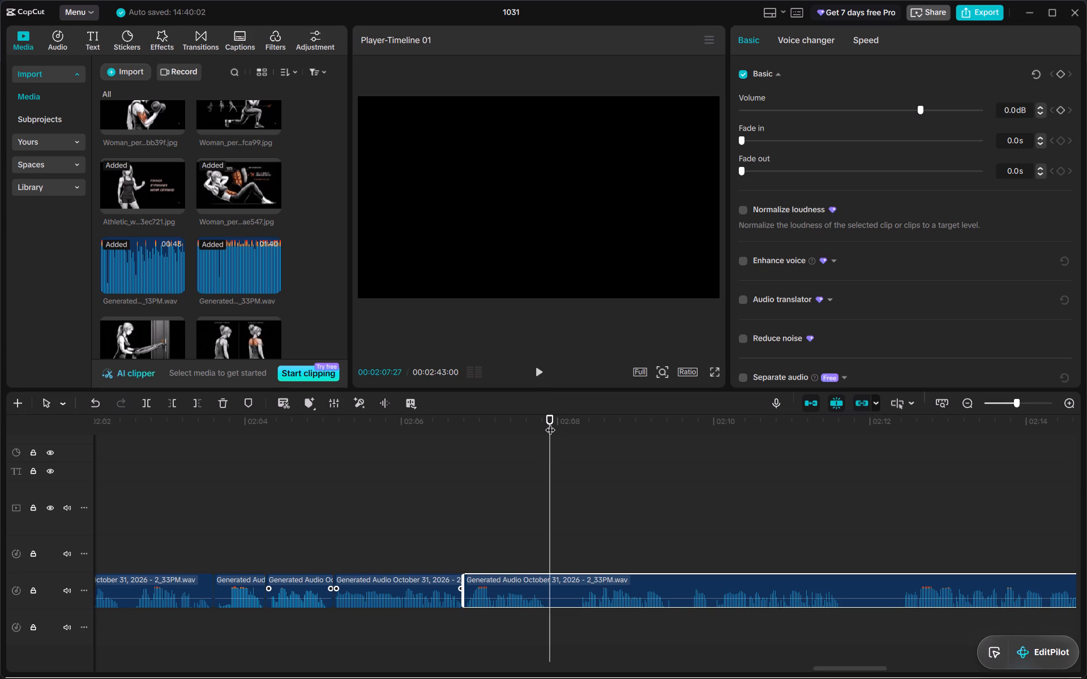
key("ctrl+b")
left_click_drag(549, 579, 553, 581)
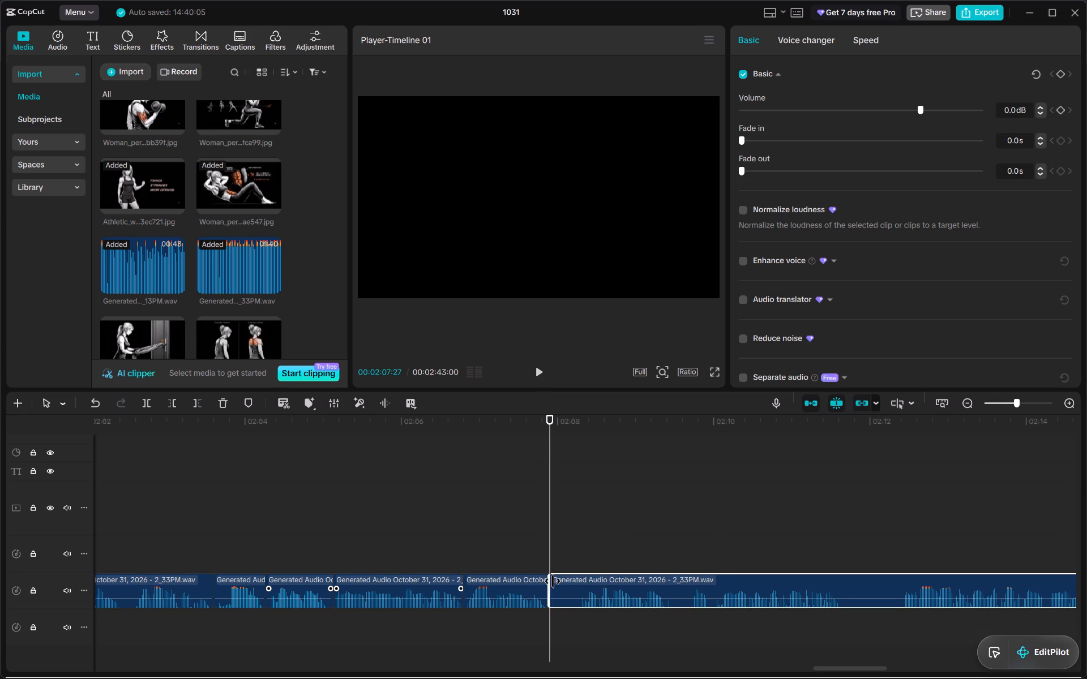
left_click_drag(553, 581, 575, 583)
left_click_drag(614, 580, 592, 582)
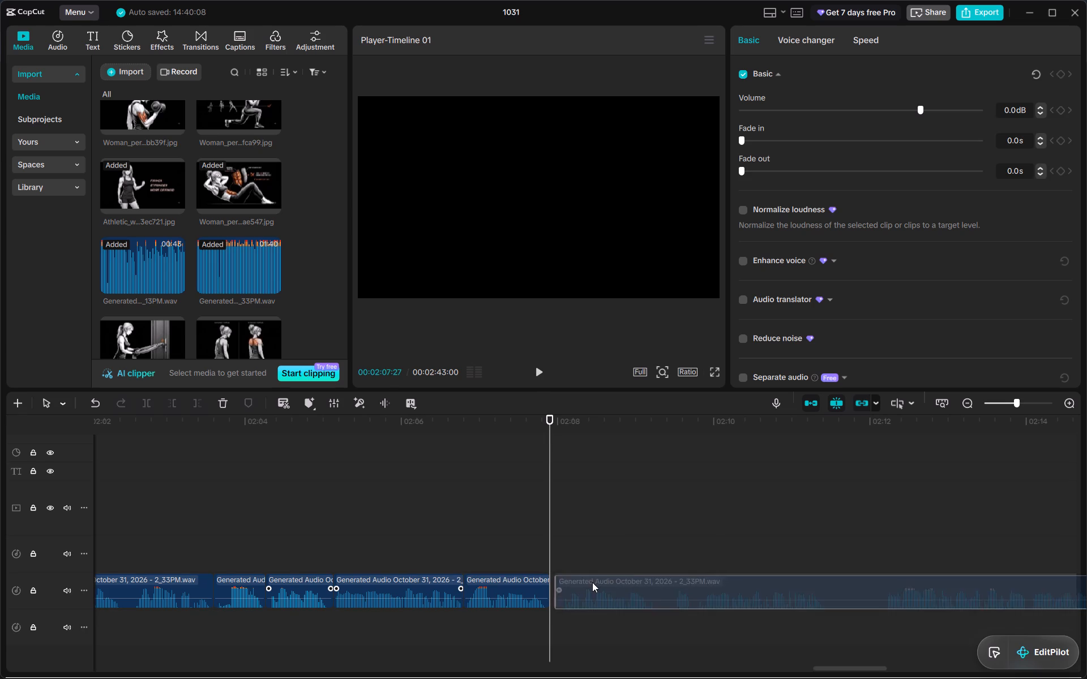
left_click_drag(592, 582, 588, 582)
Split the voiceover at 00:02:11:10, trim the following piece up to where speech resumes and close the gap.
scroll(588, 582, "left", 2)
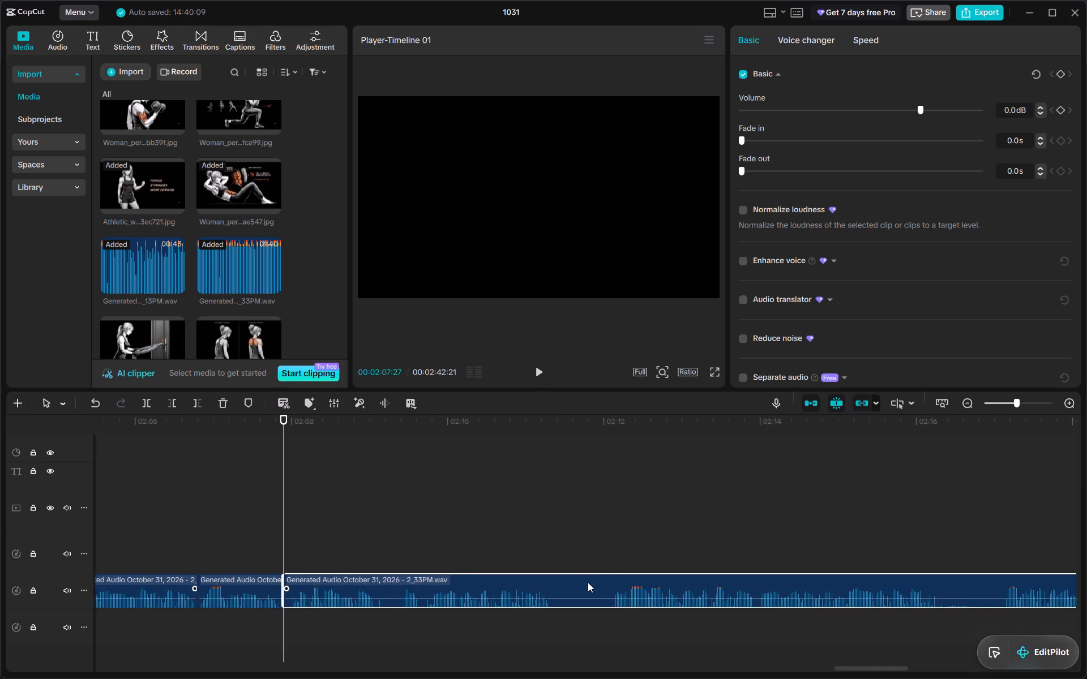
scroll(588, 582, "left", 1)
left_click(446, 420)
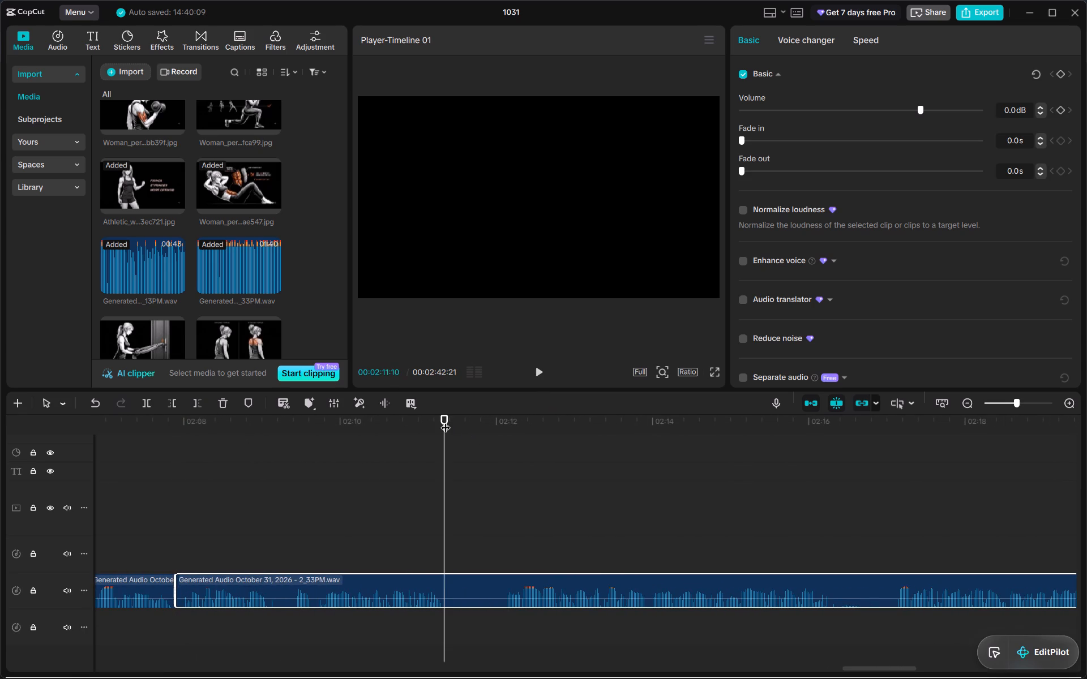
key("ctrl+b")
left_click_drag(446, 576, 459, 577)
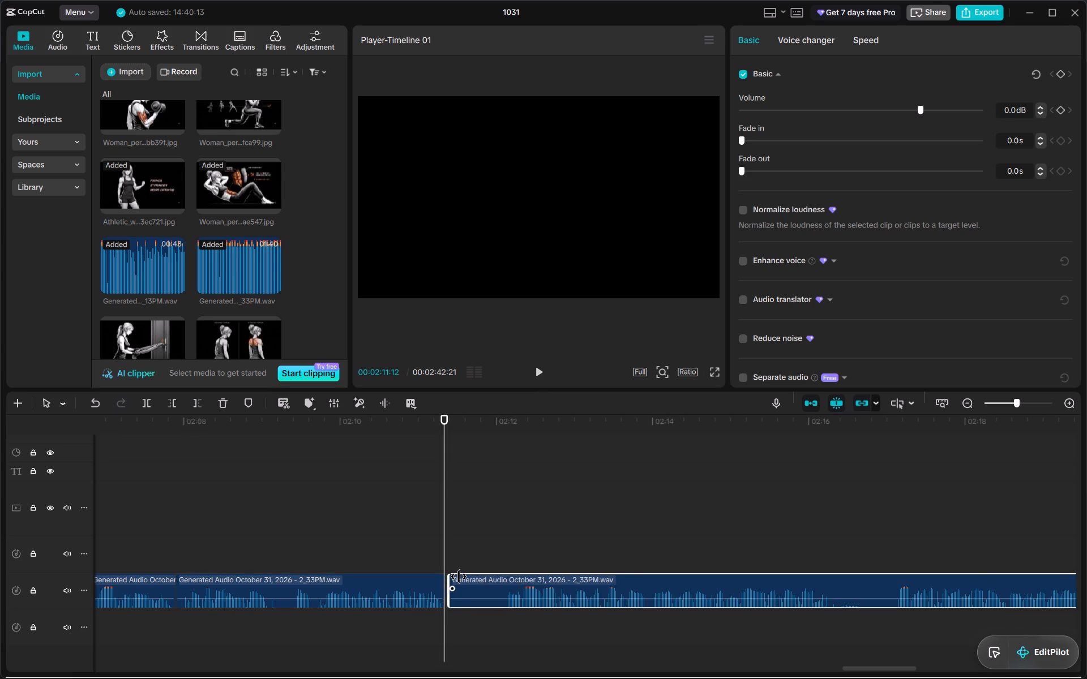
left_click_drag(459, 577, 509, 575)
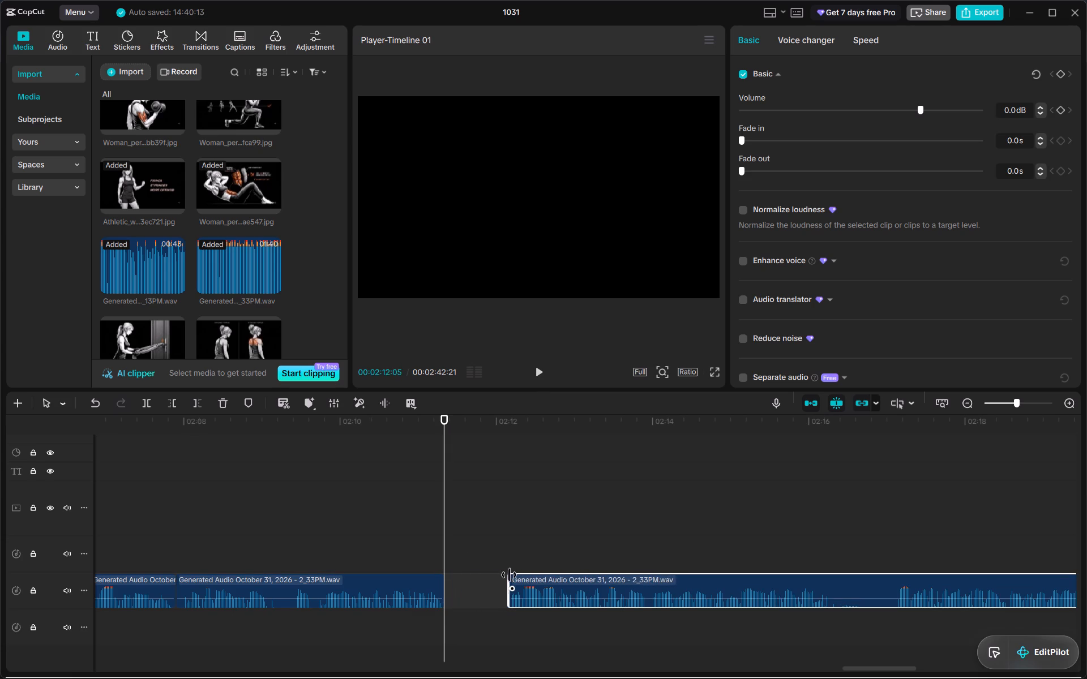
left_click_drag(509, 575, 504, 573)
left_click_drag(524, 579, 495, 581)
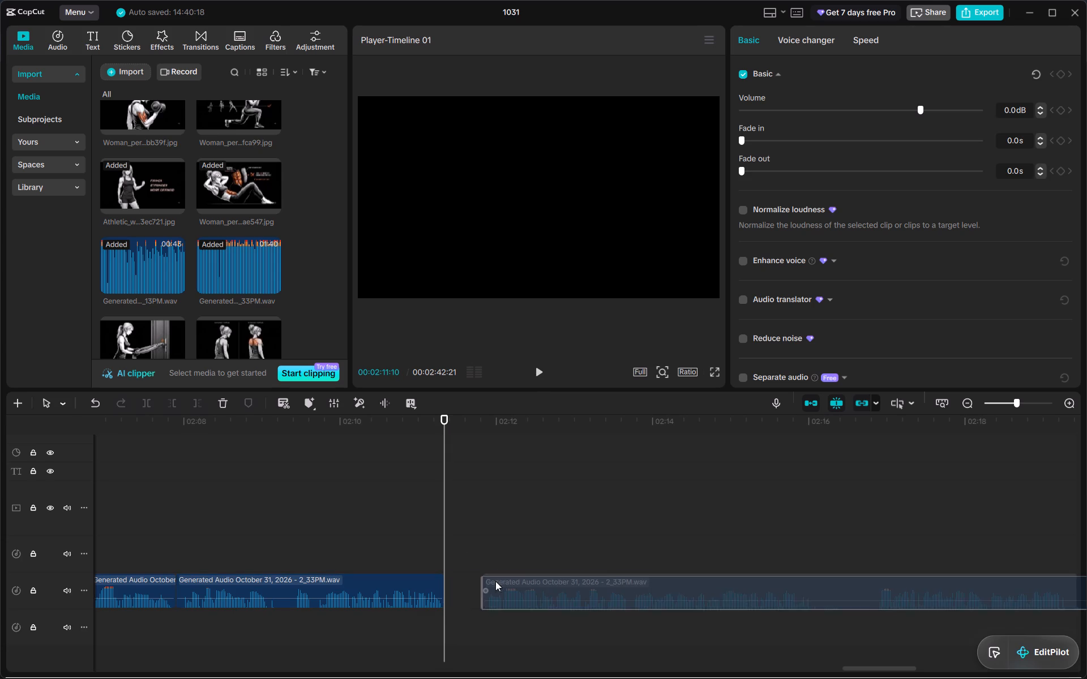
left_click_drag(495, 581, 469, 580)
Split the voiceover at 00:02:15:18, trim the pause off the start of the following piece and move it back against the cut.
scroll(469, 580, "left", 2)
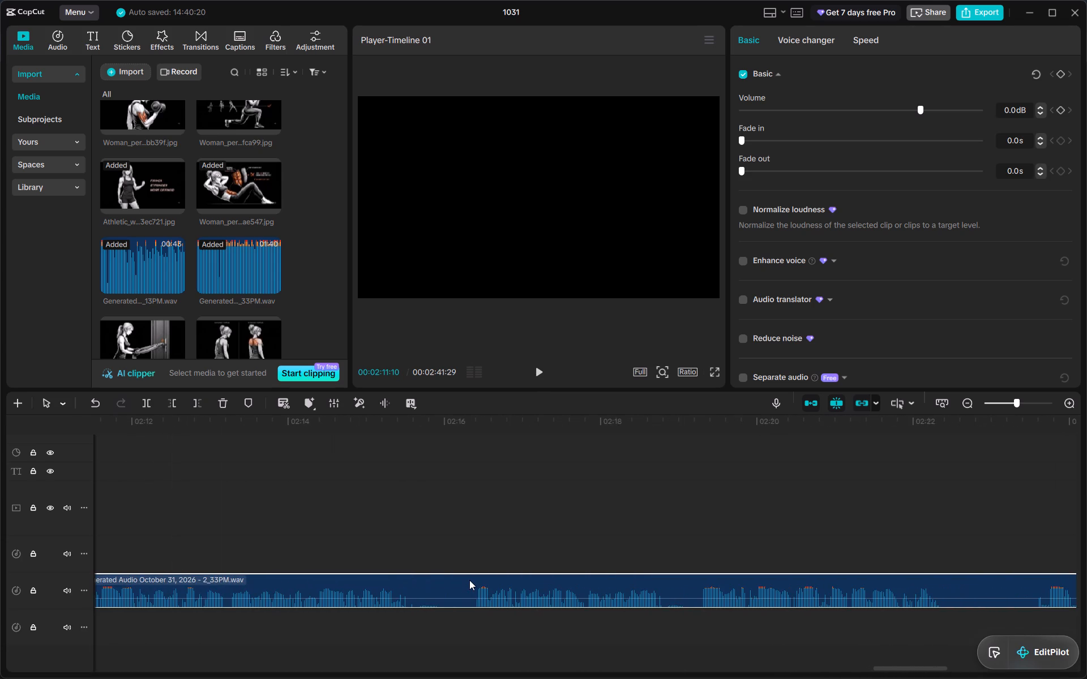
left_click_drag(403, 418, 413, 427)
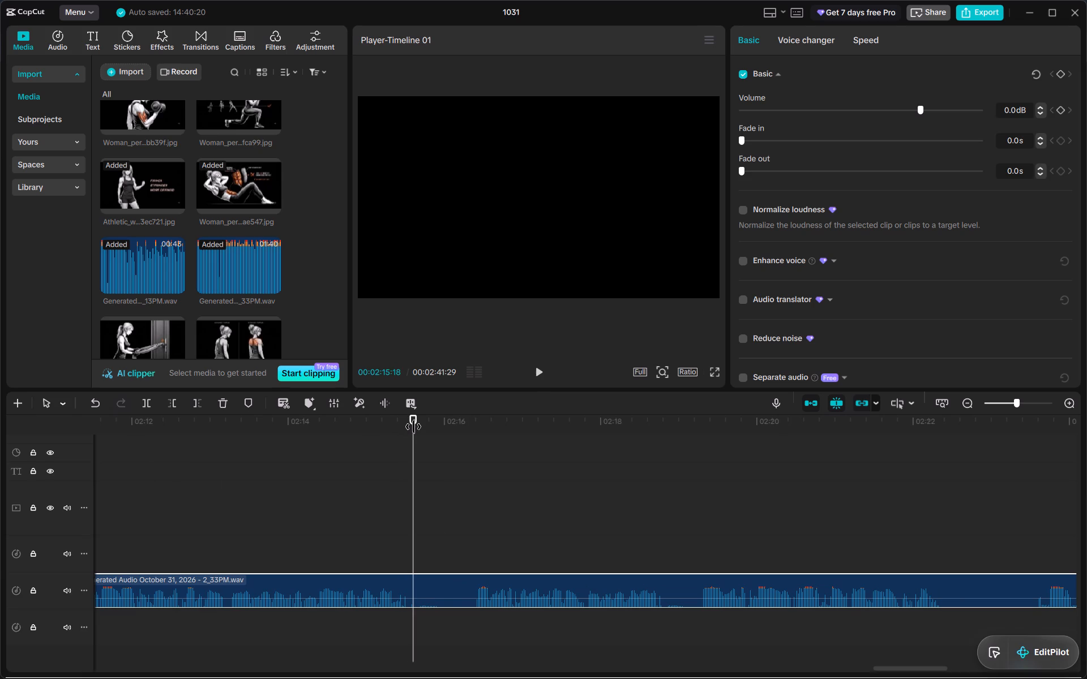
key("ctrl+b")
left_click_drag(416, 574, 470, 578)
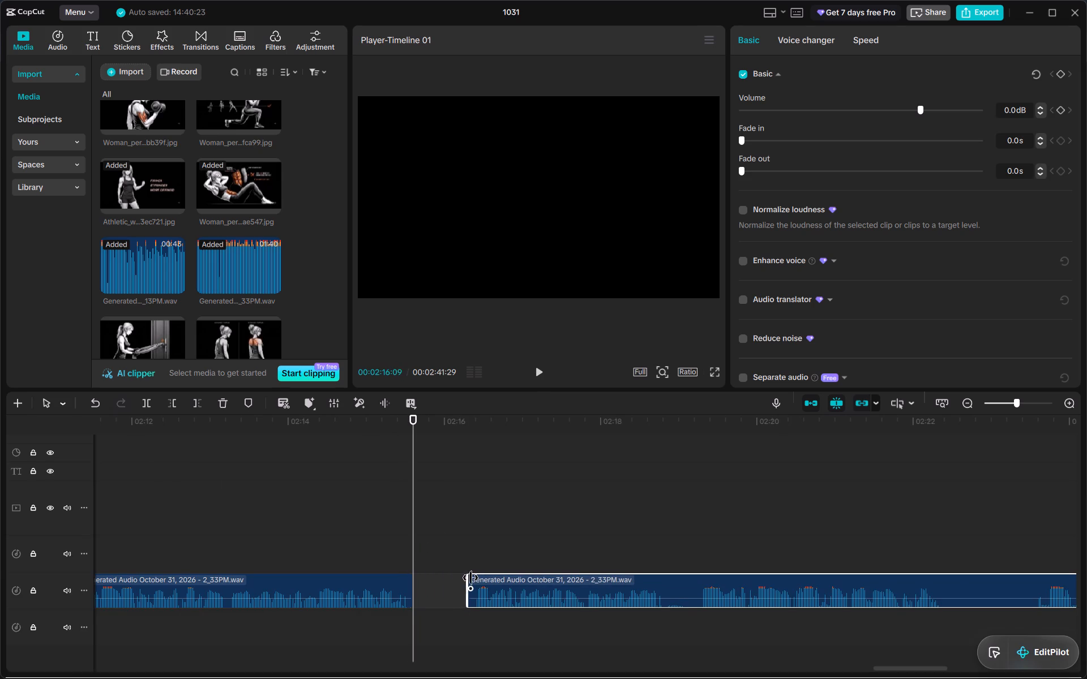
left_click_drag(470, 578, 473, 579)
left_click_drag(491, 585, 443, 586)
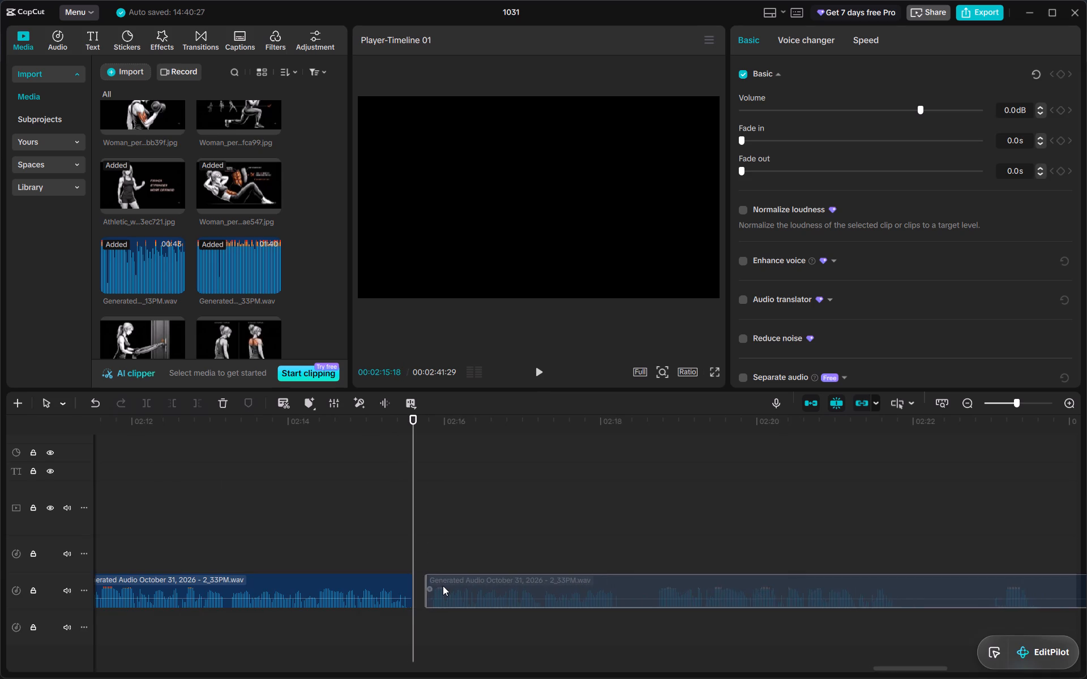
left_click_drag(443, 586, 436, 585)
Split the voiceover at 00:02:18:02, trim the silent start of the following piece and close the gap.
scroll(436, 585, "left", 1)
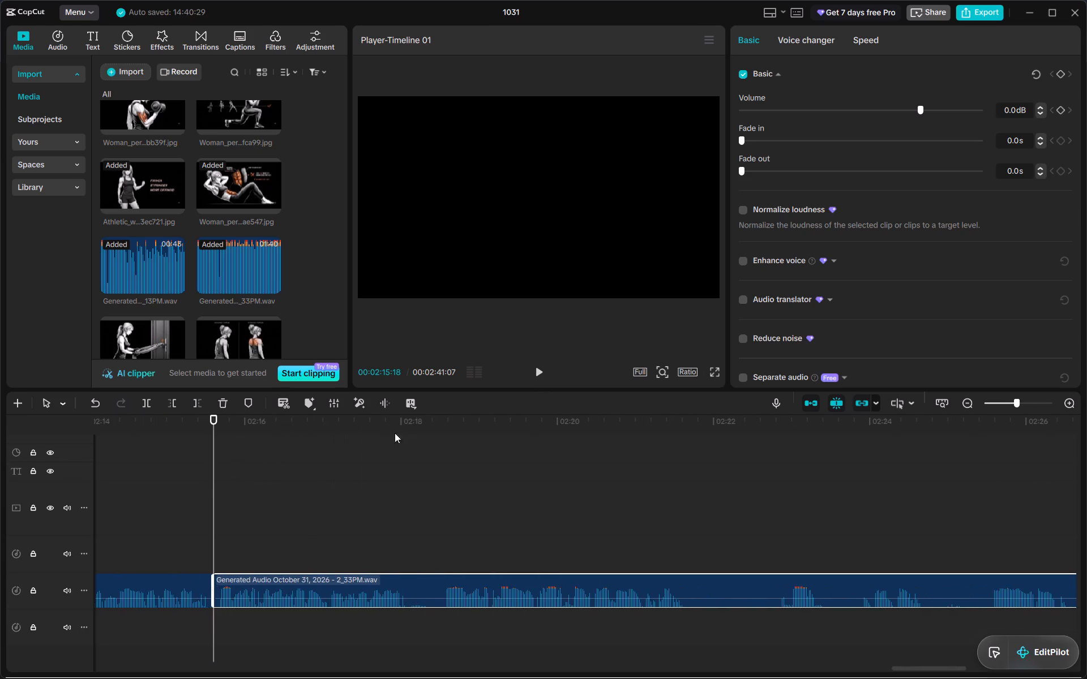
left_click(404, 421)
key("ctrl+b")
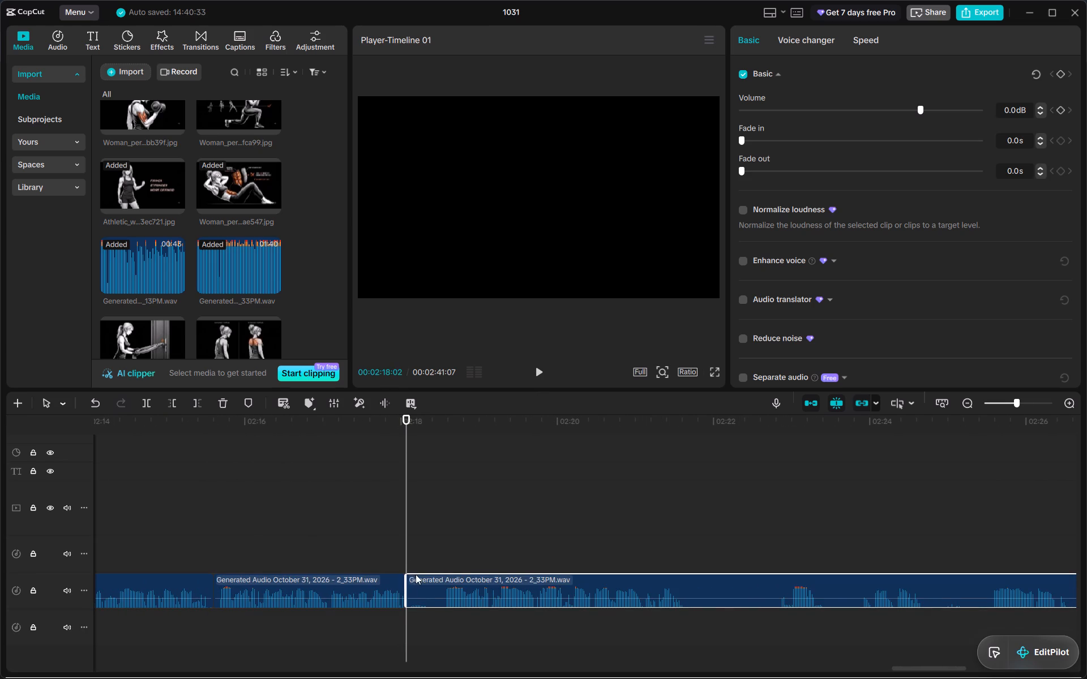
left_click_drag(408, 575, 439, 574)
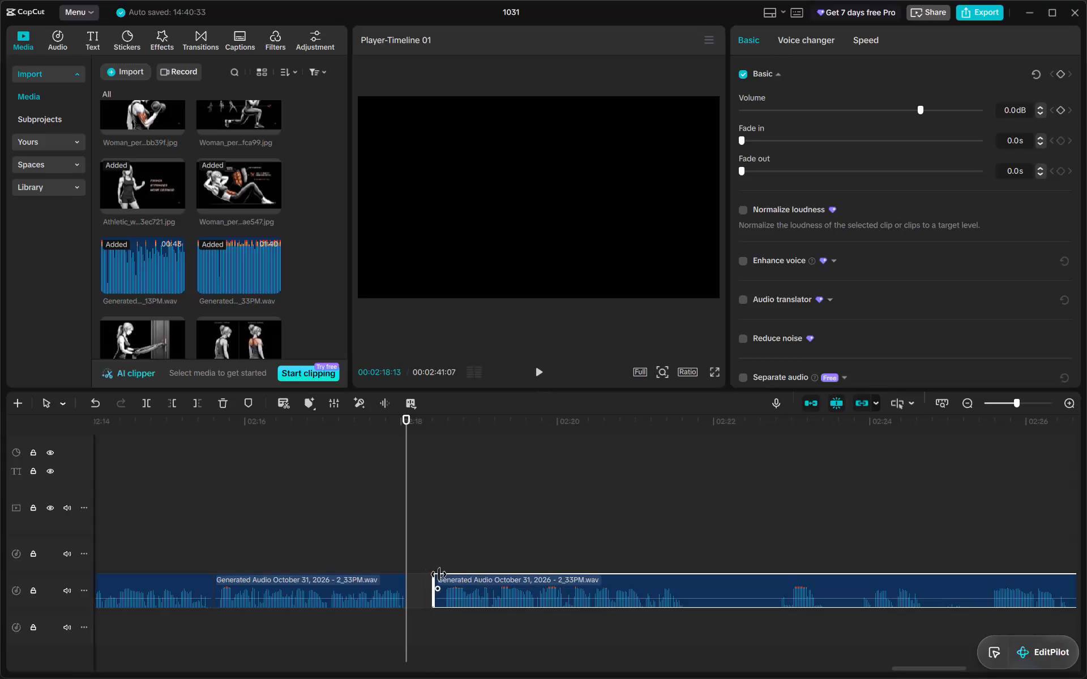
left_click_drag(439, 574, 442, 574)
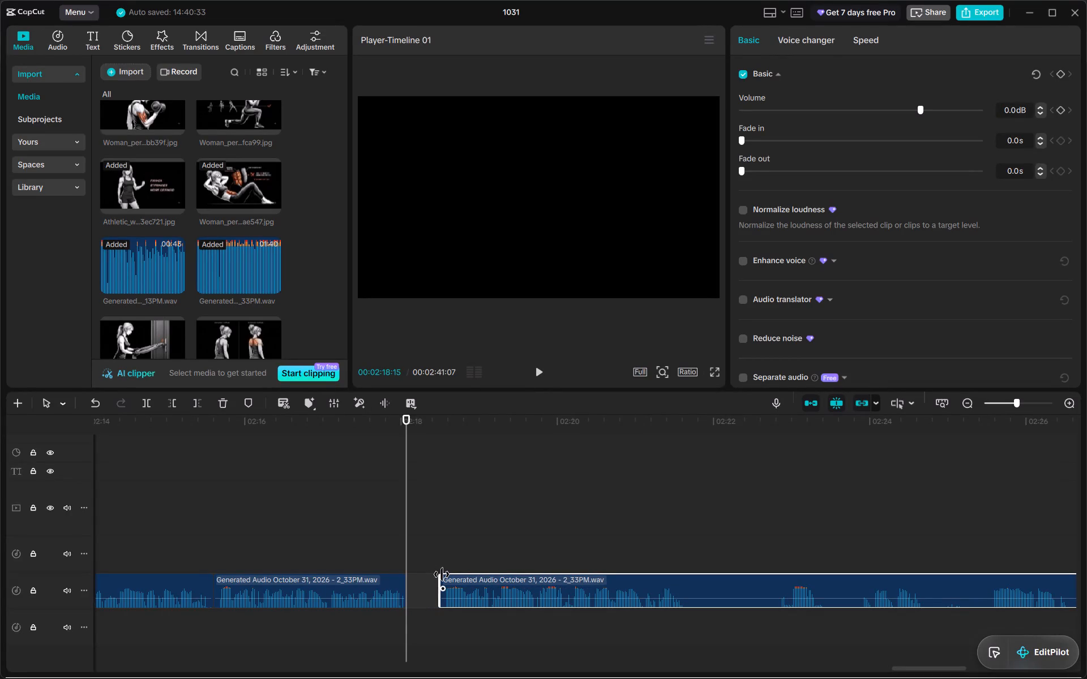
left_click_drag(442, 574, 444, 574)
left_click_drag(465, 581, 430, 582)
Split the voiceover at 00:02:21:06, trim the following piece to just before speech resumes and move it back against the cut.
scroll(430, 582, "left", 1)
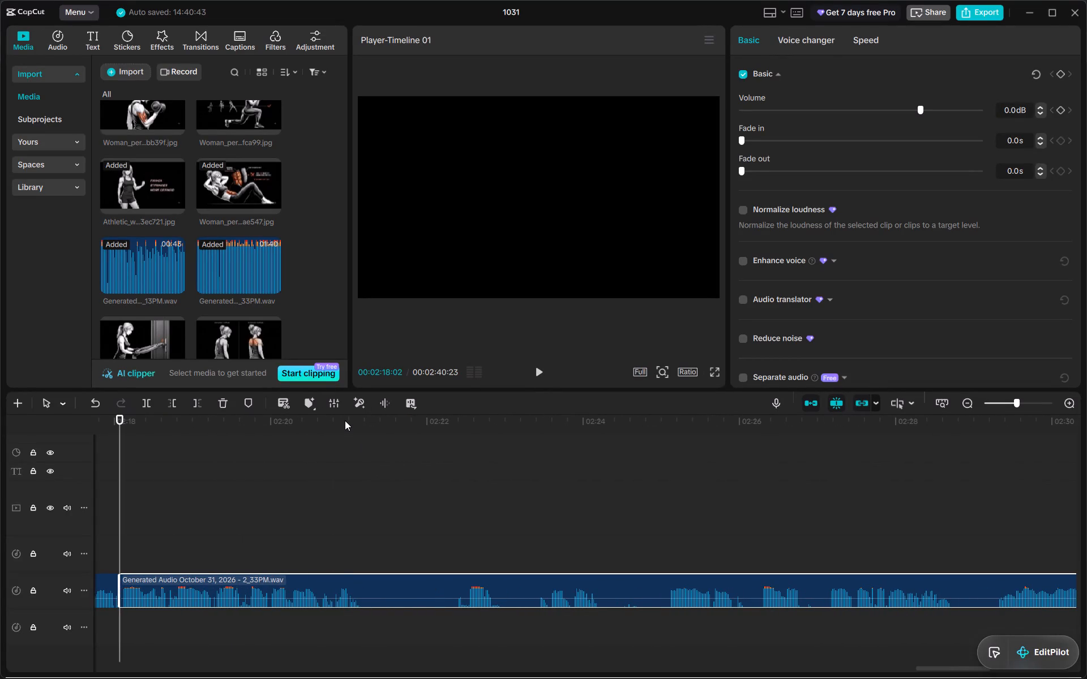
left_click_drag(345, 420, 365, 424)
key("ctrl+b")
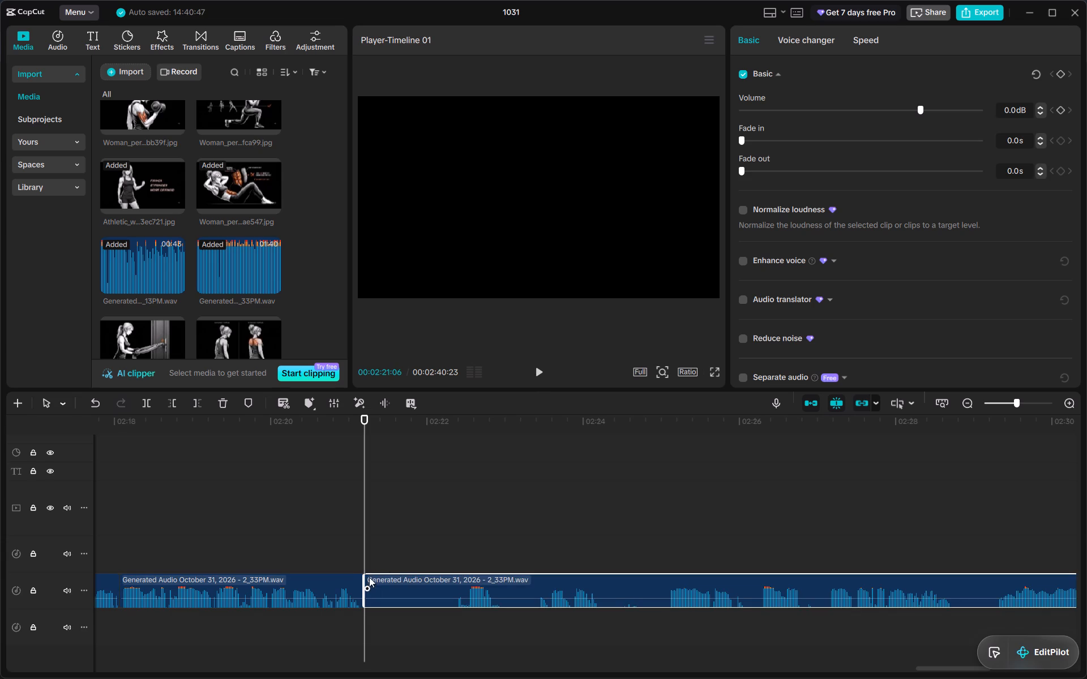
left_click_drag(367, 576, 461, 562)
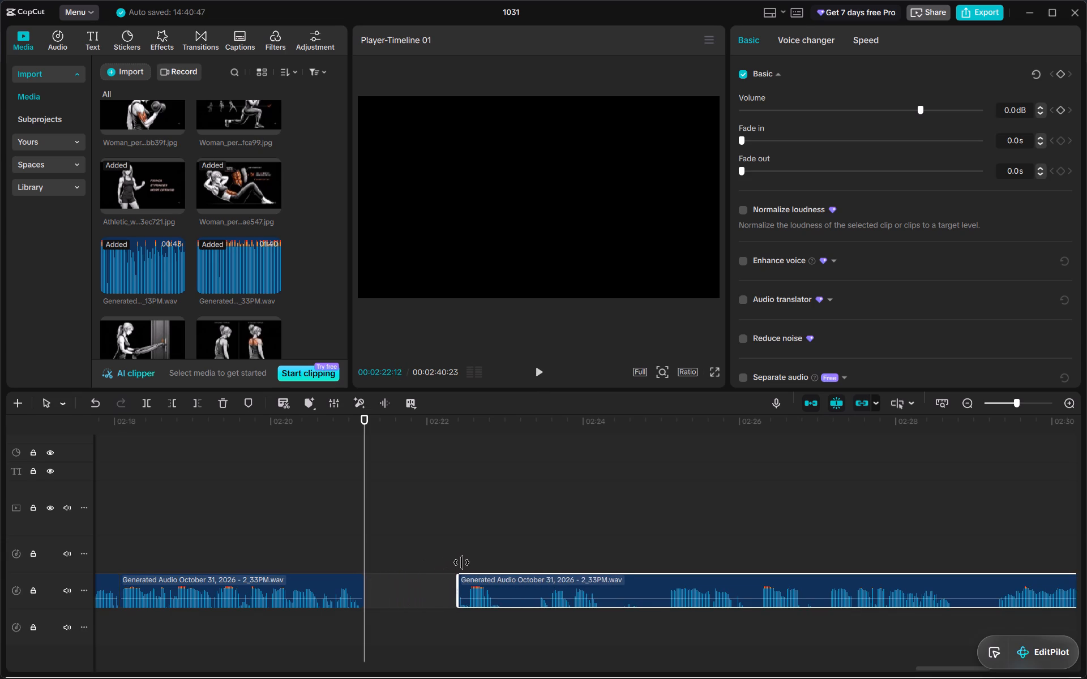
left_click_drag(461, 562, 456, 564)
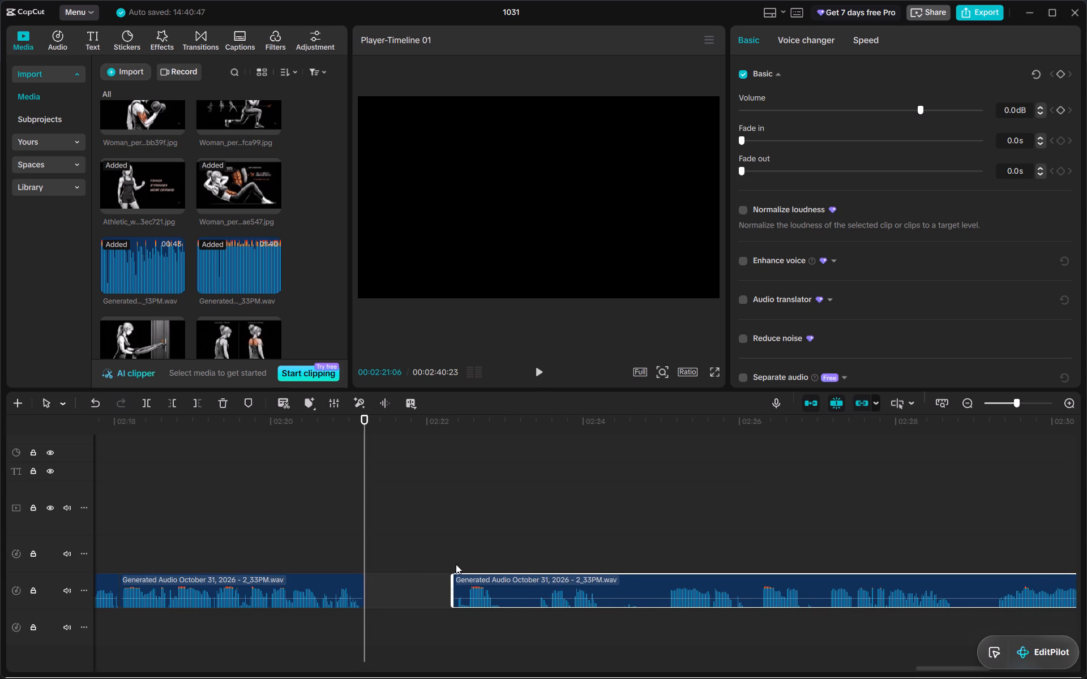
left_click_drag(469, 577, 384, 578)
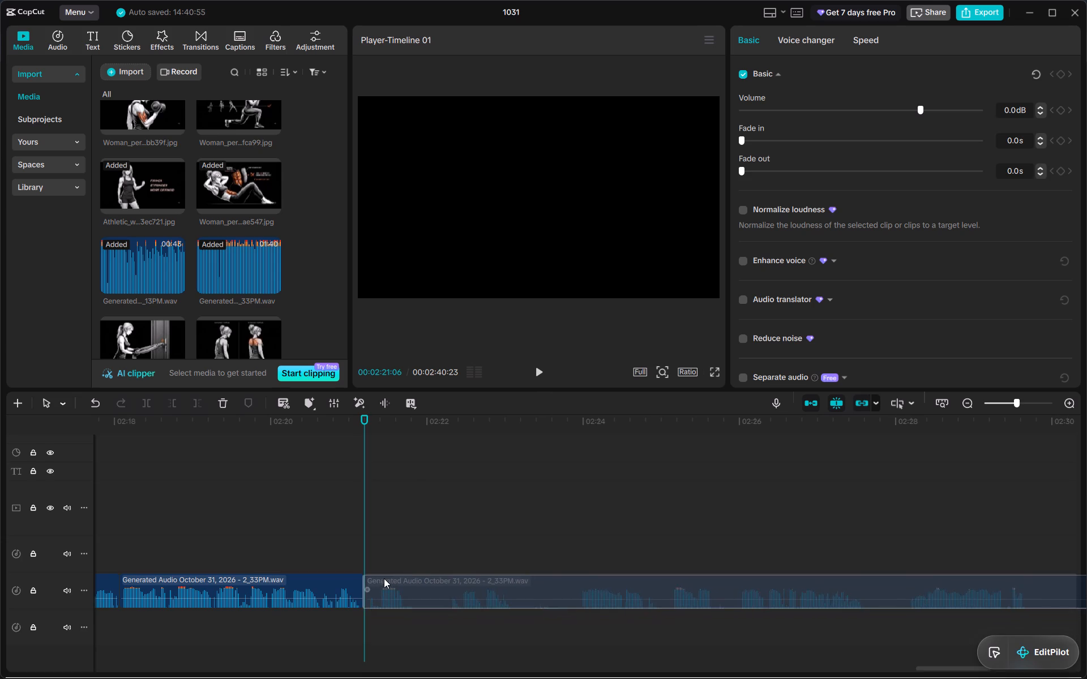
Split the voiceover at 00:02:21:26, trim the pause off the start of the following piece and close the gap.
left_click_drag(404, 422, 416, 424)
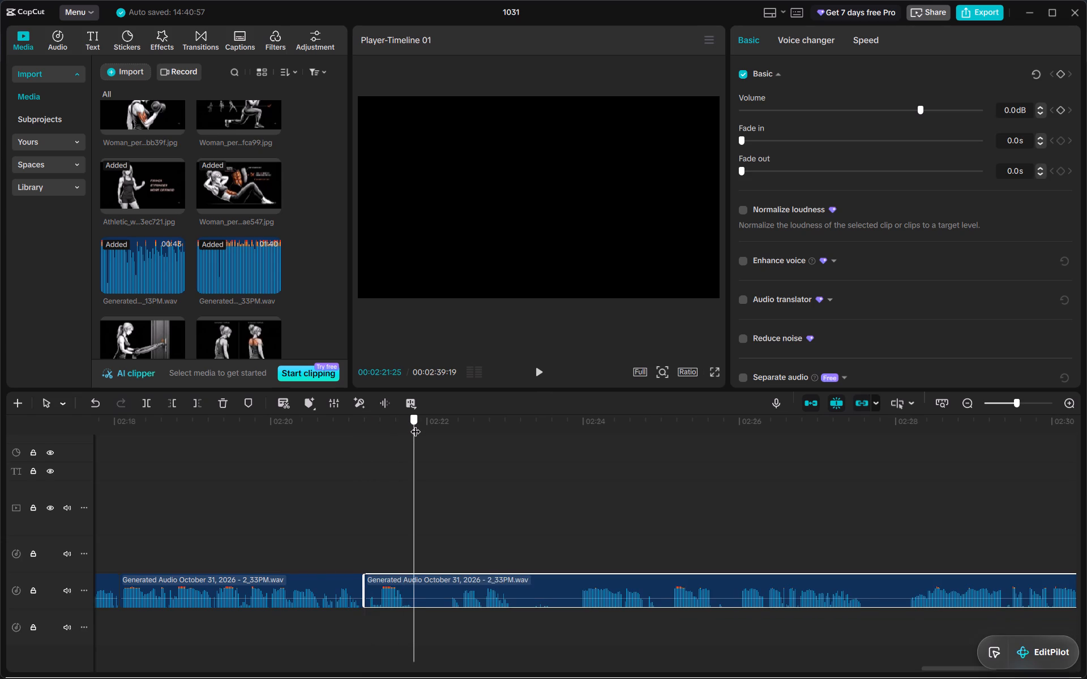
left_click_drag(416, 424, 417, 424)
key("ctrl+b")
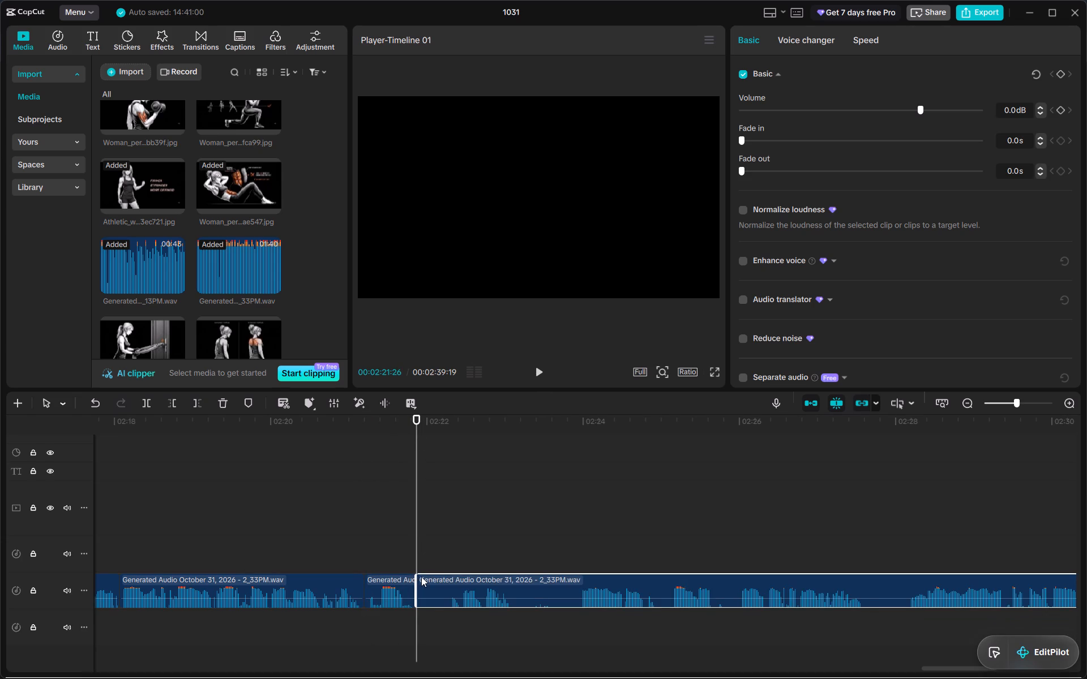
left_click_drag(420, 577, 450, 573)
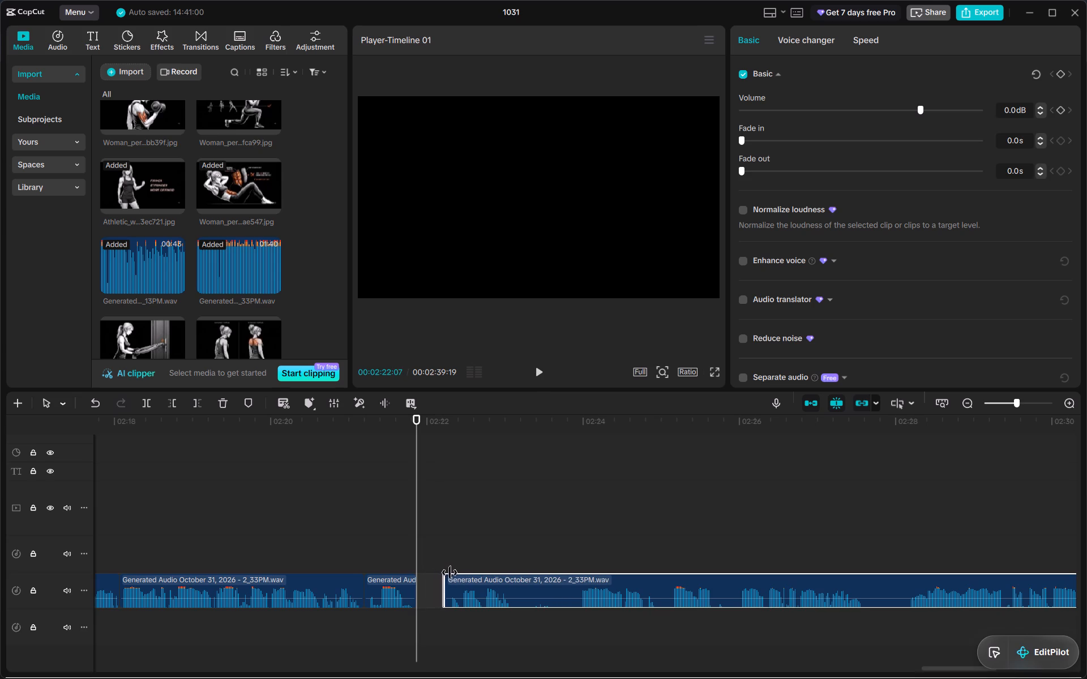
left_click_drag(450, 573, 450, 574)
left_click_drag(467, 586, 440, 586)
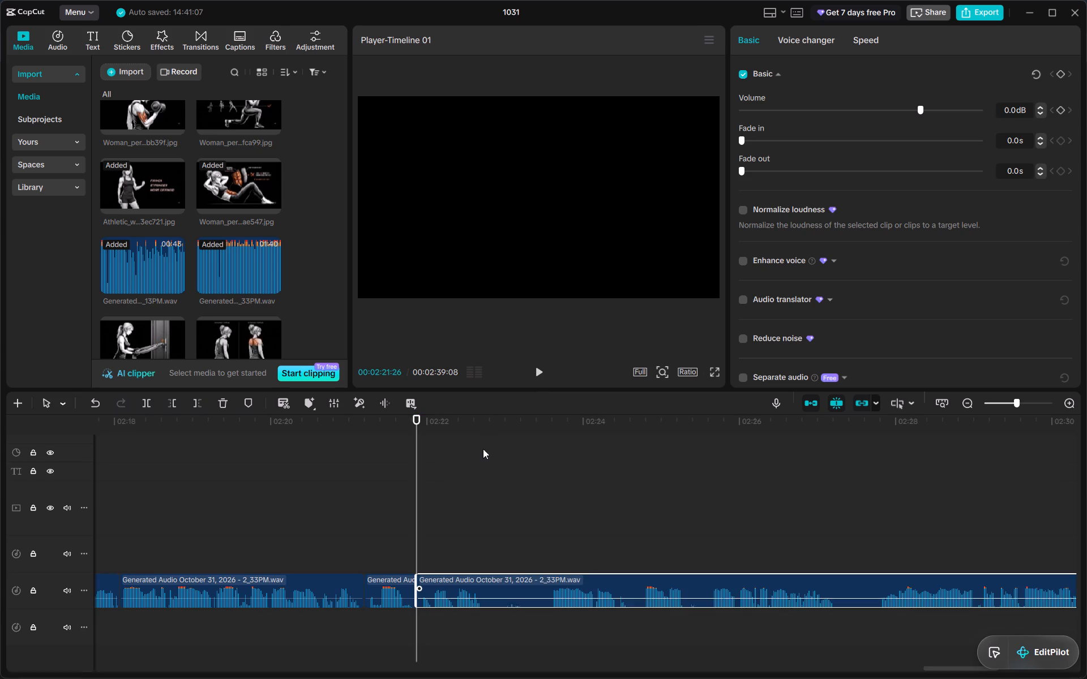
Split the voiceover at 00:02:22:23, trim the following piece's start to 00:02:23:17 and move it back against the cut.
left_click_drag(475, 419, 486, 423)
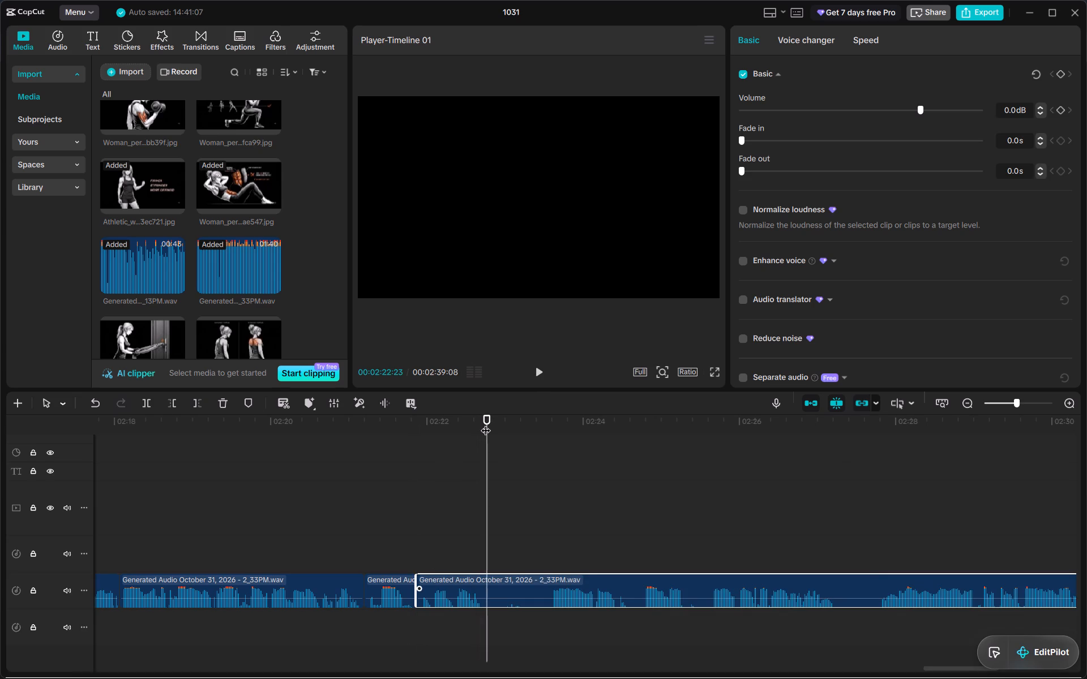
key("ctrl+b")
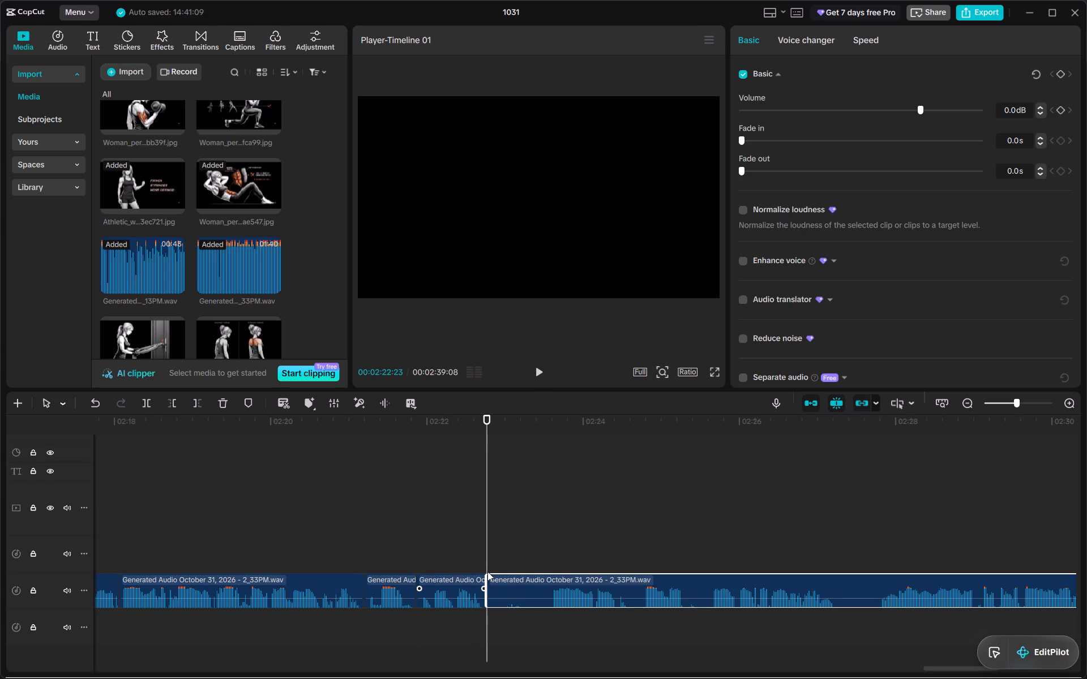
left_click_drag(489, 575, 549, 576)
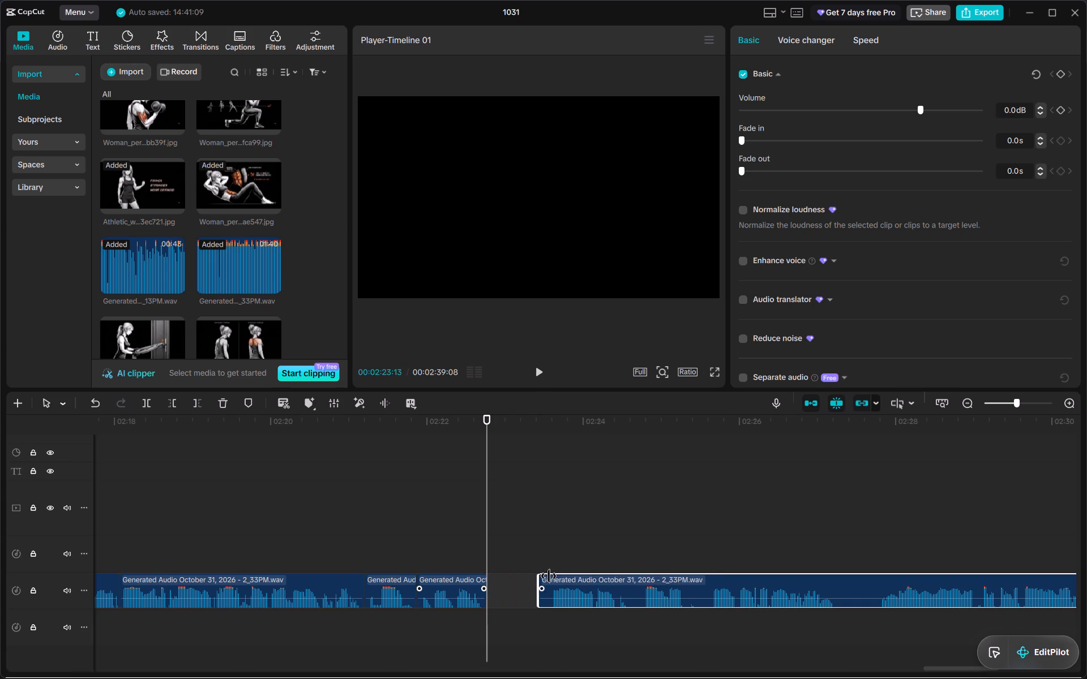
left_click_drag(549, 576, 553, 577)
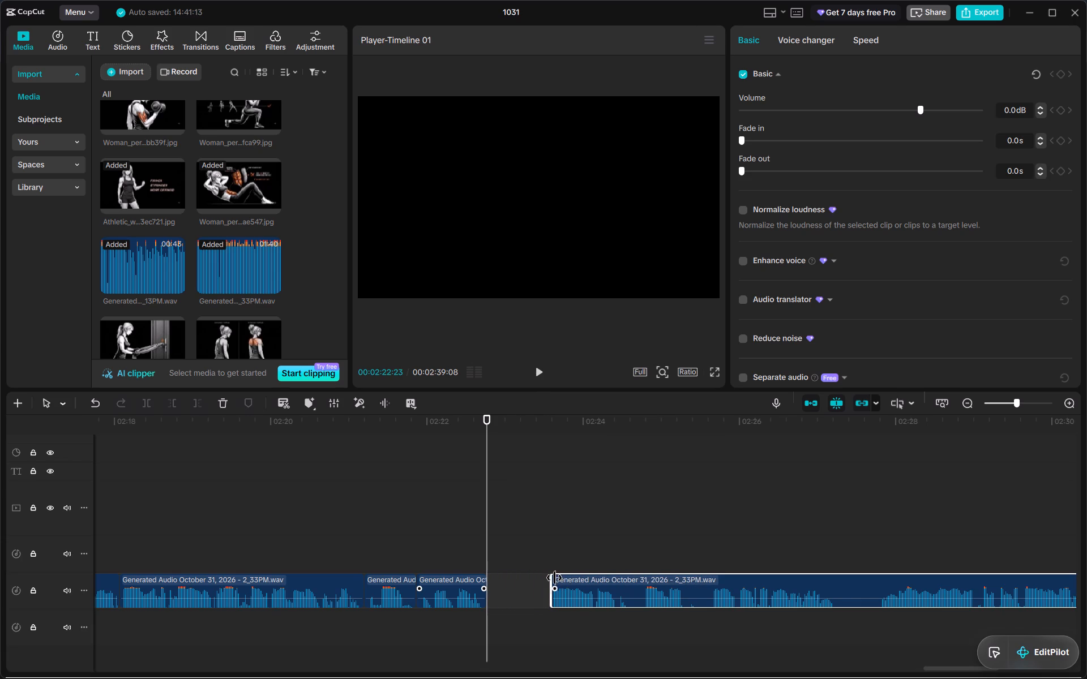
left_click(550, 576)
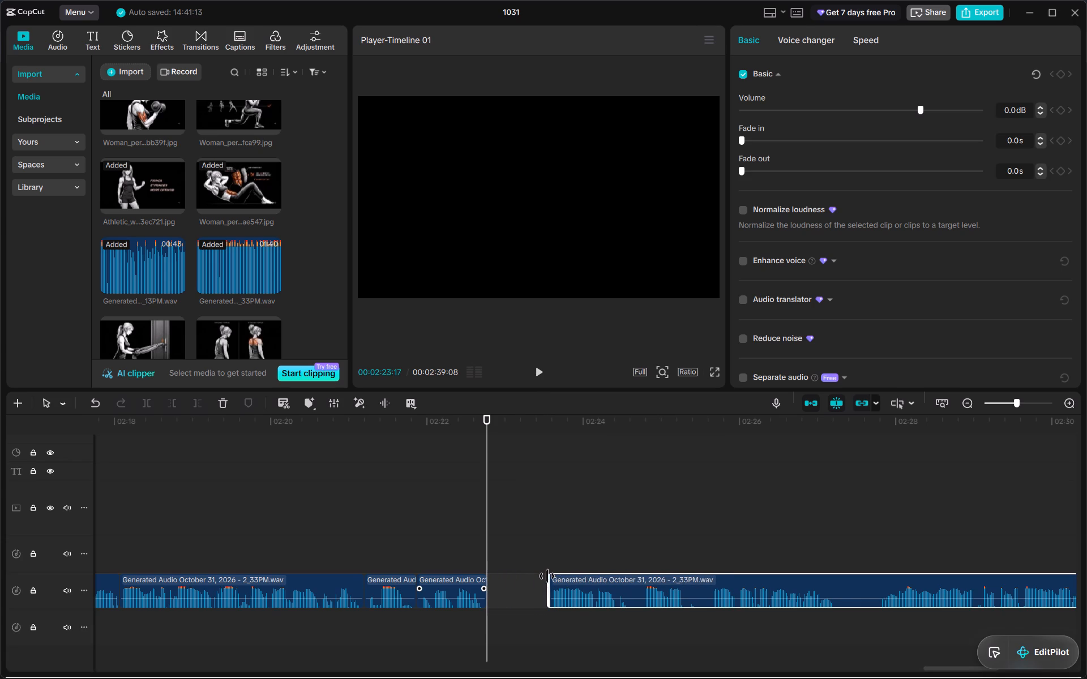
left_click_drag(572, 590, 510, 594)
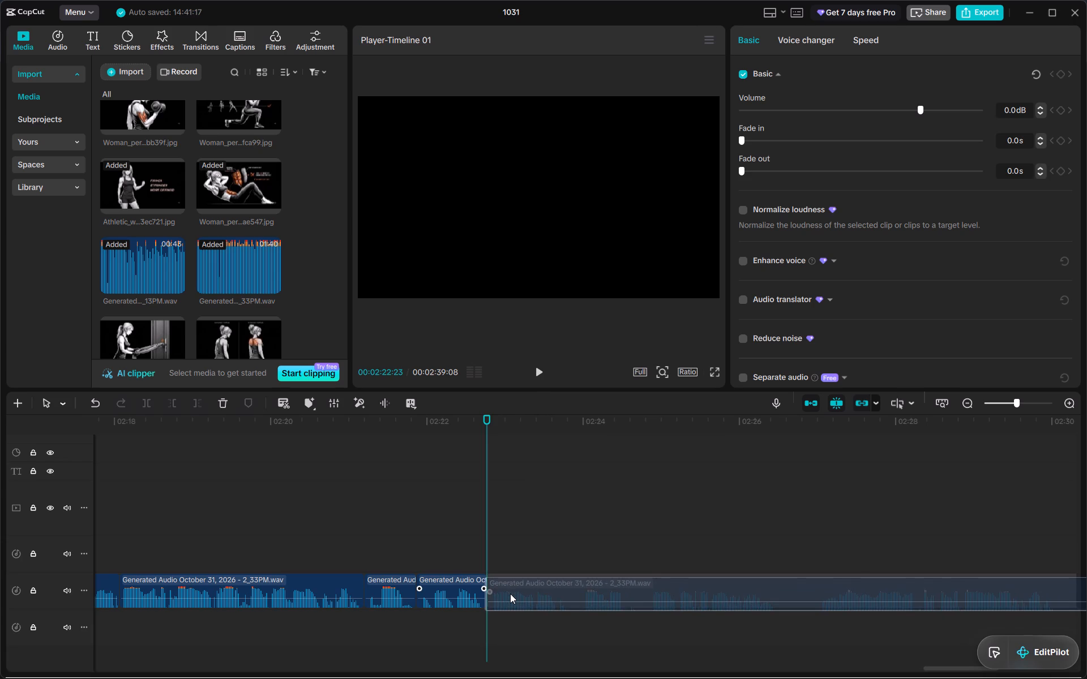
Split the voiceover at 00:02:24:18, trim the pause off the start of the following piece and close the gap.
scroll(510, 594, "left", 2)
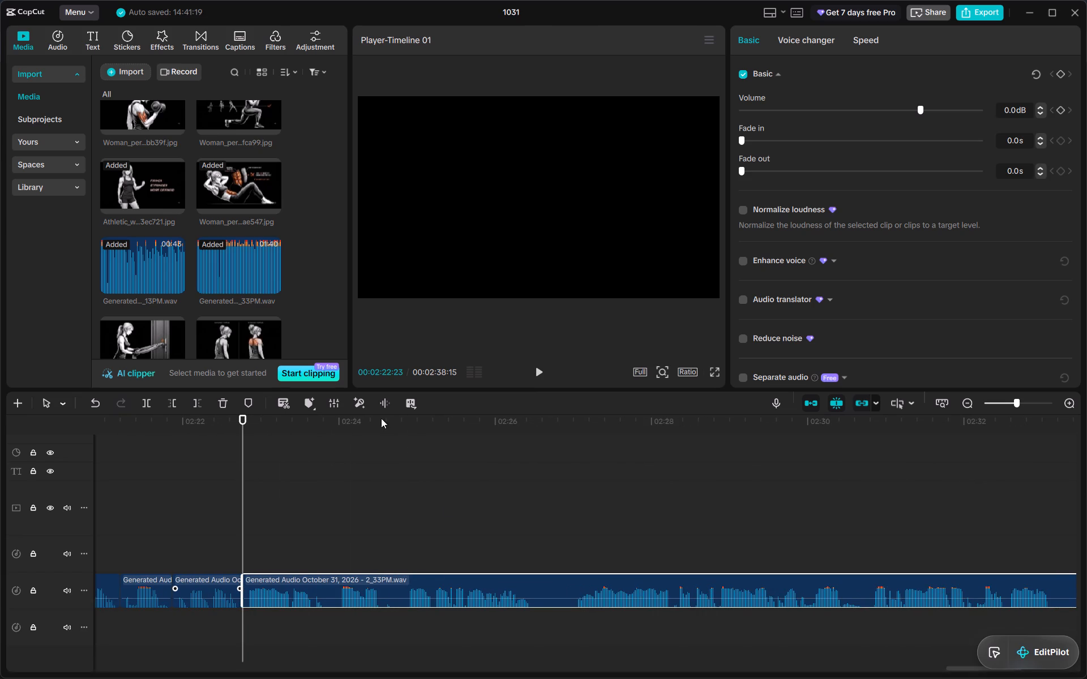
left_click_drag(376, 421, 386, 428)
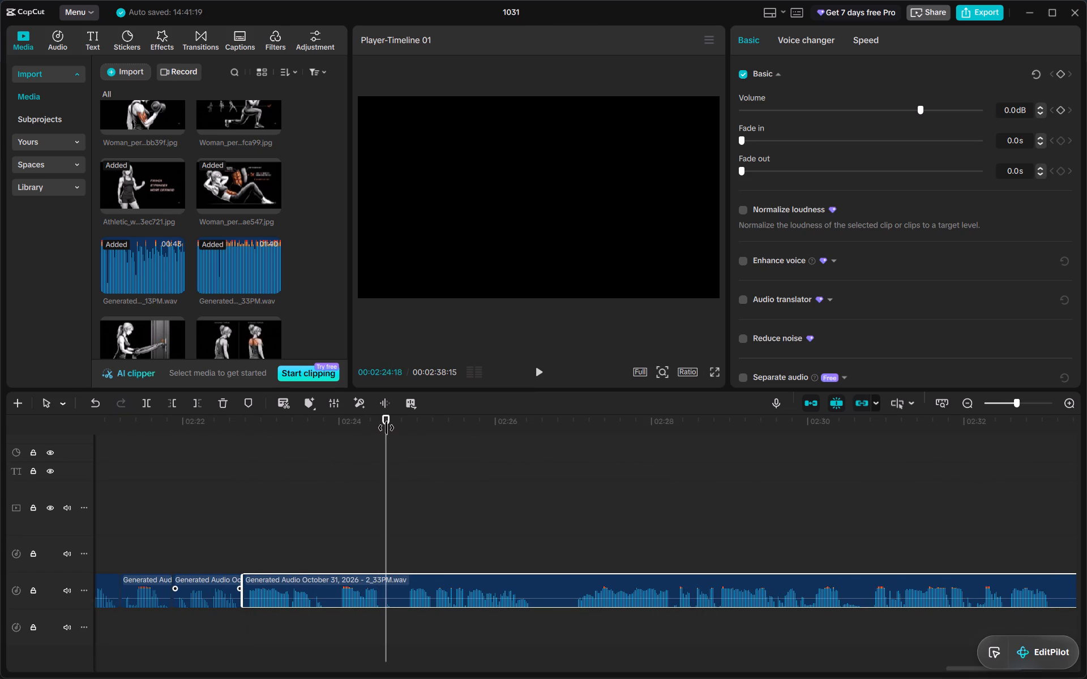
key("ctrl+b")
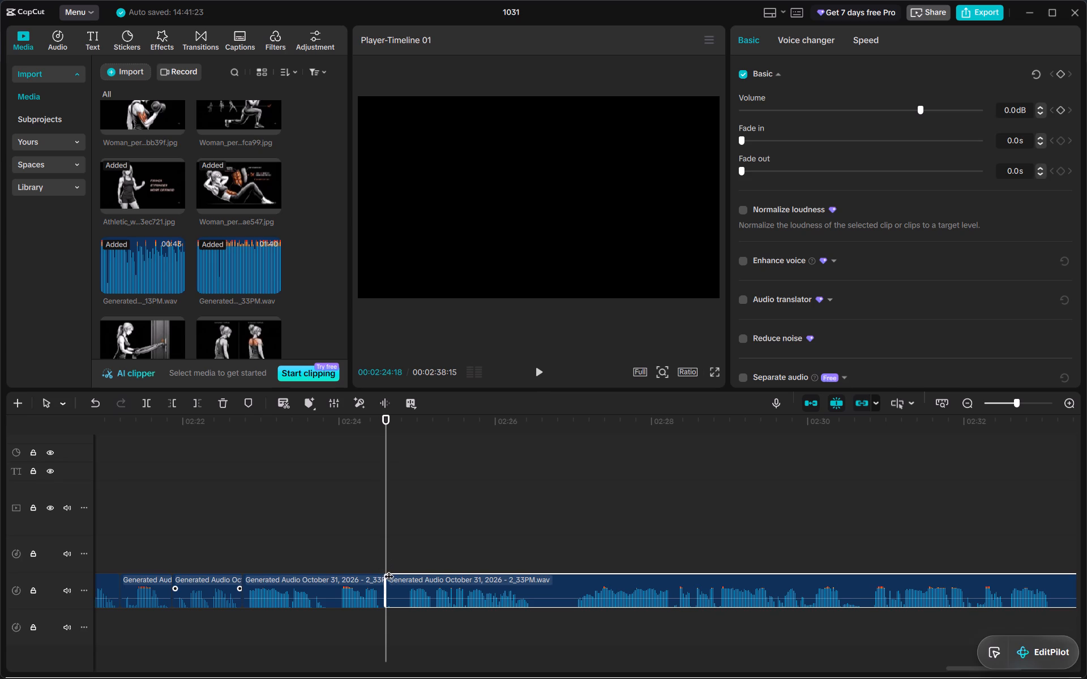
left_click_drag(387, 575, 404, 575)
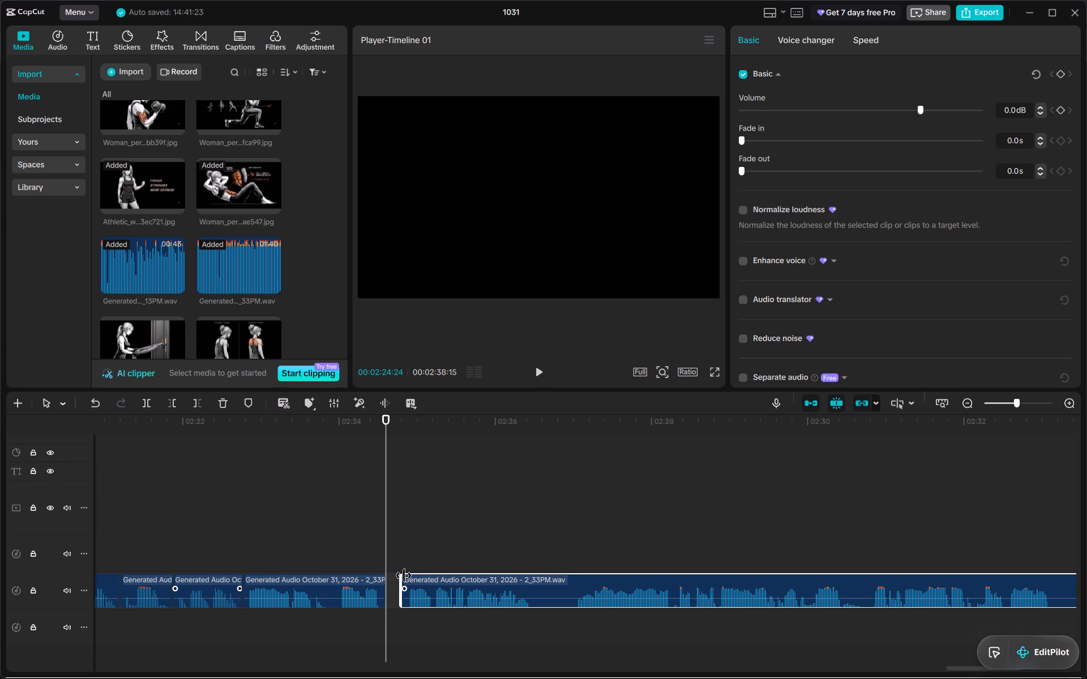
left_click_drag(404, 575, 407, 581)
left_click_drag(418, 581, 401, 582)
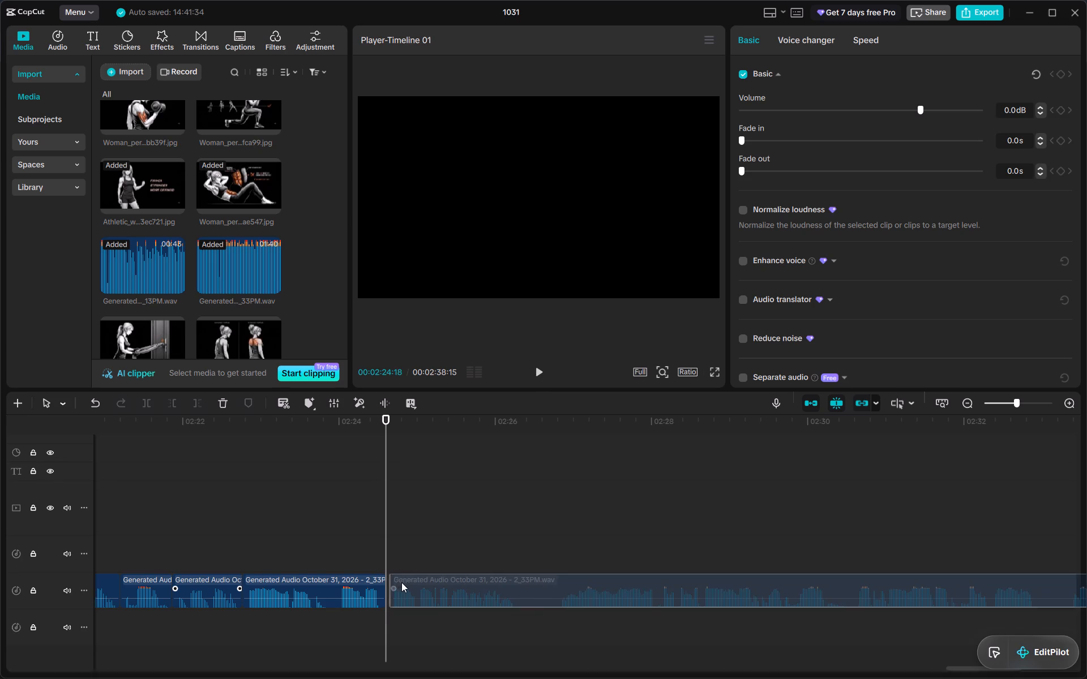
left_click_drag(401, 582, 399, 583)
Split the voiceover at 00:02:26:07, trim the following piece's silent start to where speech resumes and move it back against the cut.
left_click_drag(481, 423, 497, 423)
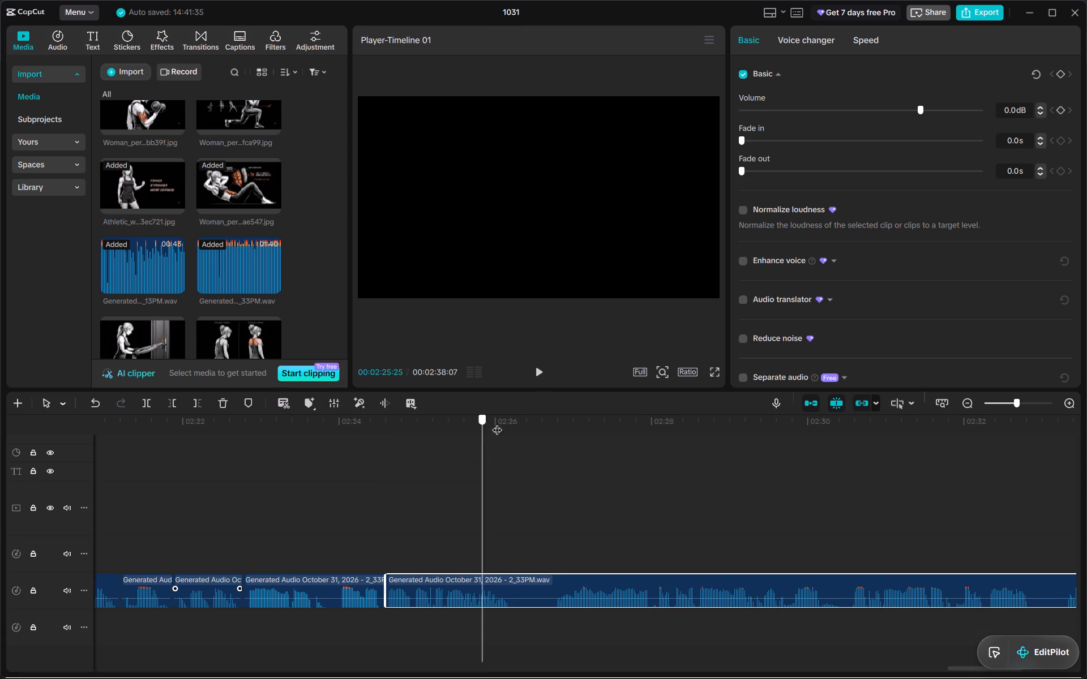
left_click_drag(497, 423, 513, 427)
key("ctrl+b")
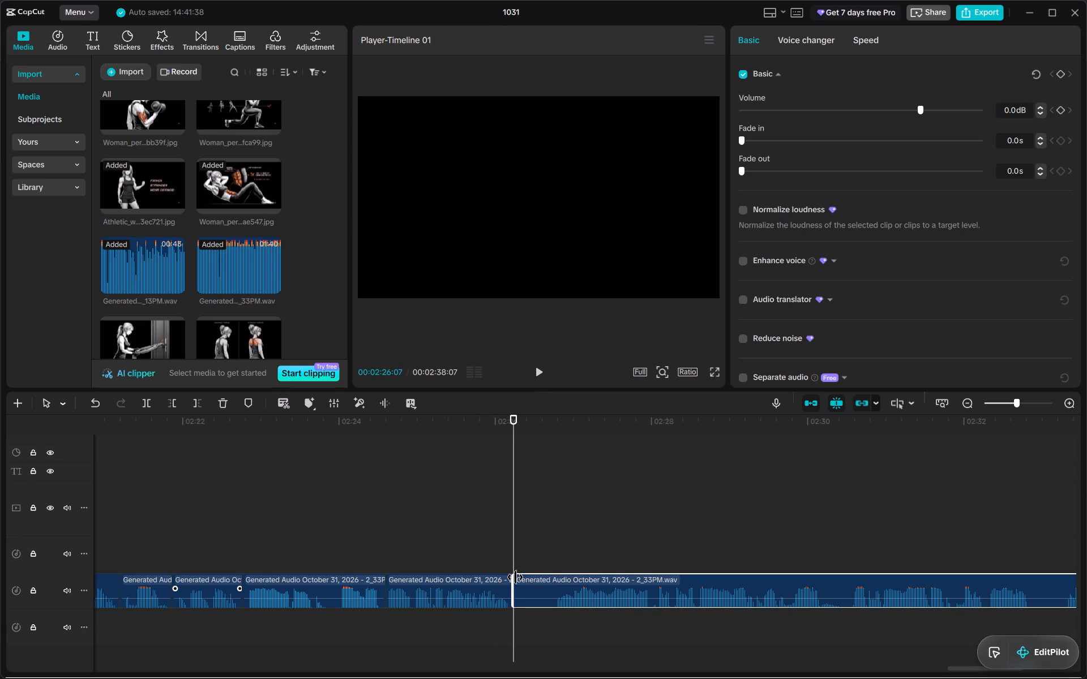
left_click_drag(515, 577, 555, 577)
left_click_drag(567, 581, 531, 581)
Split the voiceover at 00:02:32:11, trim the pause off the start of the following piece and close the gap.
scroll(531, 581, "left", 3)
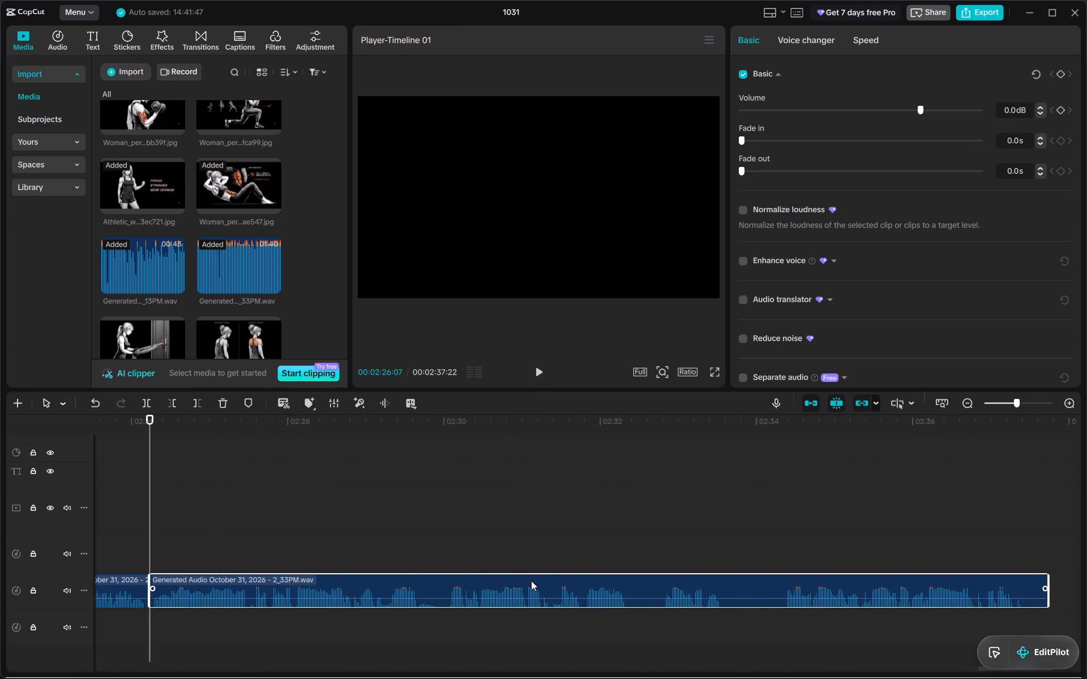
scroll(531, 581, "left", 2)
scroll(613, 412, "left", 1)
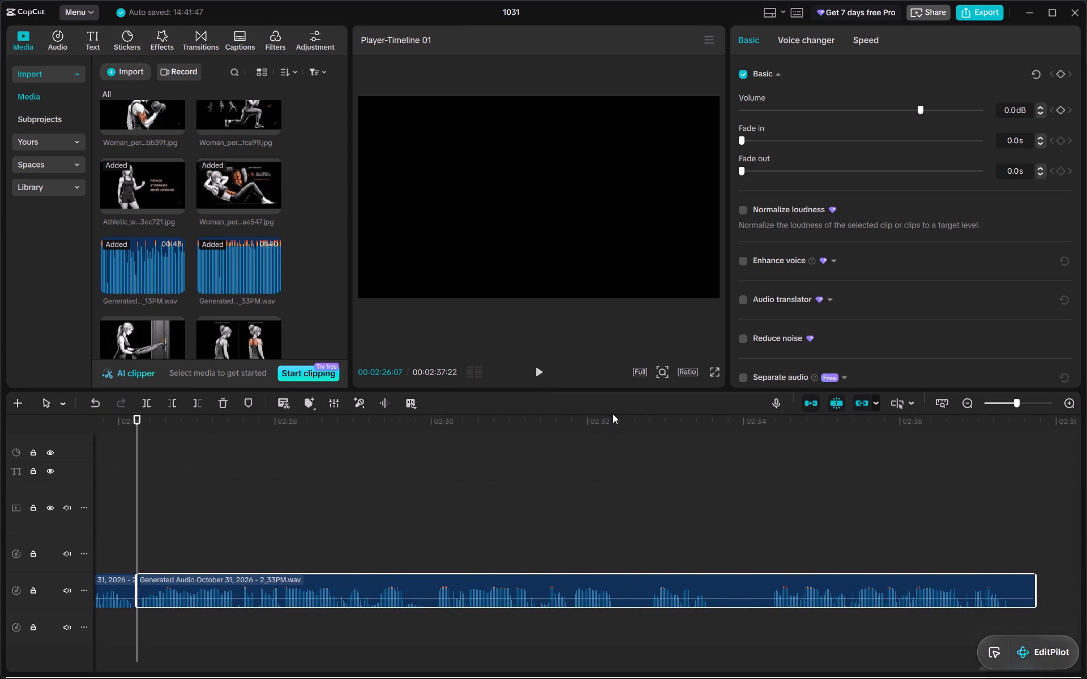
left_click_drag(613, 419, 616, 424)
key("ctrl+b")
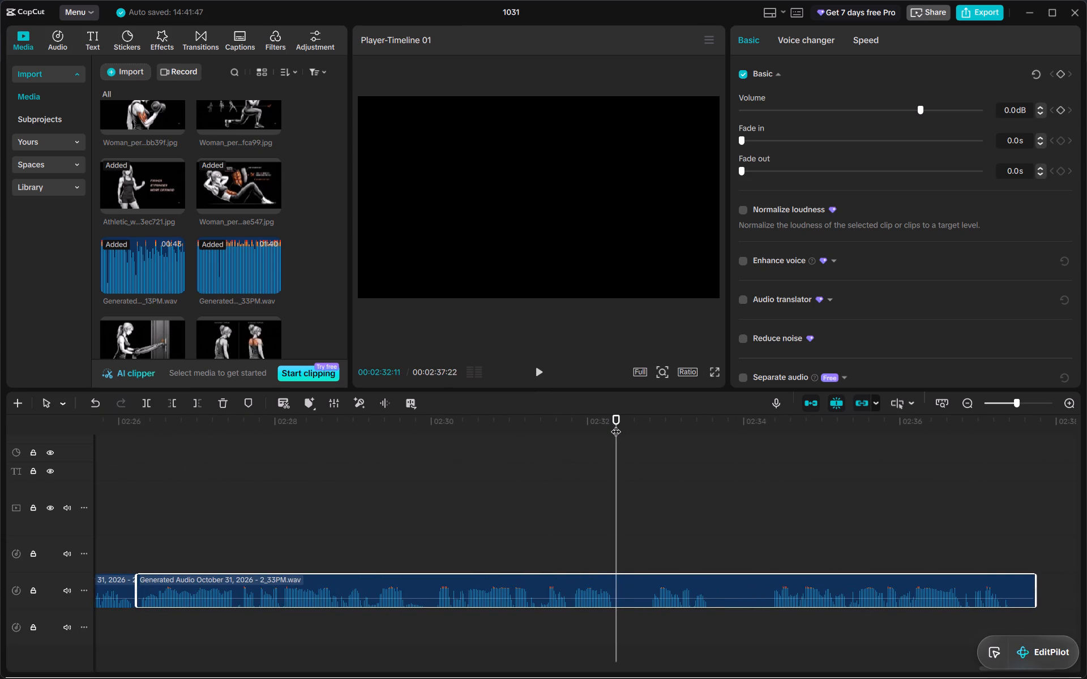
left_click_drag(617, 577, 647, 578)
left_click_drag(668, 583, 642, 582)
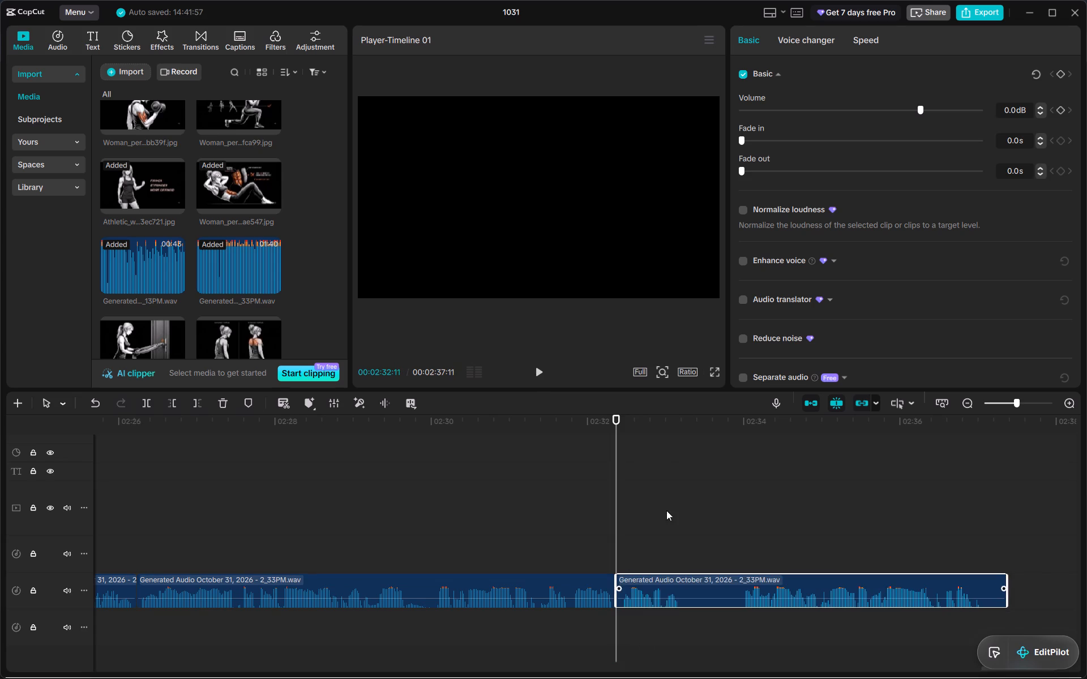
Split the voiceover at 00:02:33:06, trim the silence off both ends of the last piece and move it back against the cut.
left_click_drag(663, 421, 679, 432)
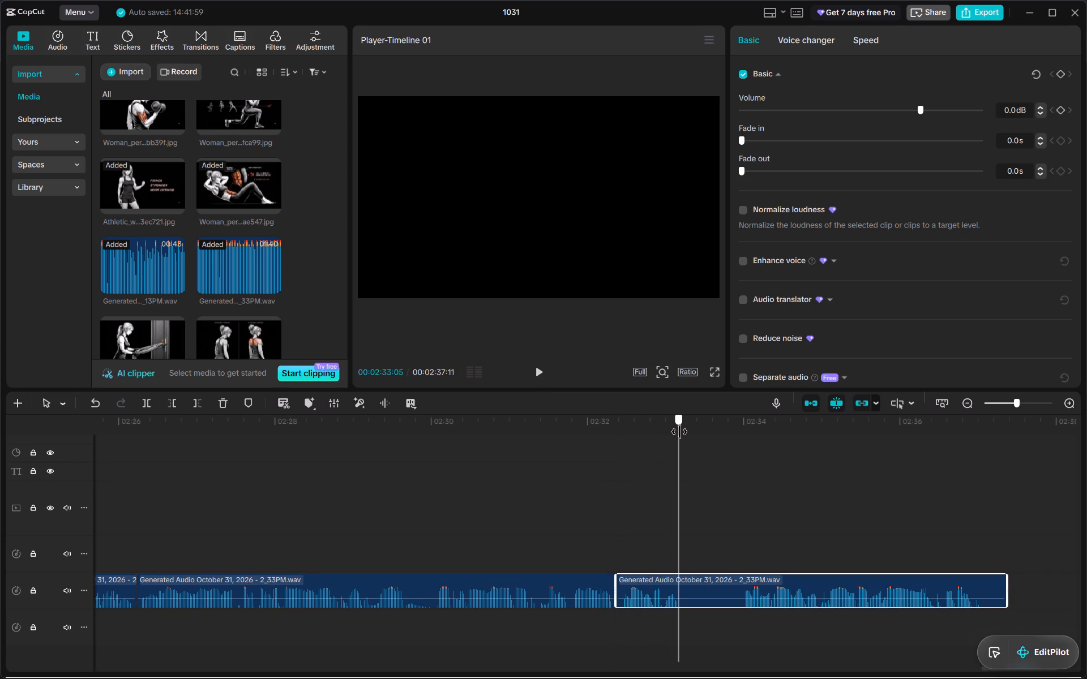
left_click_drag(679, 432, 682, 434)
key("ctrl+b")
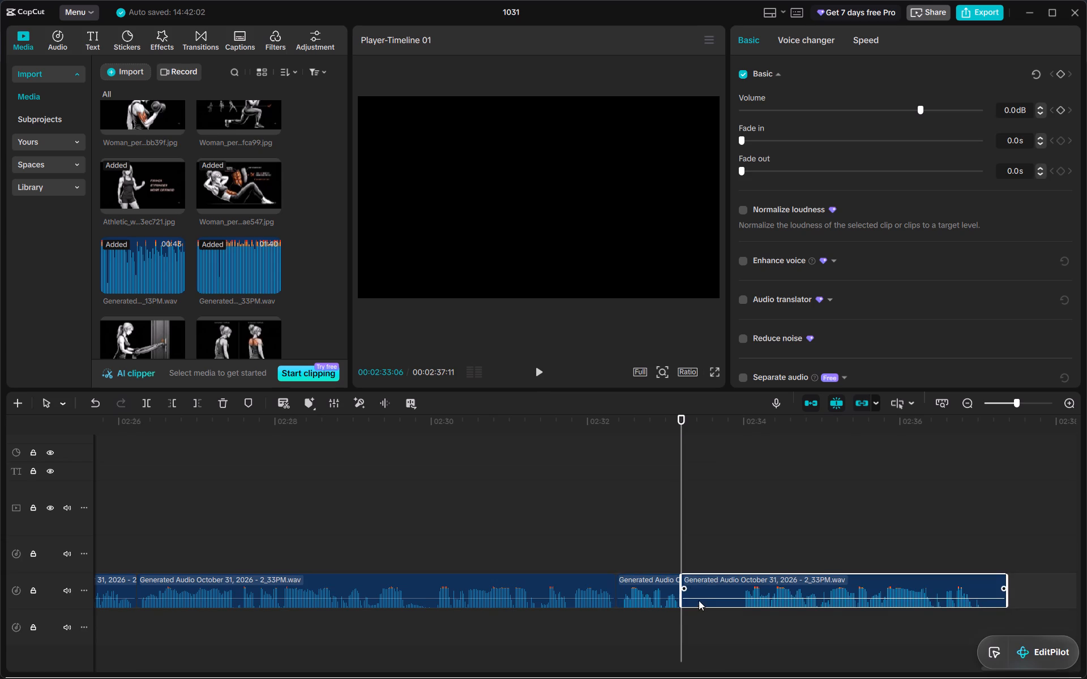
left_click_drag(682, 575, 735, 578)
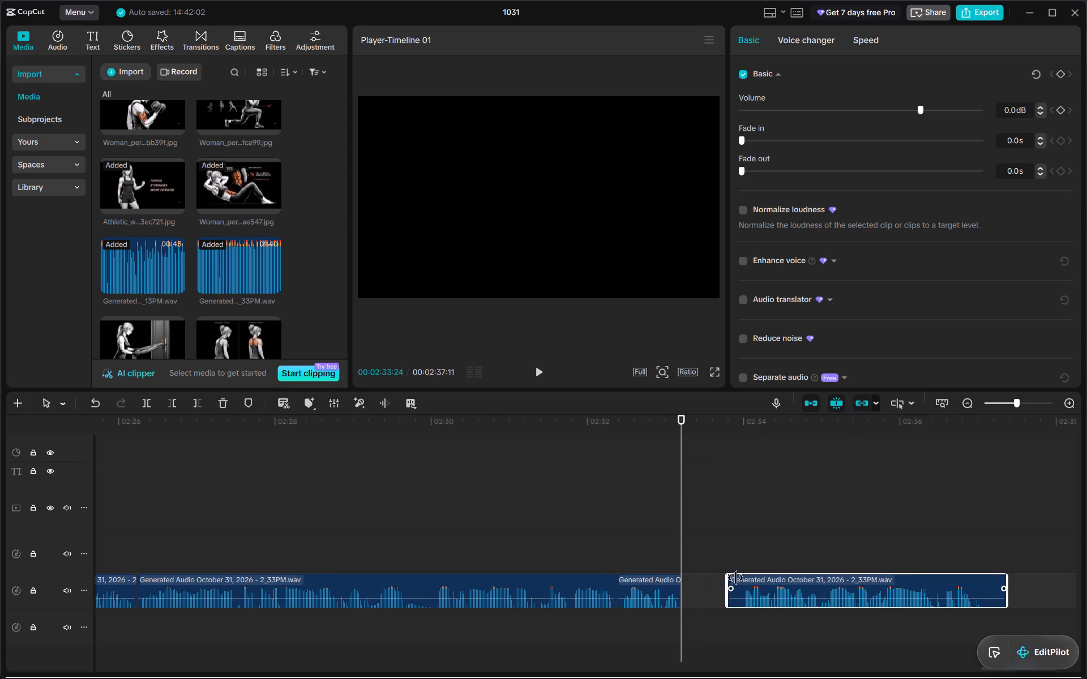
left_click_drag(735, 578, 742, 578)
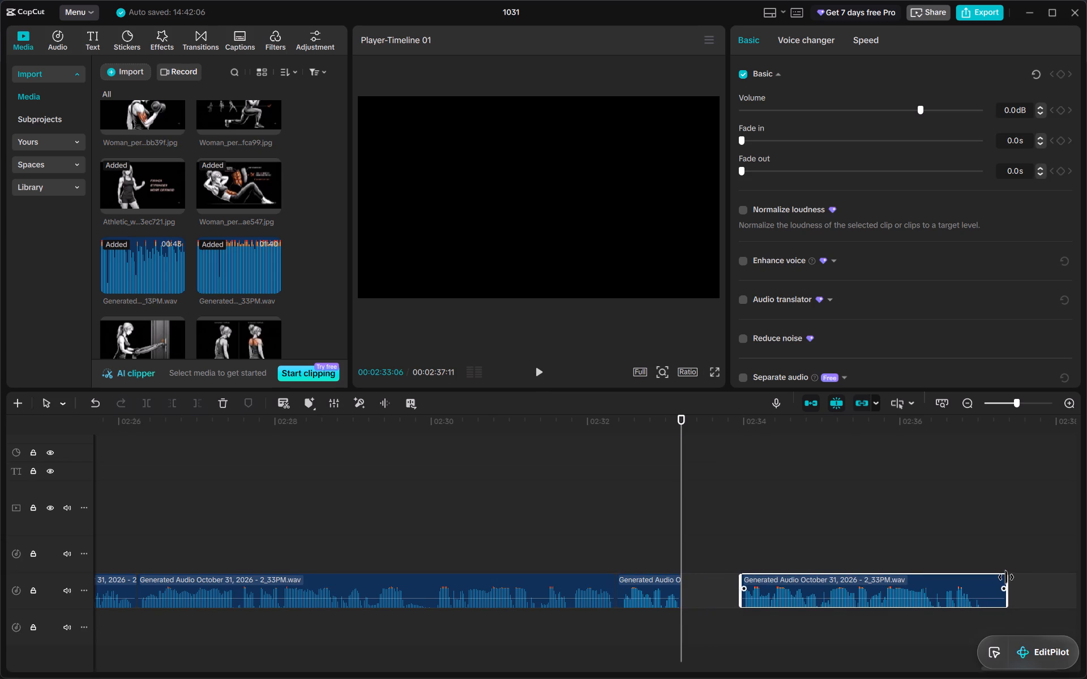
left_click_drag(1006, 577, 983, 576)
left_click_drag(950, 578, 936, 578)
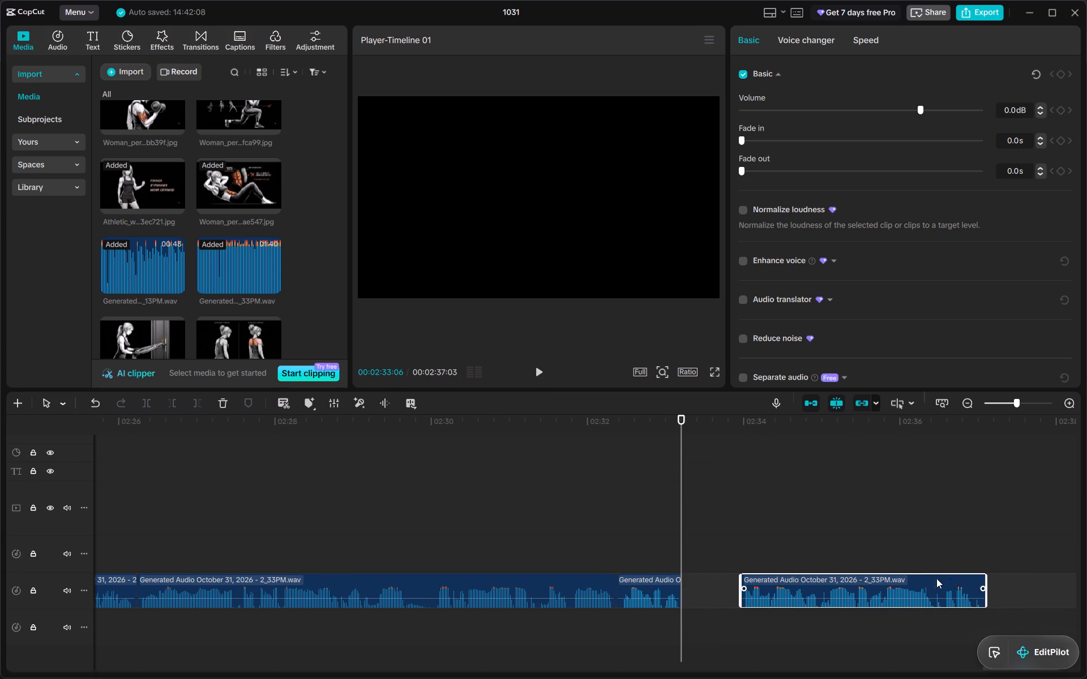
left_click_drag(936, 578, 892, 577)
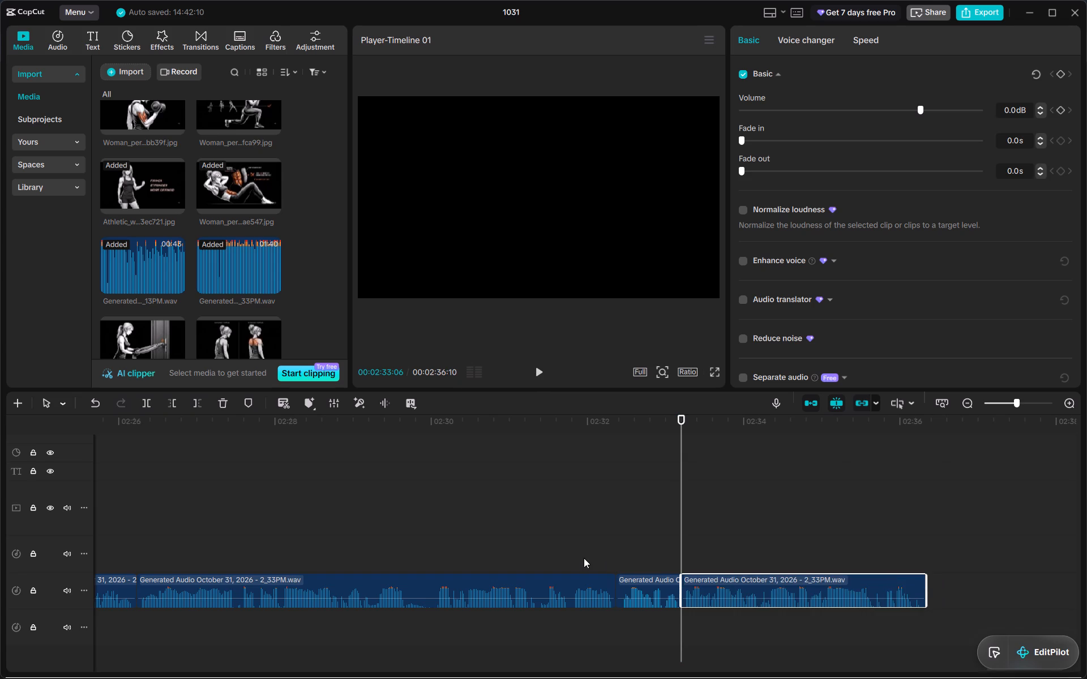
Return to the start of the 5 MOVES voiceover at 00:01:21:04 and listen to its opening words.
scroll(584, 558, "down", 12, "ctrl")
scroll(584, 558, "down", 1)
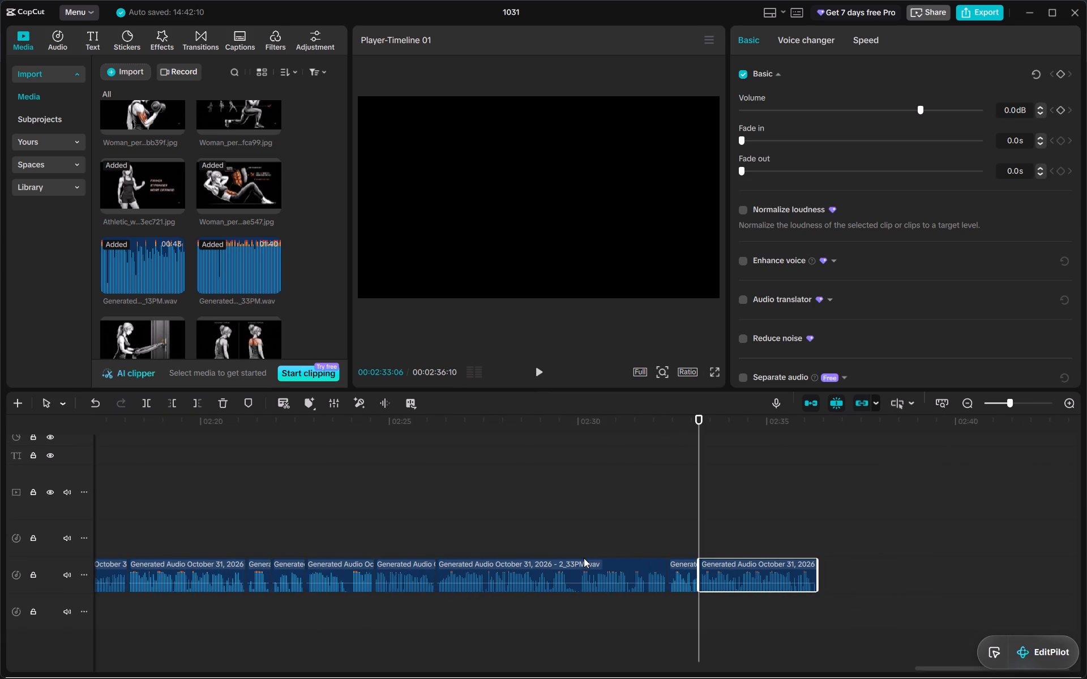
scroll(584, 558, "down", 1)
scroll(584, 558, "down", 5, "ctrl")
scroll(584, 558, "right", 2)
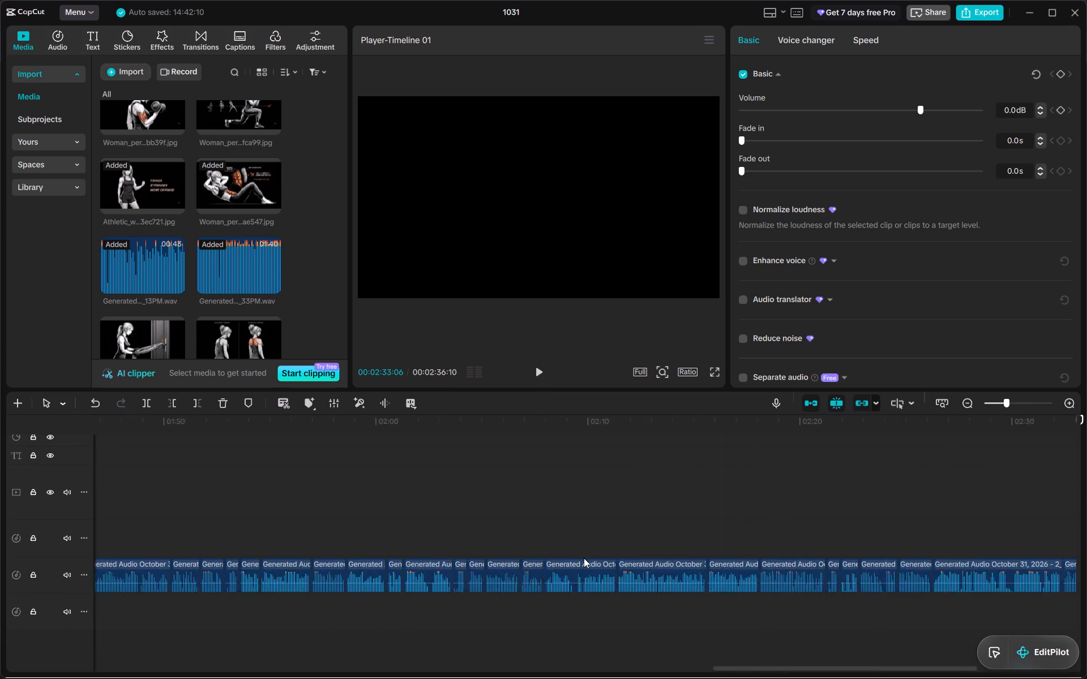
scroll(584, 558, "right", 1)
scroll(584, 558, "down", 6, "ctrl")
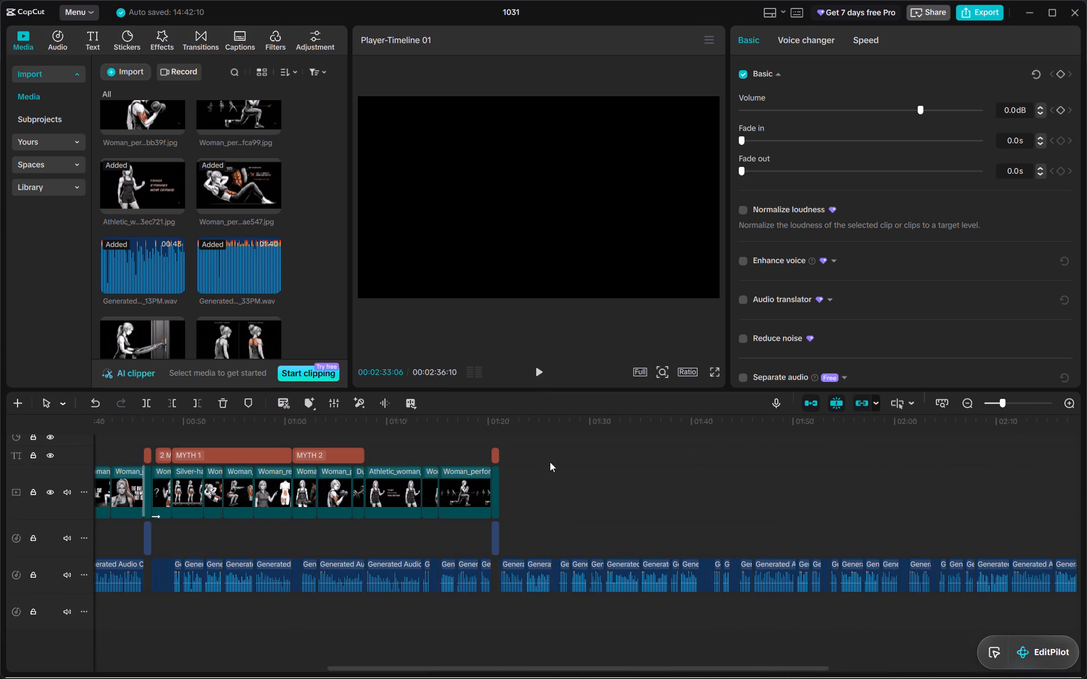
left_click(495, 426)
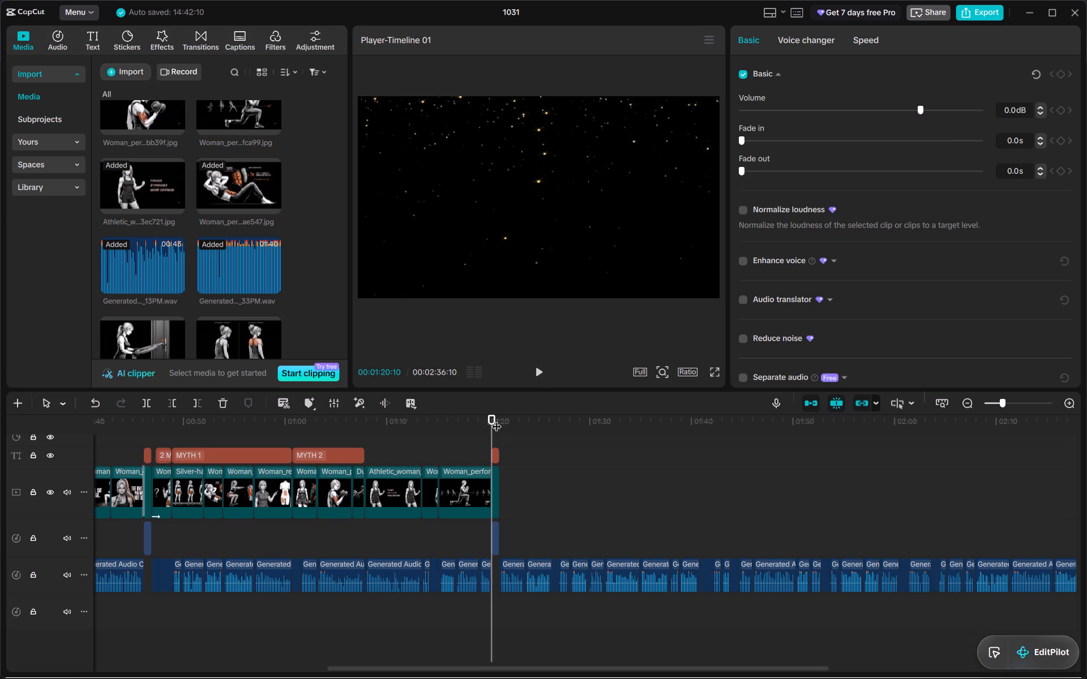
left_click(497, 419)
scroll(497, 419, "up", 8, "ctrl")
scroll(497, 419, "up", 8)
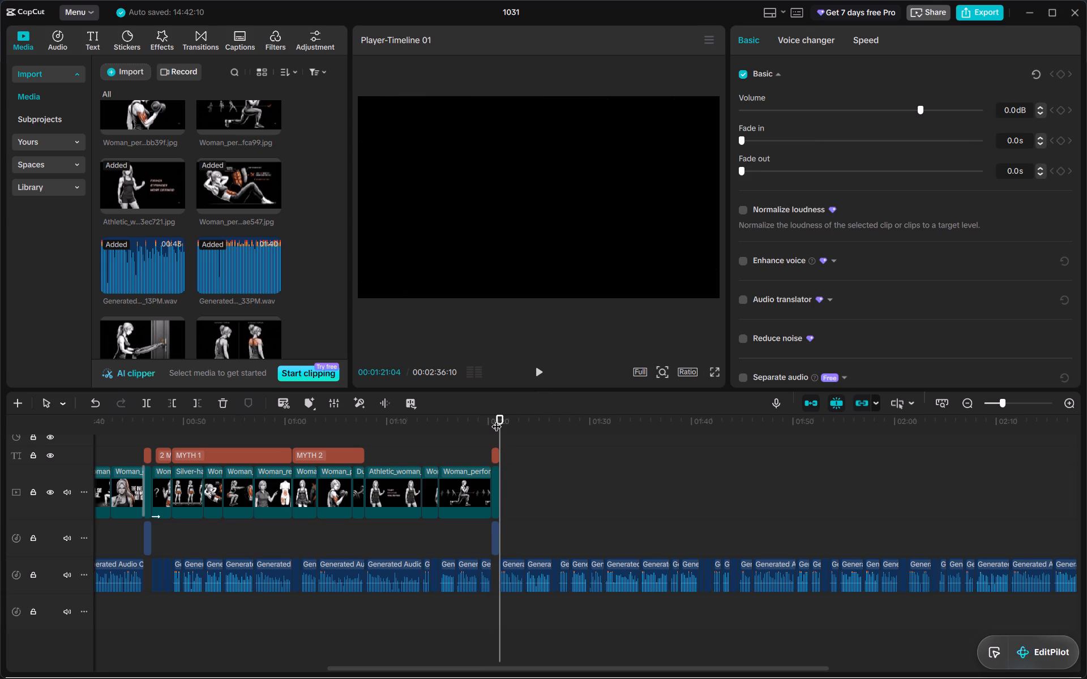
scroll(495, 515, "up", 5, "ctrl")
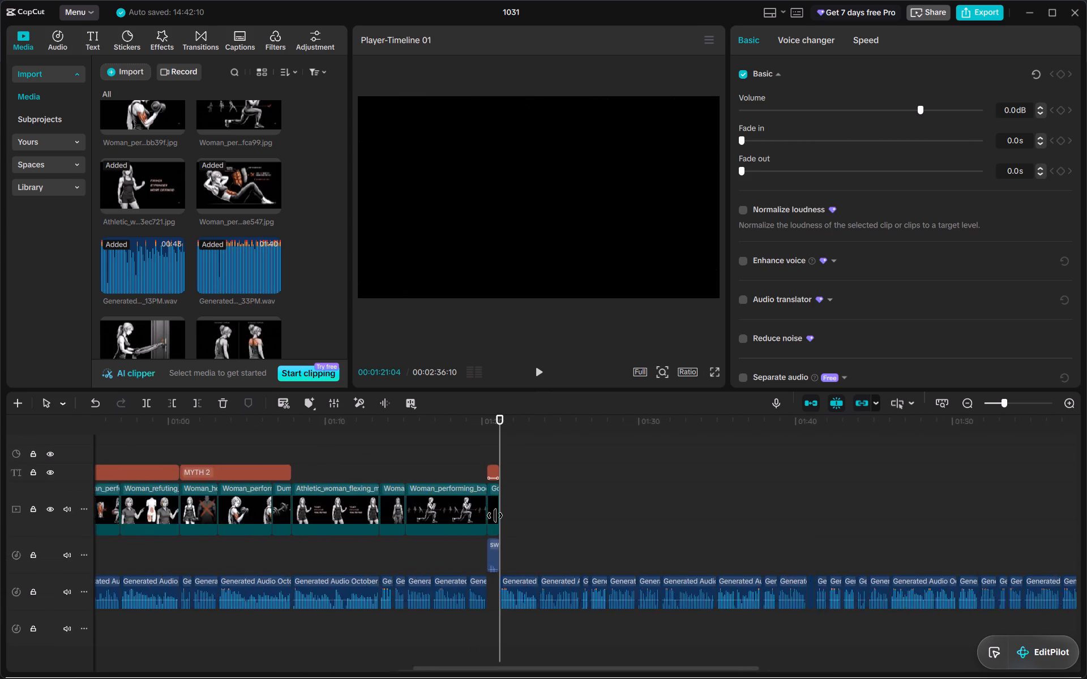
scroll(495, 515, "up", 4, "ctrl")
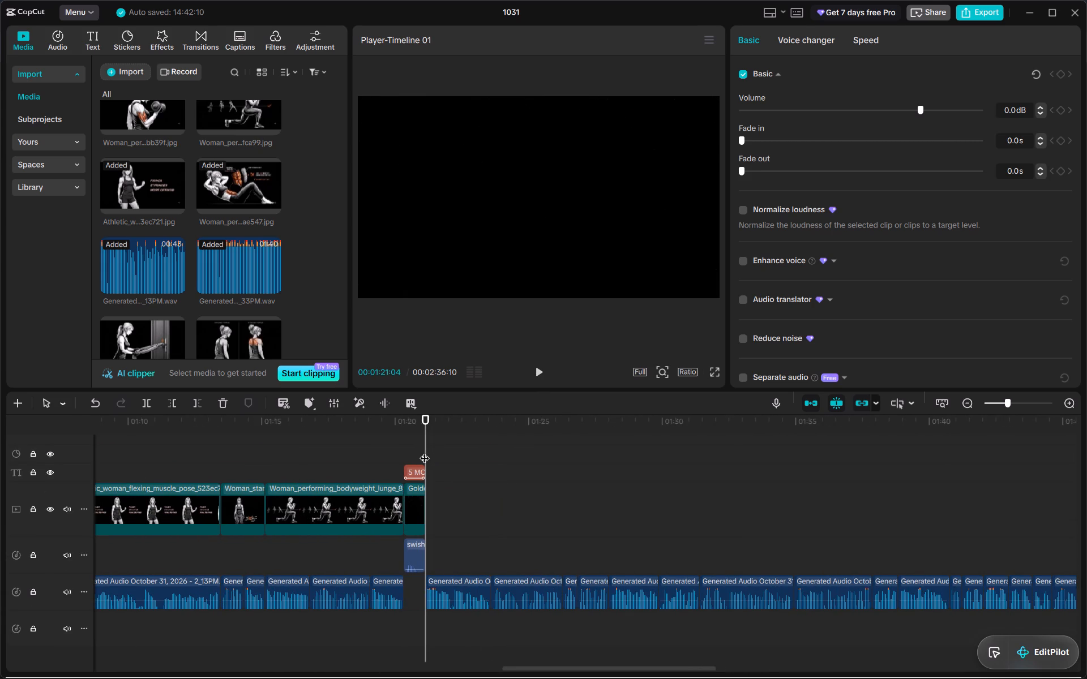
key("space")
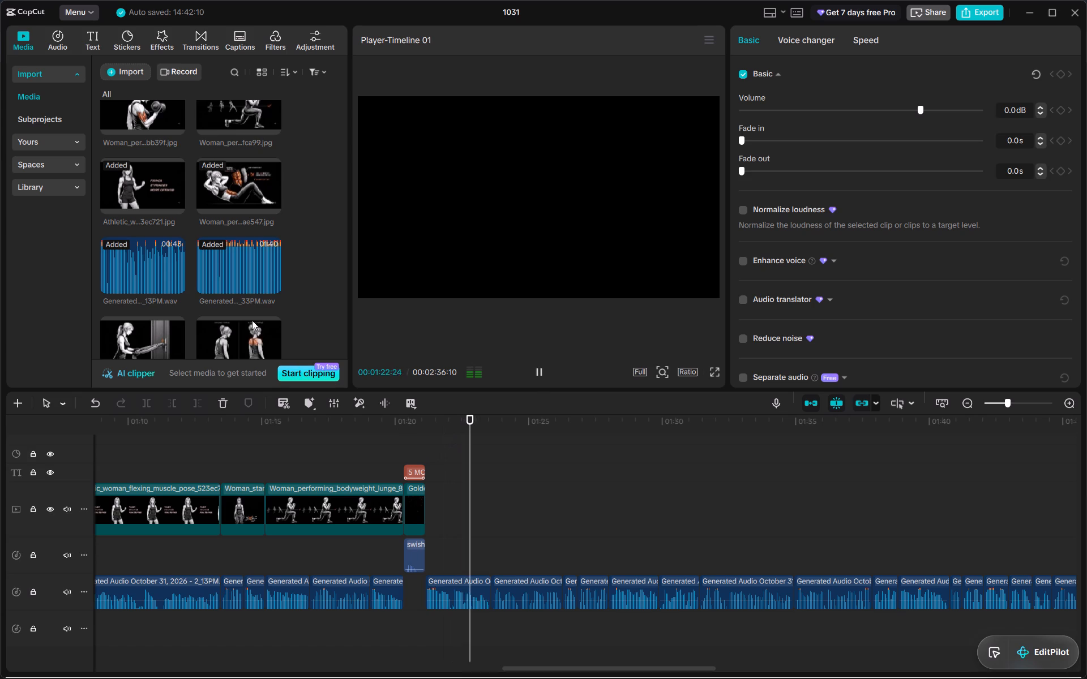
key("space")
Place the Woman_demonstrating_bodyweight image with the five labelled exercises on the main track directly after the 5 MOVES title clip.
scroll(206, 258, "down", 5)
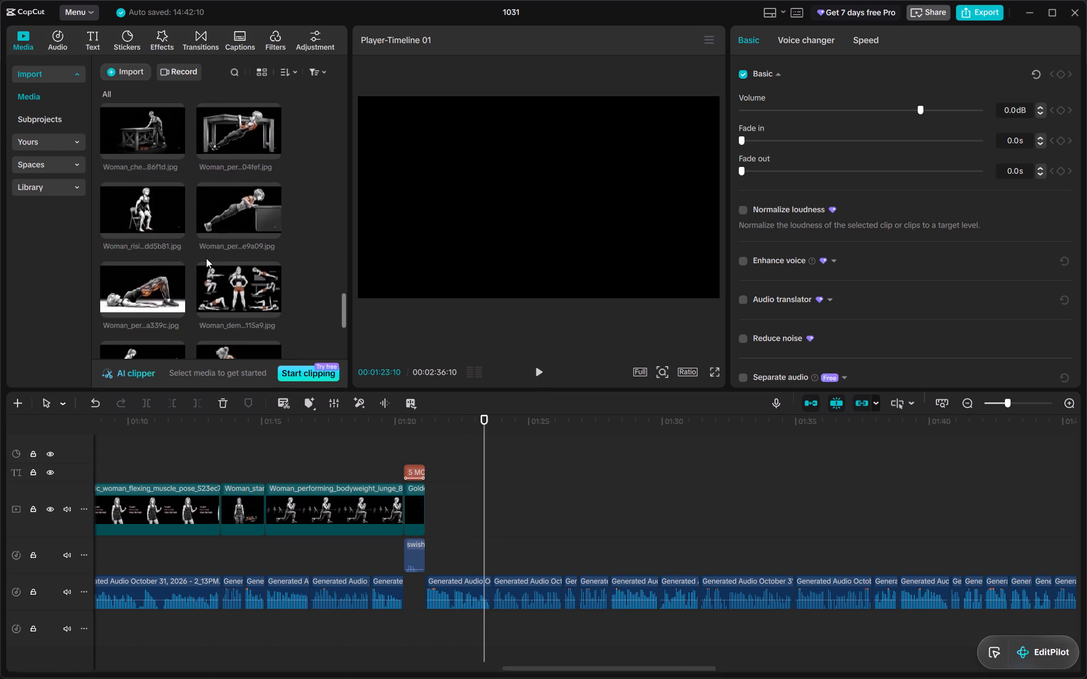
scroll(206, 258, "down", 4)
scroll(206, 258, "up", 1)
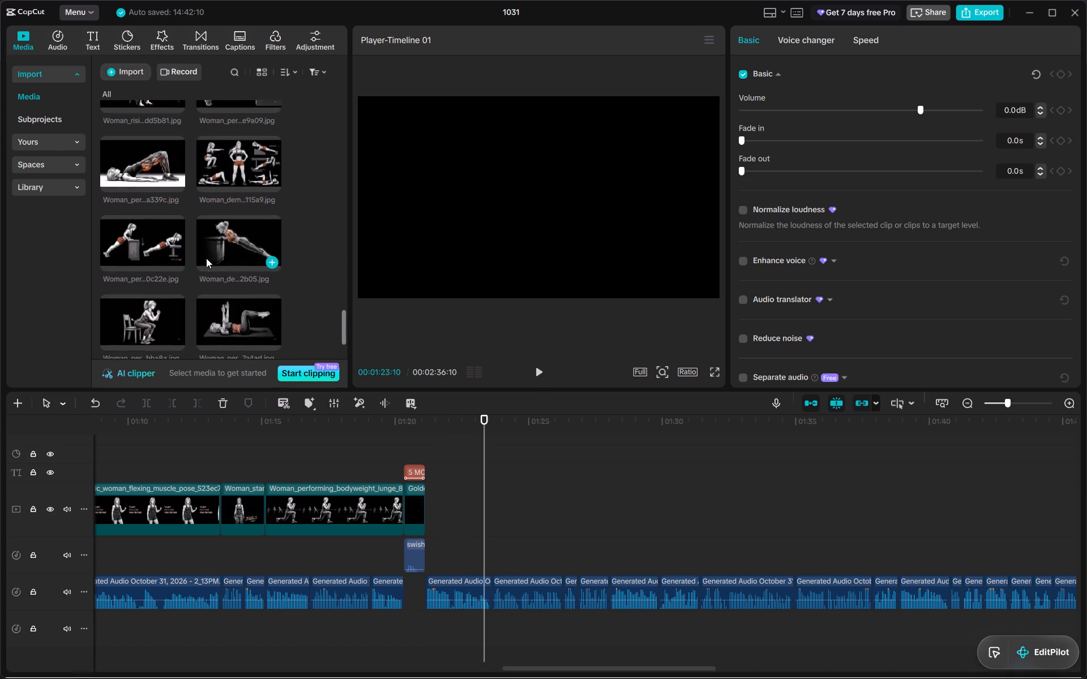
scroll(206, 258, "up", 1)
left_click_drag(232, 205, 442, 497)
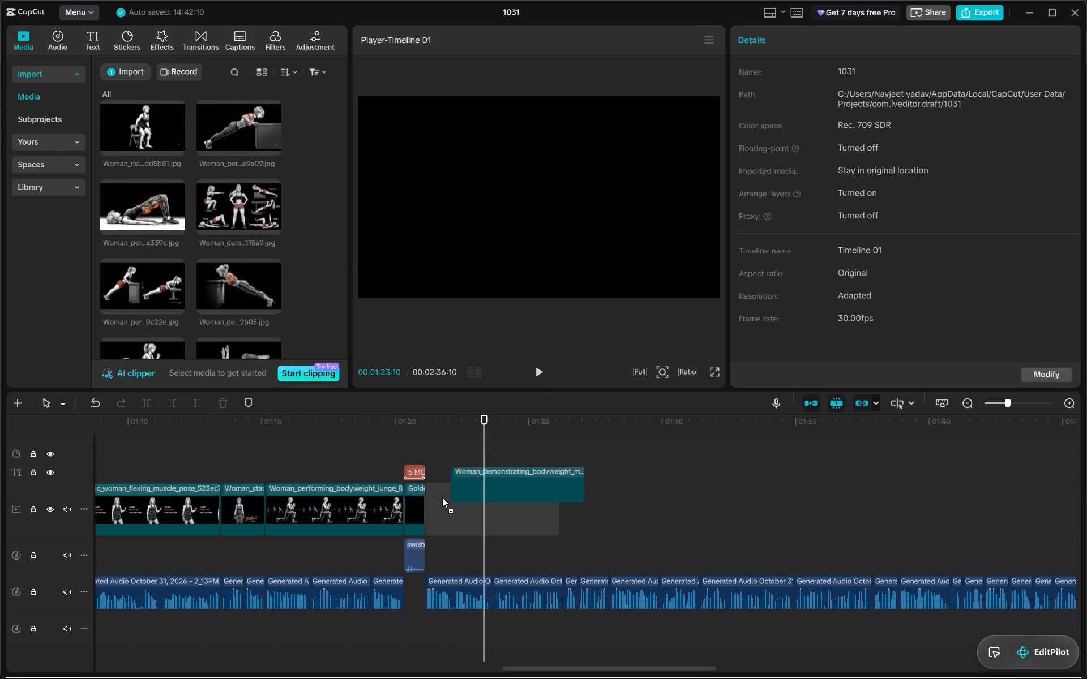
left_click_drag(442, 497, 433, 507)
Play the section from 00:01:21:11 to 00:01:28:06, listening for where the narration moves on to the first exercise.
double_click(431, 420)
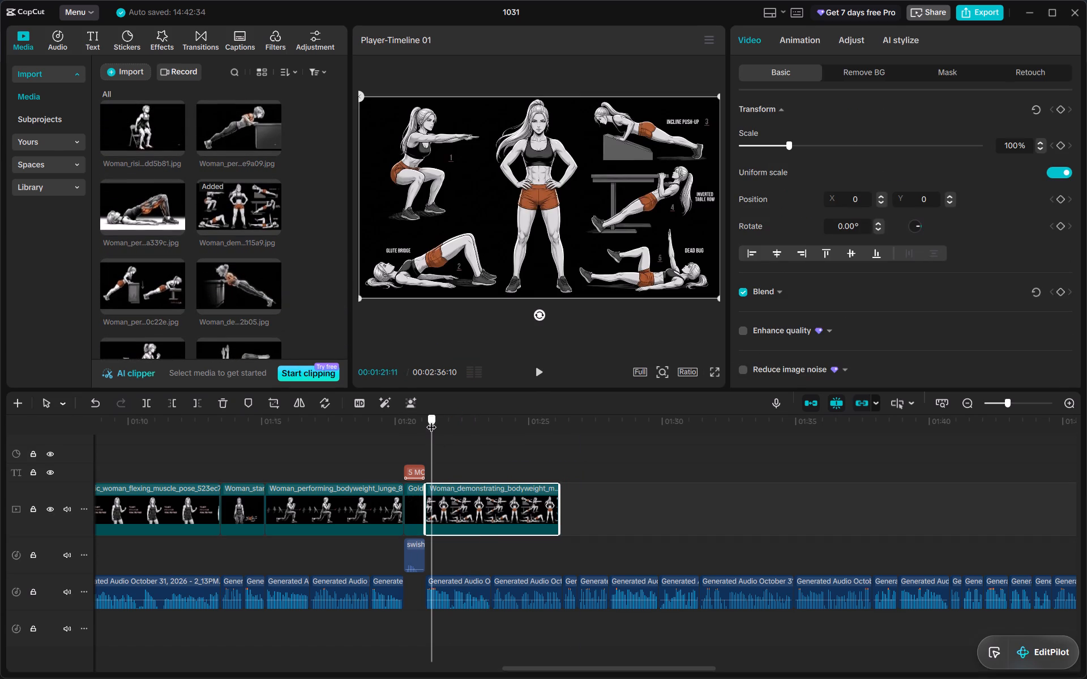
key("space")
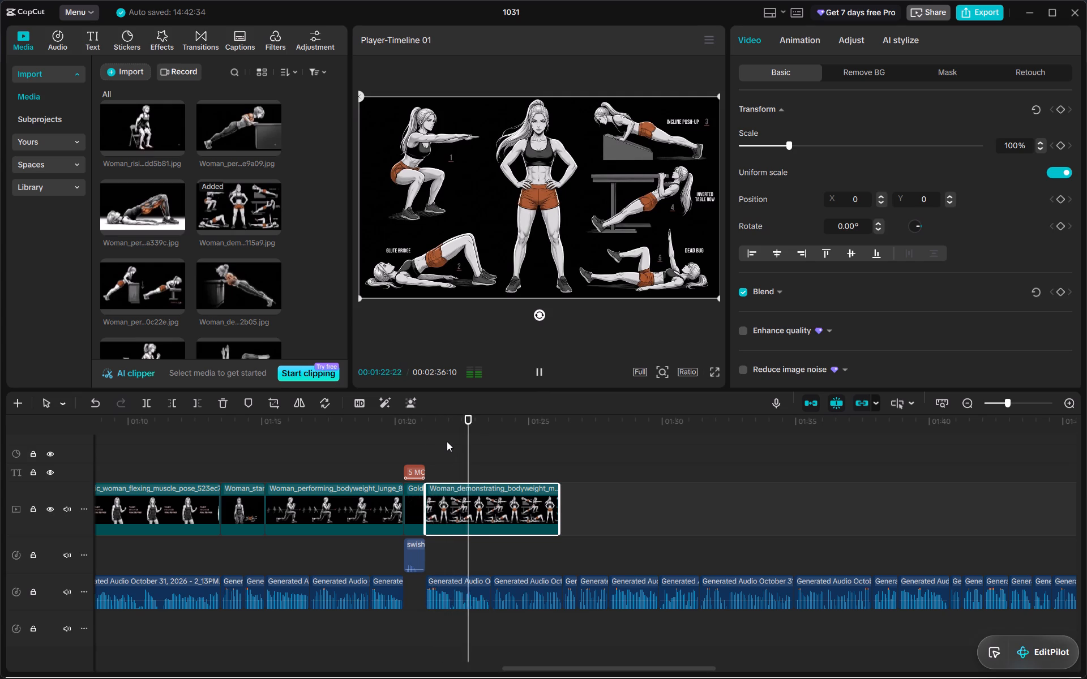
scroll(447, 441, "left", 1)
key("space")
key("space")
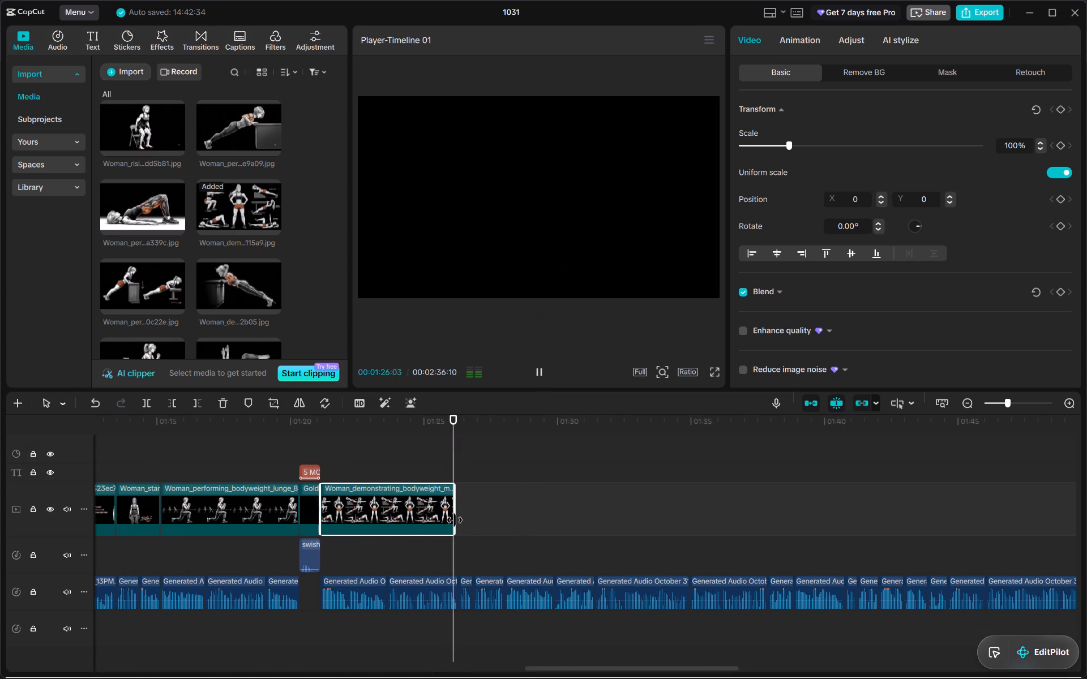
key("space")
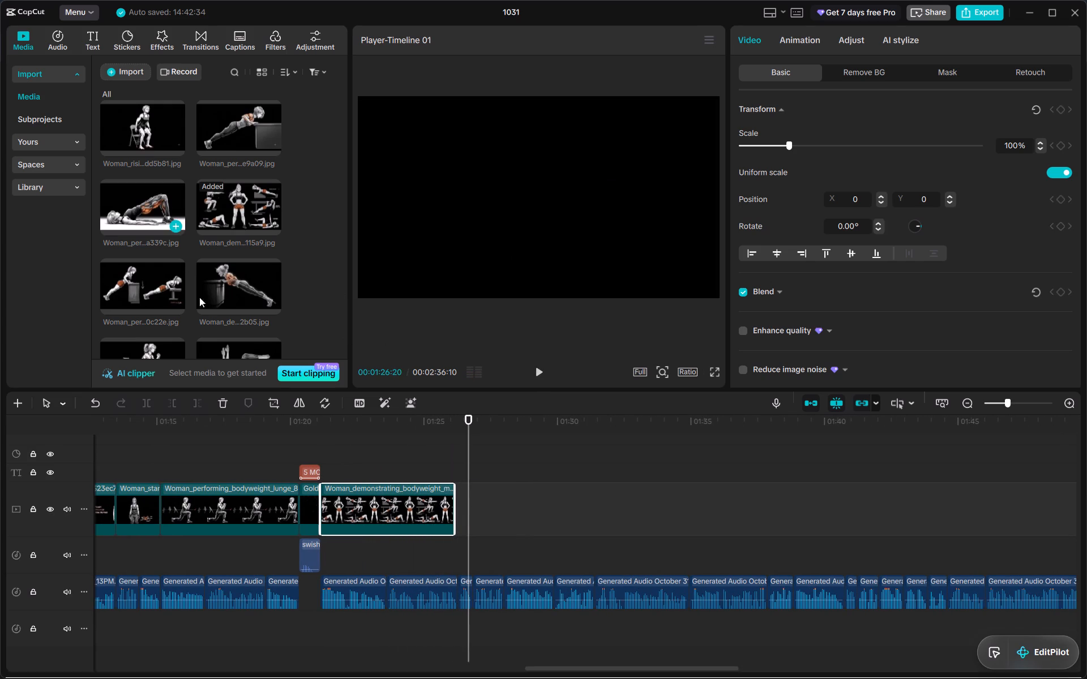
key("space")
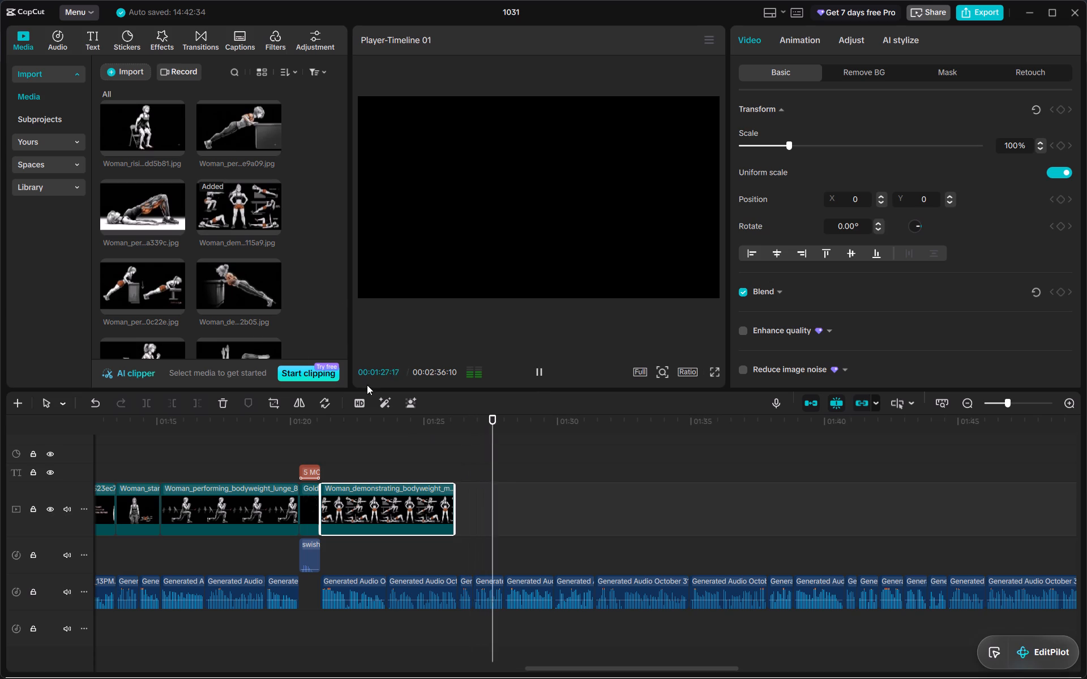
key("space")
Place the Woman_performing_chair_squat image on the main track directly after the five-exercise bodyweight clip.
scroll(207, 276, "down", 1)
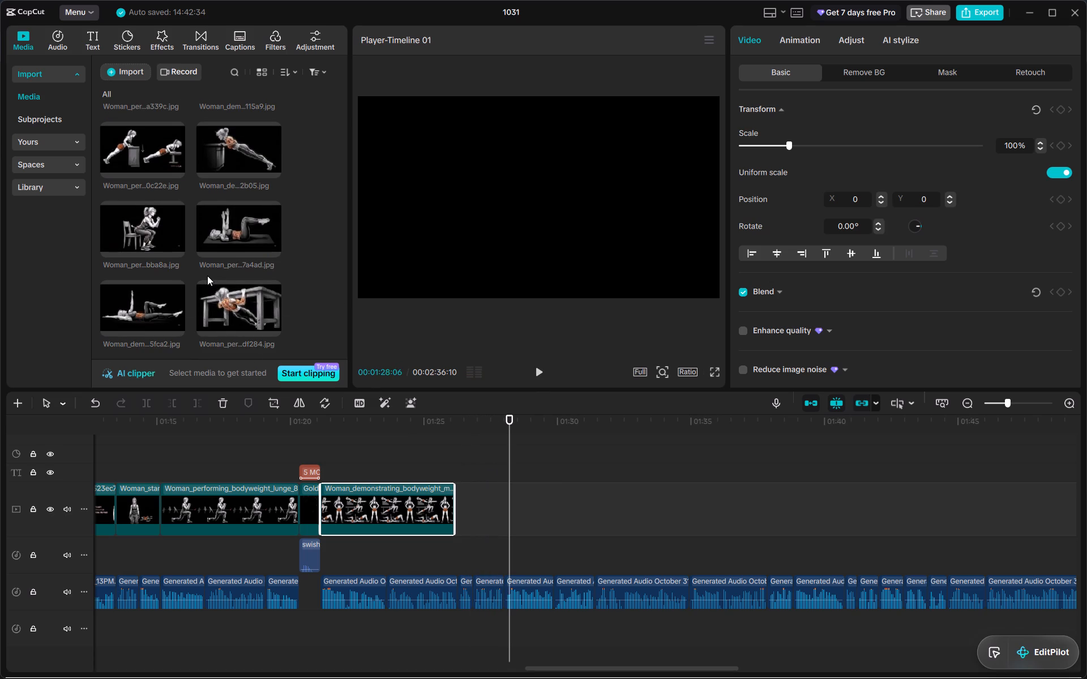
left_click_drag(134, 229, 525, 360)
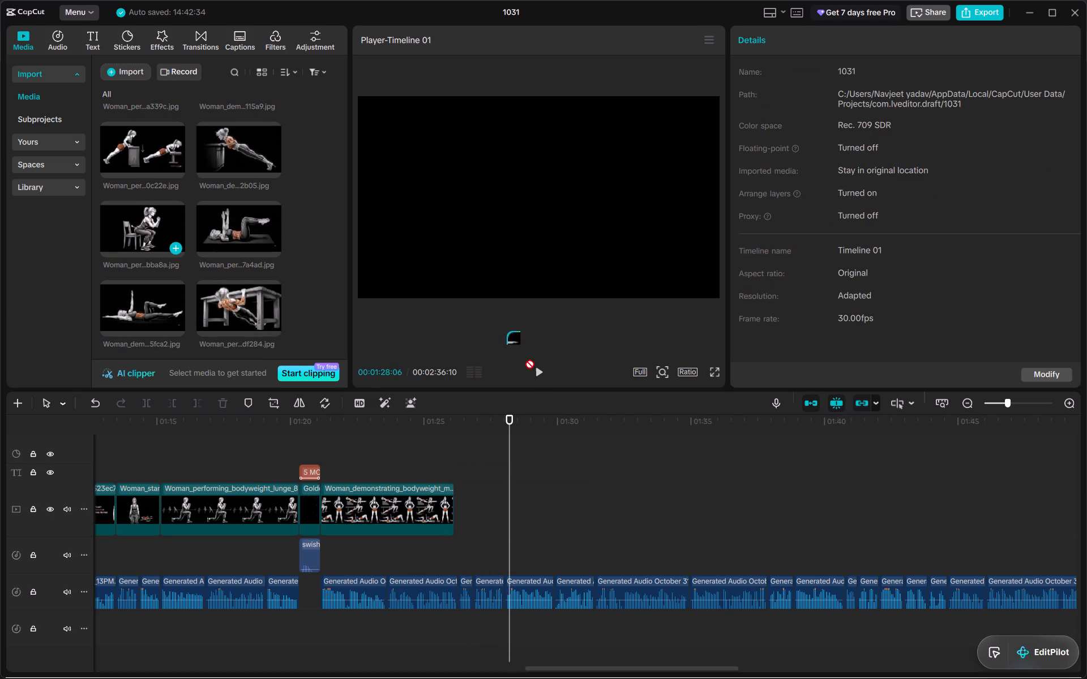
left_click_drag(525, 360, 470, 514)
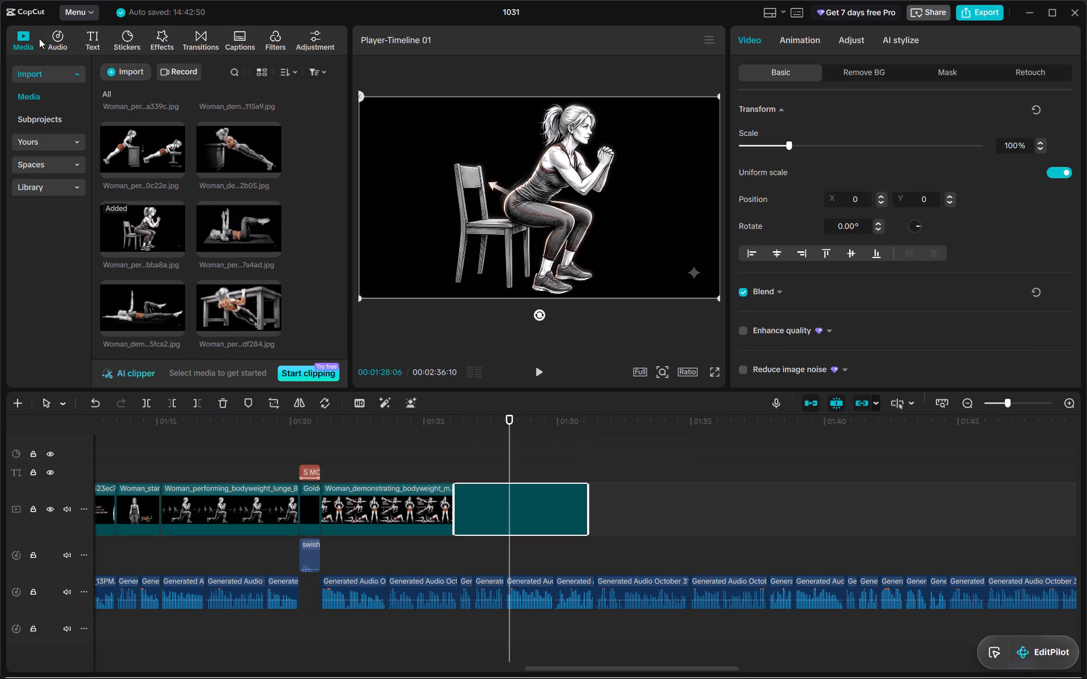
Add a default text clip above the start of the chair squat image and replace its wording with "1".
left_click(84, 37)
left_click_drag(143, 101, 452, 475)
triple_click(804, 115)
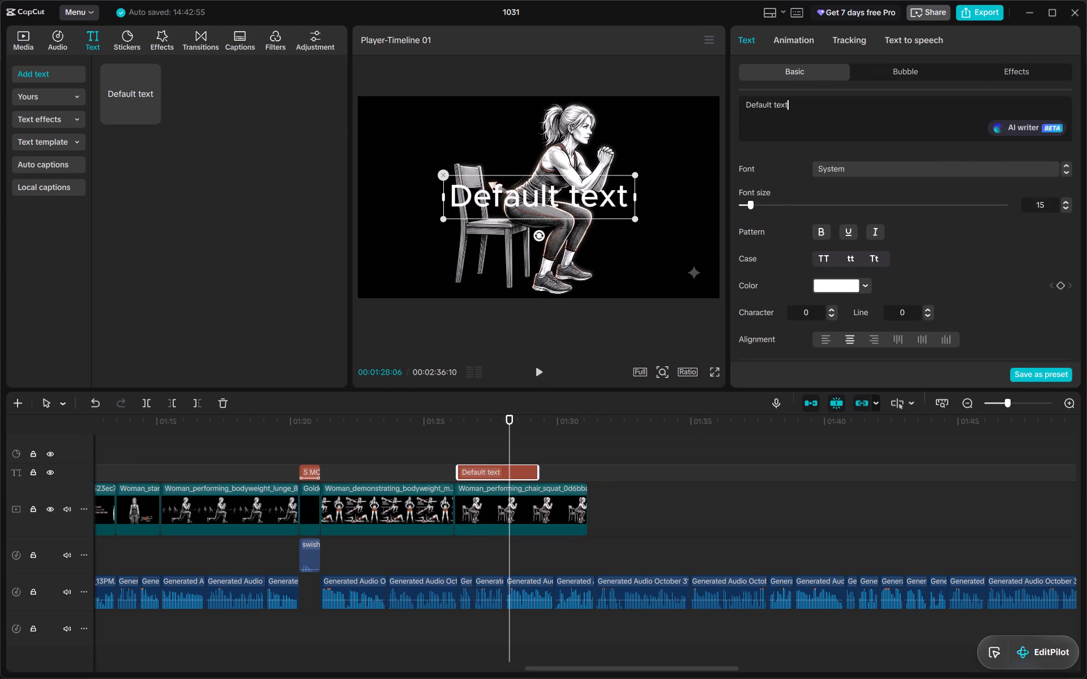
left_click(804, 115)
key("BackSpace")
key("BackSpace")
key("BackSpace")
key("BackSpace")
key("BackSpace")
key("BackSpace")
key("BackSpace")
key("BackSpace")
key("BackSpace")
key("BackSpace")
key("BackSpace")
key("BackSpace")
key("BackSpace")
key("BackSpace")
key("BackSpace")
key("BackSpace")
key("BackSpace")
key("BackSpace")
key("BackSpace")
key("BackSpace")
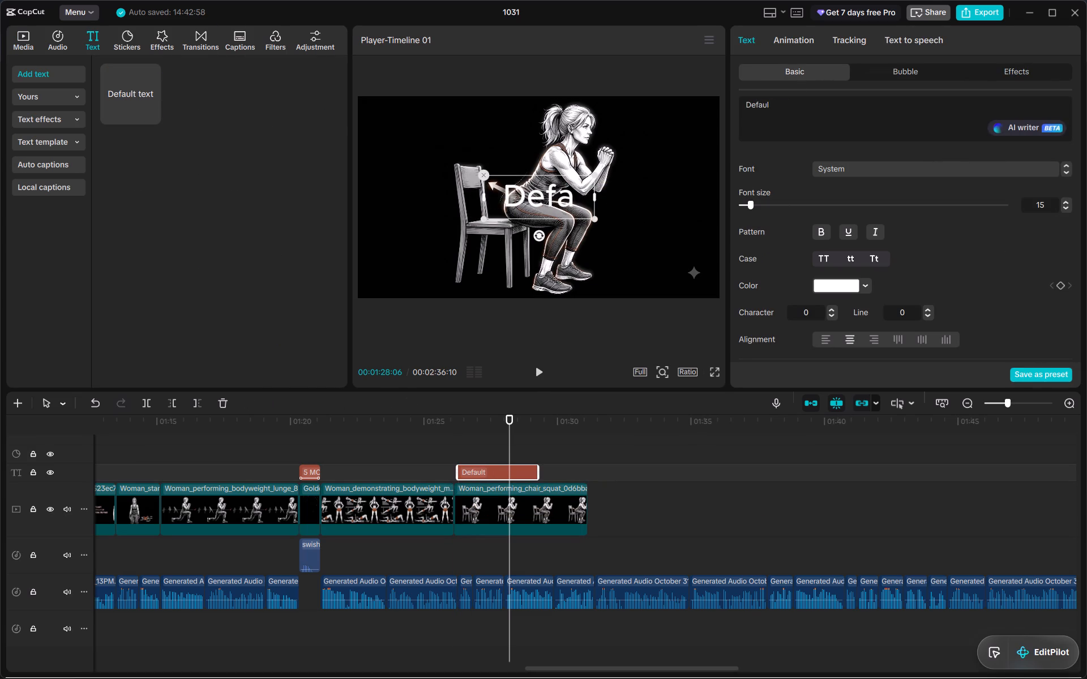
key("1")
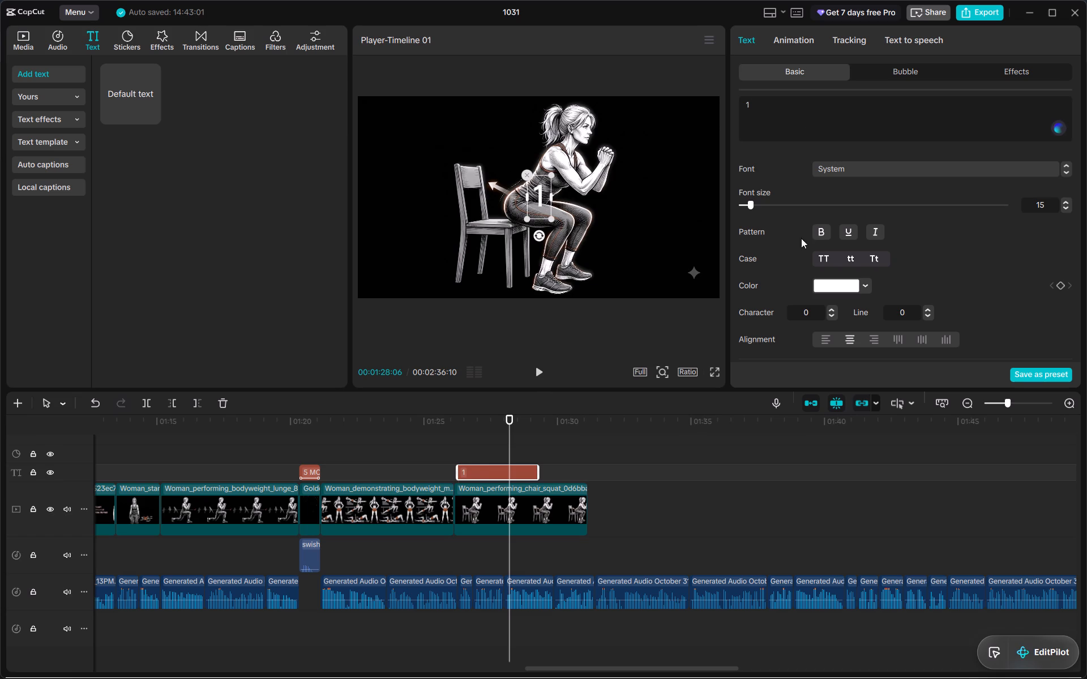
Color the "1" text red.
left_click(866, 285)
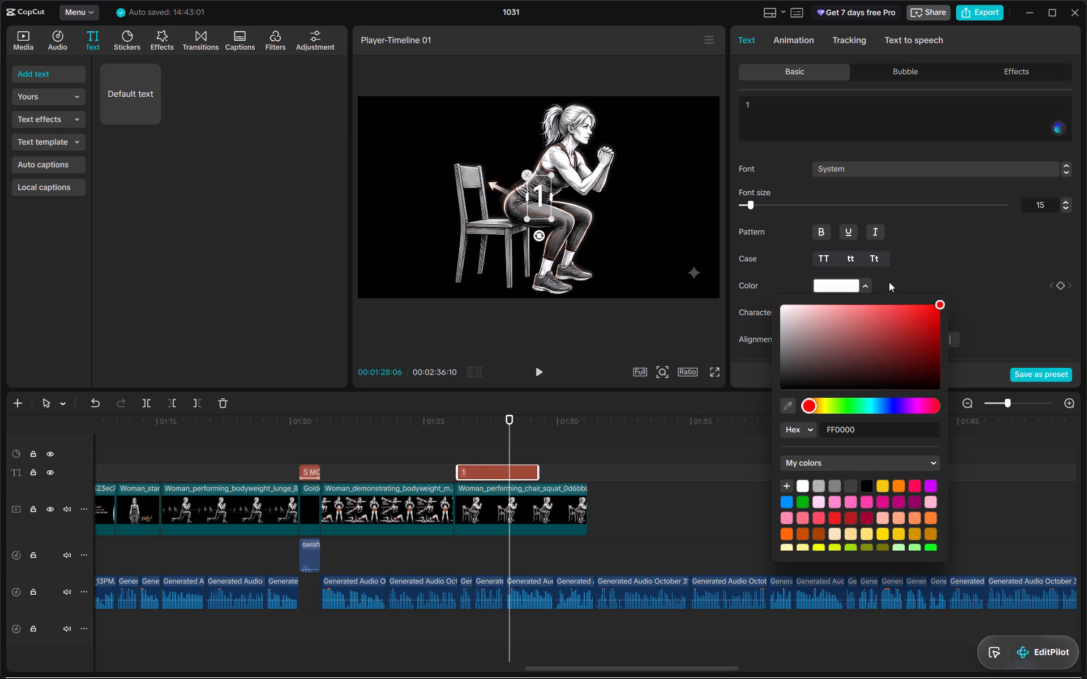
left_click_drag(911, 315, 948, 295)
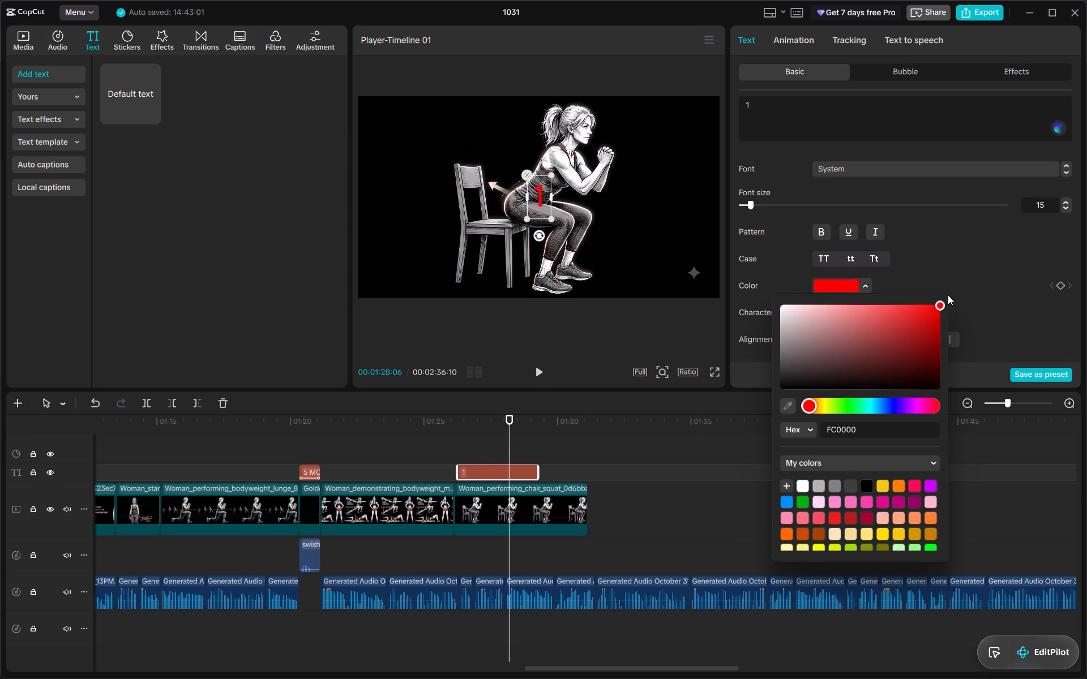
Move the "1" into the upper-left corner of the video frame and scale it down to about half size.
left_click_drag(532, 195, 410, 151)
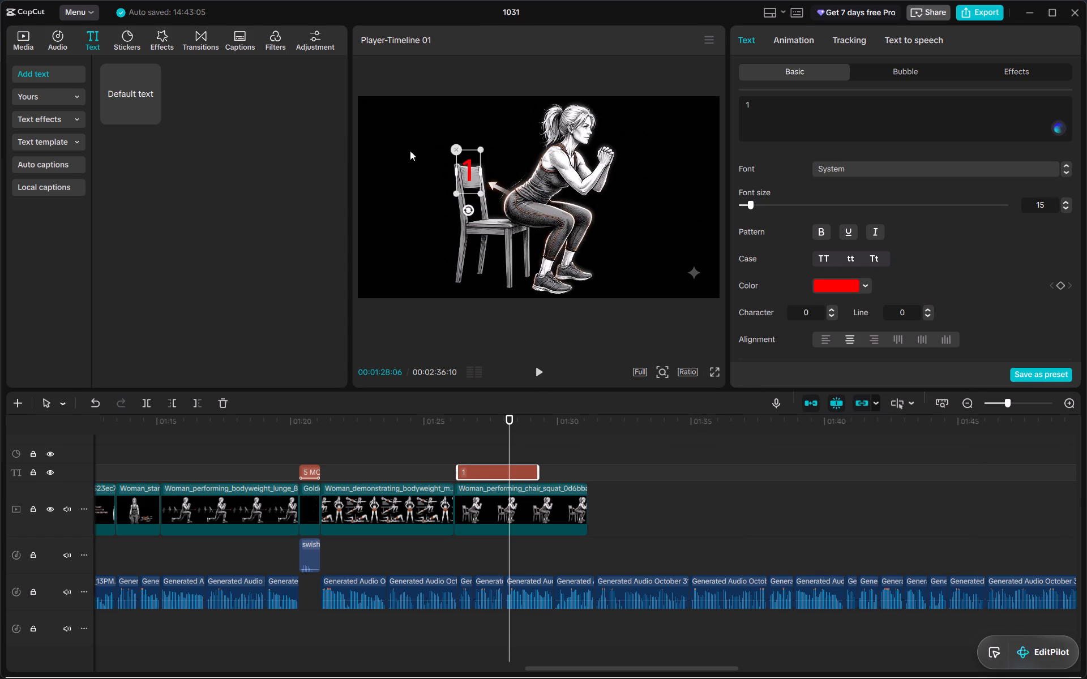
left_click_drag(410, 151, 363, 115)
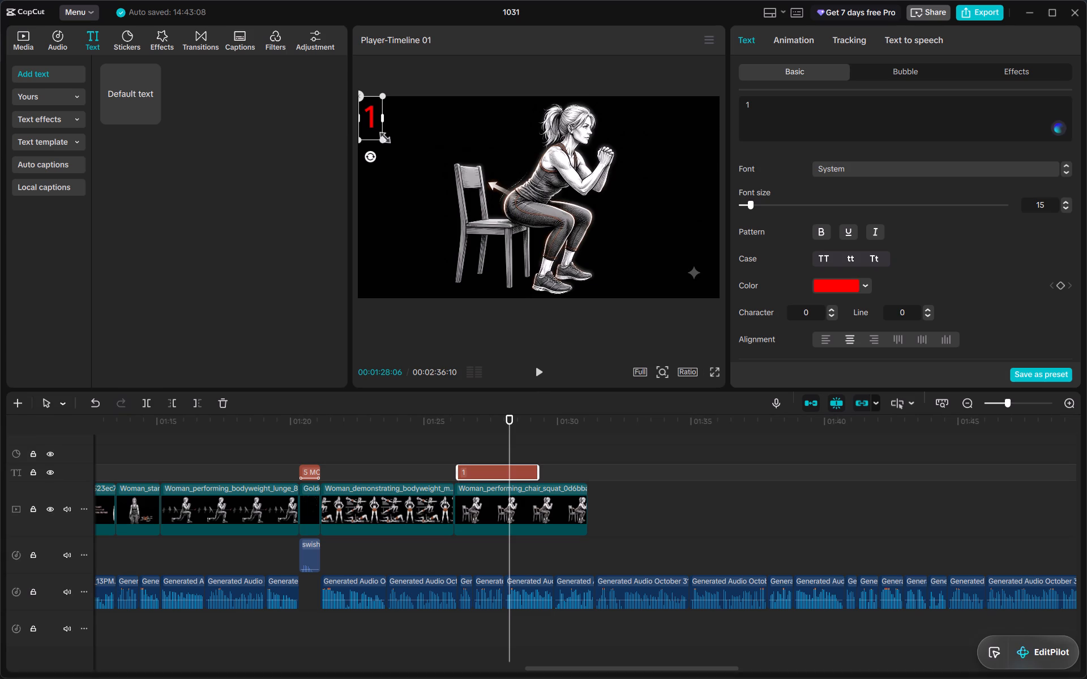
left_click_drag(382, 135, 373, 122)
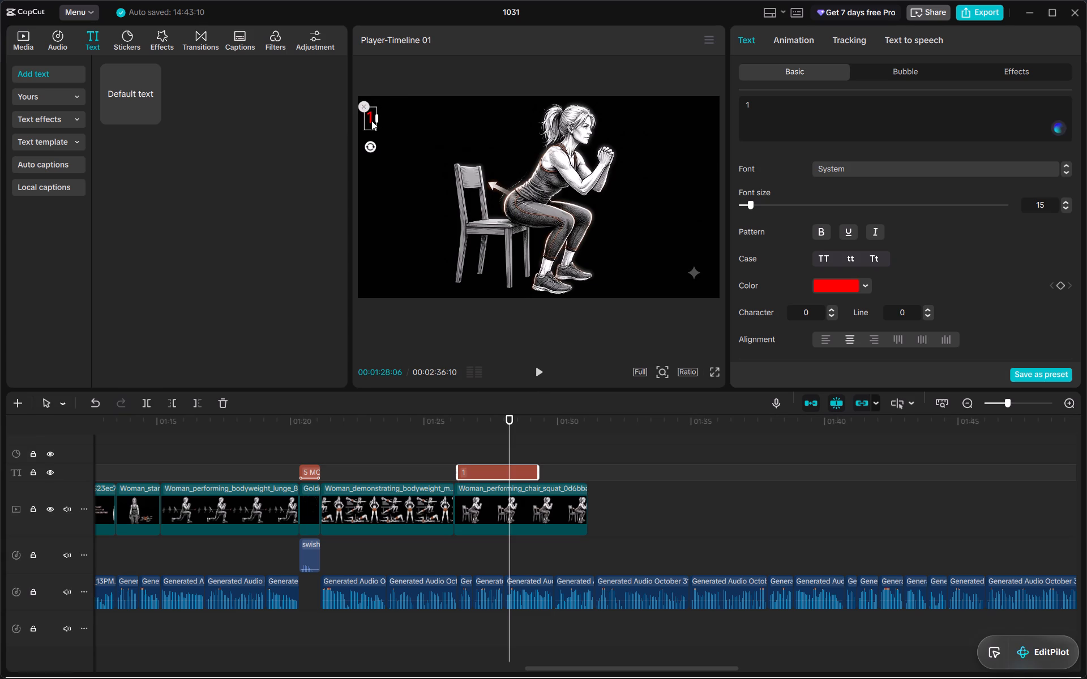
left_click_drag(371, 121, 367, 116)
left_click_drag(365, 118, 364, 113)
Listen to the narration from 00:01:26:08, extend the text to "1 SQUAT TO CHAIR" and fit it into the frame's upper-left corner.
left_click_drag(467, 430, 459, 427)
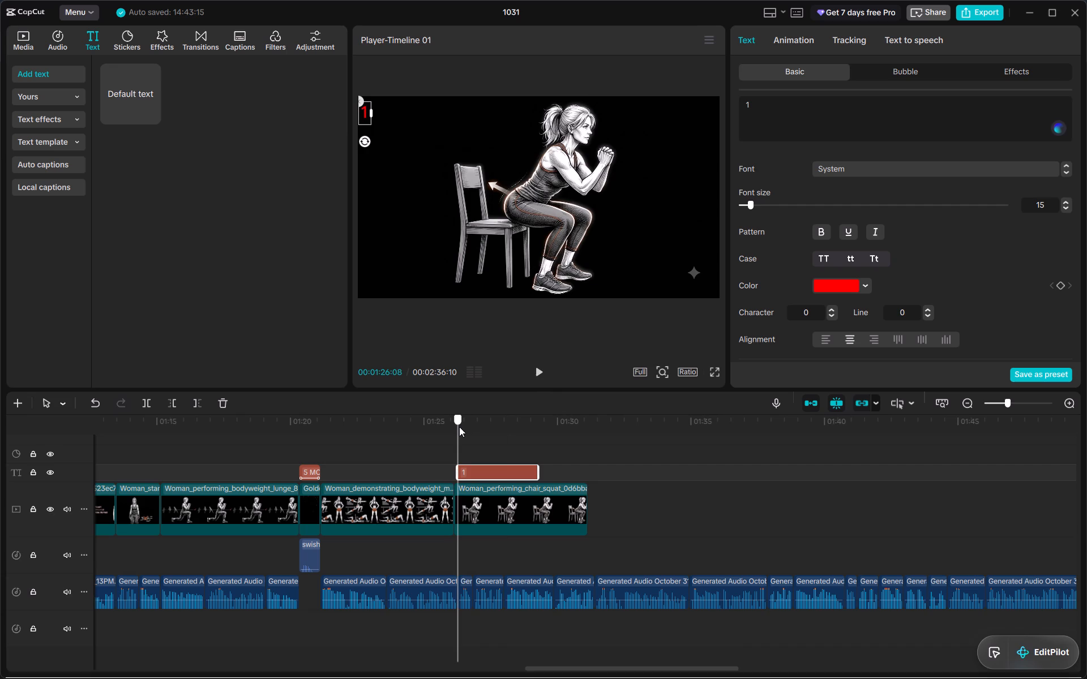
key("space")
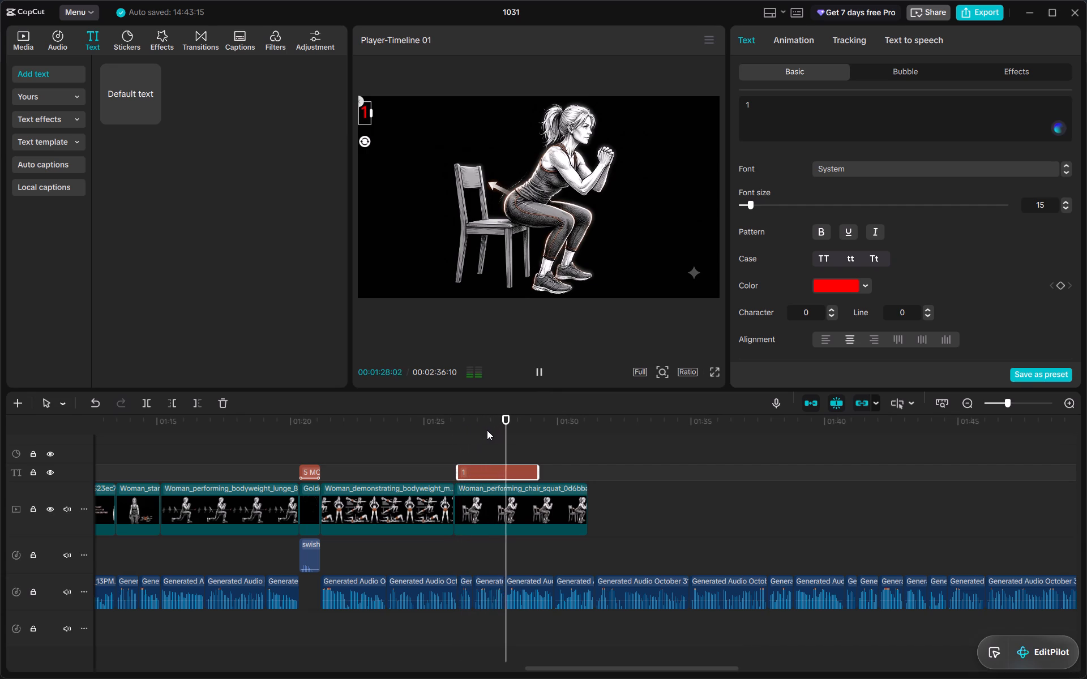
key("space")
left_click_drag(510, 419, 473, 419)
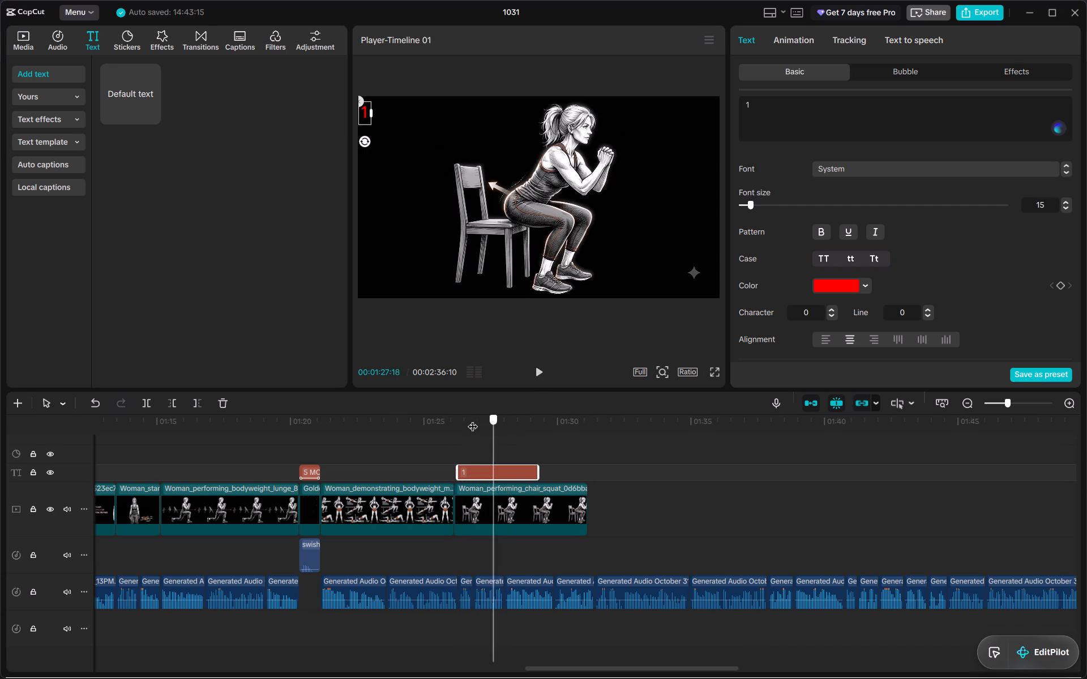
left_click_drag(473, 419, 458, 418)
left_click(790, 104)
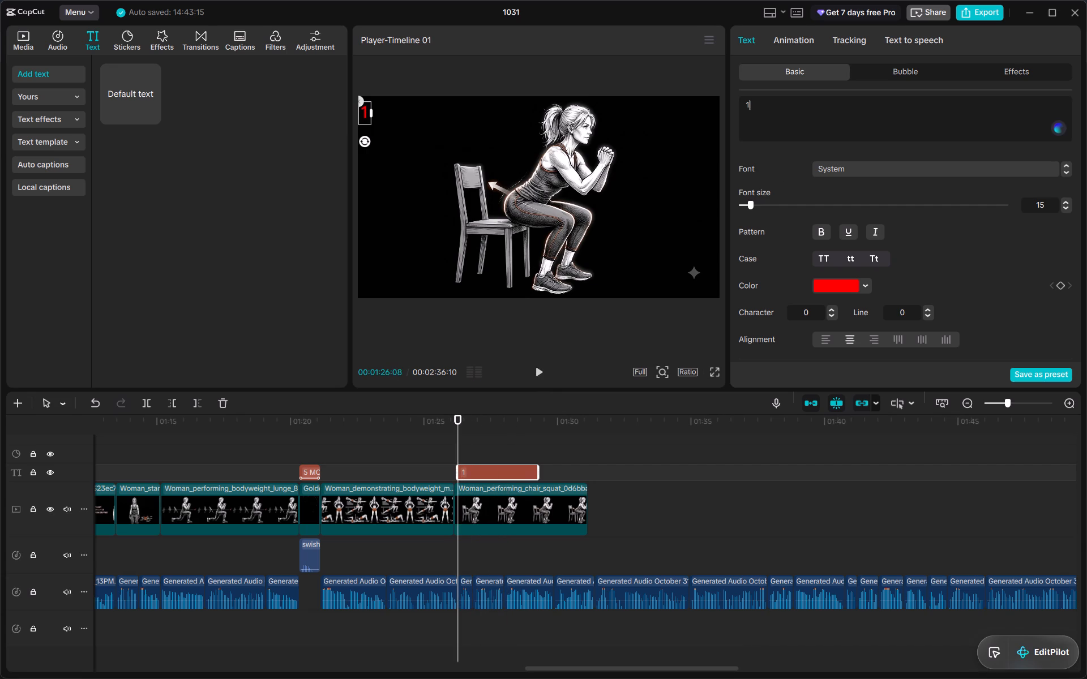
key("space")
type("SQUAT TO CHAIR")
key("space")
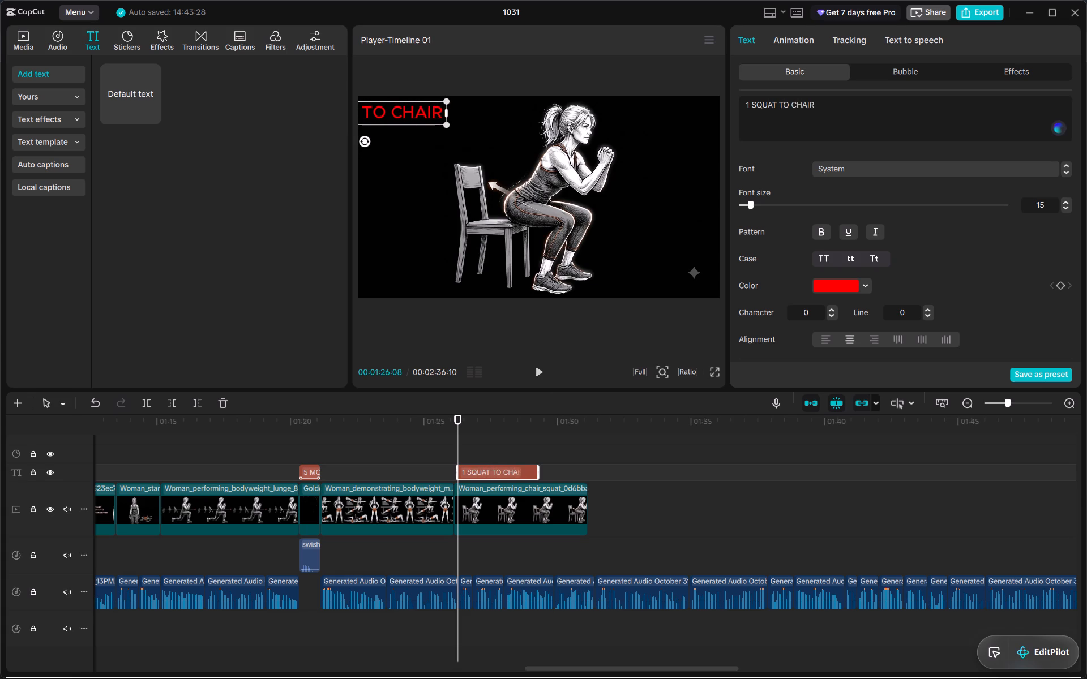
left_click_drag(427, 114, 530, 125)
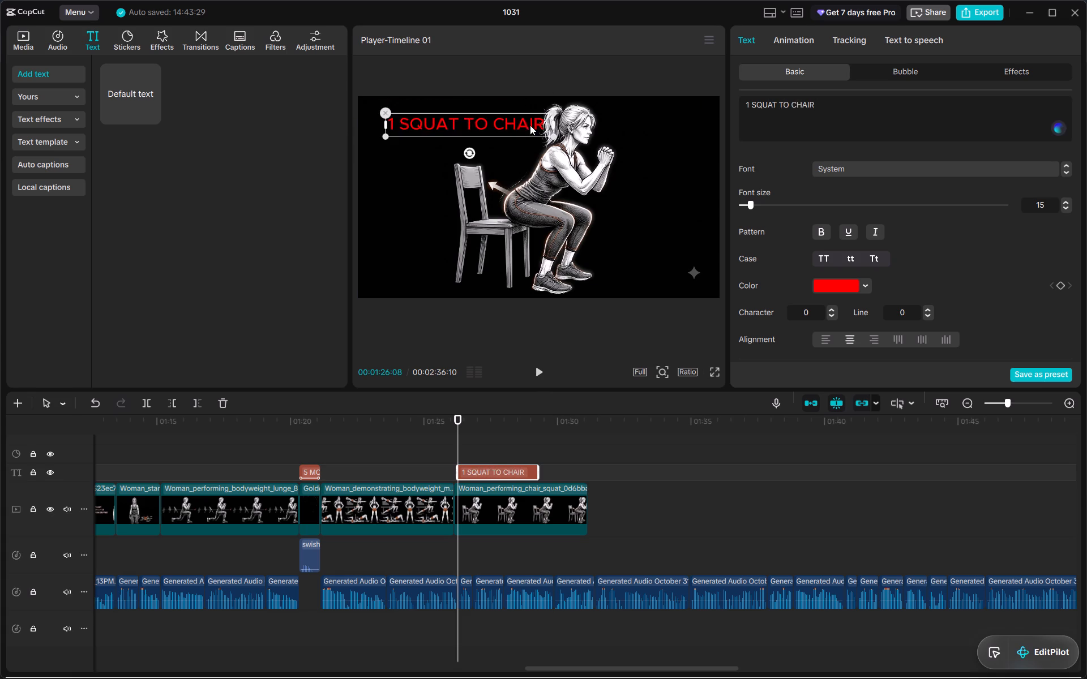
left_click_drag(530, 125, 504, 111)
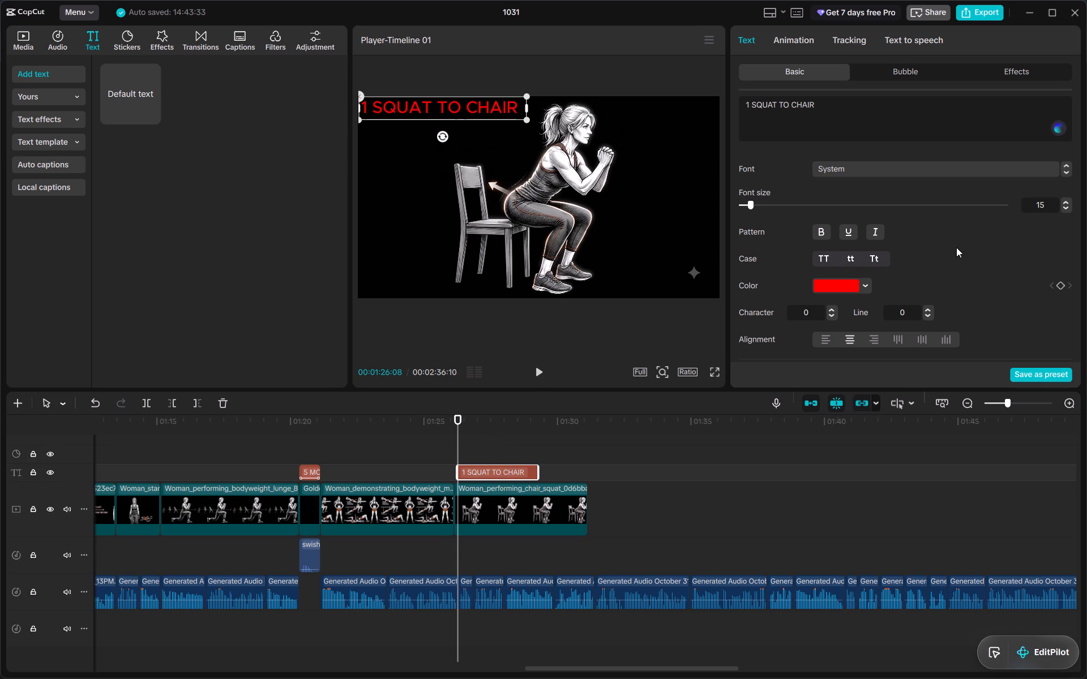
Style the "1 SQUAT TO CHAIR" text in white (FFFFFF) with the BebasNeue font and realign it to the frame's upper-left corner.
left_click(861, 286)
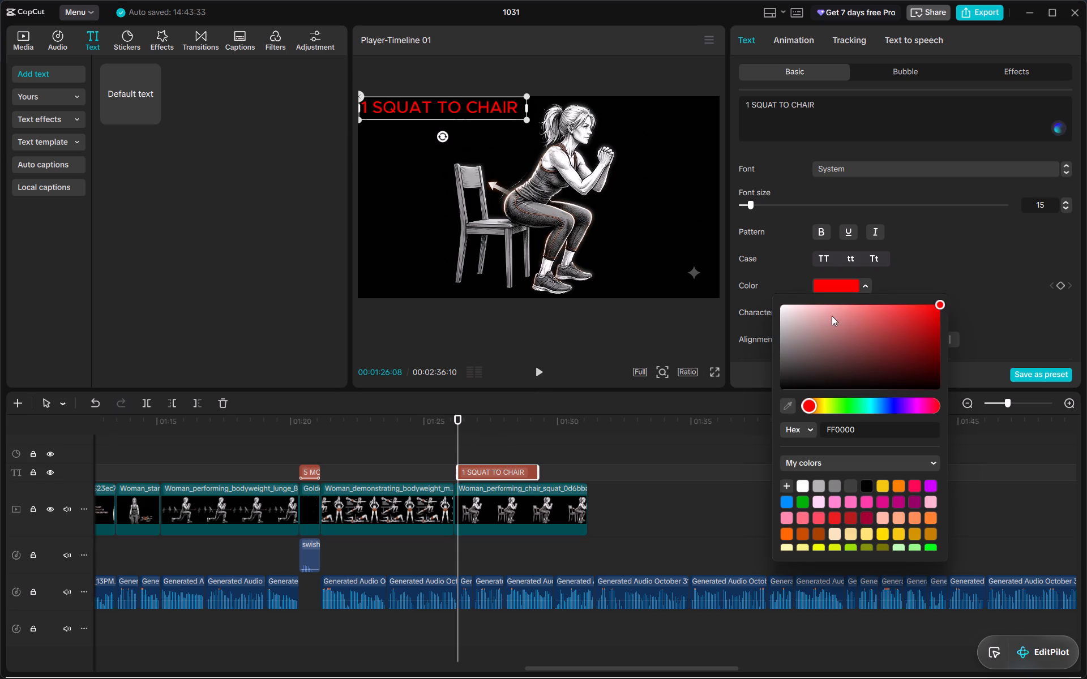
left_click_drag(793, 314, 776, 304)
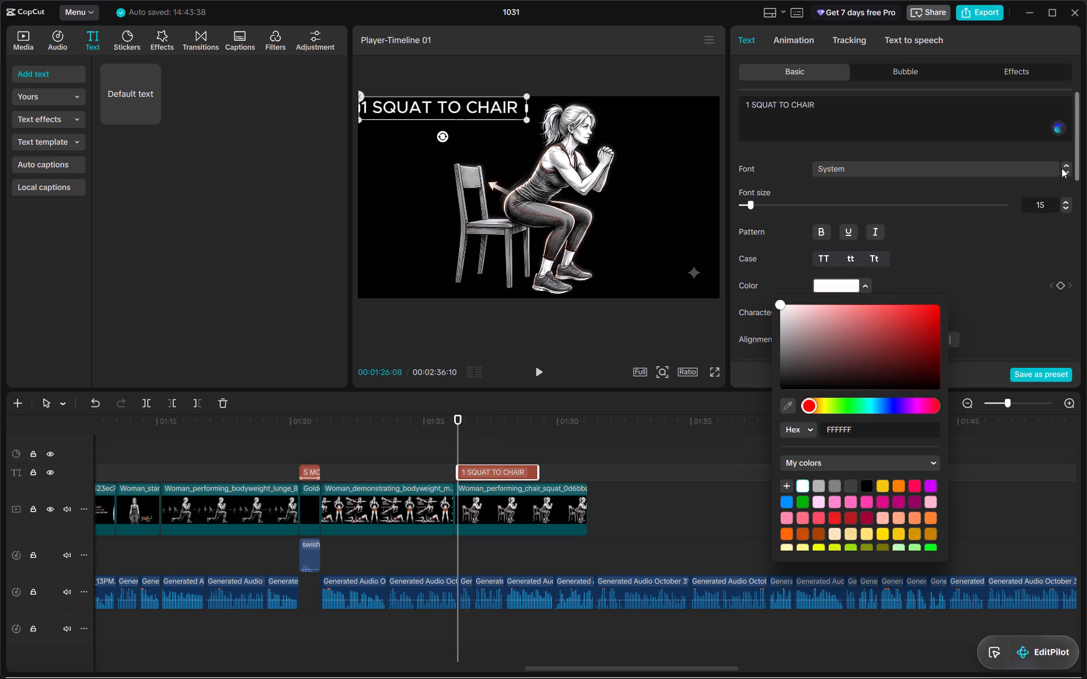
left_click(1065, 170)
left_click(1065, 170)
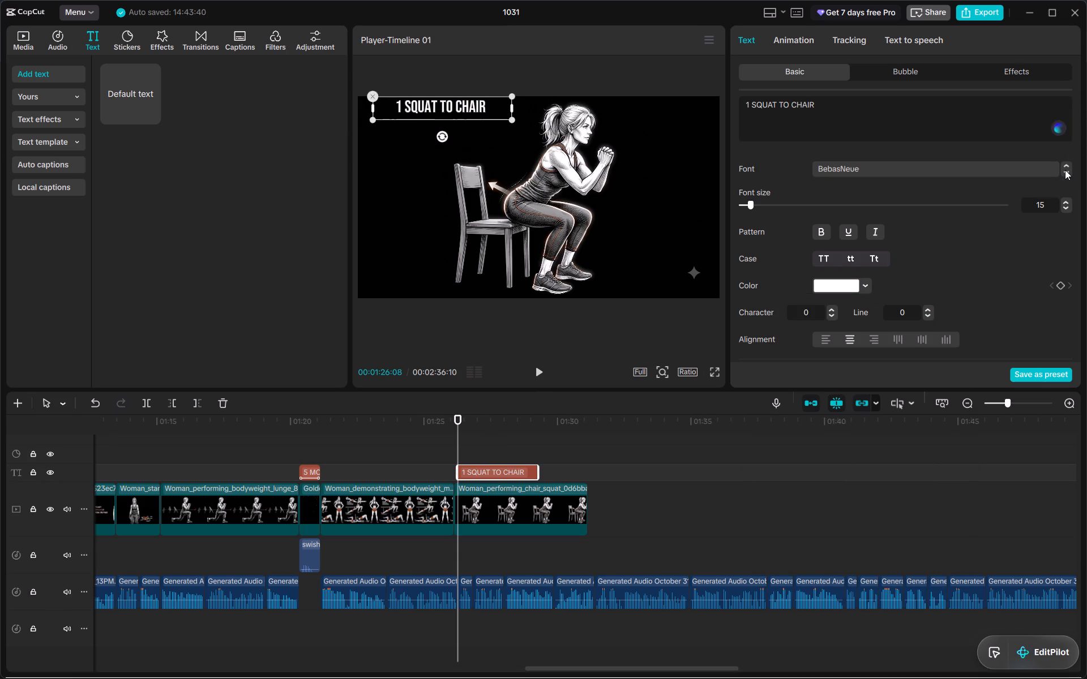
left_click_drag(442, 105, 419, 105)
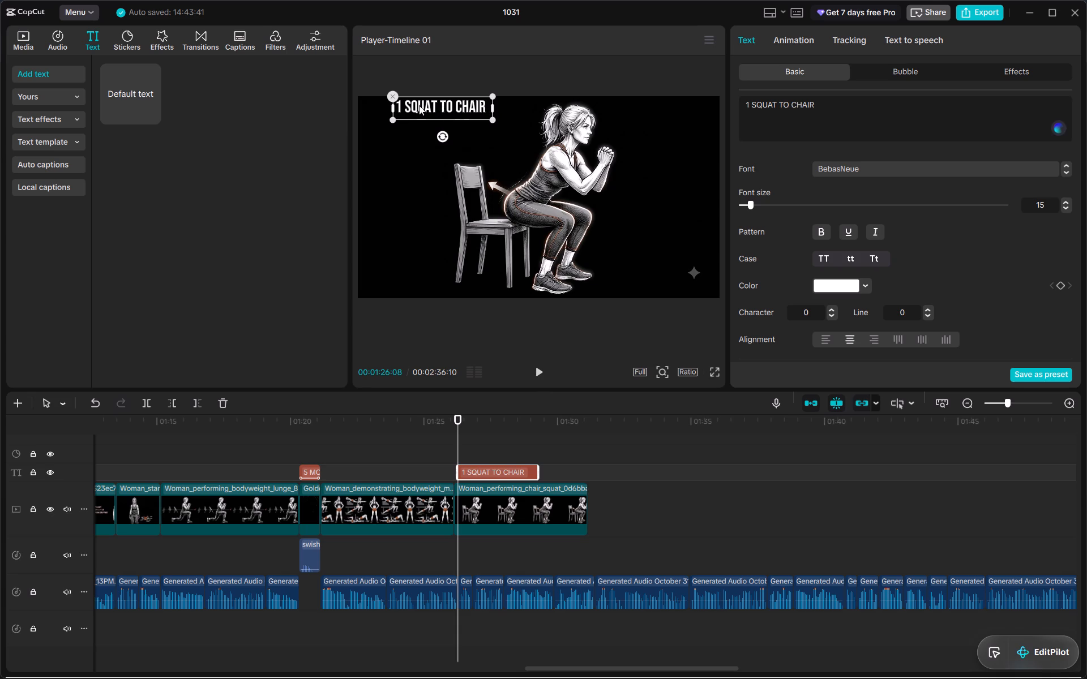
left_click_drag(419, 105, 410, 108)
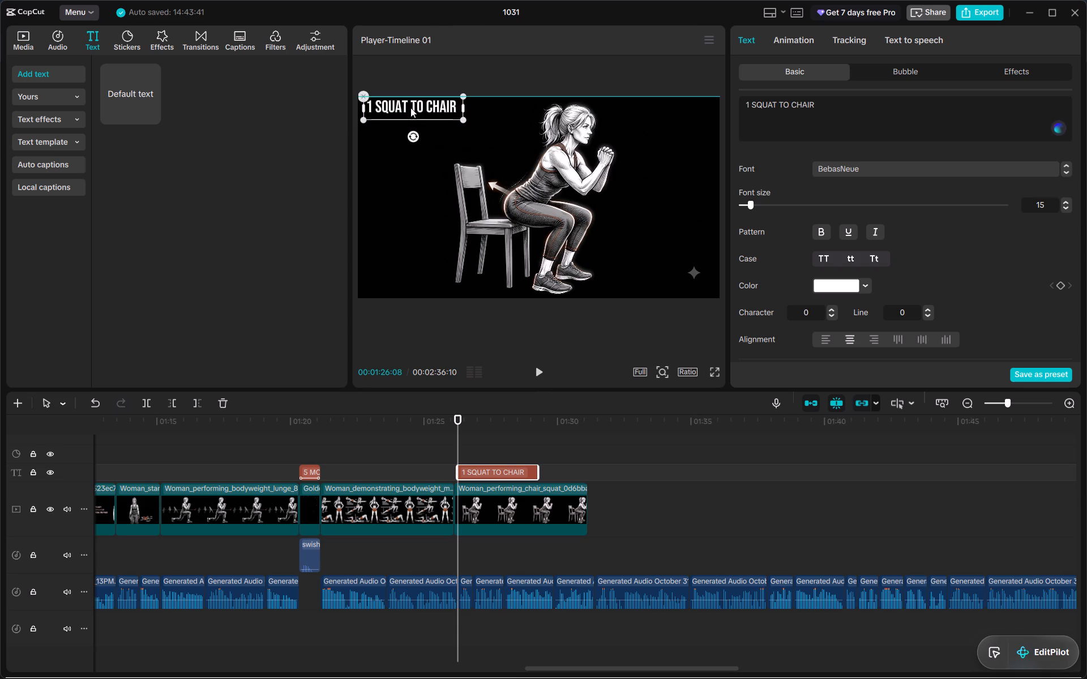
left_click_drag(410, 108, 408, 108)
Change the text to "1. SQUAT TO CHAIR" and shift it slightly inward from the frame's corner.
left_click(752, 107)
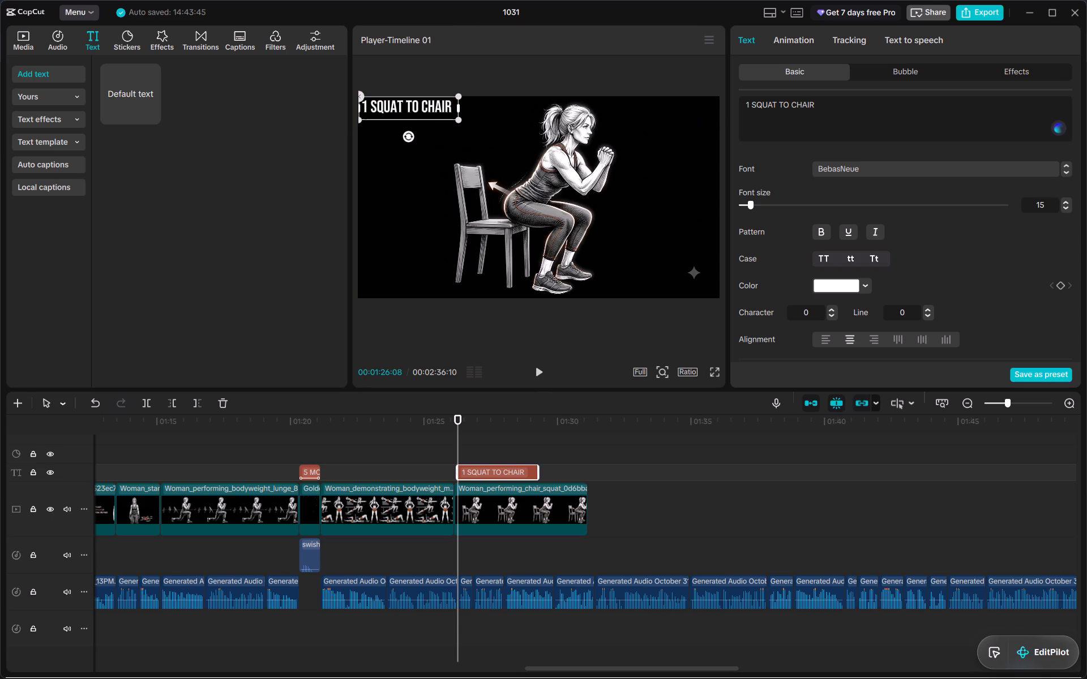
key("BackSpace")
type(".")
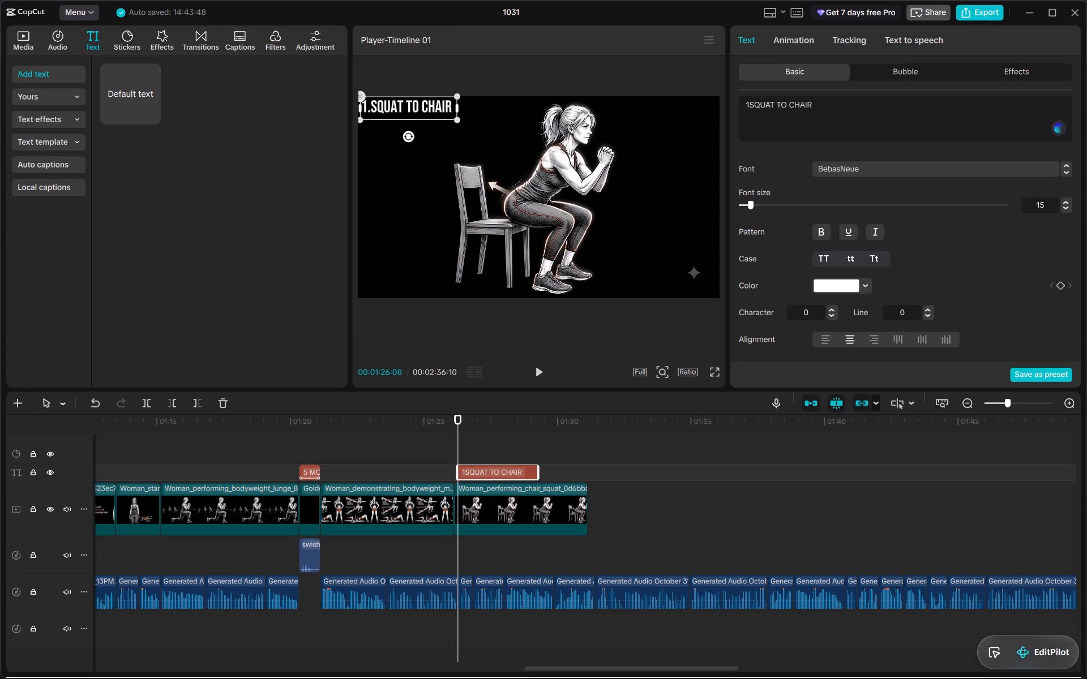
key("space")
left_click_drag(389, 111, 395, 121)
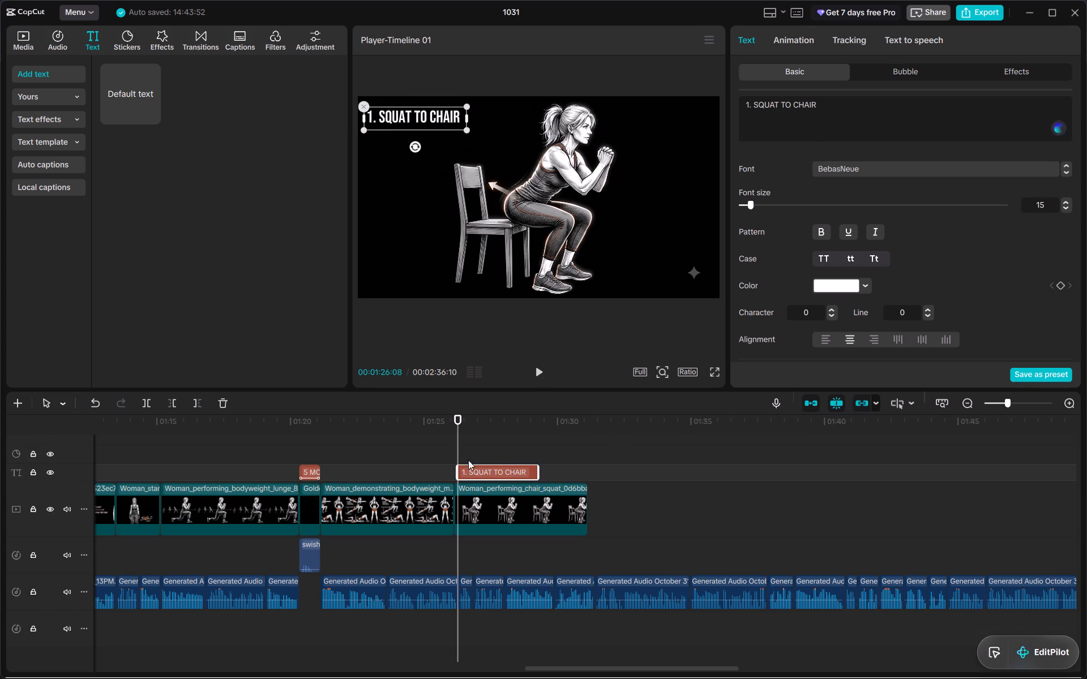
Add a second default text clip on a new track above the squat title, starting shortly after the title begins.
left_click_drag(128, 106, 463, 455)
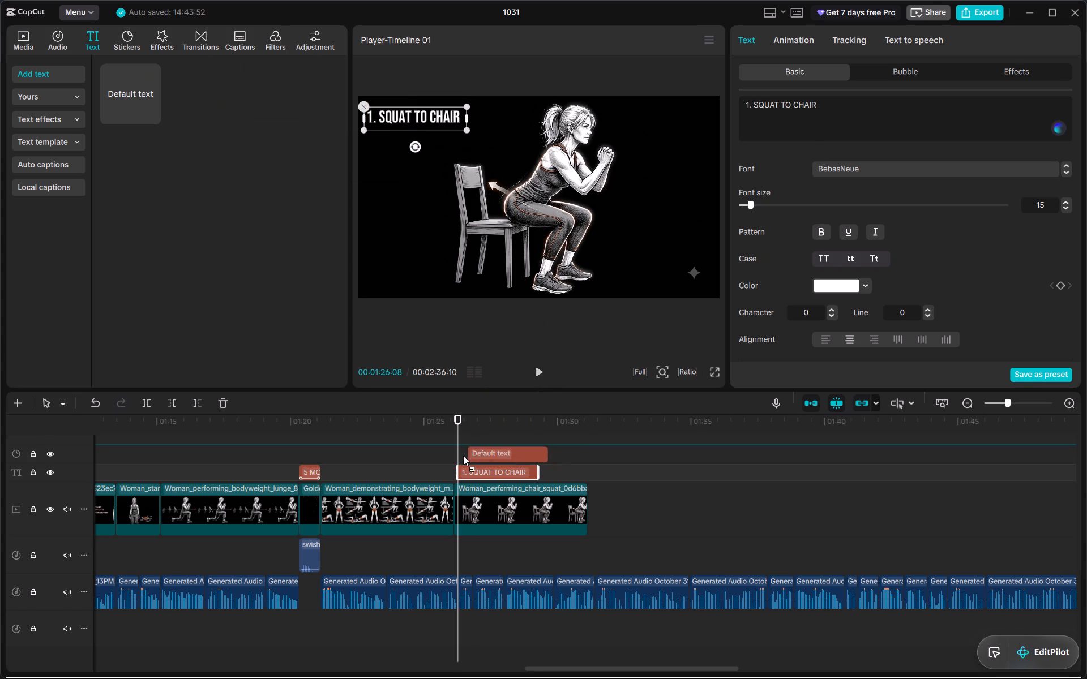
left_click_drag(463, 455, 457, 457)
left_click_drag(480, 454, 481, 477)
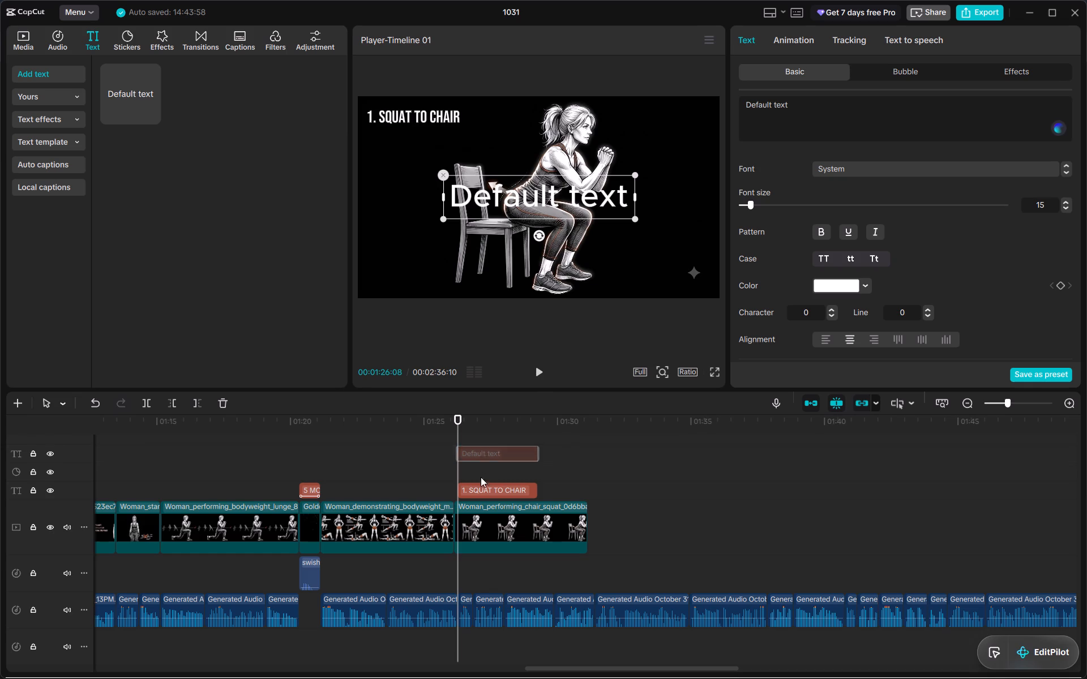
left_click_drag(481, 477, 483, 475)
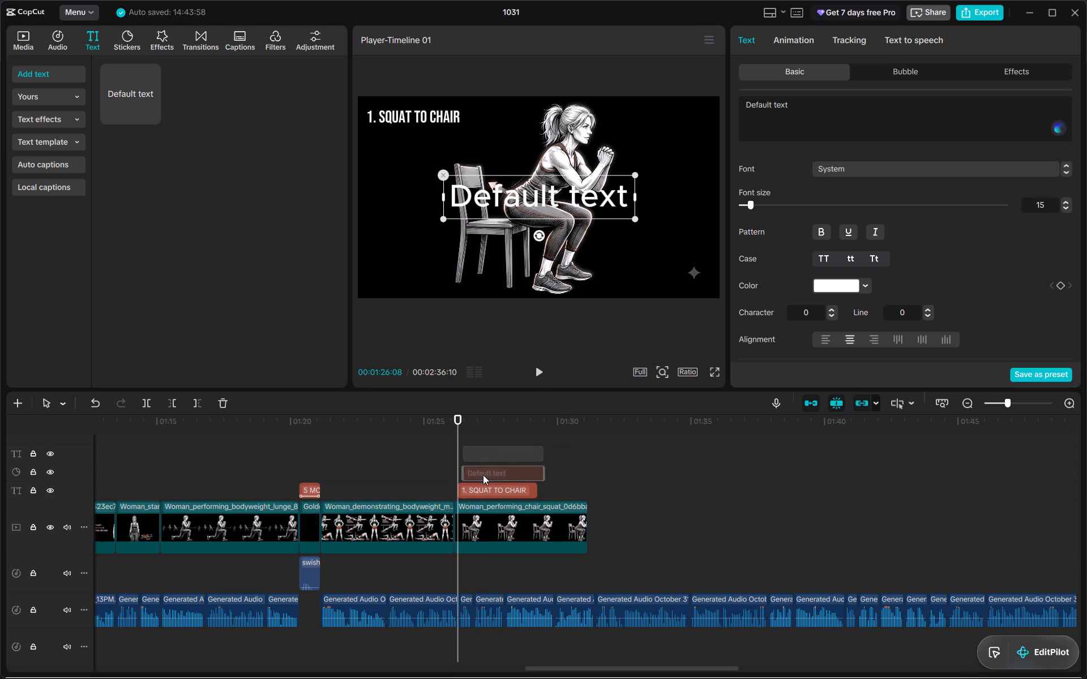
left_click_drag(483, 475, 496, 476)
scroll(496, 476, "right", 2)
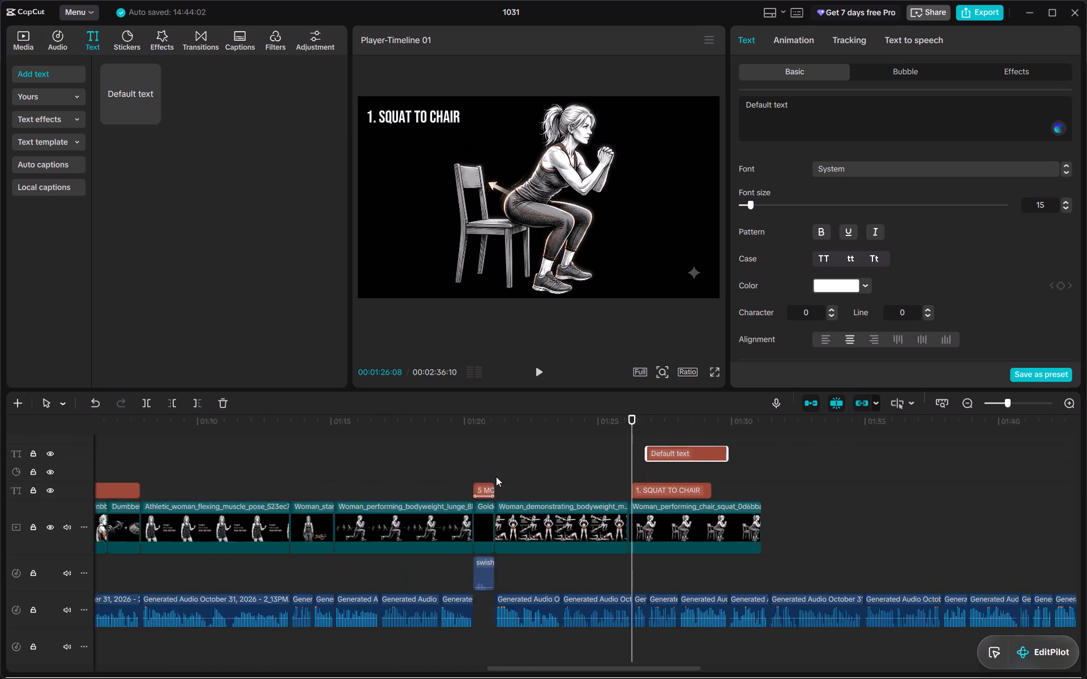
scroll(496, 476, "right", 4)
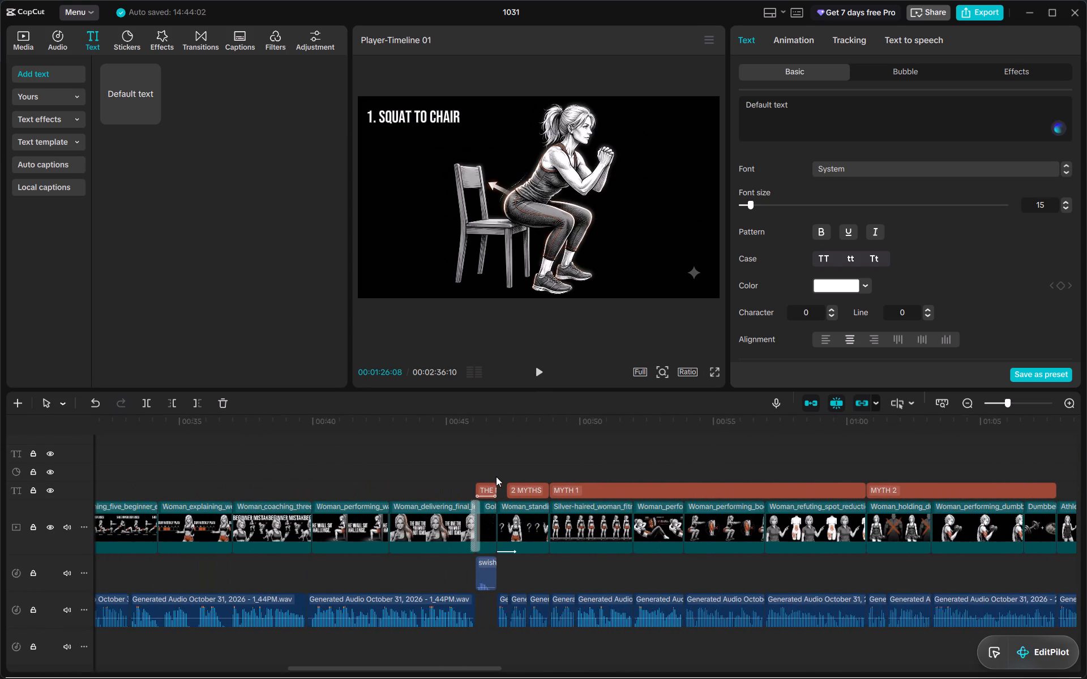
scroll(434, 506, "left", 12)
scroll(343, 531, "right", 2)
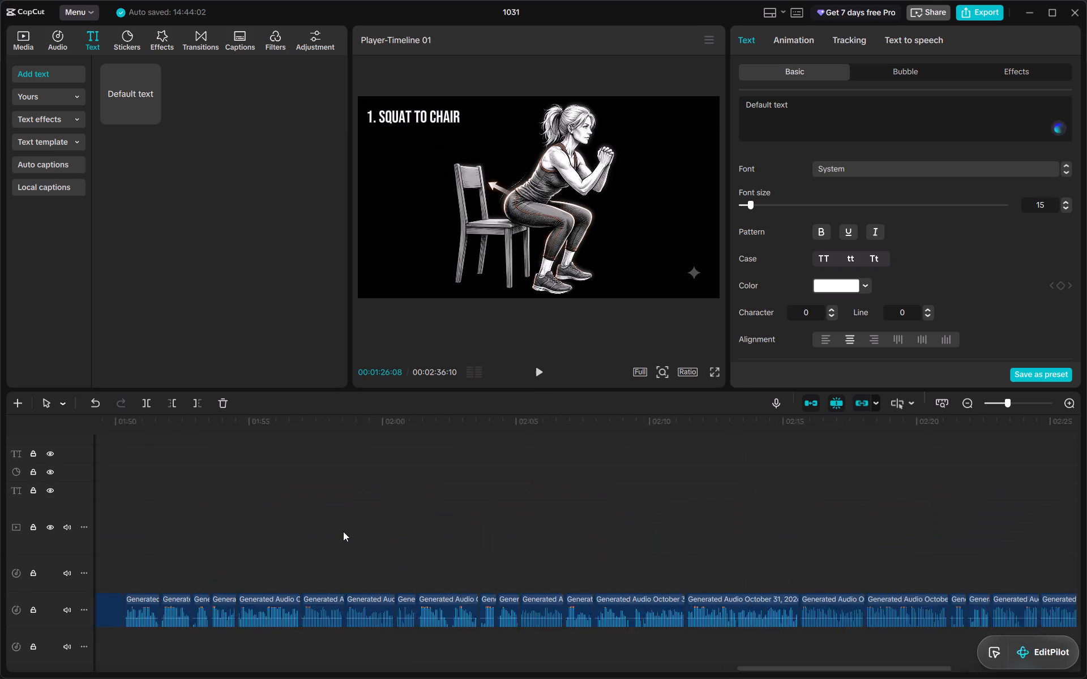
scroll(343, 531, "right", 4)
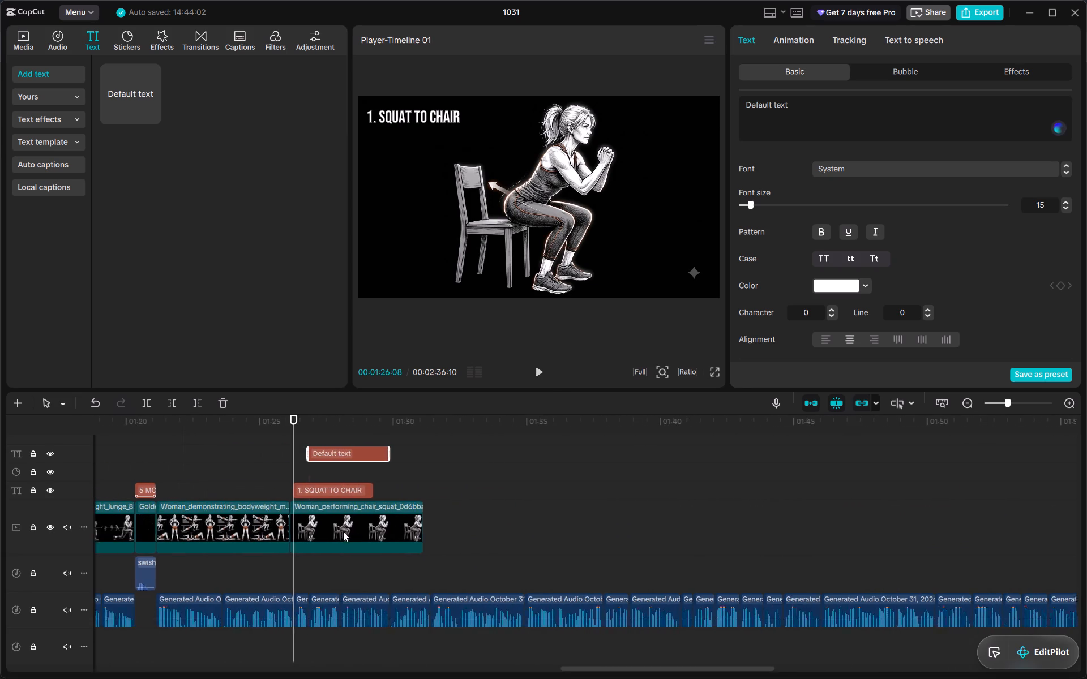
Align the new default text clip's start with the start of the "1. SQUAT TO CHAIR" title.
scroll(343, 531, "right", 1)
left_click_drag(340, 450, 328, 452)
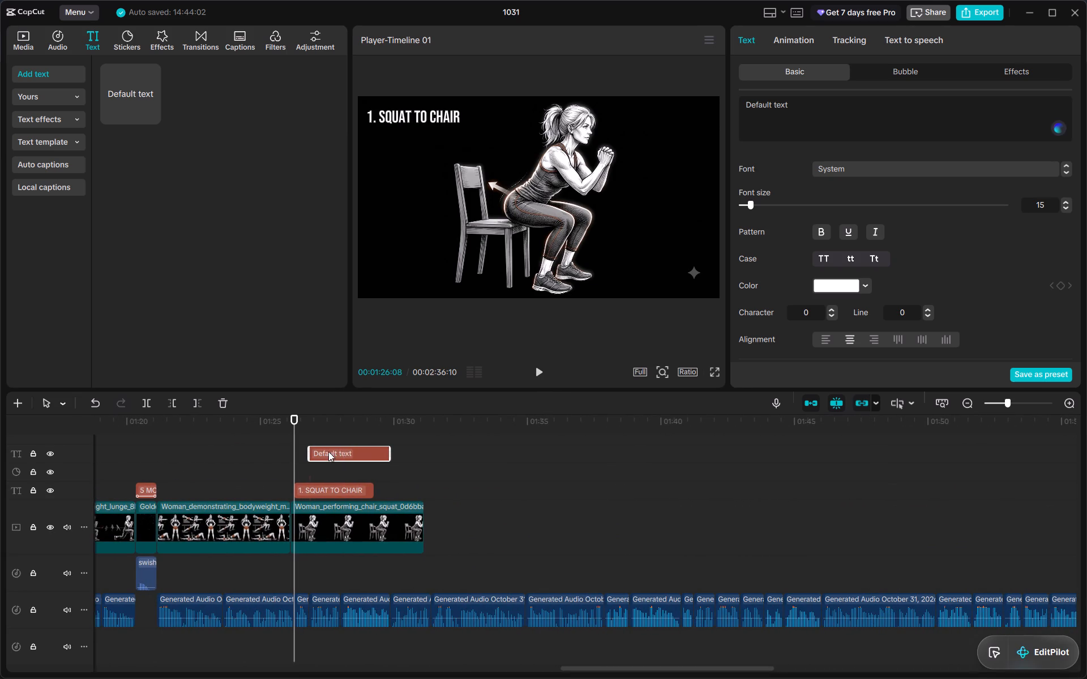
left_click_drag(328, 452, 326, 453)
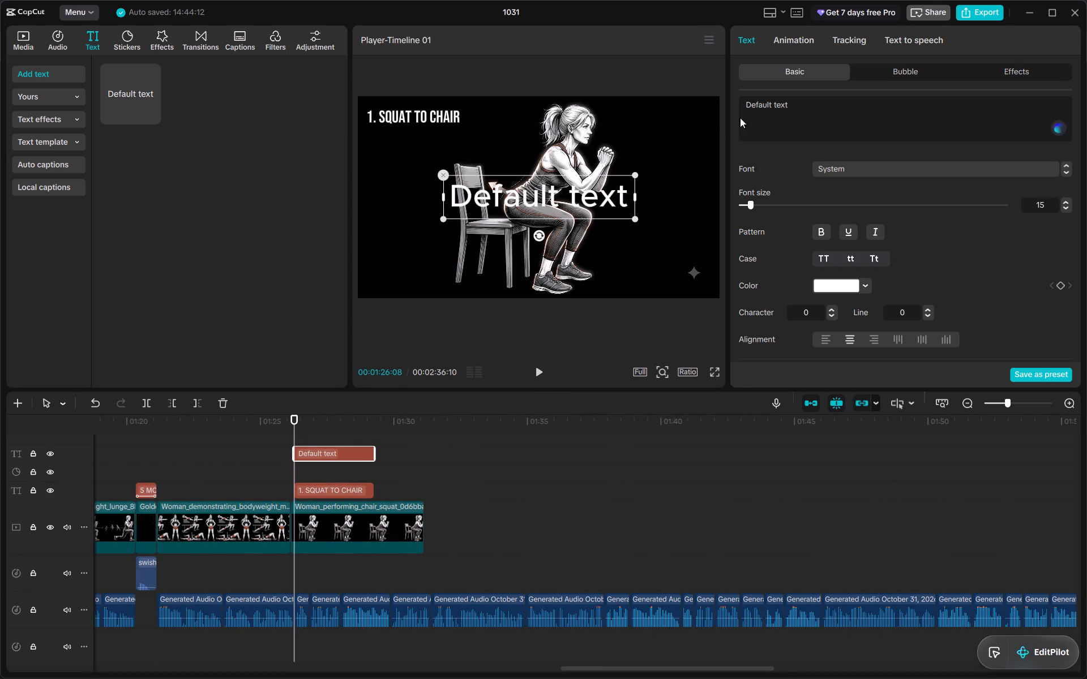
Replace the default text with "1." and colour it red (E00000).
left_click(810, 103)
left_click_drag(810, 103, 721, 117)
left_click_drag(790, 110, 751, 105)
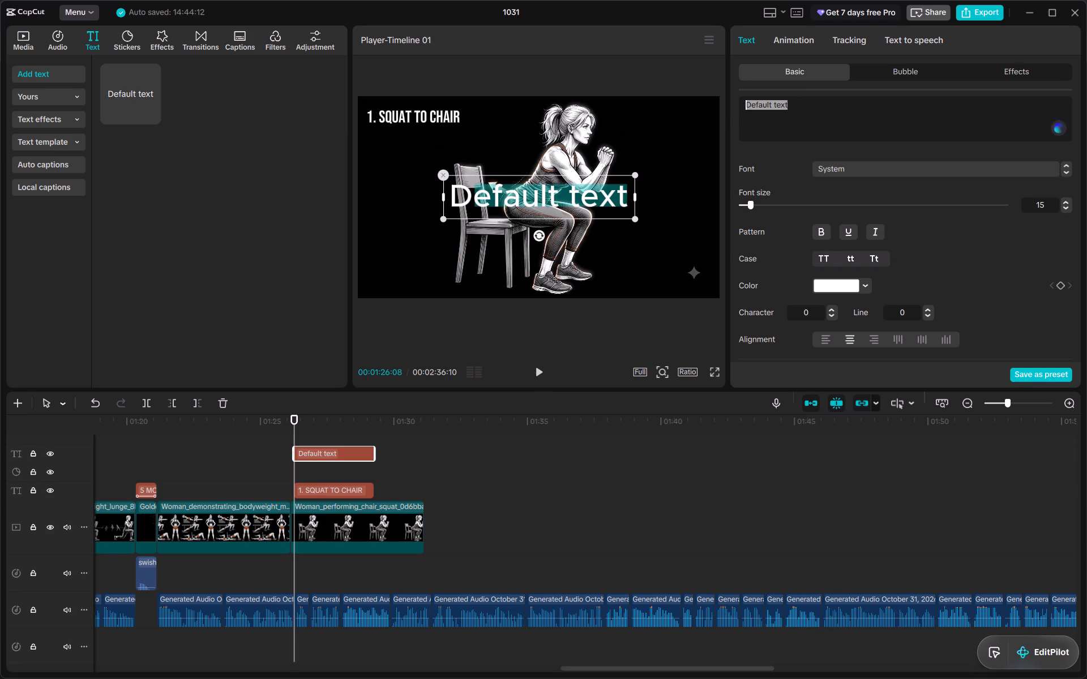
left_click_drag(751, 105, 747, 105)
key("BackSpace")
type("1.")
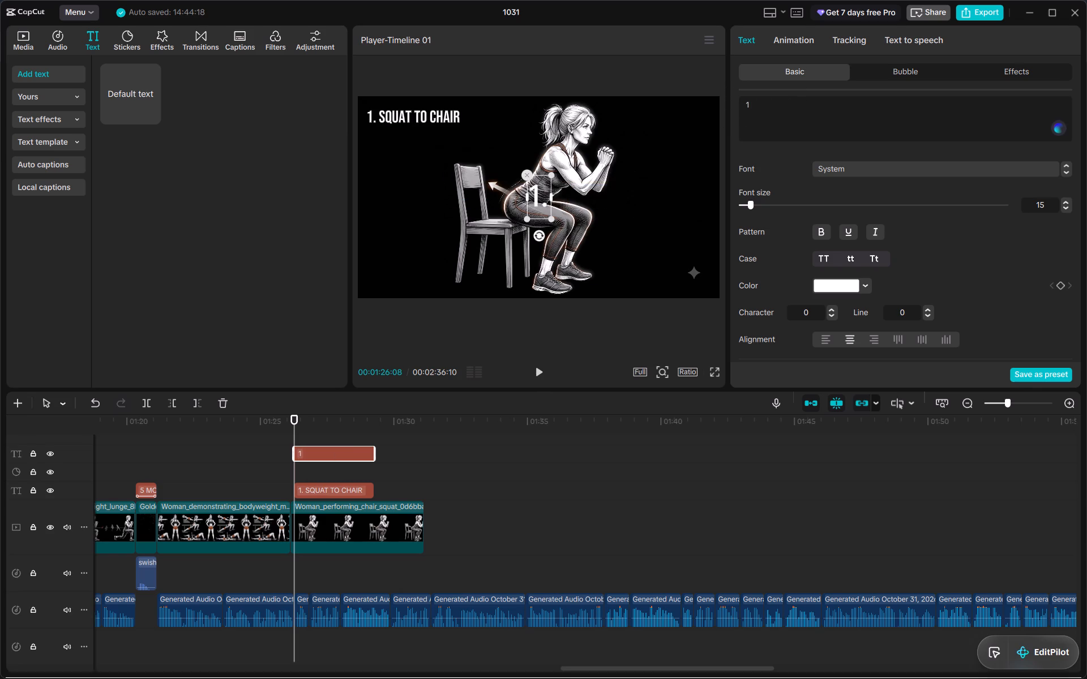
left_click(864, 287)
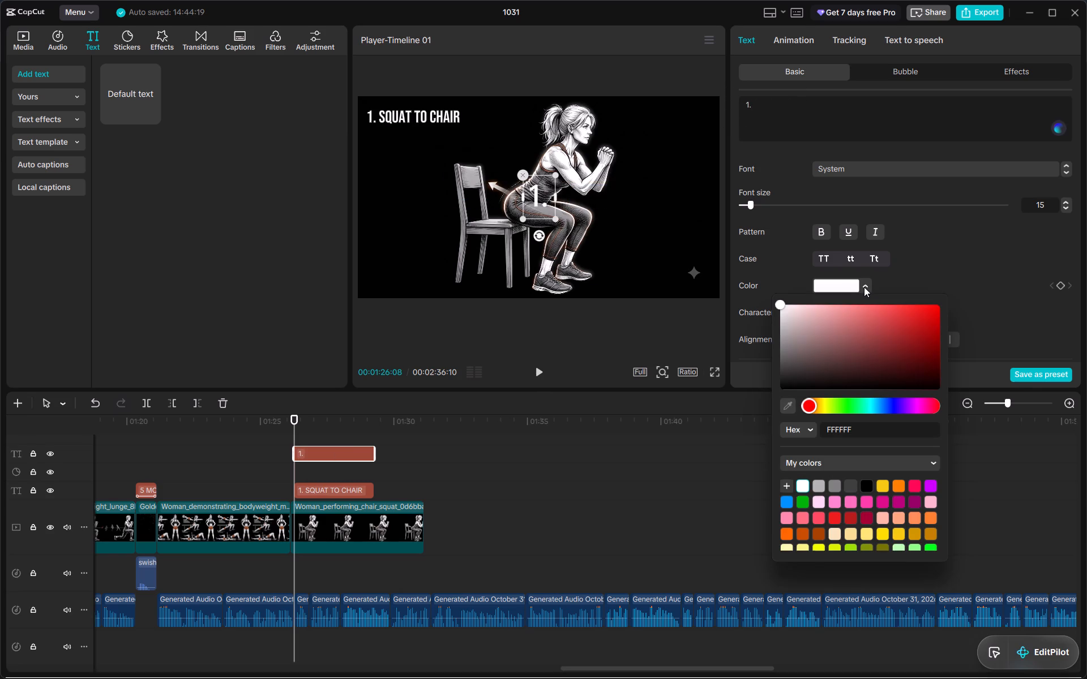
left_click_drag(921, 311, 949, 315)
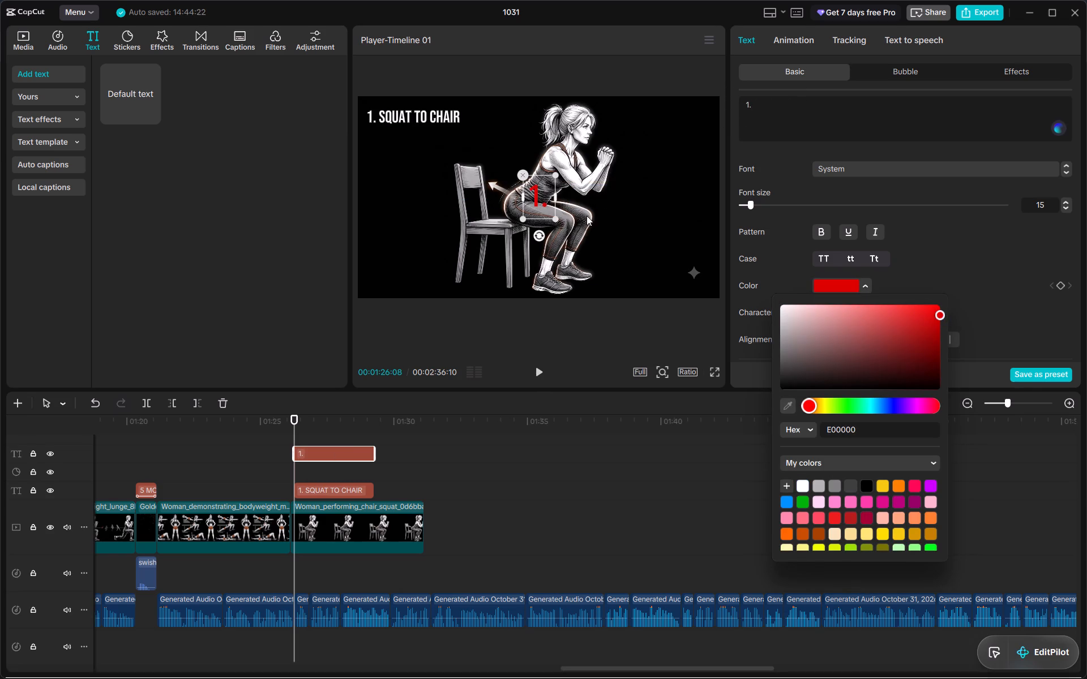
Shrink the red "1." and fit it into the video frame's upper-right corner.
left_click_drag(554, 218, 532, 204)
left_click_drag(537, 198, 723, 115)
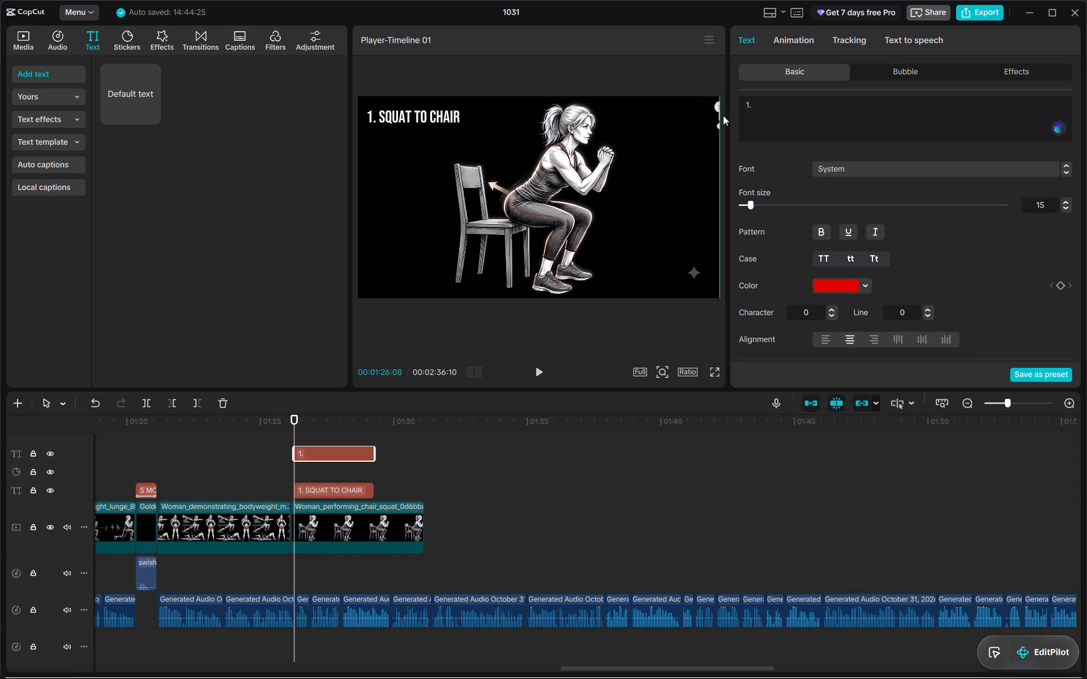
left_click_drag(723, 115, 710, 109)
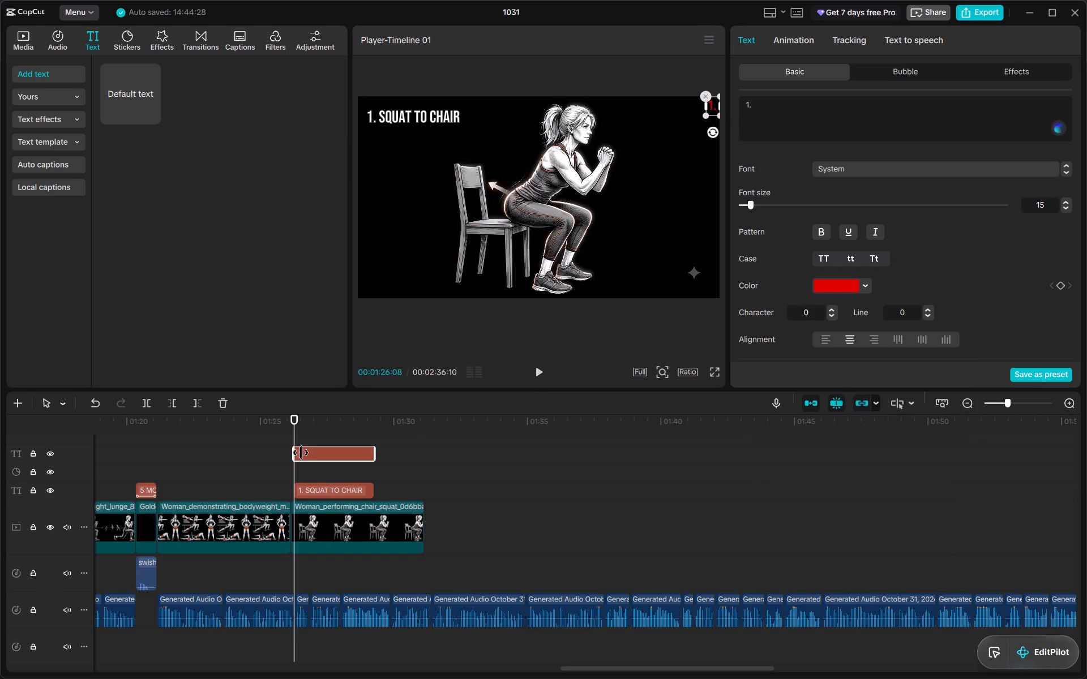
Extend the red "1." clip to end at about 00:01:54 on the timeline.
left_click_drag(374, 450, 858, 462)
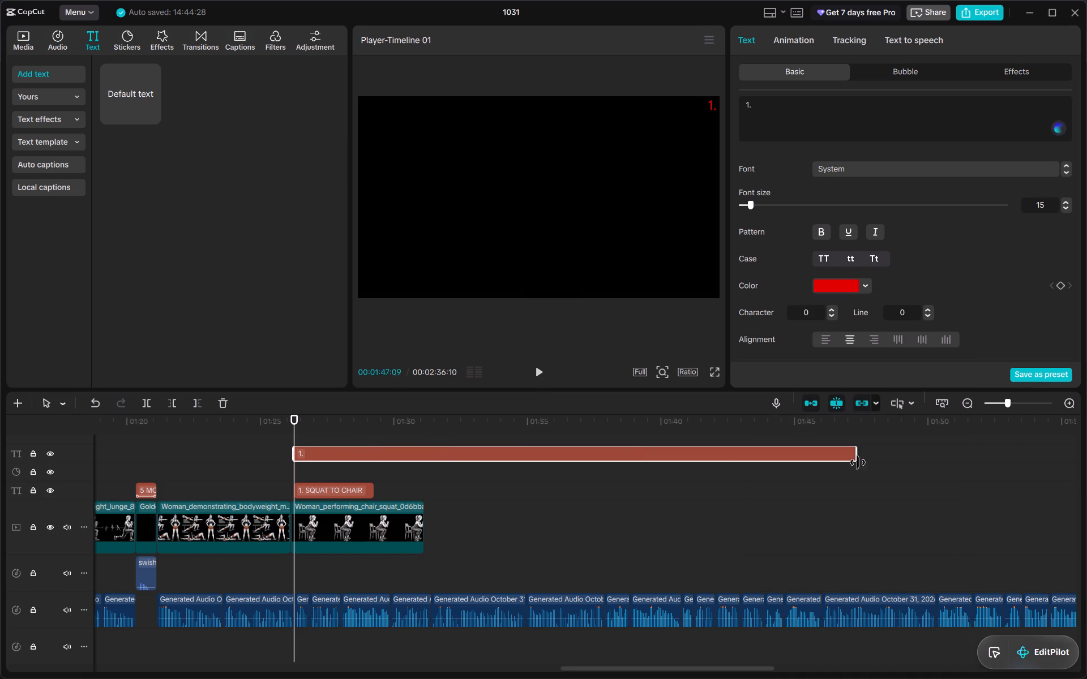
left_click_drag(858, 462, 1037, 470)
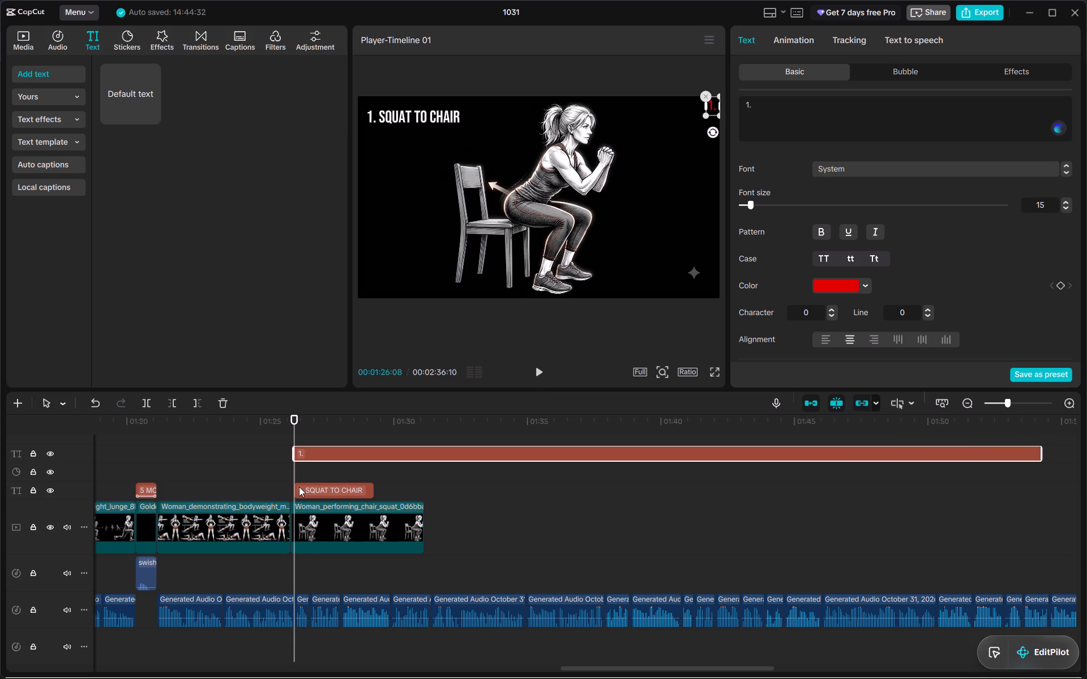
Remove the period from the red number text so it reads "1".
key("space")
key("space")
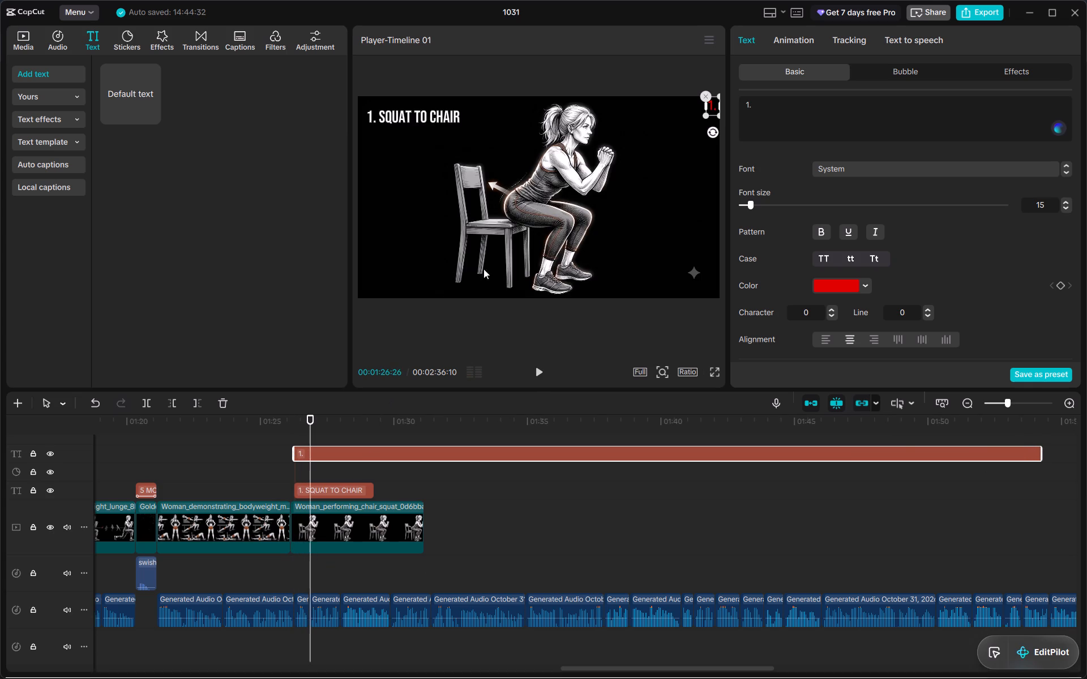
left_click(756, 107)
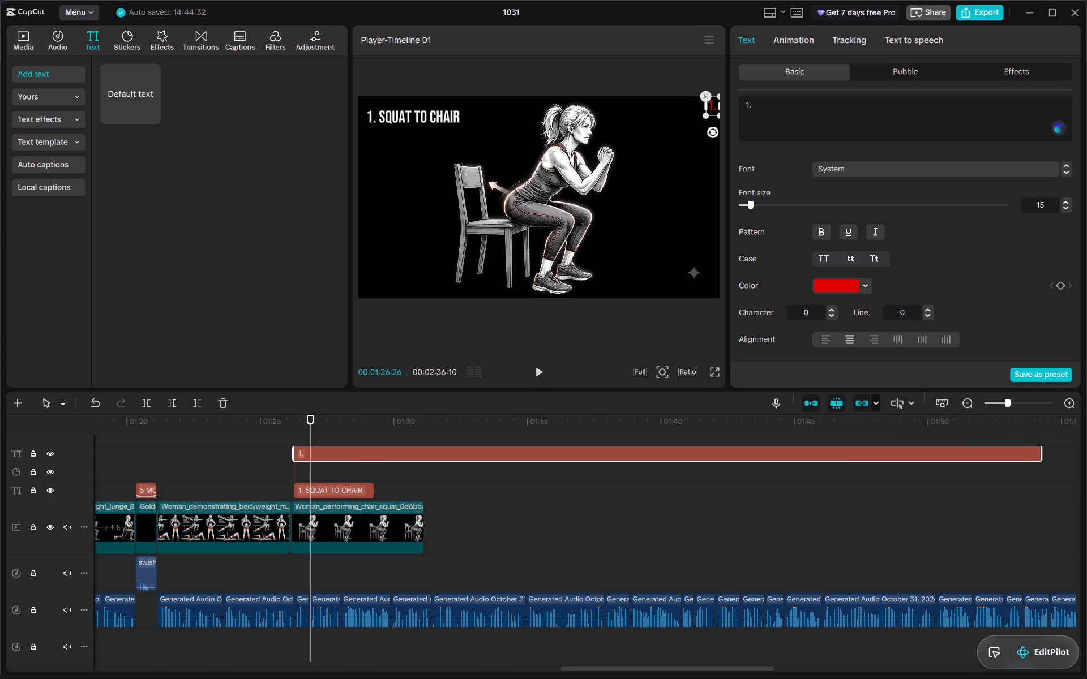
key("BackSpace")
Listen to the narration from the squat title's start and extend the "1. SQUAT TO CHAIR" title to end at about 00:01:30.
left_click(293, 422)
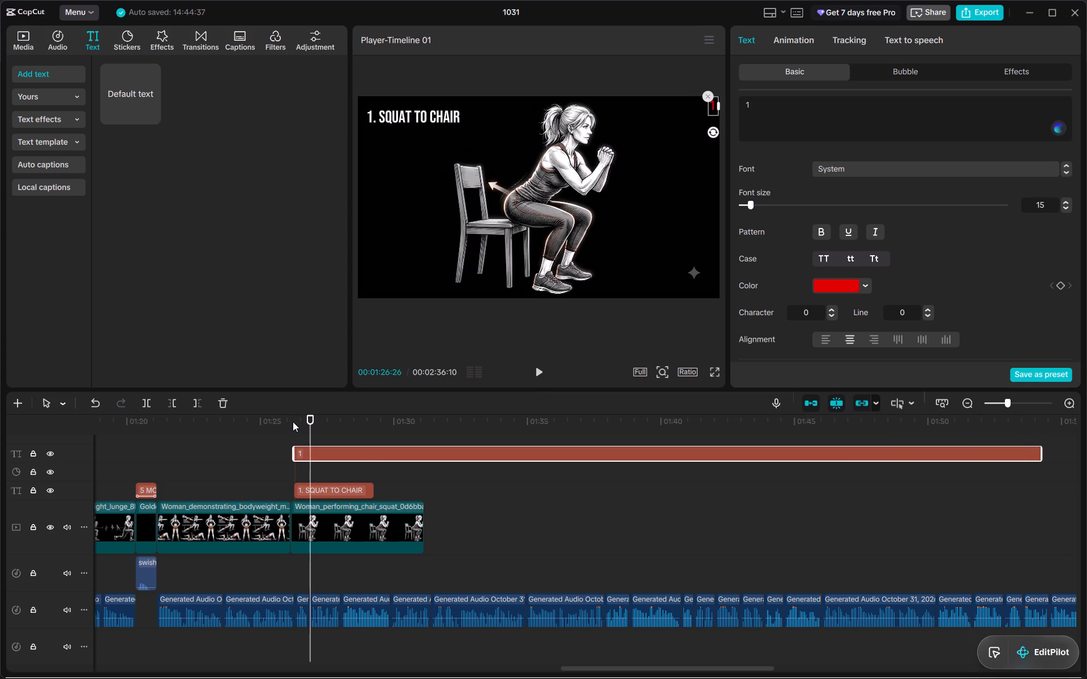
key("space")
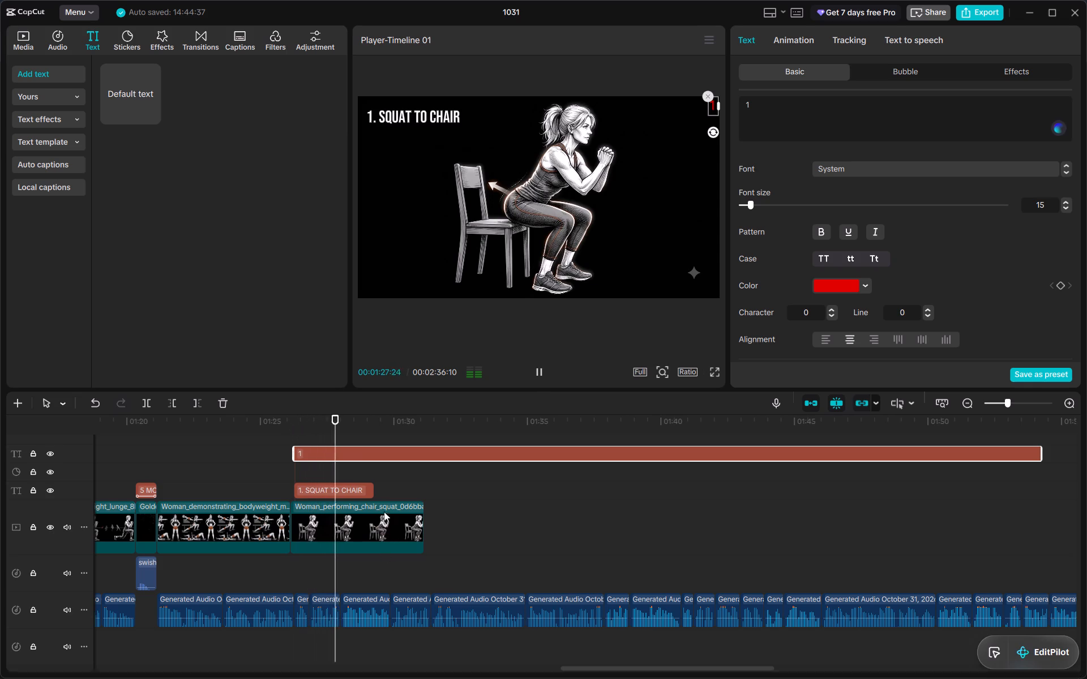
left_click(354, 518)
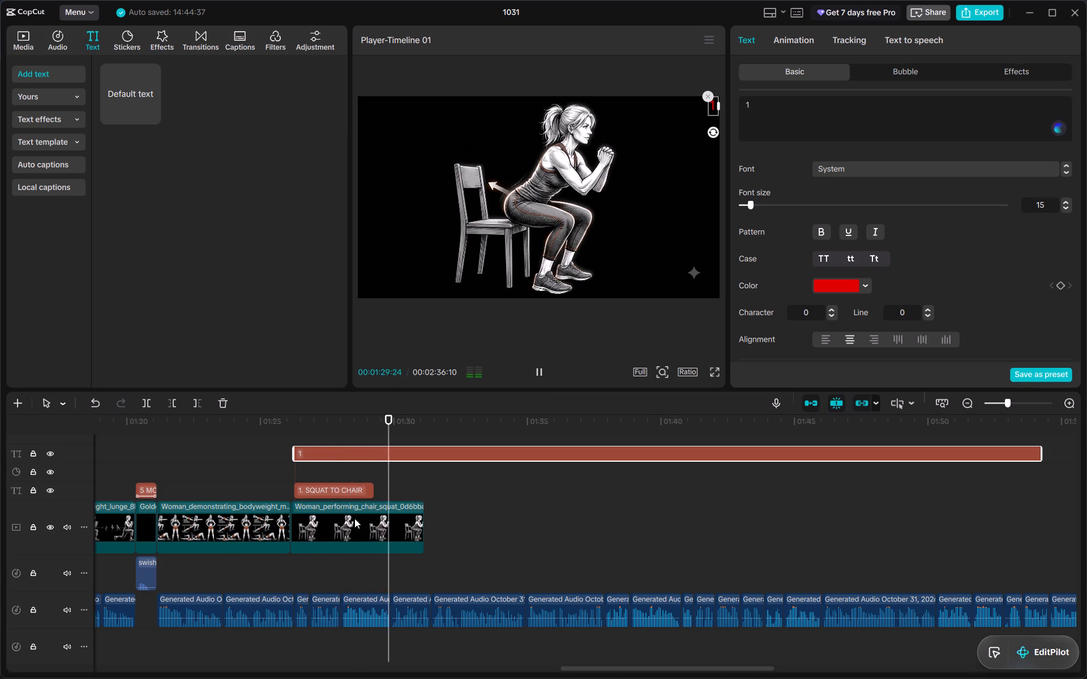
left_click(361, 490)
left_click_drag(370, 488, 311, 497)
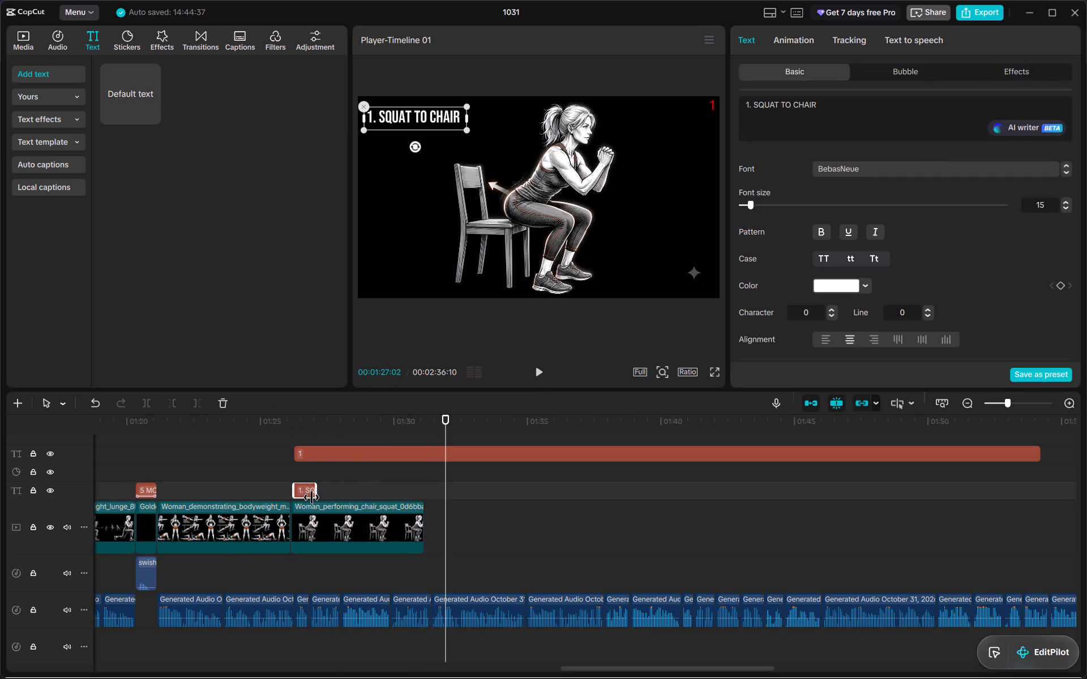
left_click_drag(311, 497, 384, 495)
Shorten the chair squat image under the "1. SQUAT TO CHAIR" title to end together with the title.
key("space")
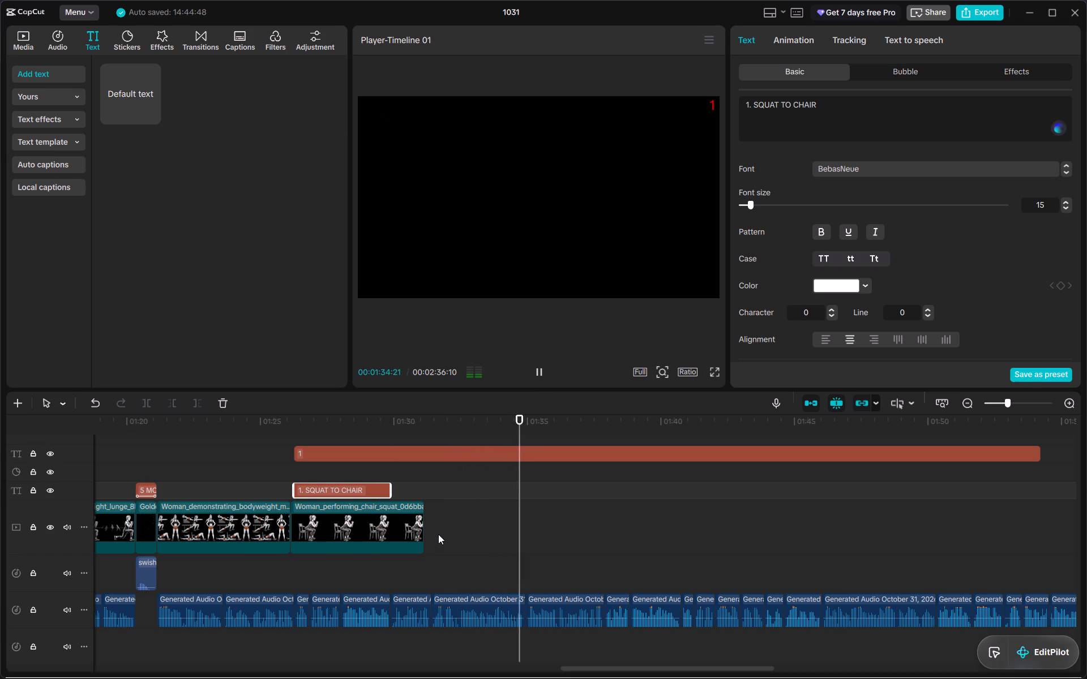
left_click(23, 42)
scroll(183, 215, "up", 1)
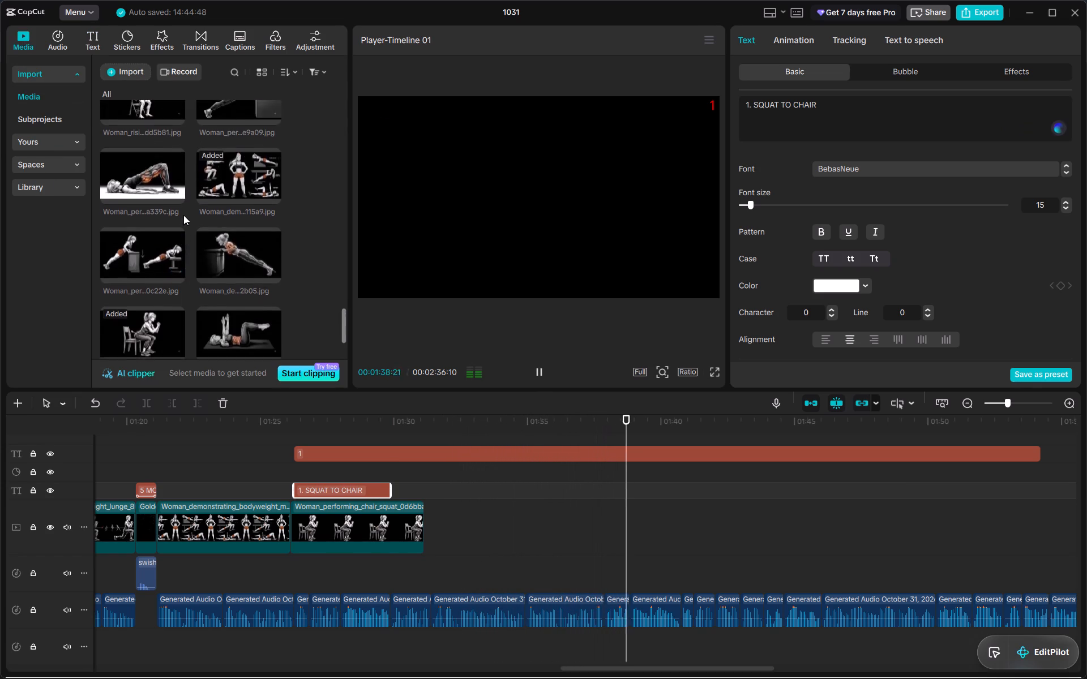
scroll(183, 215, "up", 1)
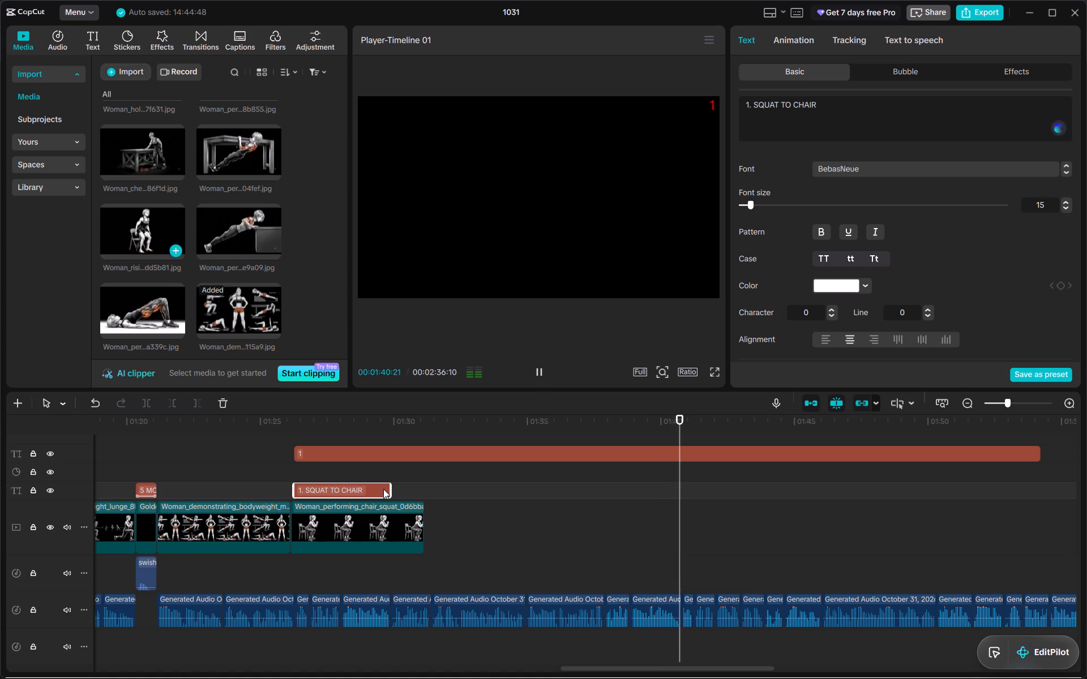
left_click(380, 517)
key("space")
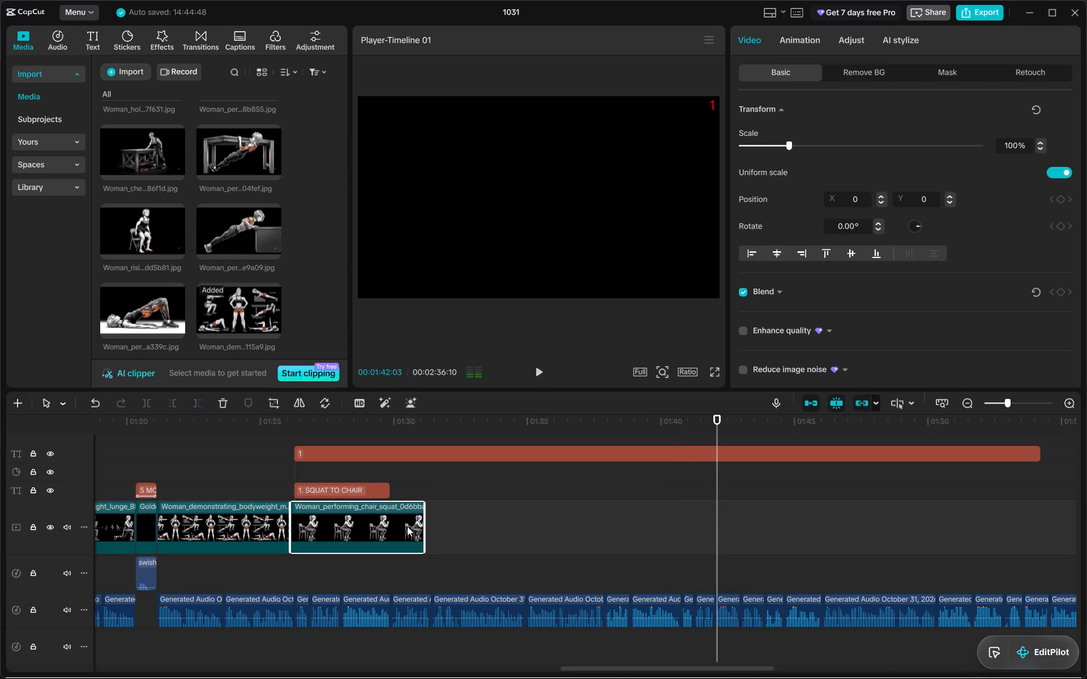
left_click_drag(420, 528, 388, 528)
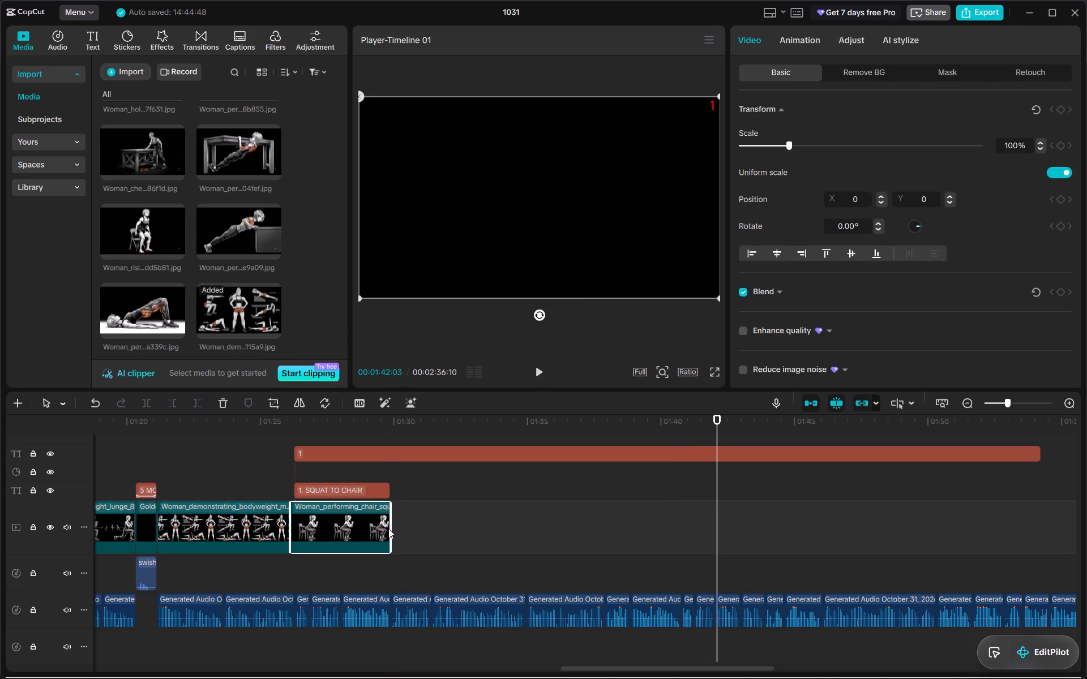
Add the chair squat image with arms stretched forward directly after the first chair squat clip.
scroll(185, 248, "up", 1)
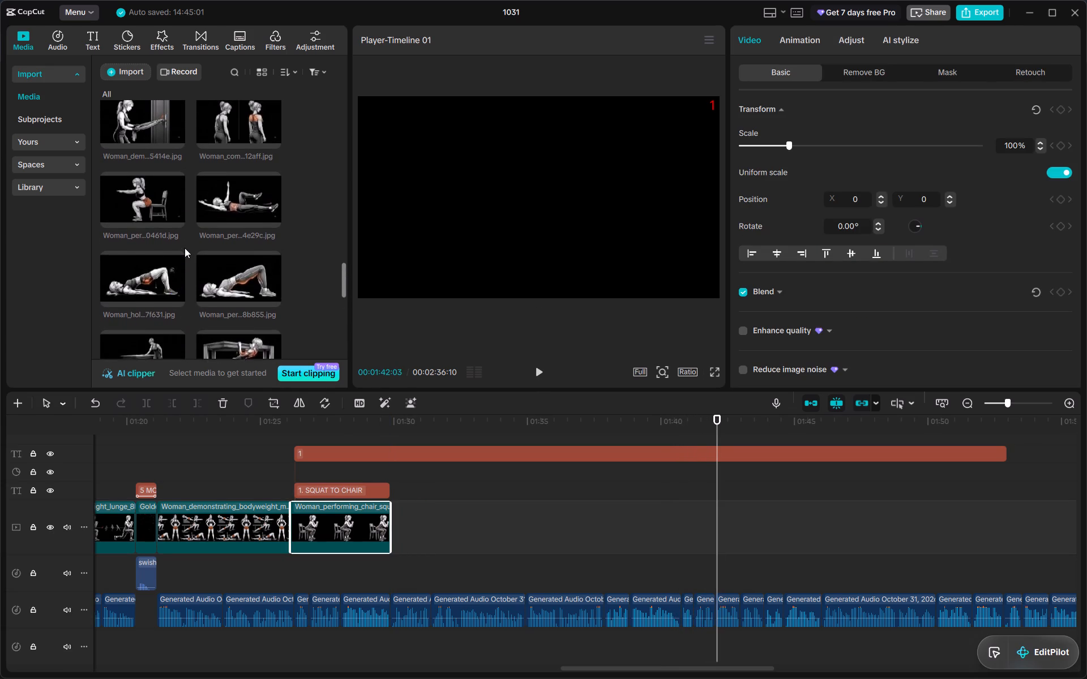
scroll(185, 248, "up", 1)
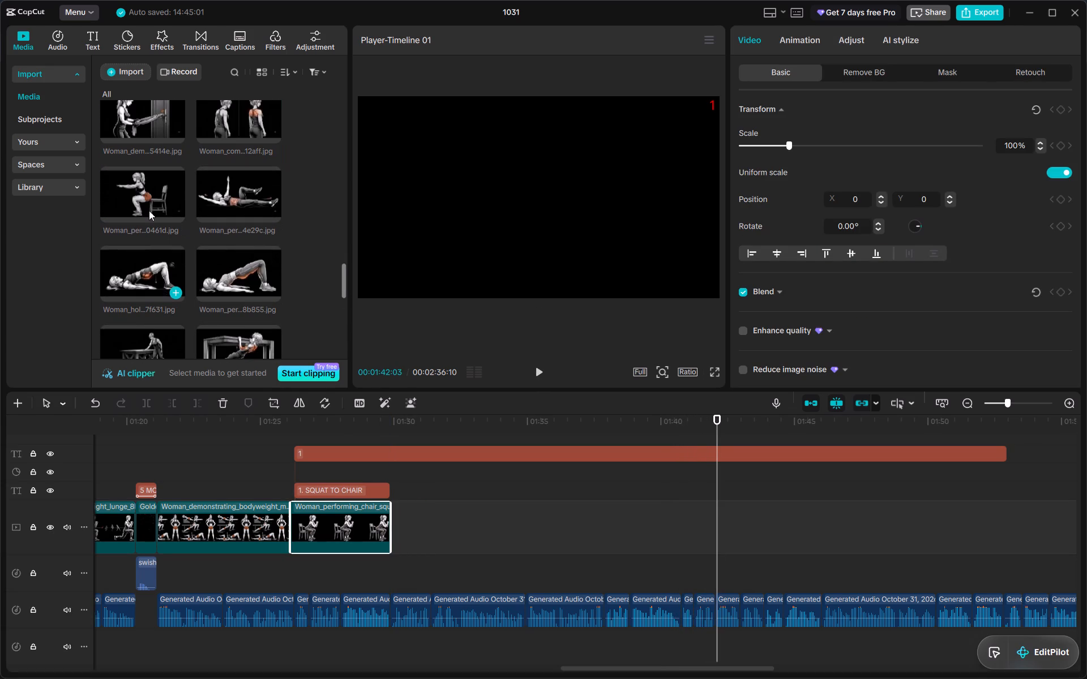
left_click_drag(144, 208, 404, 532)
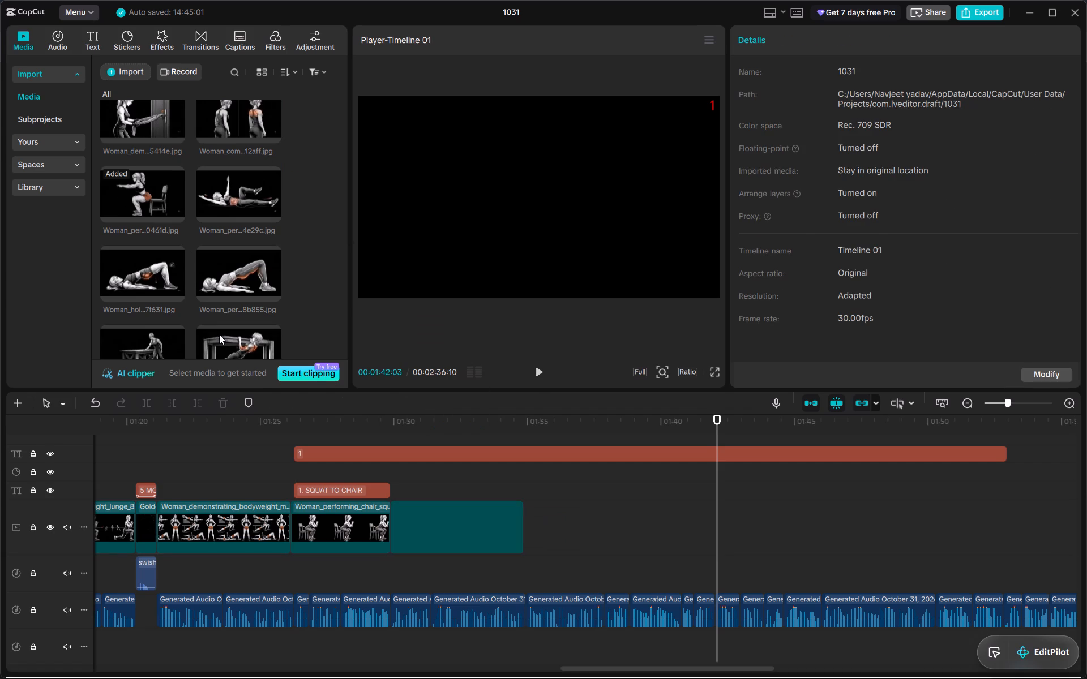
Add the image of the woman rising from a chair directly after the arms-forward chair squat clip.
scroll(219, 334, "down", 1)
left_click_drag(142, 247, 166, 177)
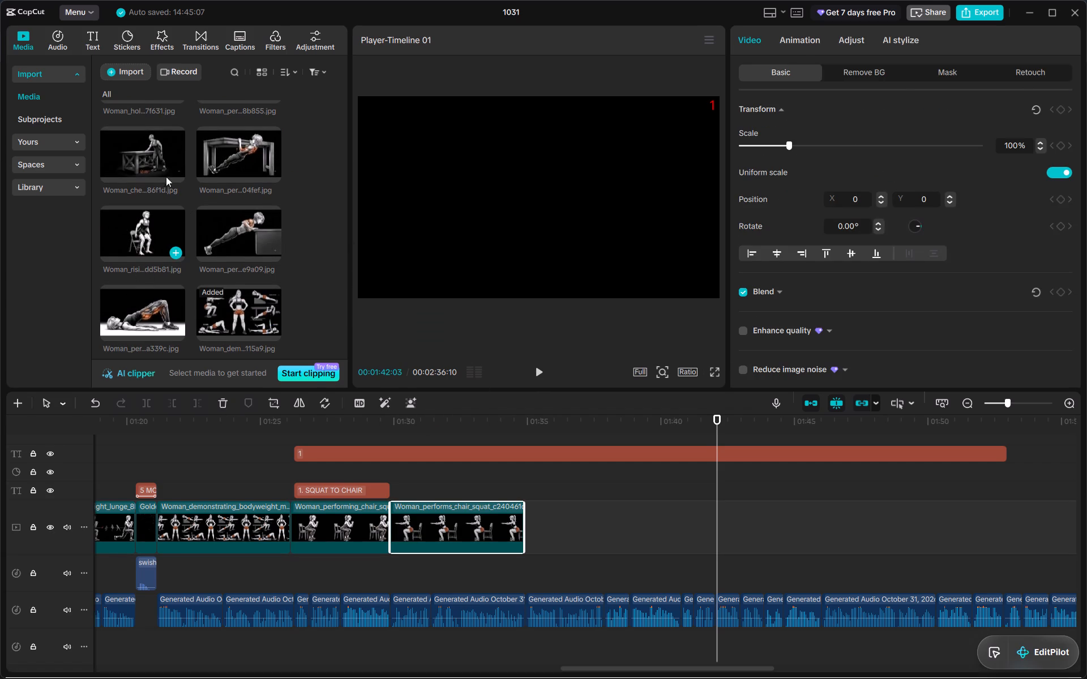
left_click_drag(166, 177, 528, 518)
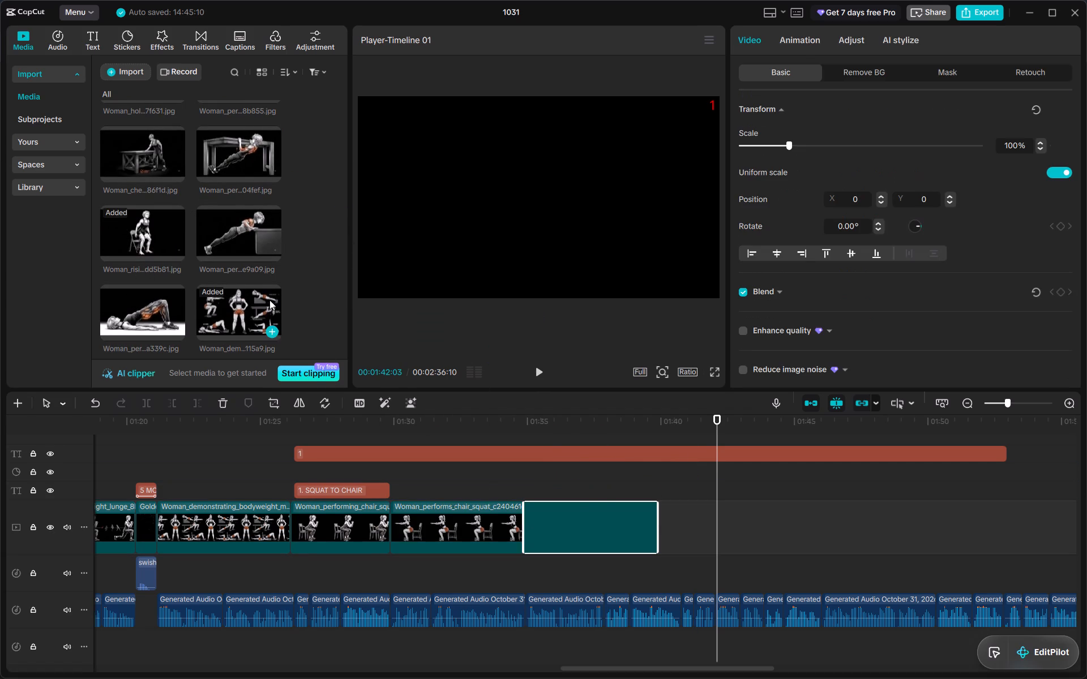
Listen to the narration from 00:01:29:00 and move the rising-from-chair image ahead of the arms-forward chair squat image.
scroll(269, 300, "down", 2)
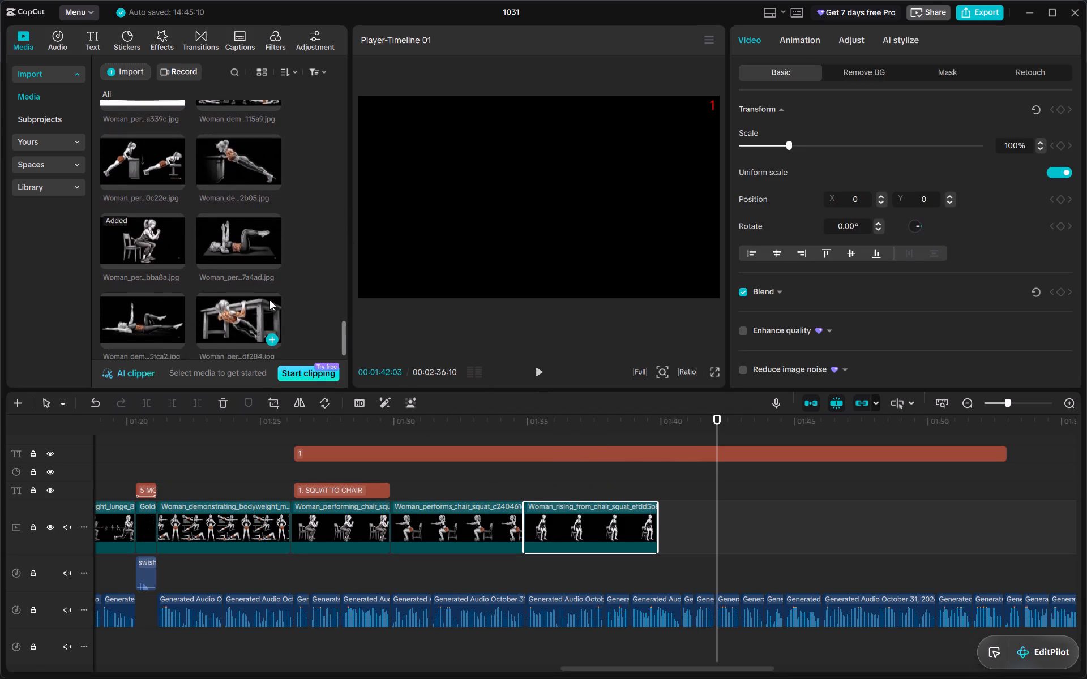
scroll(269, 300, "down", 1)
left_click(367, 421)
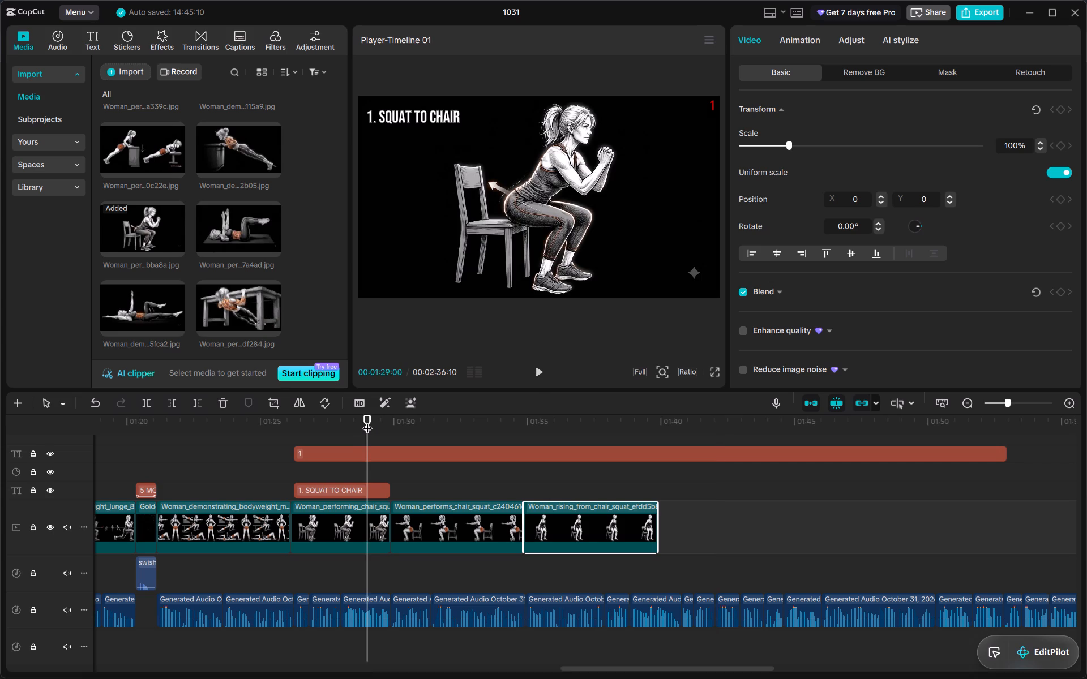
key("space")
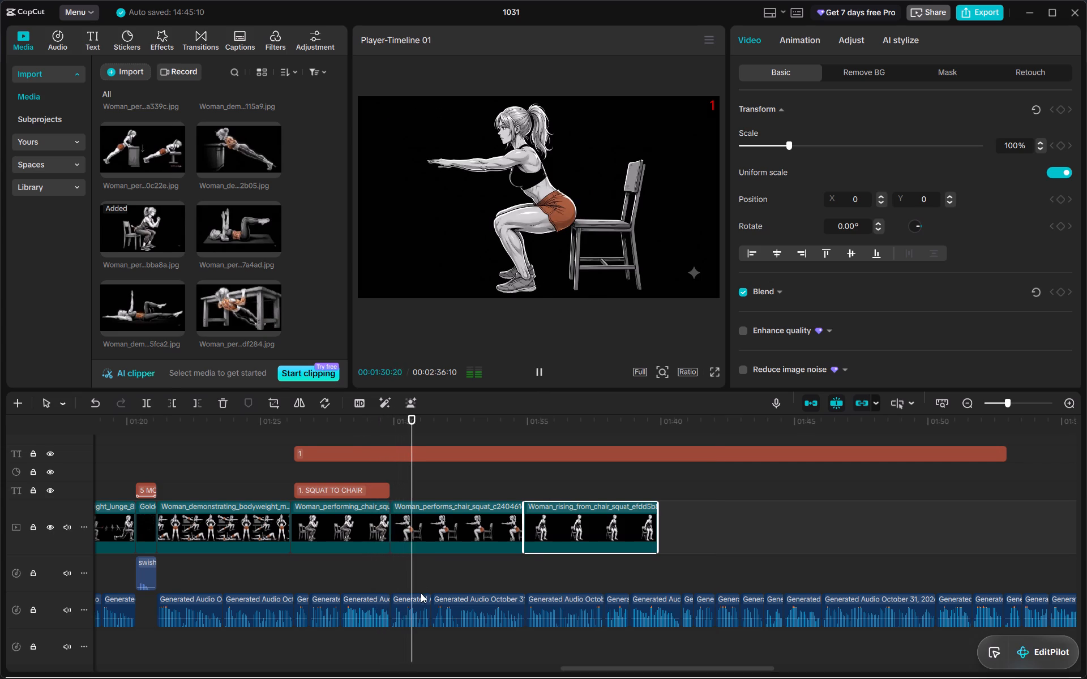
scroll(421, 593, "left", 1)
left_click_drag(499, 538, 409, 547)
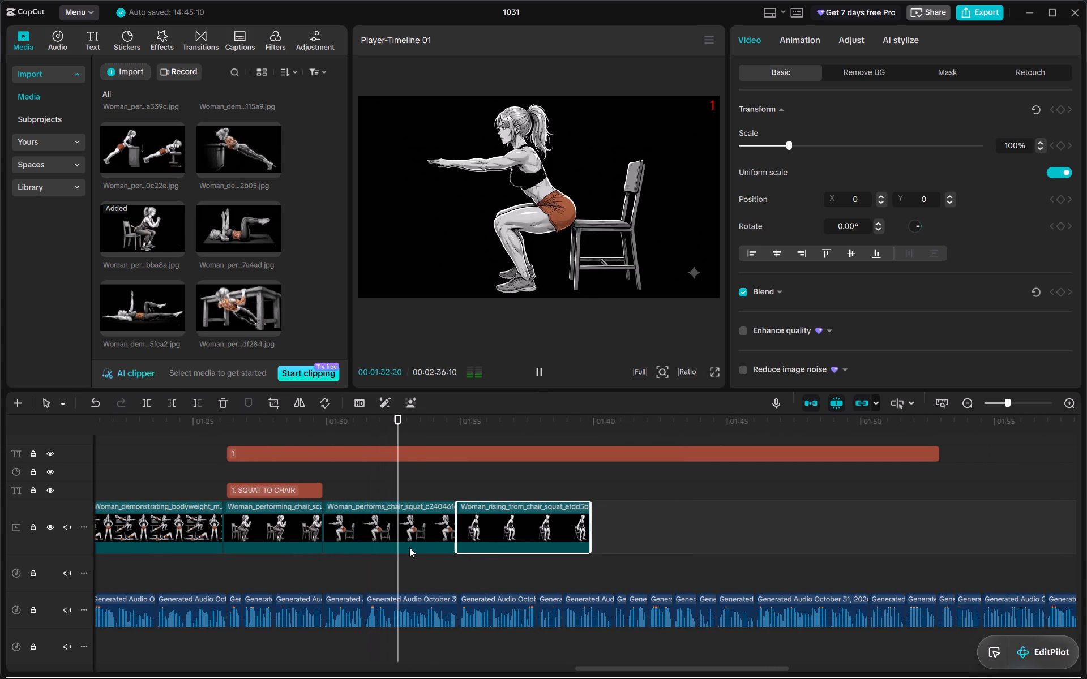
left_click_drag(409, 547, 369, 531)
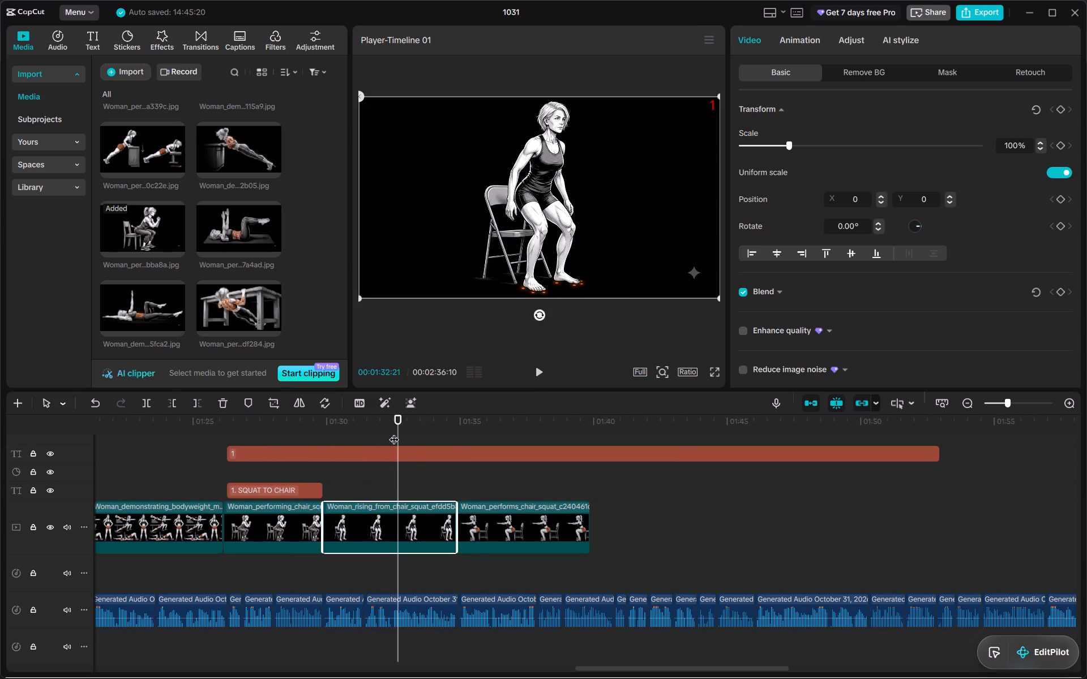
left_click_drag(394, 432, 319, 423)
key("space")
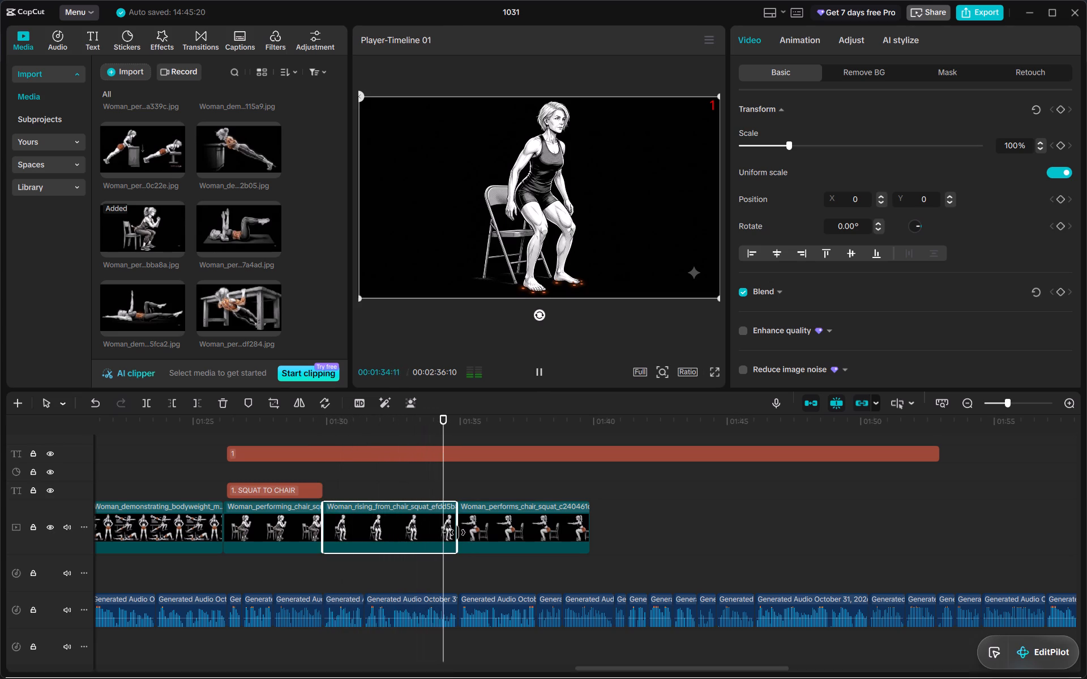
Trim the end of the rising-from-chair clip slightly.
left_click_drag(457, 532, 456, 534)
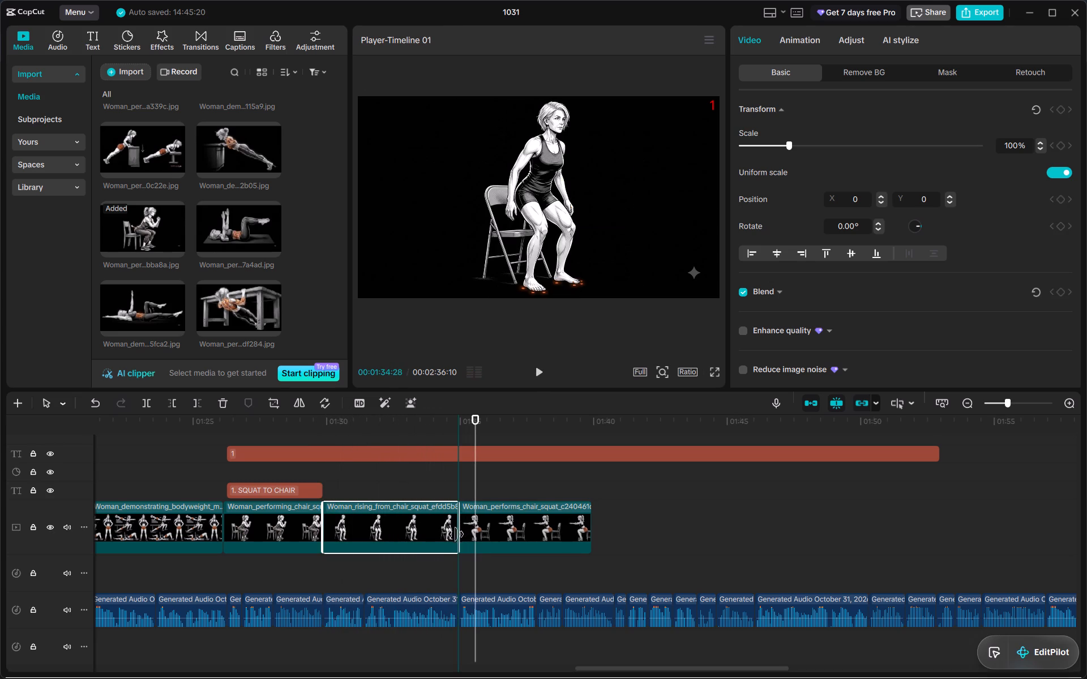
left_click_drag(456, 534, 443, 536)
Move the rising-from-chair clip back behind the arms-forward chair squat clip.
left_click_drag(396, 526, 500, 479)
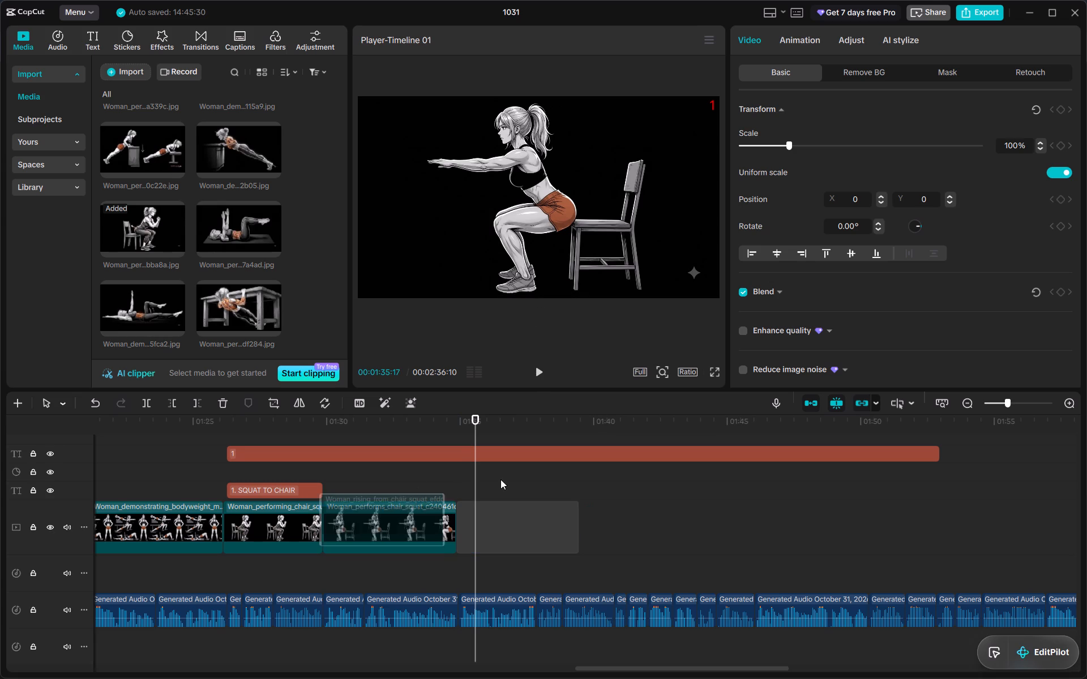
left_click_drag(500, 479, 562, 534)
Listen to the narration over the rising-from-chair clip and extend the clip's end to about 00:01:40:23.
left_click(416, 422)
key("space")
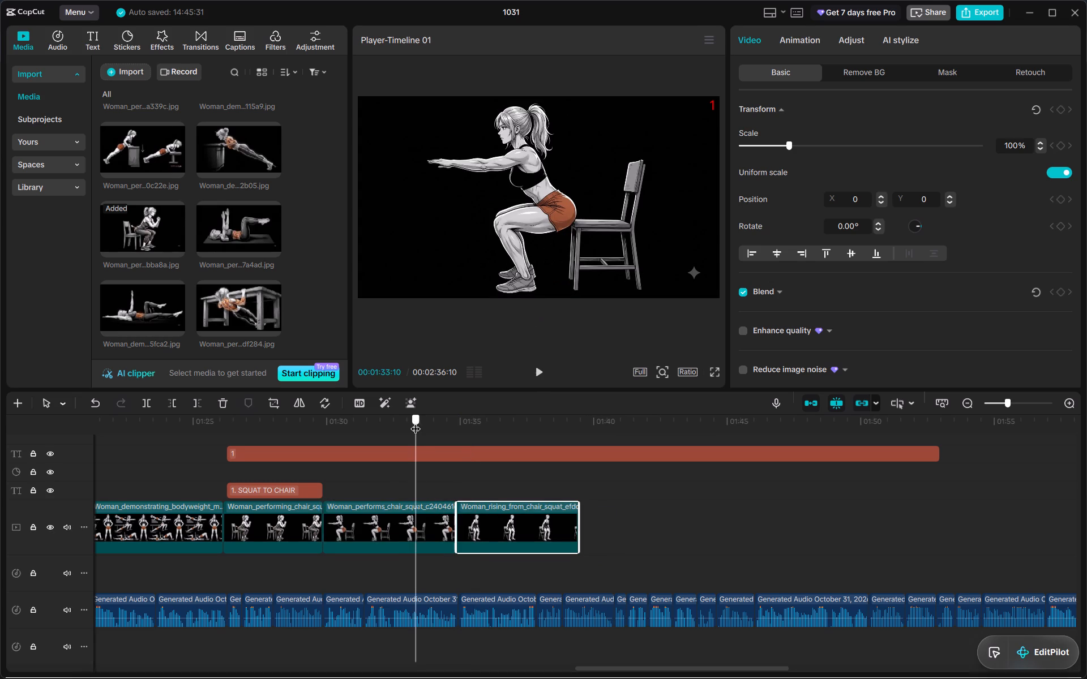
left_click(409, 518)
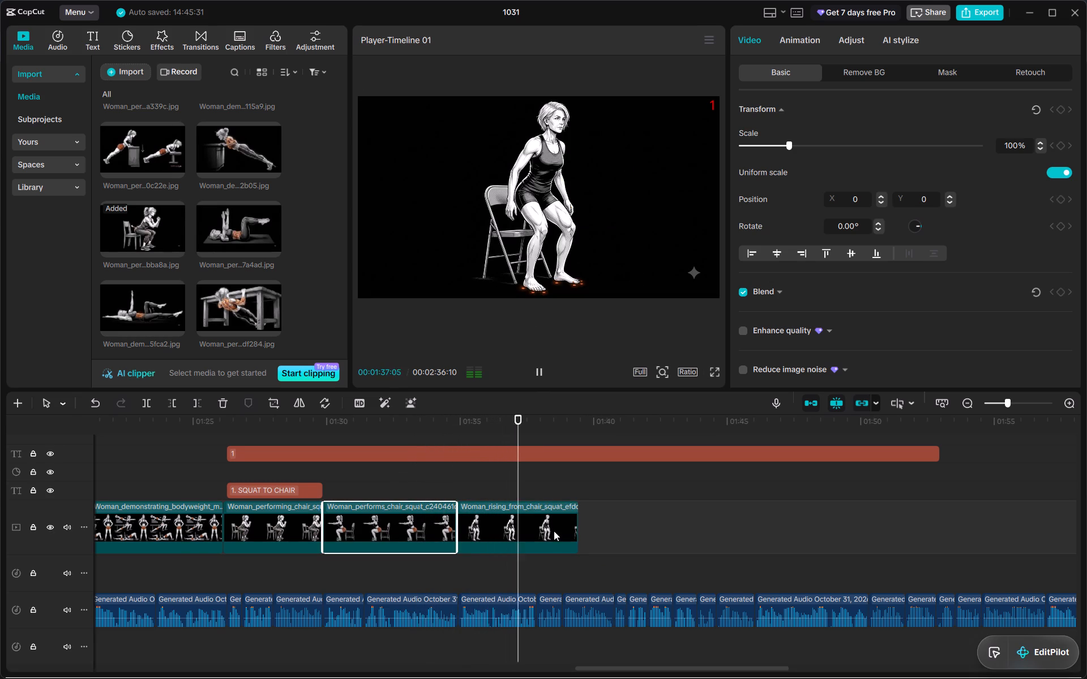
left_click(554, 531)
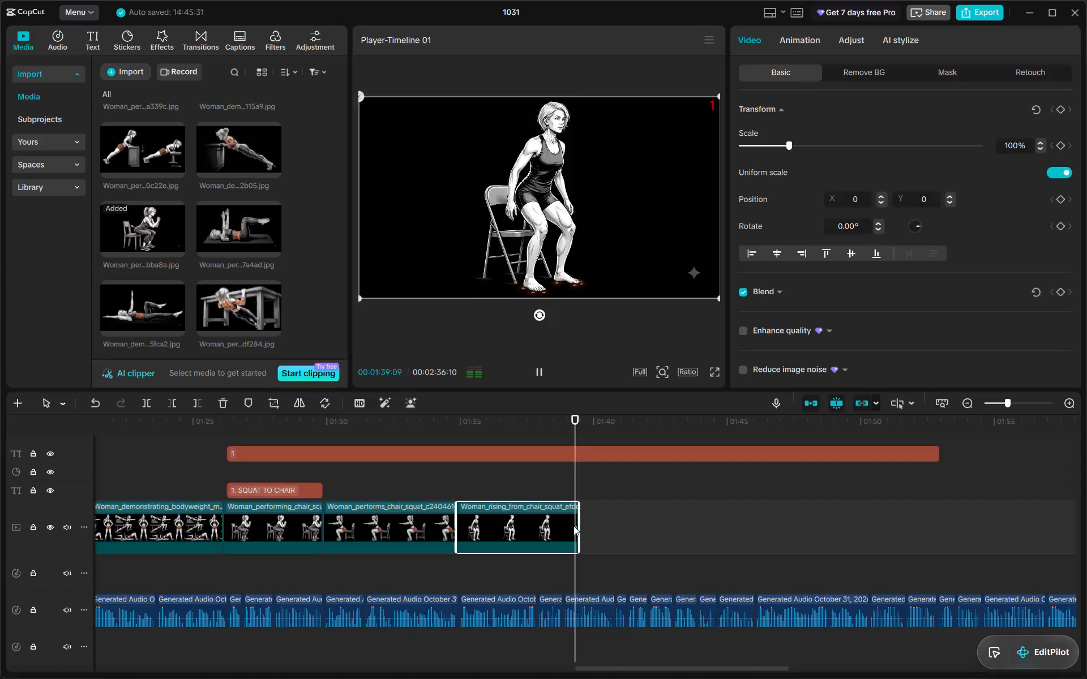
left_click_drag(579, 527, 620, 528)
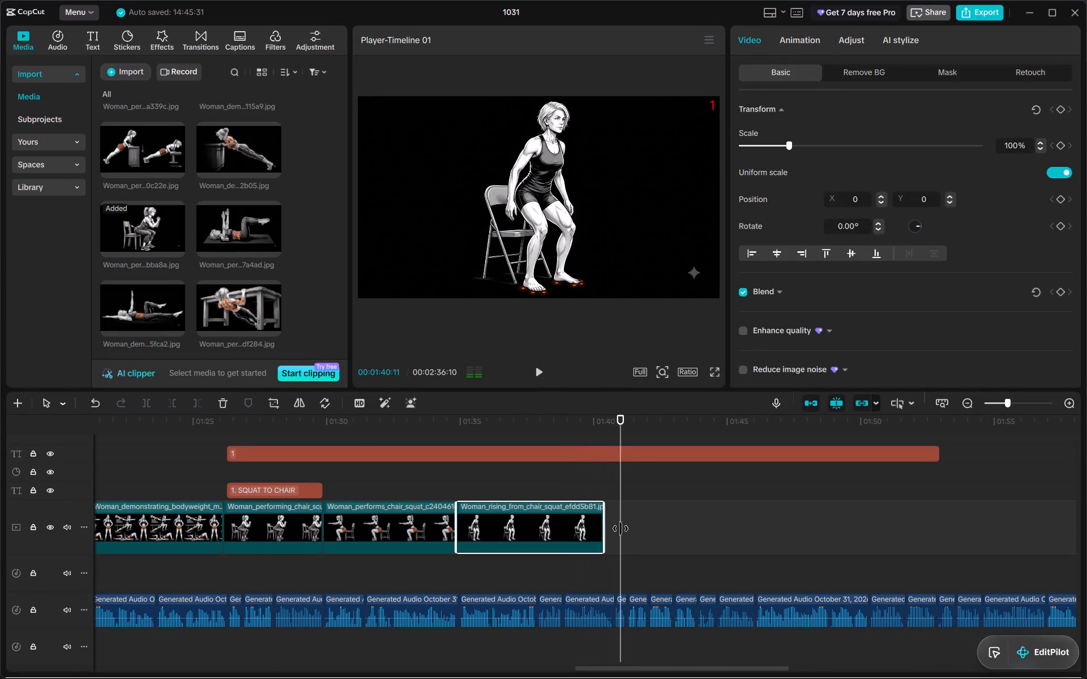
left_click_drag(620, 528, 611, 533)
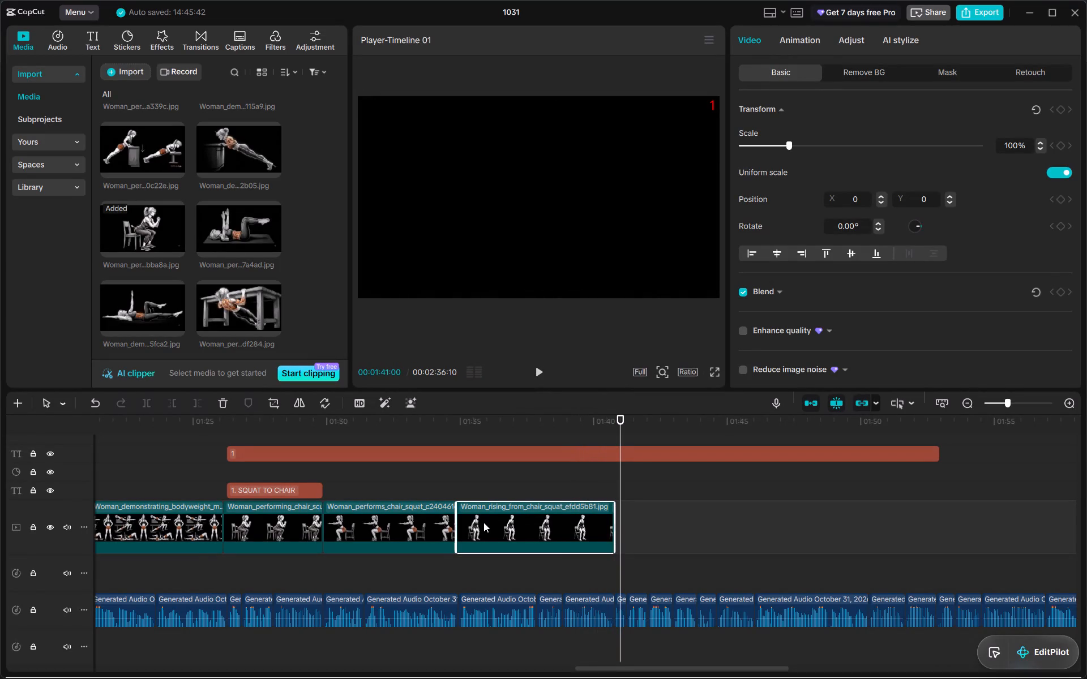
Place a copy of the "1. SQUAT TO CHAIR" title at 00:01:40:23, where the rising-from-chair clip ends.
scroll(483, 522, "left", 1)
left_click(146, 493)
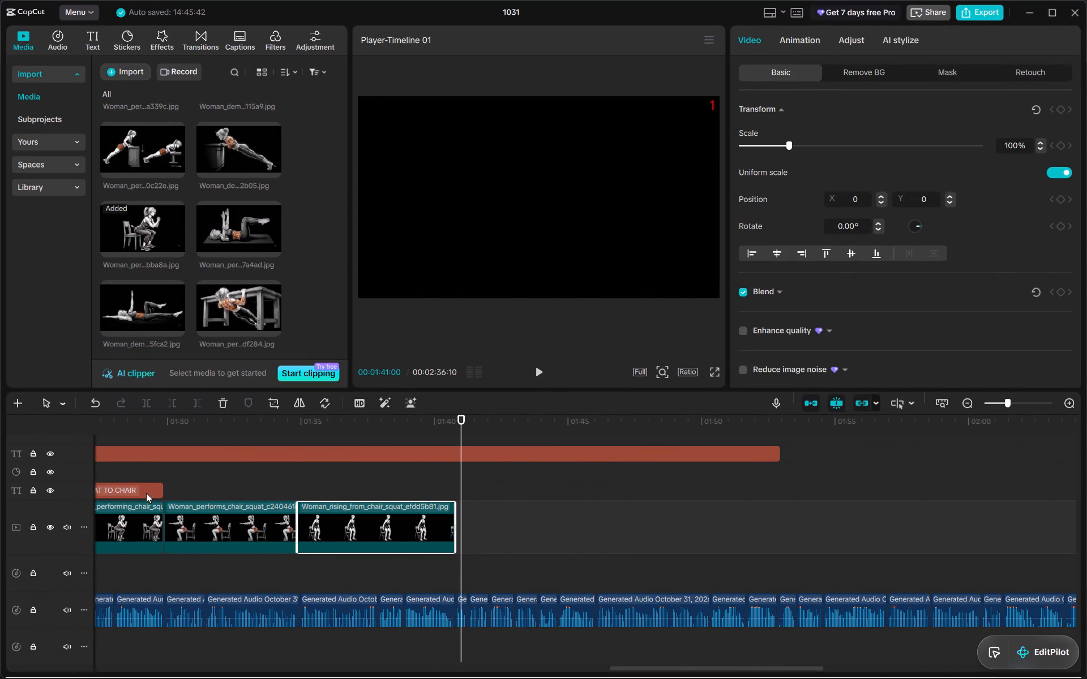
key("ctrl+c")
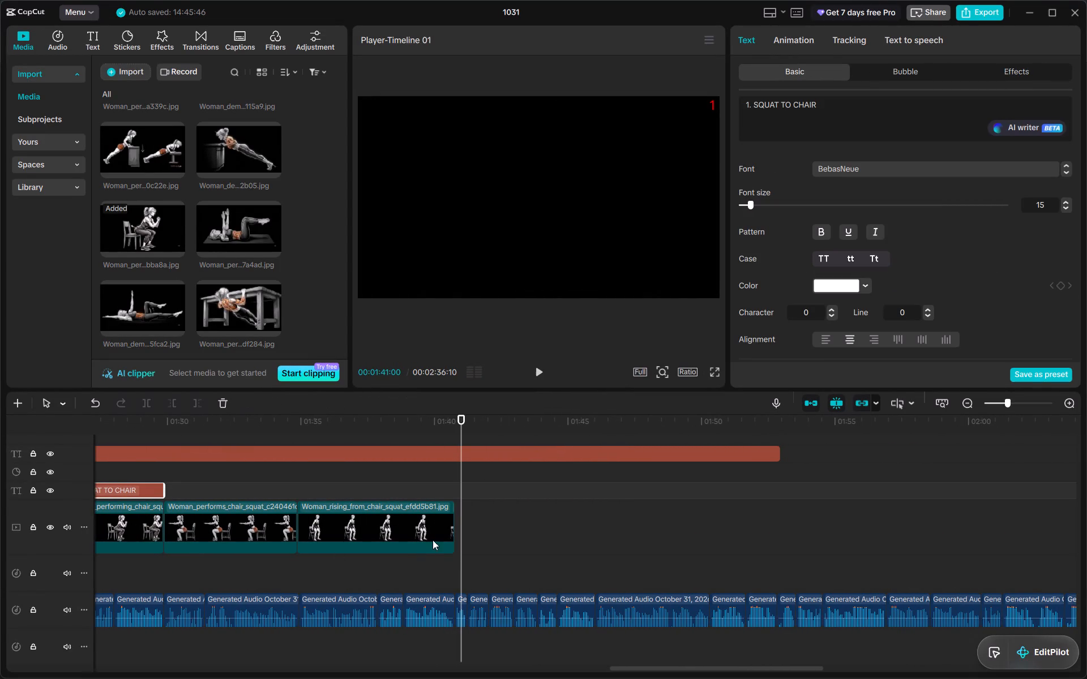
left_click(459, 421)
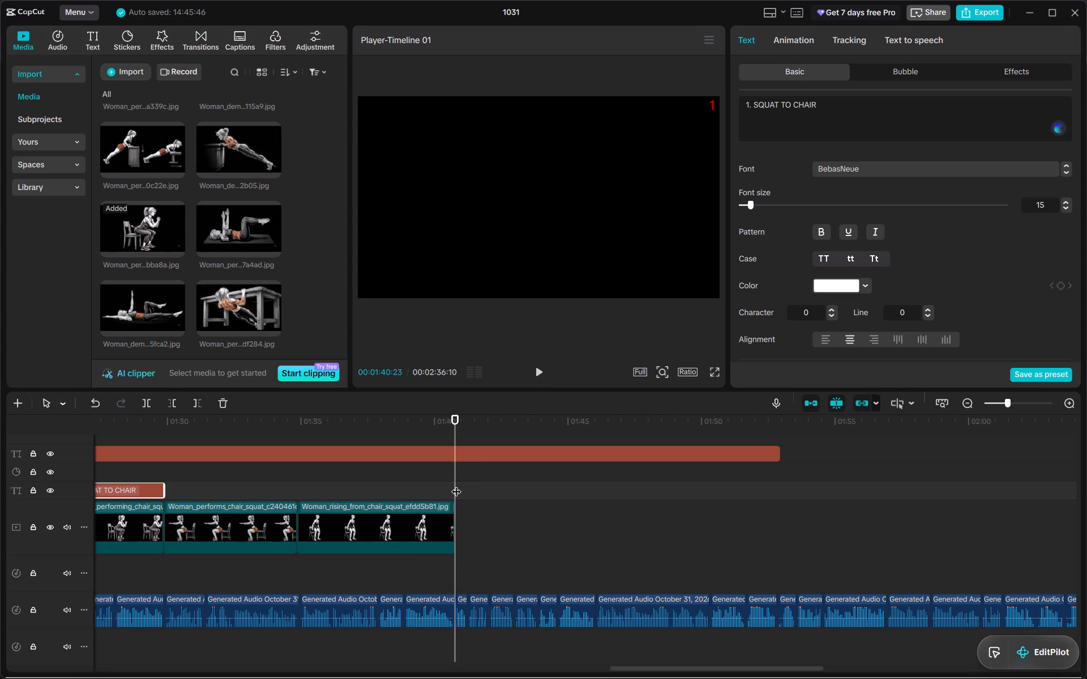
key("ctrl+v")
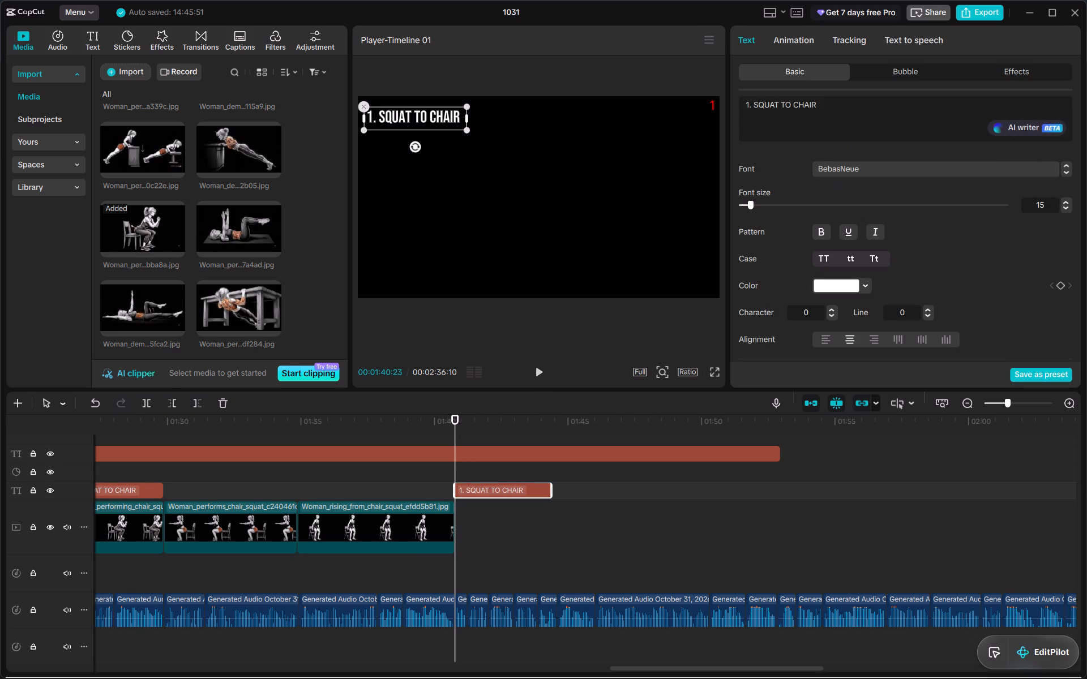
Replace the copied title's text with "2. GLUTE BRIDGE", playing the narration to catch the exercise name.
left_click_drag(821, 105, 730, 102)
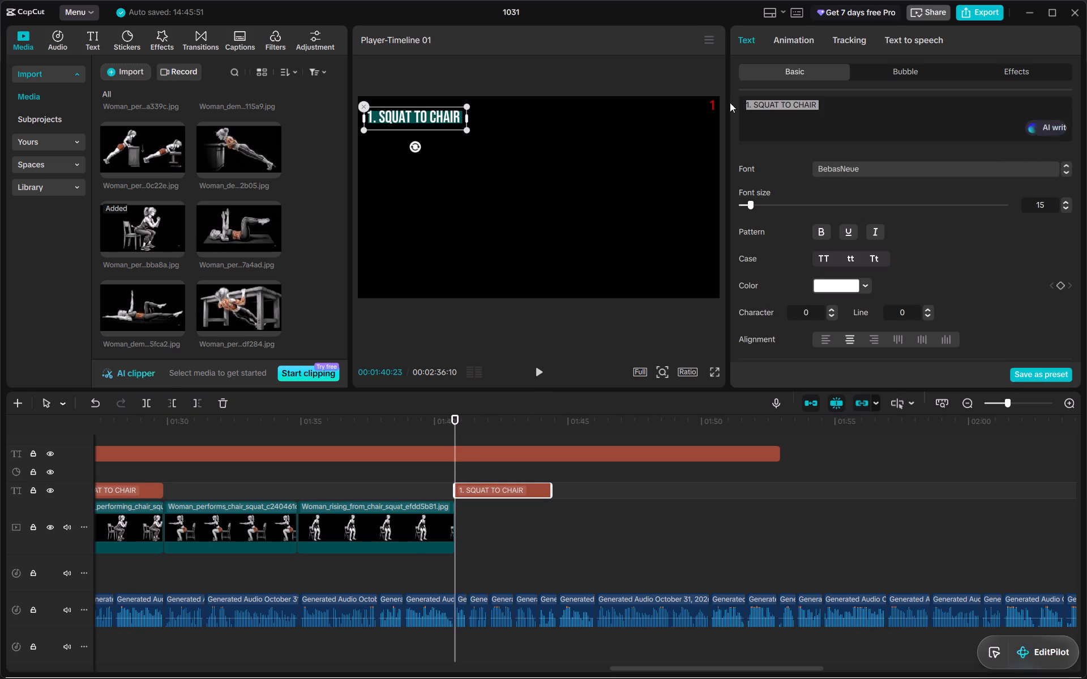
key("BackSpace")
type("2.")
key("space")
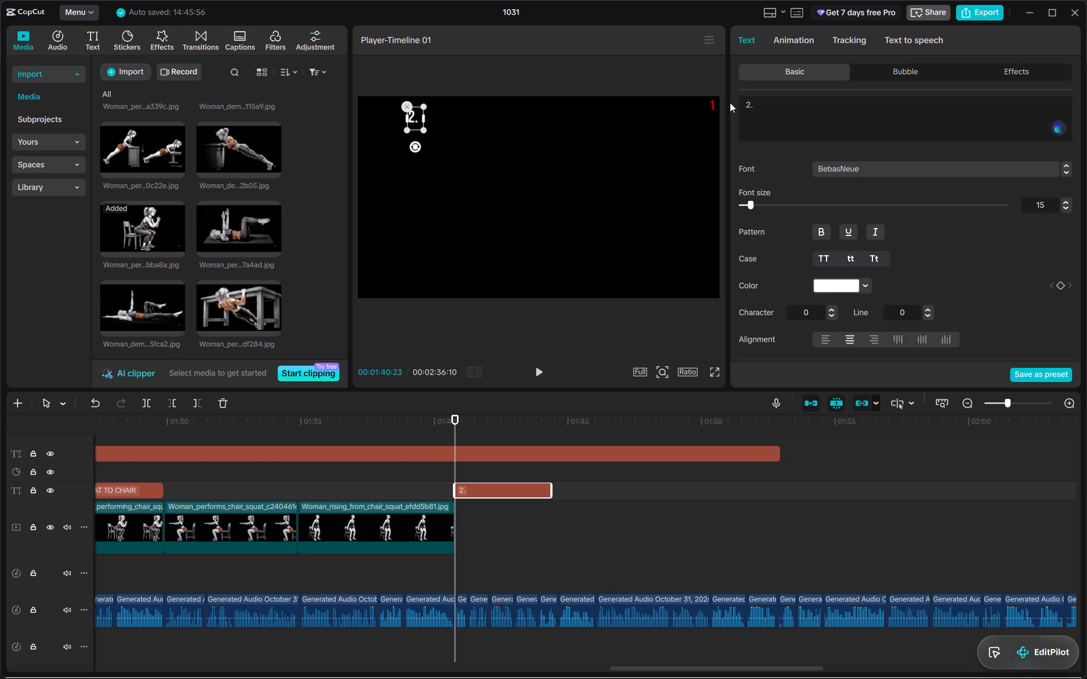
key("space")
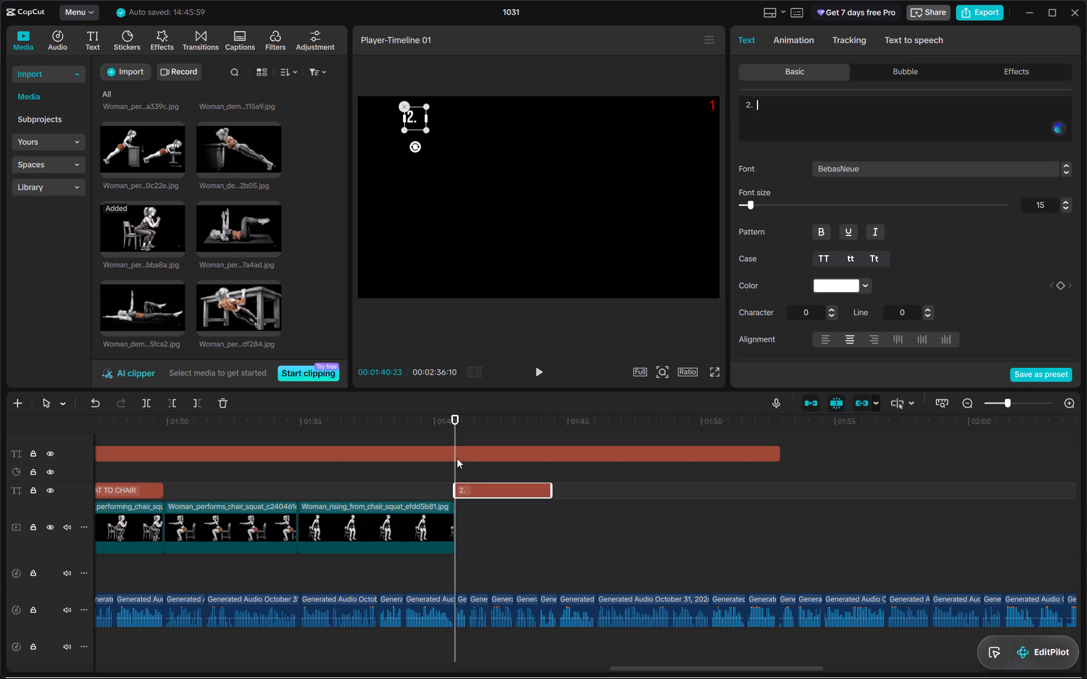
key("space")
left_click(539, 372)
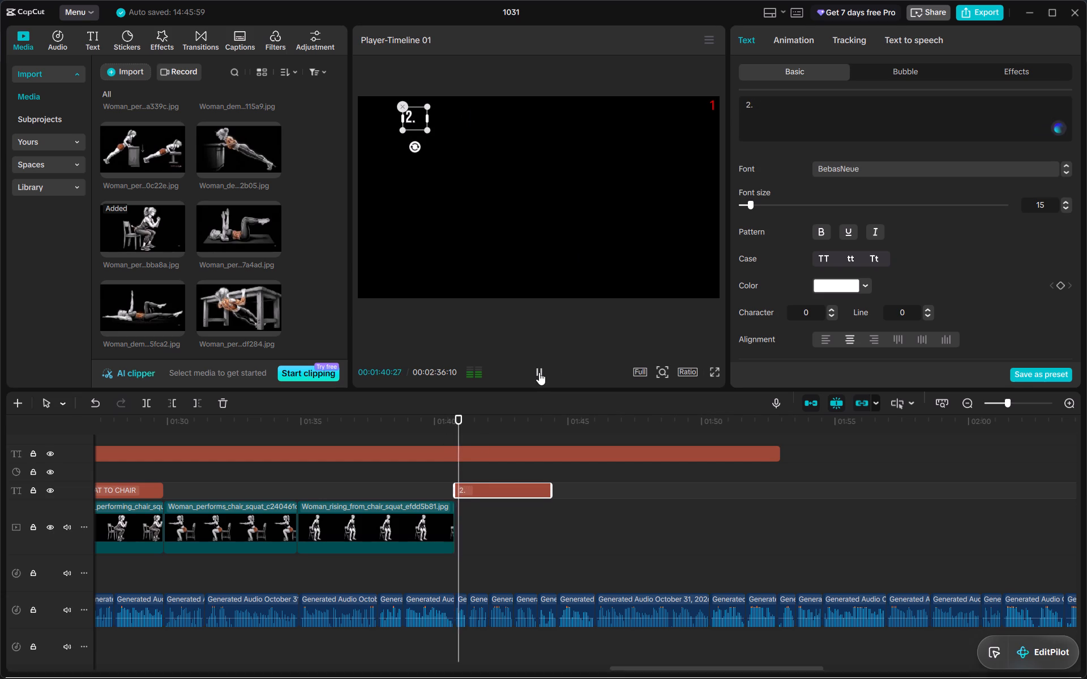
key("space")
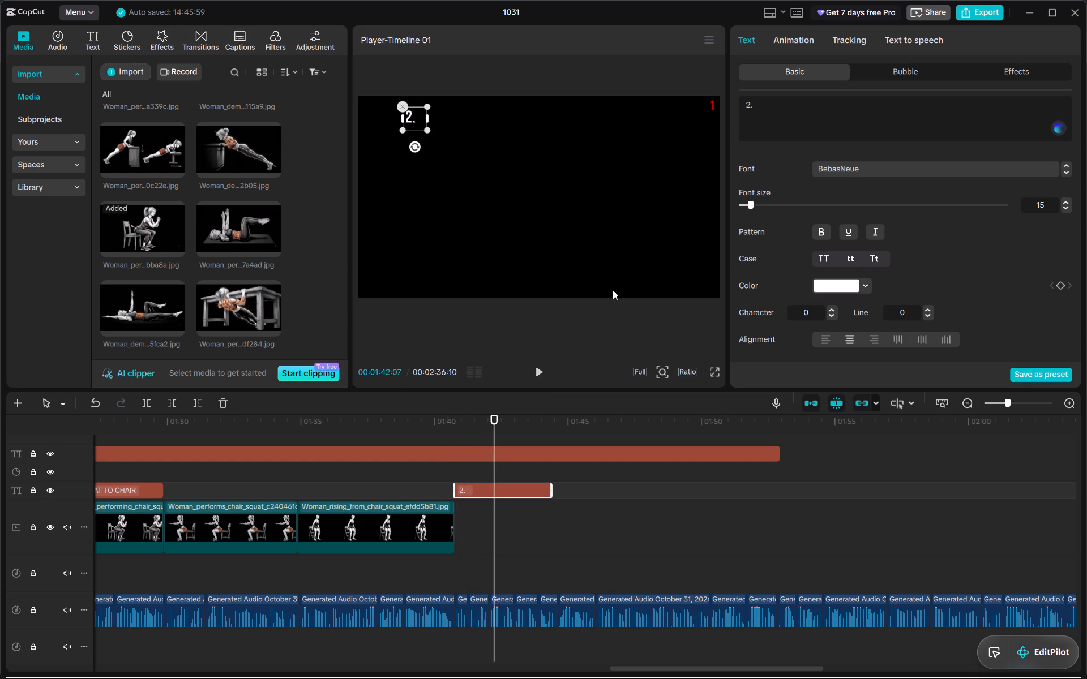
left_click(772, 105)
key("BackSpace")
key("BackSpace")
type("G;")
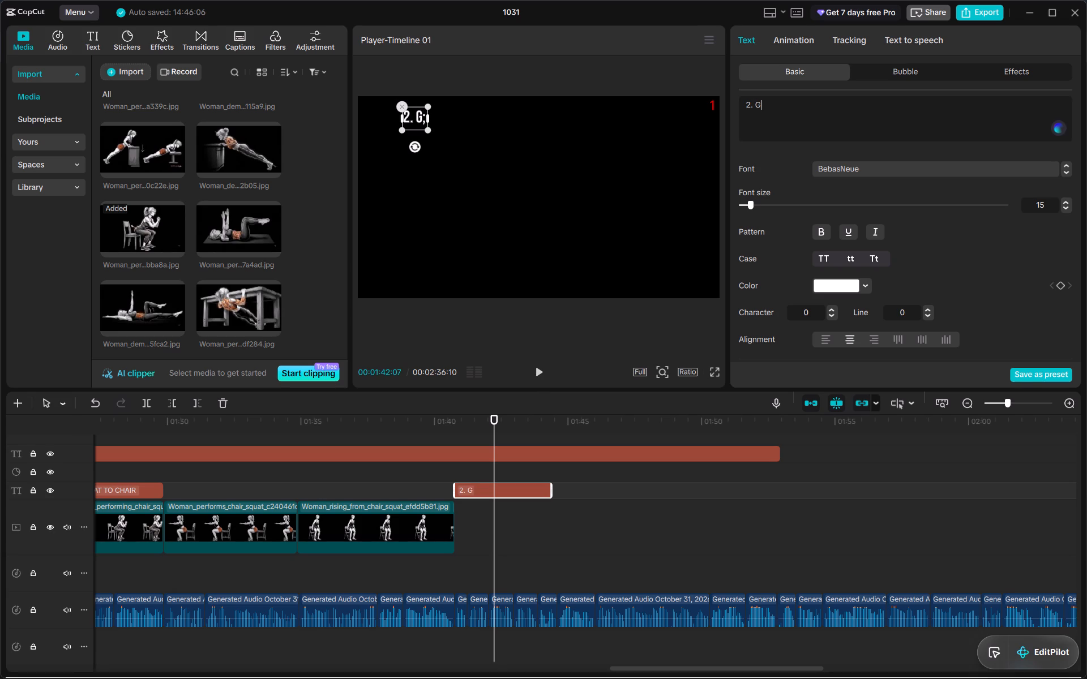
key("BackSpace")
type("LUTE")
key("space")
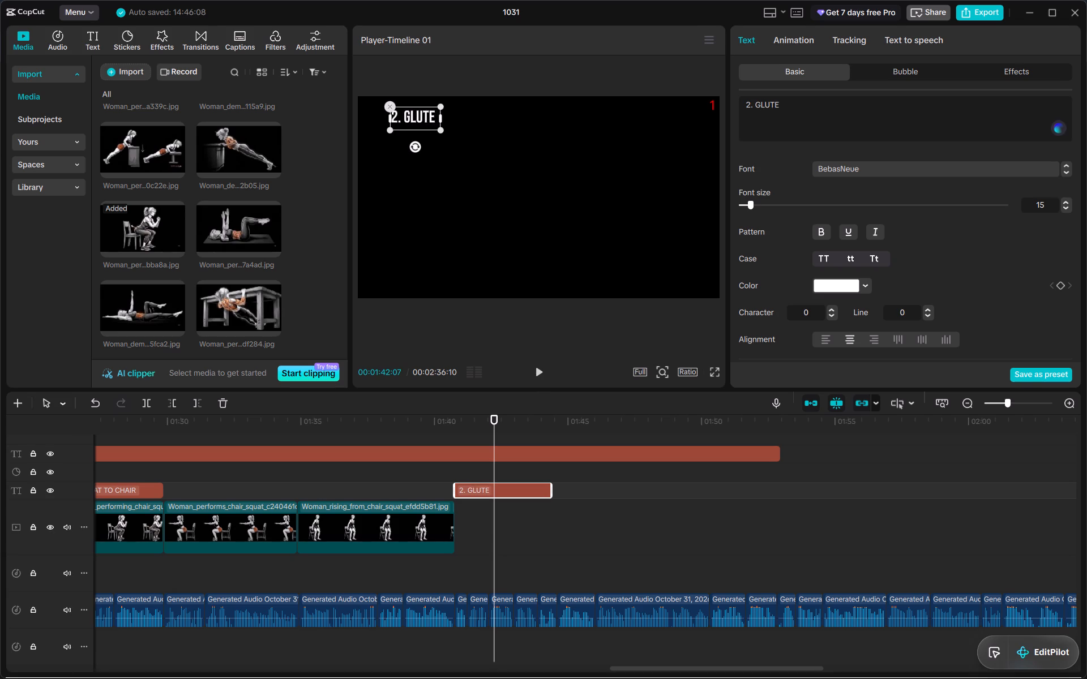
type("BRIDGE")
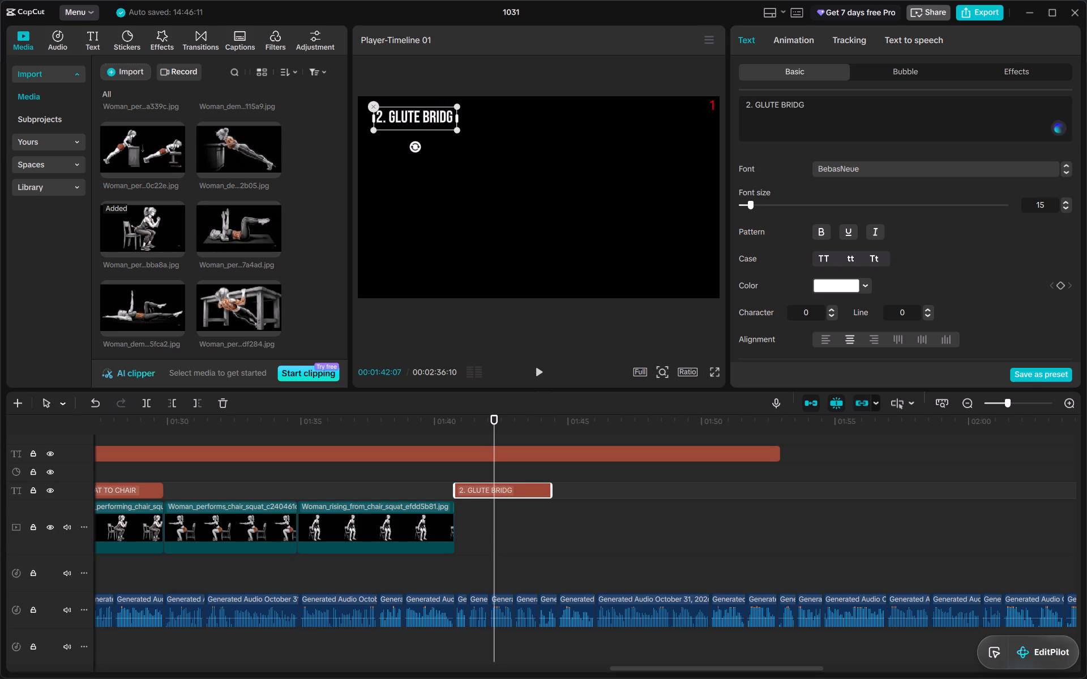
key("space")
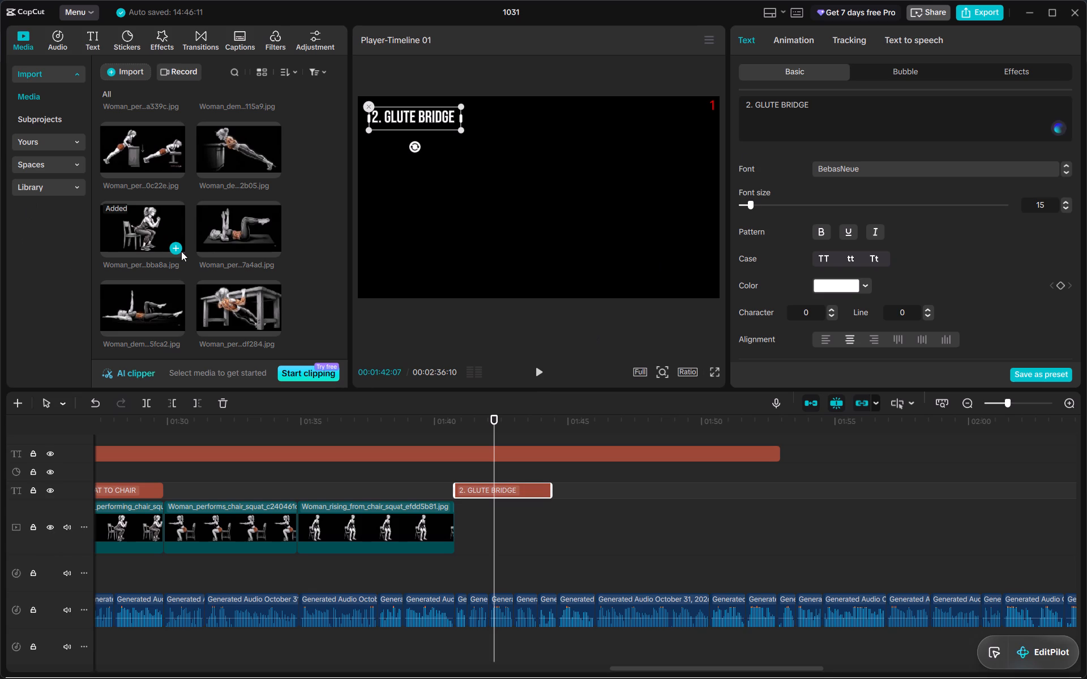
Add three glute bridge images in sequence after the rising-from-chair clip: the white-floor one, the holding-position one, and the remaining performing-glute-bridge illustration.
scroll(181, 251, "up", 1)
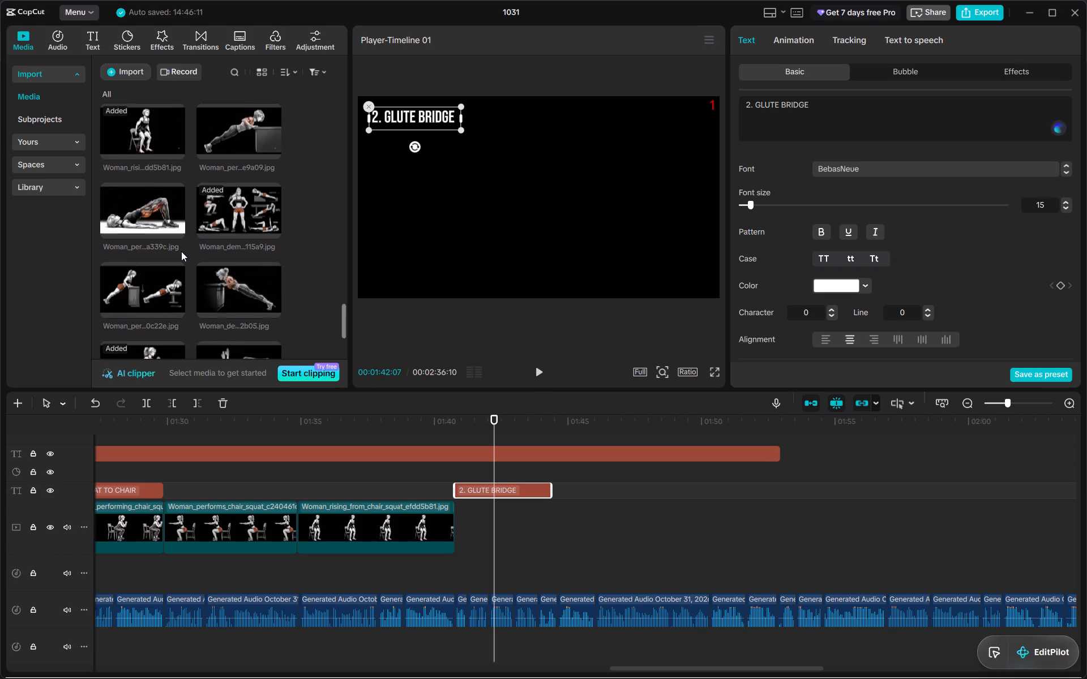
scroll(181, 251, "up", 1)
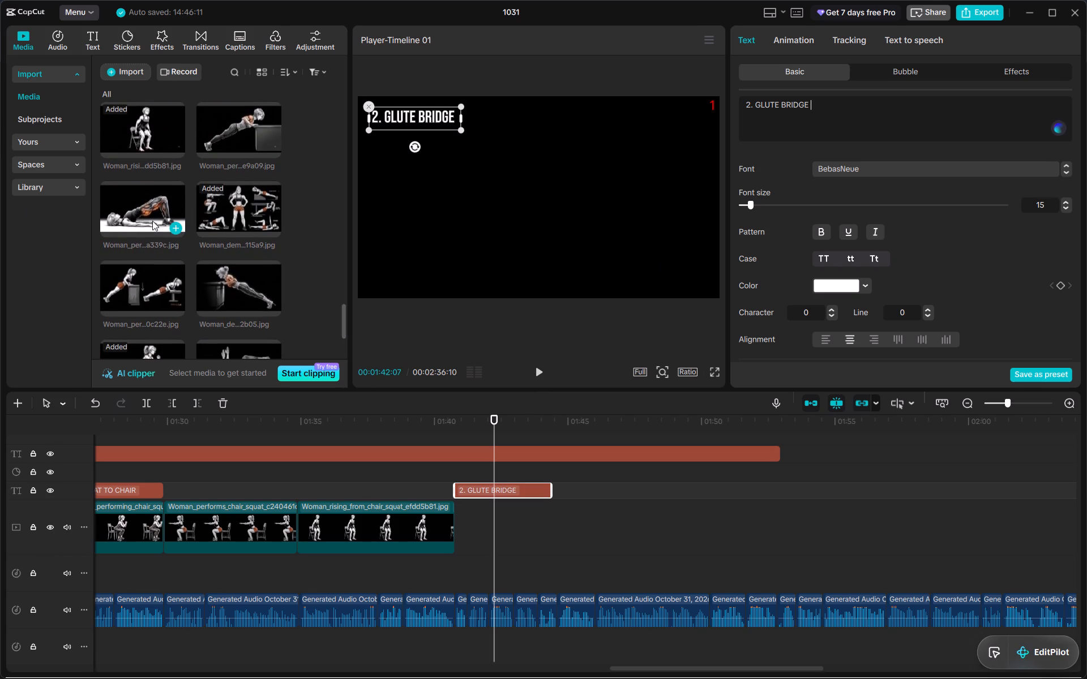
left_click_drag(152, 220, 472, 526)
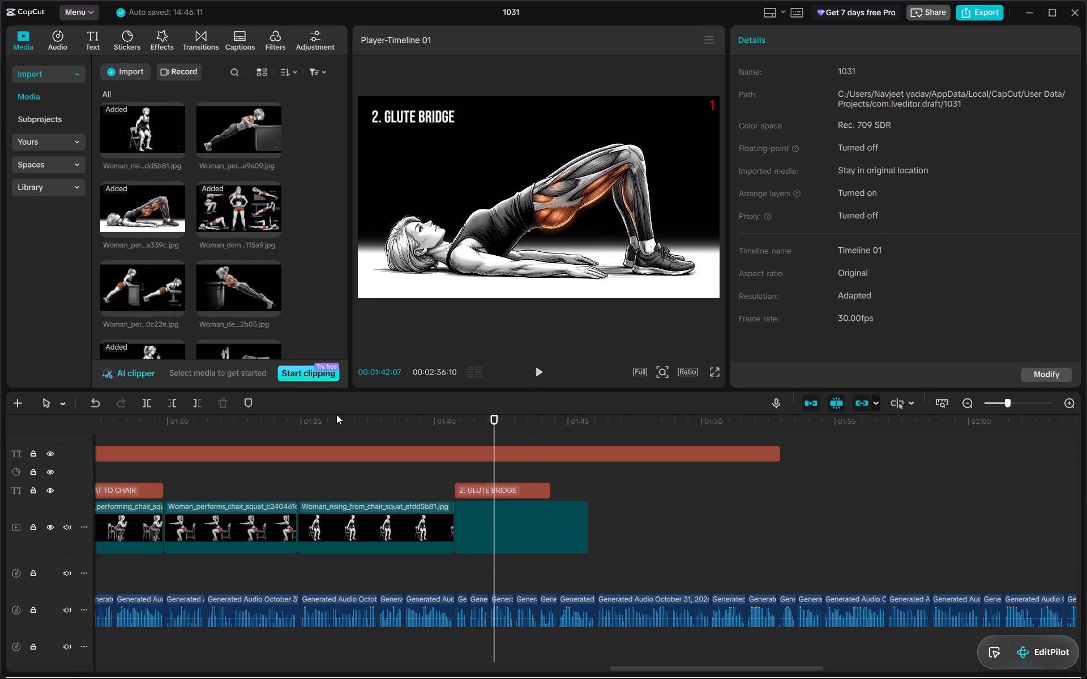
scroll(250, 300, "up", 1)
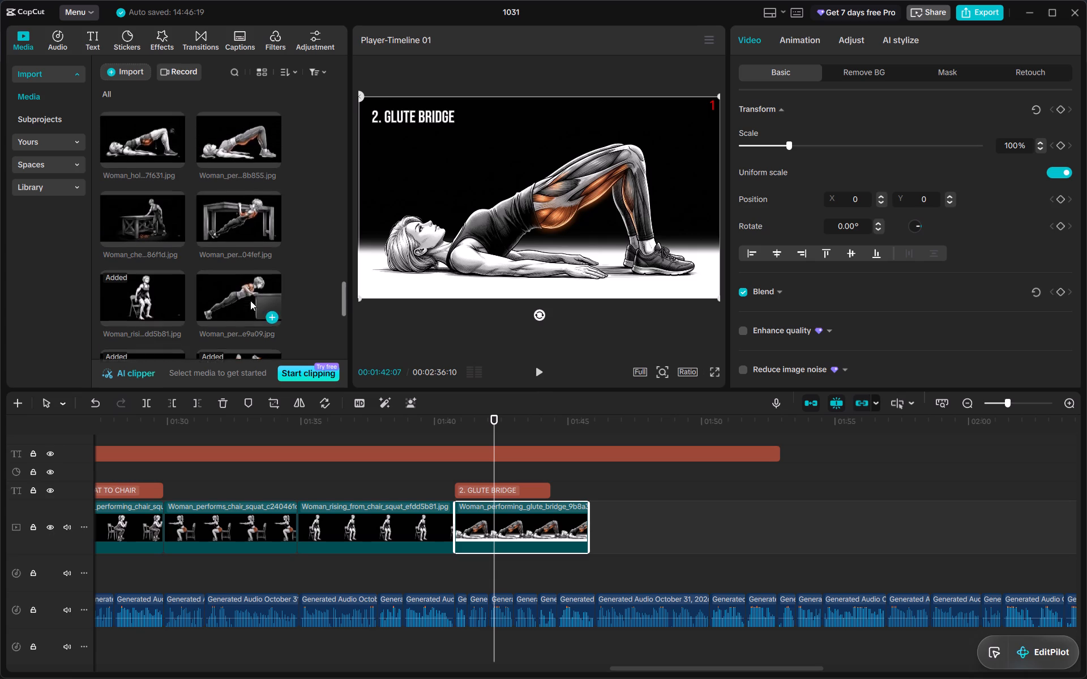
scroll(250, 300, "up", 1)
left_click_drag(144, 190, 547, 291)
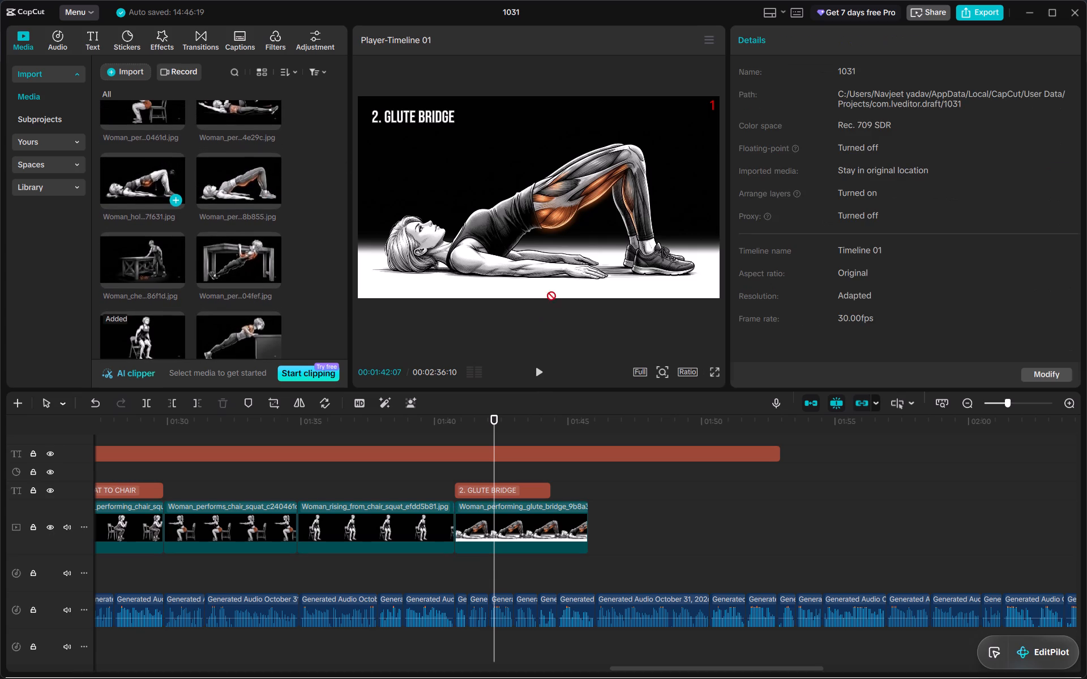
left_click_drag(547, 291, 589, 517)
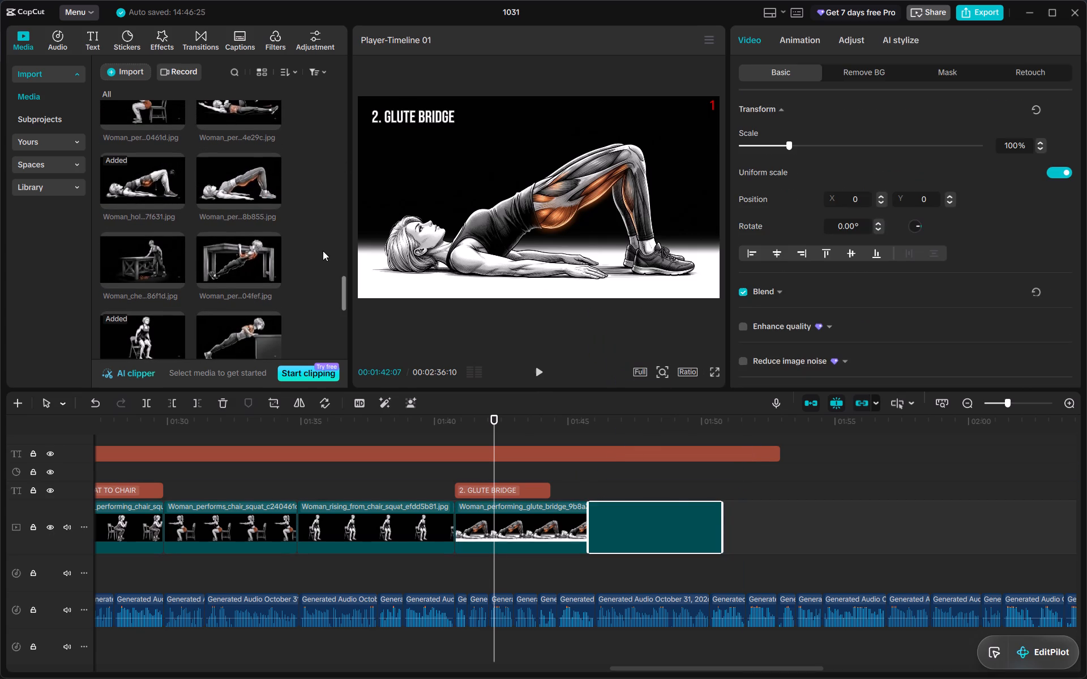
left_click_drag(245, 190, 750, 533)
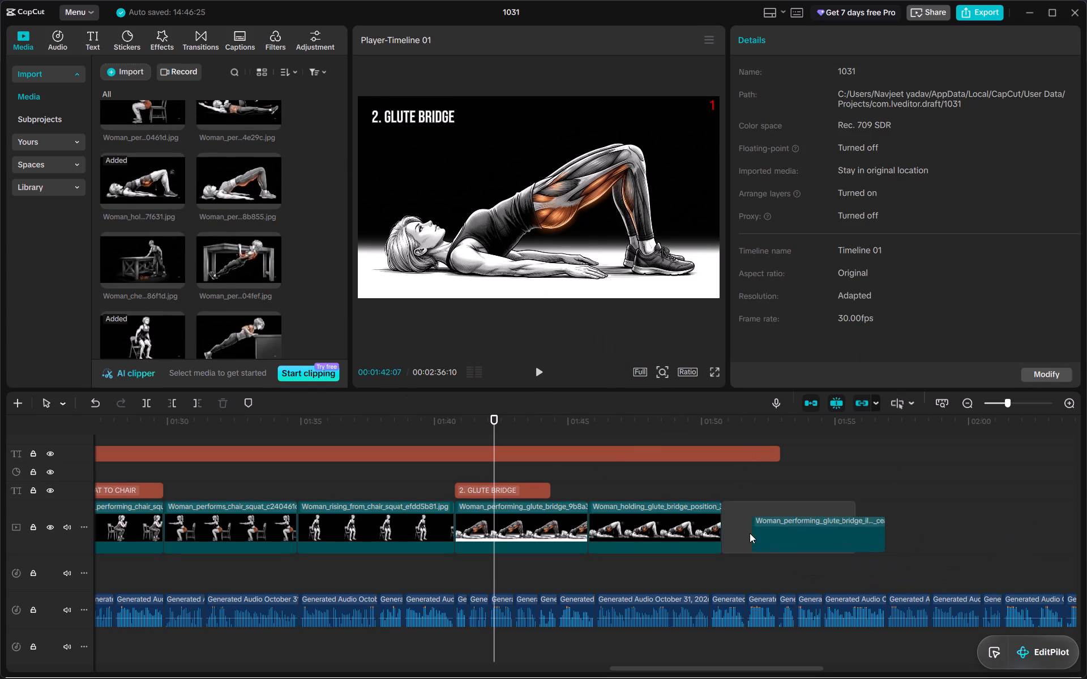
scroll(217, 253, "right", 1)
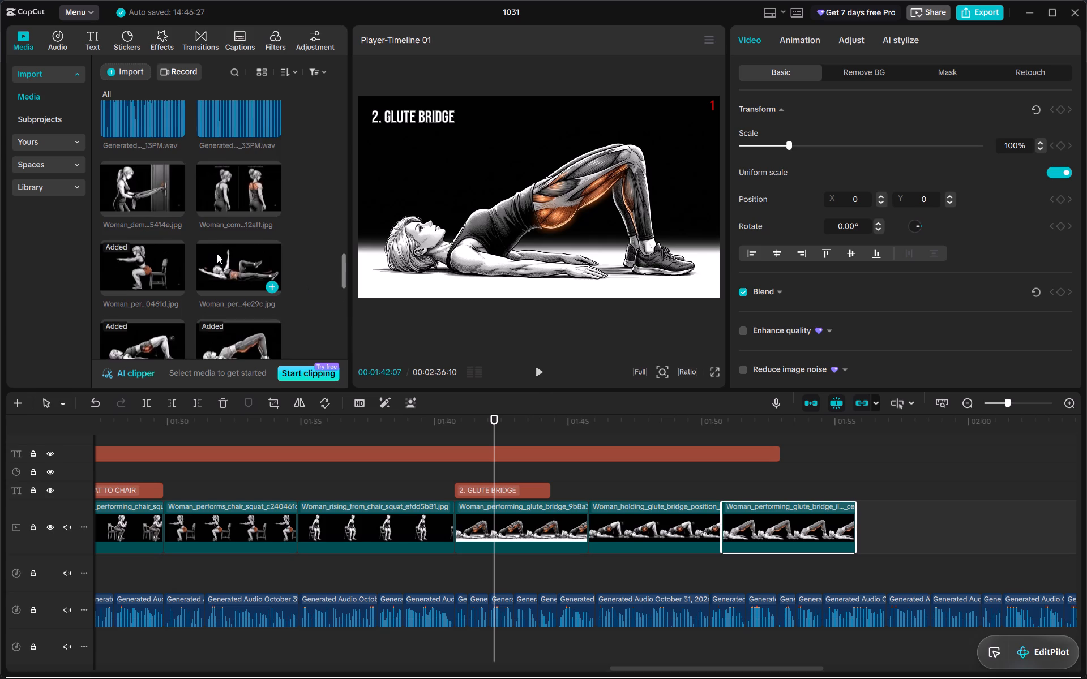
scroll(217, 253, "right", 1)
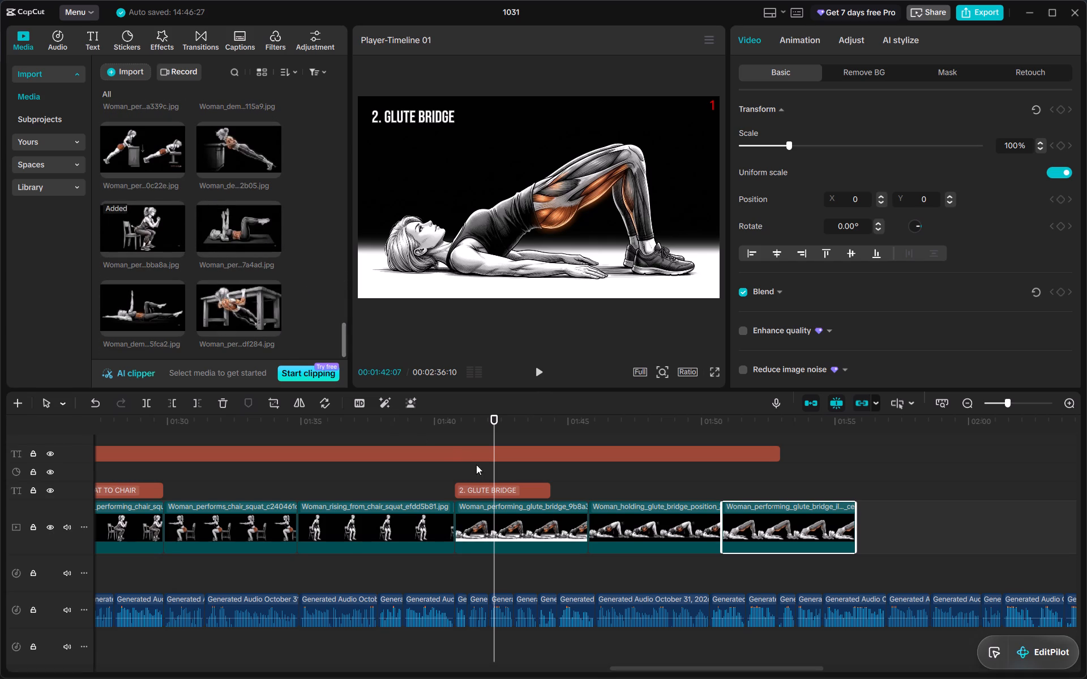
Place a copy of the red corner number 1 at 00:01:40:23, where the glute bridge section starts.
left_click(469, 455)
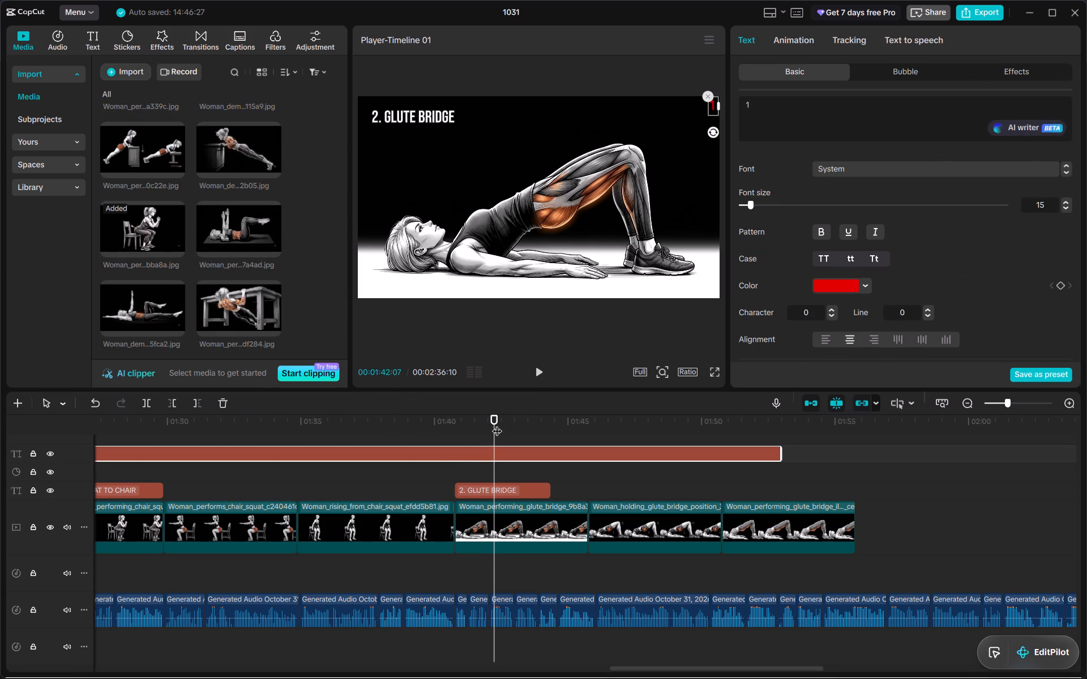
left_click_drag(497, 424, 457, 429)
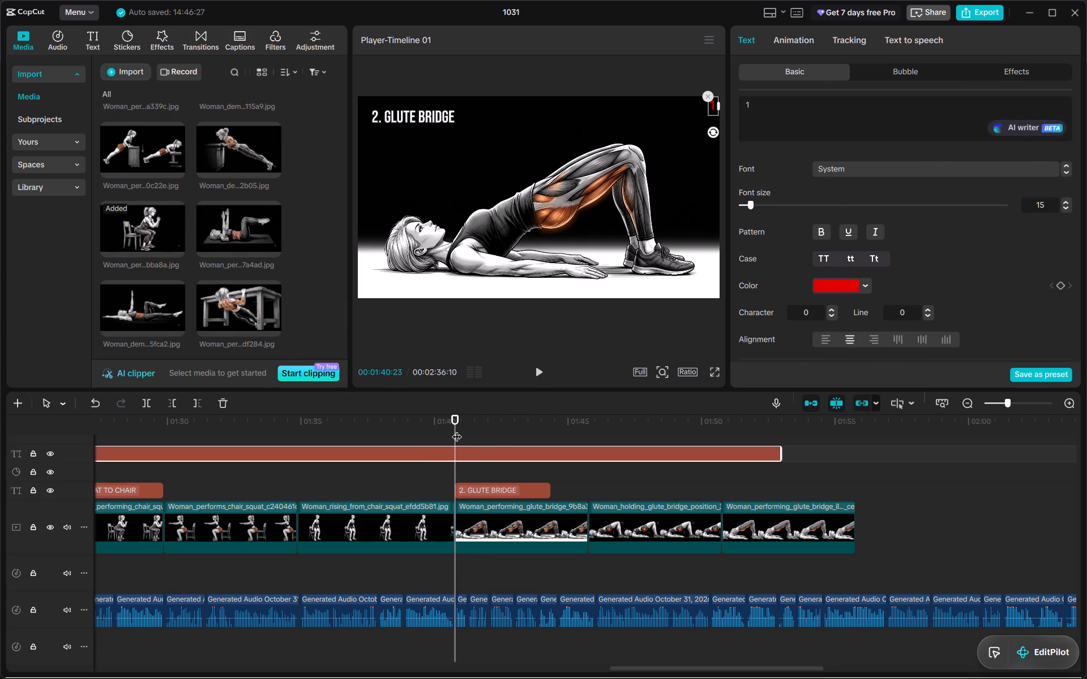
key("ctrl+v")
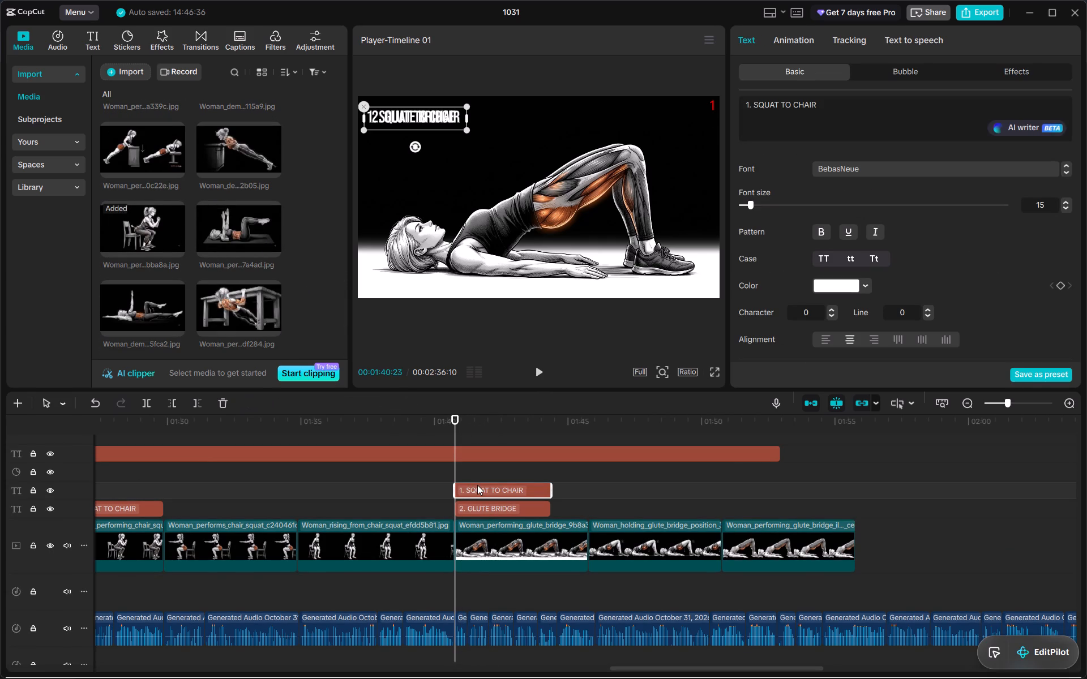
key("Delete")
left_click(452, 453)
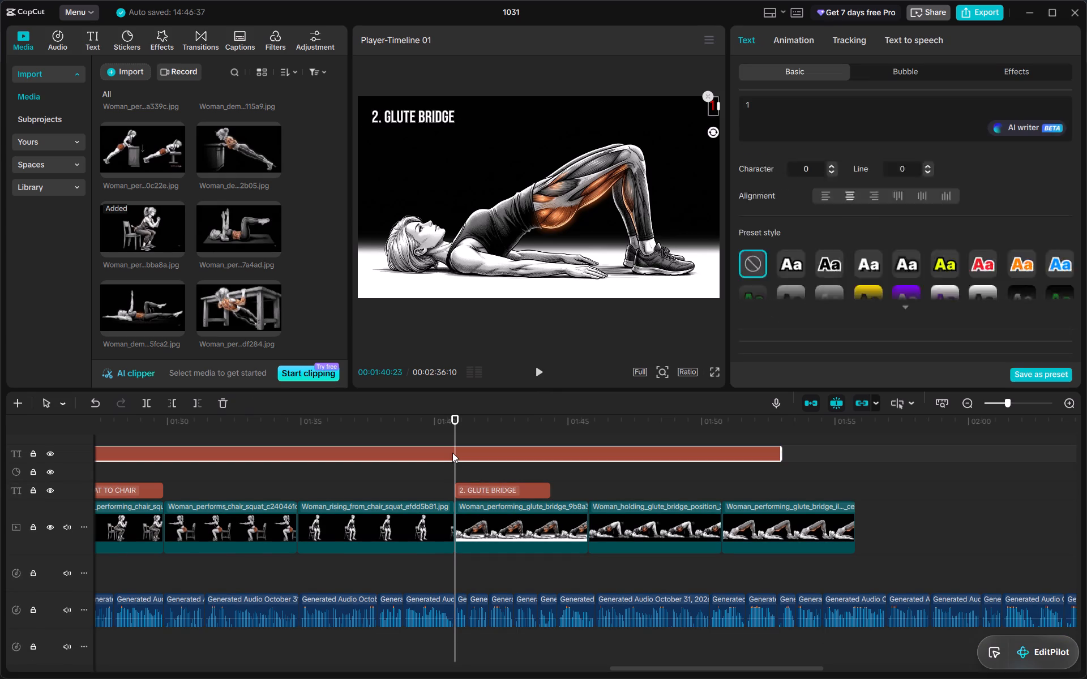
left_click(452, 453)
key("ctrl+v")
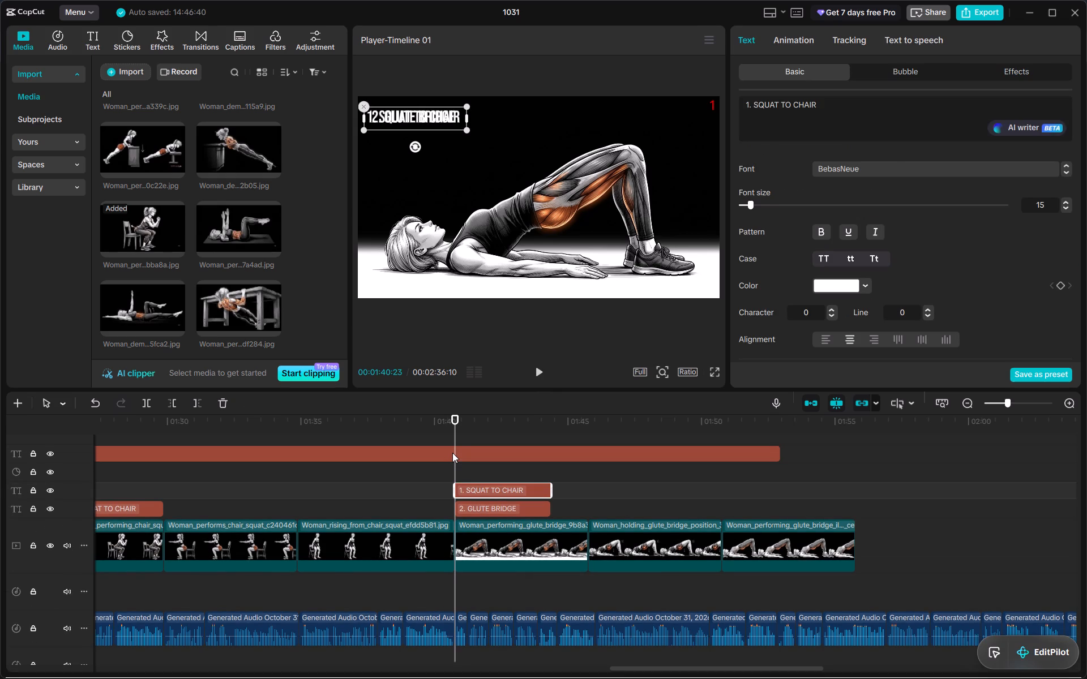
key("Delete")
left_click(452, 453)
key("ctrl+c")
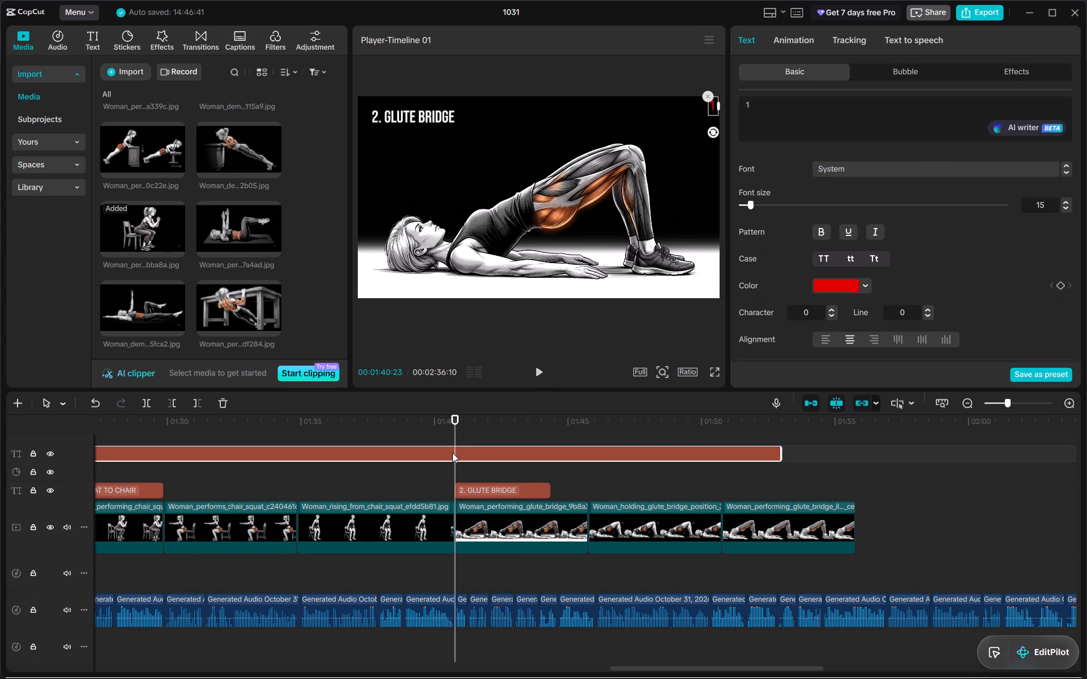
key("ctrl+v")
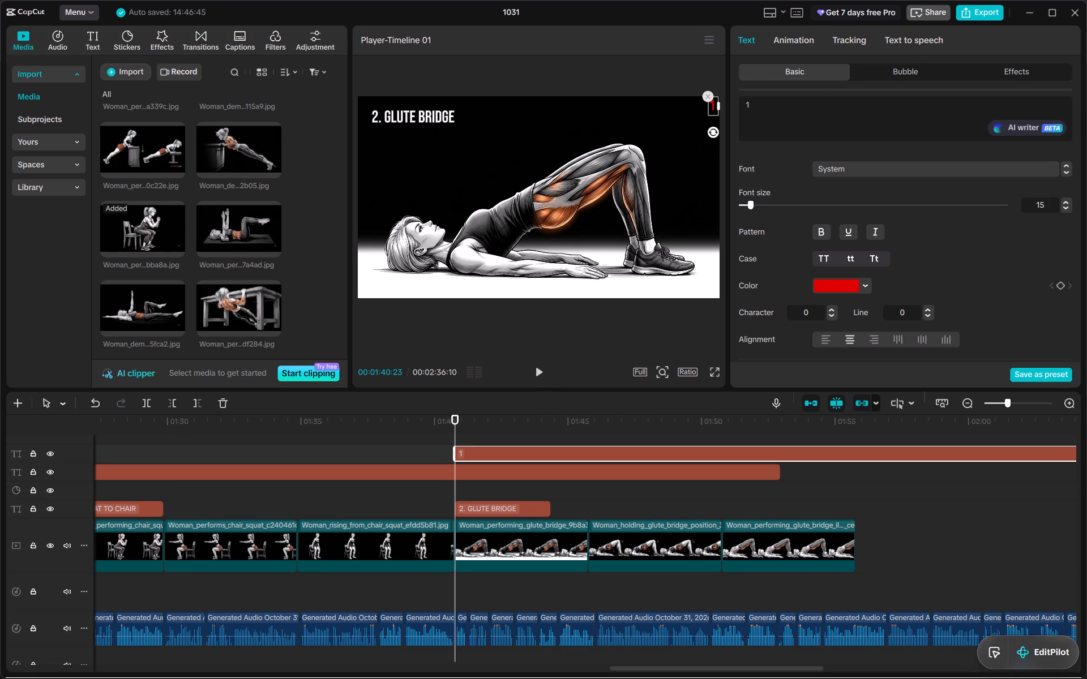
Change the copied corner number to 2 and position it directly beneath the red 1 in the frame.
left_click(775, 106)
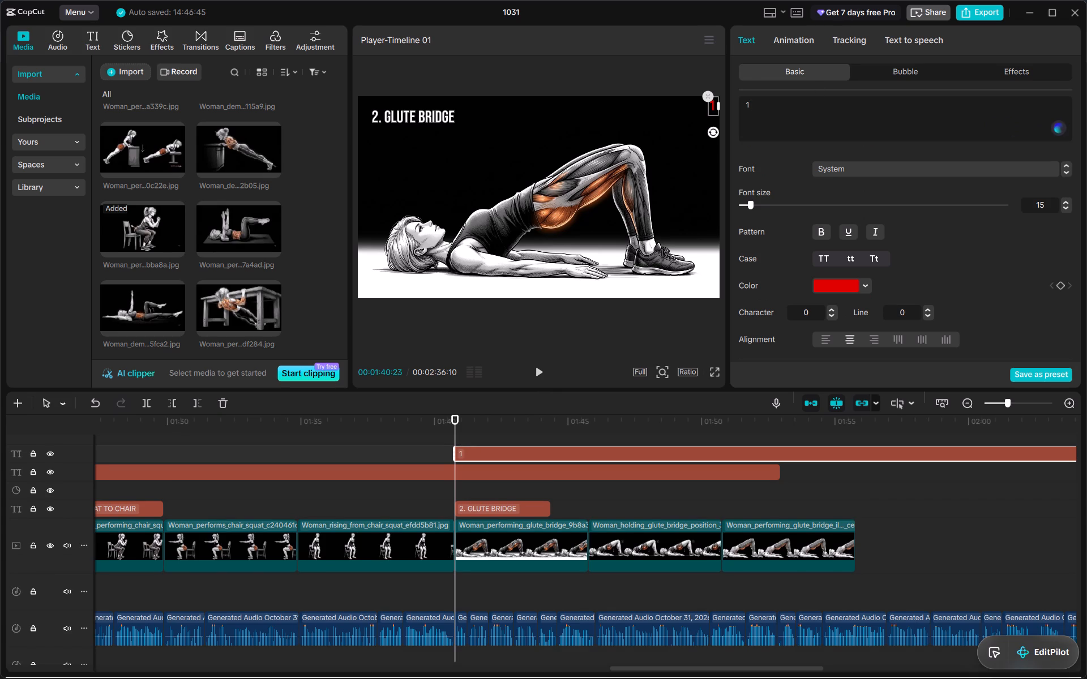
key("BackSpace")
key("2")
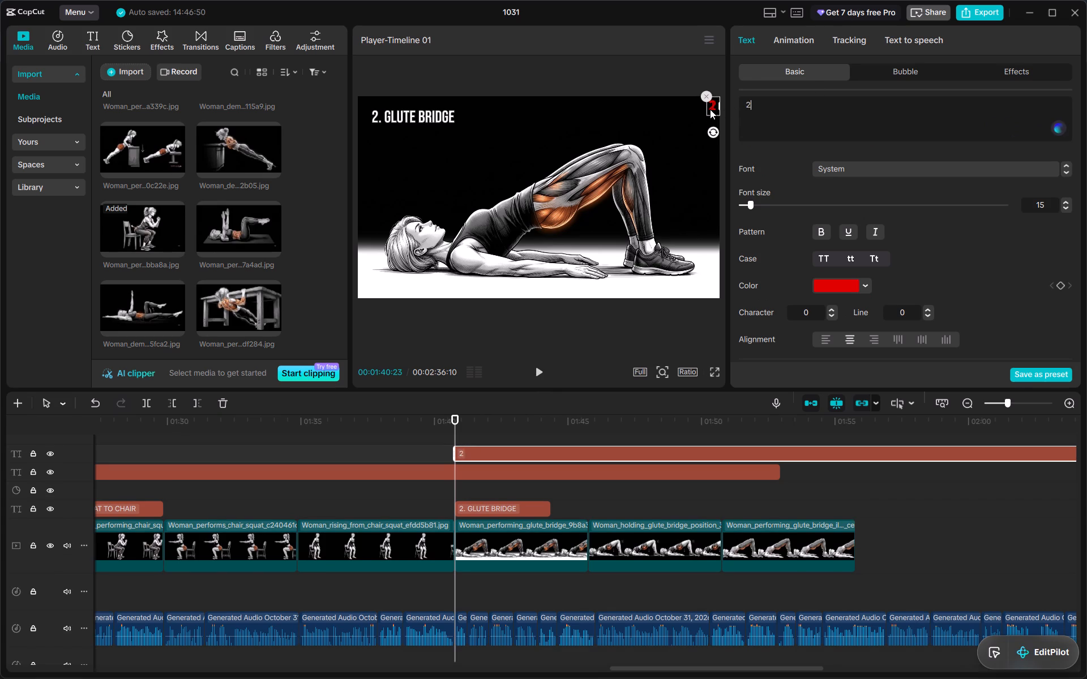
left_click_drag(710, 109, 708, 116)
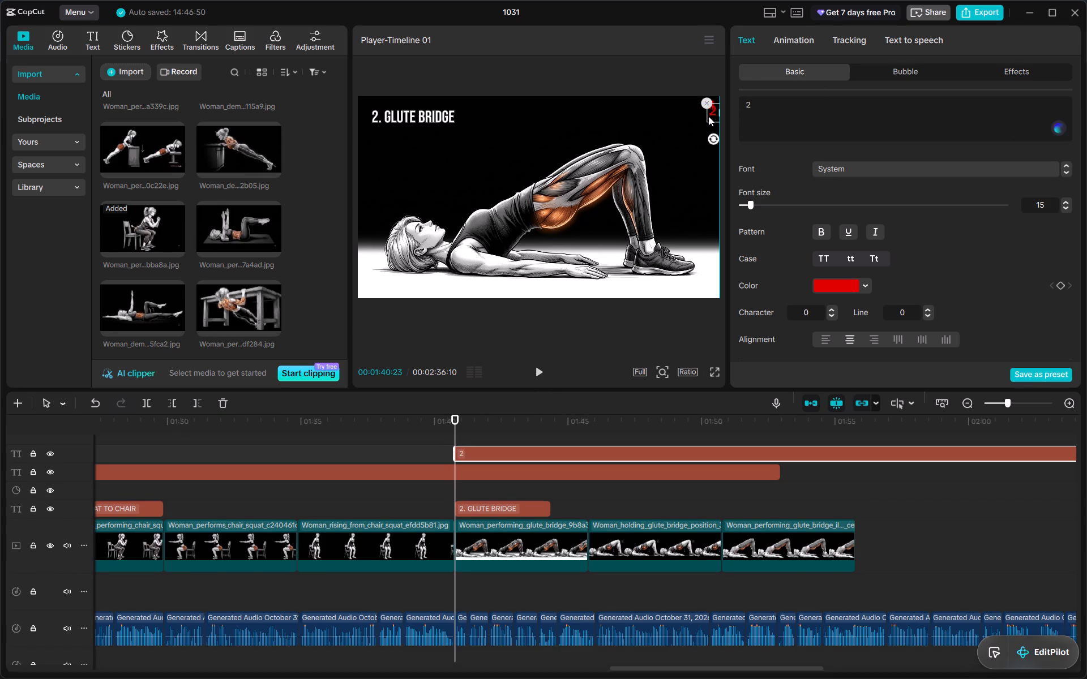
left_click_drag(708, 116, 708, 123)
left_click(708, 123)
left_click(707, 72)
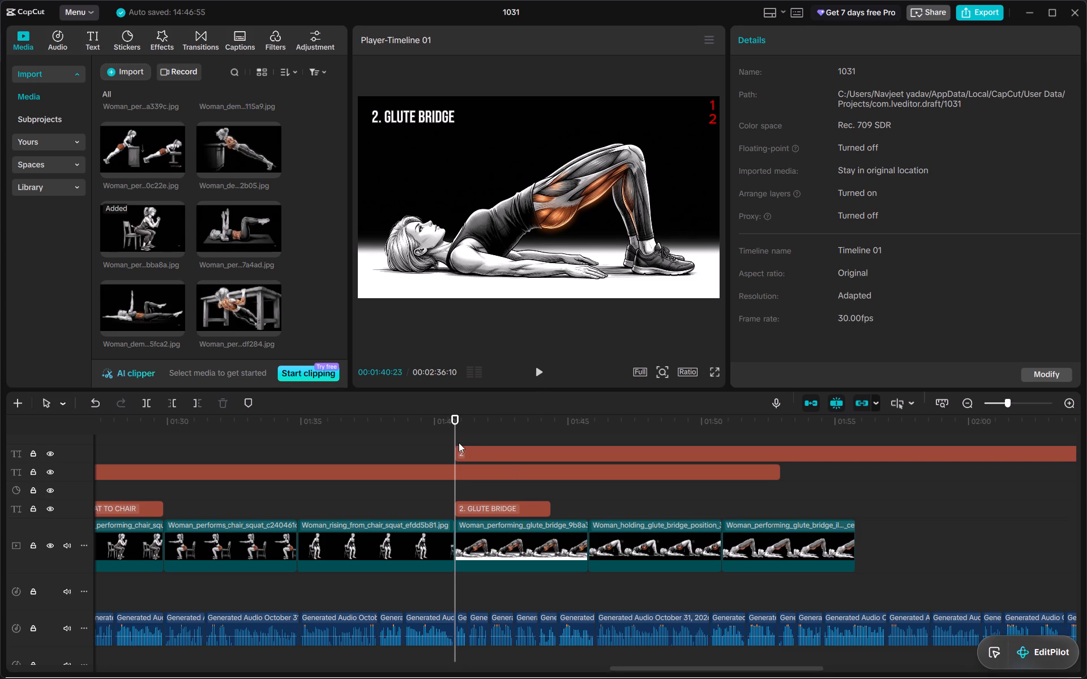
Shorten the white-floor glute bridge image to about 2 seconds, playing the narration to find the cut.
key("space")
scroll(477, 553, "left", 1)
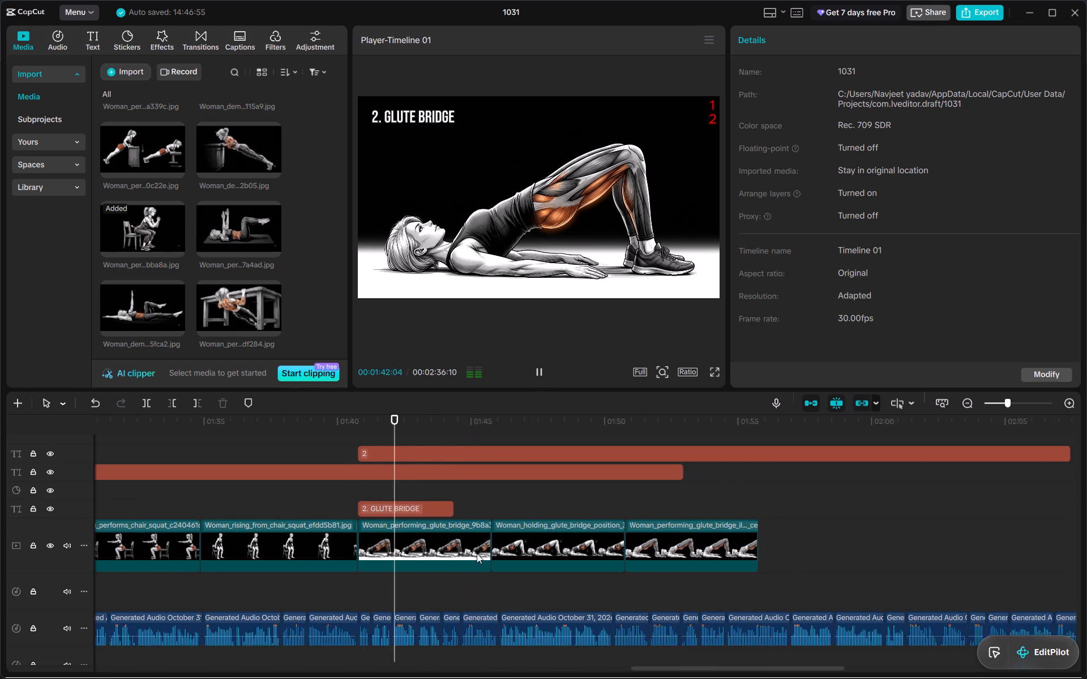
scroll(477, 553, "left", 1)
left_click(367, 552)
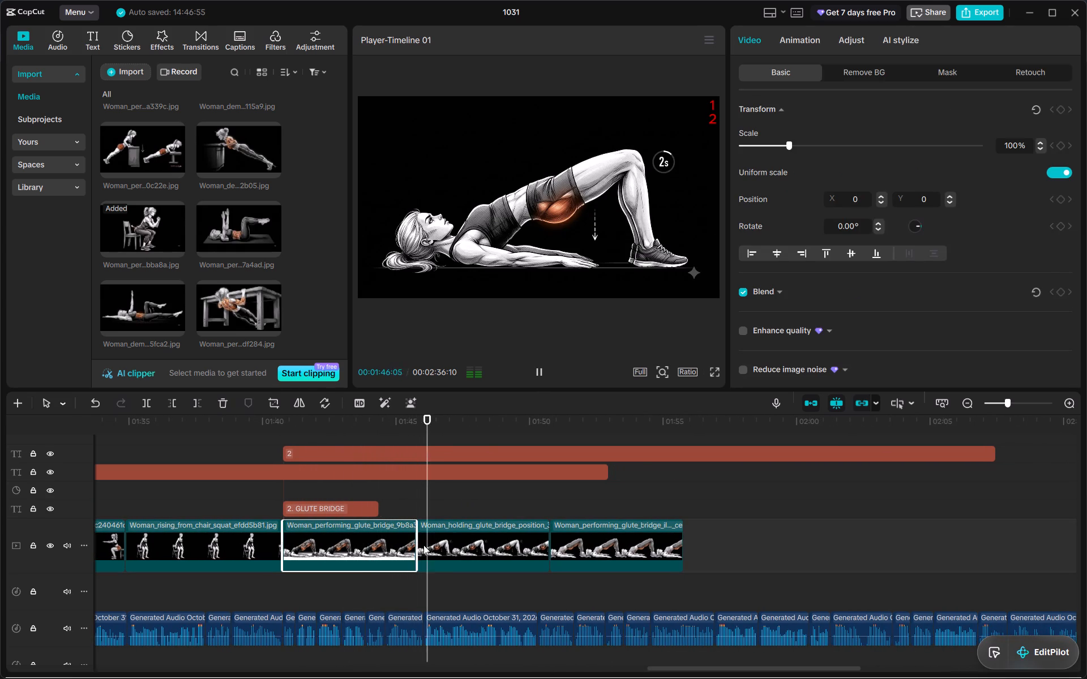
left_click_drag(413, 545, 391, 545)
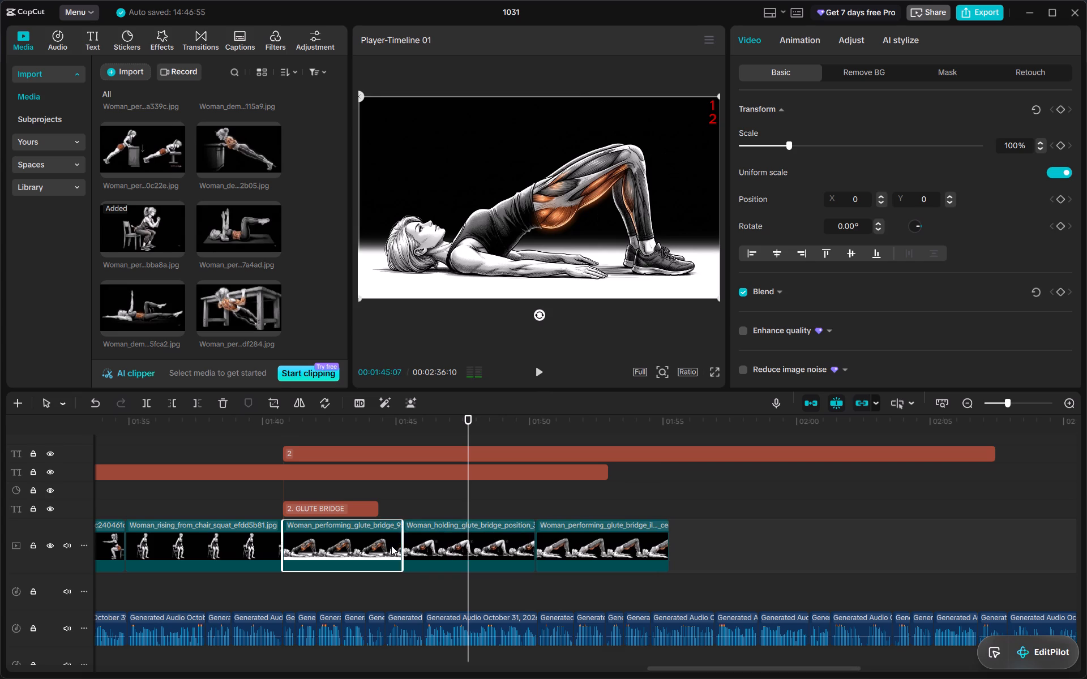
left_click_drag(391, 545, 336, 559)
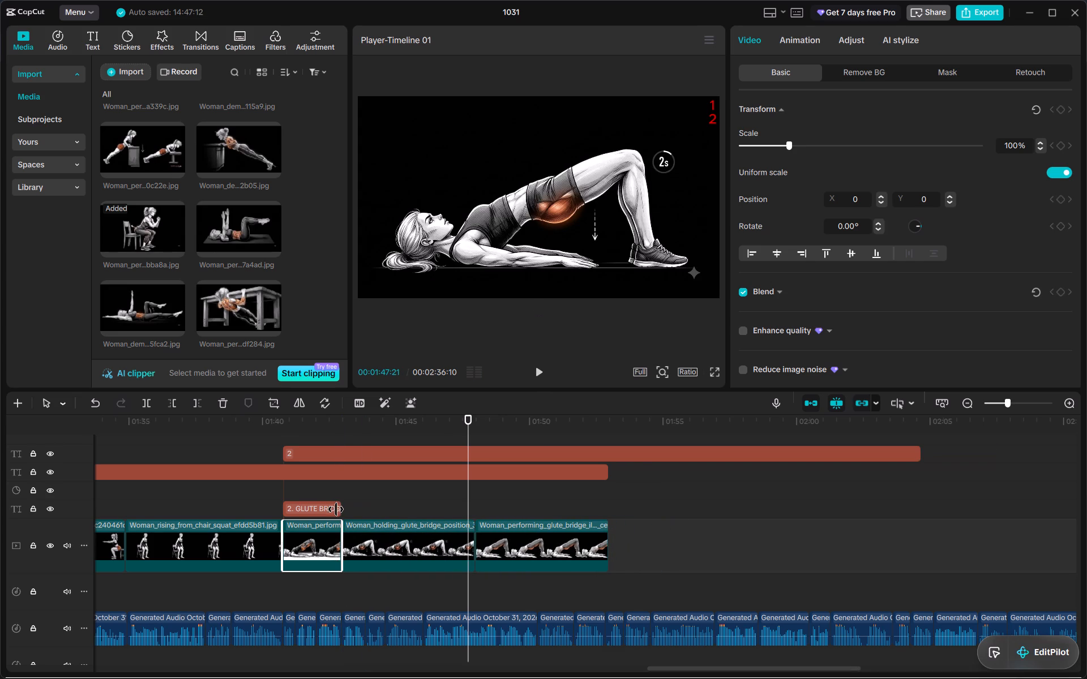
Replay the glute bridge section and trim the last glute bridge image to end at 00:01:52:25 with its narration.
left_click(283, 431)
key("space")
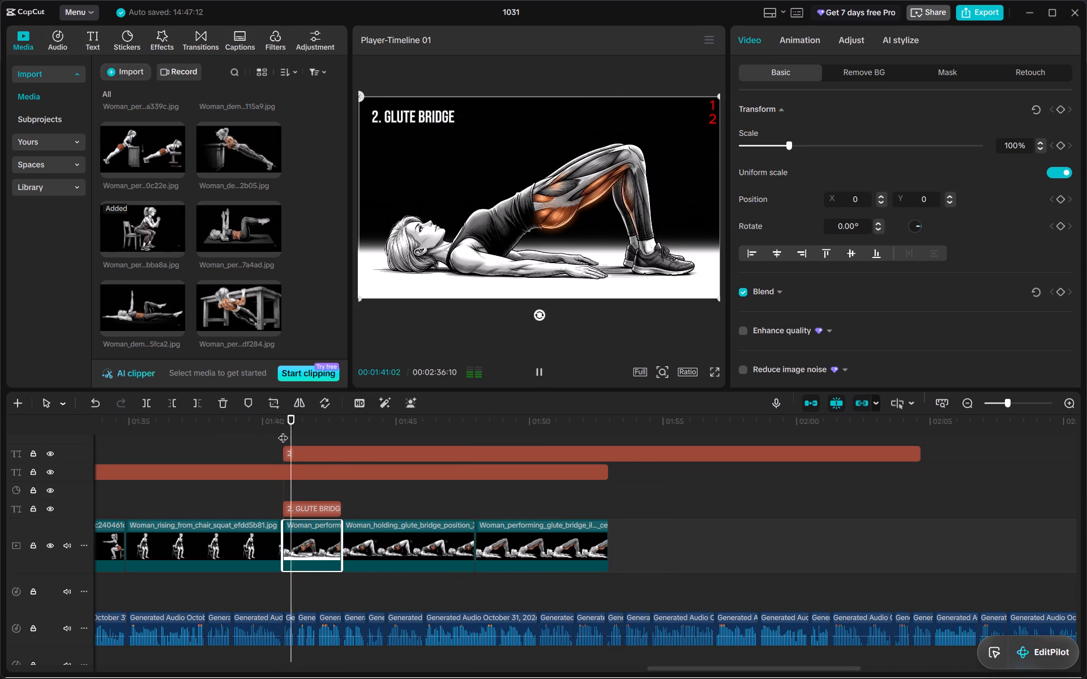
left_click(283, 431)
key("space")
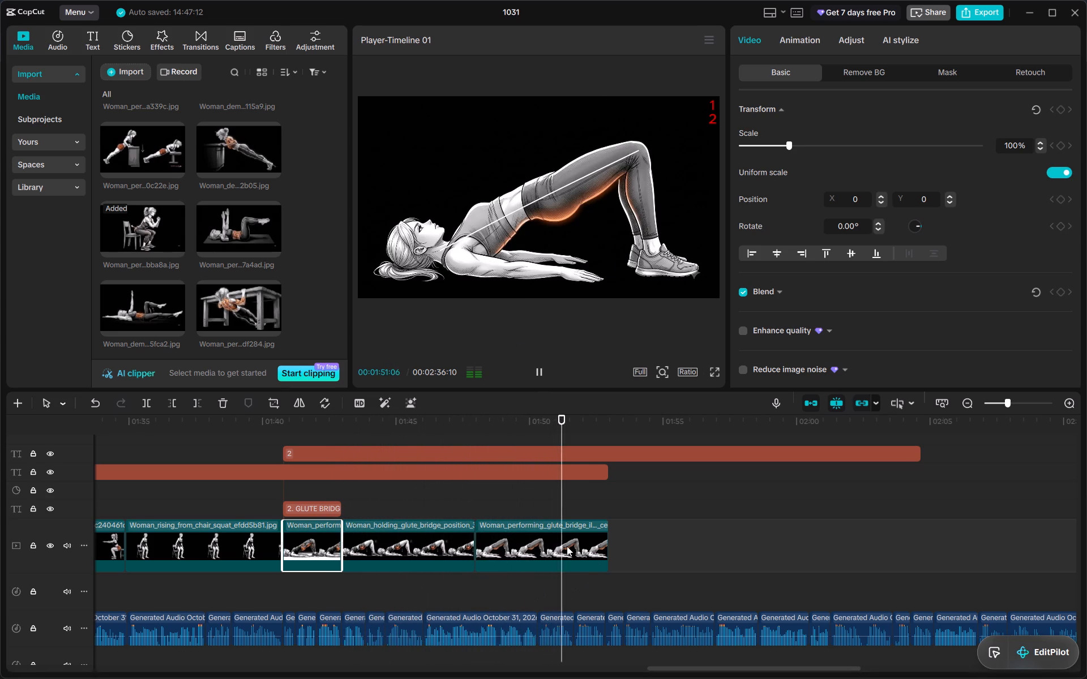
left_click(581, 548)
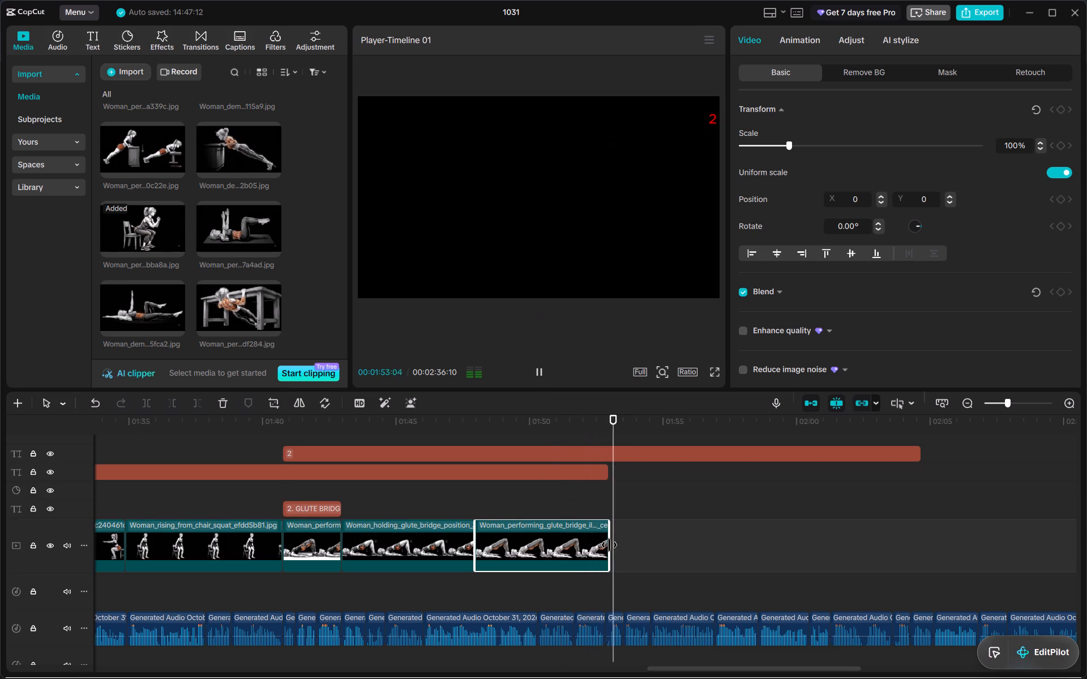
left_click_drag(609, 545, 577, 553)
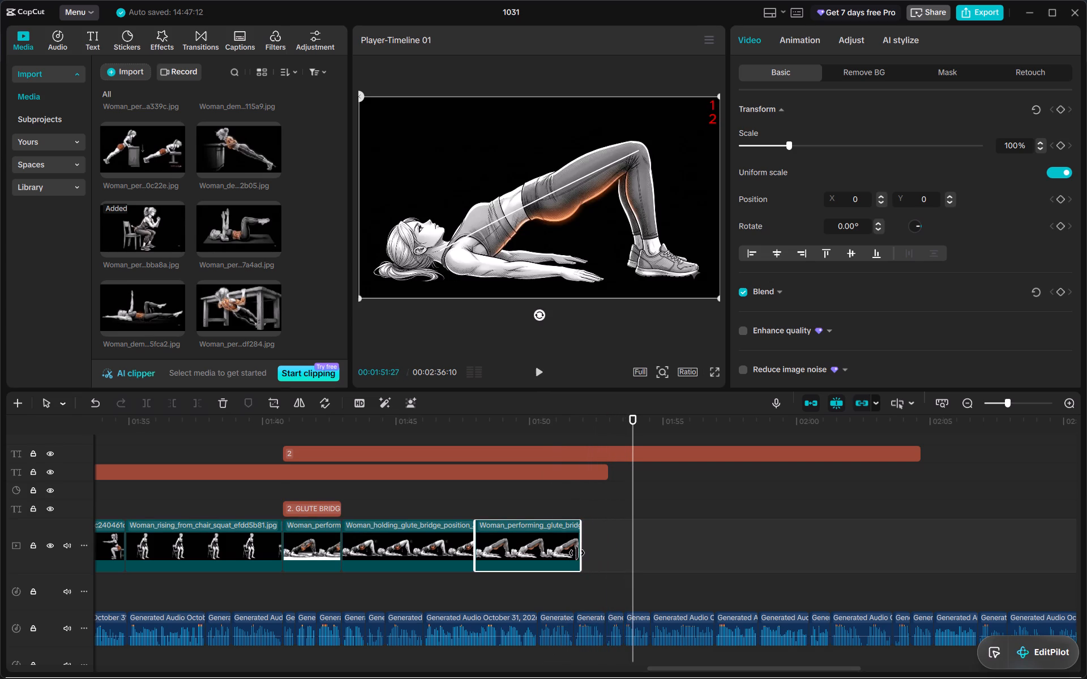
left_click_drag(577, 553, 563, 559)
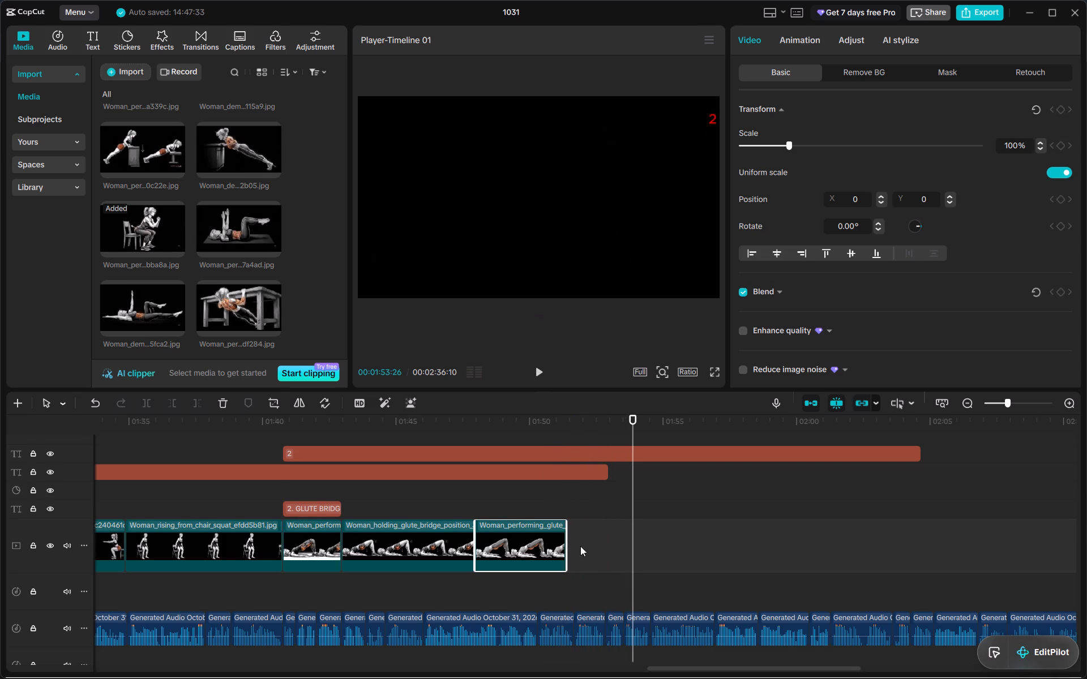
left_click(574, 415)
key("space")
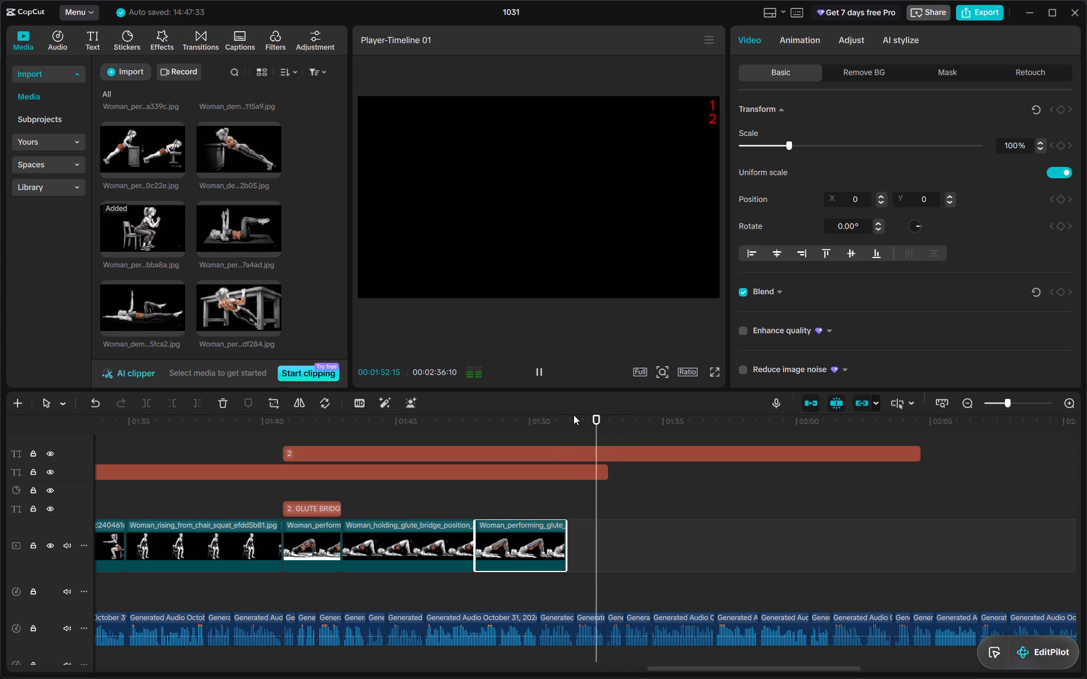
key("space")
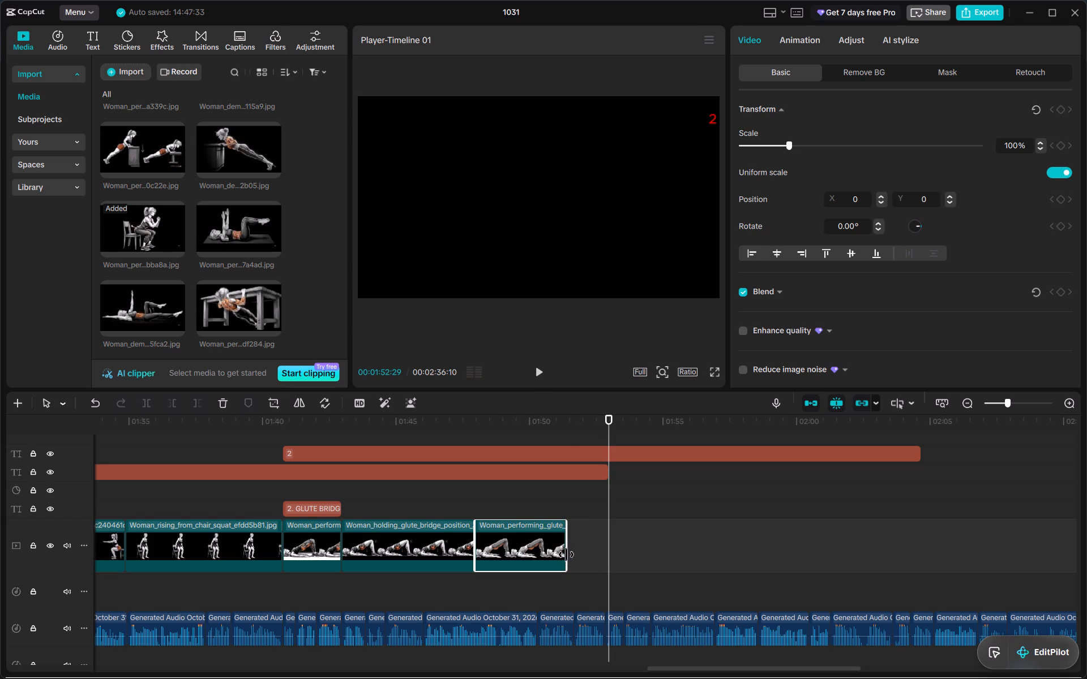
left_click_drag(566, 555, 602, 549)
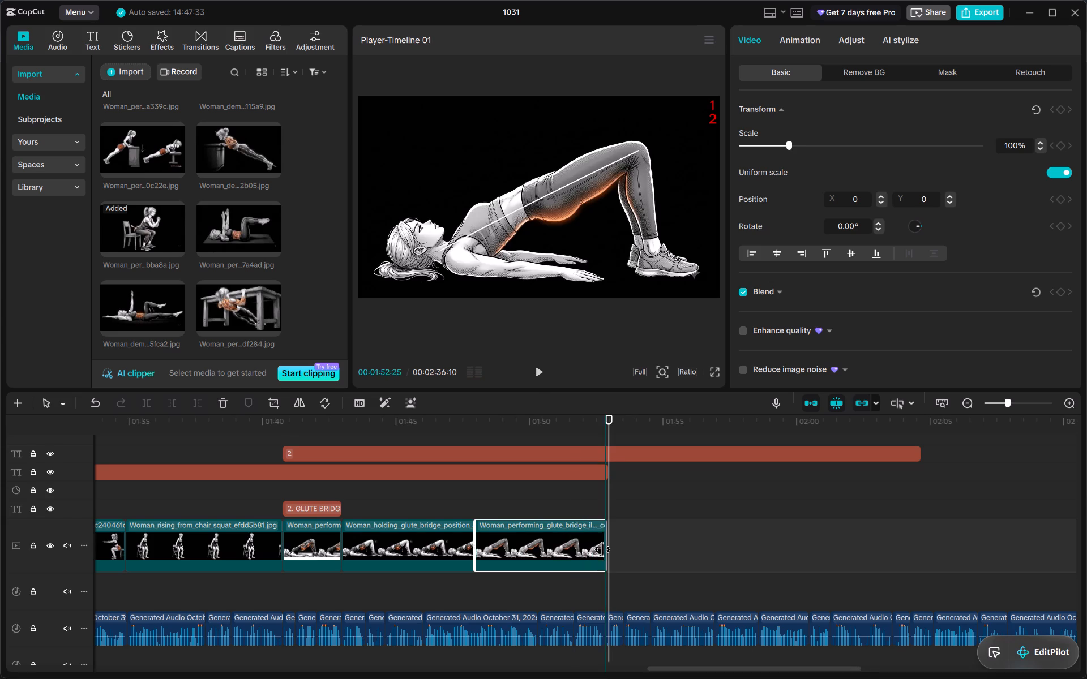
left_click_drag(602, 549, 598, 550)
Extend the red corner number 1 text clip to about 02:33, near the end of the voiceover.
scroll(592, 530, "down", 2, "ctrl")
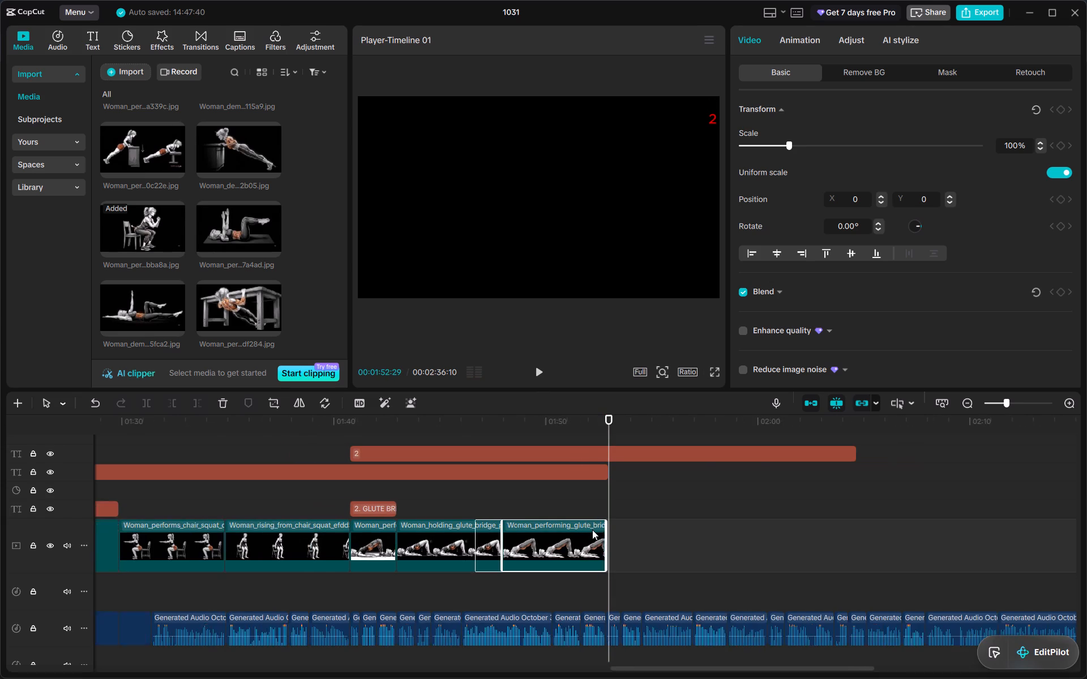
scroll(592, 530, "down", 3, "ctrl")
left_click(602, 469)
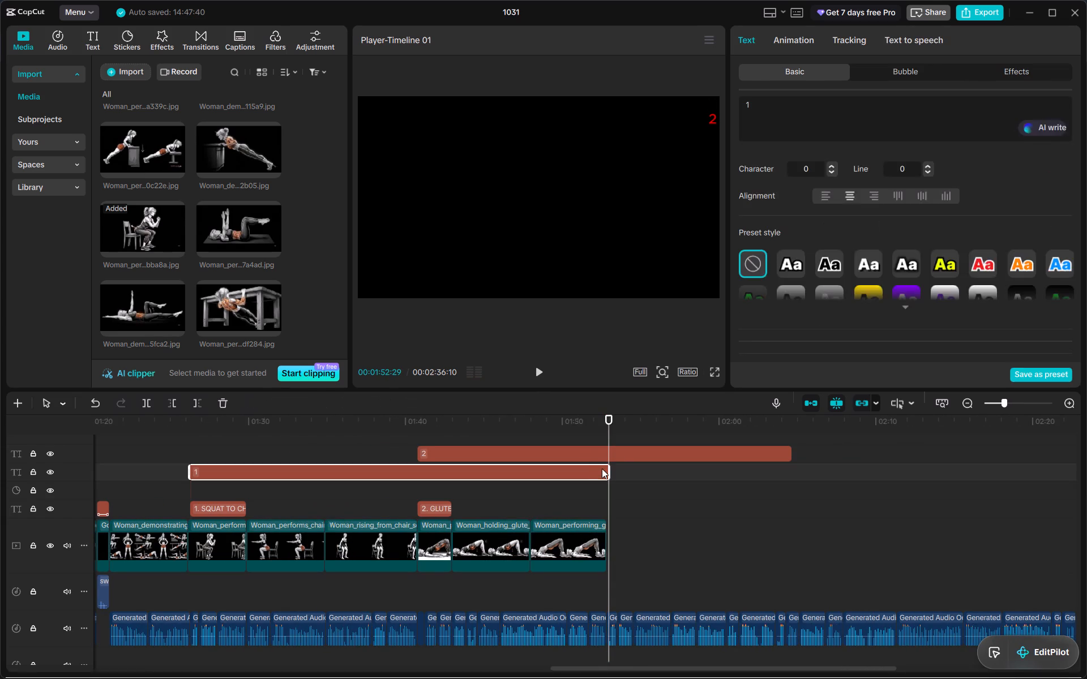
left_click_drag(610, 475, 1068, 478)
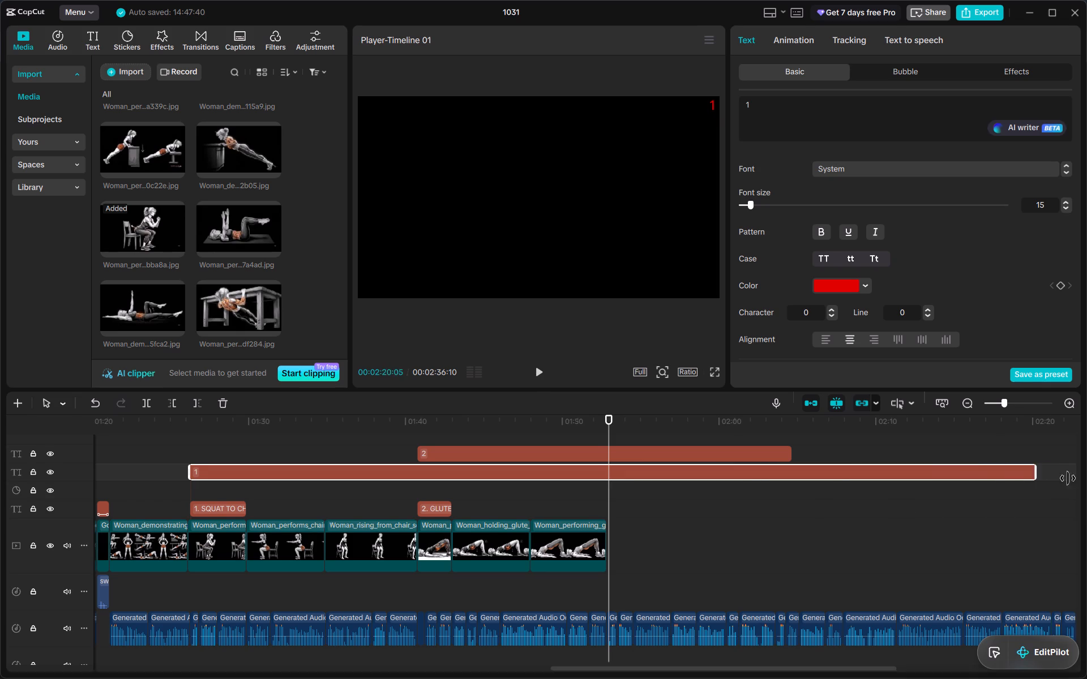
left_click_drag(1068, 478, 860, 532)
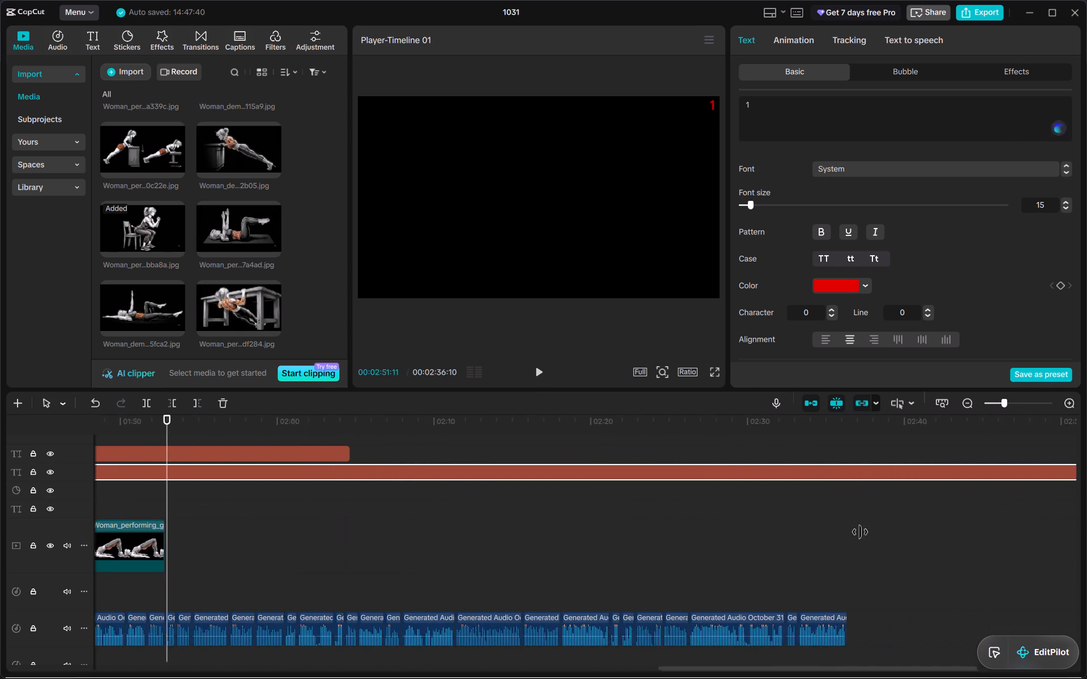
left_click_drag(860, 532, 782, 538)
Extend the red corner number 2 text clip to the end of the voiceover.
left_click(308, 454)
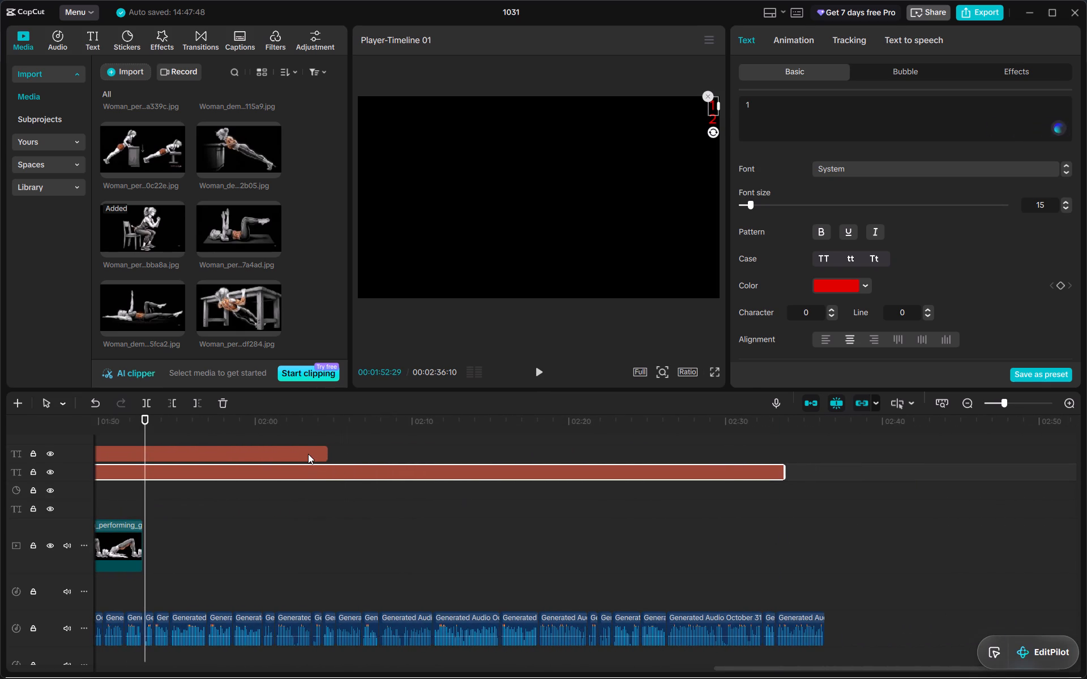
left_click_drag(328, 453, 799, 437)
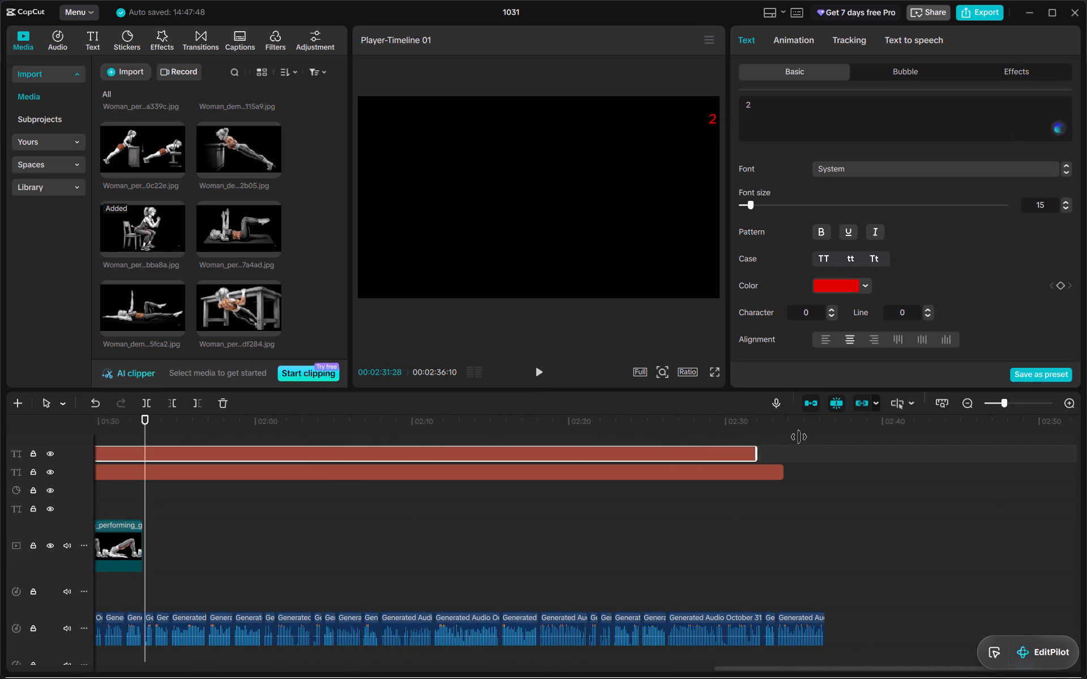
left_click_drag(799, 437, 824, 445)
Add a red corner number 3 at 00:01:52:29 from a copy of the number 1, running to the voiceover's end.
scroll(666, 479, "down", 4, "ctrl")
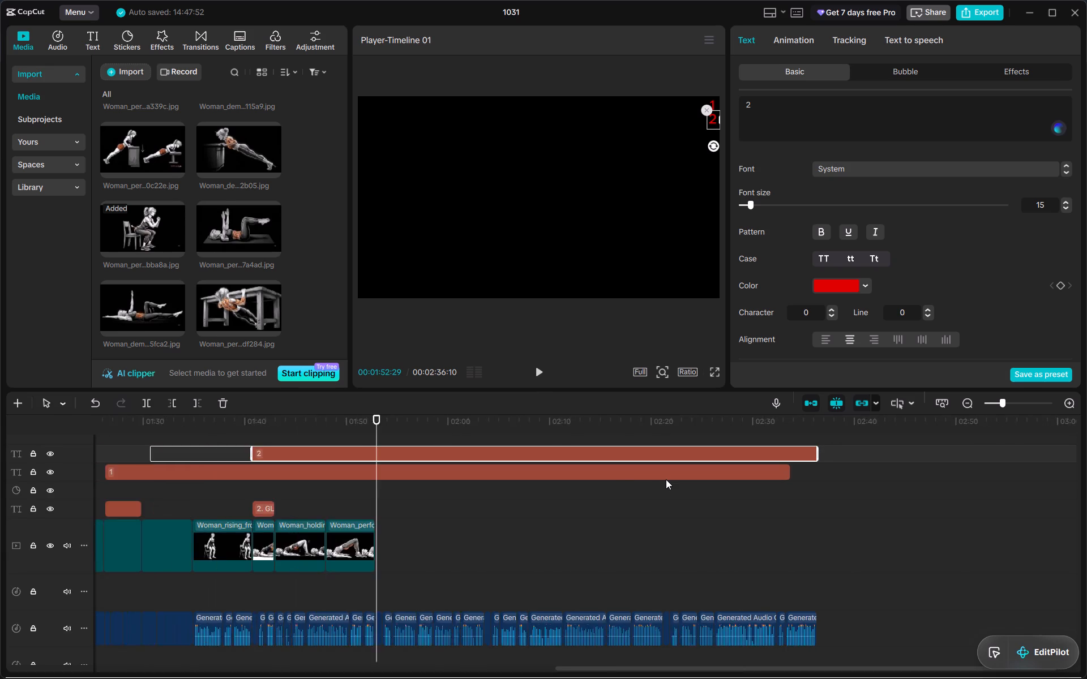
scroll(666, 479, "down", 2, "ctrl")
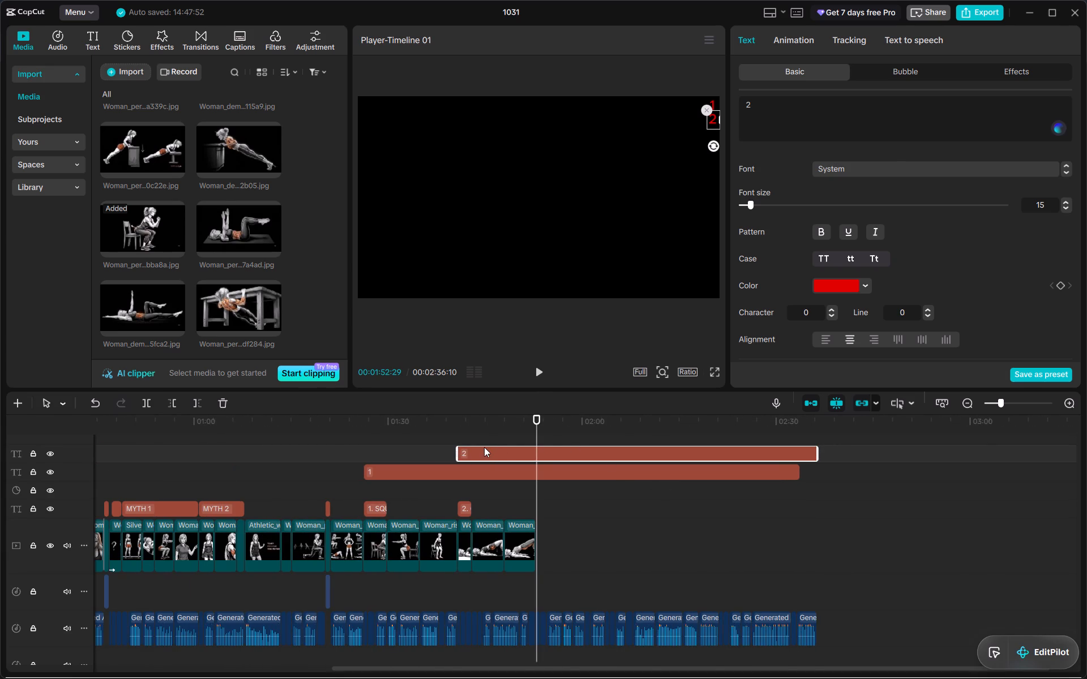
key("ctrl+v")
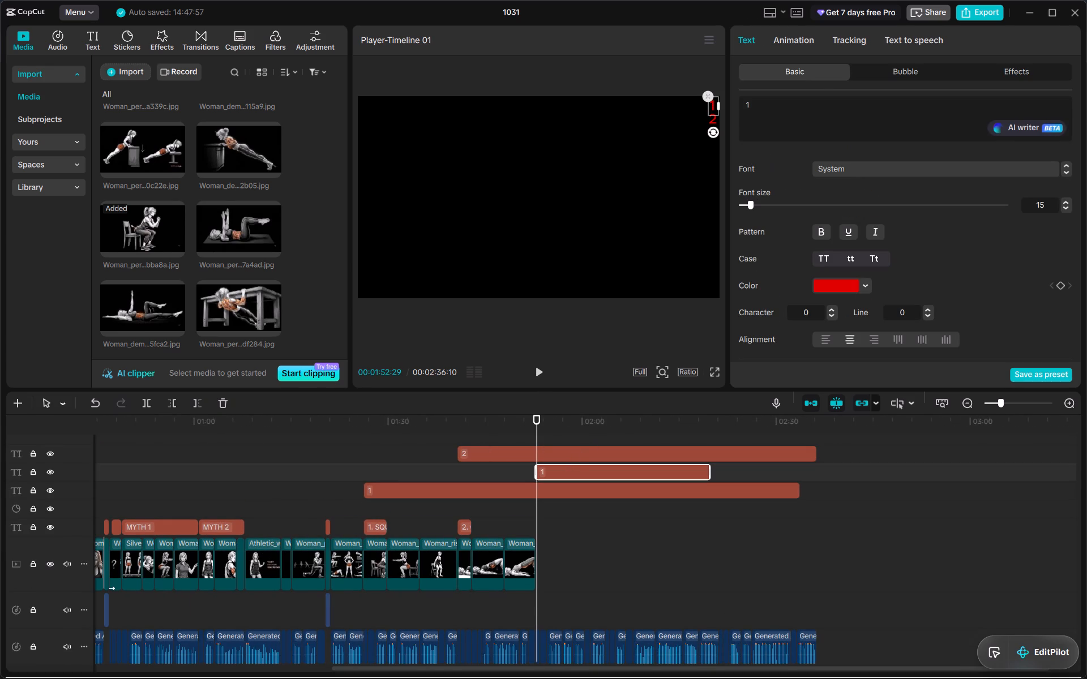
left_click(768, 113)
key("BackSpace")
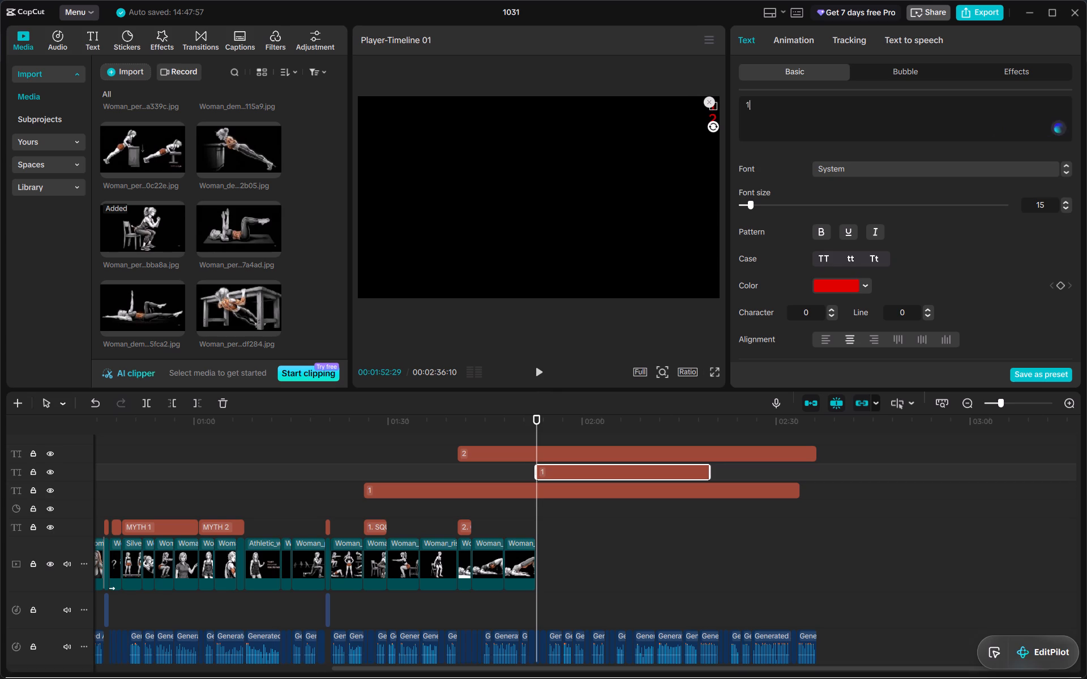
key("3")
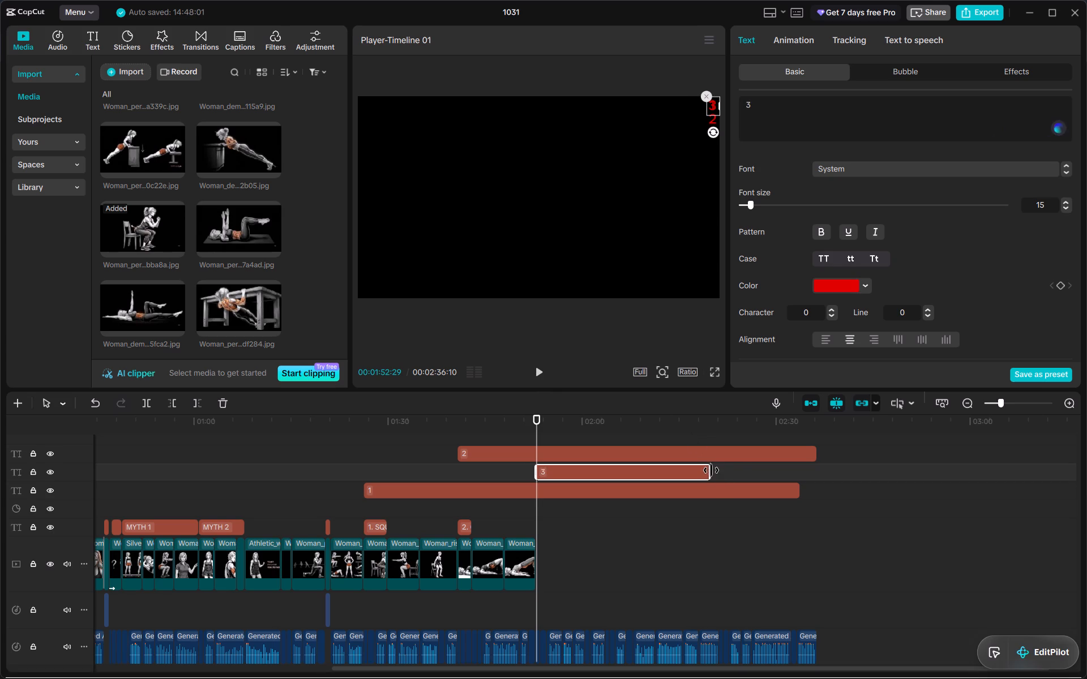
left_click_drag(711, 470, 816, 479)
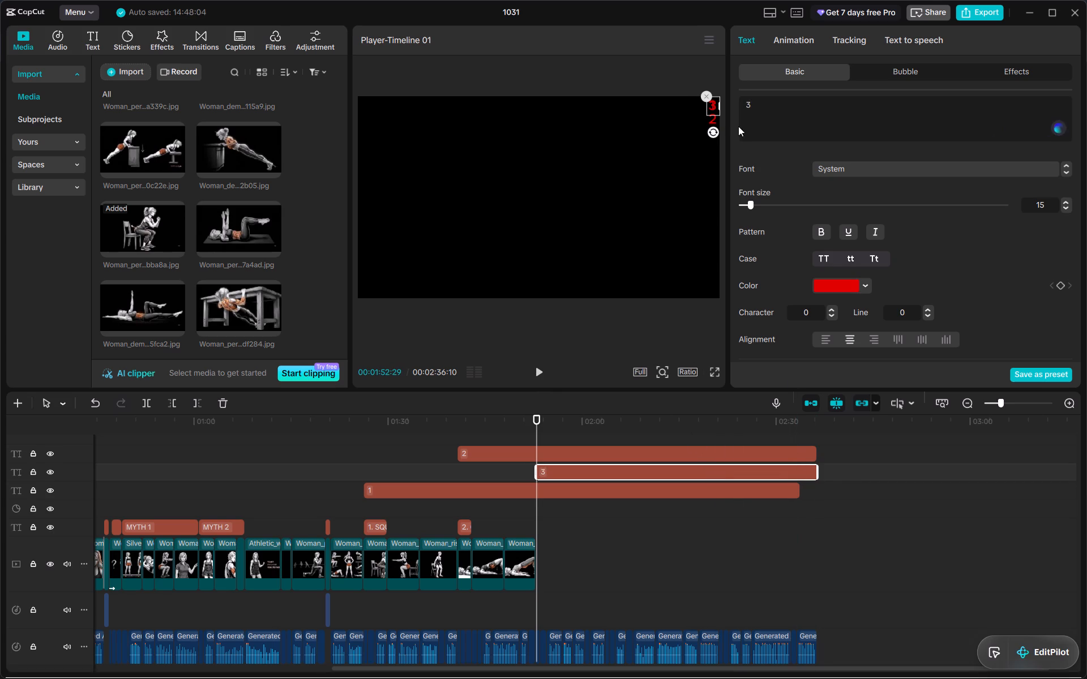
Position the red 3 directly beneath the 2 in the frame, aligned with the other corner numbers.
left_click_drag(713, 109, 717, 135)
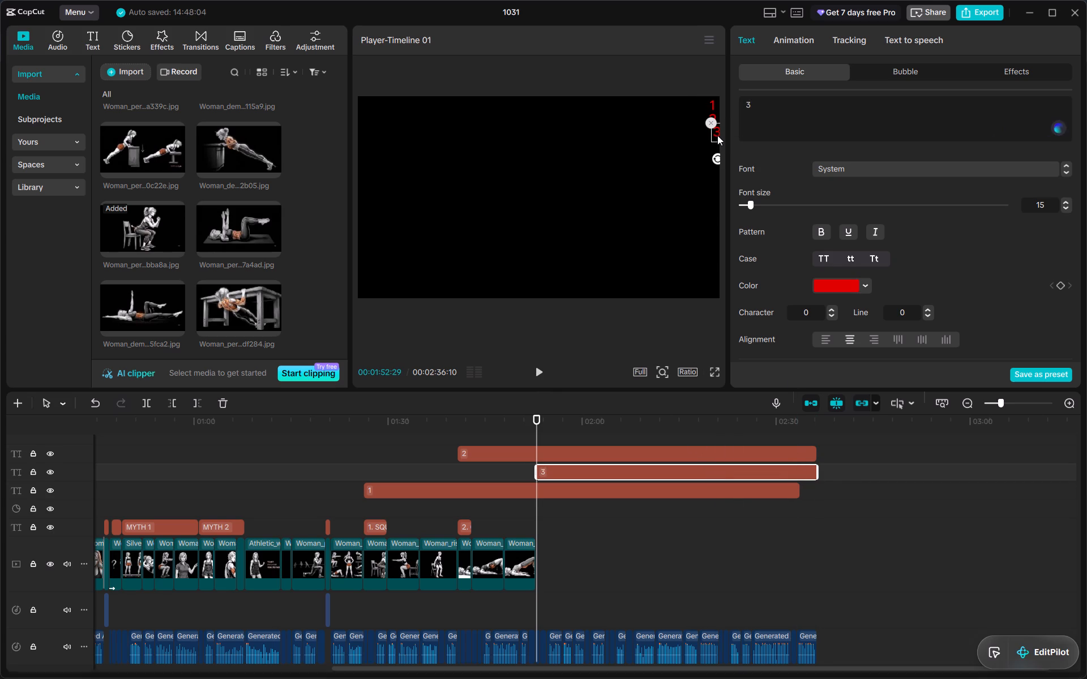
left_click_drag(717, 135, 714, 136)
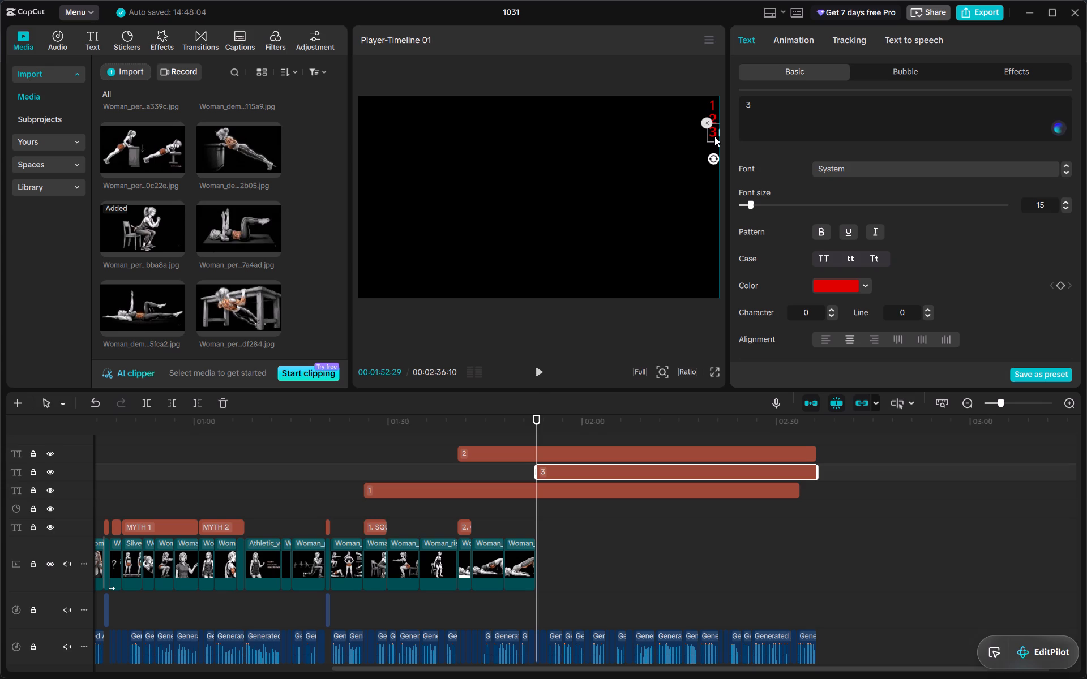
left_click_drag(714, 136, 715, 137)
left_click(618, 73)
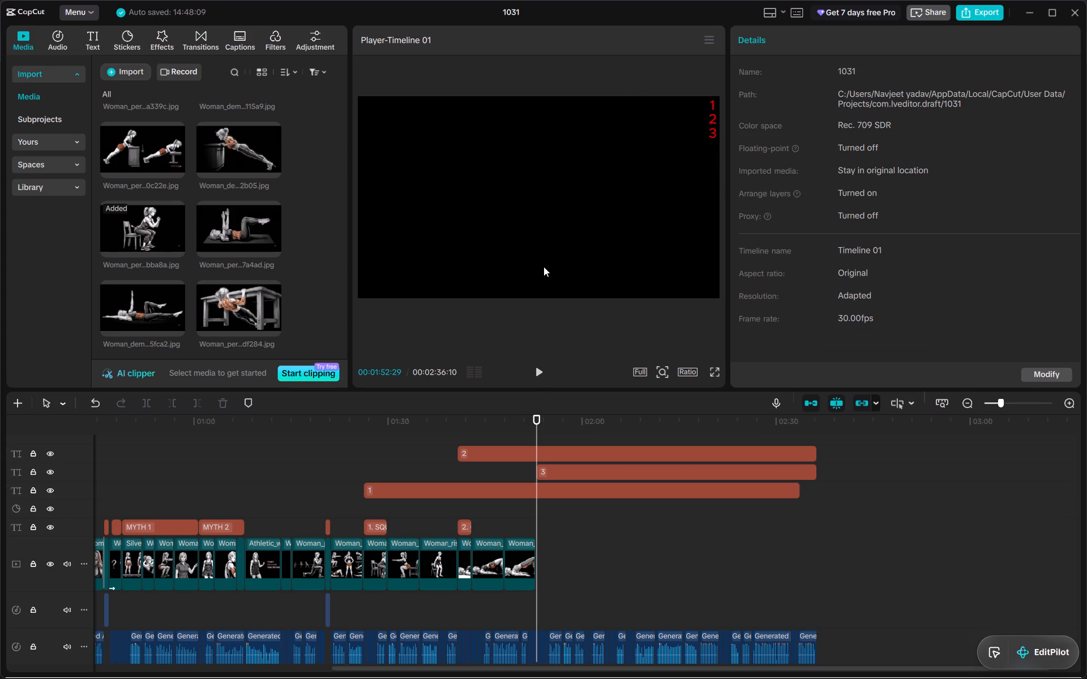
Place a copy of the "1. SQUAT TO CHAIR" title at 00:01:52:25, where the last glute bridge image ends.
left_click(376, 528)
key("ctrl+c")
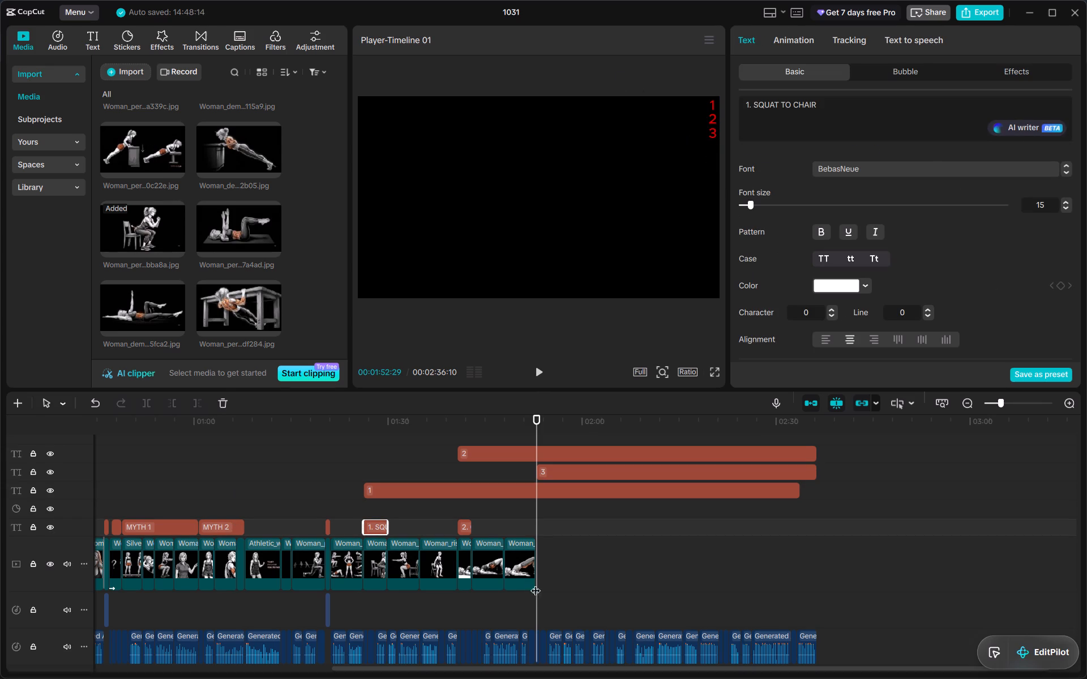
left_click(537, 529)
left_click(537, 529)
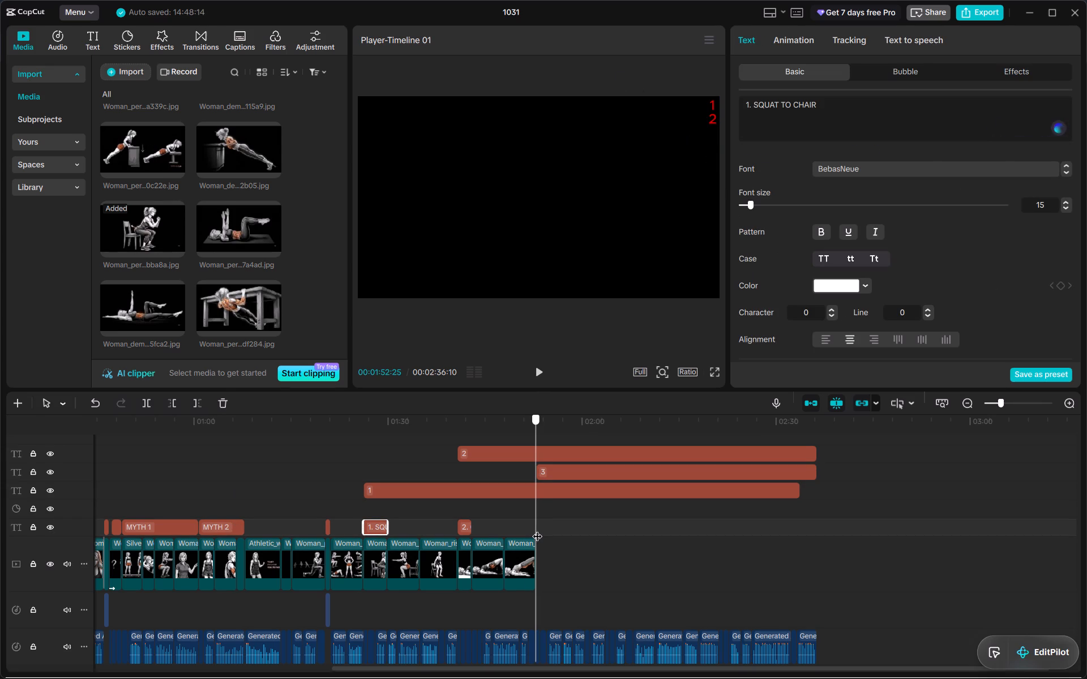
key("ctrl+v")
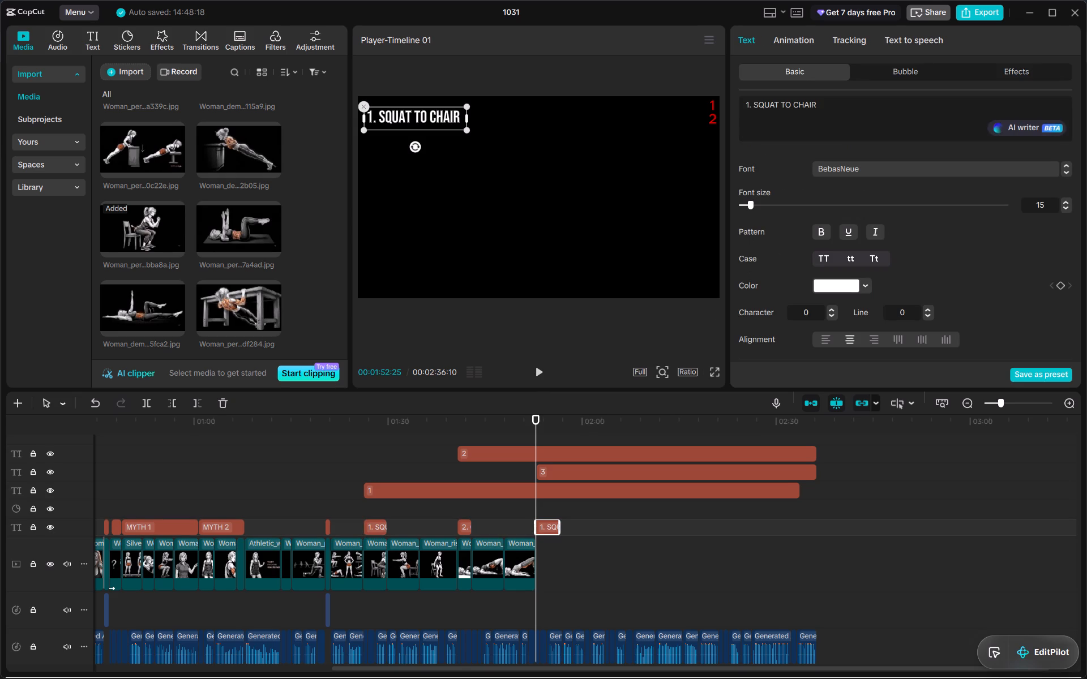
Change the copied title's text to "3. INCLINE PUSH-UPS".
key("space")
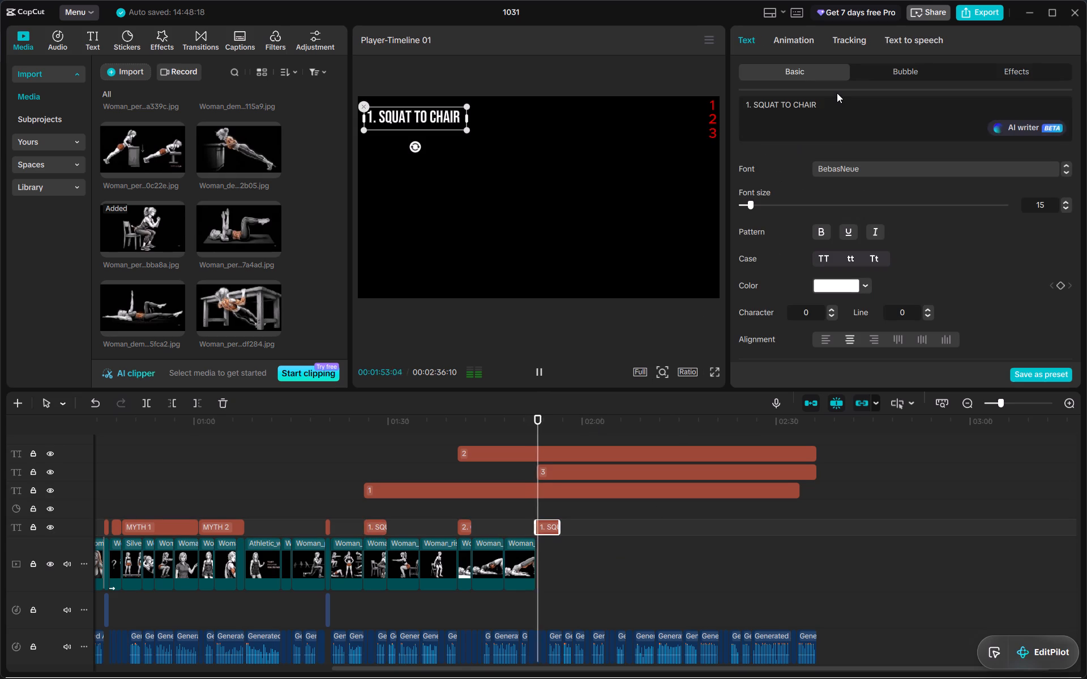
key("space")
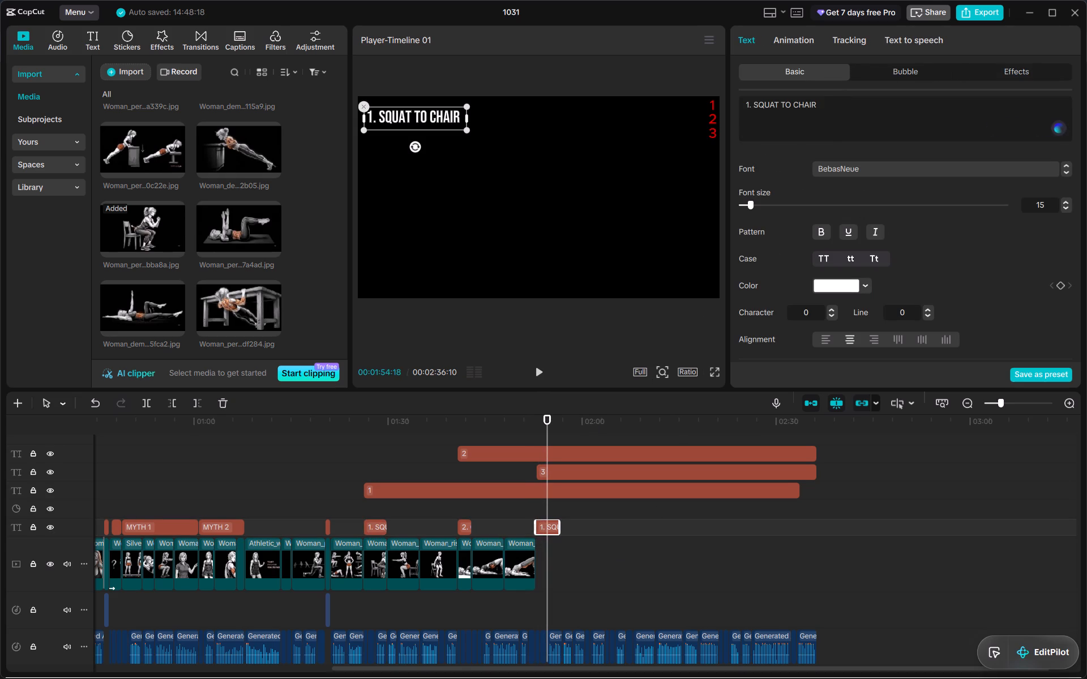
triple_click(831, 102)
double_click(831, 102)
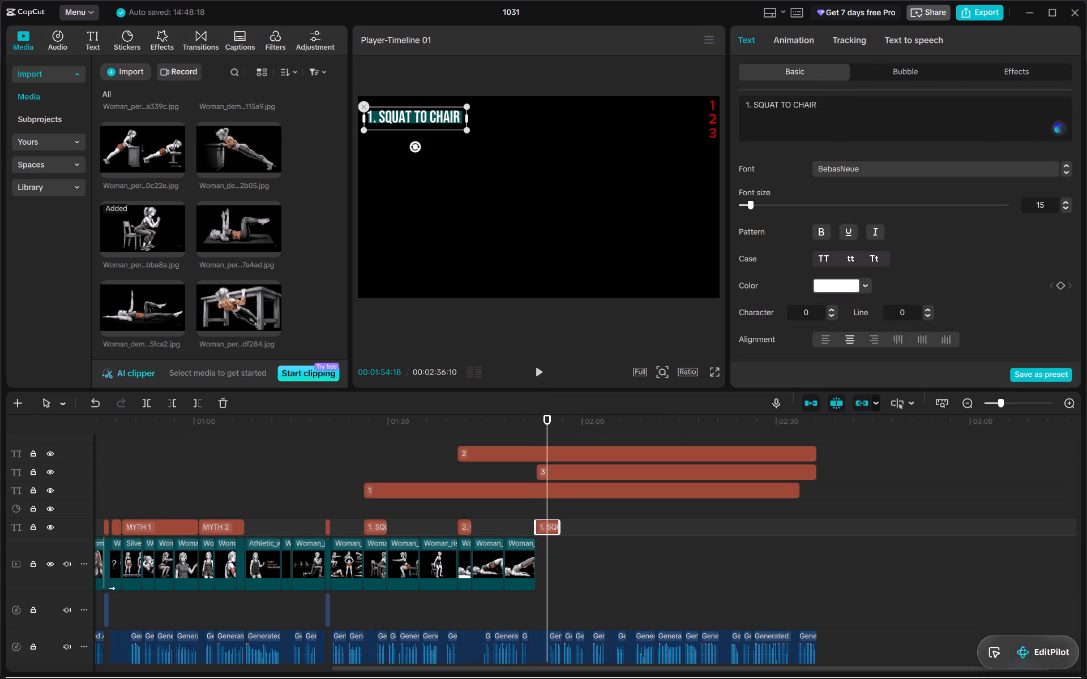
key("BackSpace")
type("3. INCLINE PUSH")
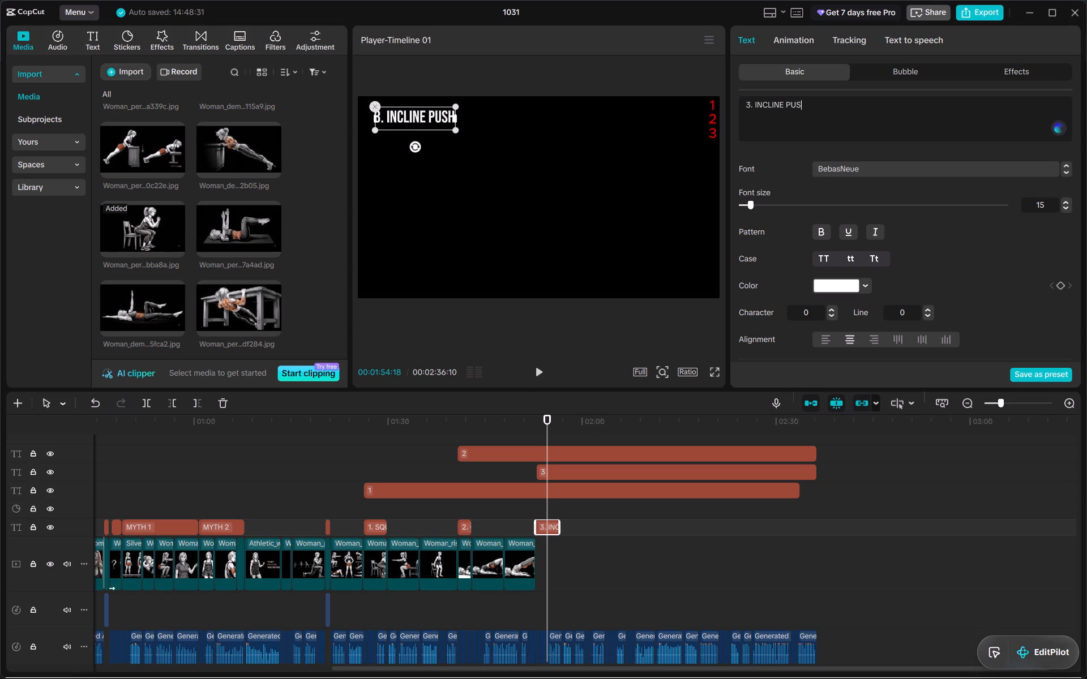
type("-UPS")
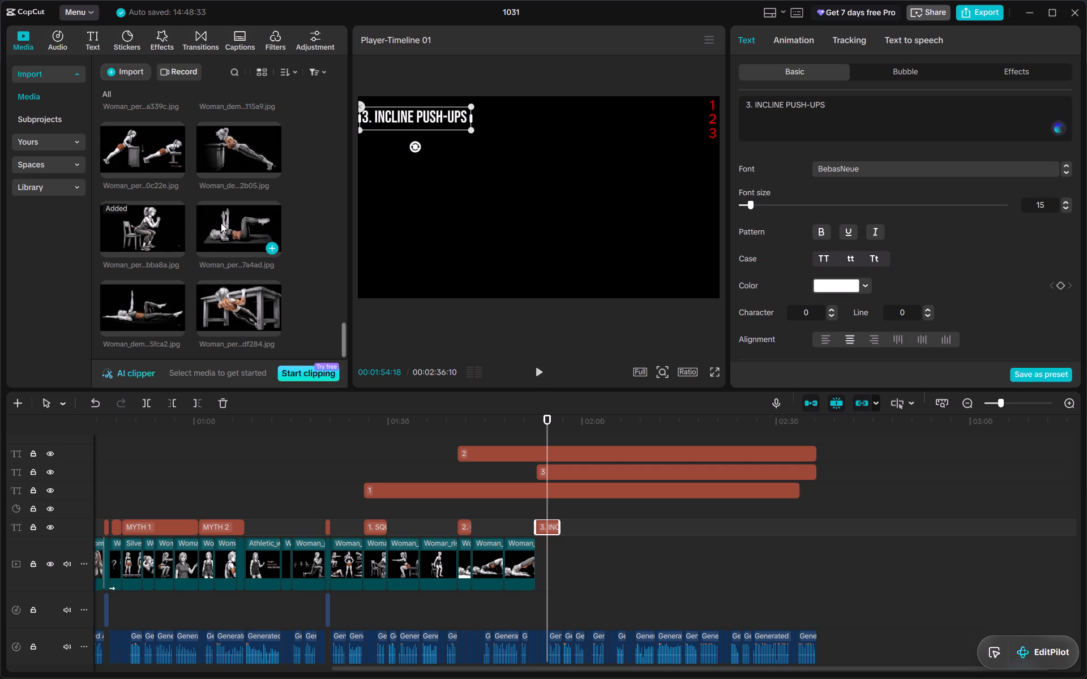
Place the image of the woman doing an incline push-up on a solid block (…e9a09.jpg) directly after the last glute bridge image.
left_click(229, 149)
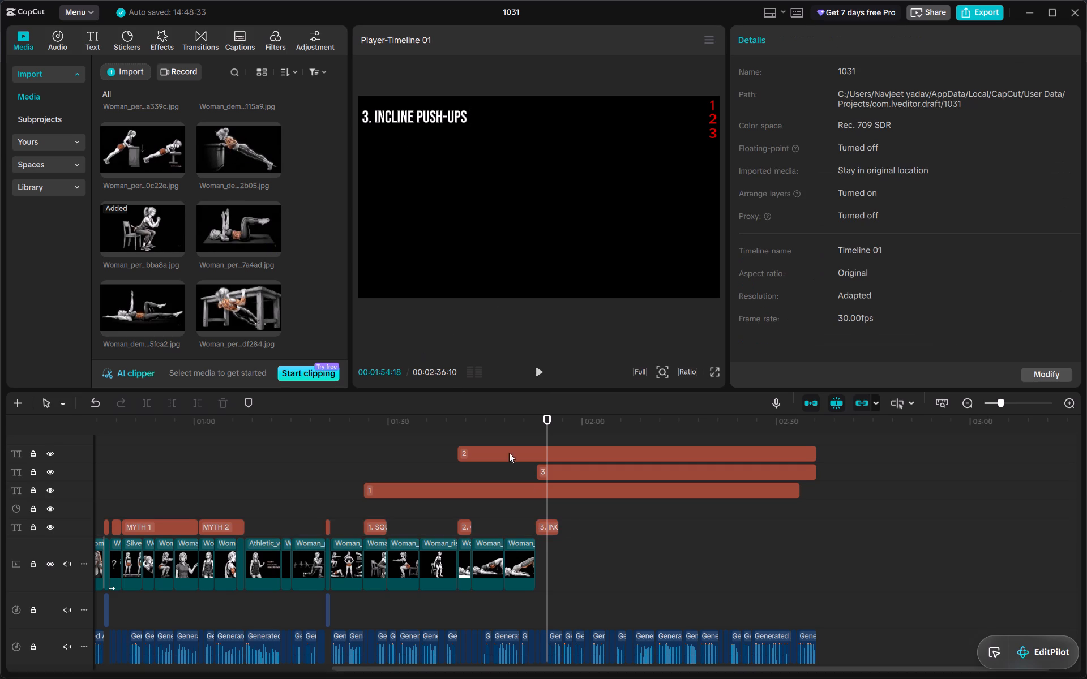
left_click_drag(237, 164, 599, 479)
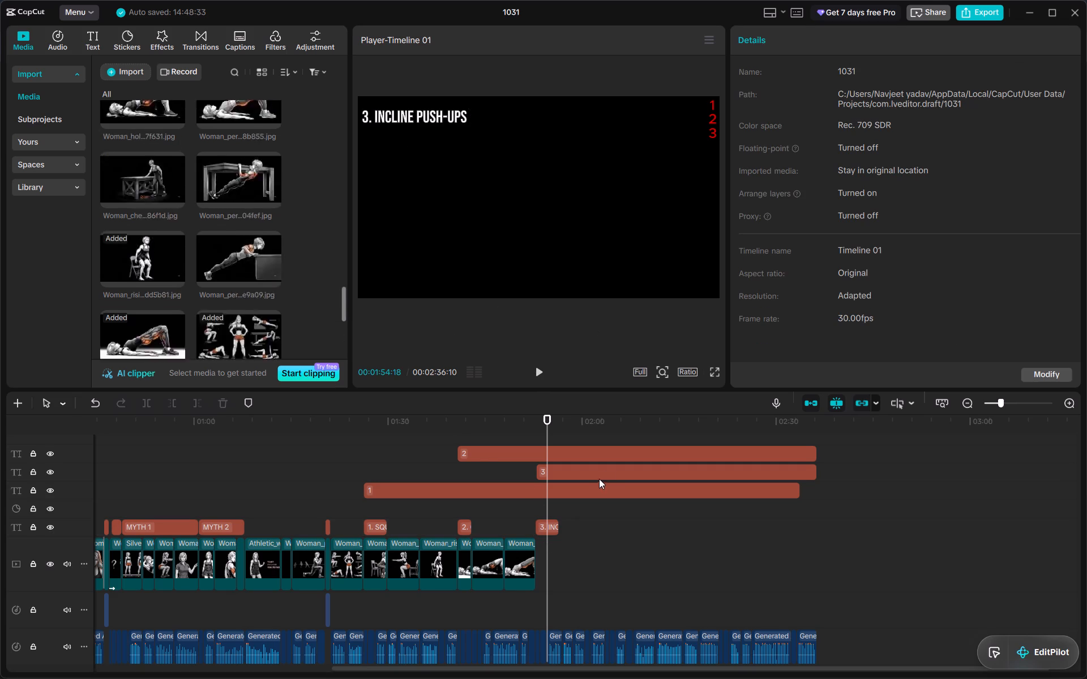
left_click_drag(599, 479, 491, 482)
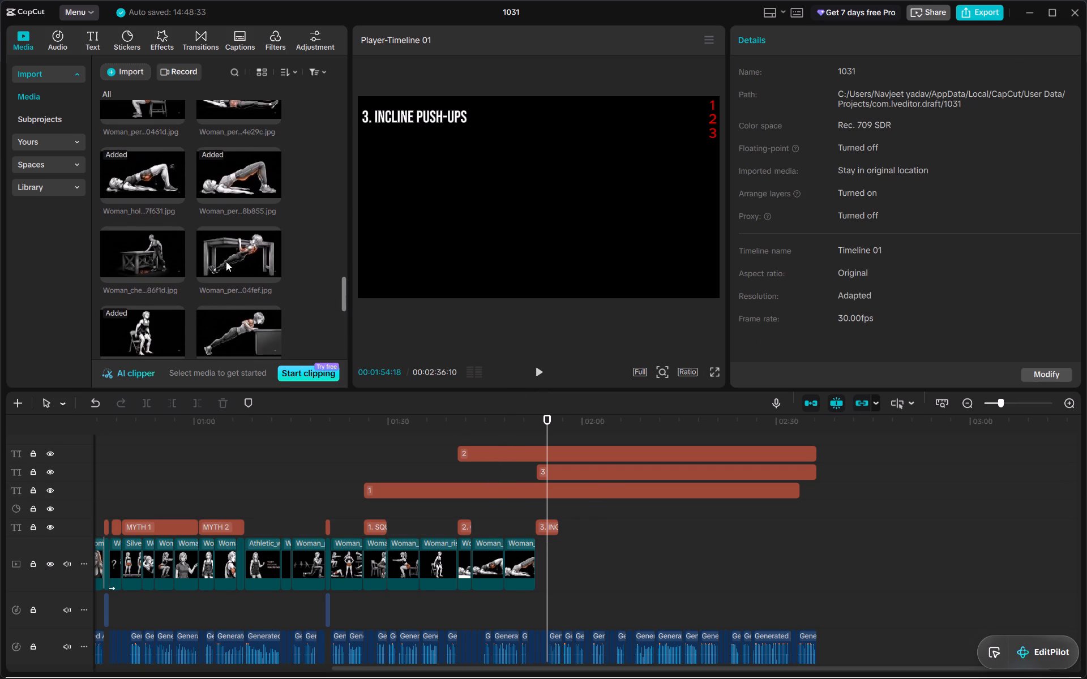
scroll(233, 216, "up", 1)
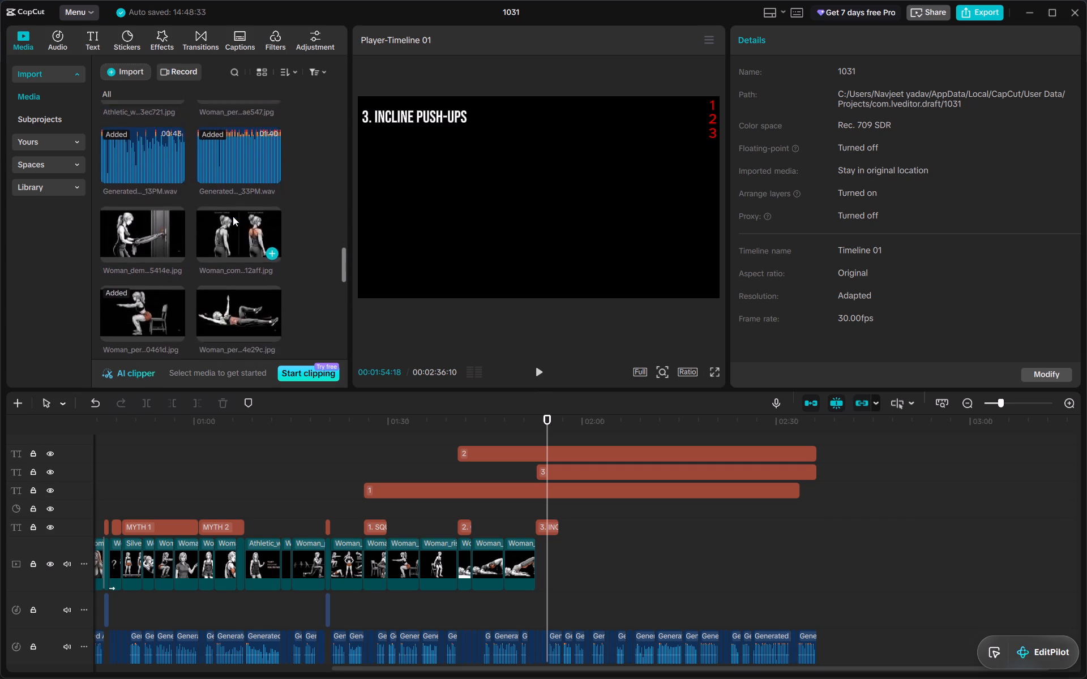
scroll(233, 216, "up", 1)
scroll(233, 216, "down", 1)
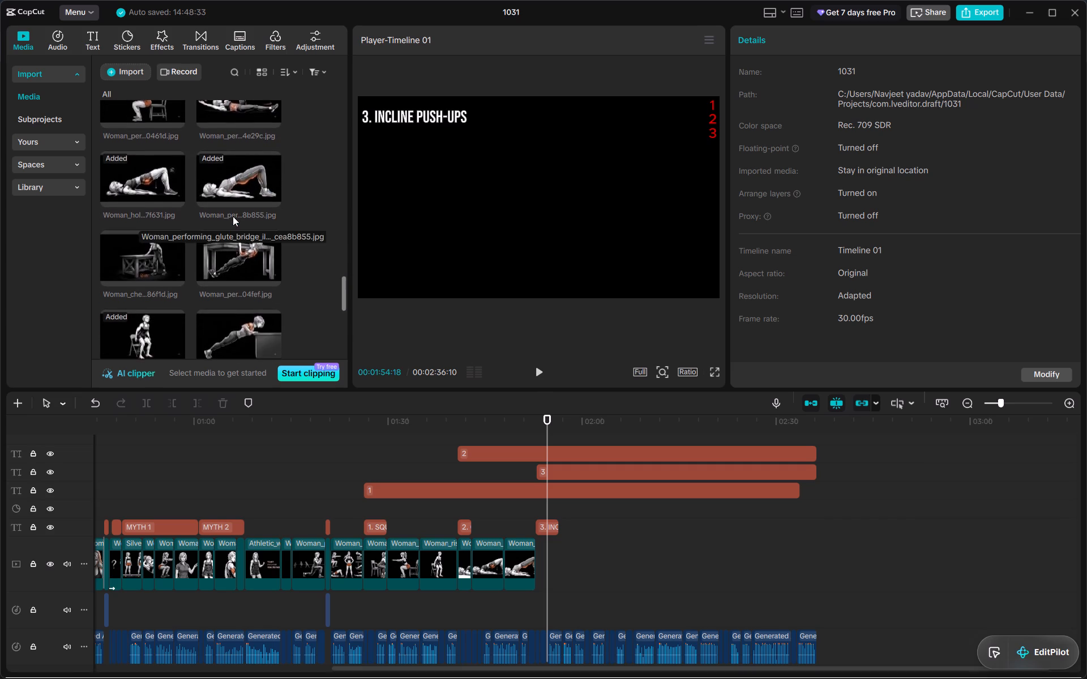
scroll(233, 216, "down", 2)
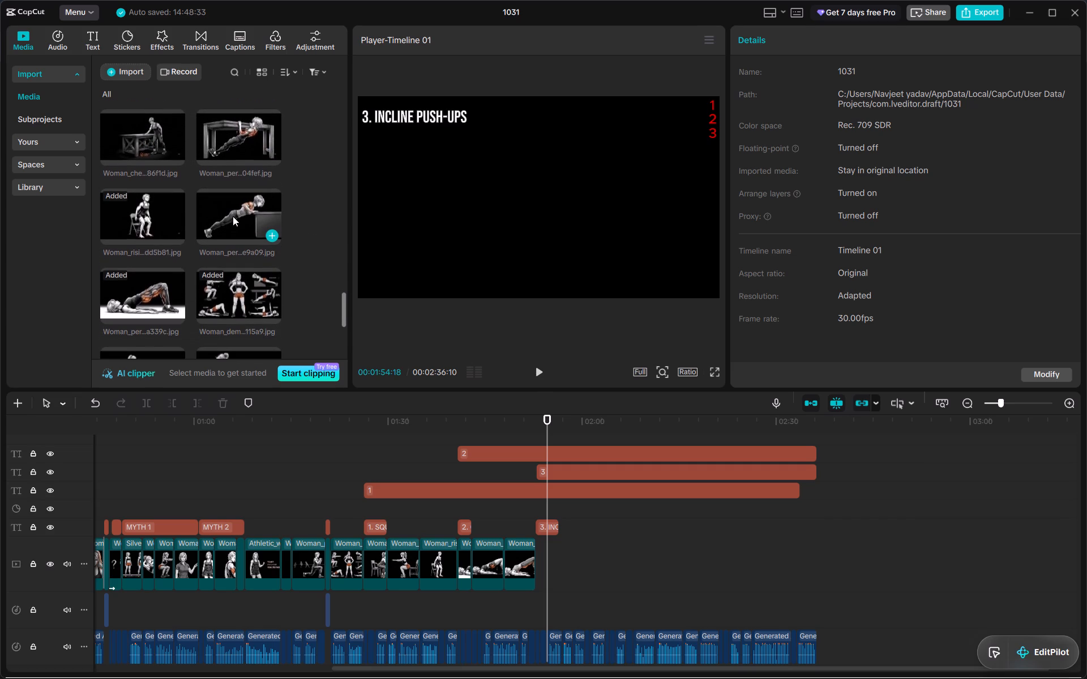
left_click_drag(233, 216, 551, 561)
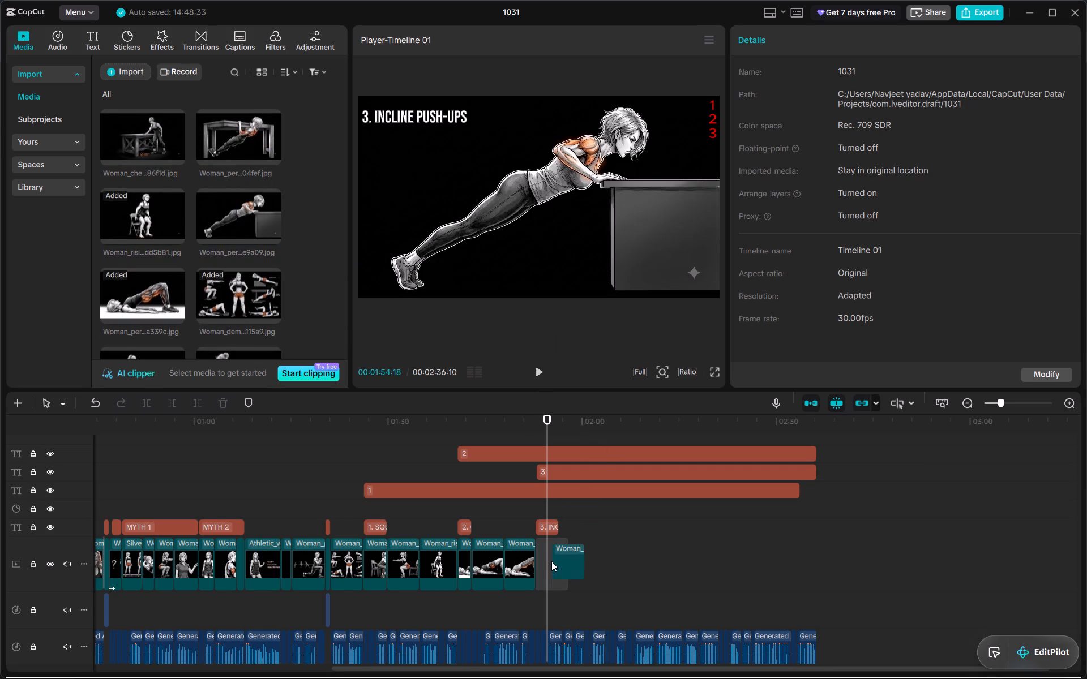
Append the demonstrating incline push-up image (…2b05.jpg) directly after the first incline push-up image on the main track.
scroll(185, 312, "down", 1)
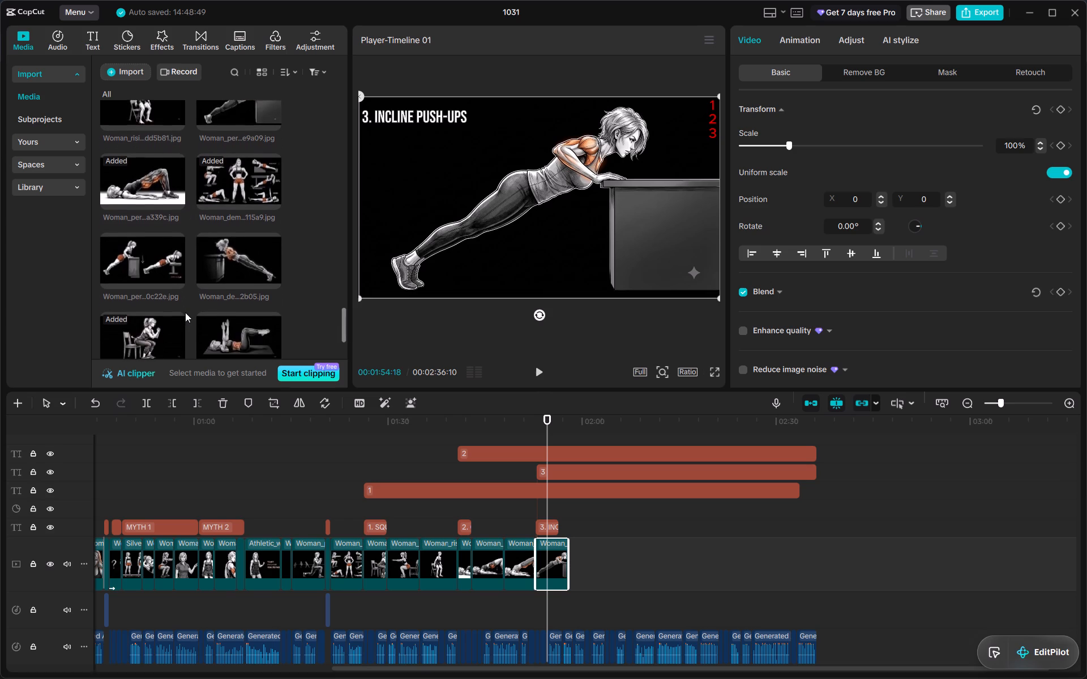
scroll(185, 312, "down", 1)
left_click_drag(220, 248, 575, 531)
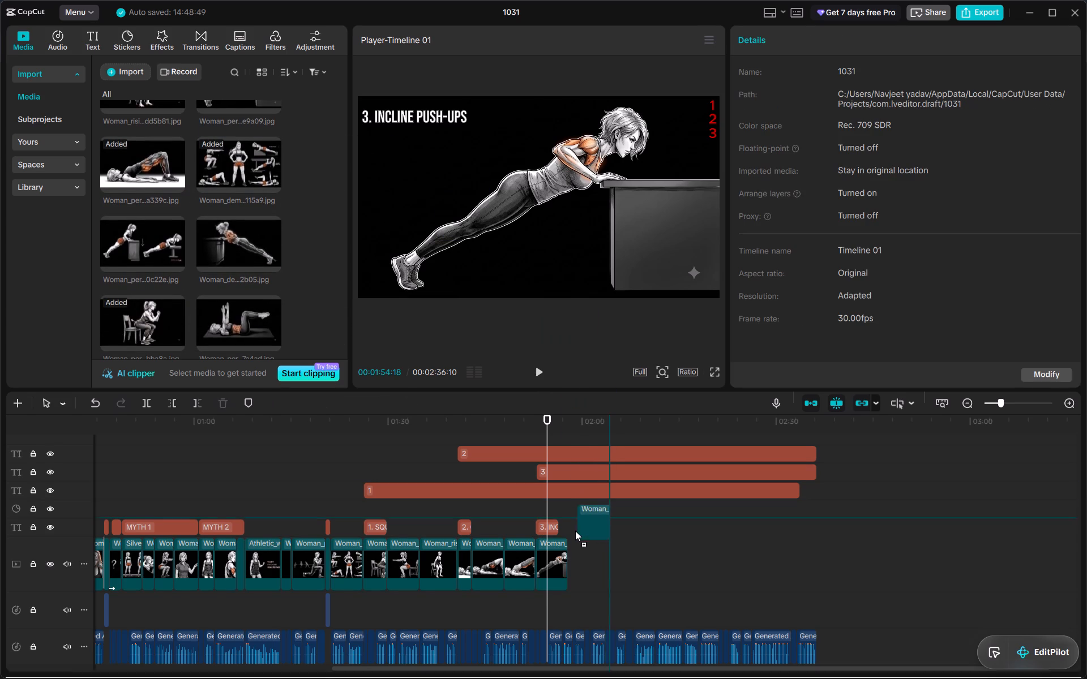
left_click_drag(575, 531, 571, 542)
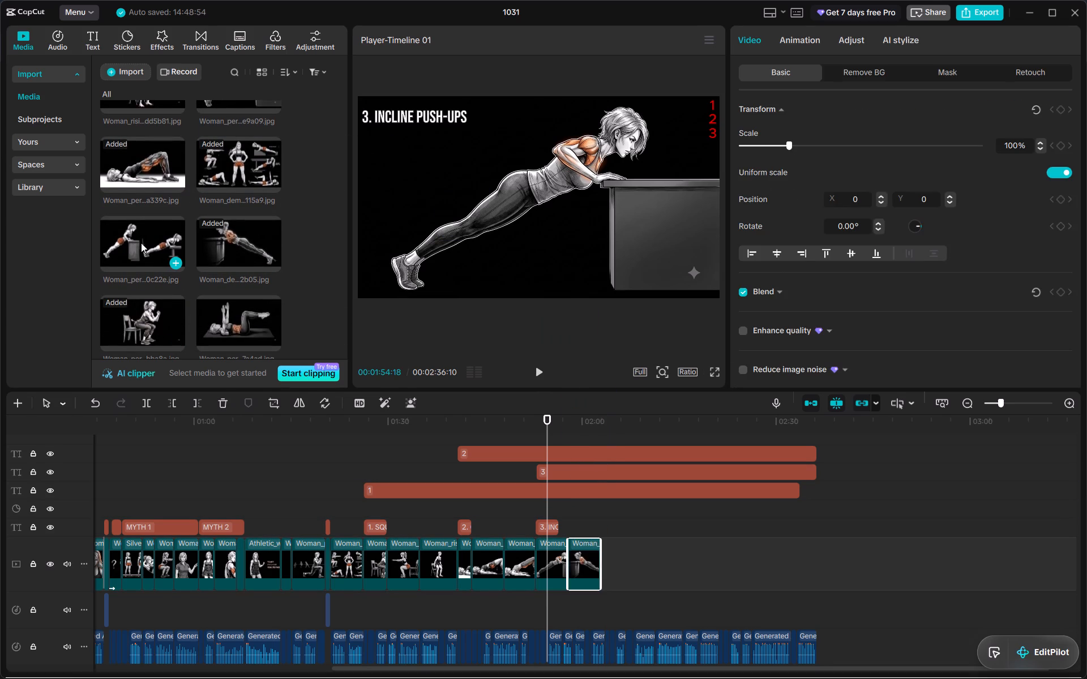
Append the two-height incline push-up comparison image (…0c22e.jpg) at the end of the main track.
left_click_drag(141, 243, 594, 556)
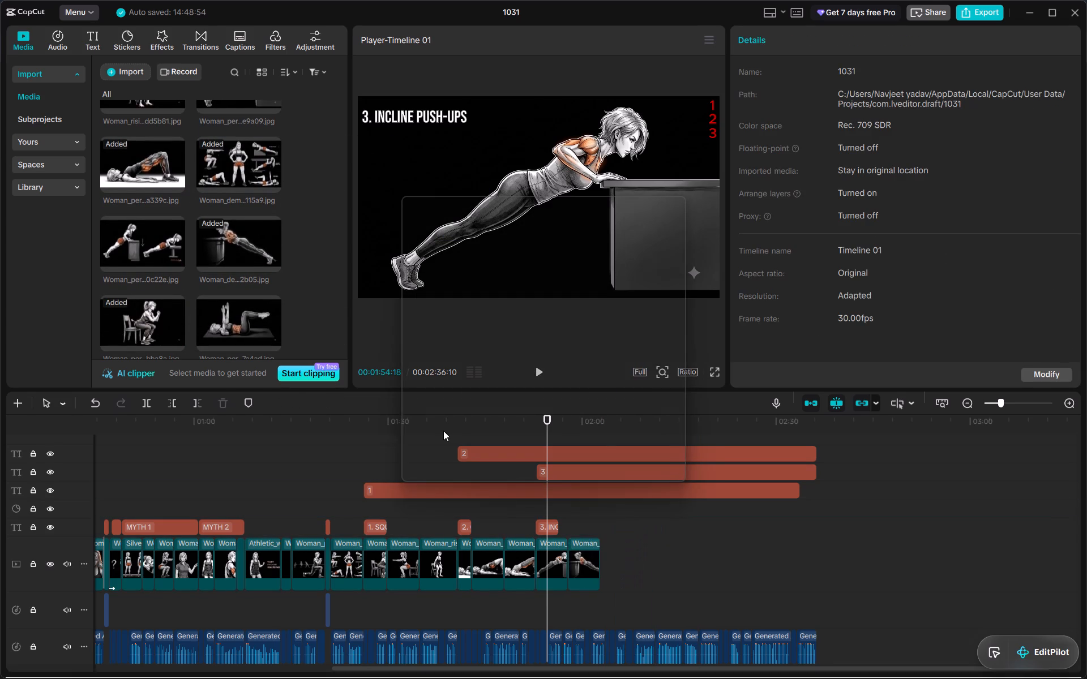
left_click(640, 462)
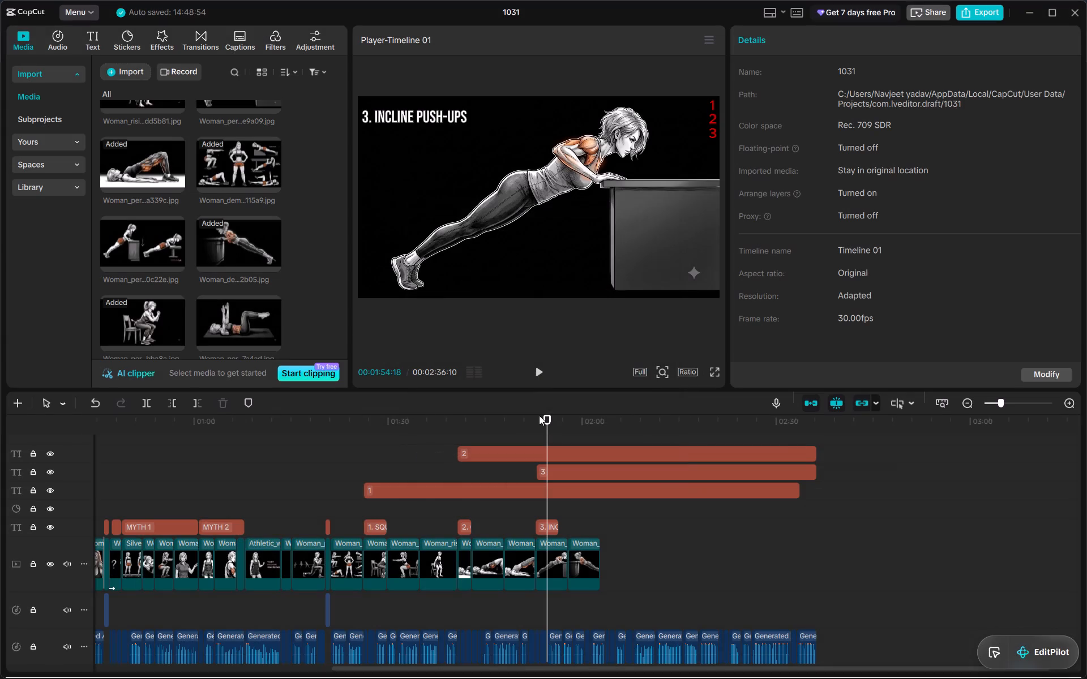
left_click_drag(145, 240, 640, 569)
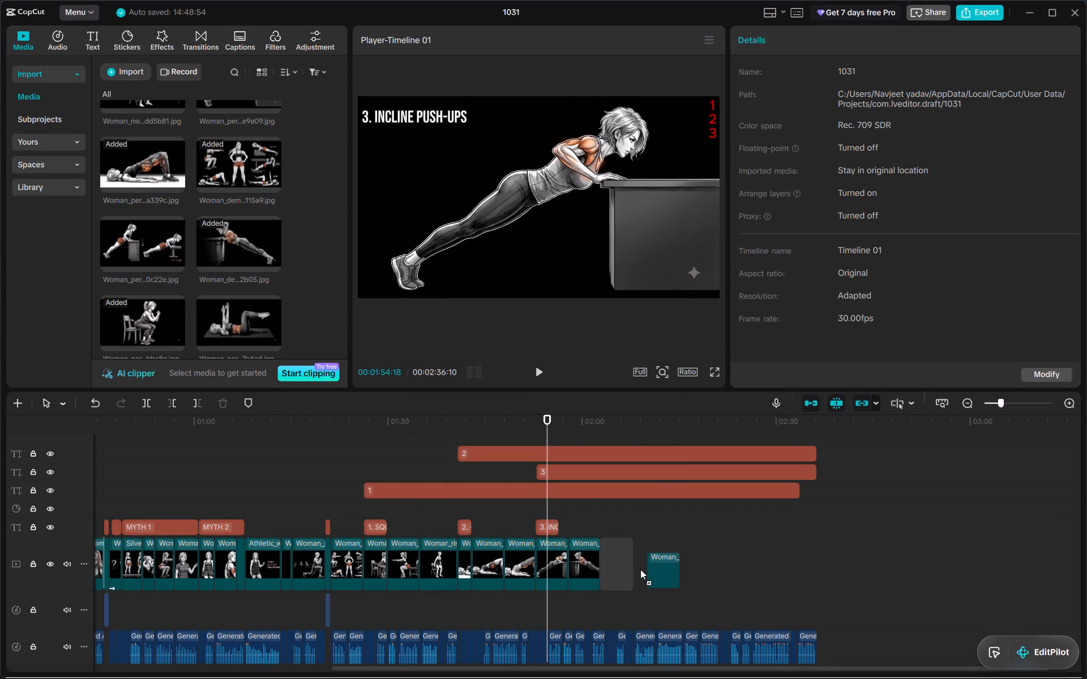
scroll(222, 324, "down", 1)
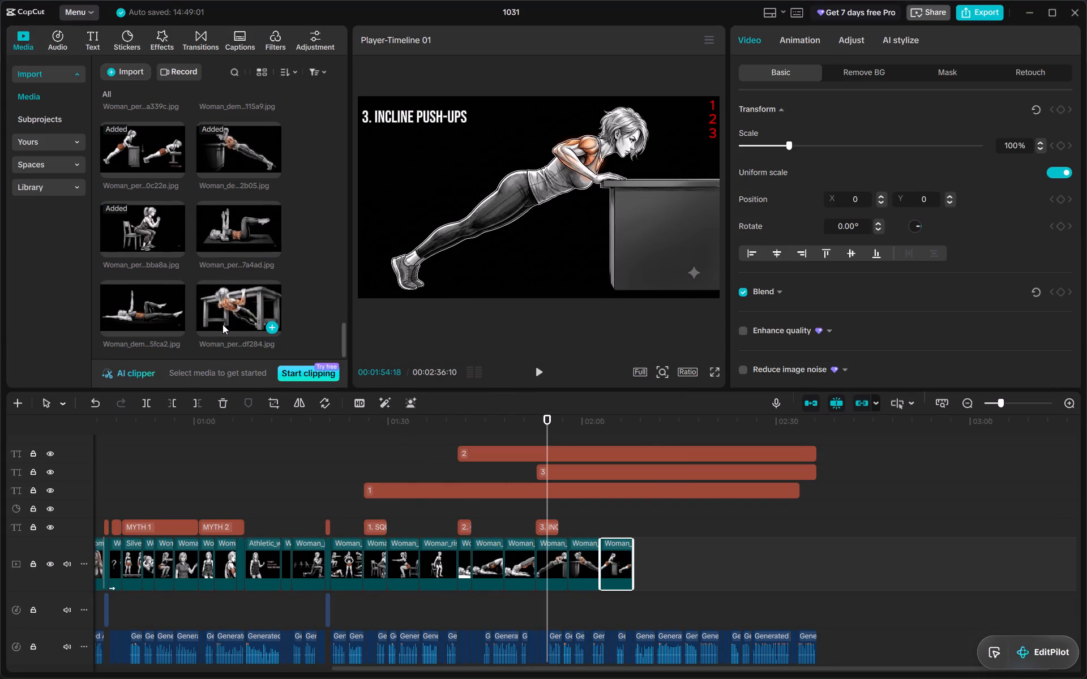
Shorten the first incline push-up image to about 1.7 seconds to match the voiceover, with its title ending alongside it.
left_click(542, 436)
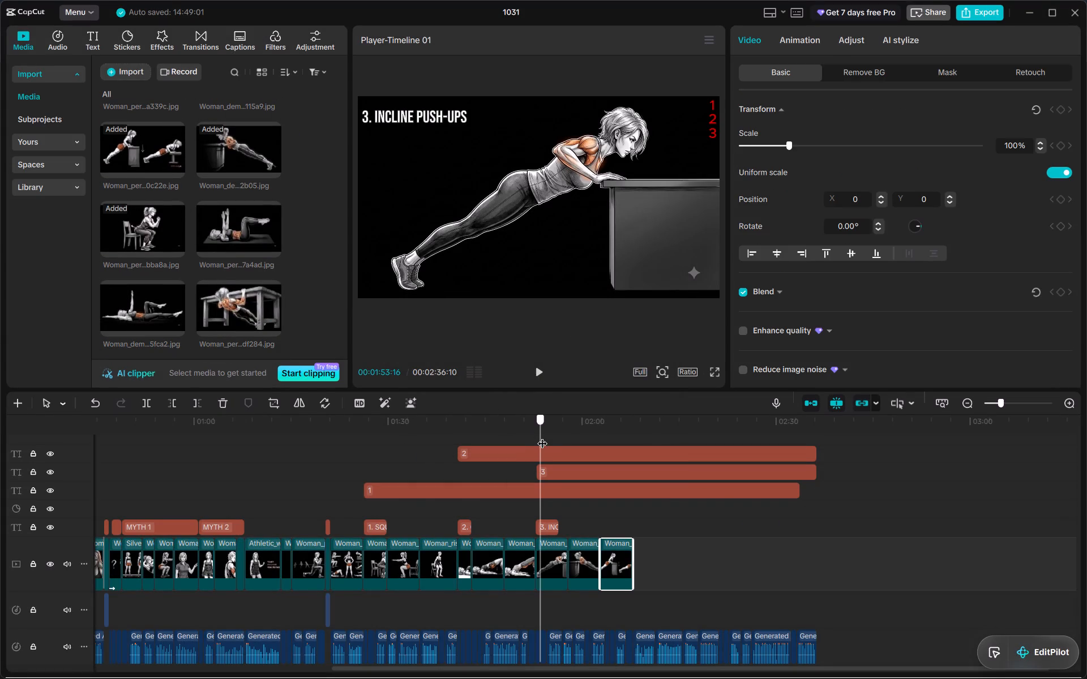
key("space")
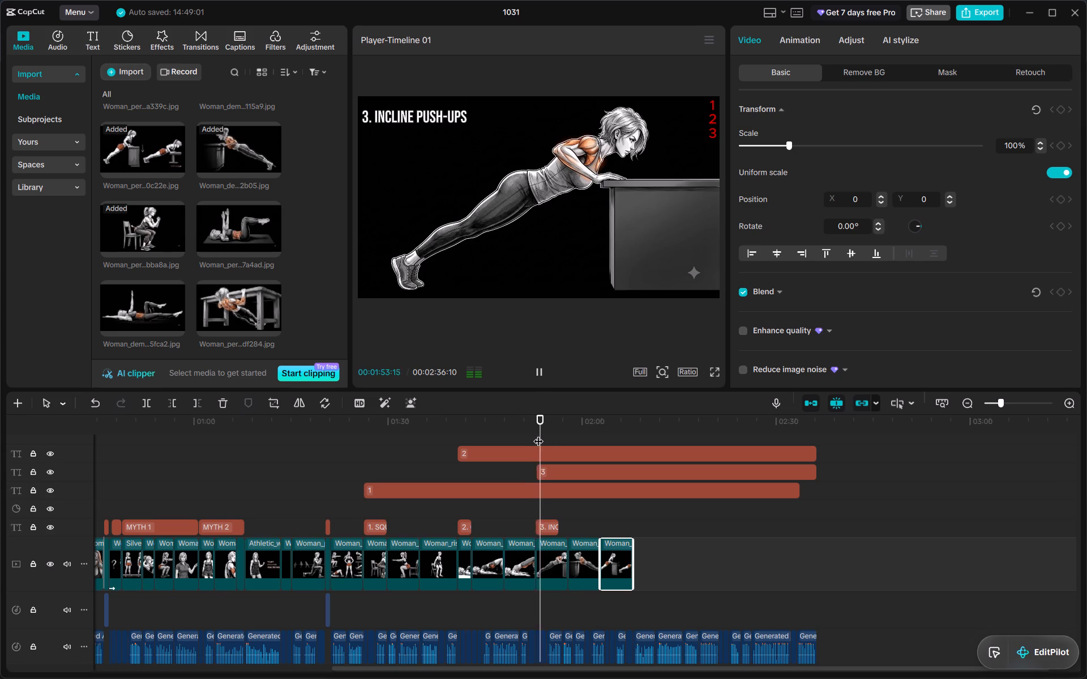
key("space")
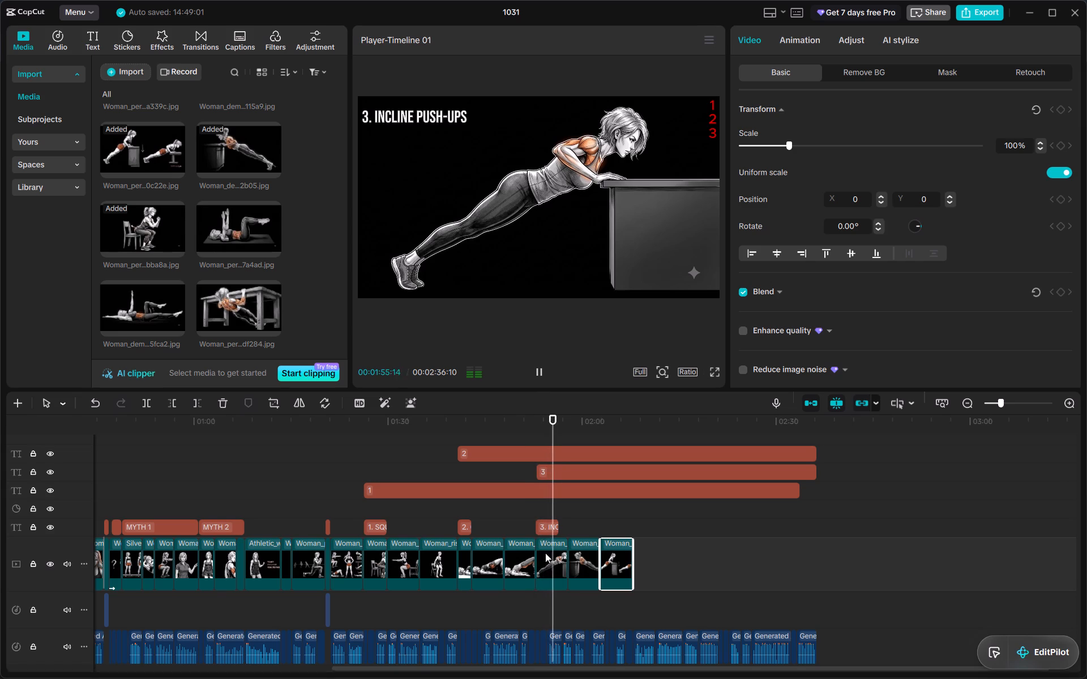
key("space")
scroll(545, 553, "up", 6, "ctrl")
scroll(545, 553, "down", 6)
scroll(545, 553, "up", 3, "ctrl")
key("space")
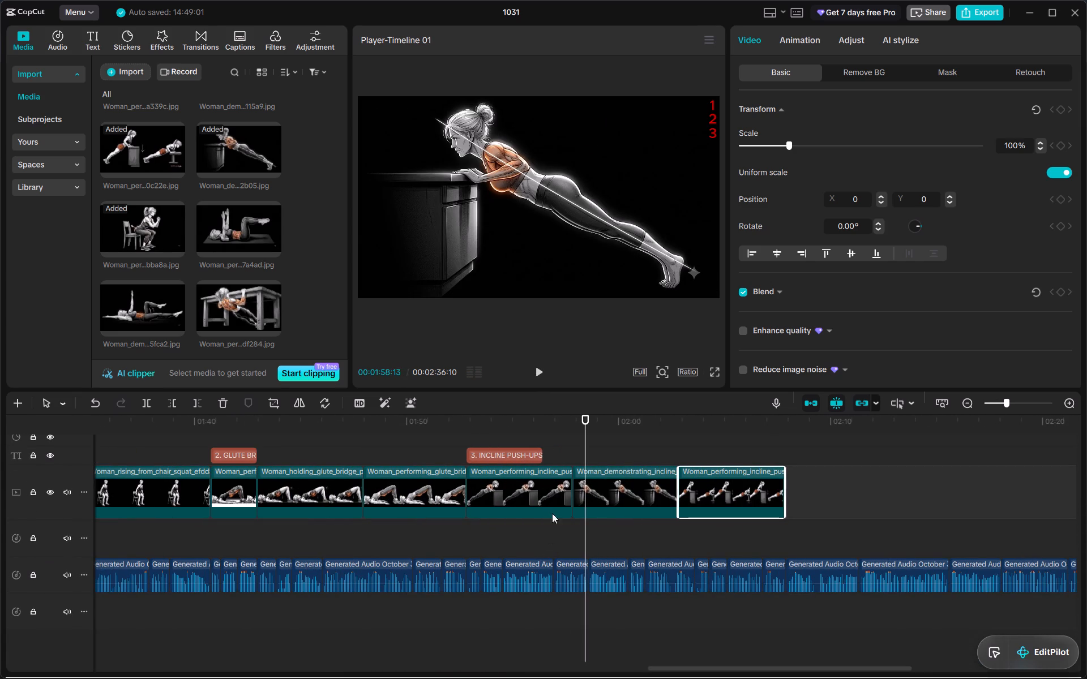
left_click(546, 502)
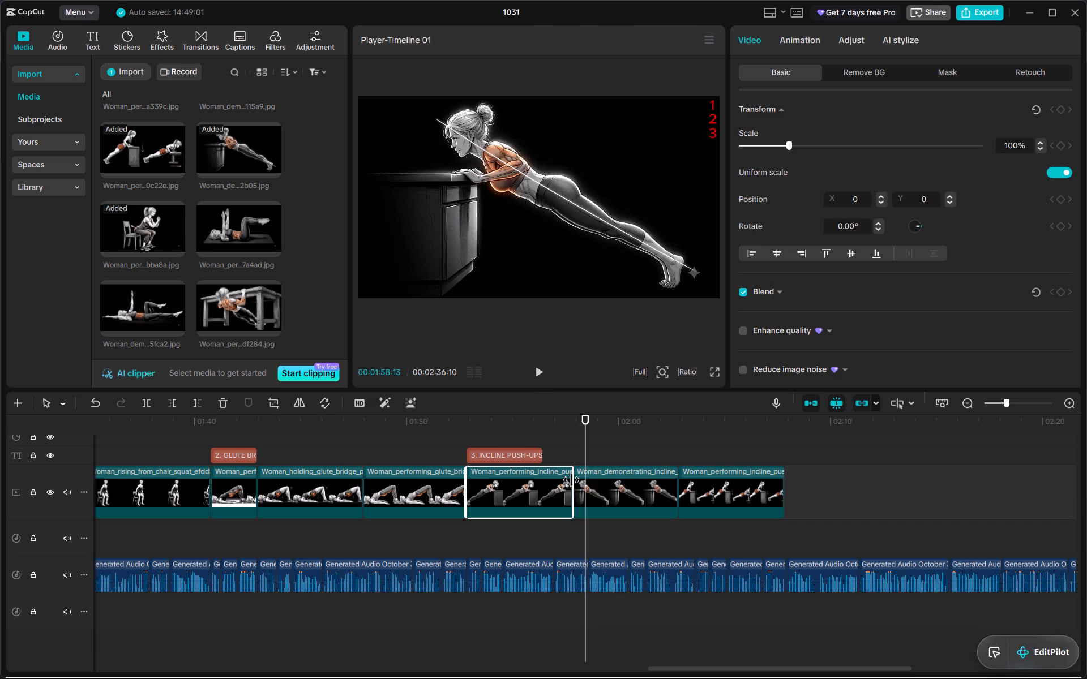
left_click_drag(571, 480, 512, 491)
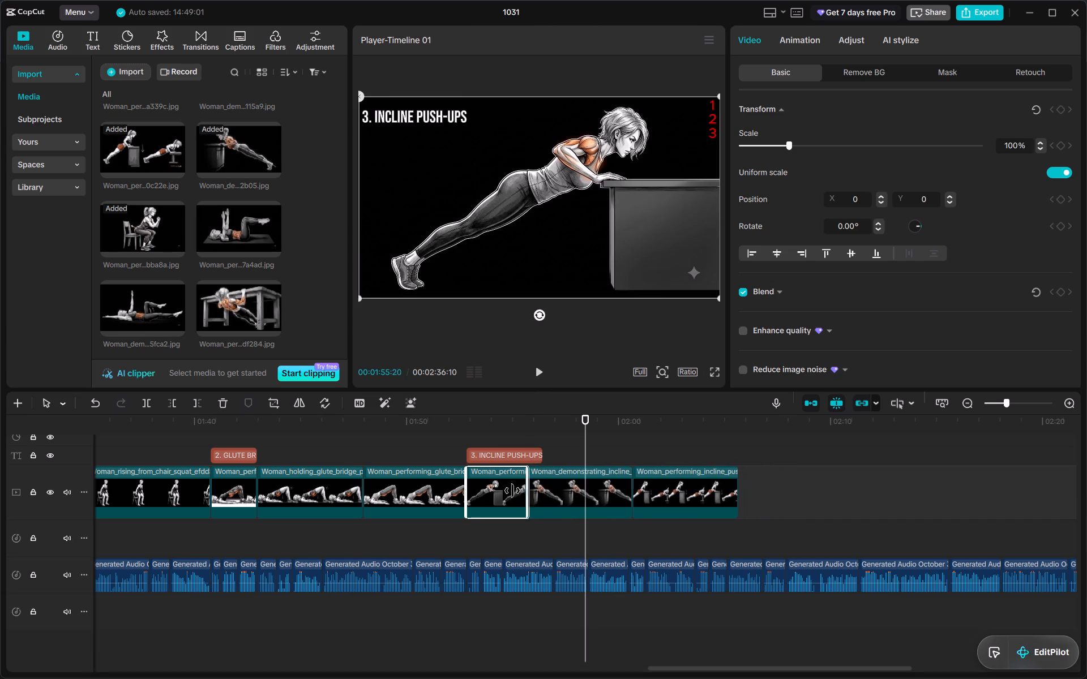
left_click_drag(512, 491, 505, 493)
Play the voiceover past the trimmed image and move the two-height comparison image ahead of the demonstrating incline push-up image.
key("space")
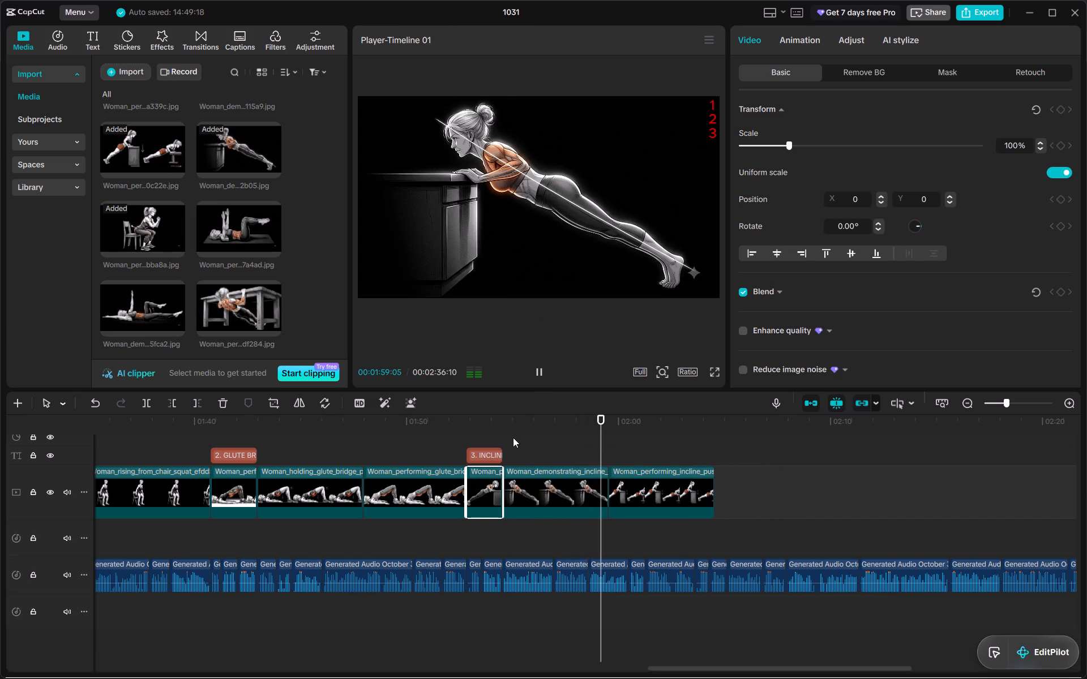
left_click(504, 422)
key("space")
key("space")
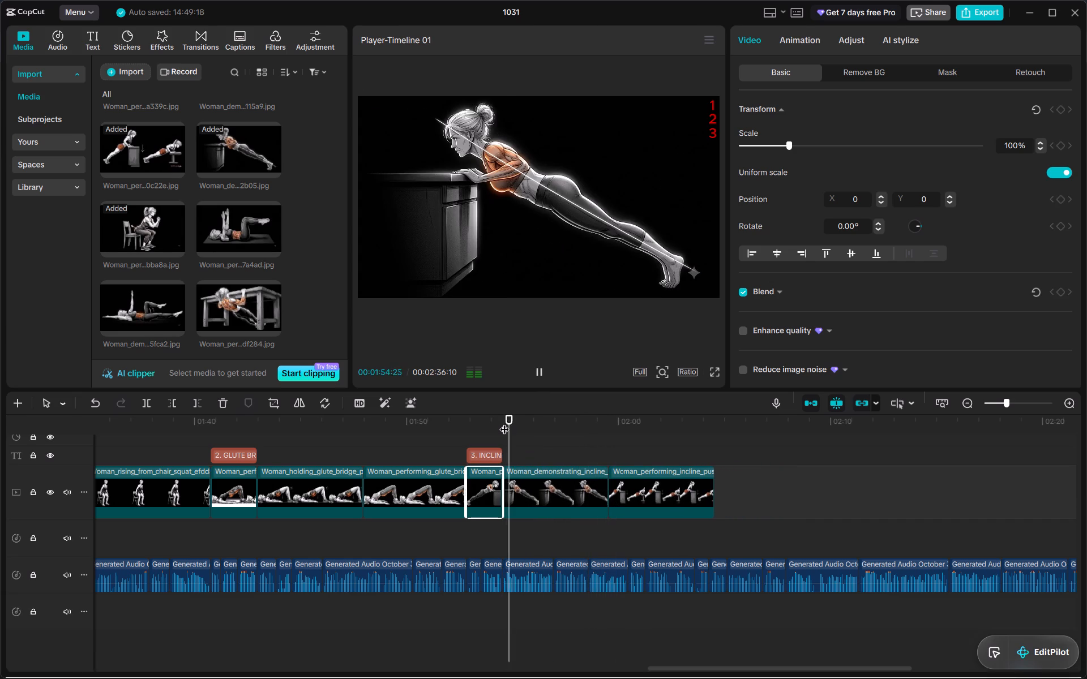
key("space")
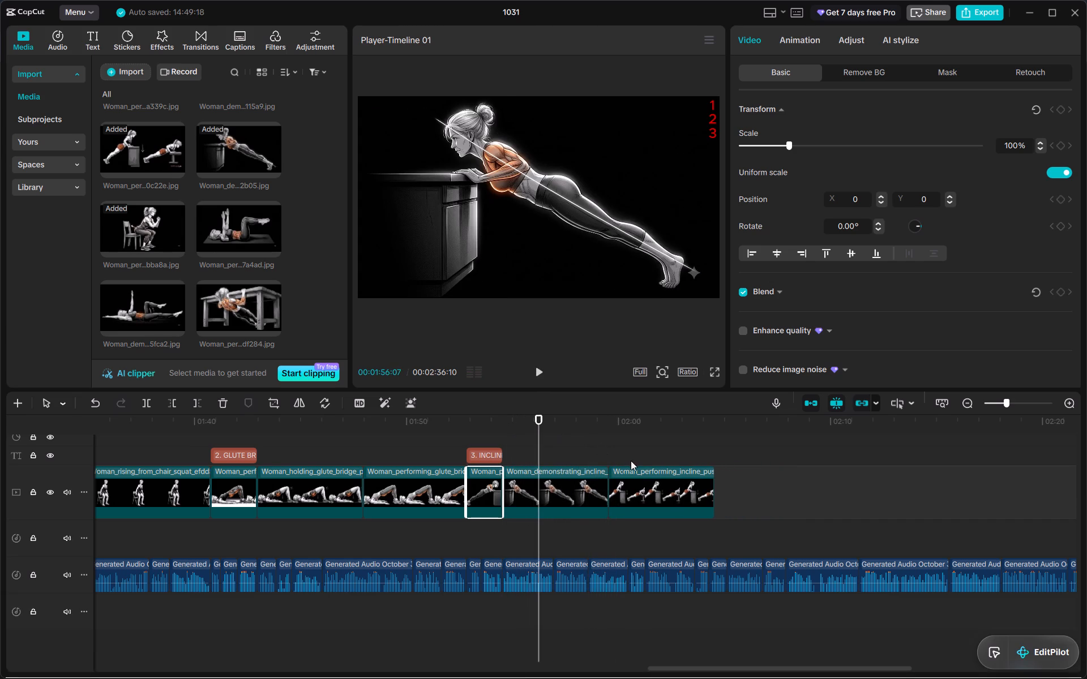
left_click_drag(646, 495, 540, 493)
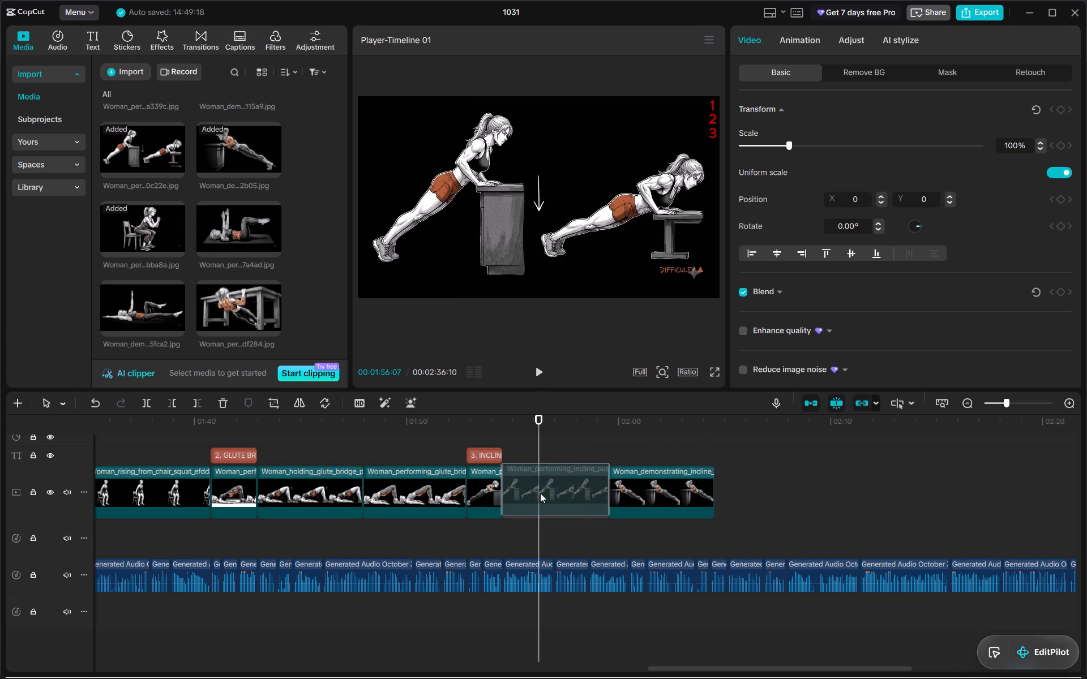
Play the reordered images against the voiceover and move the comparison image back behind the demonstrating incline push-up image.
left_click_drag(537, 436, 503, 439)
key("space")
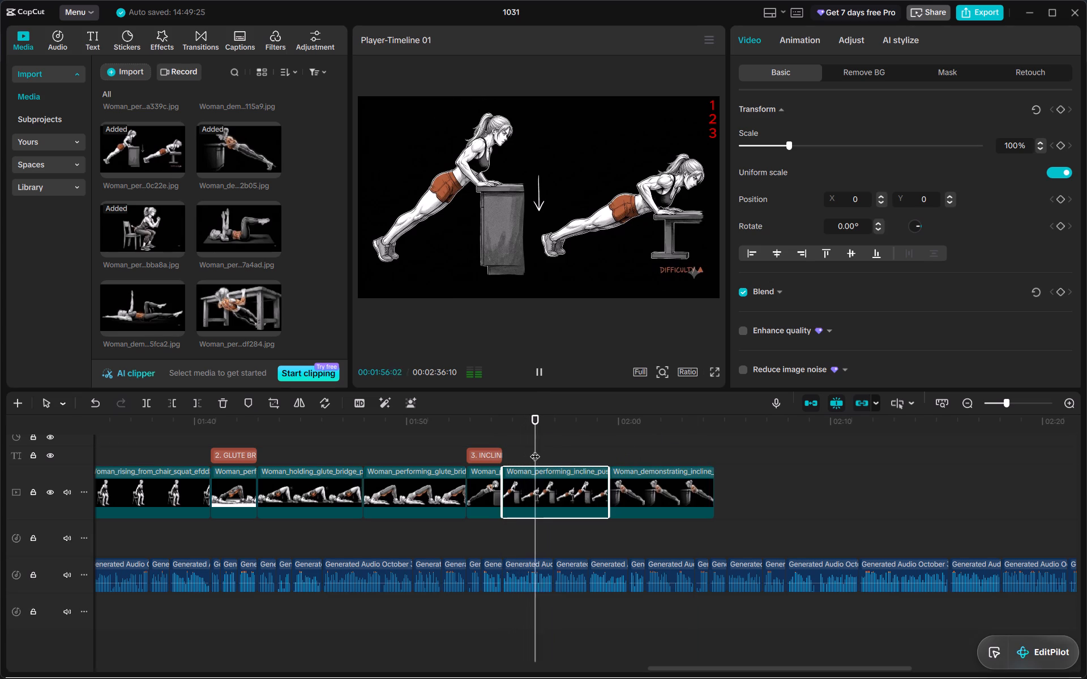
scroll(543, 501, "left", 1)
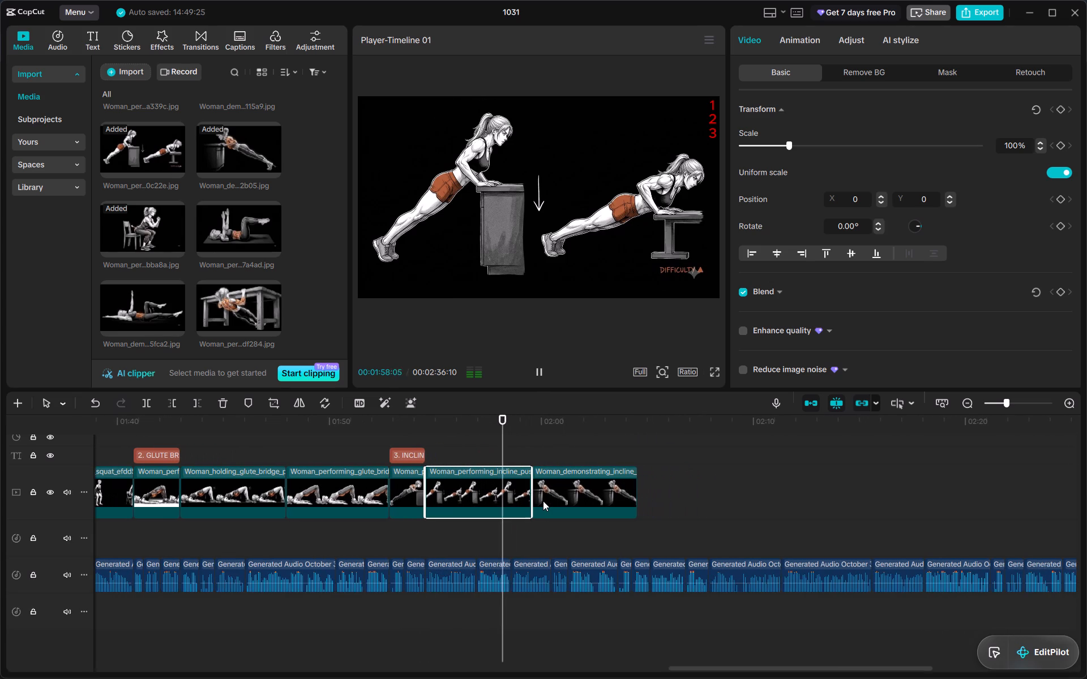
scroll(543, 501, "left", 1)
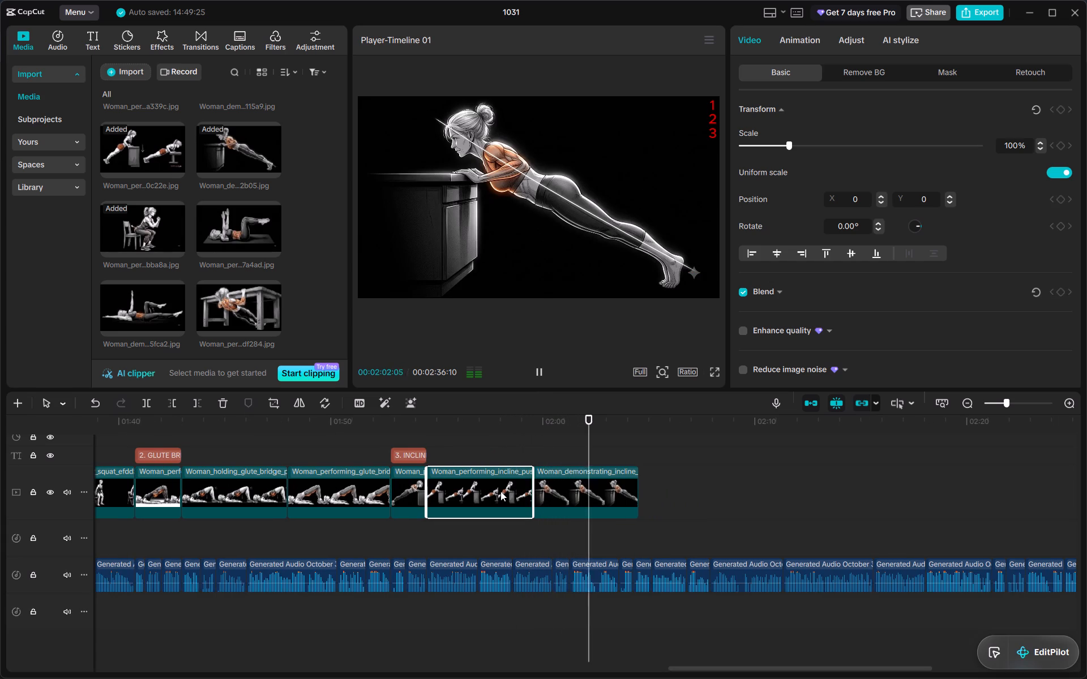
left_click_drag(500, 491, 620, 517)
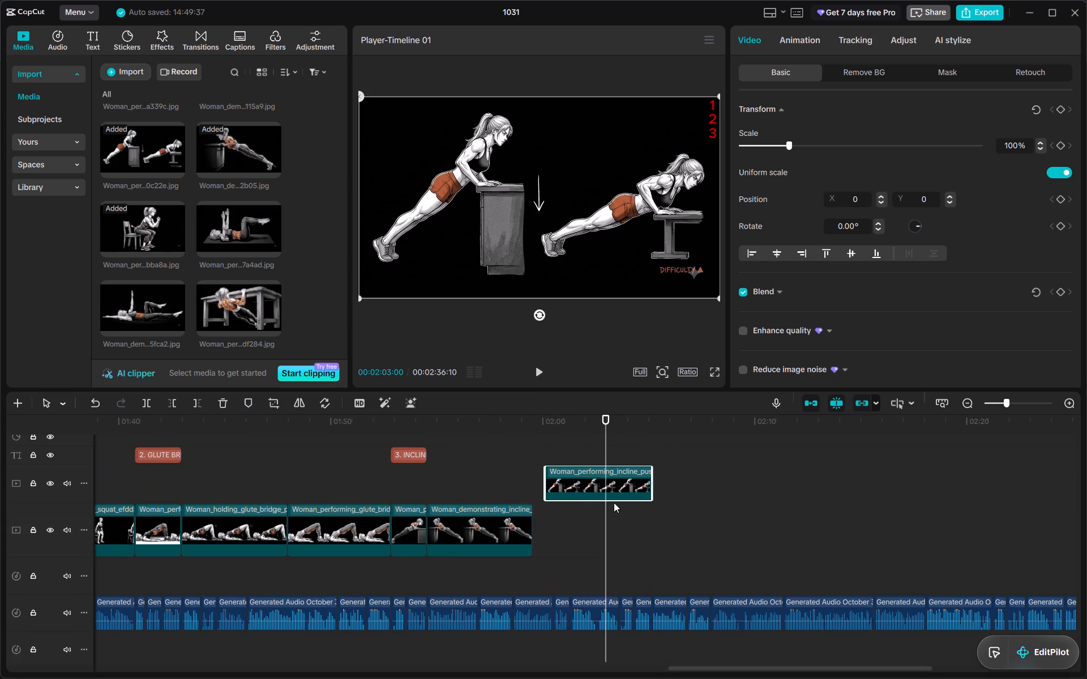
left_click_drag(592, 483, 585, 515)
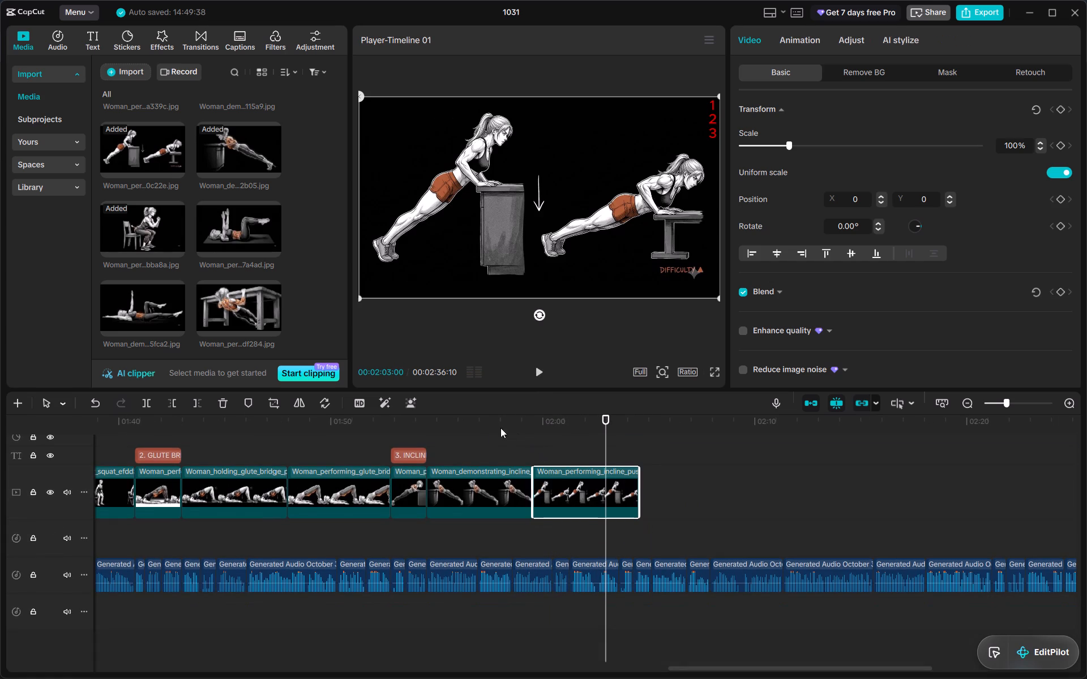
Play the incline push-up images against the voiceover and shorten the two-height comparison image to about 4.1 seconds.
left_click_drag(482, 424, 445, 428)
key("space")
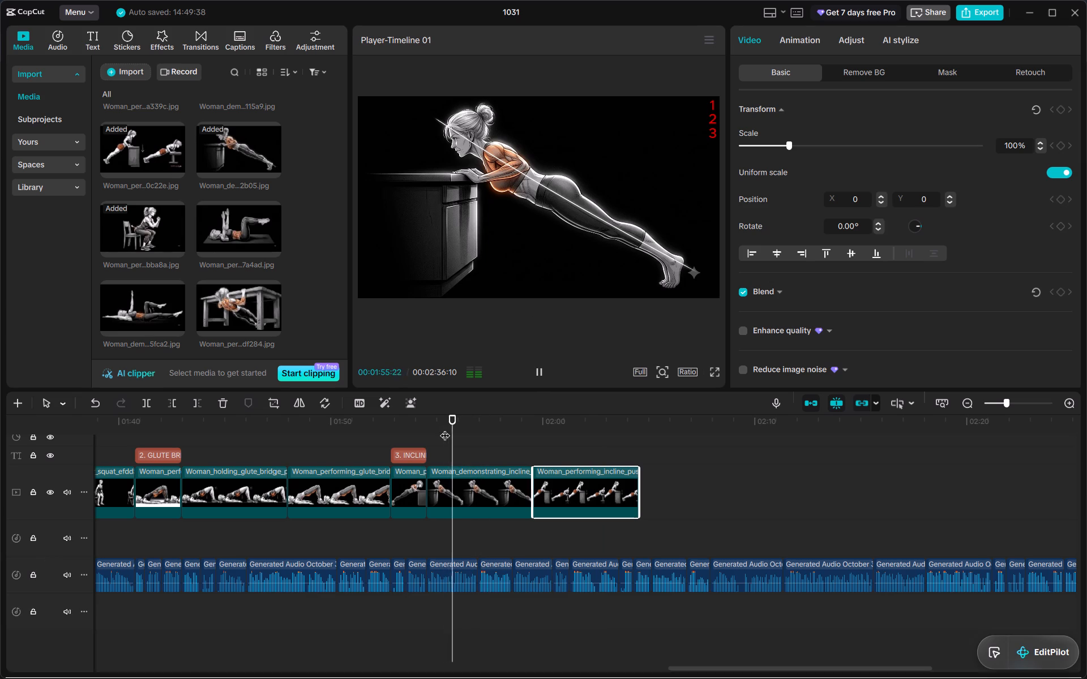
scroll(482, 534, "left", 1)
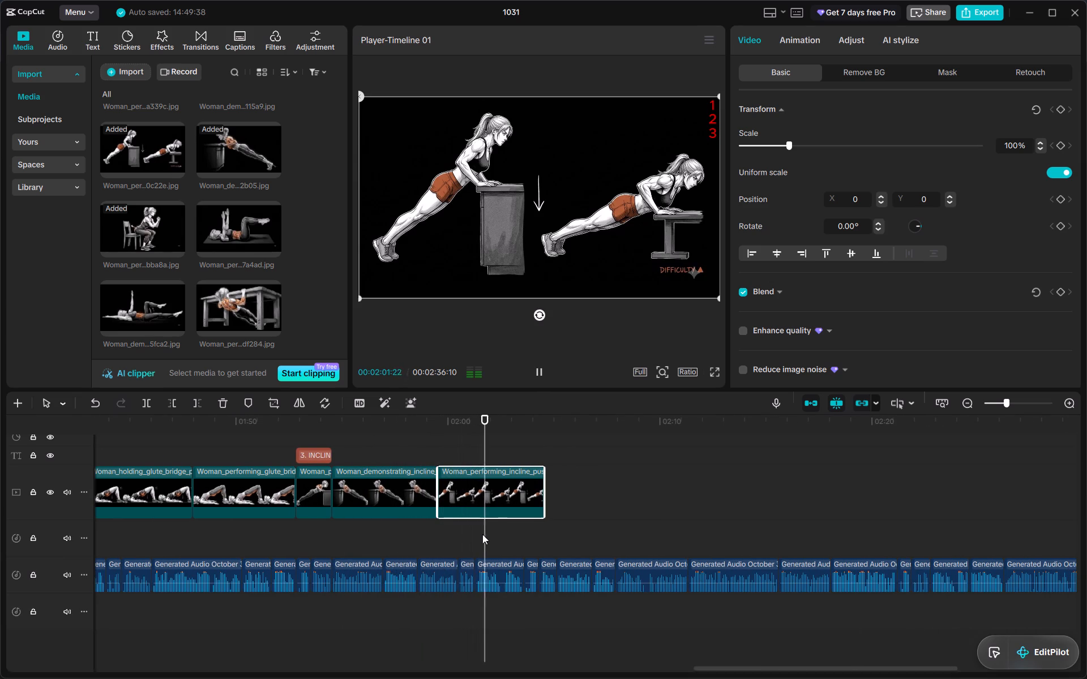
scroll(513, 549, "up", 1)
key("space")
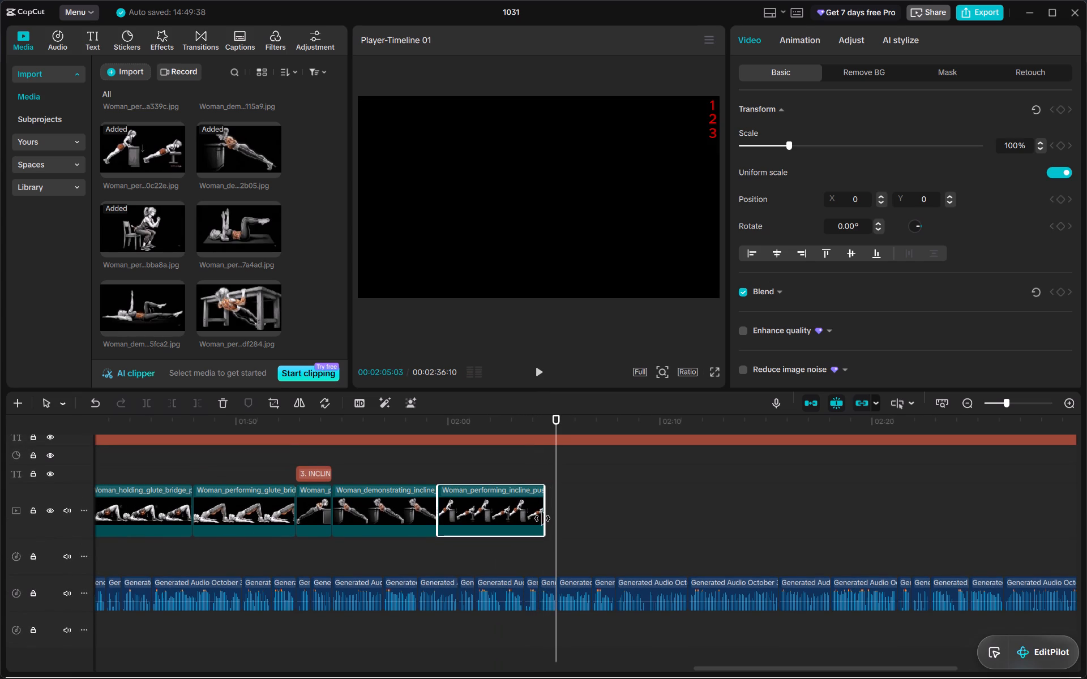
left_click_drag(543, 517, 521, 518)
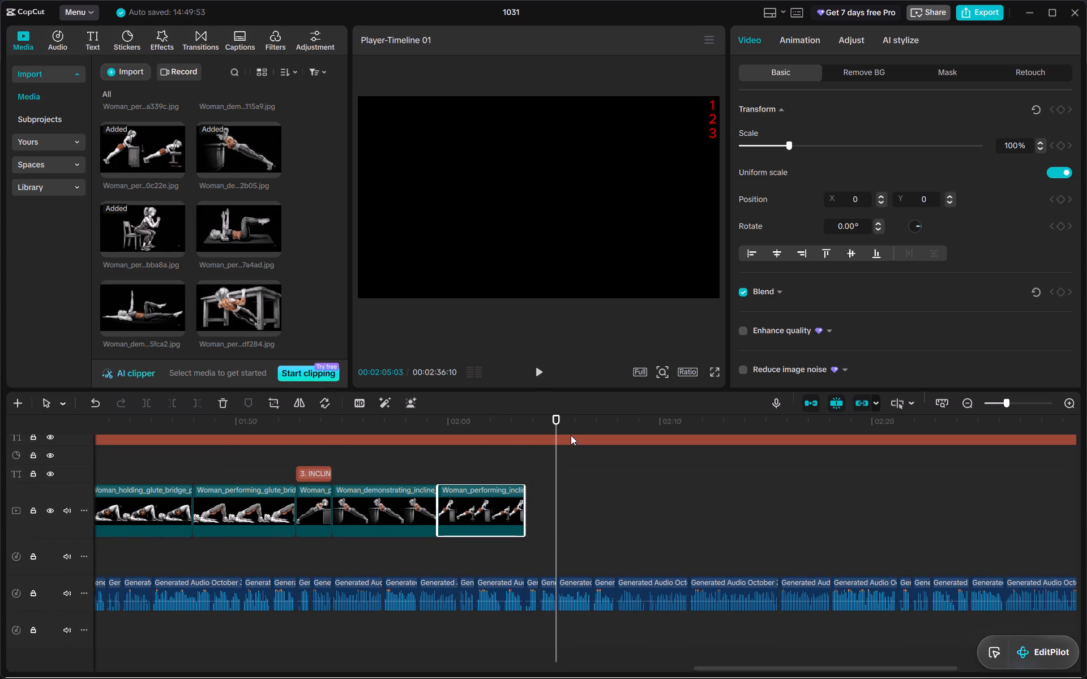
Paste a copy of the exercise title where the comparison image ends and change its text to "4. TABLE ROWS".
left_click_drag(554, 424, 525, 420)
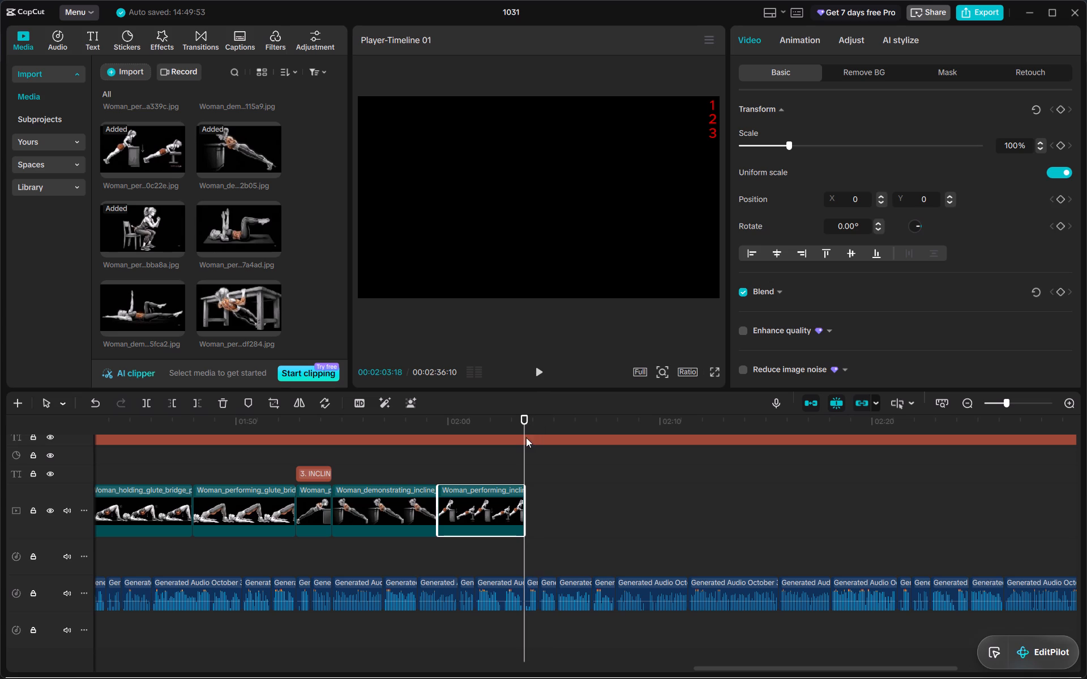
key("ctrl+v")
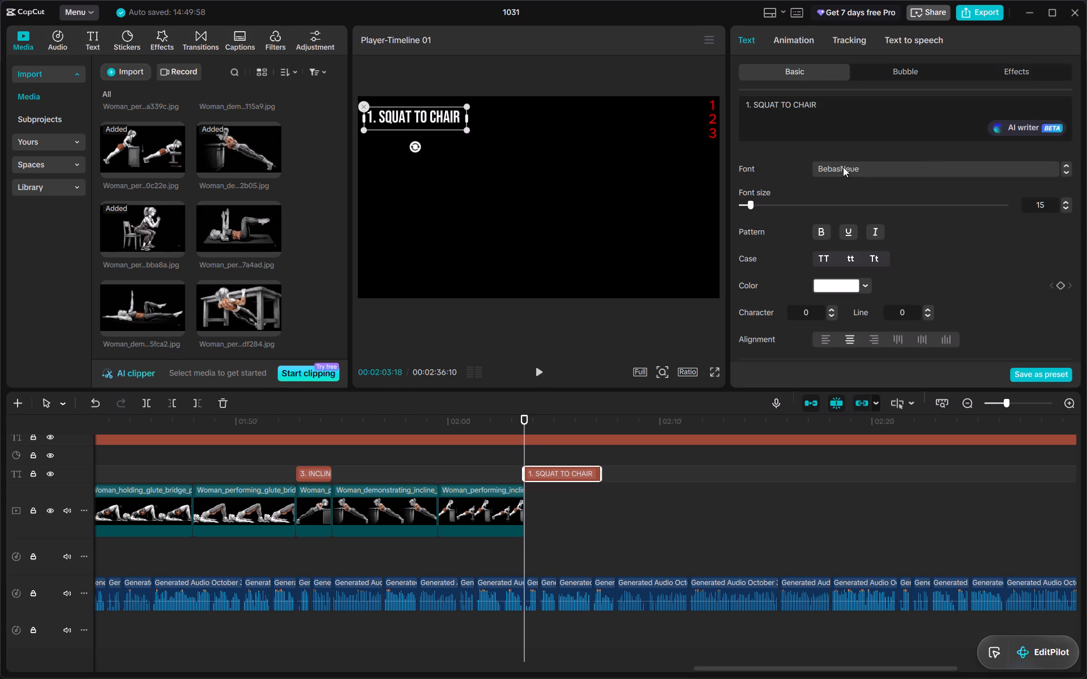
left_click_drag(841, 100, 730, 105)
key("BackSpace")
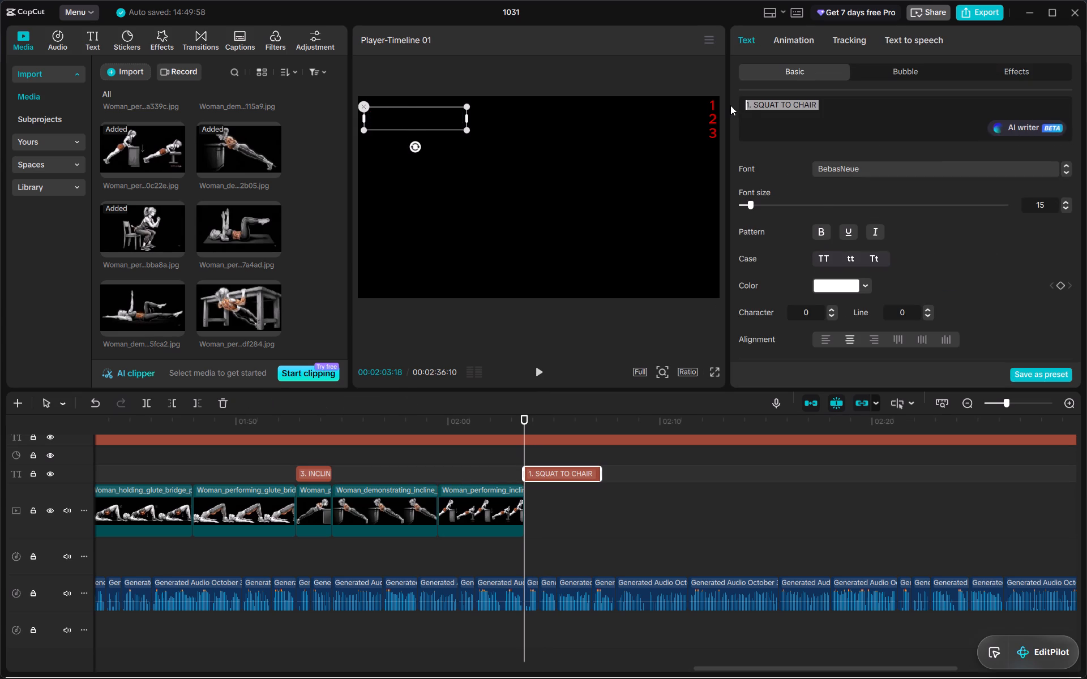
type("4. TABLE ROW")
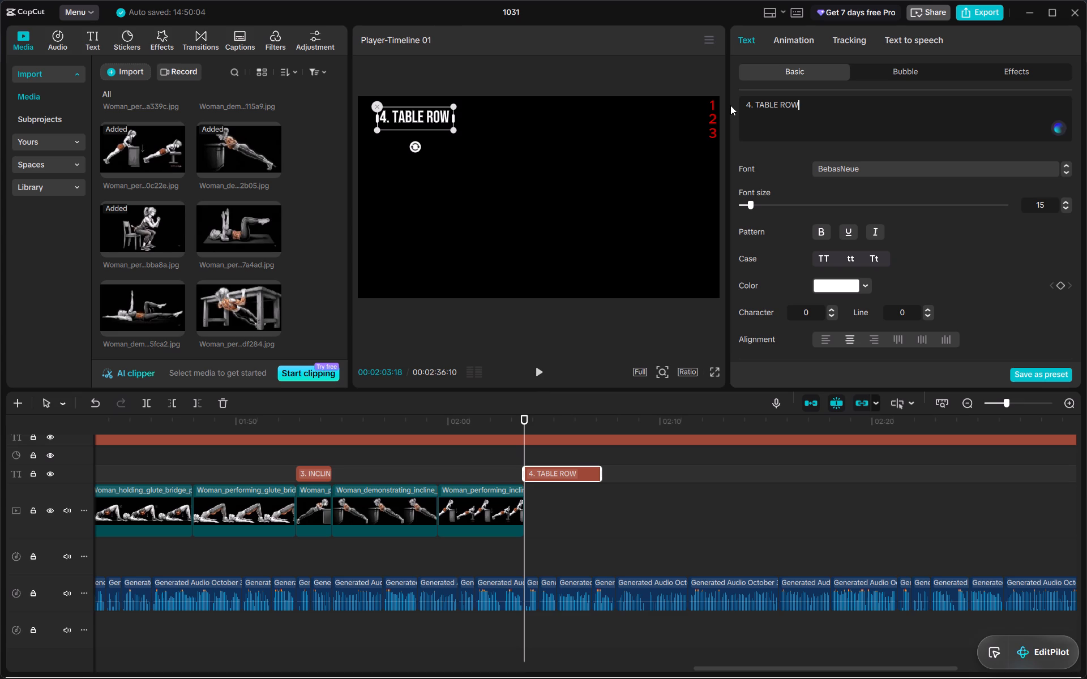
key("s")
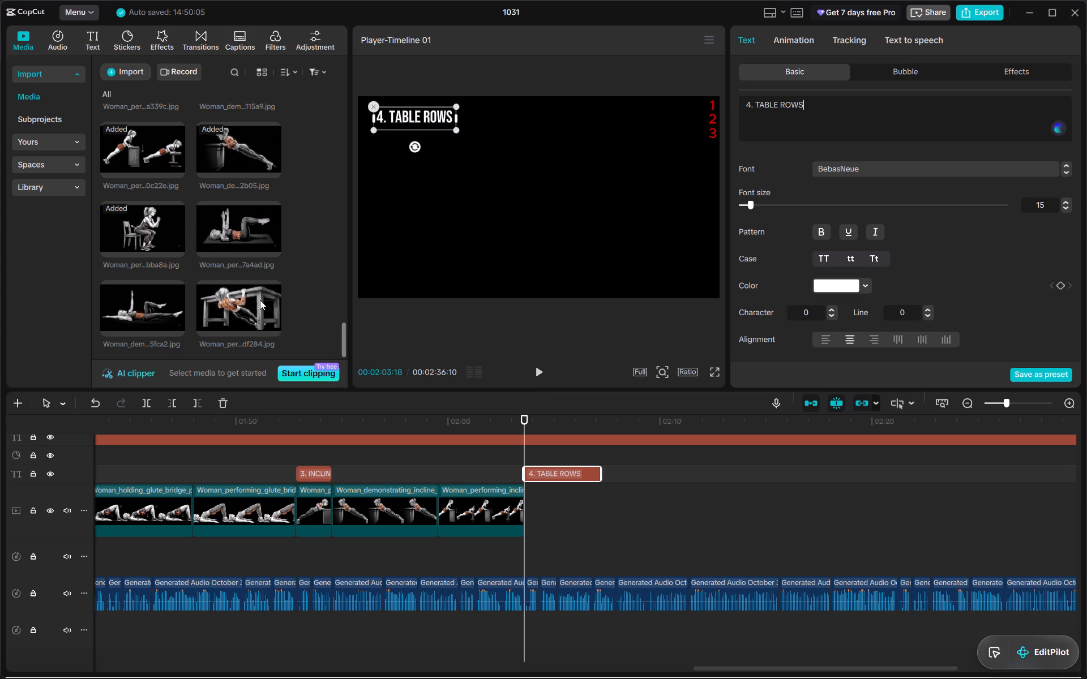
Append the two inverted table row images (…df284.jpg and …04fef.jpg) to the main track, starting under the table rows title.
left_click_drag(234, 303, 526, 499)
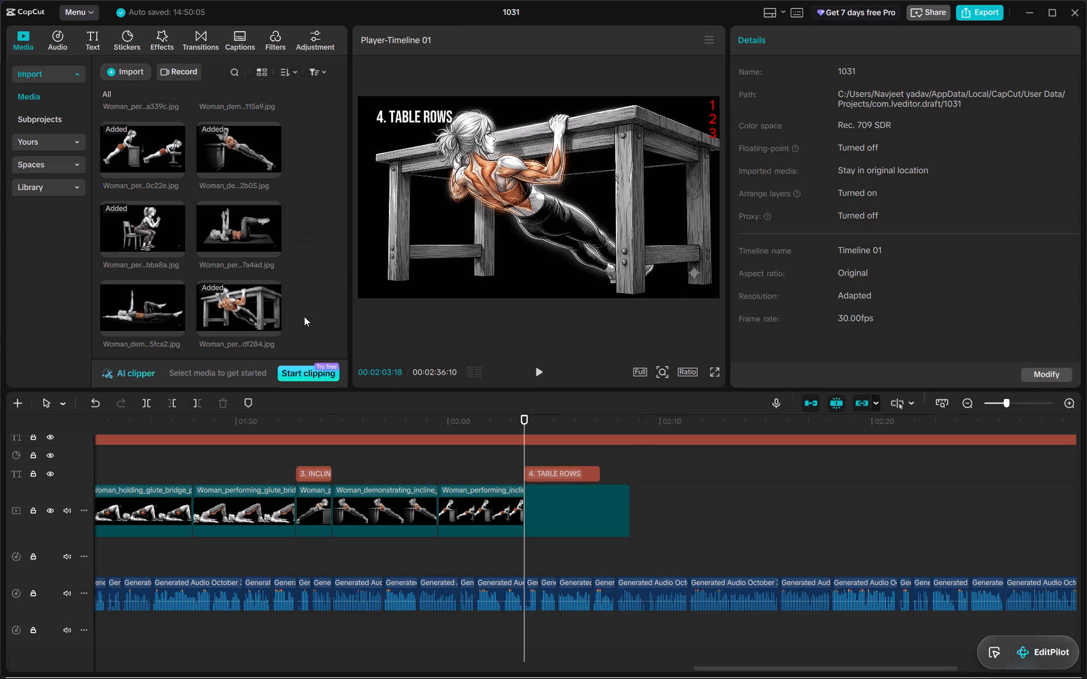
scroll(166, 251, "down", 1)
scroll(166, 251, "up", 1)
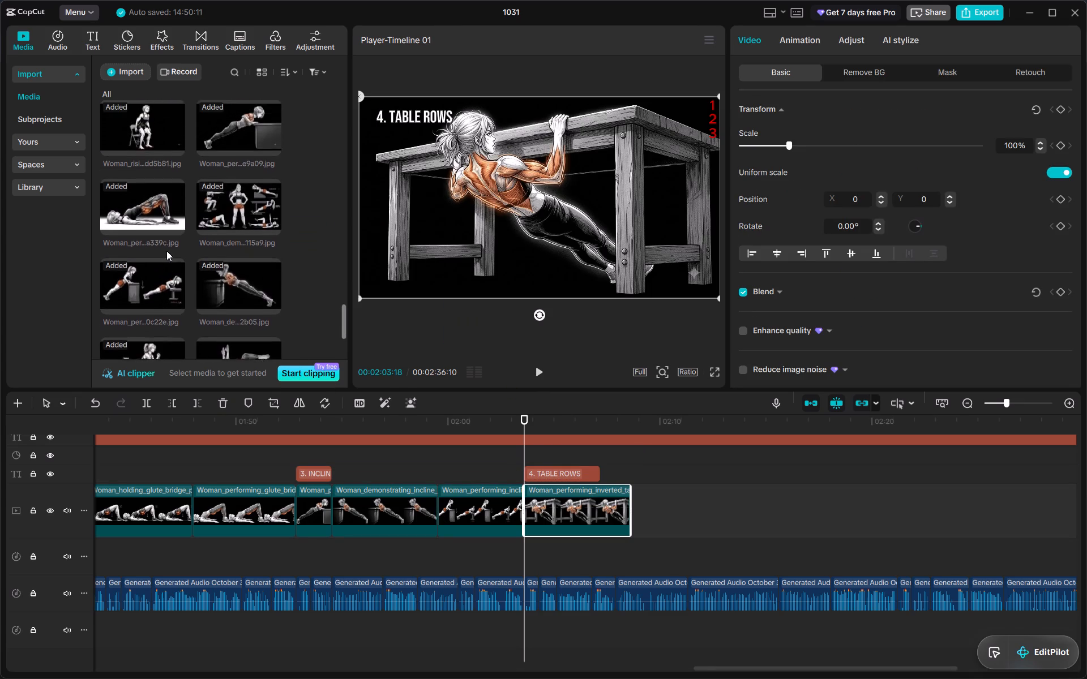
scroll(166, 251, "up", 1)
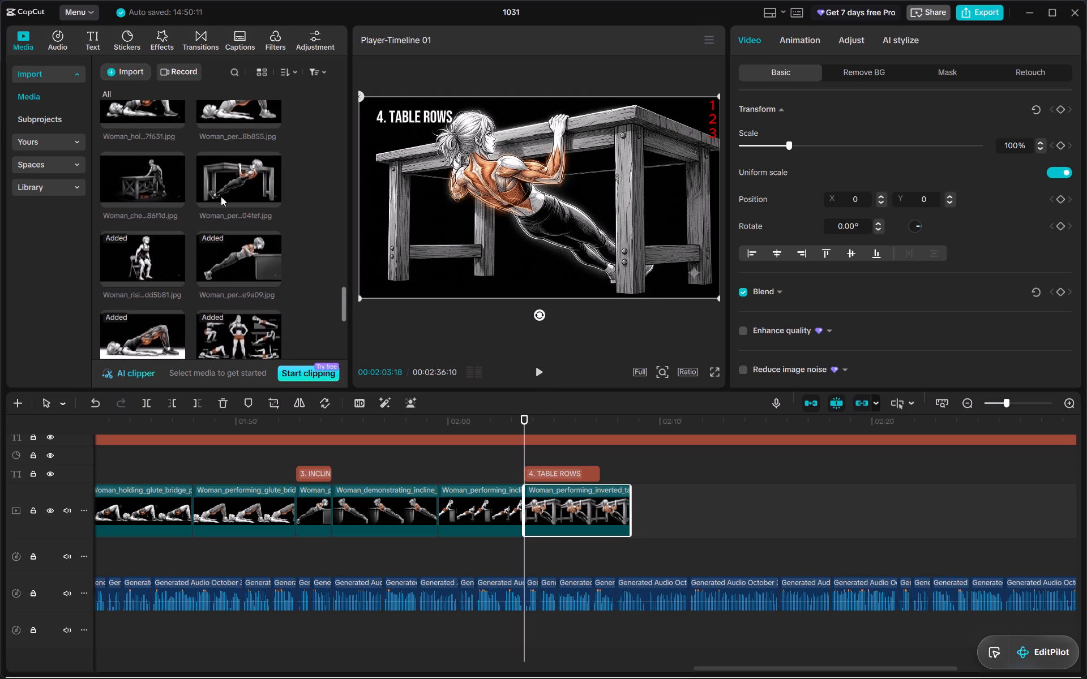
left_click_drag(225, 190, 652, 505)
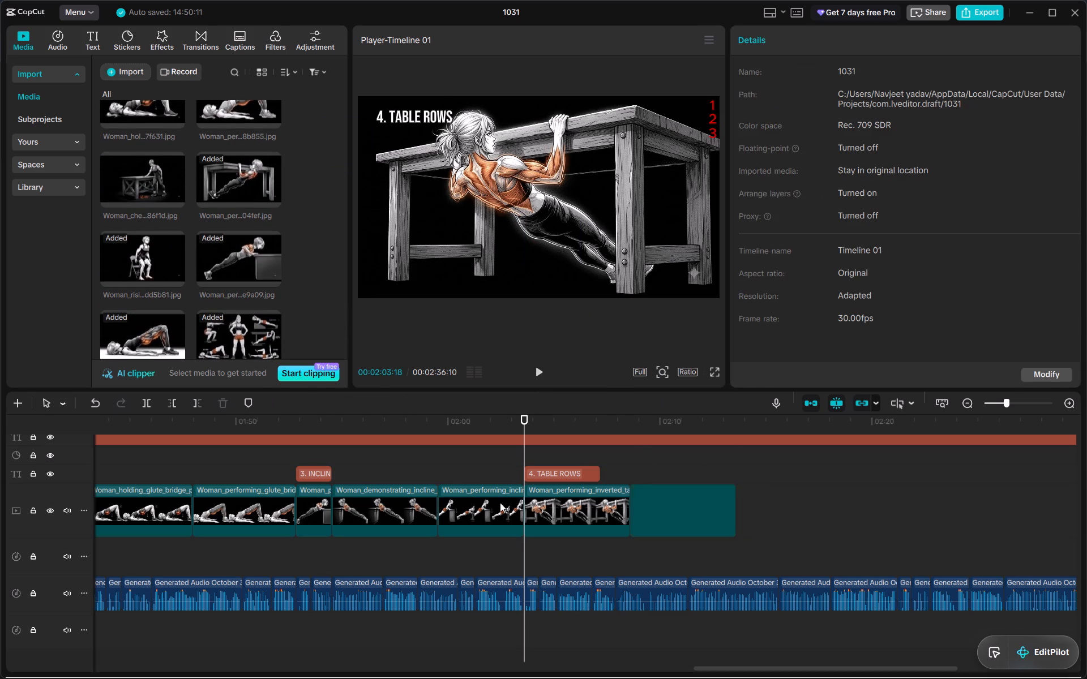
Append the table stability check image (…86f1d.jpg) at the end of the main track.
scroll(226, 281, "up", 1)
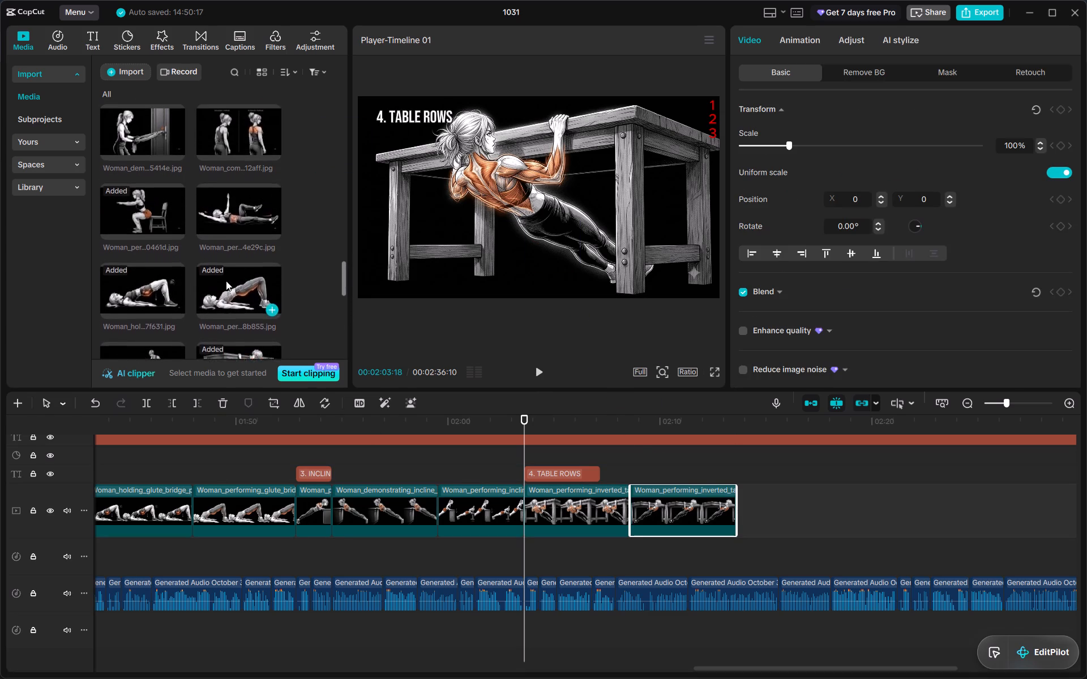
scroll(226, 281, "up", 1)
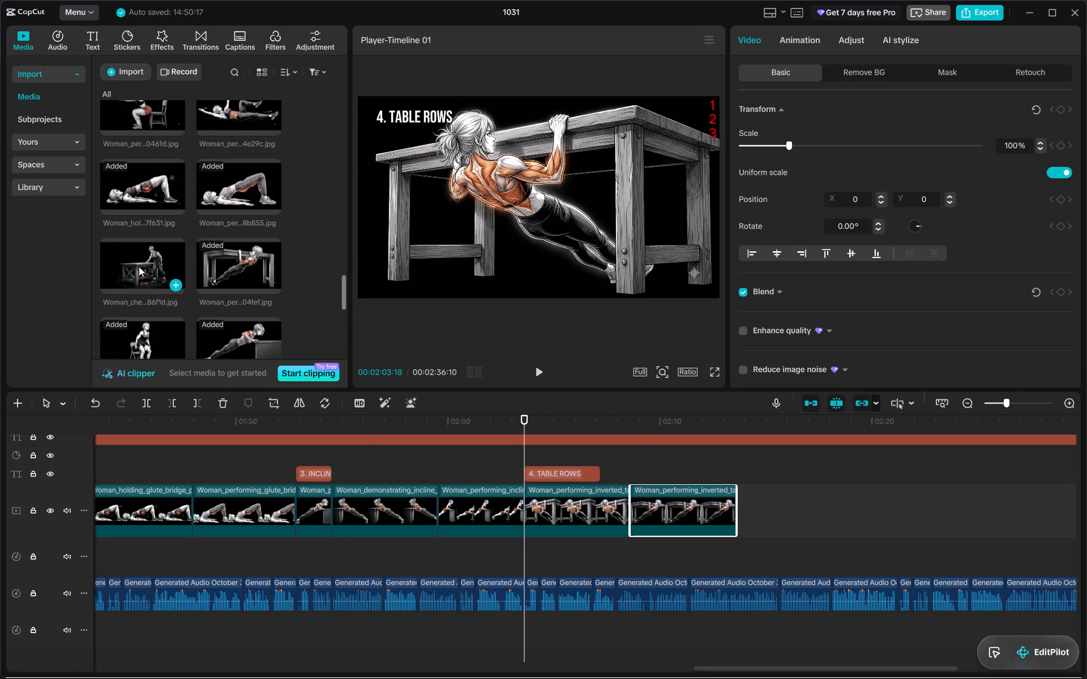
left_click_drag(139, 267, 761, 536)
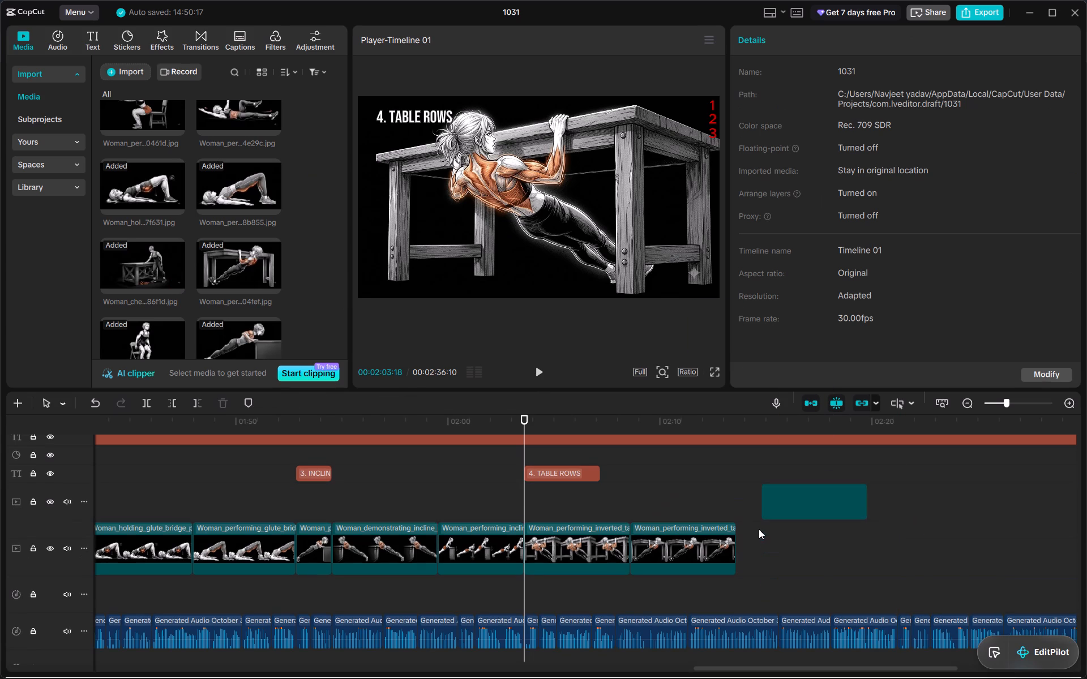
left_click_drag(791, 497, 768, 536)
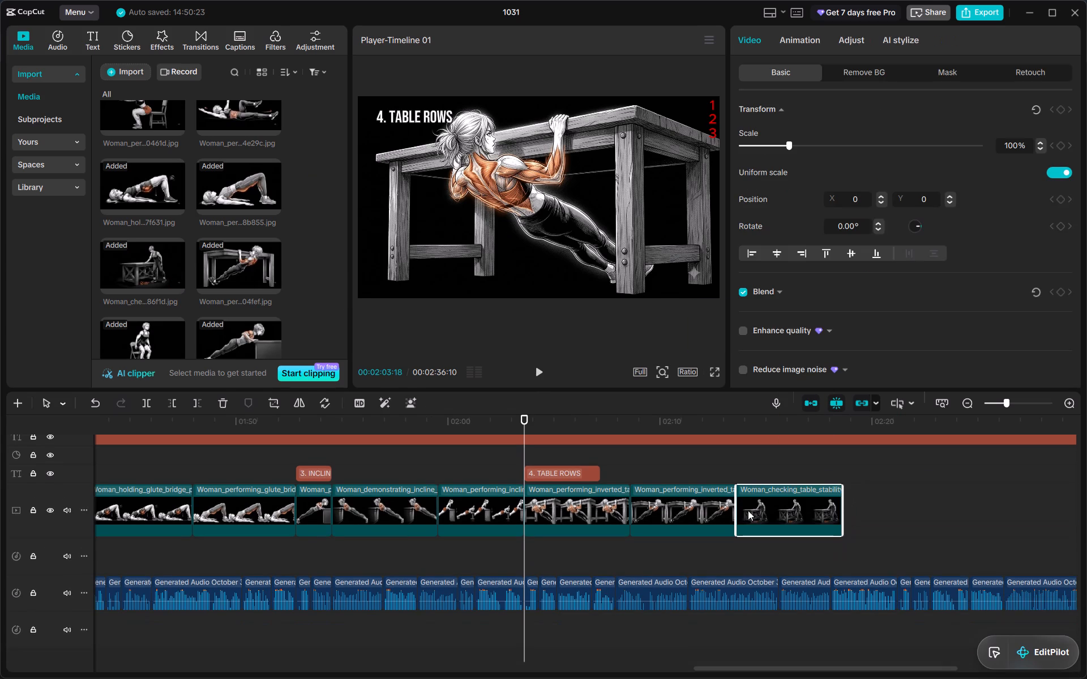
scroll(179, 280, "down", 3)
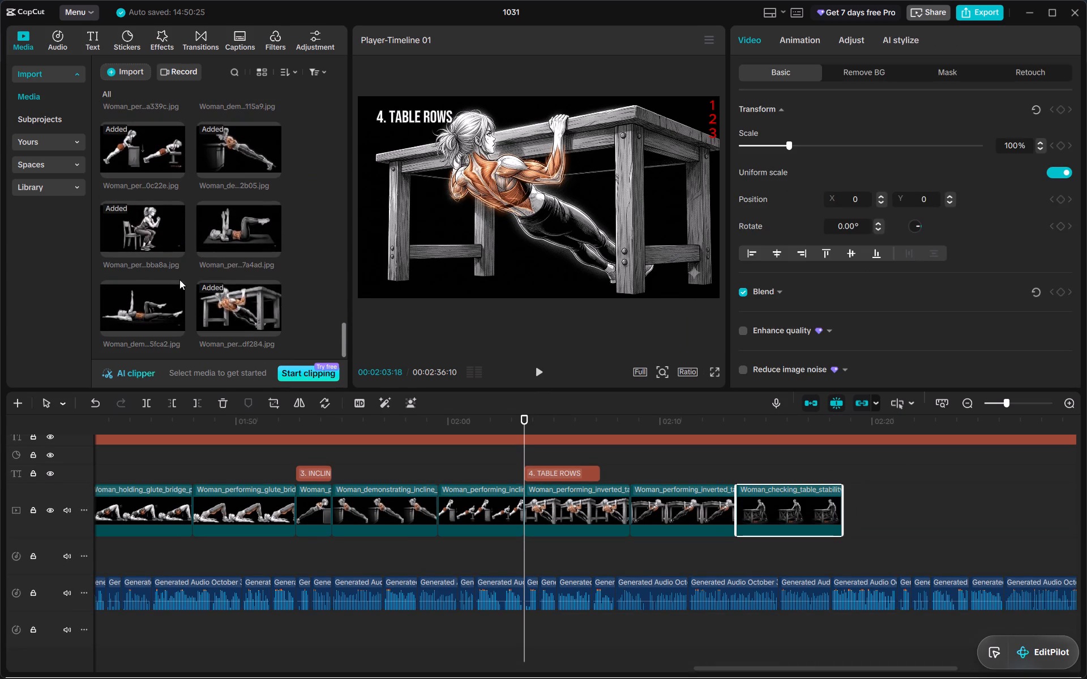
scroll(179, 280, "down", 1)
Play the voiceover over the table row images and shorten the second inverted row image to about 2.7 seconds.
key("space")
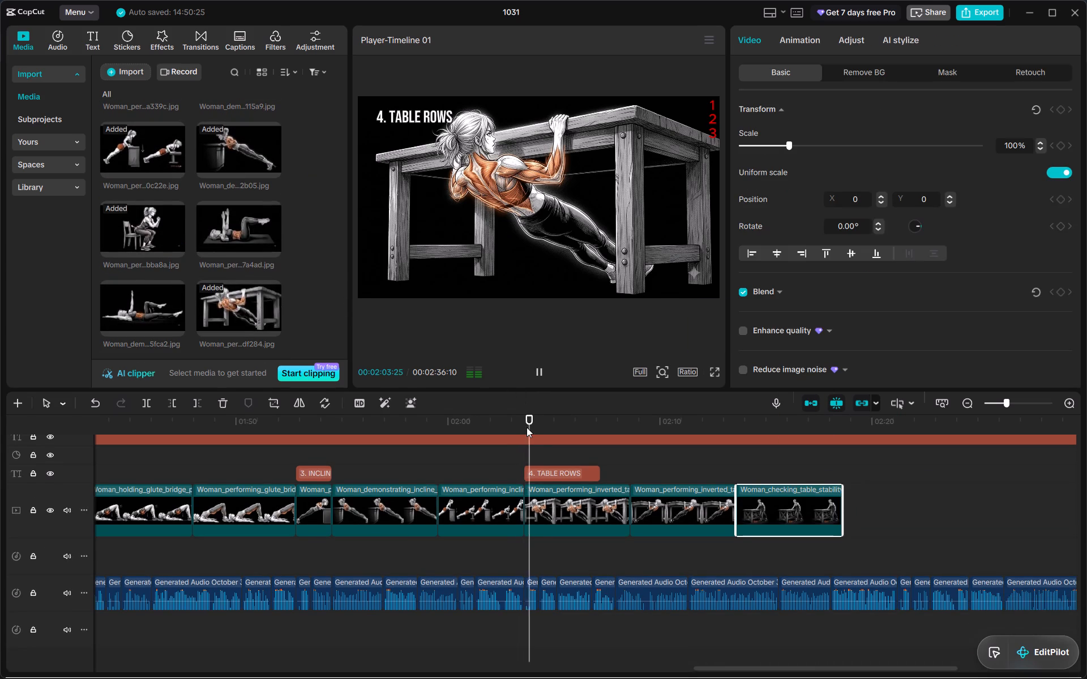
scroll(527, 510, "left", 1)
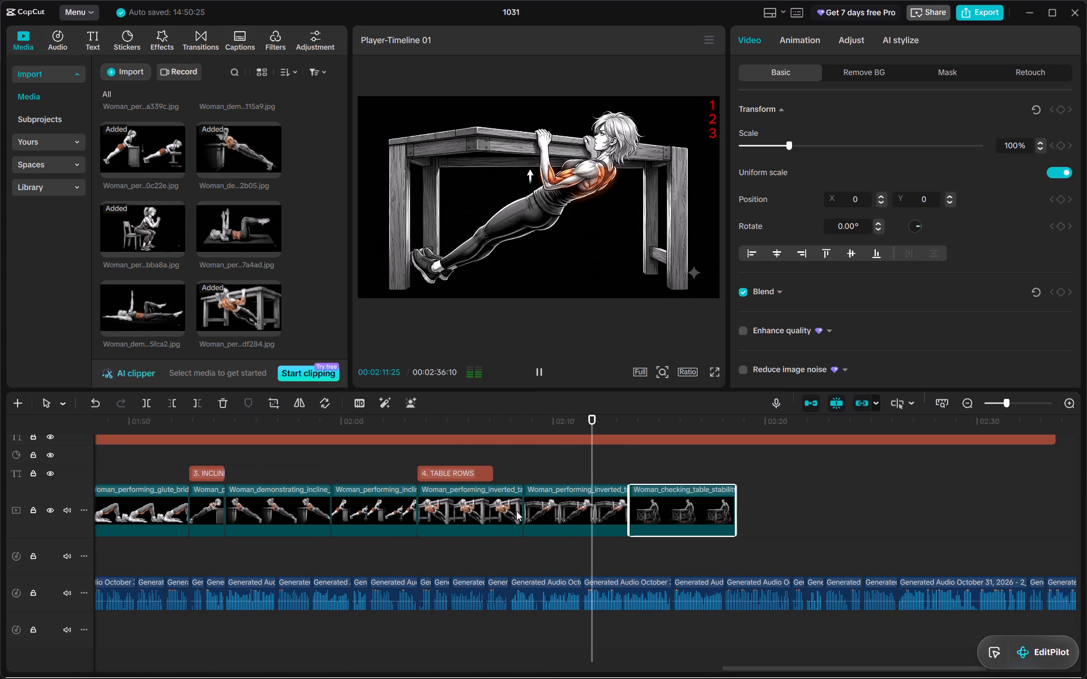
key("space")
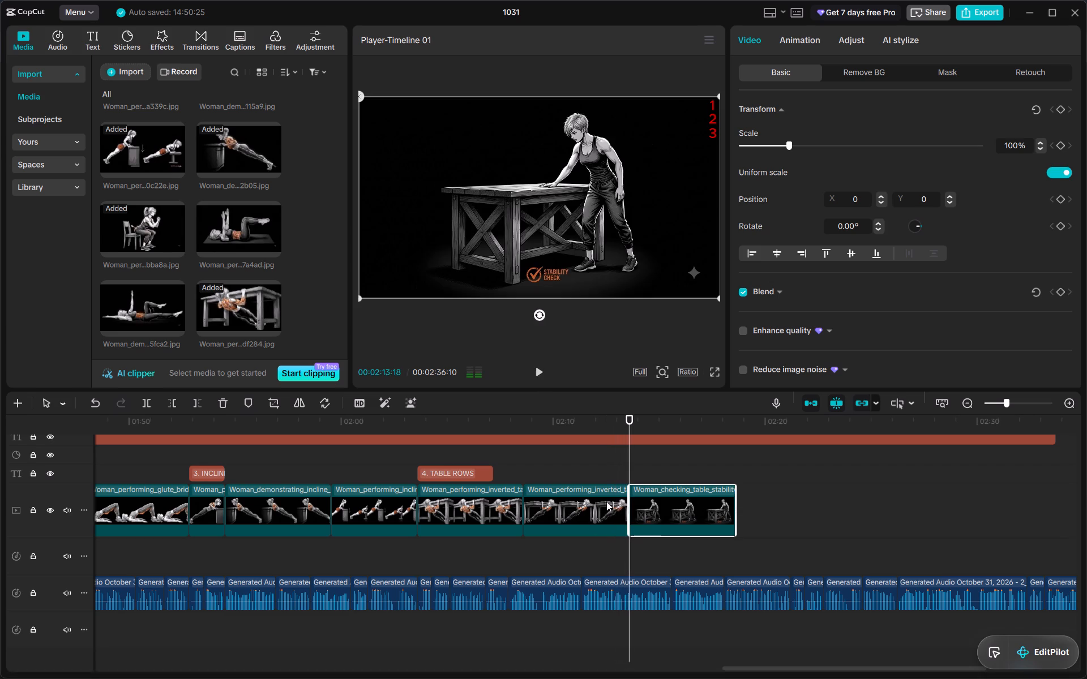
left_click(609, 504)
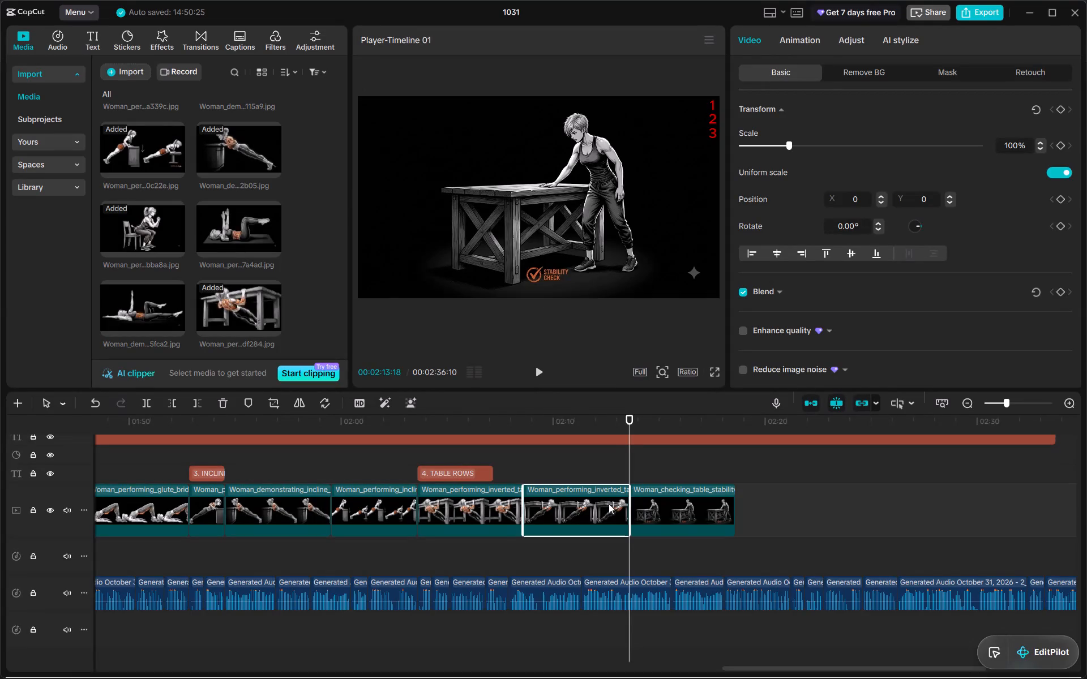
left_click_drag(630, 506, 588, 511)
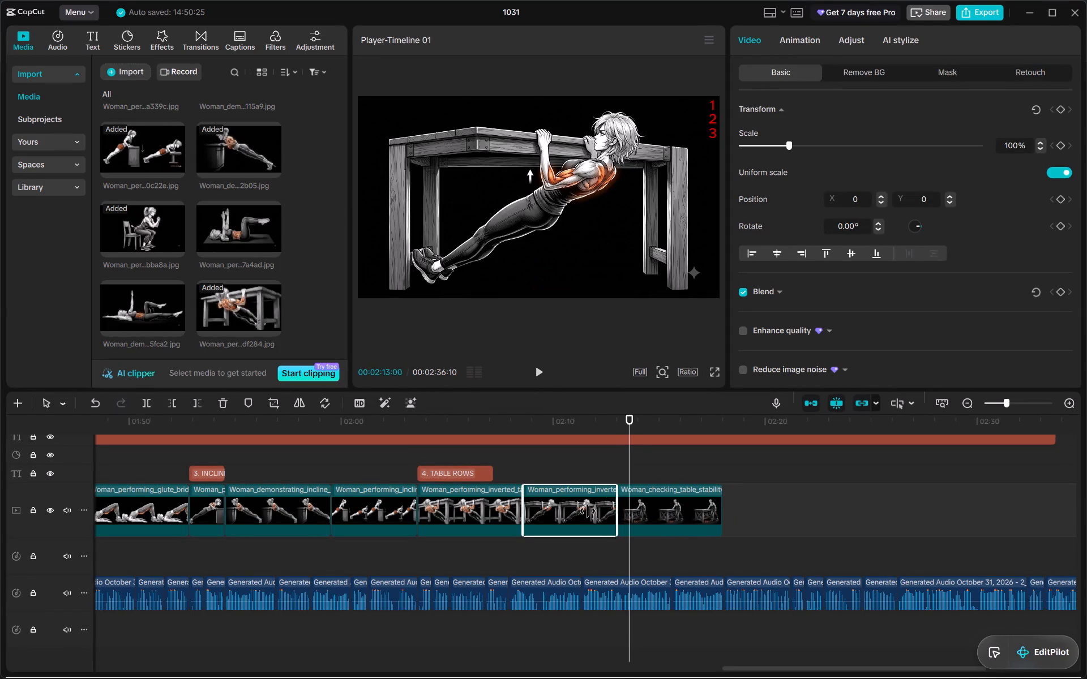
left_click_drag(588, 511, 580, 514)
left_click(581, 418)
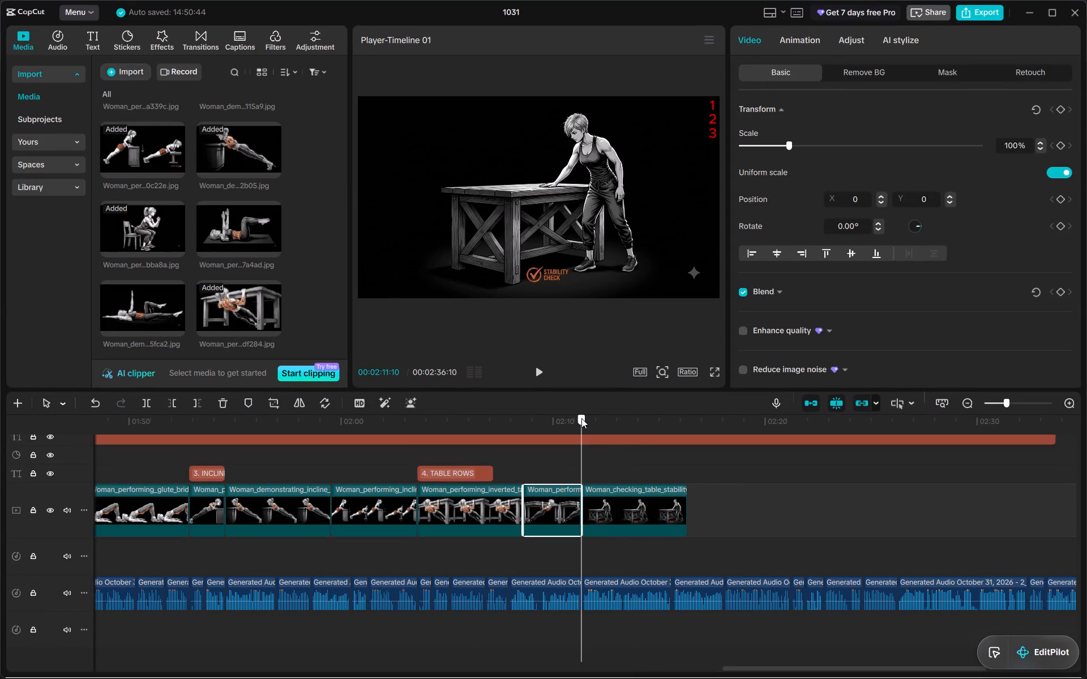
left_click(581, 418)
key("space")
key("space")
key("space")
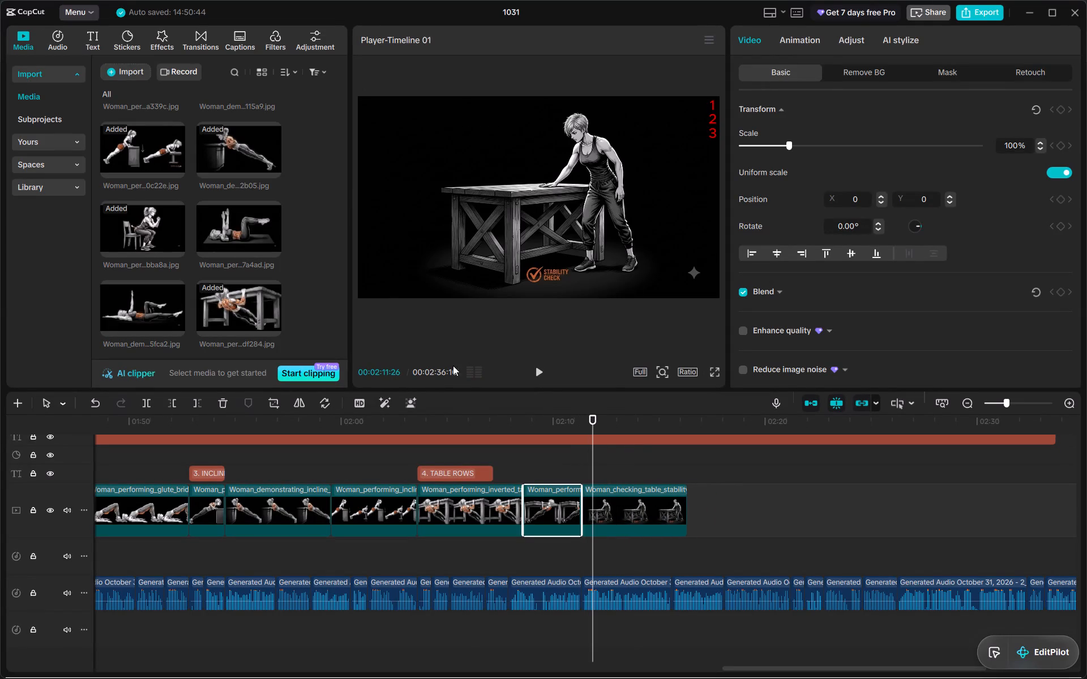
Insert the slouched-versus-improved posture comparison image (…12aff.jpg) between the second inverted row image and the stability check image.
scroll(201, 290, "up", 2)
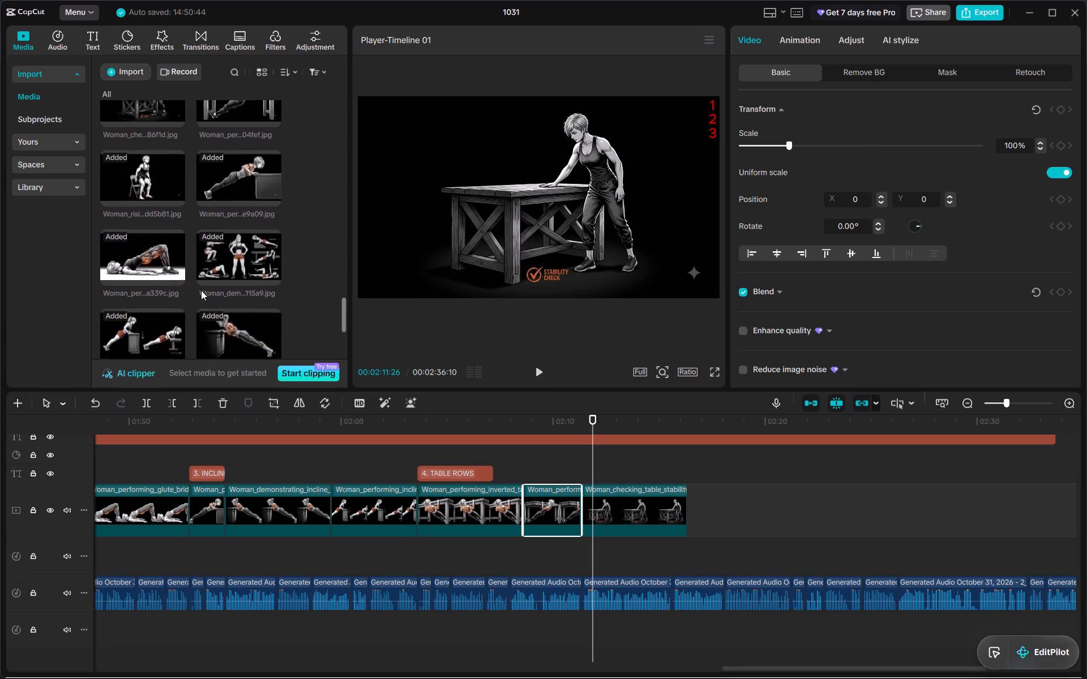
scroll(201, 290, "up", 2)
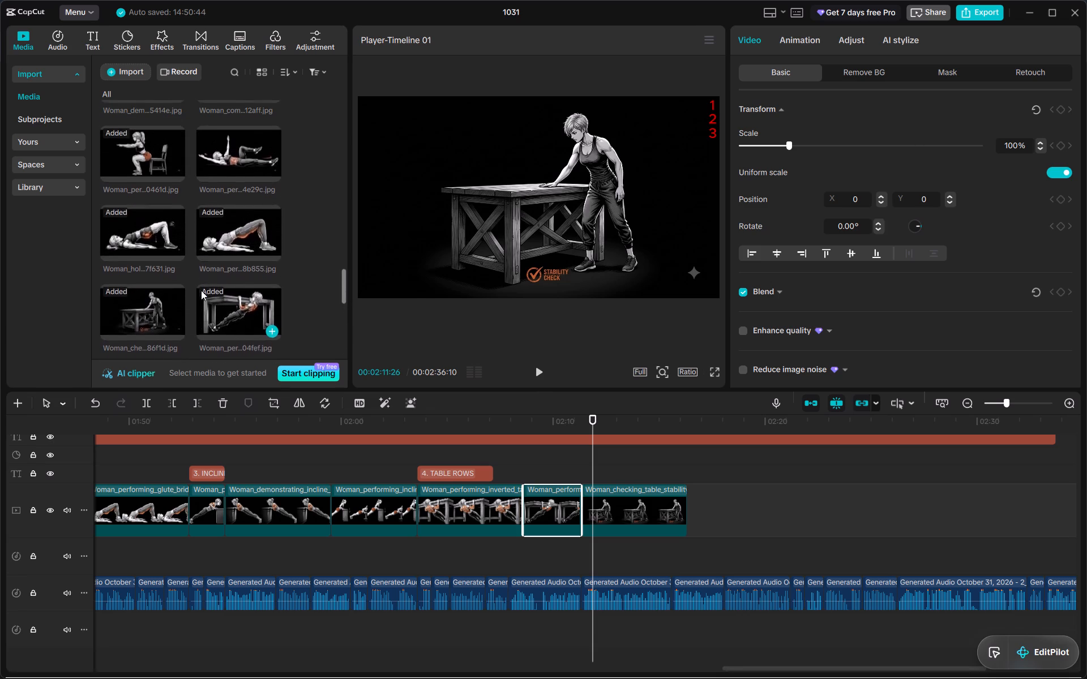
scroll(201, 290, "up", 1)
left_click_drag(228, 179, 285, 109)
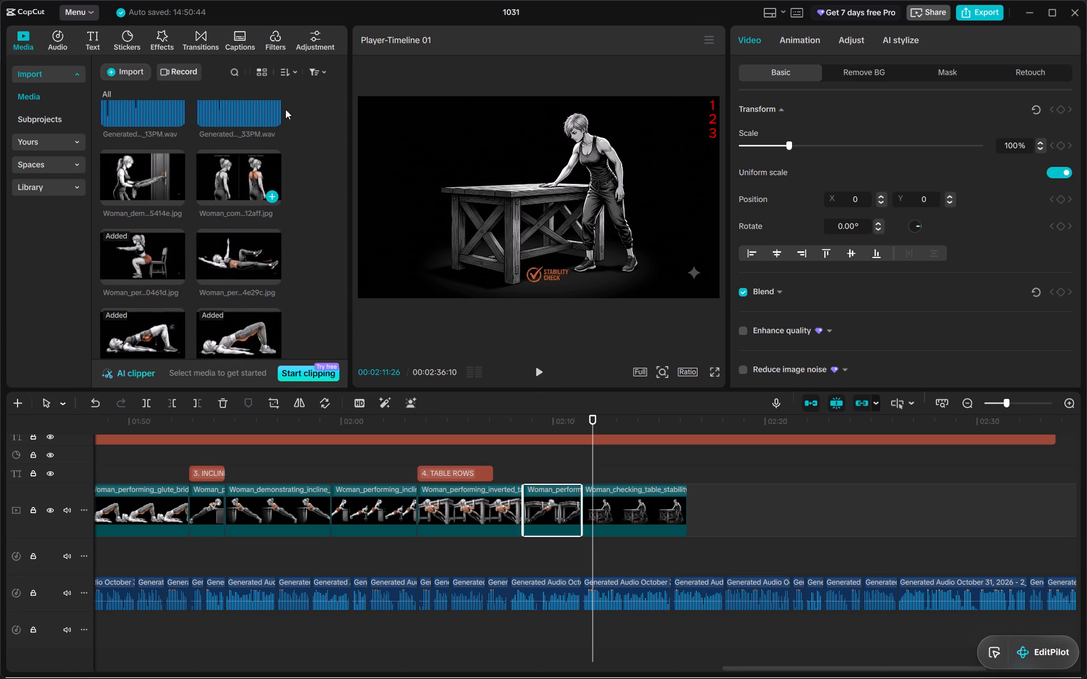
left_click_drag(285, 109, 584, 499)
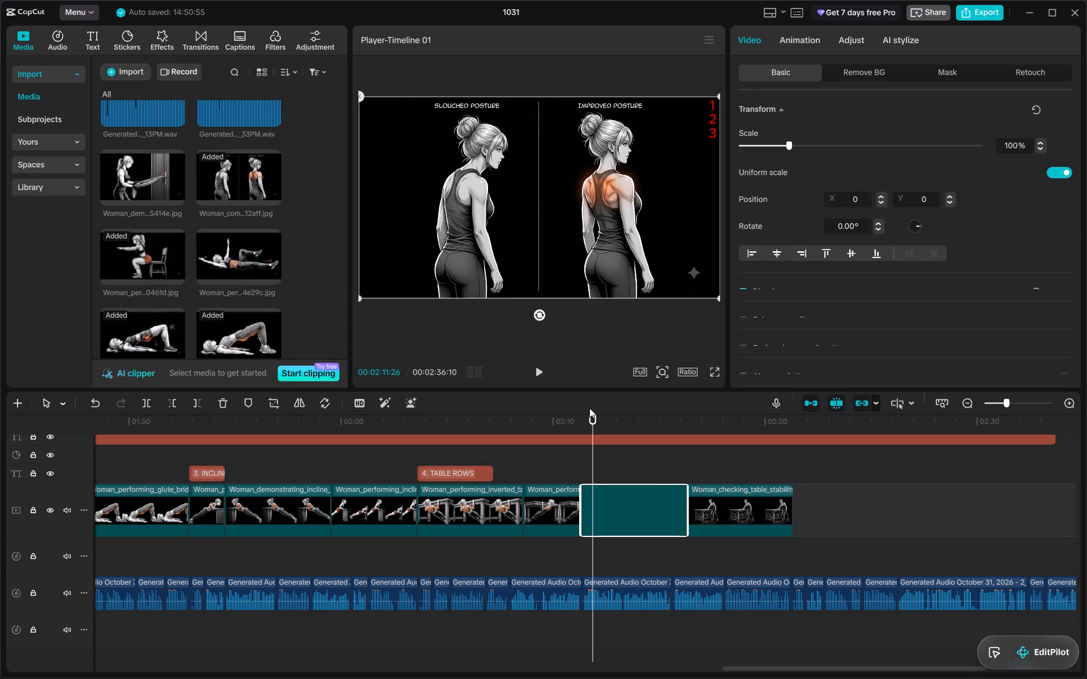
Play the posture comparison against the voiceover and shorten its image to about 4.3 seconds.
key("space")
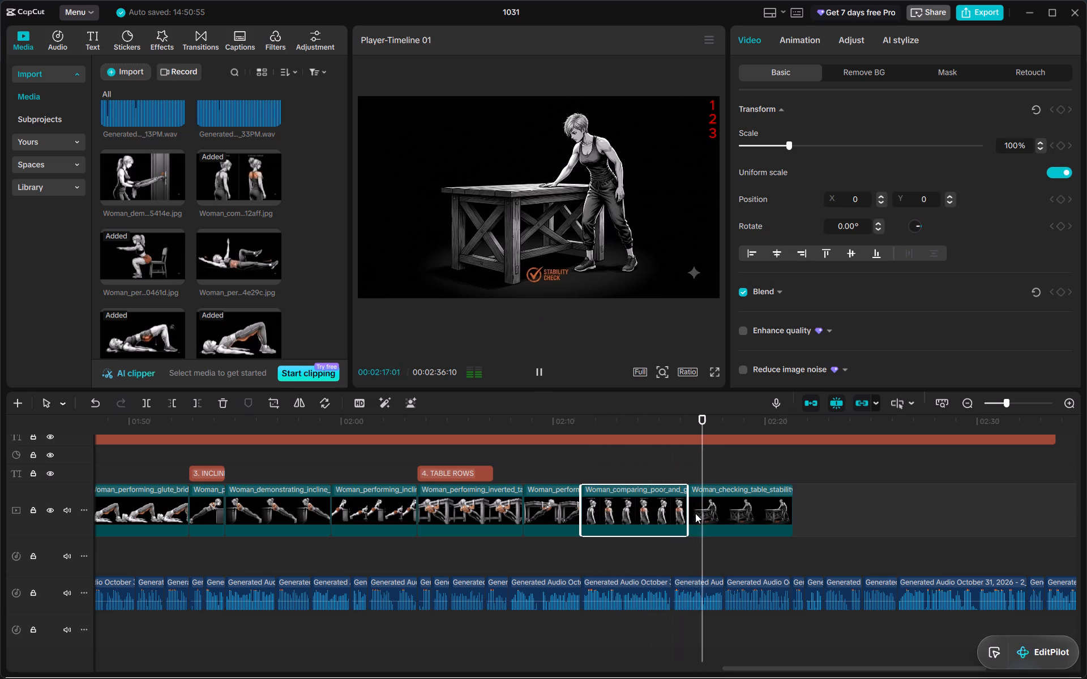
left_click_drag(688, 514, 679, 515)
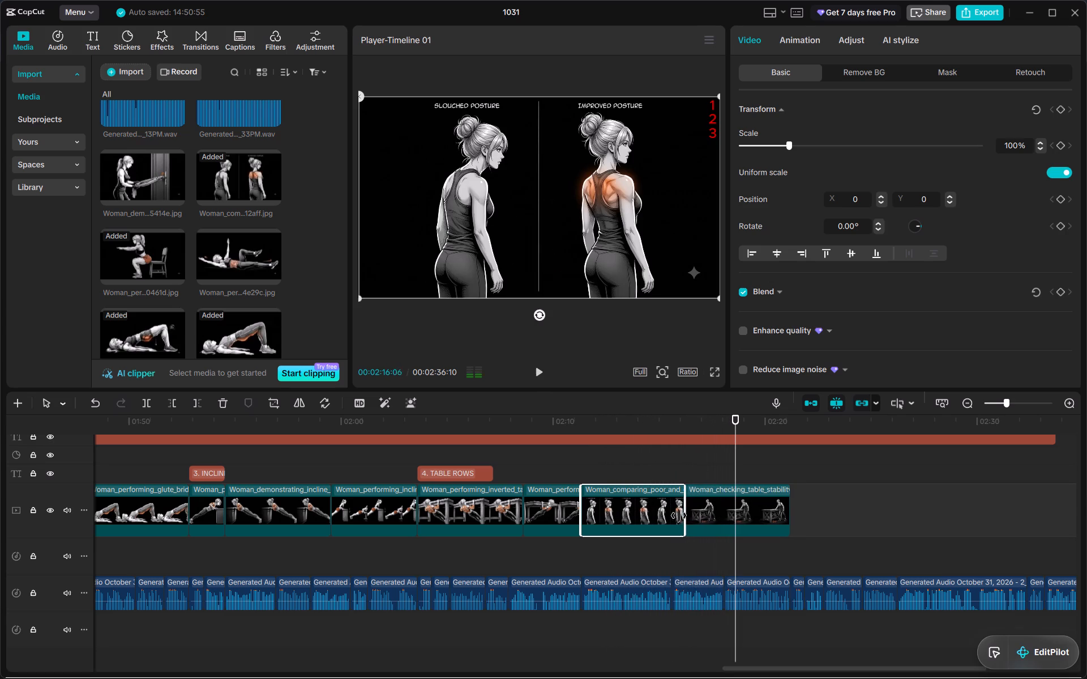
left_click_drag(679, 515, 673, 520)
Play on through the voiceover and shorten the table stability check image to about 2.5 seconds.
key("space")
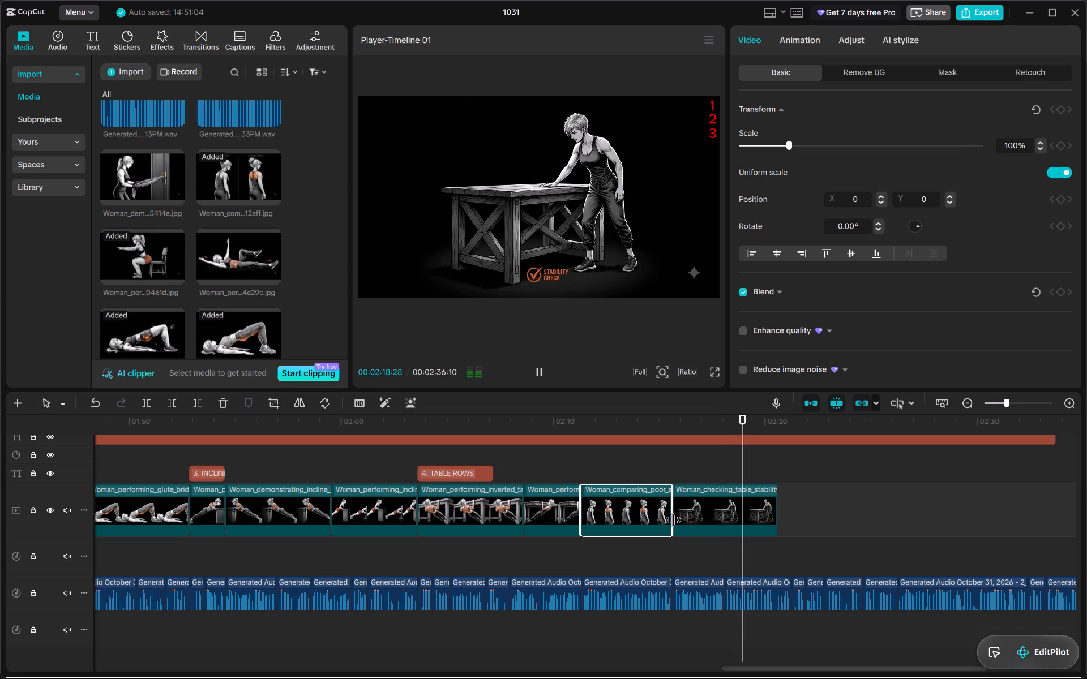
left_click(751, 514)
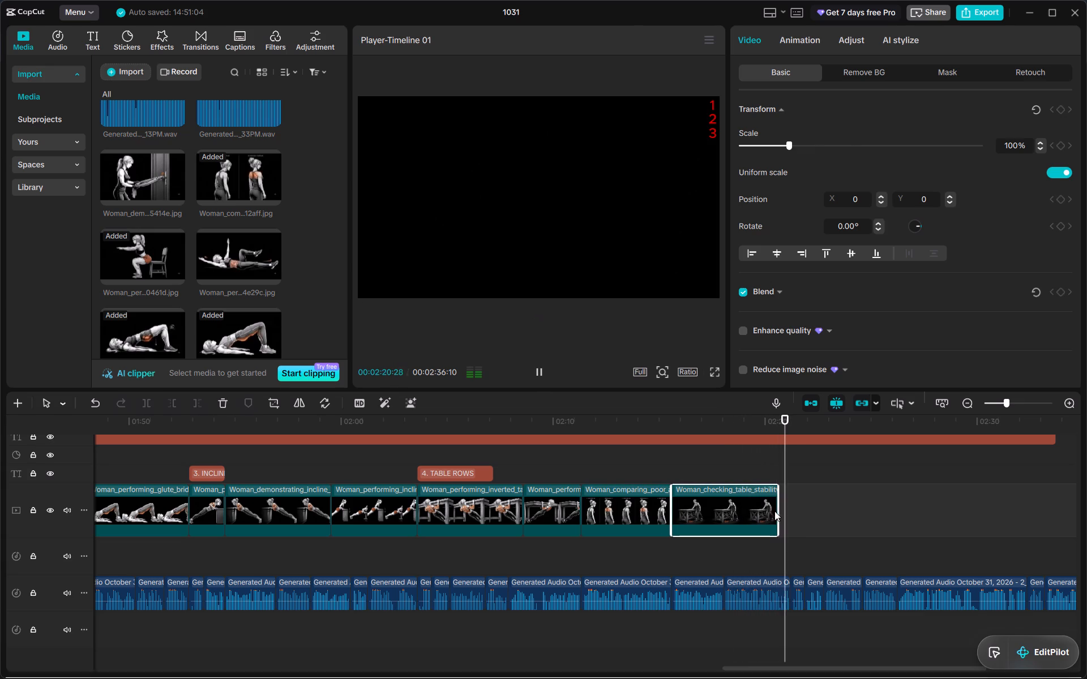
left_click_drag(776, 511, 718, 519)
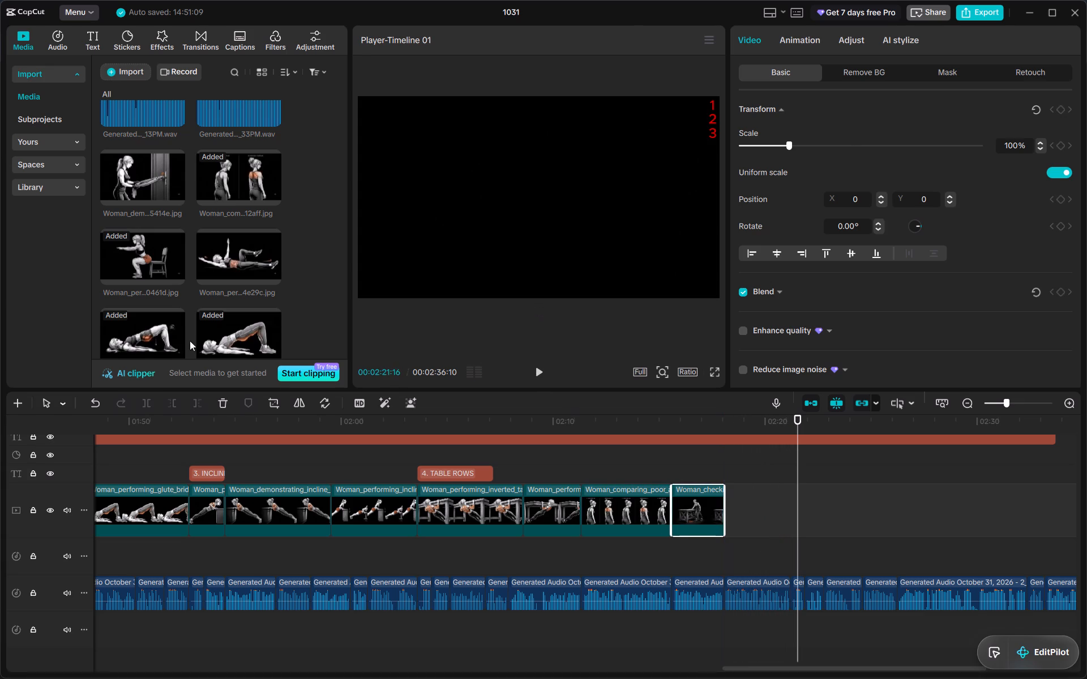
scroll(208, 298, "down", 1)
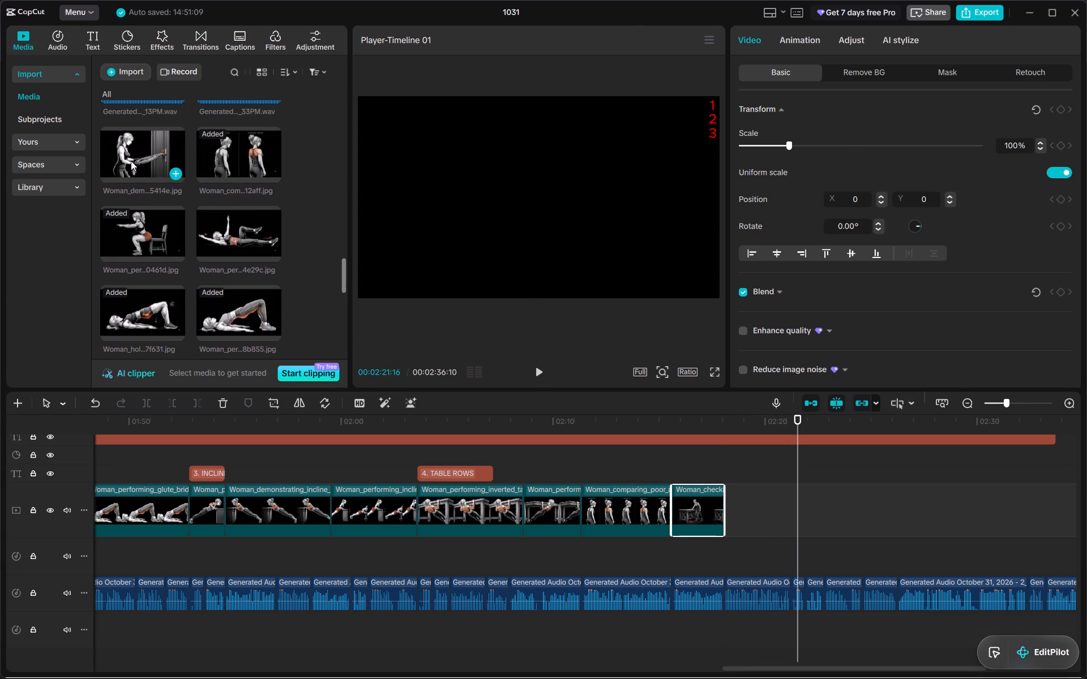
Append the towel row image (…5414e.jpg) after the table stability check image and shorten it to about 3.1 seconds against the voiceover.
left_click_drag(131, 161, 743, 514)
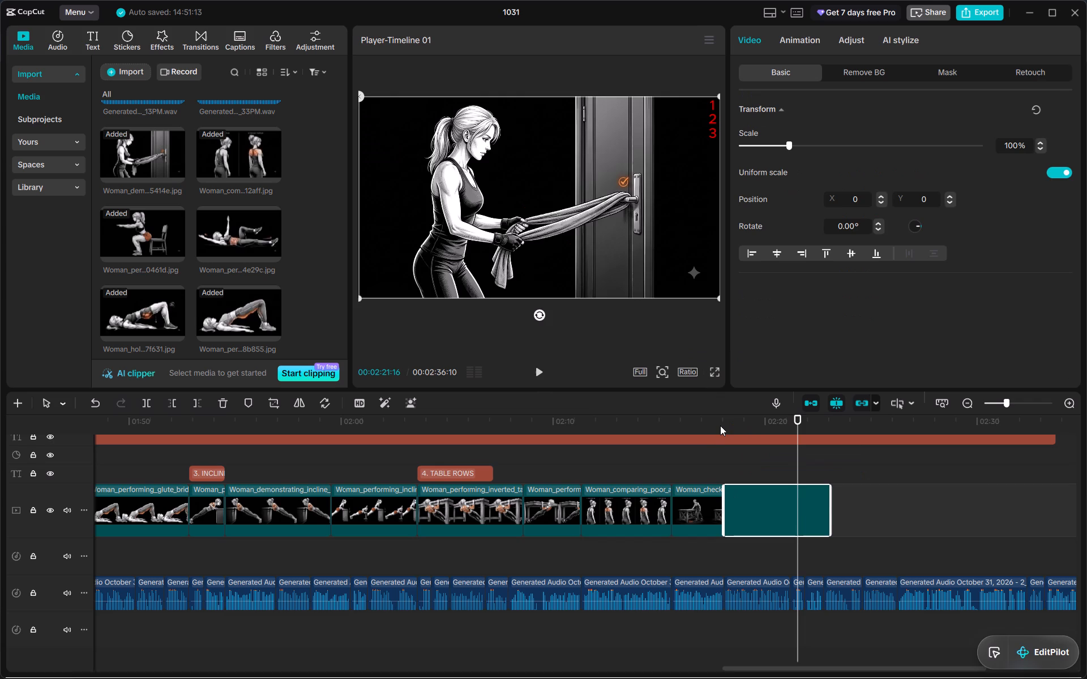
left_click(719, 424)
key("space")
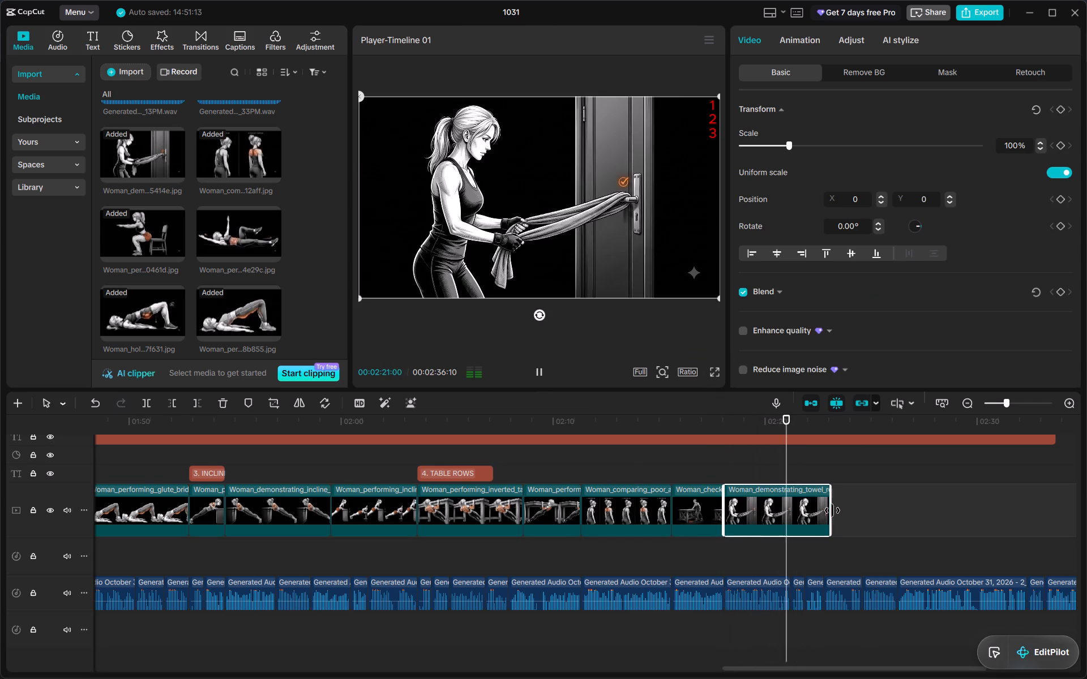
left_click_drag(832, 510, 789, 517)
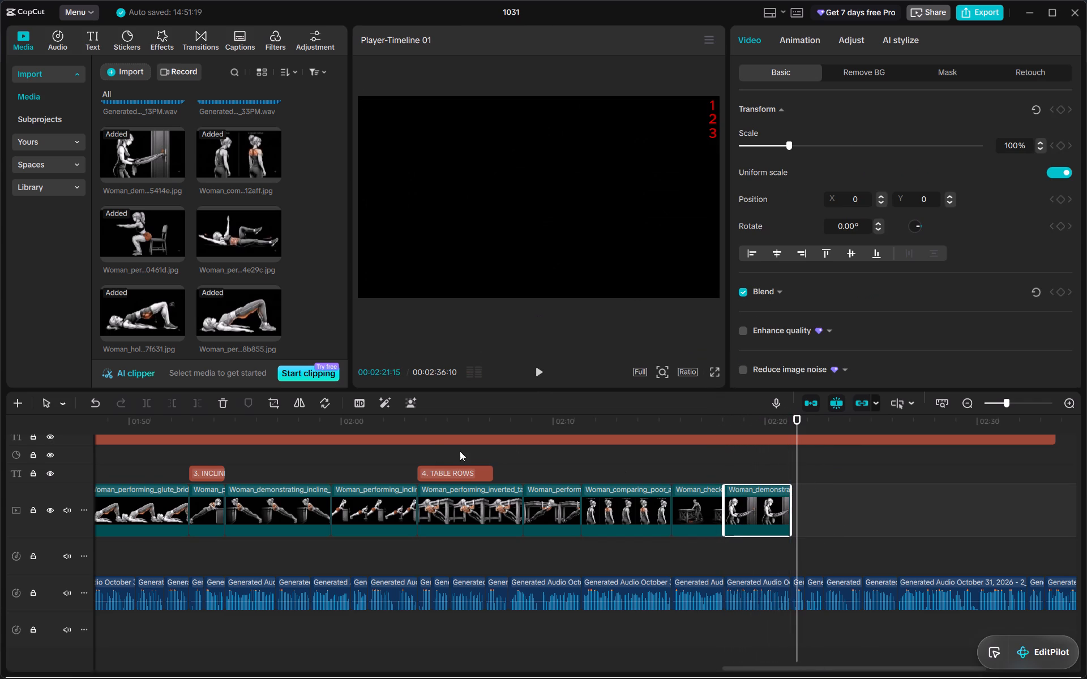
Paste the copied exercise title at the end of the towel row image and change its text to "5. DEAD BUG".
left_click(435, 463)
left_click(442, 472)
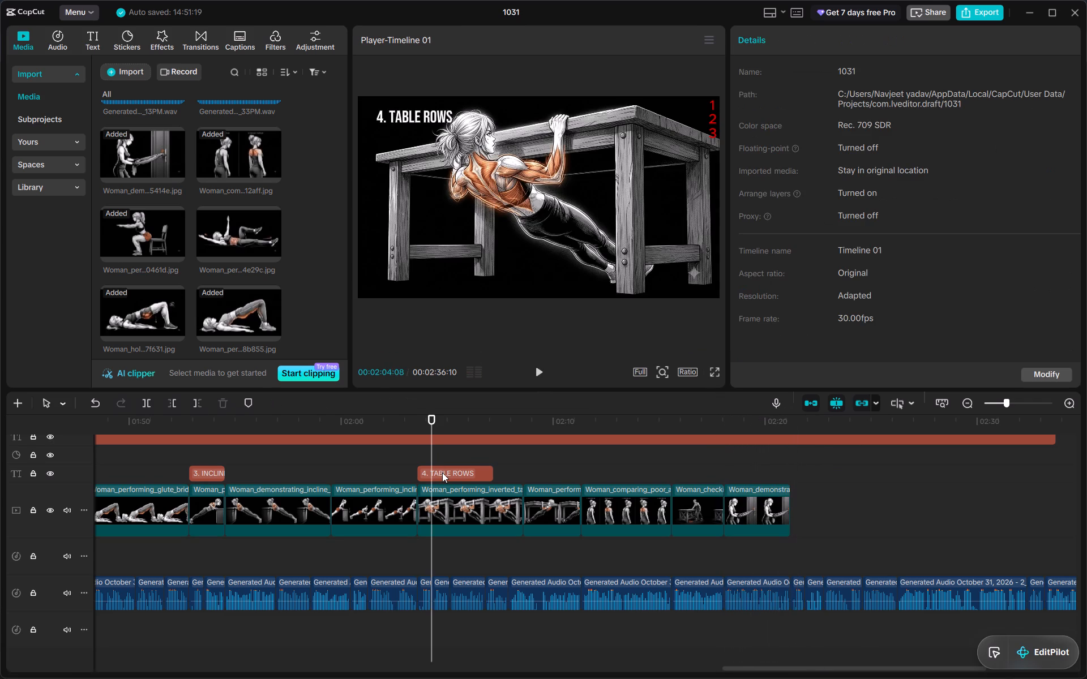
left_click(785, 420)
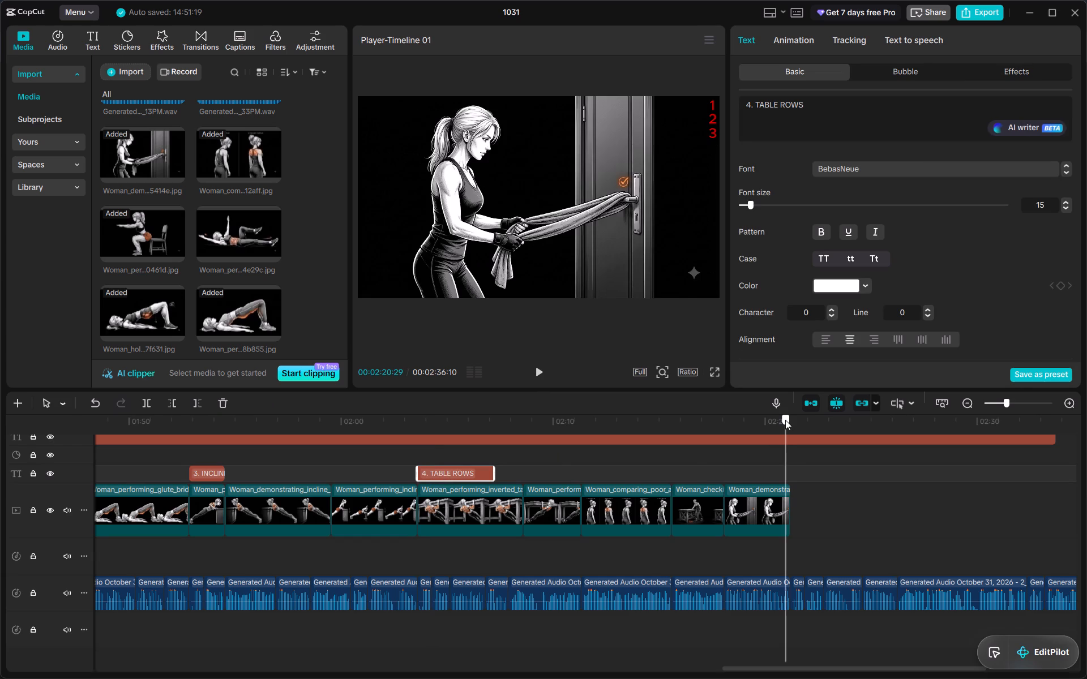
left_click_drag(785, 420, 794, 420)
left_click(794, 420)
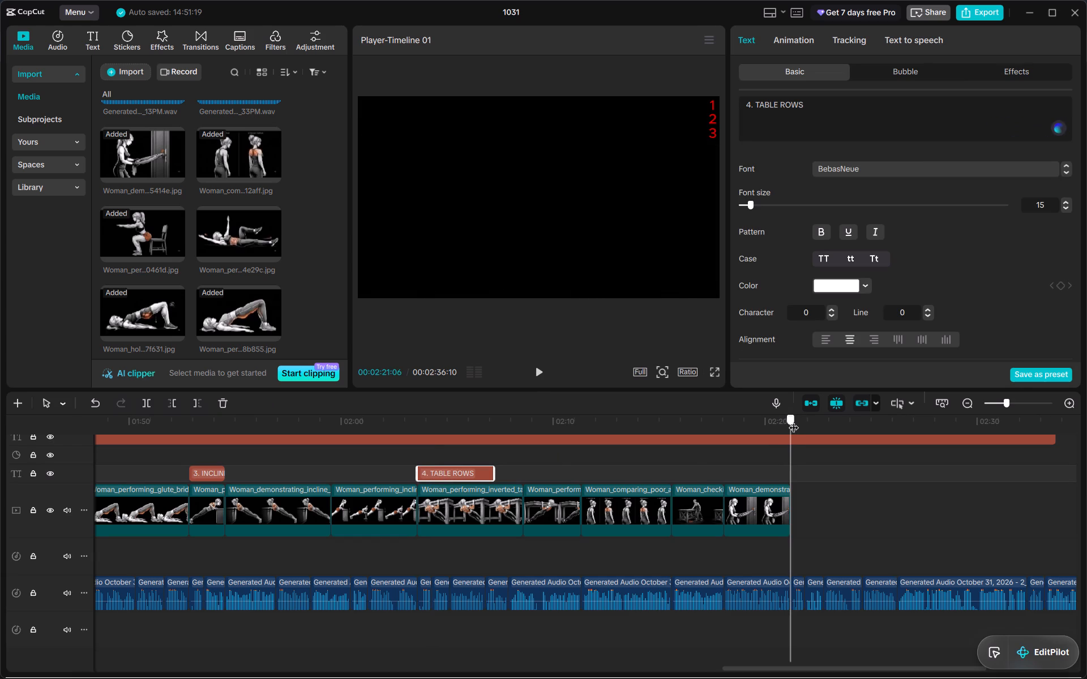
key("ctrl+v")
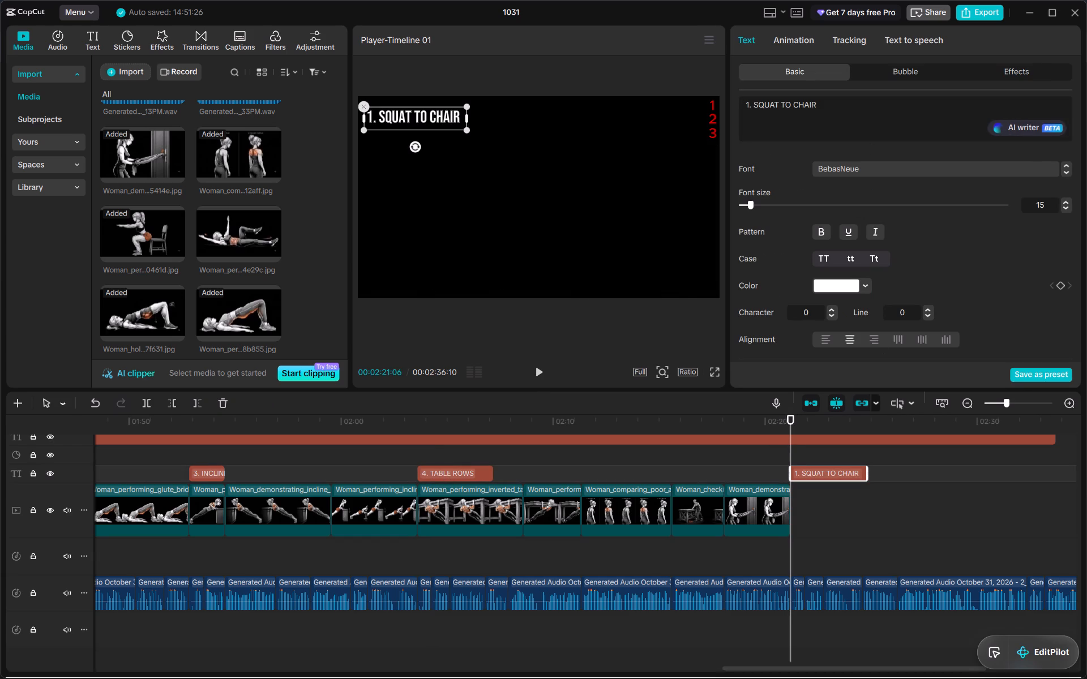
left_click_drag(831, 103, 718, 104)
key("BackSpace")
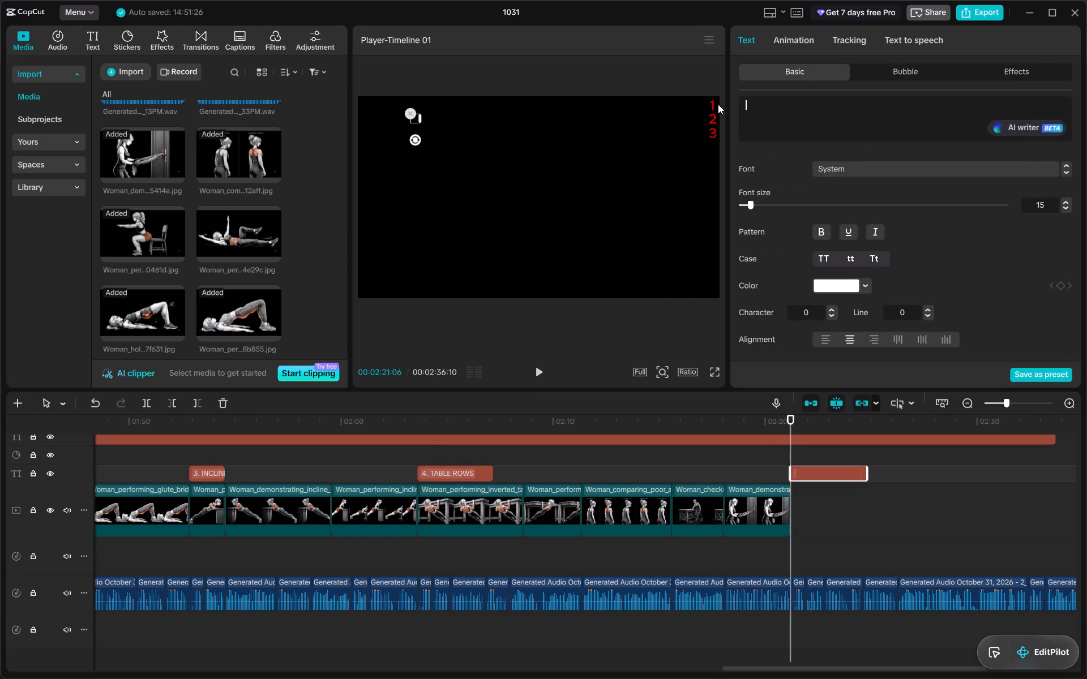
type("5.")
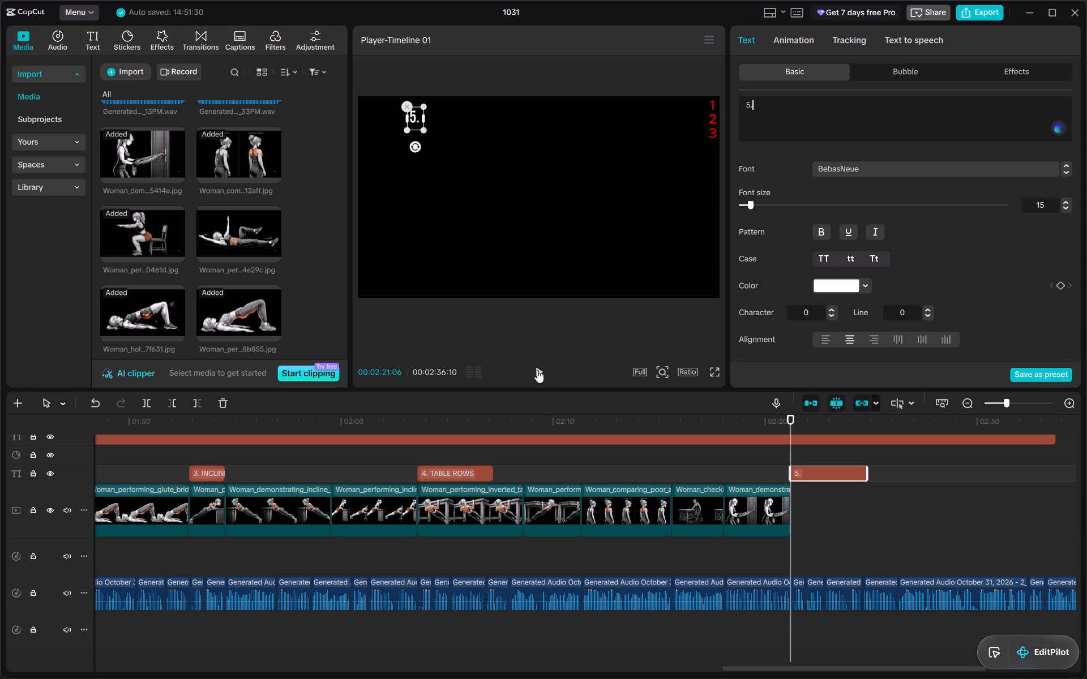
left_click(537, 370)
key("space")
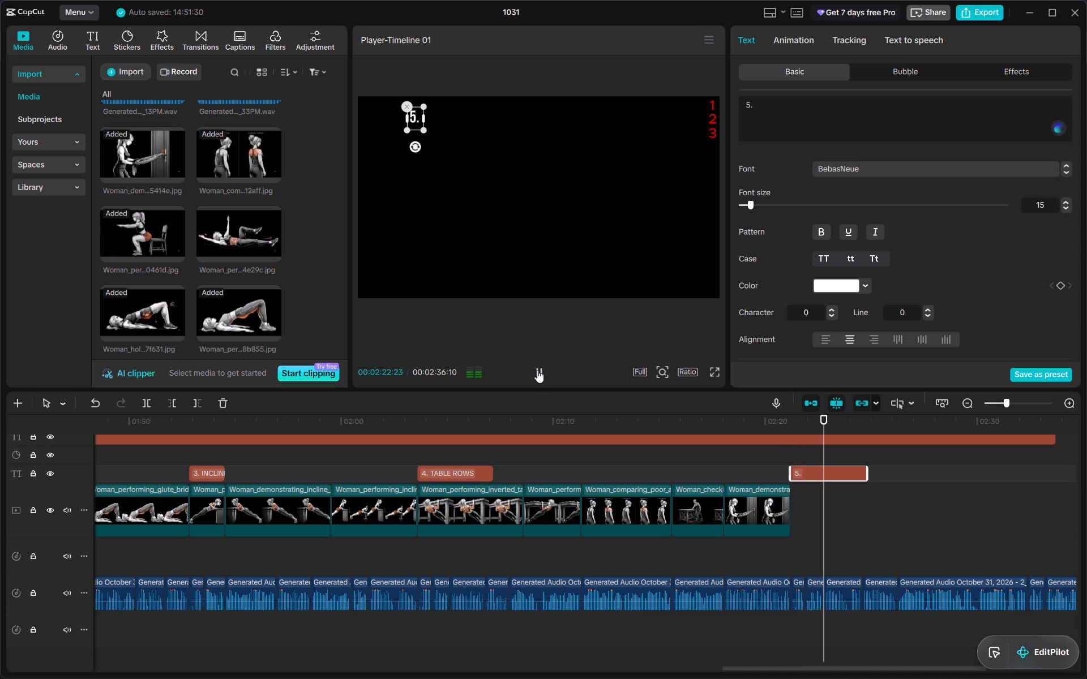
left_click(828, 122)
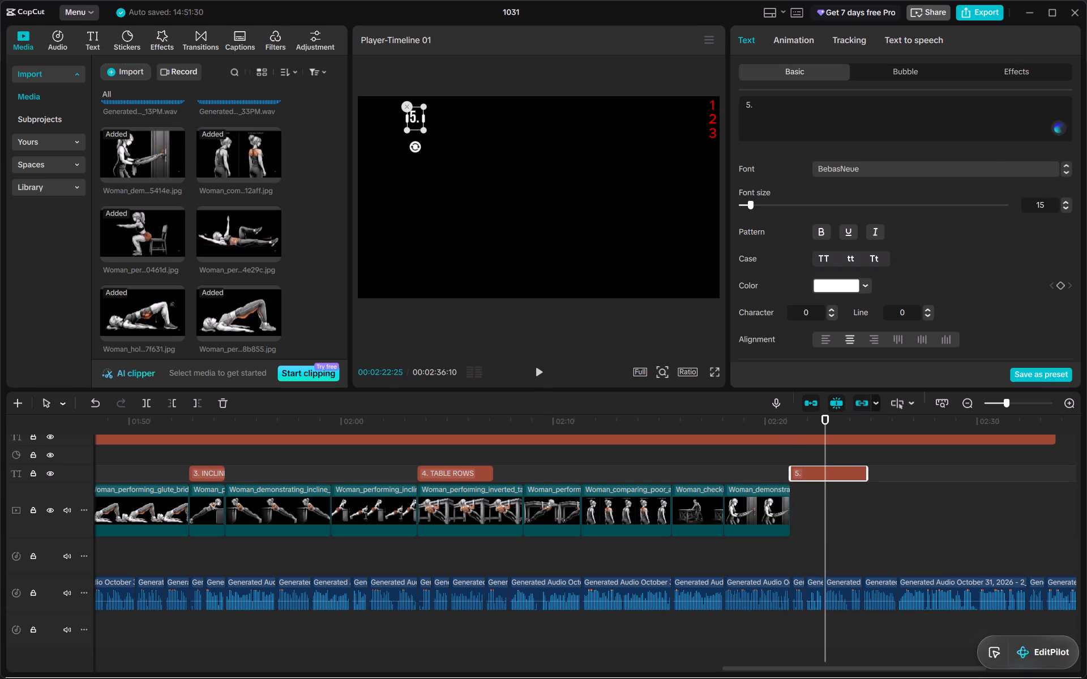
key("space")
type("DEAD BUG")
key("space")
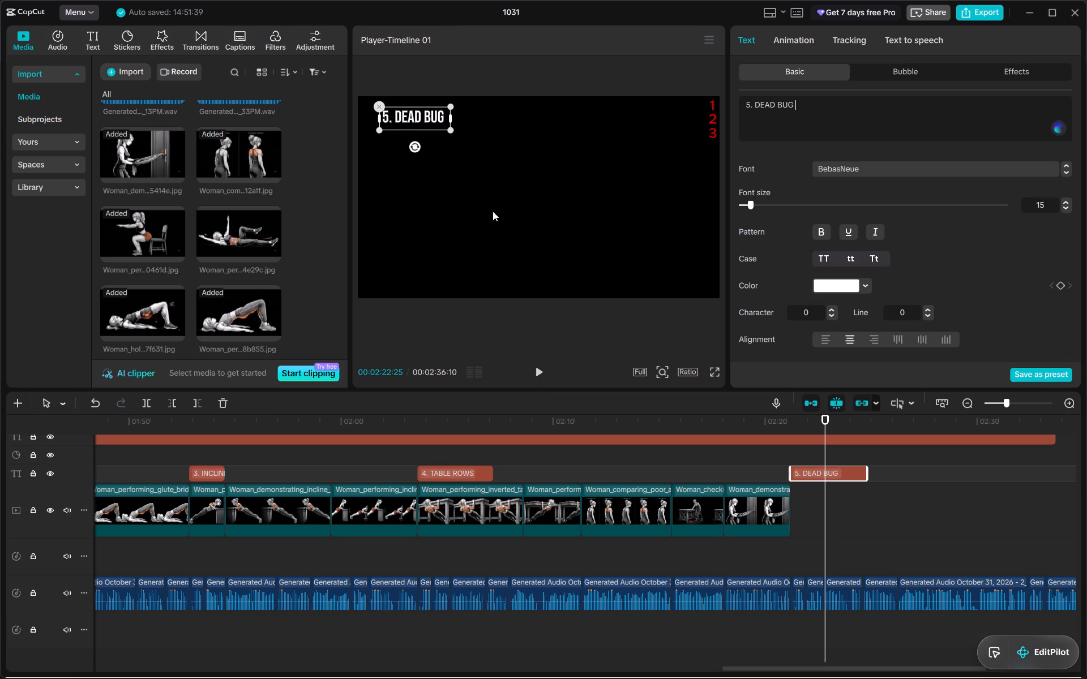
Append the three dead bug images (…4e29c.jpg, …7a4ad.jpg, …5fca2.jpg) in that order after the towel row image.
scroll(262, 232, "right", 1)
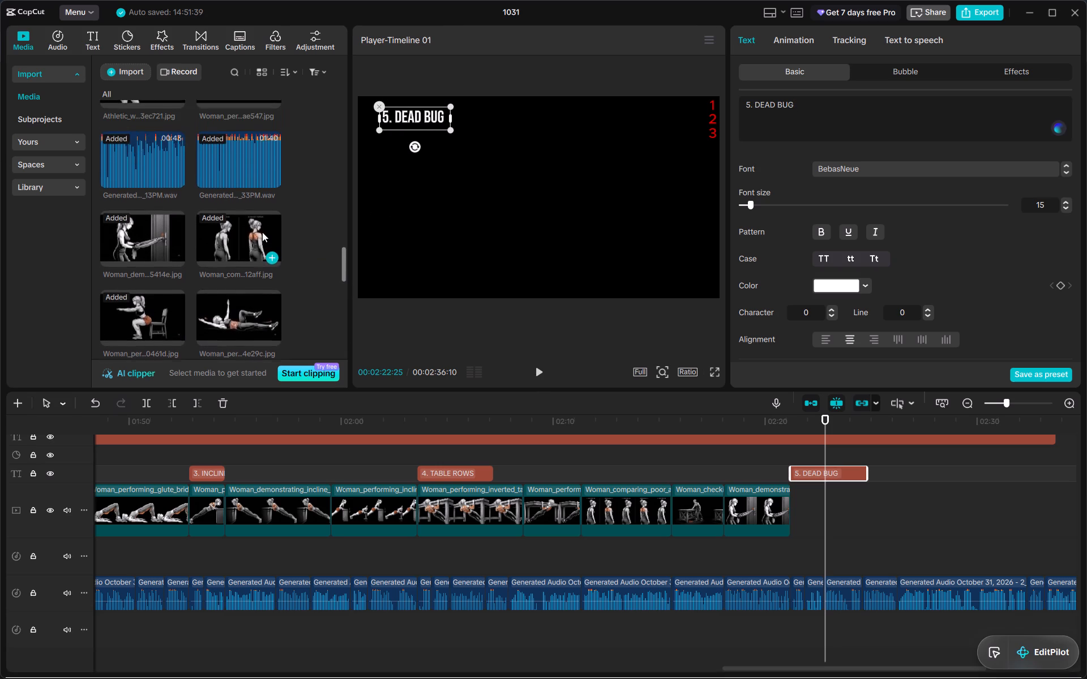
scroll(262, 232, "right", 1)
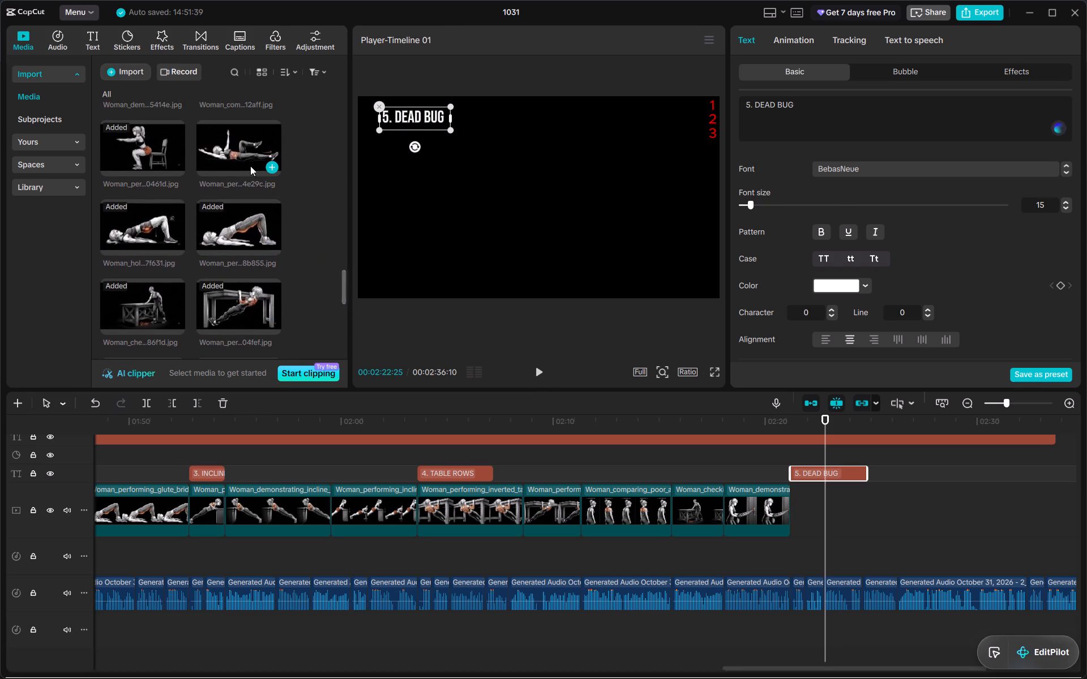
left_click_drag(250, 166, 792, 515)
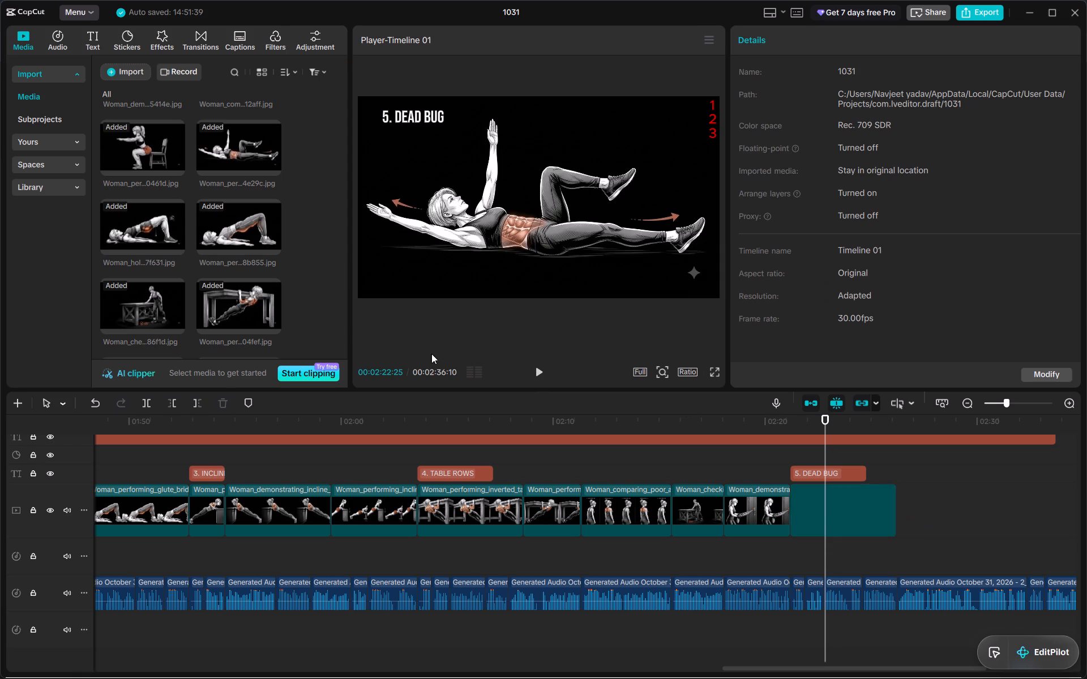
scroll(217, 281, "down", 1)
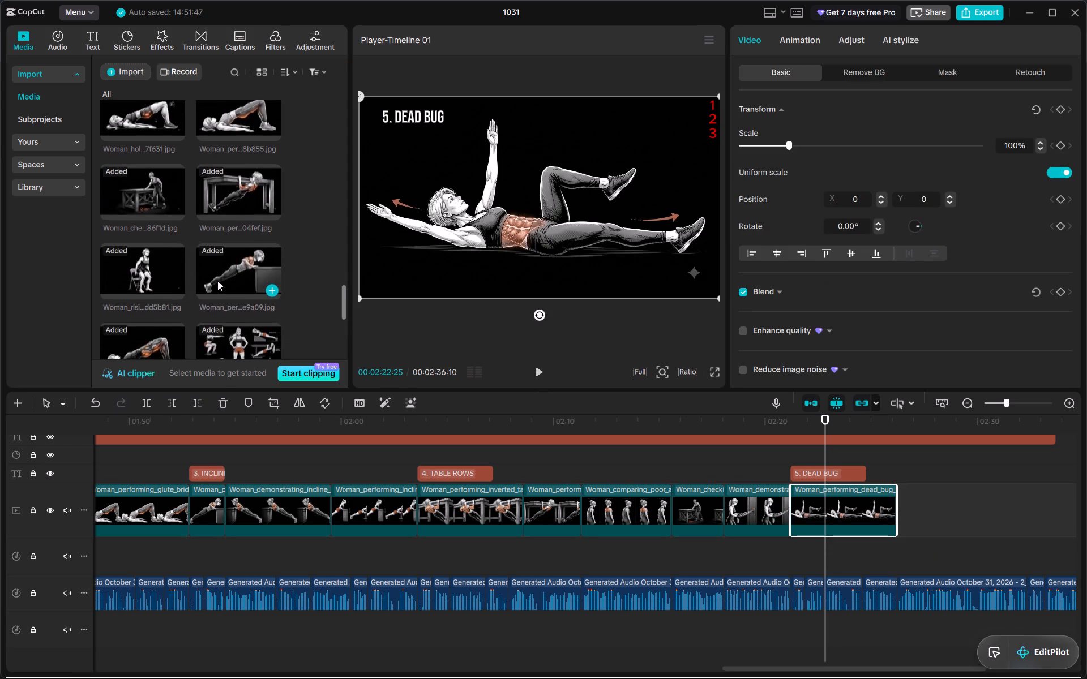
scroll(217, 281, "down", 2)
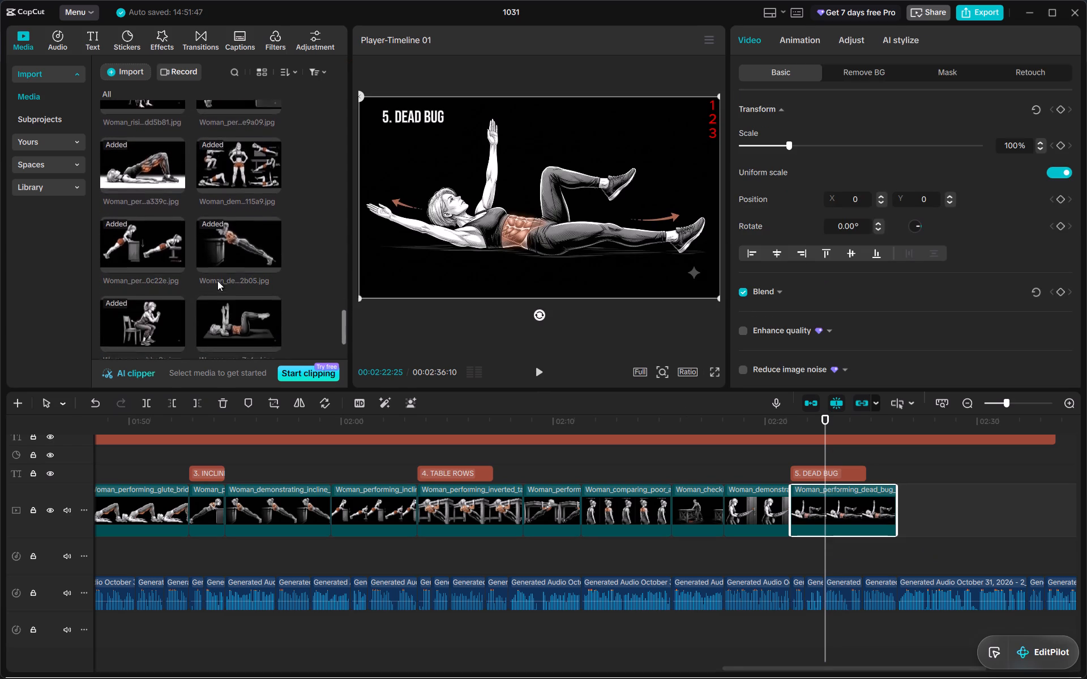
scroll(217, 281, "down", 1)
left_click_drag(234, 210, 398, 187)
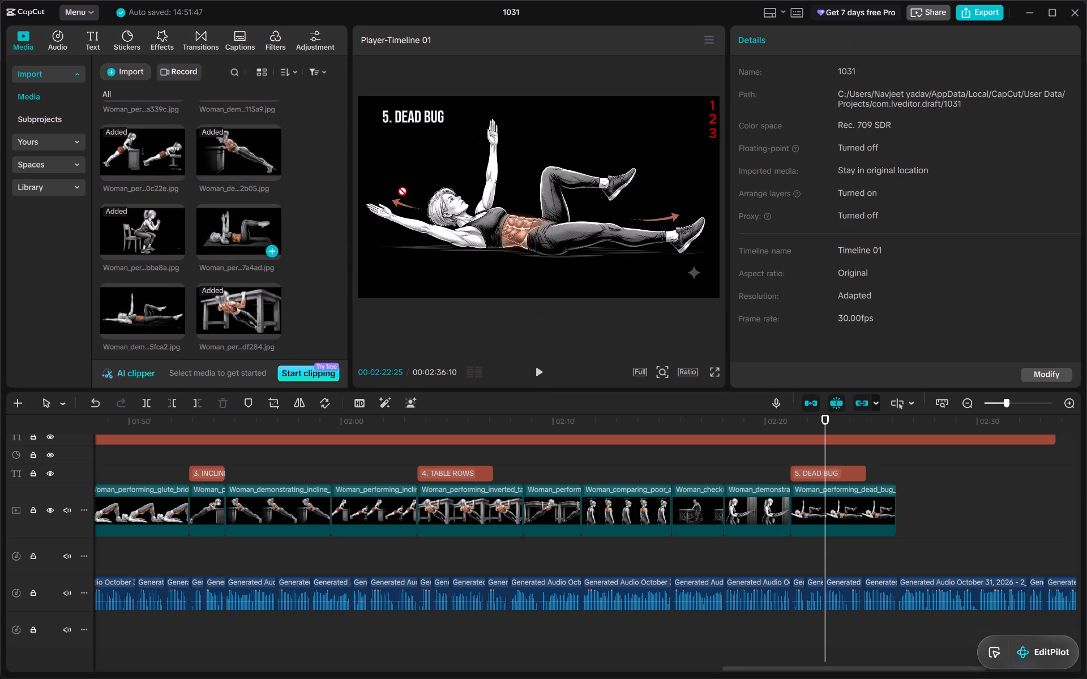
left_click_drag(398, 187, 914, 501)
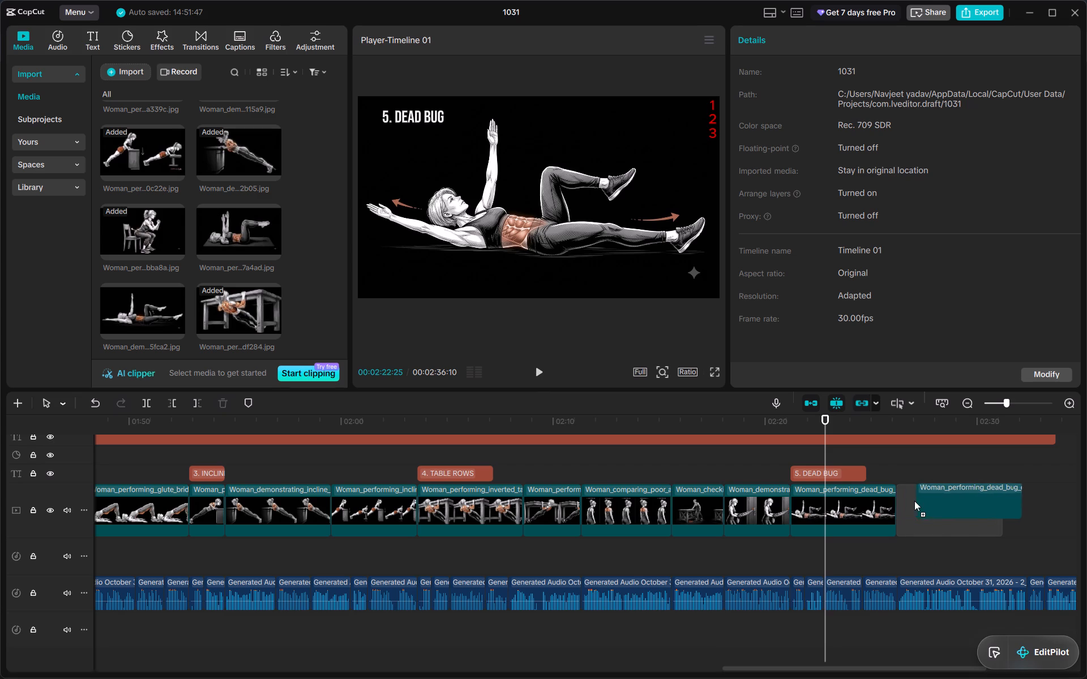
left_click_drag(914, 501, 914, 500)
left_click_drag(164, 312, 456, 221)
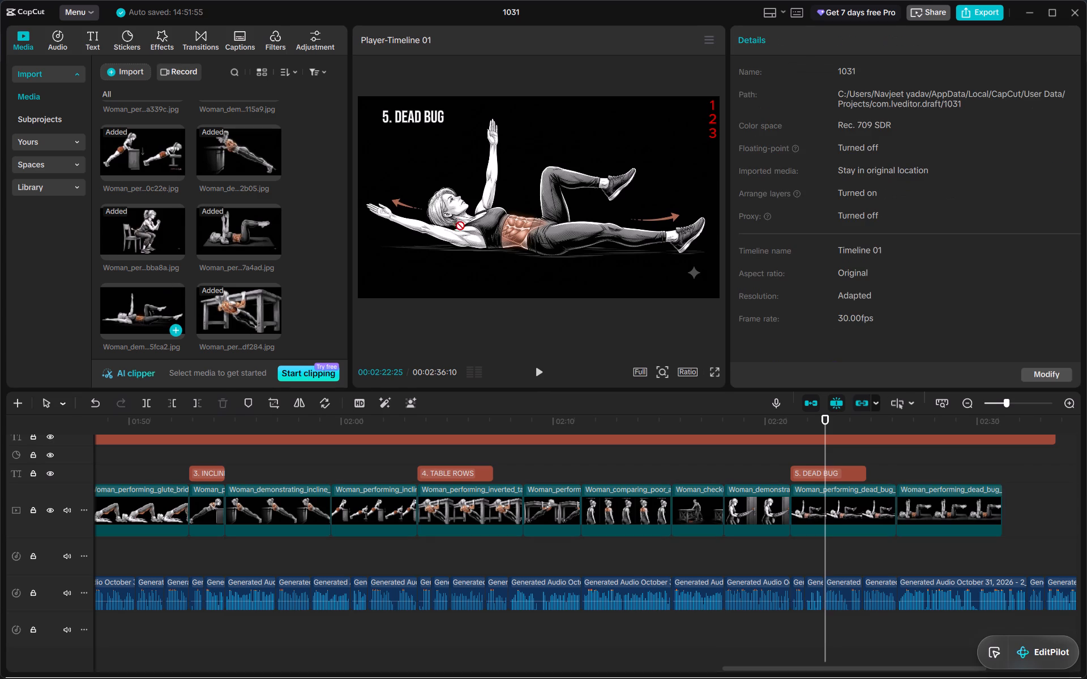
left_click_drag(456, 221, 1016, 524)
Play the voiceover from the dead bug section's start and move the …5fca2.jpg core exercise image ahead of the other two dead bug images.
scroll(1016, 524, "left", 1)
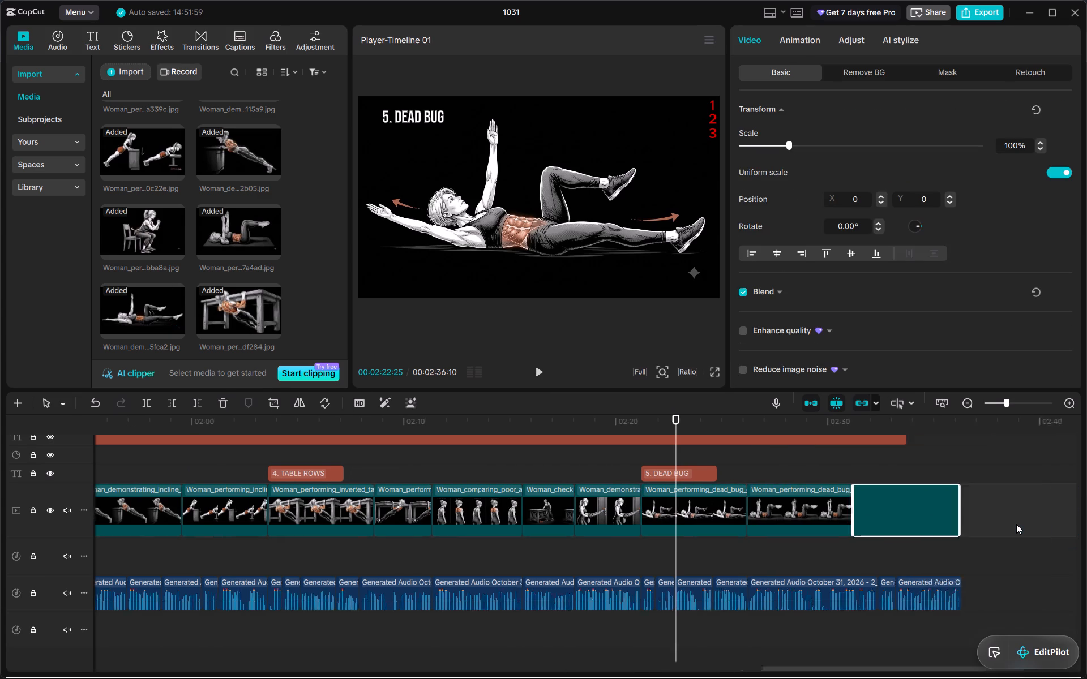
scroll(1016, 524, "left", 1)
left_click_drag(520, 415, 493, 416)
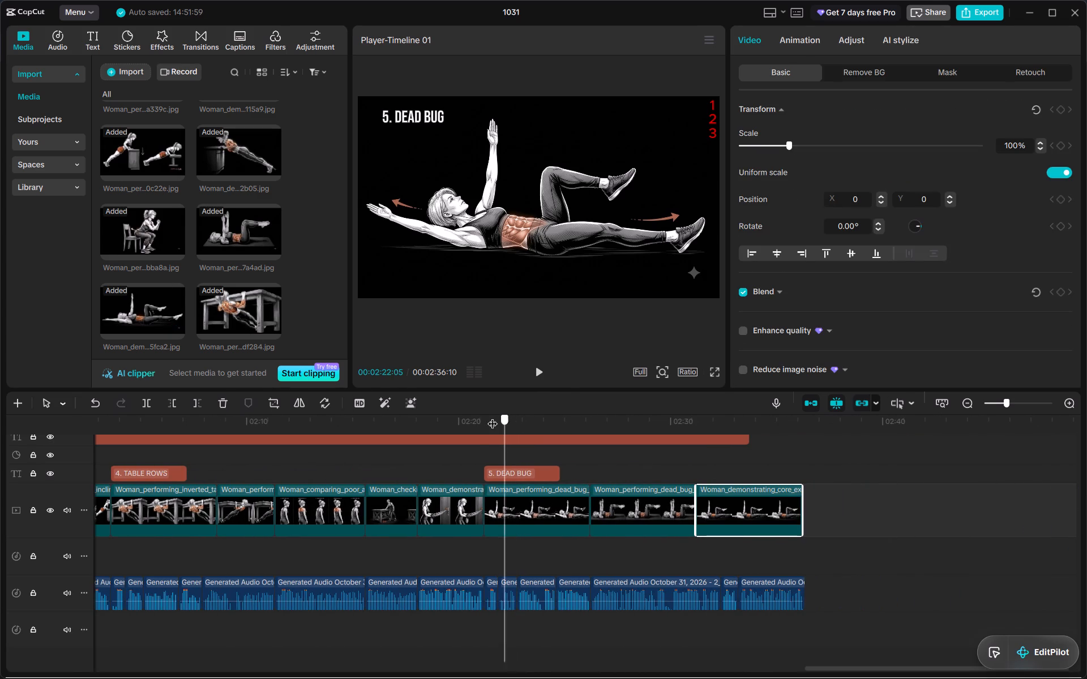
left_click_drag(493, 416, 489, 418)
left_click_drag(489, 418, 481, 420)
key("space")
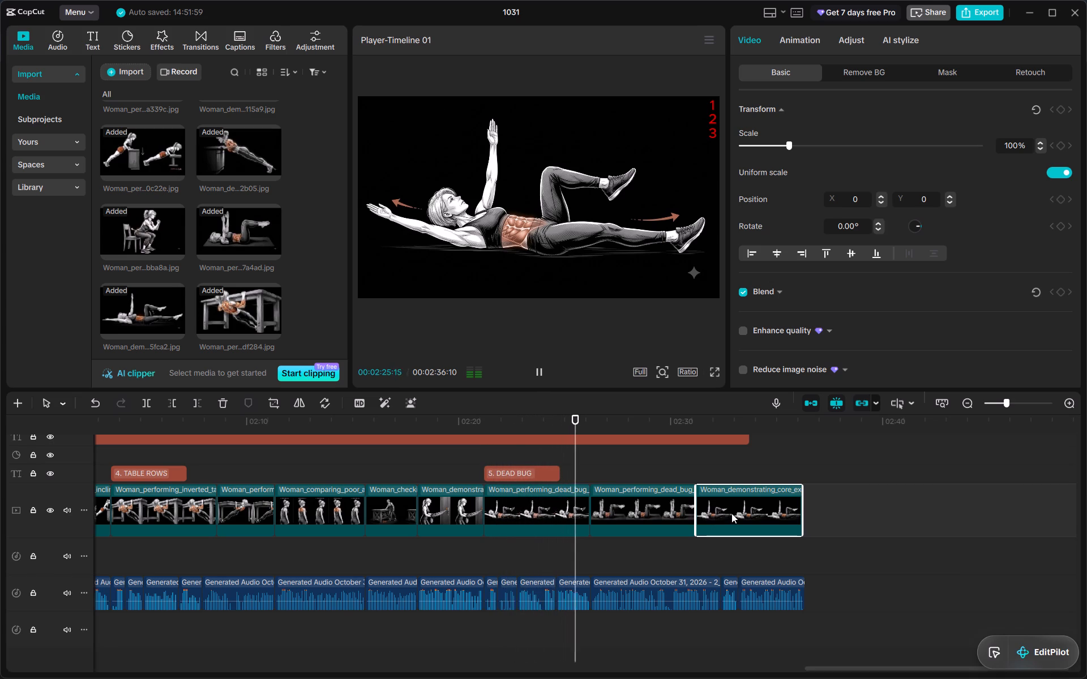
key("space")
left_click_drag(764, 509, 554, 514)
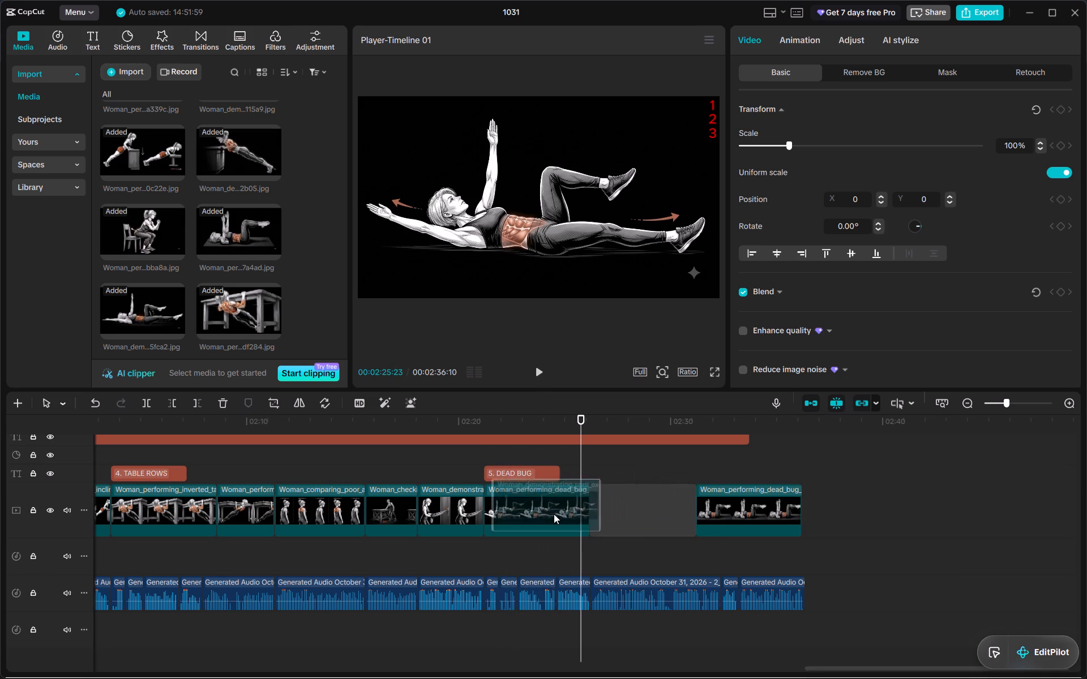
left_click_drag(554, 514, 563, 510)
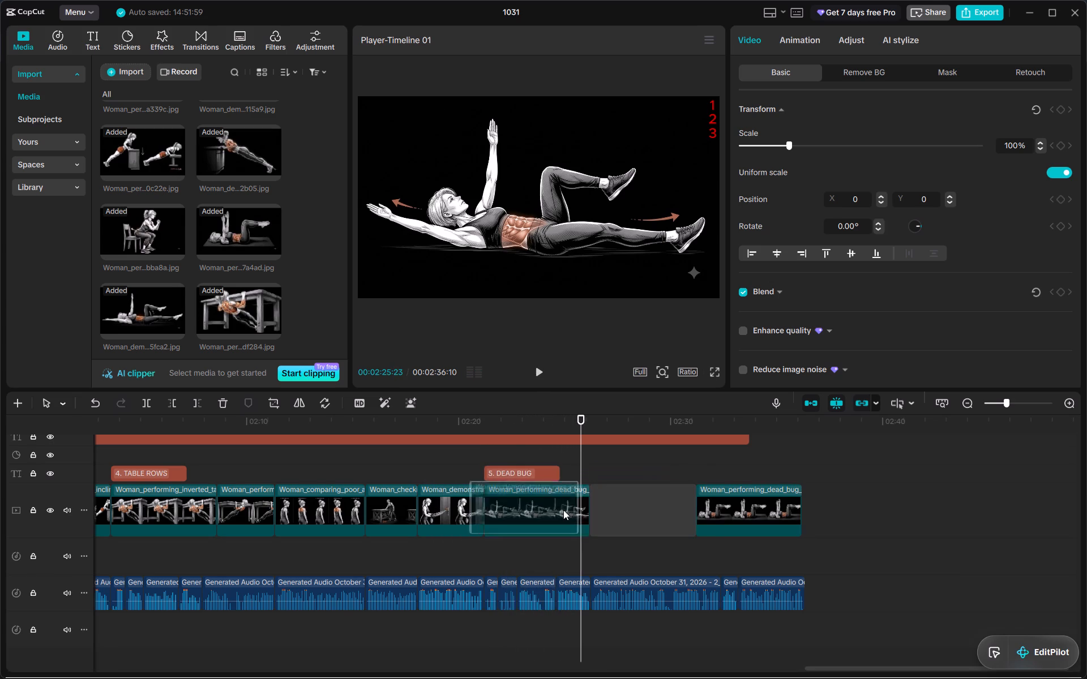
left_click_drag(563, 510, 563, 510)
left_click(564, 510)
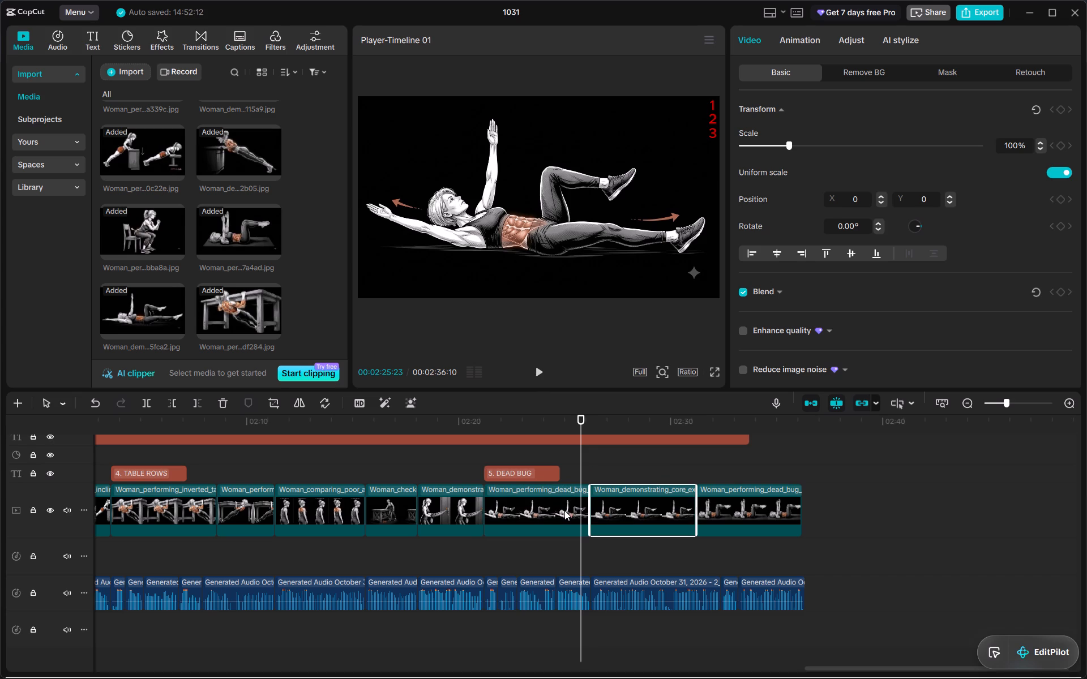
left_click(564, 510)
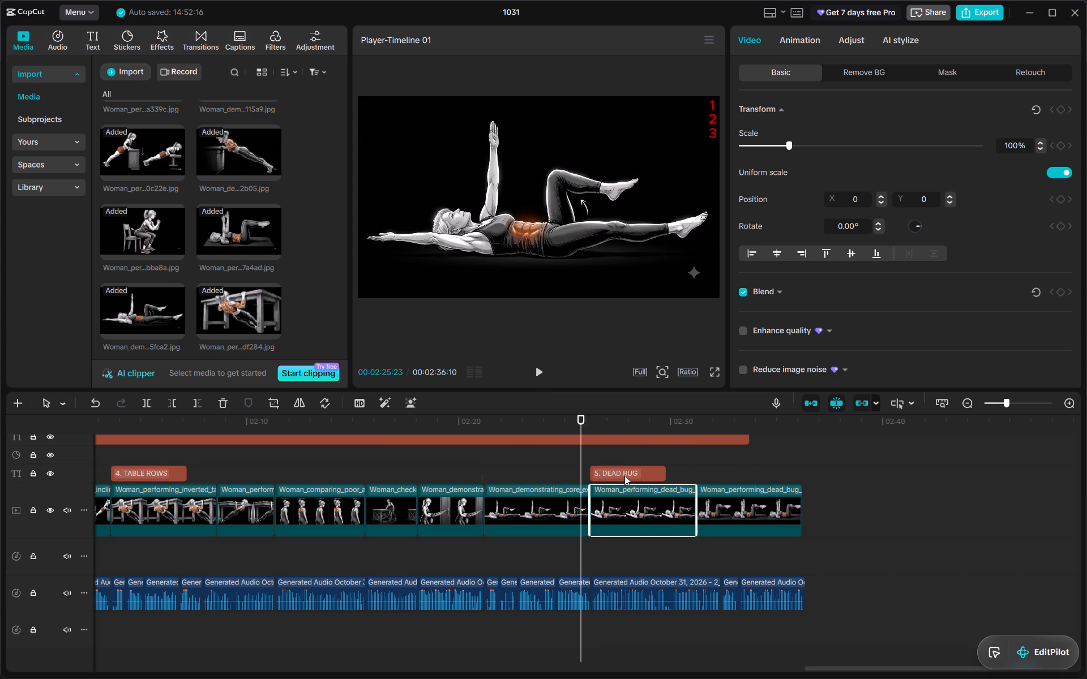
Move the "5. DEAD BUG" title back to the start of the first dead bug image.
left_click(624, 474)
left_click_drag(624, 474, 516, 480)
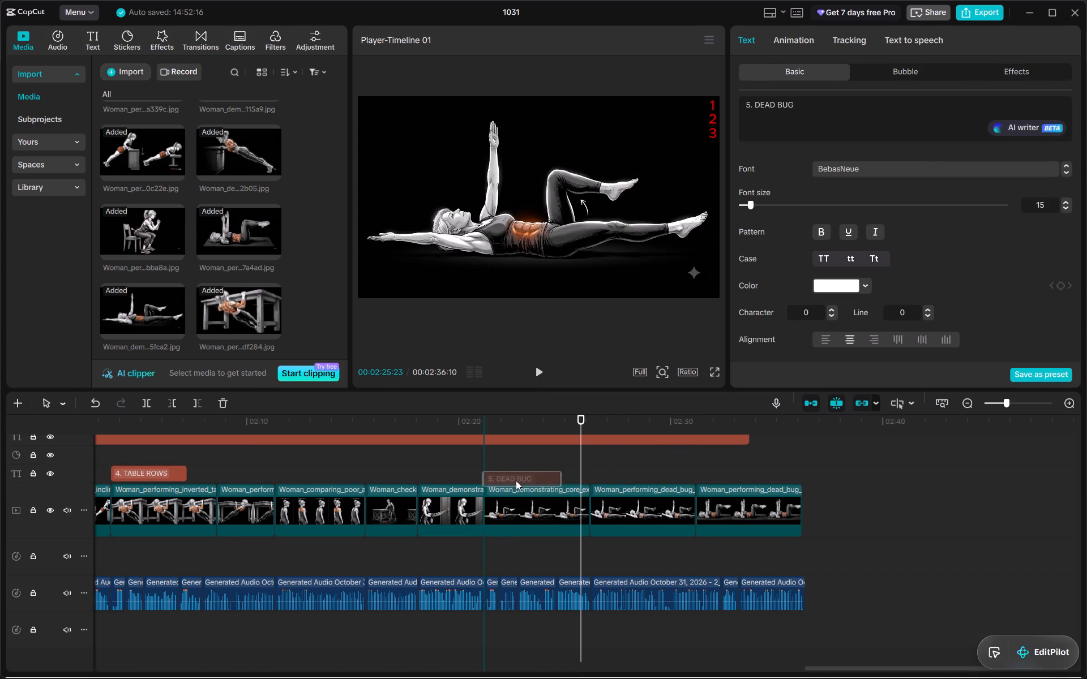
left_click_drag(516, 480, 513, 480)
left_click_drag(514, 491, 523, 490)
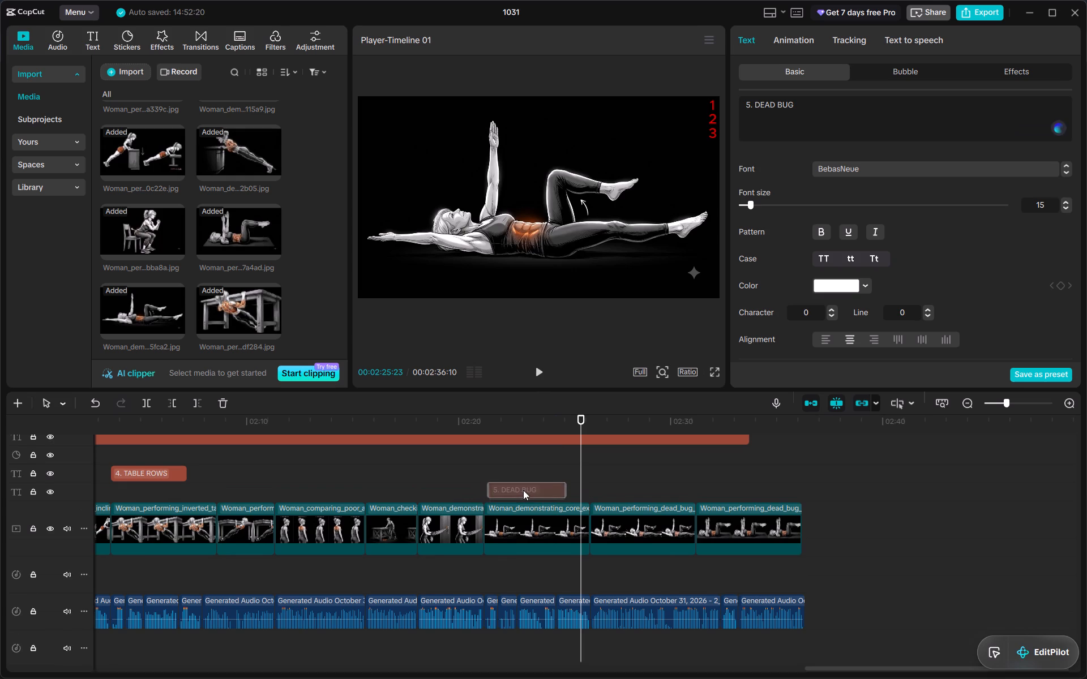
left_click_drag(523, 490, 520, 493)
Play the dead bug section again and move the exercise mat image (…7a4ad.jpg) to the front of the dead bug images.
left_click(486, 420)
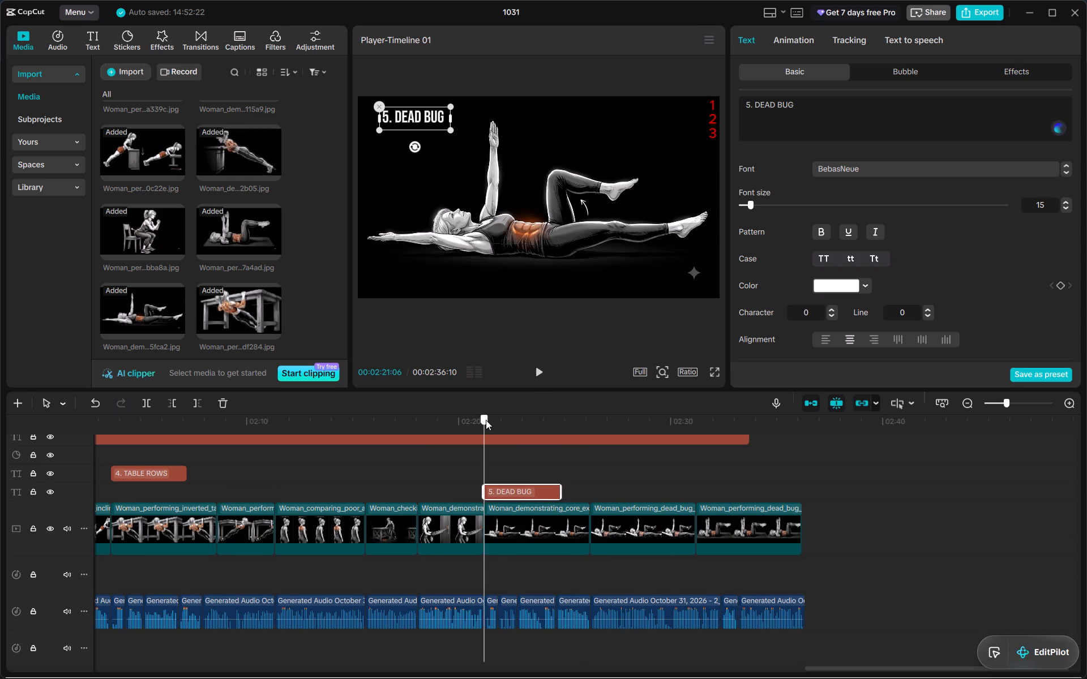
key("space")
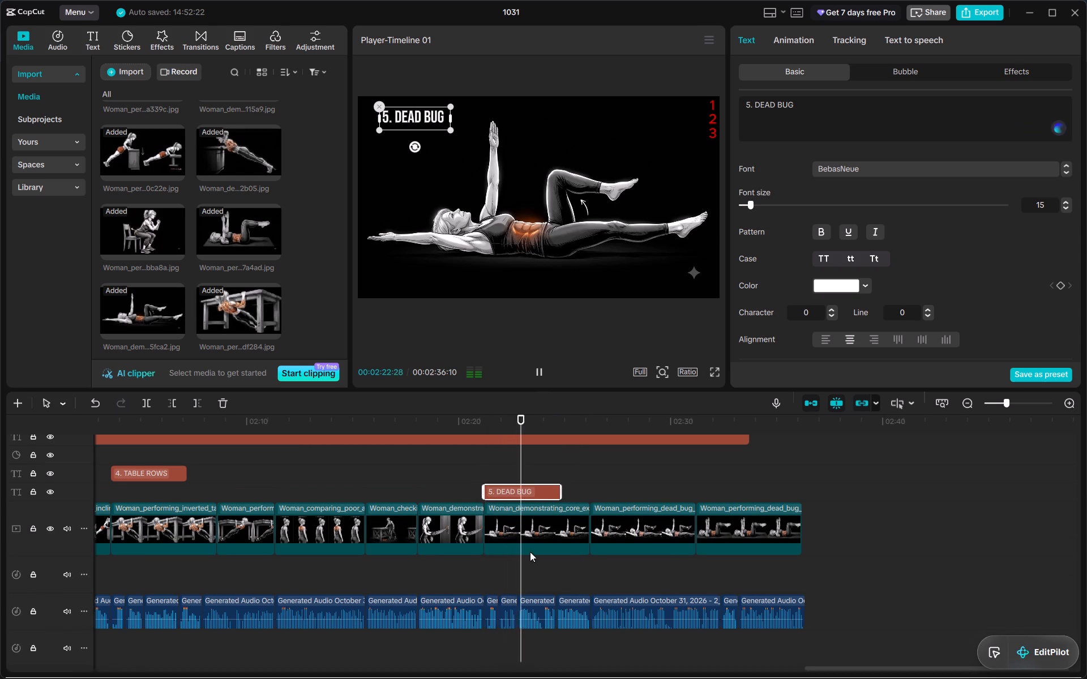
left_click(542, 536)
key("space")
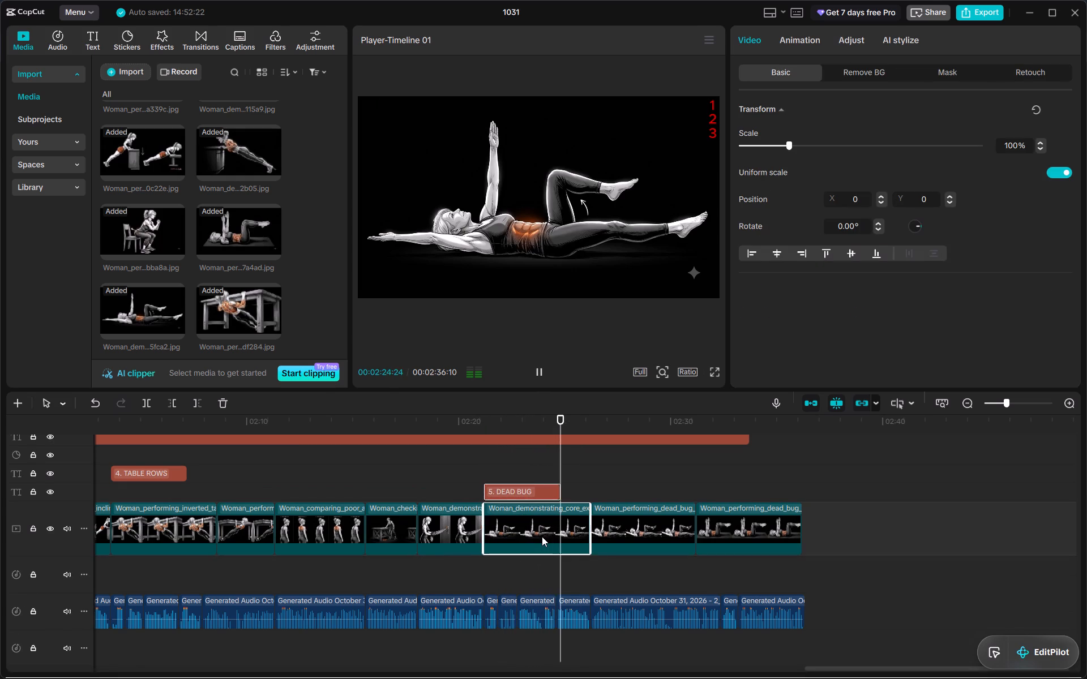
left_click(724, 526)
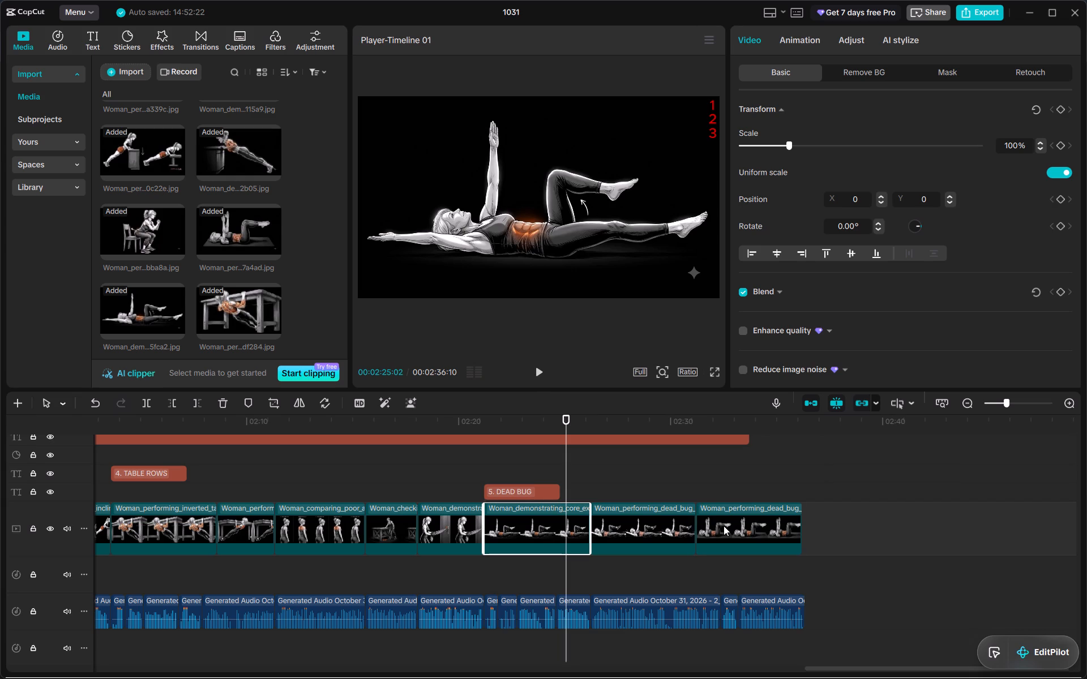
left_click_drag(724, 526, 522, 528)
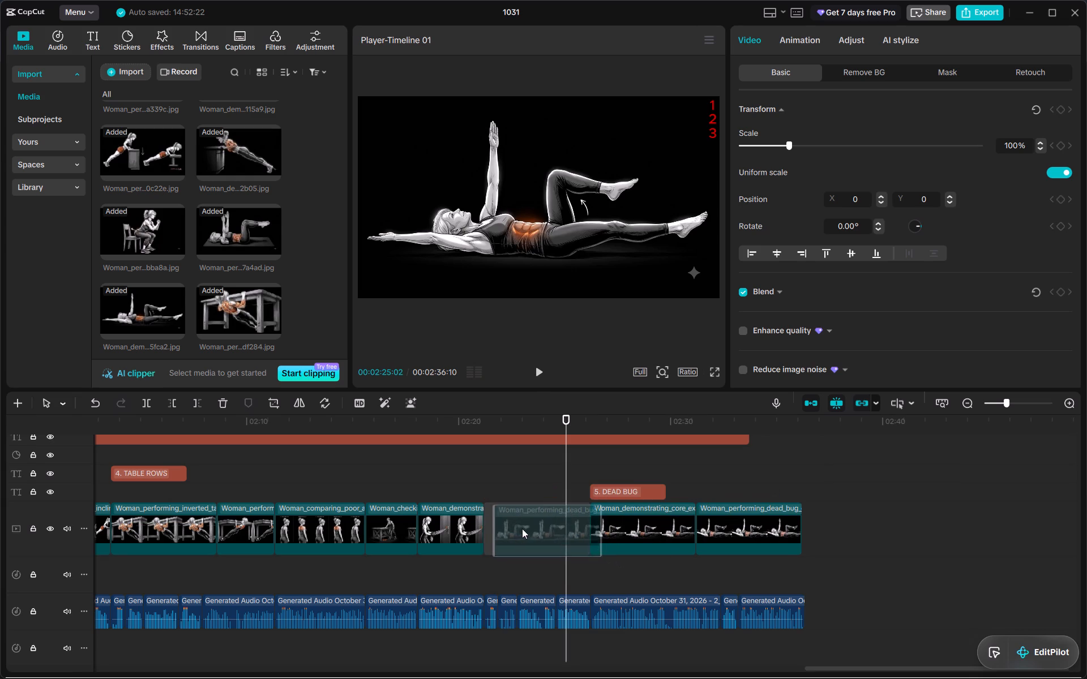
Move the "5. DEAD BUG" title to the start of the exercise mat image that opens the dead bug section.
left_click_drag(627, 494, 599, 486)
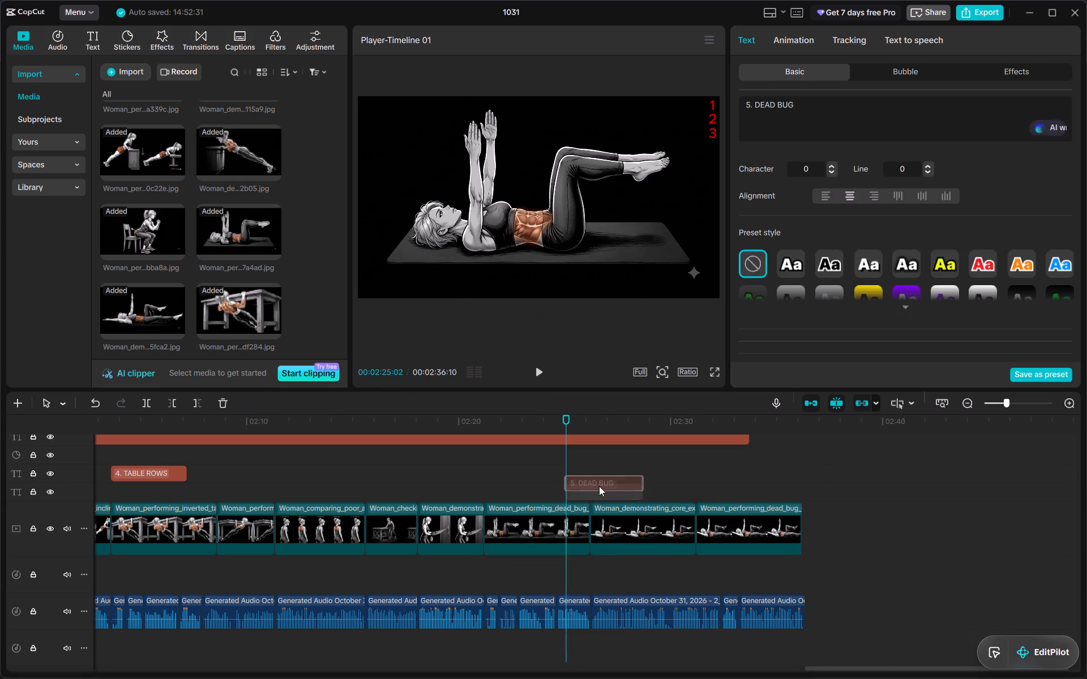
left_click_drag(599, 486, 523, 499)
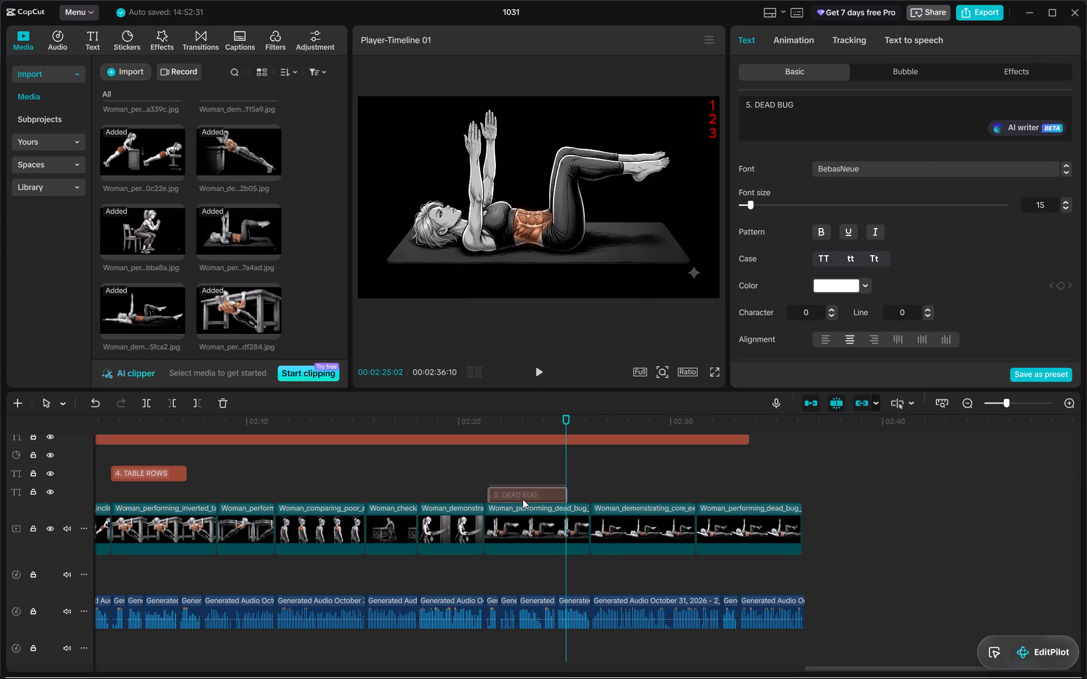
left_click_drag(520, 496, 513, 496)
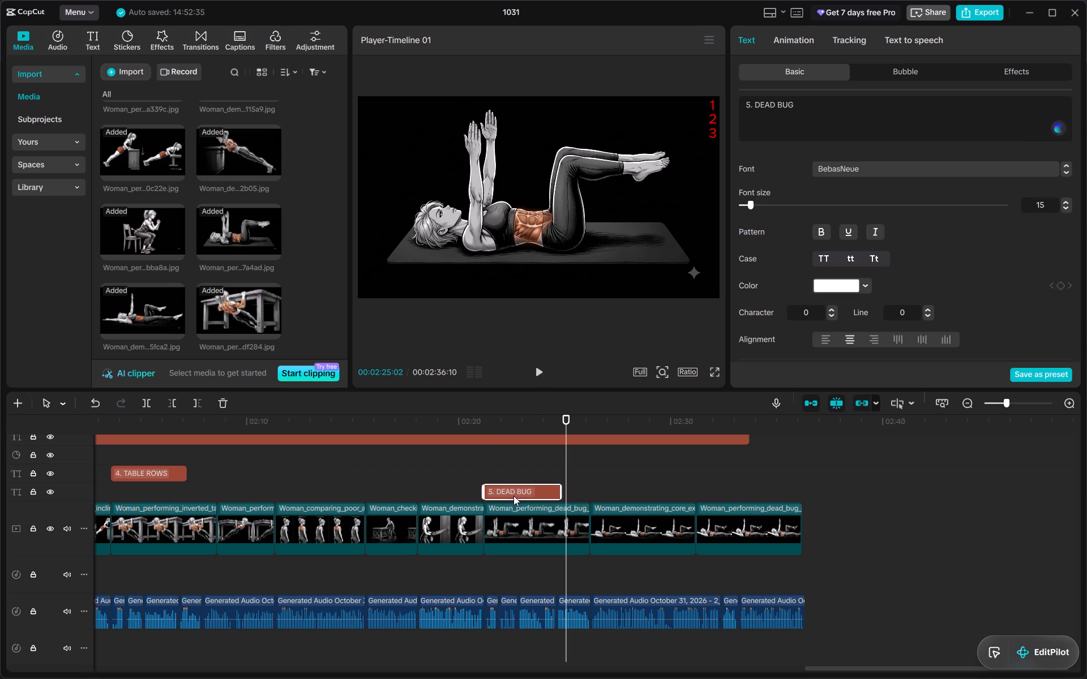
Play the dead bug section from its start and extend the "5. DEAD BUG" title to the end of the exercise mat image.
left_click(483, 416)
key("space")
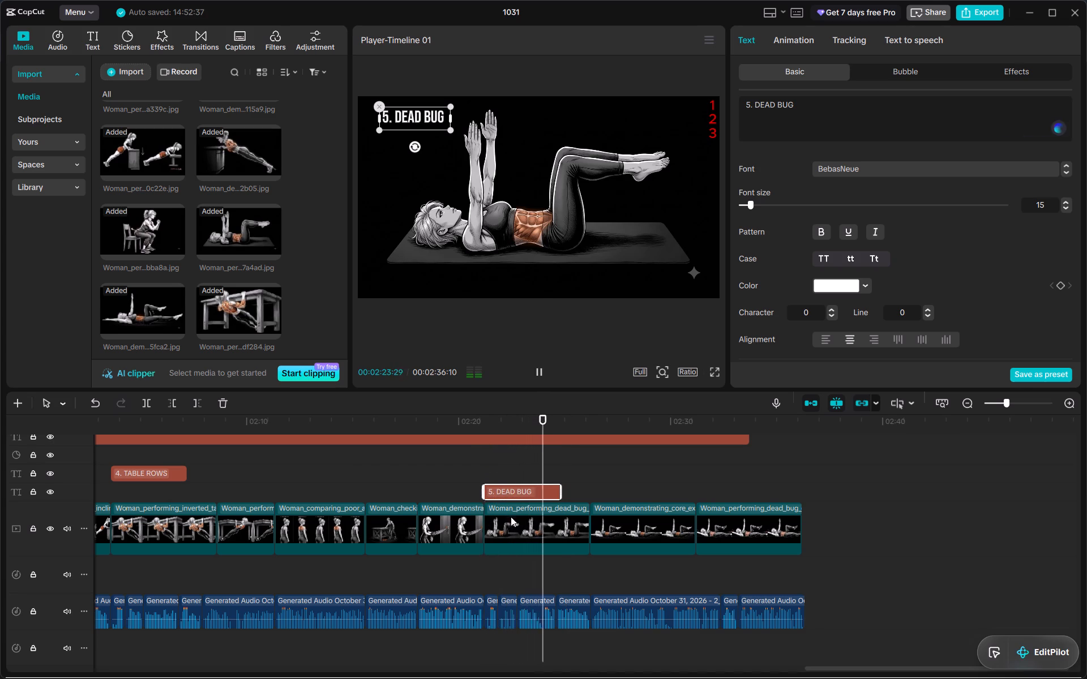
left_click_drag(562, 495, 588, 495)
Watch the rest of the dead bug section to the end of the voiceover and look through the exercise images in the media library.
key("space")
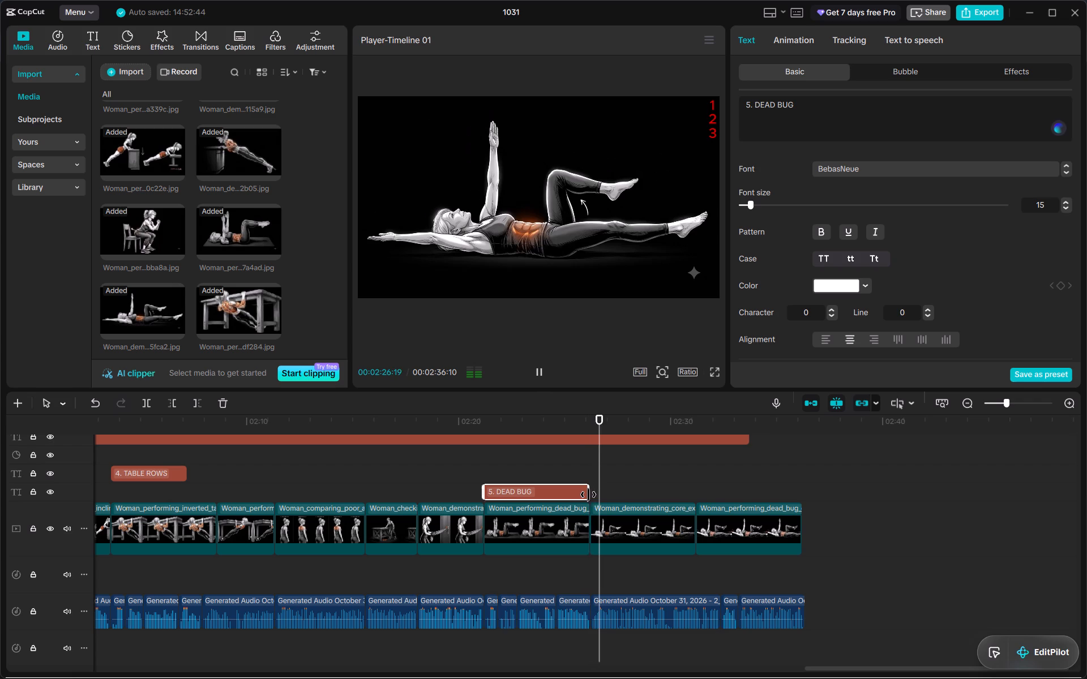
scroll(580, 536, "left", 1)
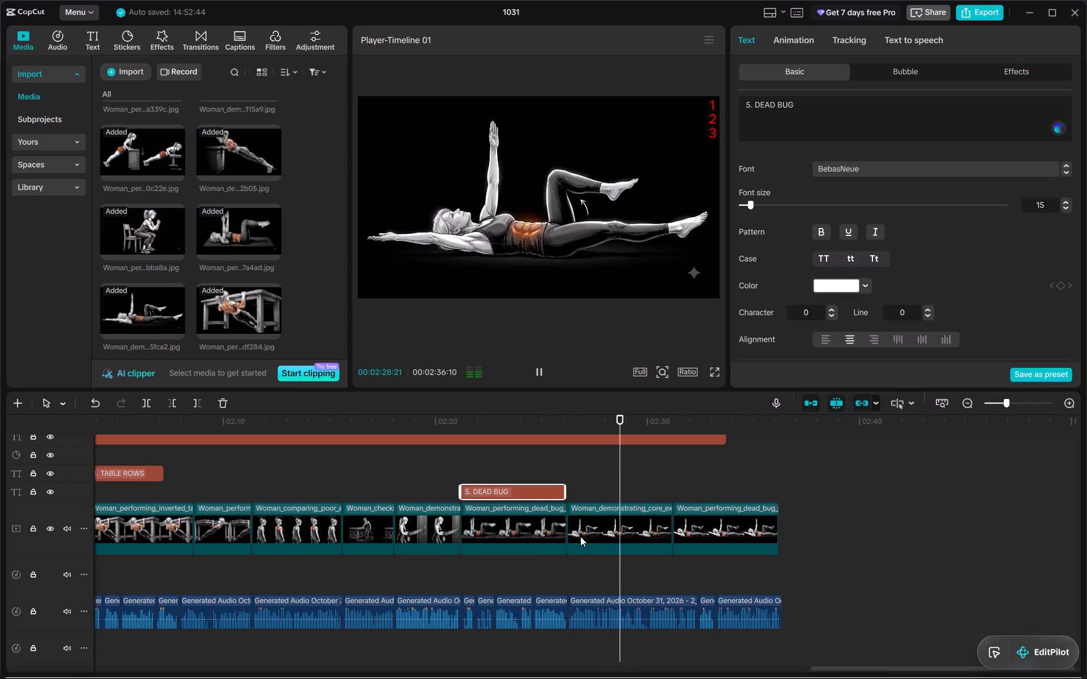
scroll(580, 536, "left", 3)
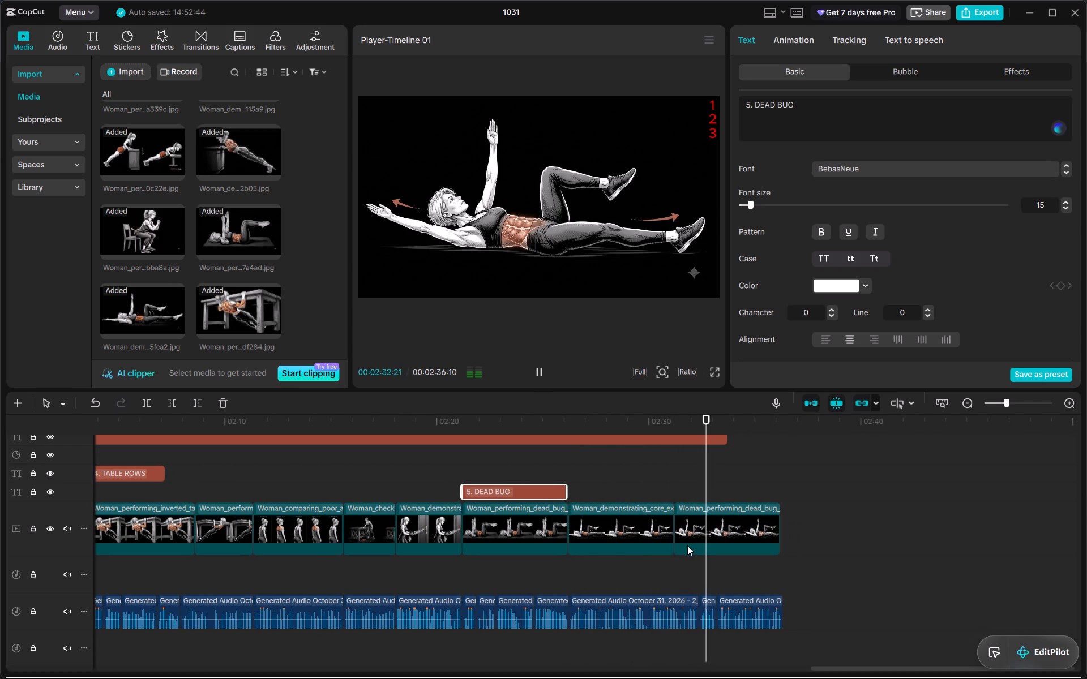
scroll(701, 564, "left", 1)
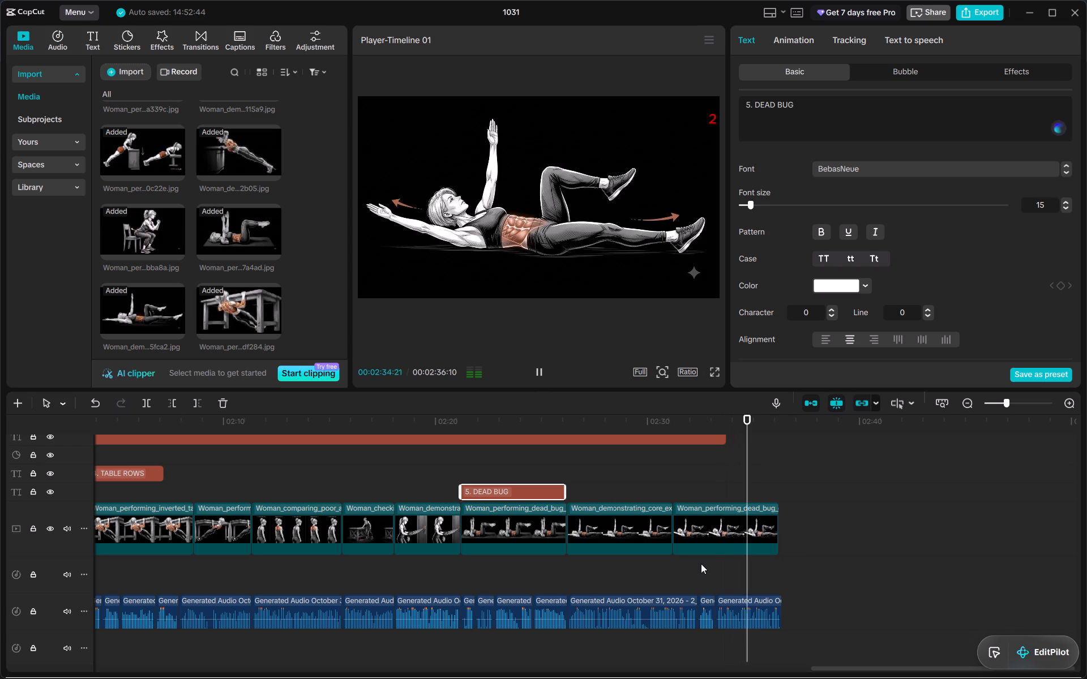
left_click(774, 529)
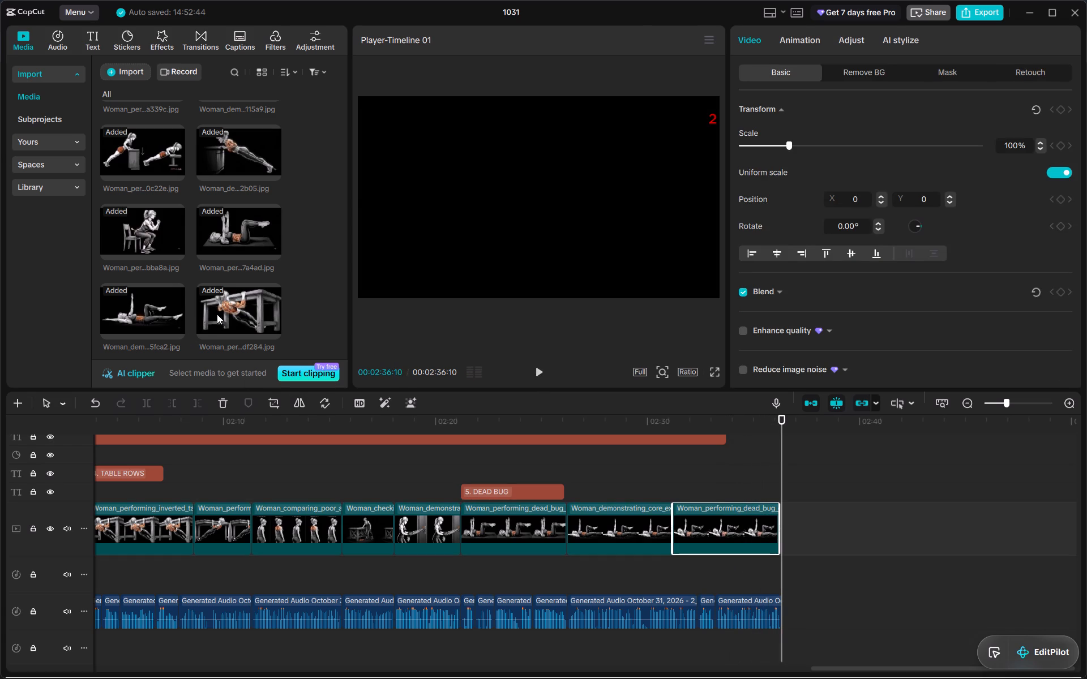
scroll(243, 271, "up", 2)
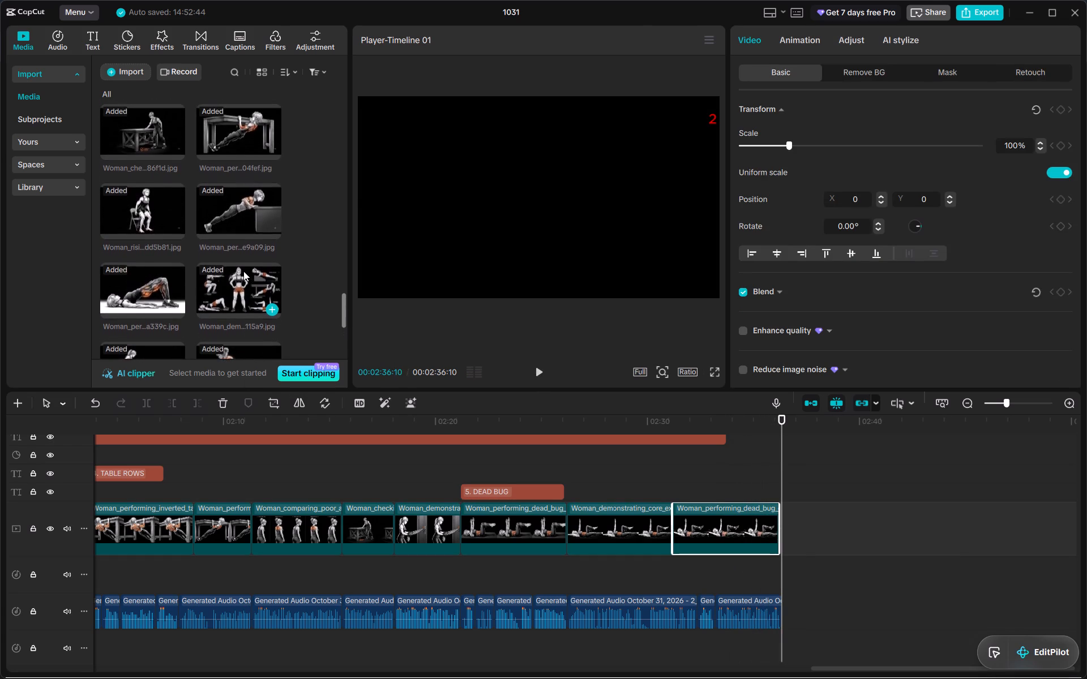
scroll(243, 271, "up", 2)
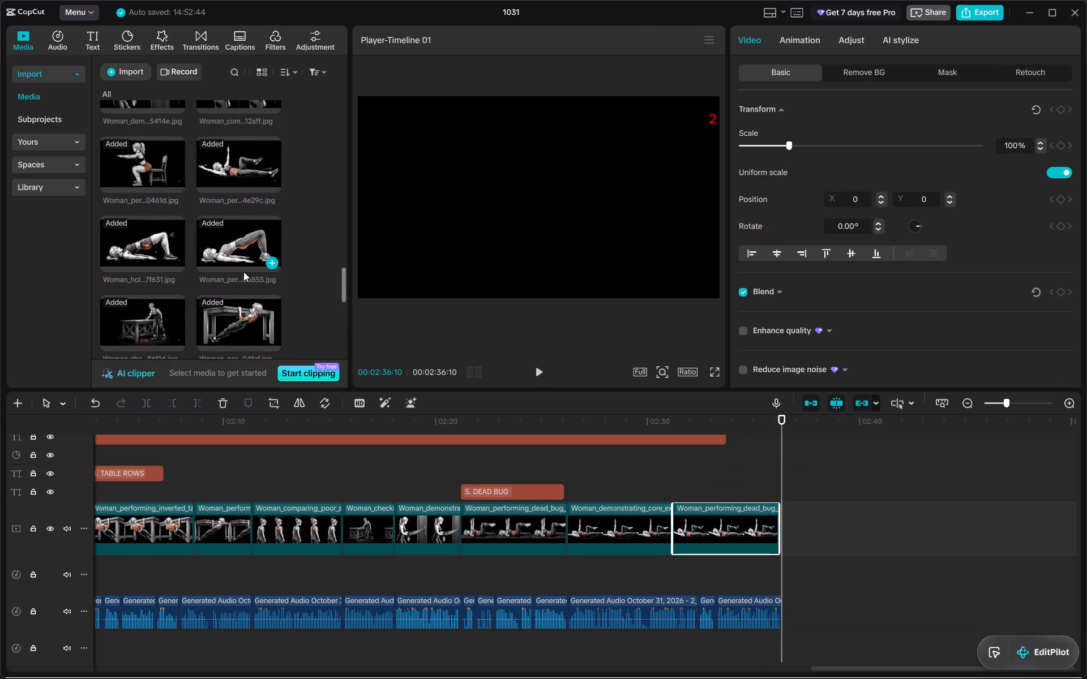
scroll(243, 272, "down", 11)
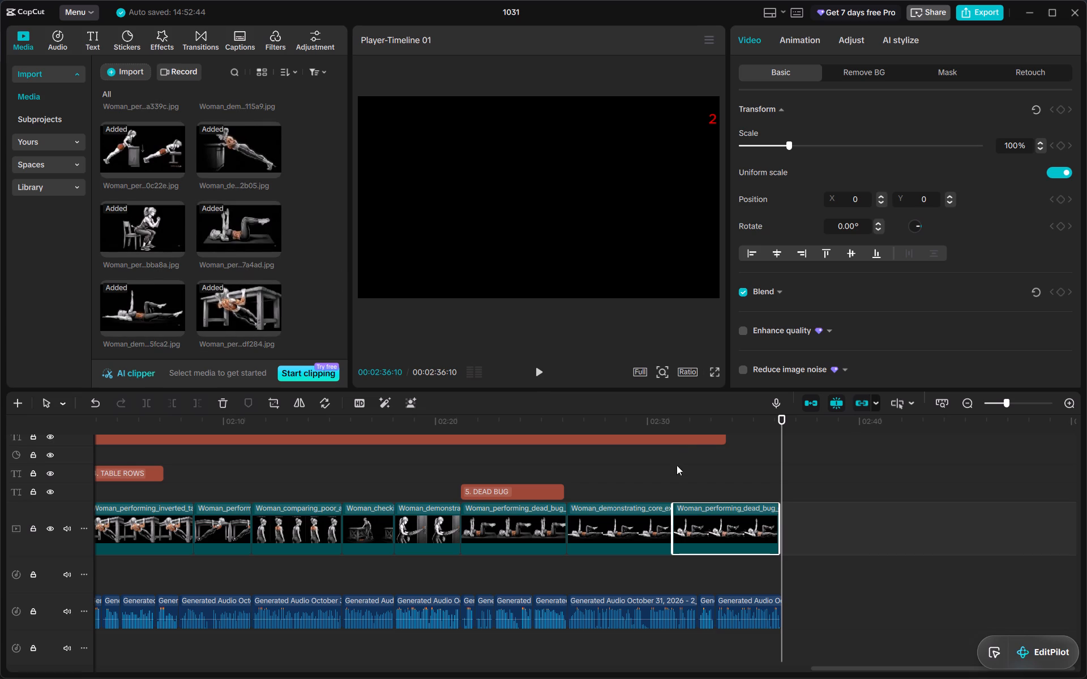
Extend the red corner numbers 3 and 1 to the end of the last dead bug image at 00:02:36:10.
scroll(720, 447, "up", 1)
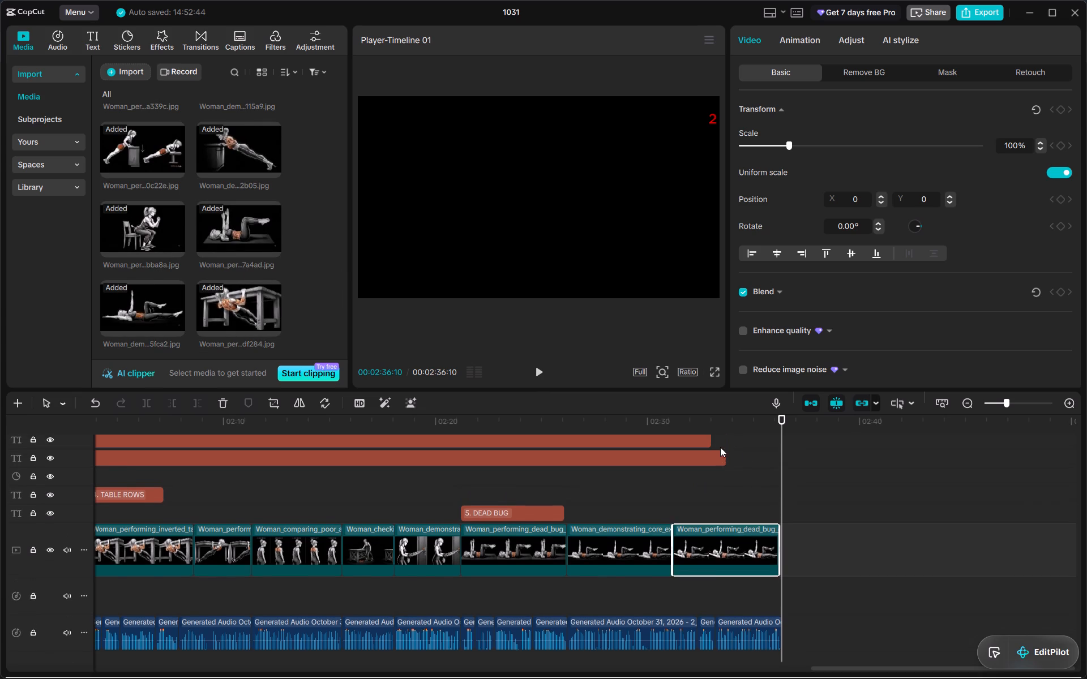
scroll(720, 447, "up", 2)
left_click(701, 507)
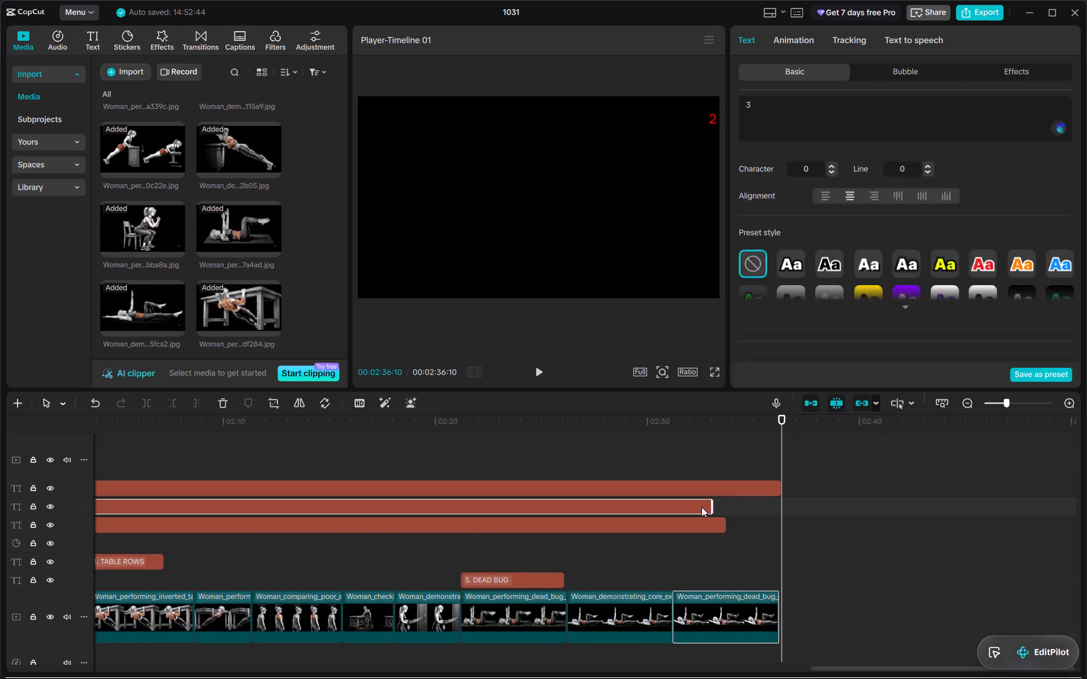
left_click_drag(708, 506, 782, 513)
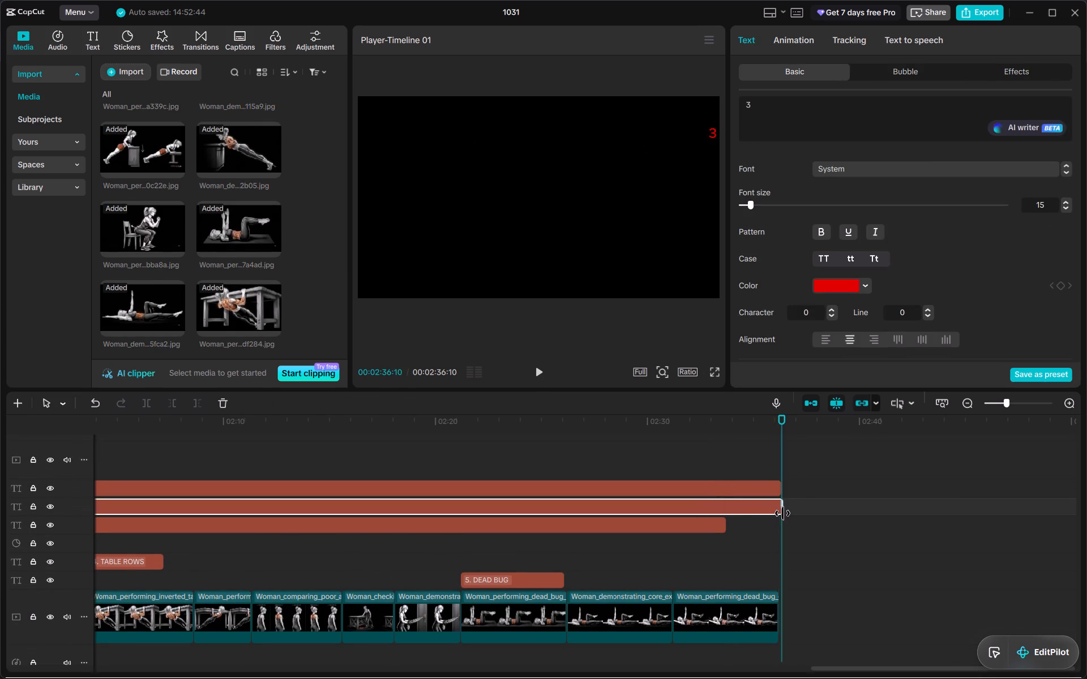
left_click_drag(782, 513, 782, 514)
left_click(721, 525)
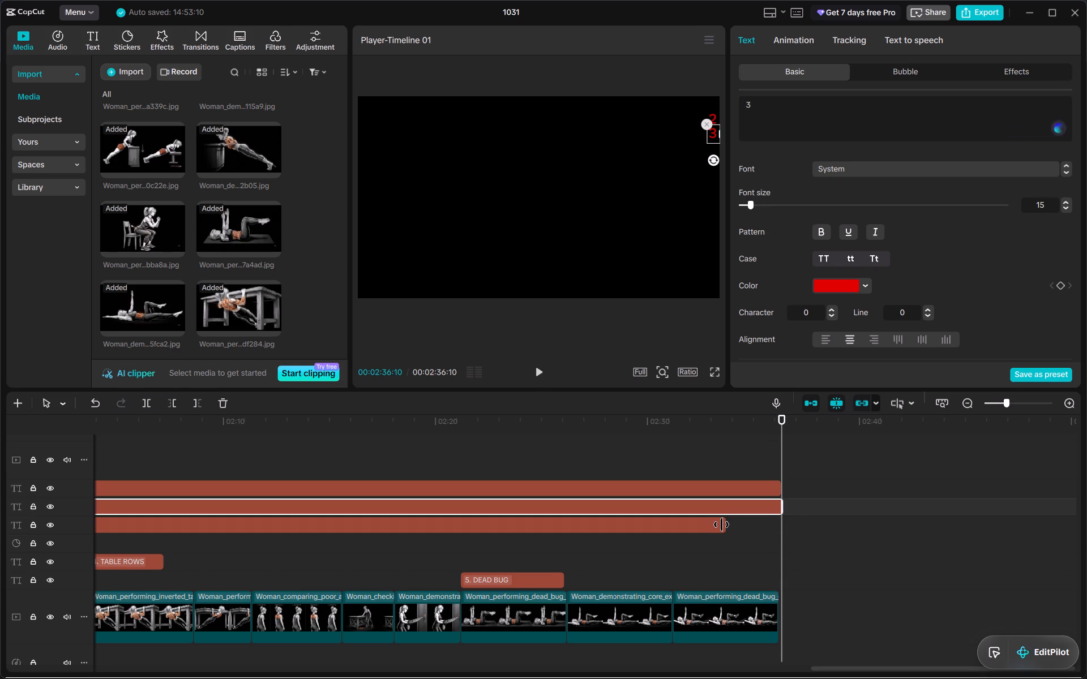
left_click_drag(727, 527, 789, 529)
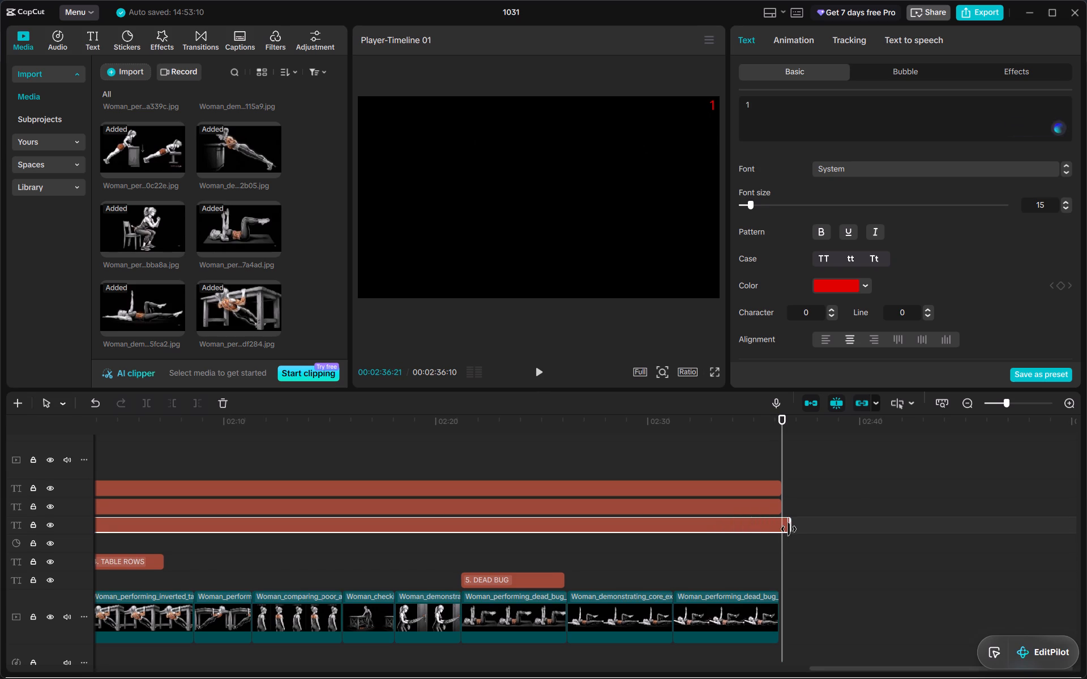
left_click_drag(789, 529, 777, 531)
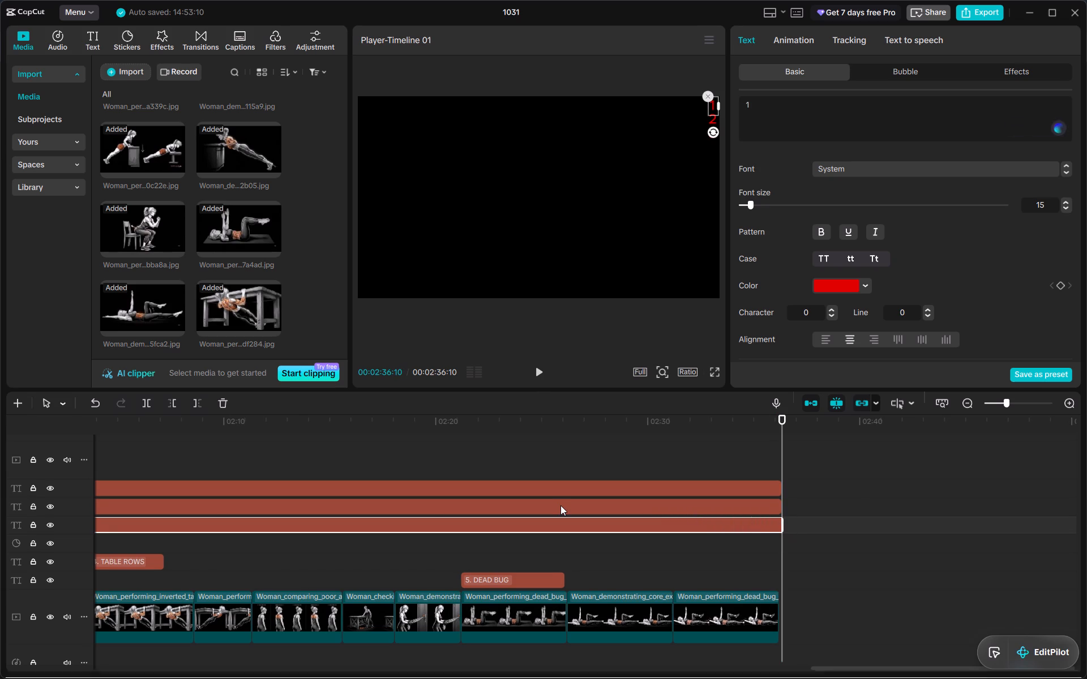
Duplicate the red corner number 3 at the start of the table rows section and change the copy's text to 4.
scroll(560, 505, "right", 3)
left_click(560, 505, "ctrl")
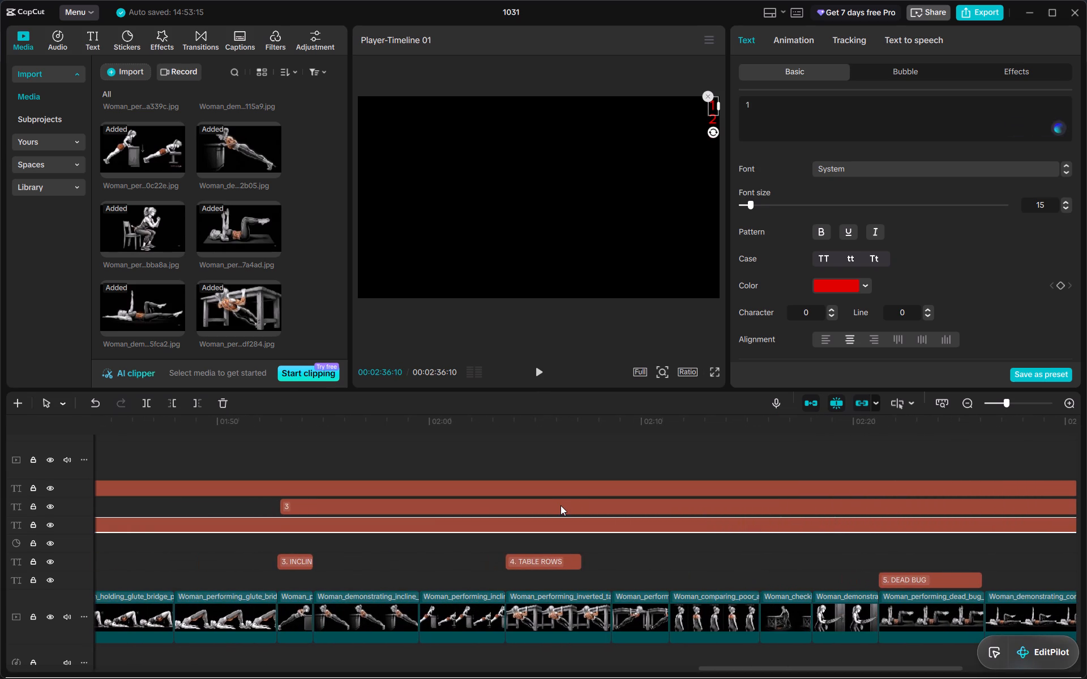
left_click(560, 505)
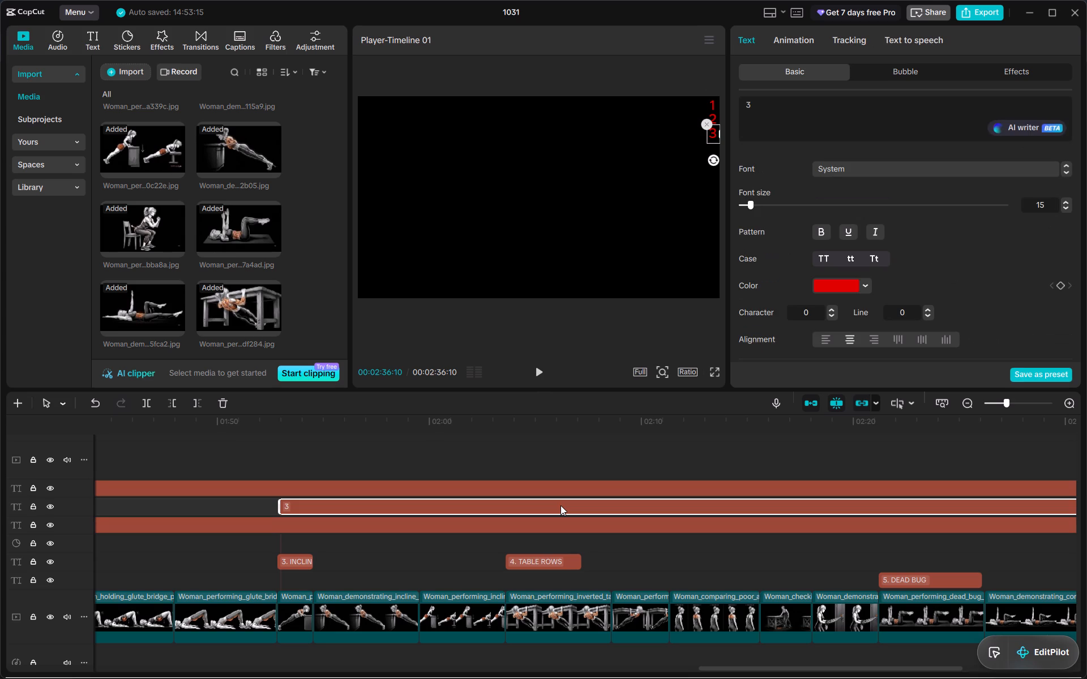
key("ctrl+c")
double_click(509, 417)
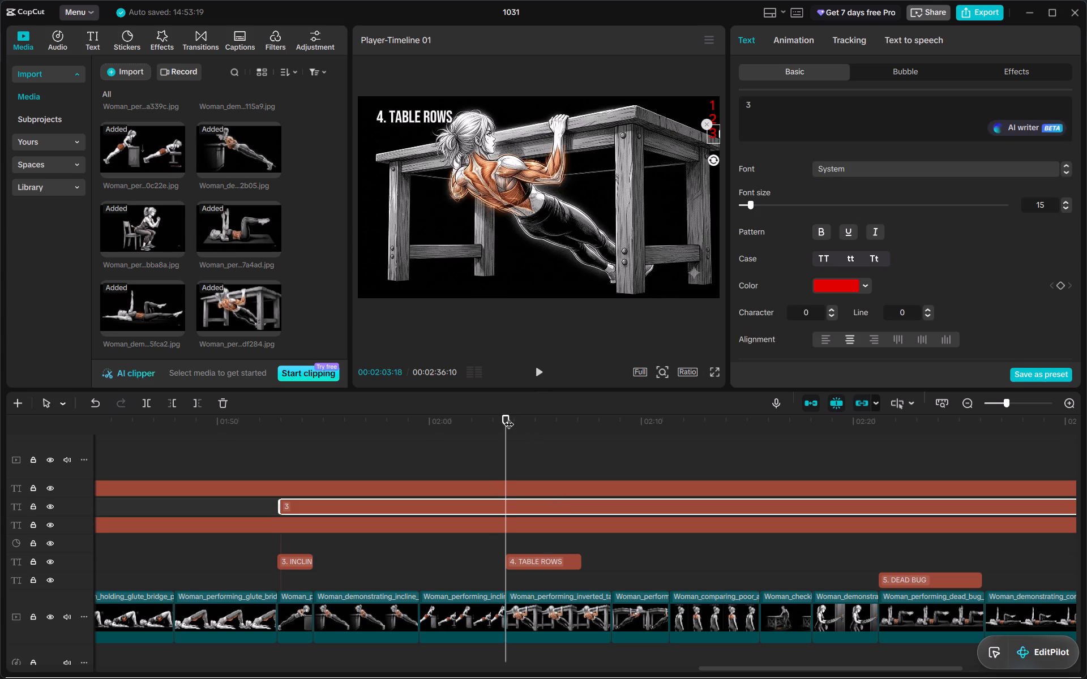
key("ctrl+v")
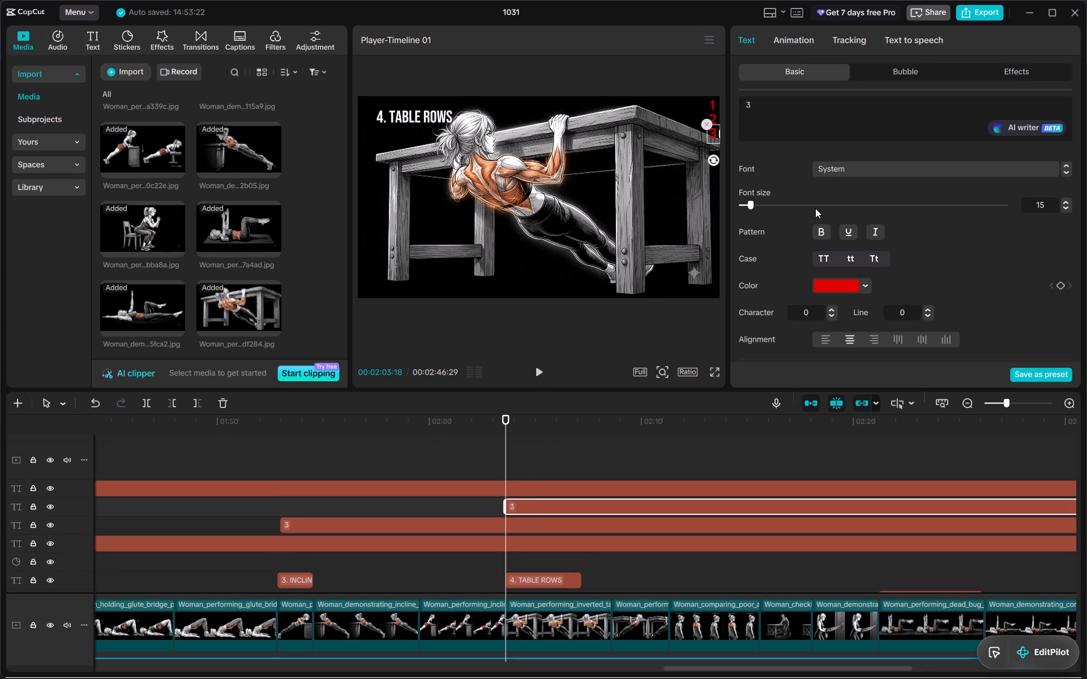
left_click(760, 111)
key("BackSpace")
key("4")
Position the red number 4 directly below the 3 in the corner number stack.
left_click_drag(712, 134, 712, 139)
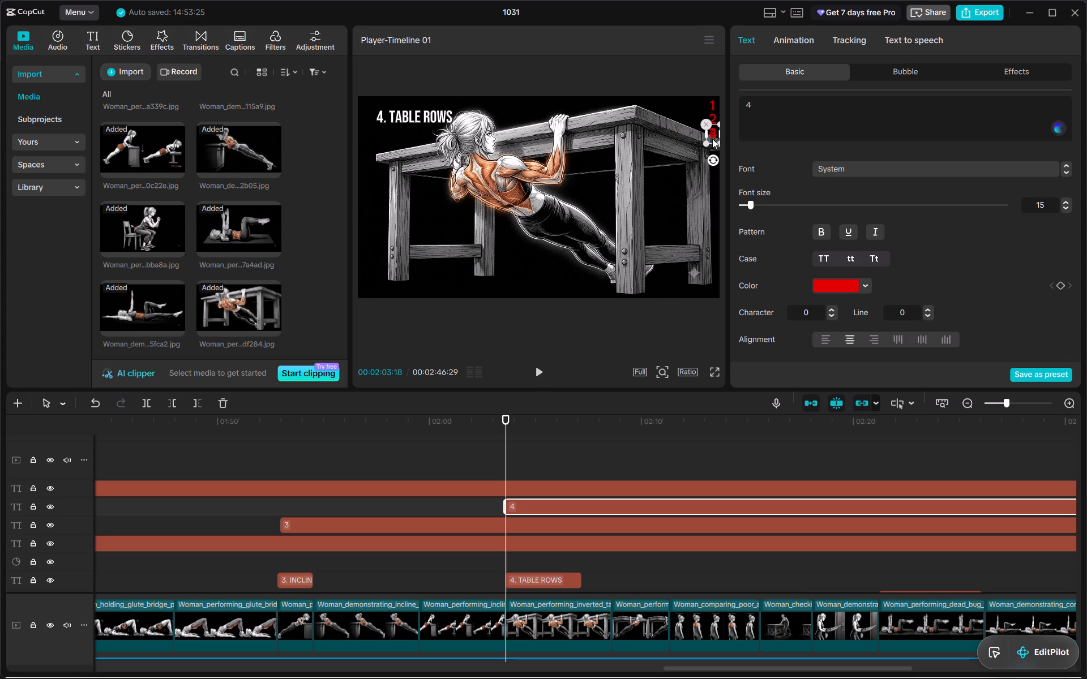
left_click_drag(712, 139, 713, 147)
Paste another copy of the red number 3 at the start of the dead bug section and change its text to 5.
scroll(649, 428, "left", 3)
scroll(654, 488, "down", 1)
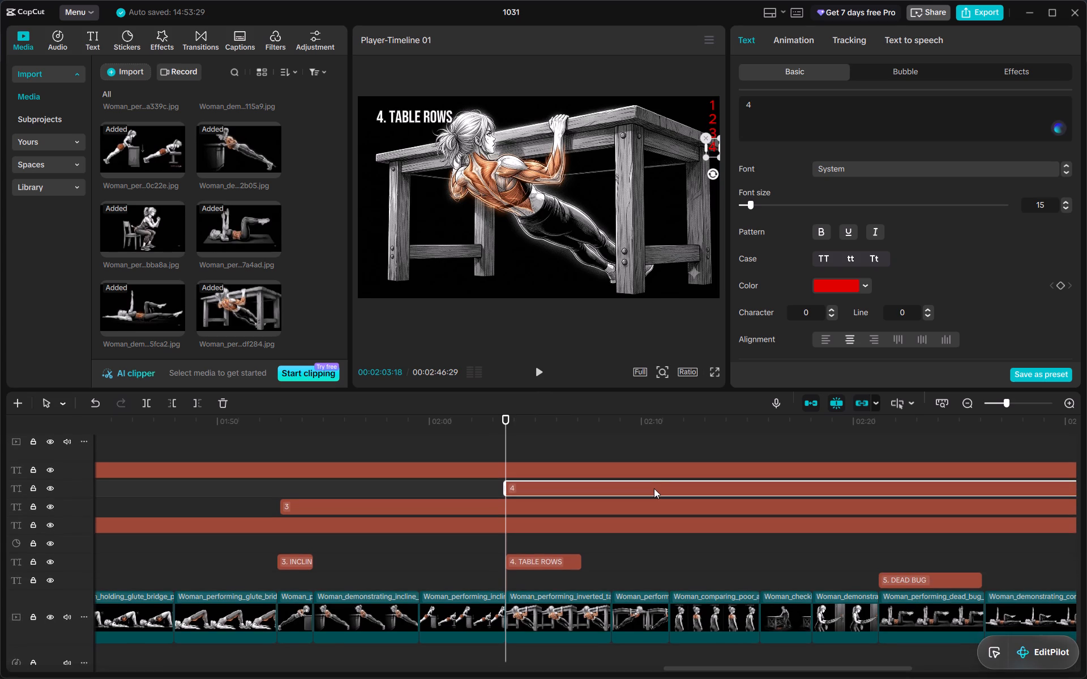
scroll(654, 488, "down", 1)
scroll(654, 488, "left", 2)
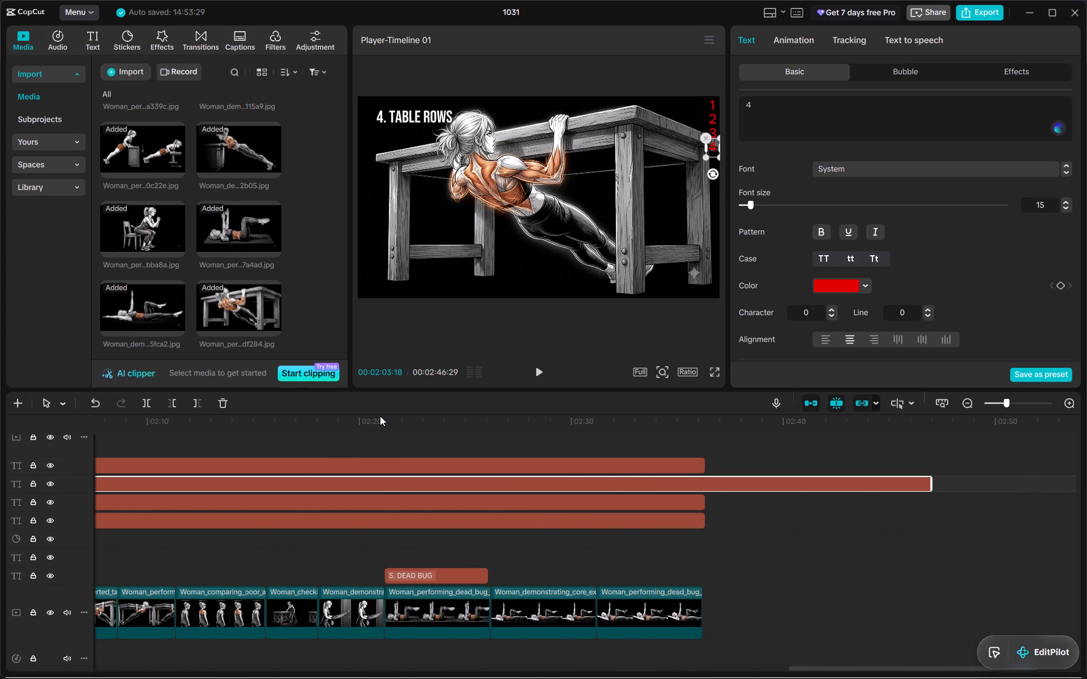
left_click(385, 426)
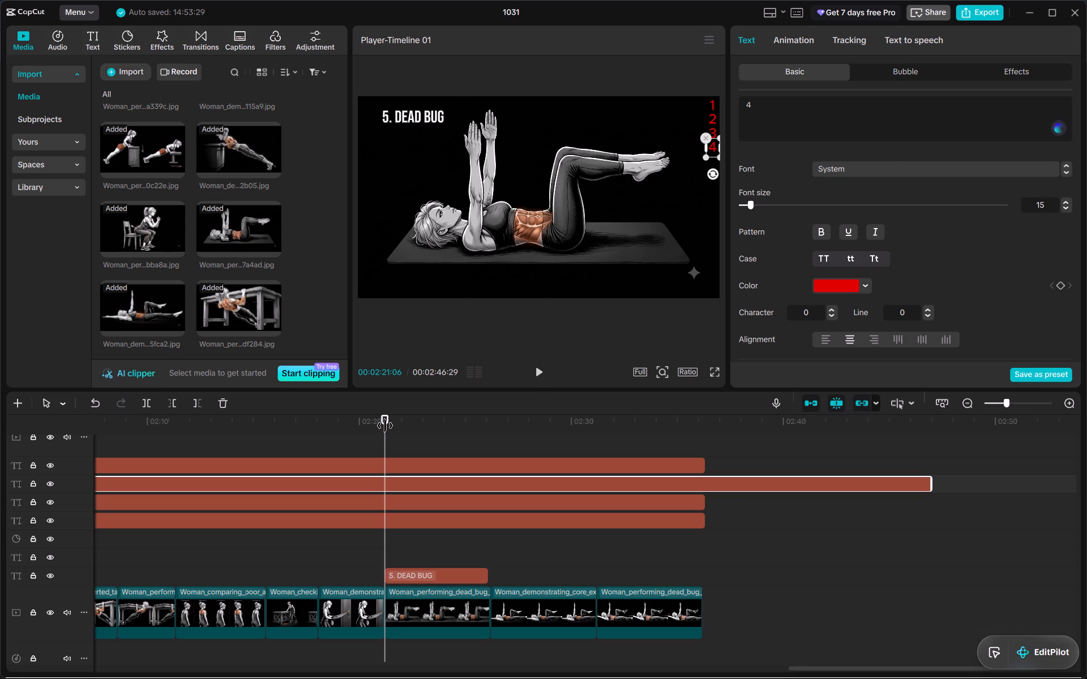
key("ctrl+v")
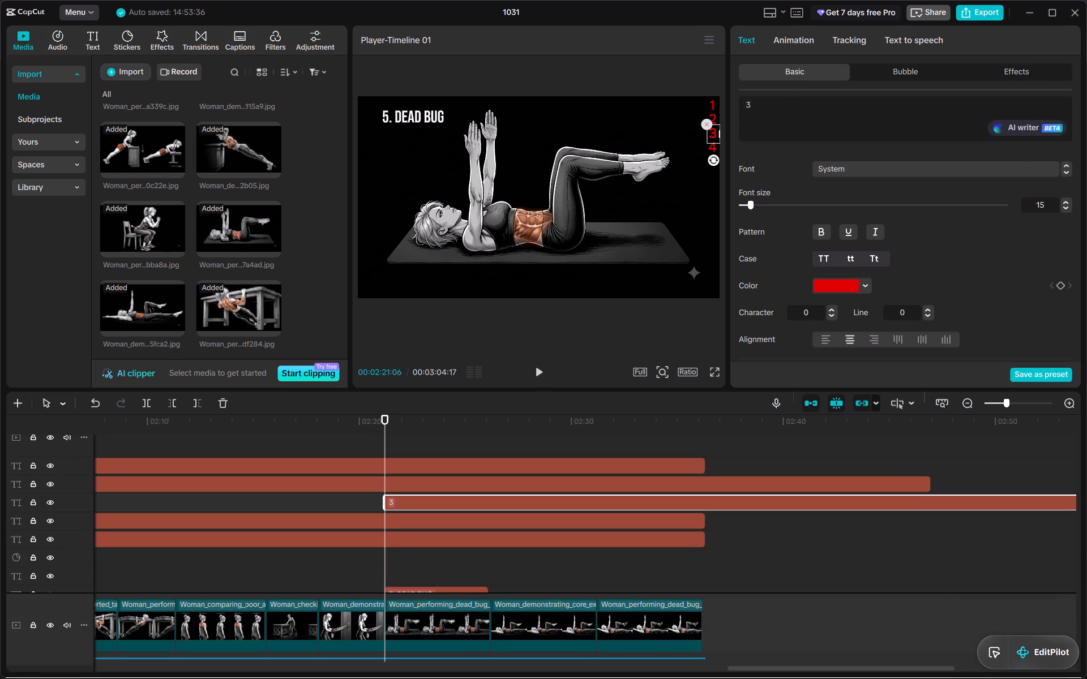
left_click(765, 98)
left_click(762, 103)
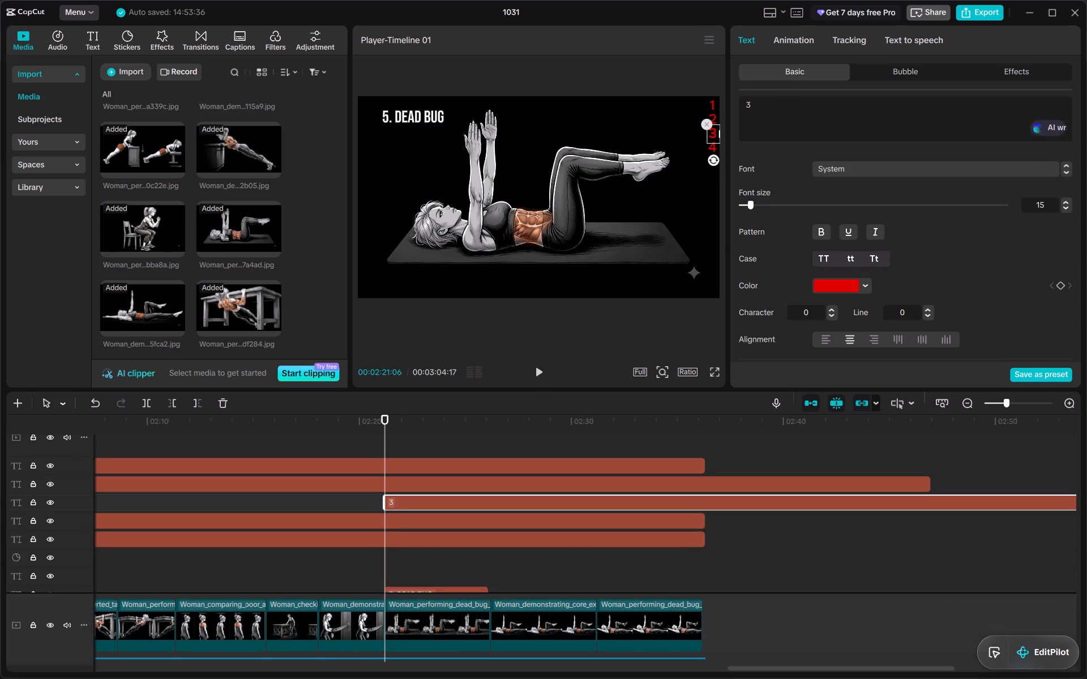
key("BackSpace")
key("5")
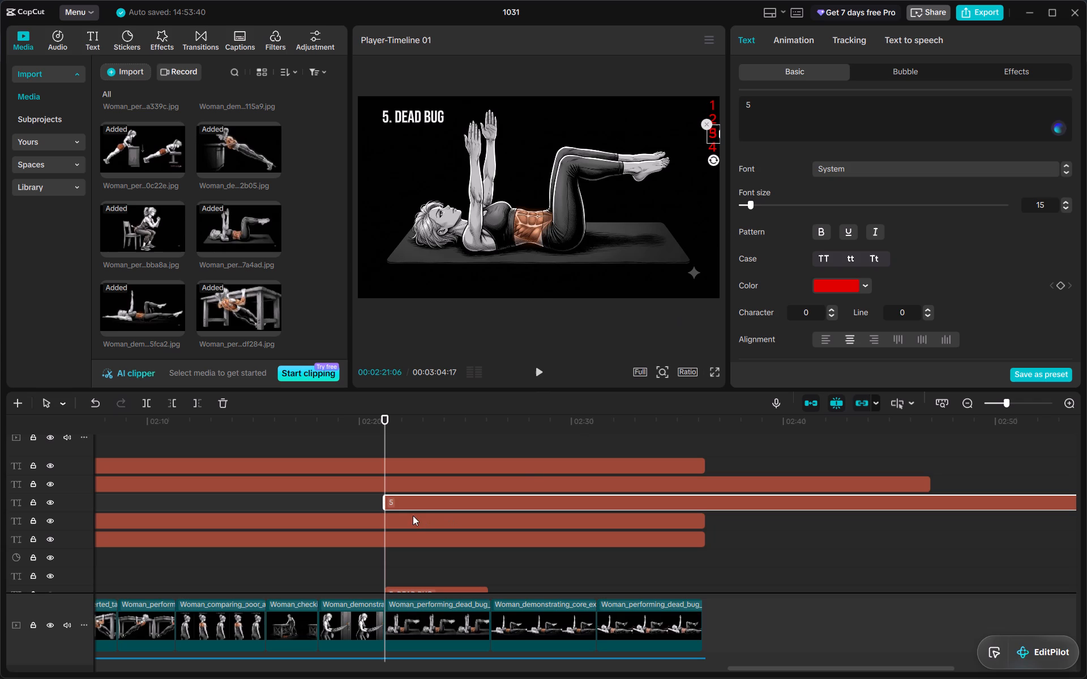
Split the red numbers 4 and 5 at the end of the last image, 00:02:36:10, and delete the excess parts.
left_click(696, 421)
left_click_drag(696, 421, 705, 424)
left_click_drag(727, 440, 727, 462)
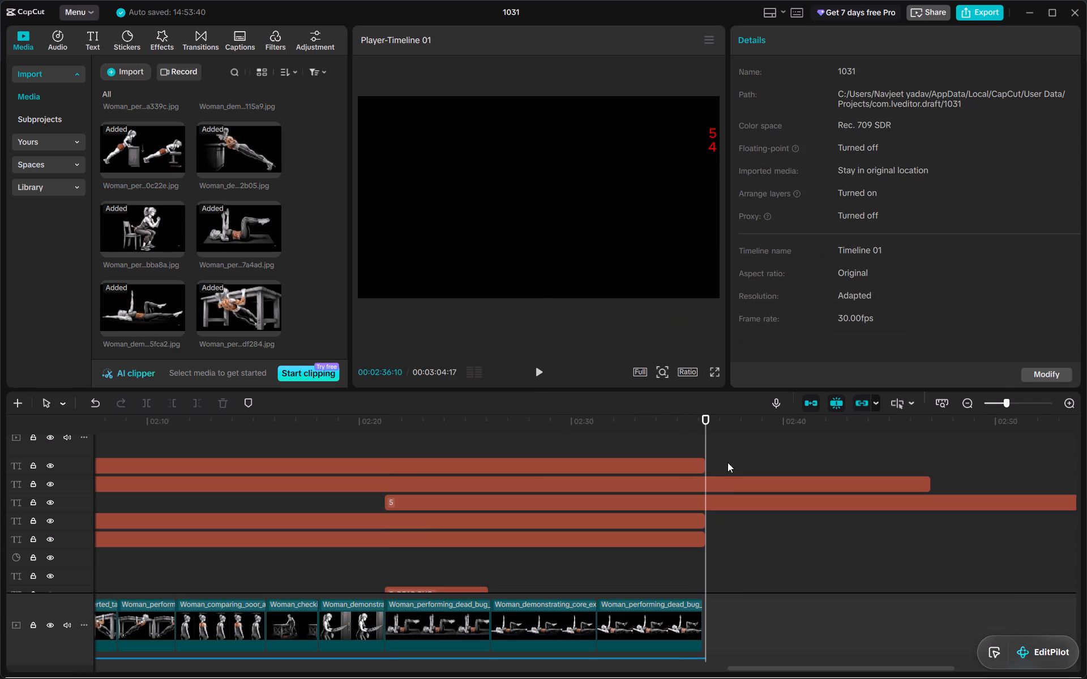
left_click_drag(727, 462, 729, 507)
left_click_drag(747, 469, 734, 519)
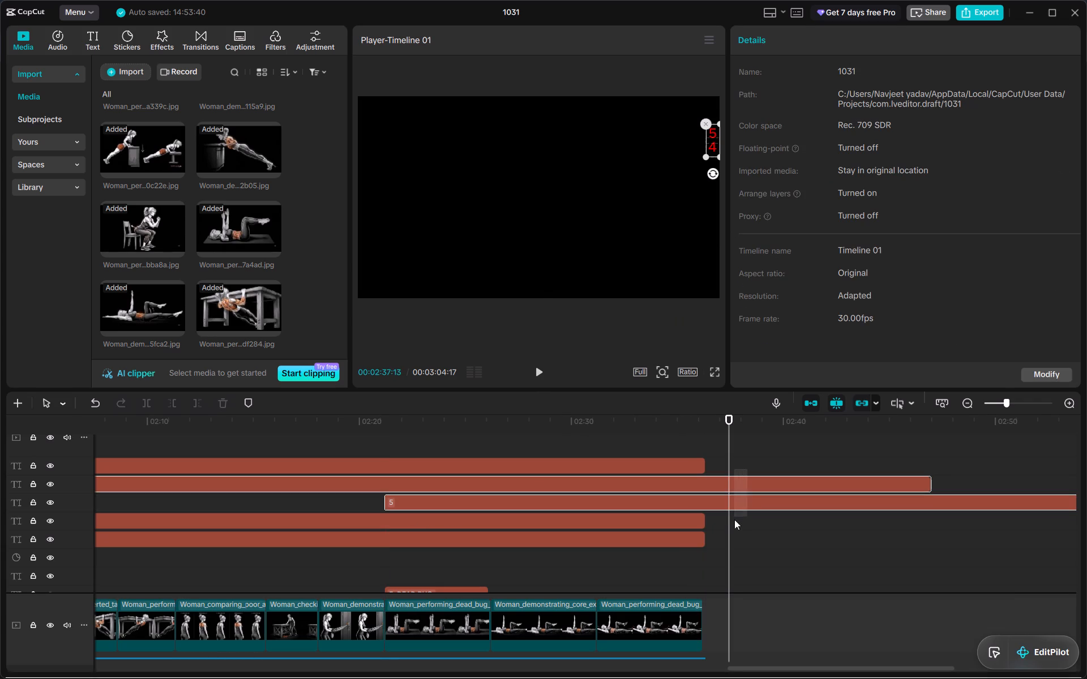
left_click_drag(734, 519, 734, 519)
left_click_drag(731, 441, 708, 444)
key("ctrl+b")
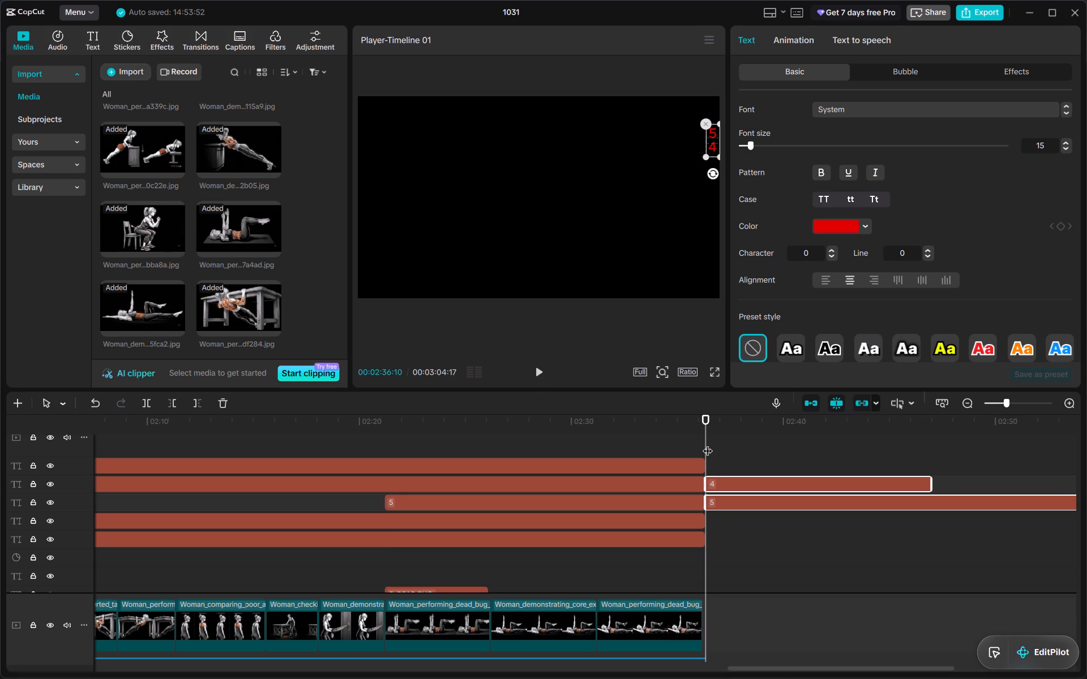
key("Delete")
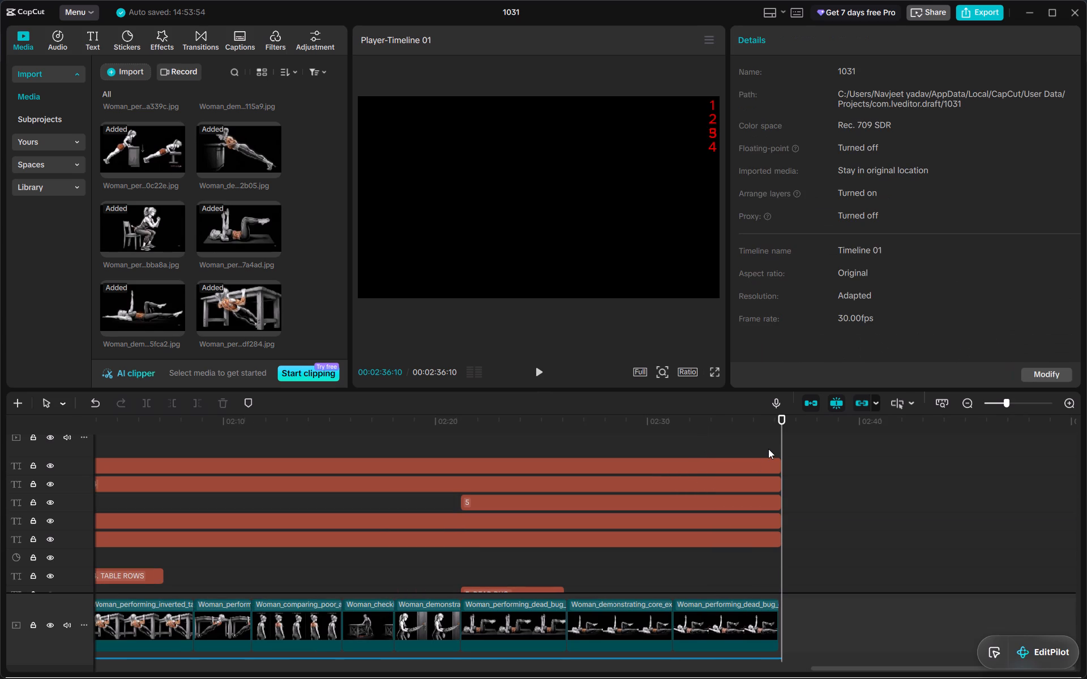
Combine the five red corner number text clips, 1 to 5, into one compound clip.
left_click_drag(768, 449, 632, 534)
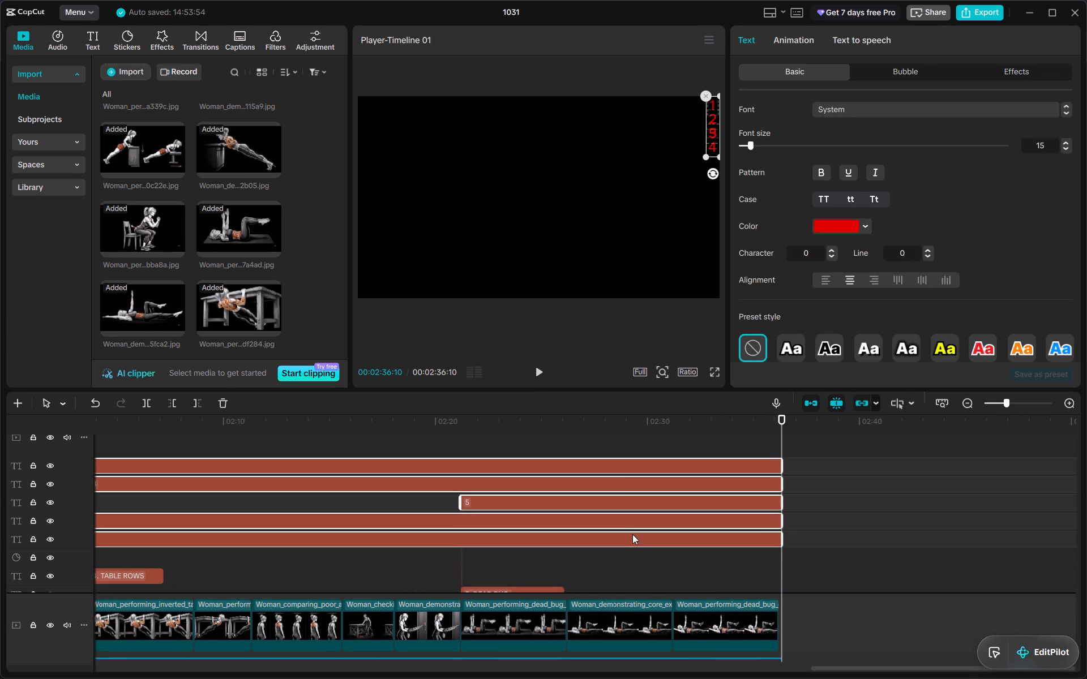
left_click(630, 535)
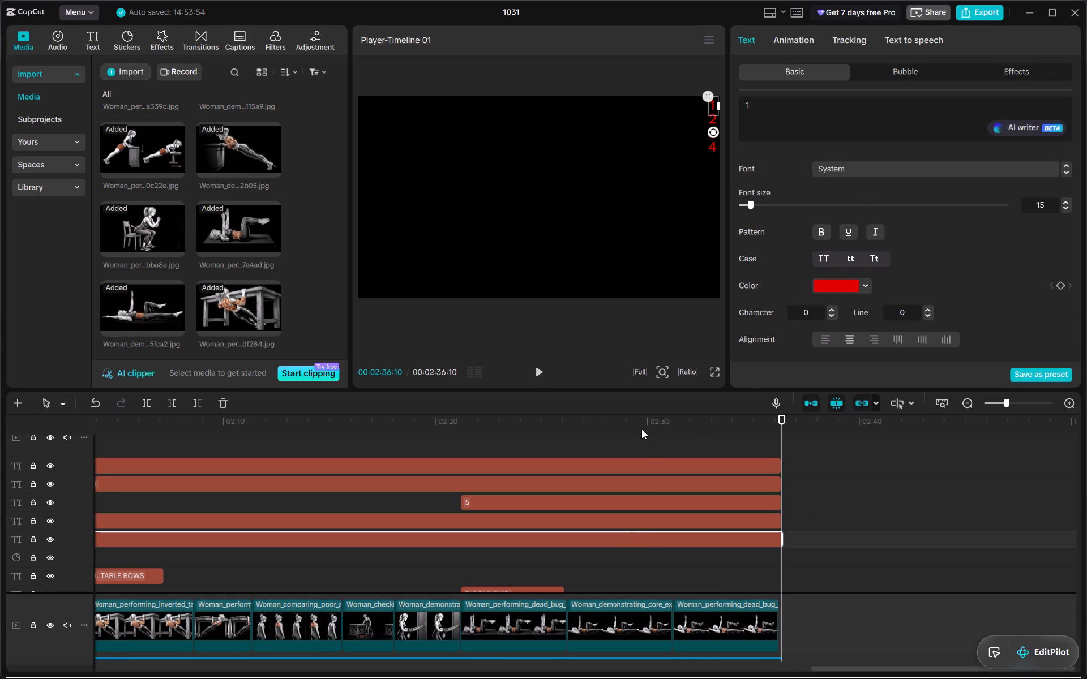
left_click_drag(639, 424, 576, 457)
left_click_drag(550, 444, 505, 538)
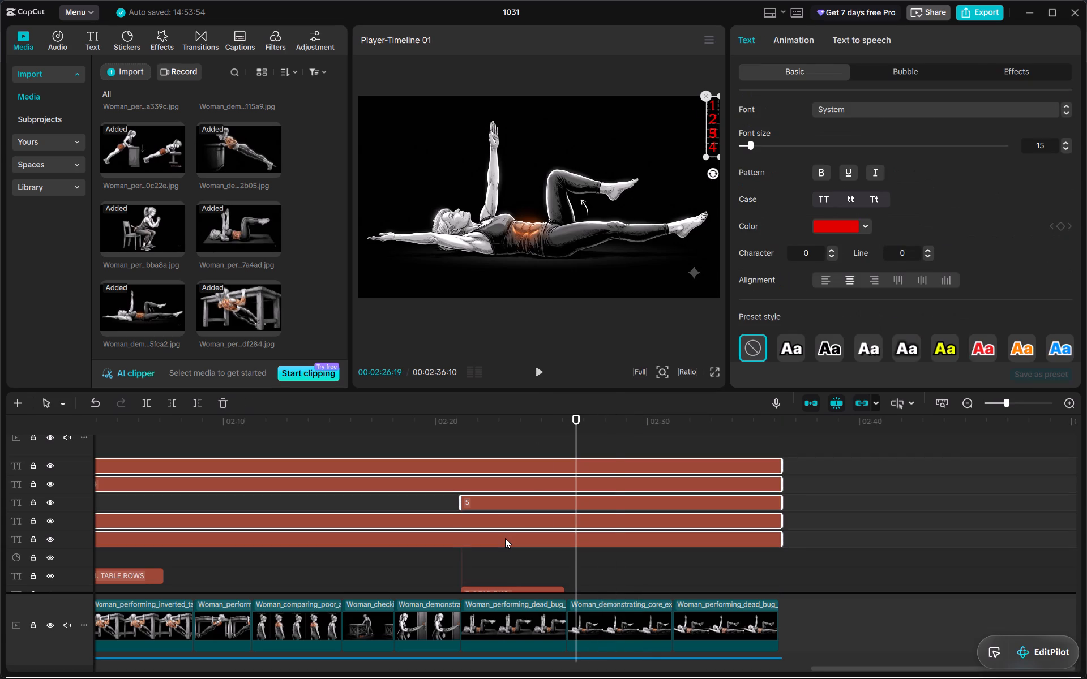
right_click(505, 538)
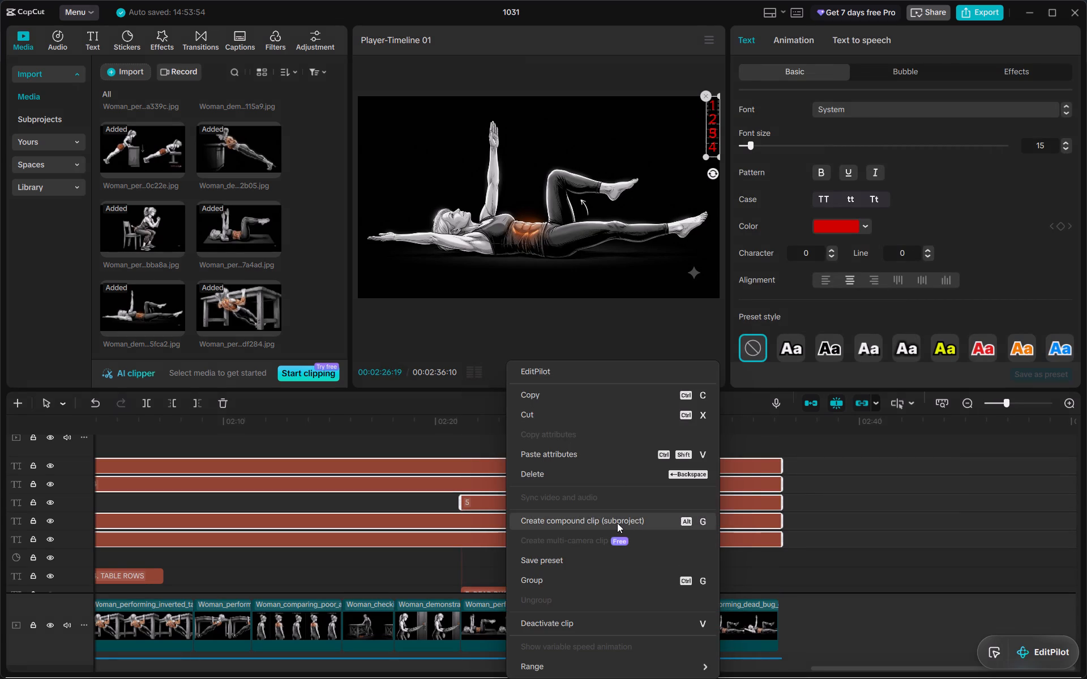
left_click(617, 523)
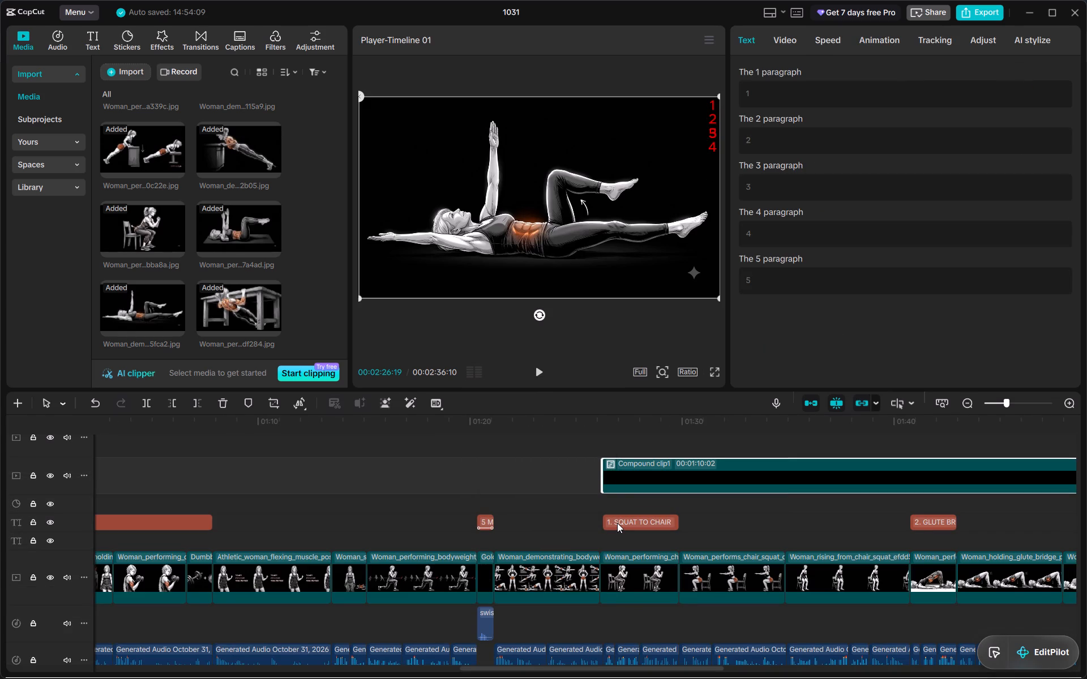
Play the squat to chair section and look along the timeline to check the compound clip of corner numbers.
left_click(608, 431)
key("b")
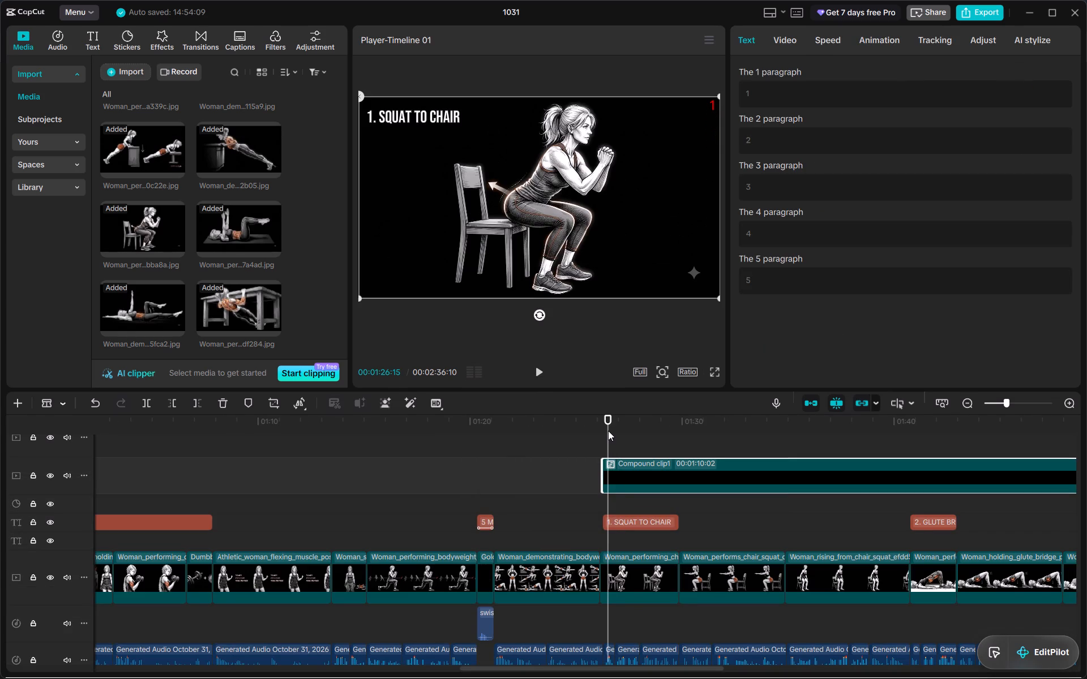
key("space")
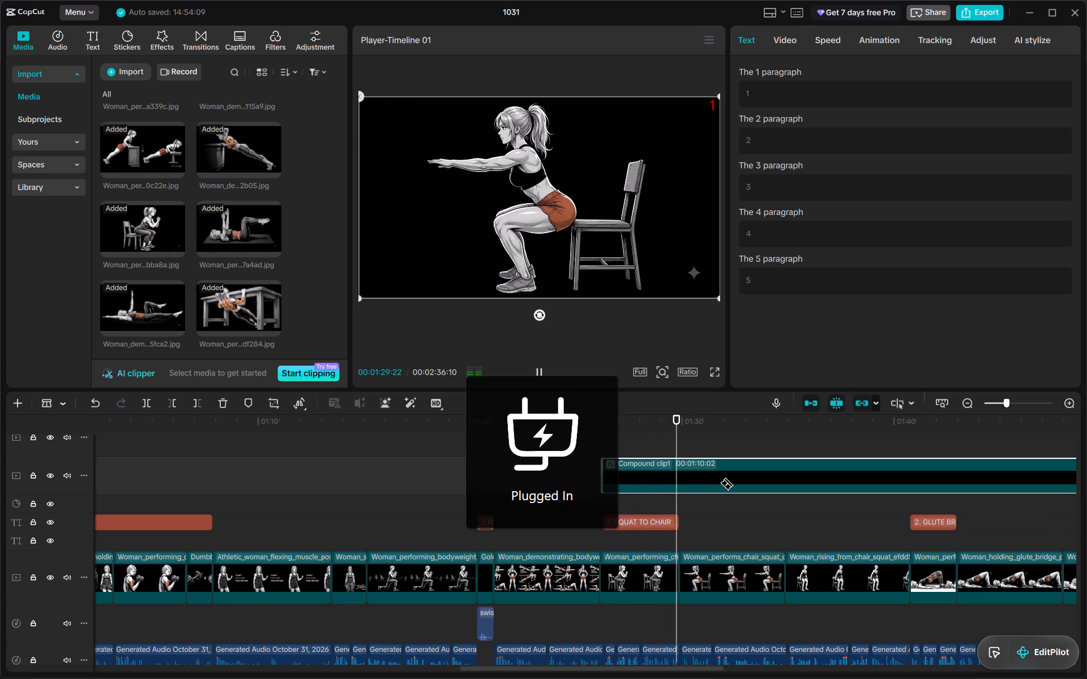
scroll(699, 489, "left", 8)
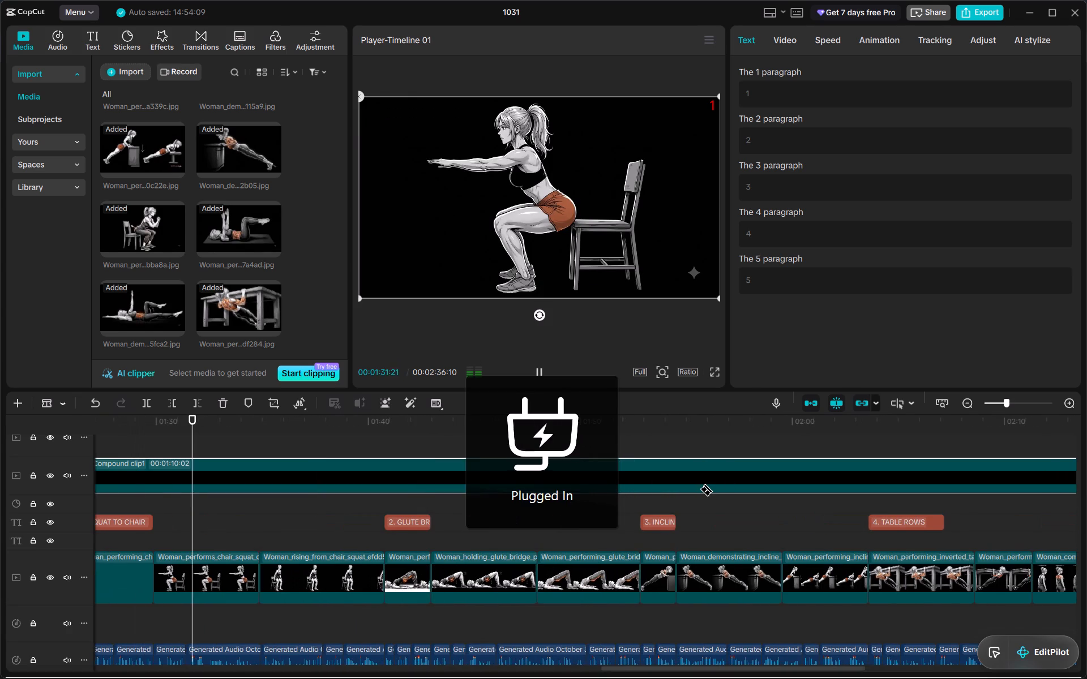
key("space")
scroll(721, 523, "left", 4)
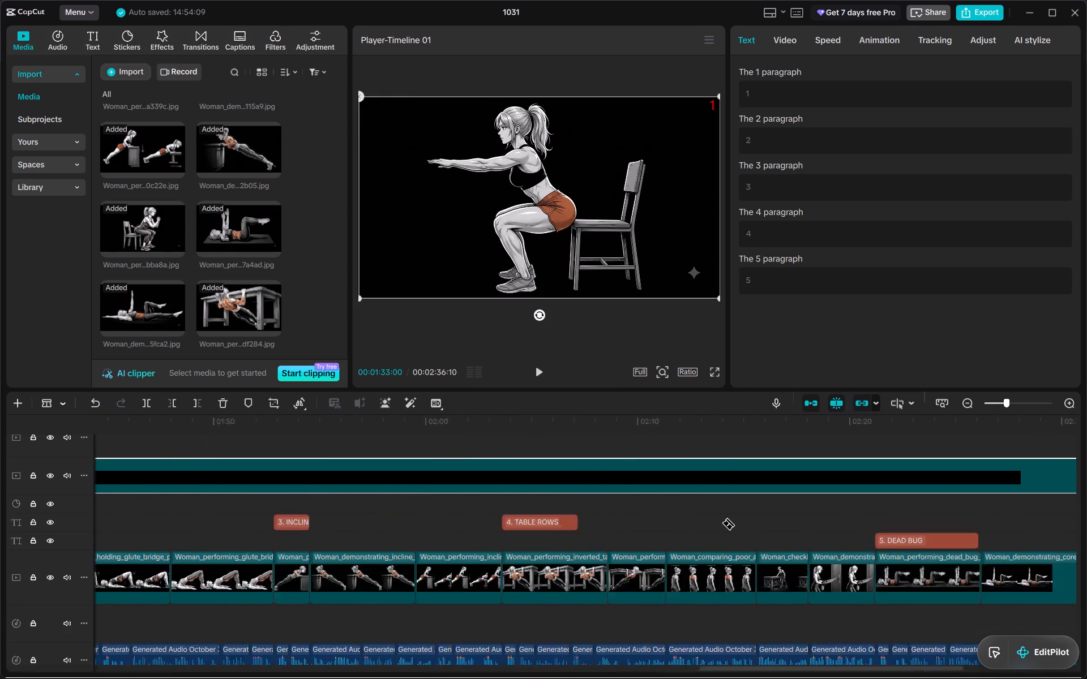
scroll(721, 523, "left", 1)
Copy the 5 MOVES title together with its golden background clip and swish sound, just after 01:20.
left_click(781, 428)
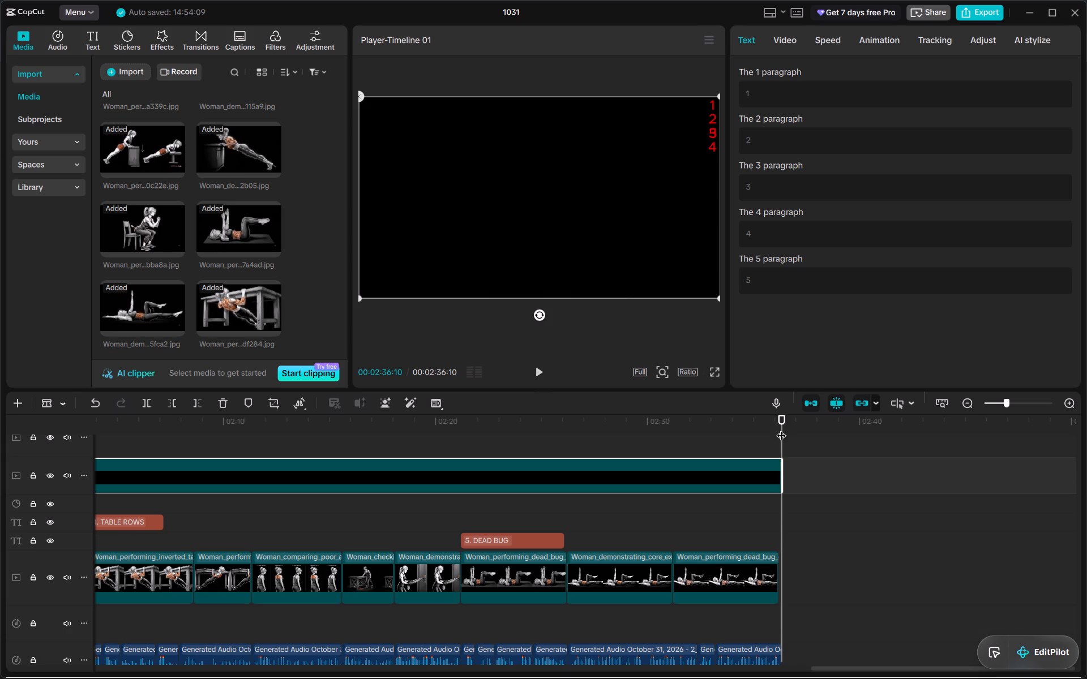
scroll(513, 554, "right", 1)
scroll(513, 554, "down", 1, "ctrl")
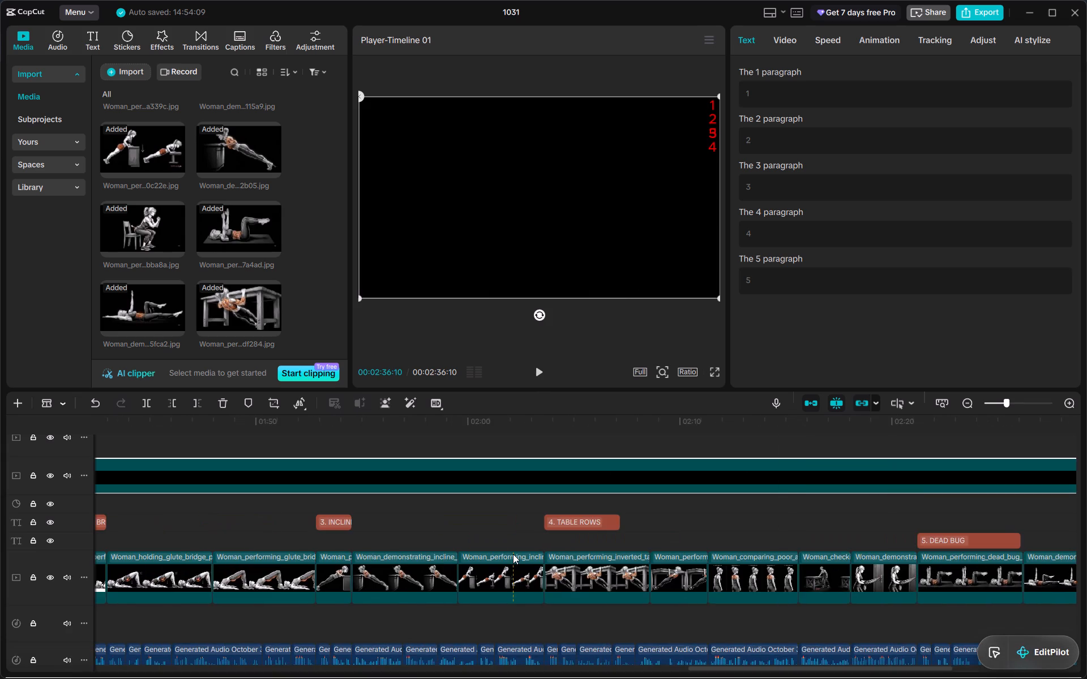
scroll(513, 554, "down", 8, "ctrl")
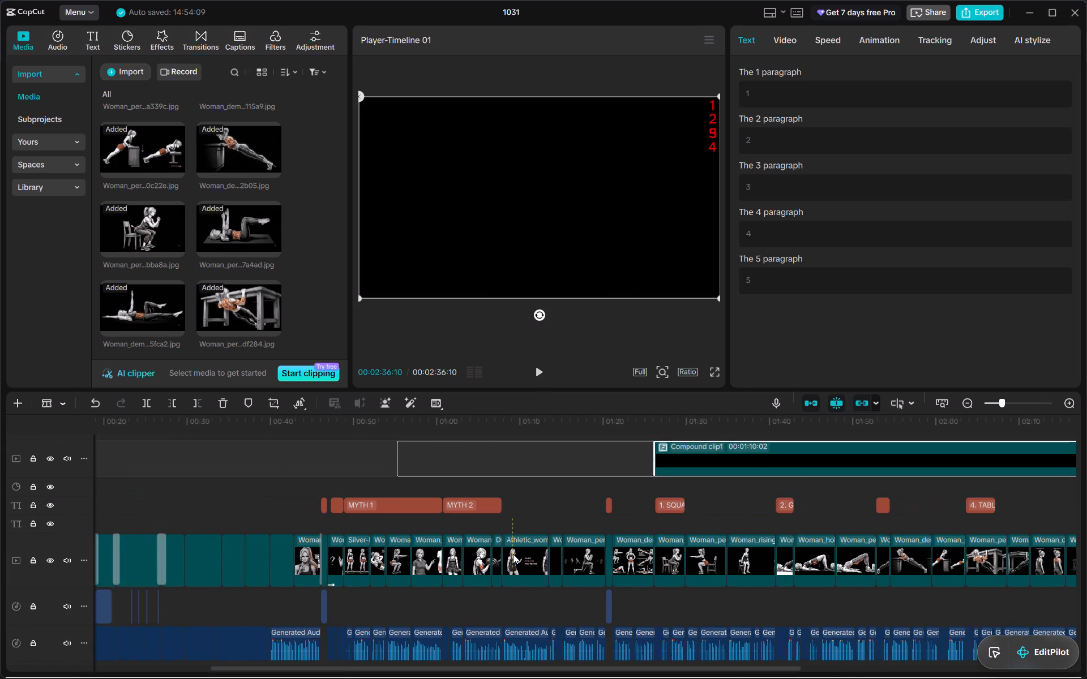
scroll(609, 476, "up", 1, "ctrl")
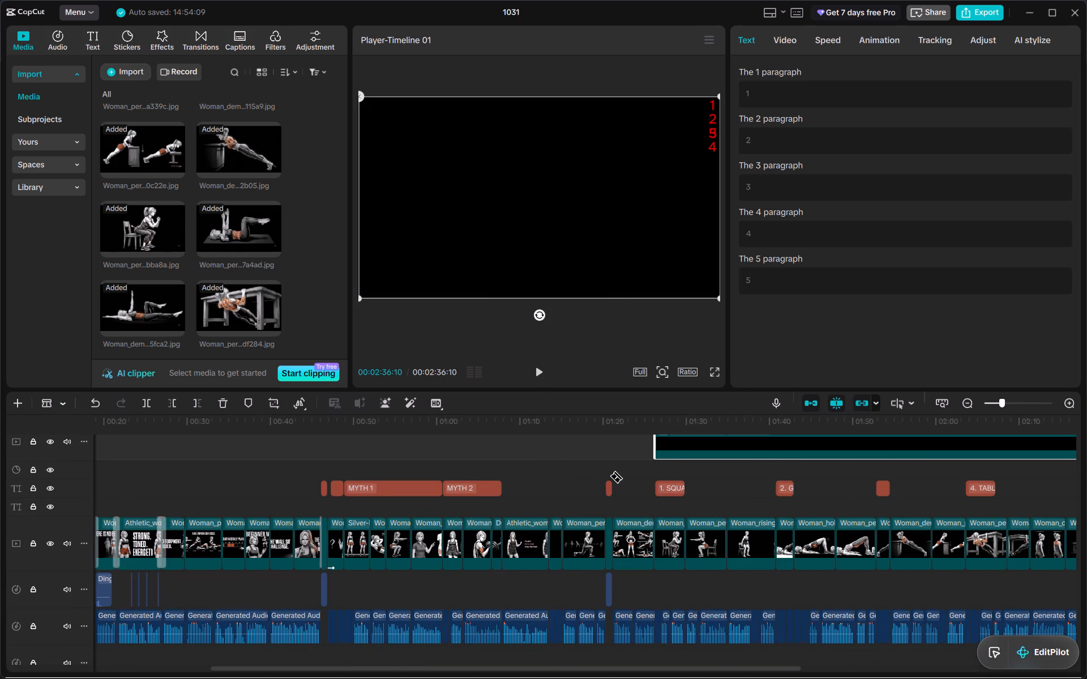
scroll(609, 476, "up", 8, "ctrl")
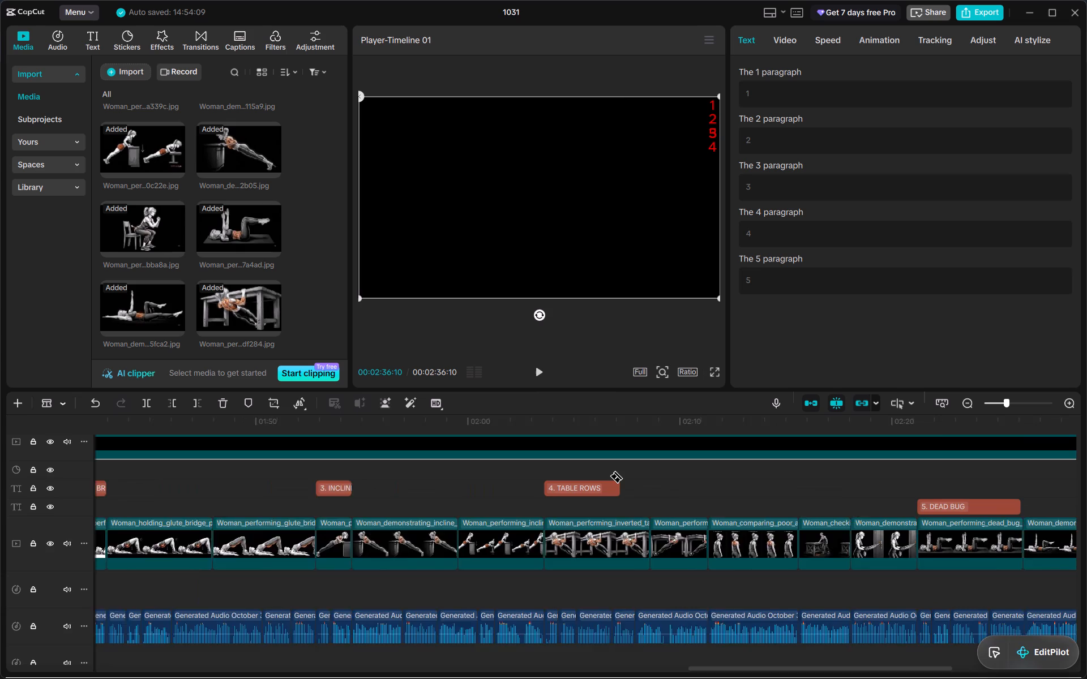
scroll(609, 476, "right", 7)
scroll(660, 475, "right", 1)
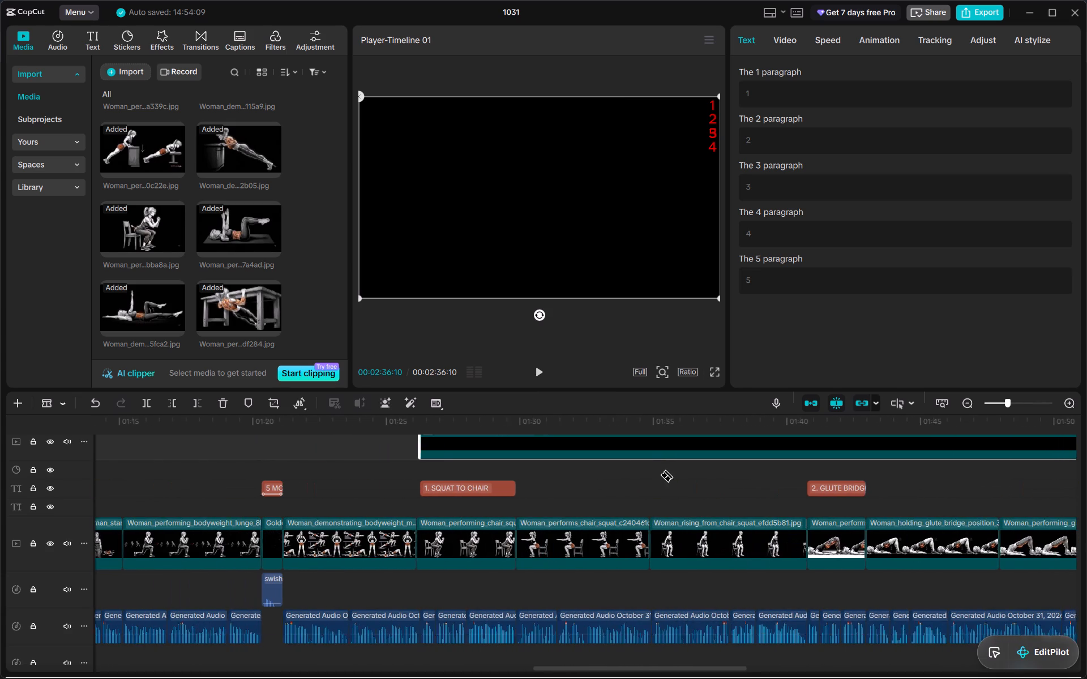
left_click(64, 399)
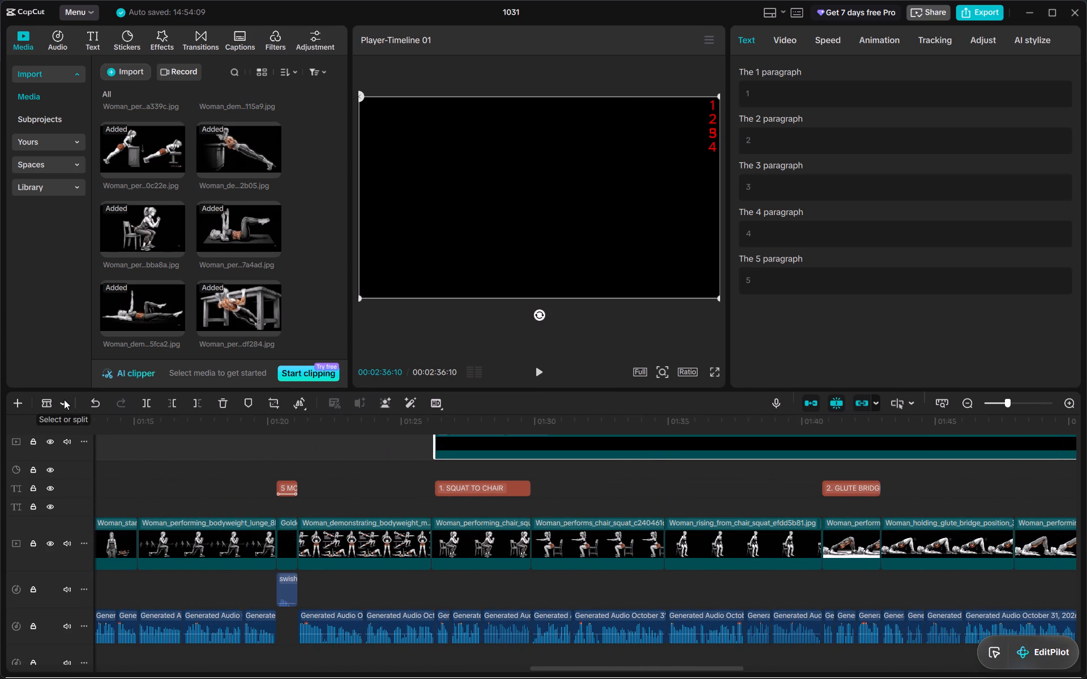
left_click(66, 432)
left_click_drag(300, 468, 286, 523)
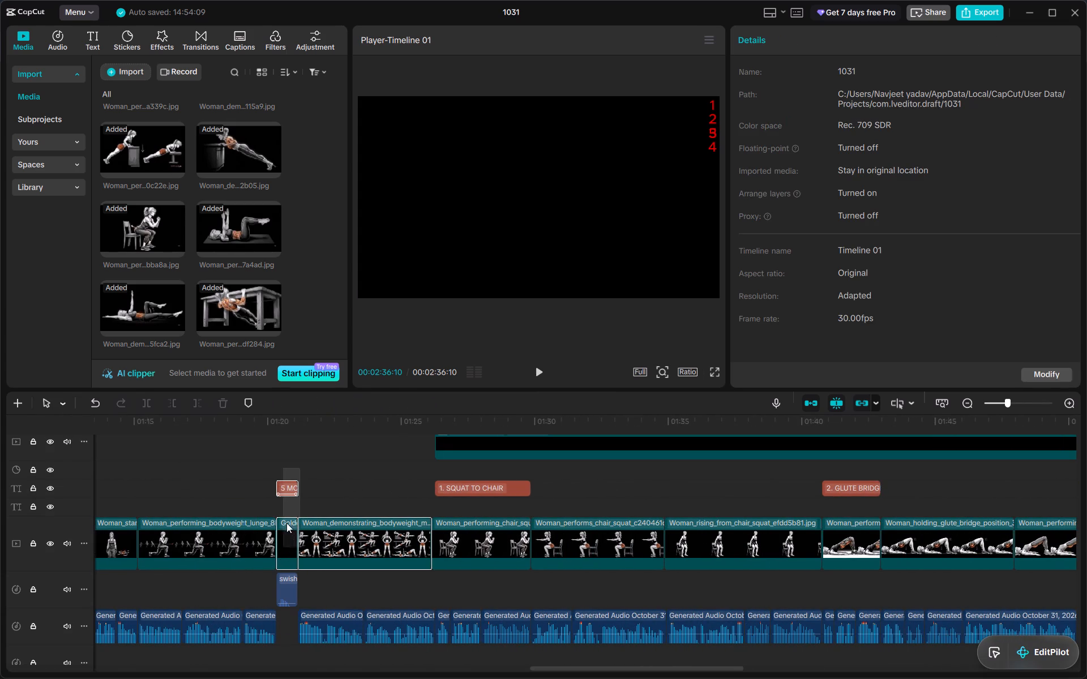
left_click_drag(286, 523, 290, 474)
left_click_drag(290, 472, 284, 523)
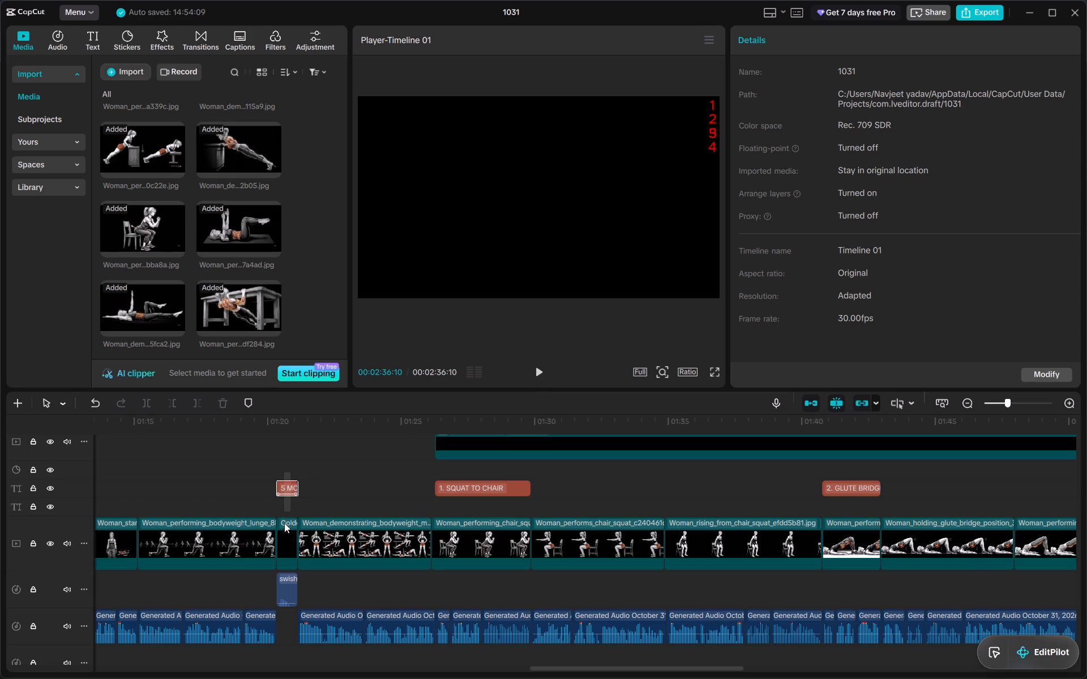
left_click_drag(284, 523, 286, 596)
key("ctrl+c")
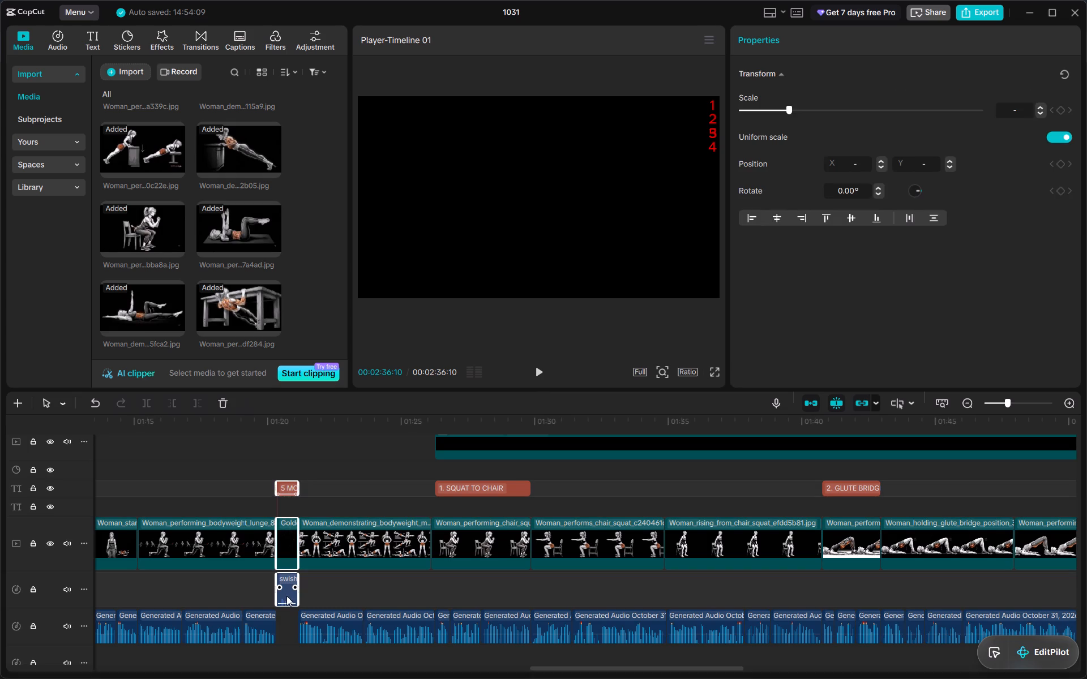
Paste the copied title card clips at 00:02:36:10 and move the golden background onto the main track after the last dead bug image.
scroll(286, 596, "left", 7)
scroll(592, 613, "left", 2)
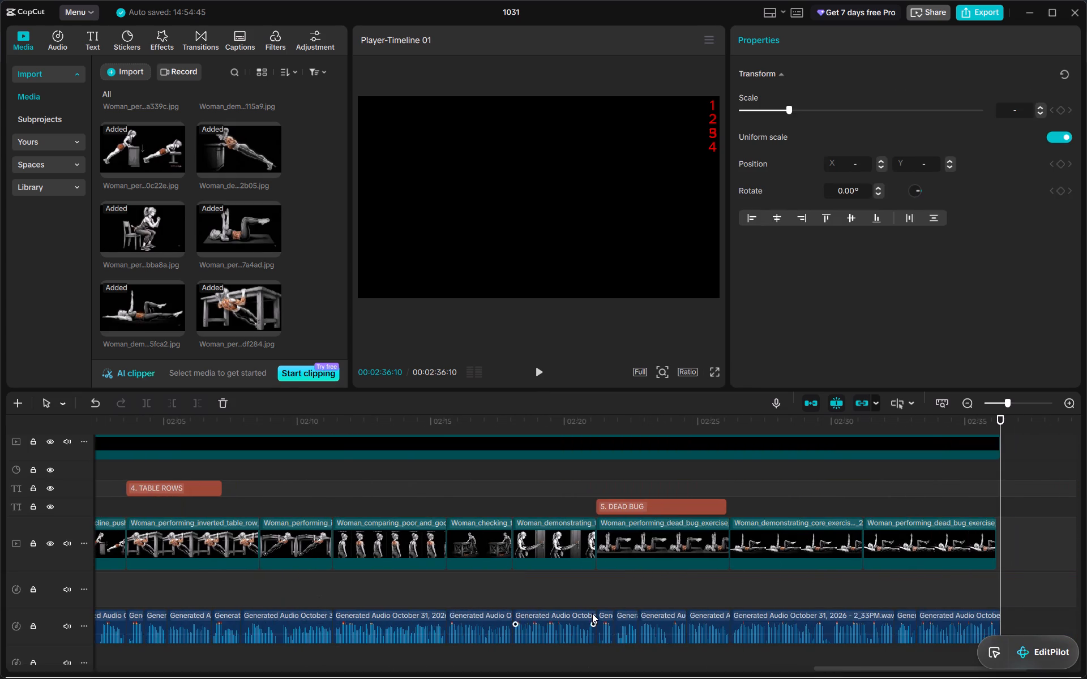
scroll(592, 613, "left", 1)
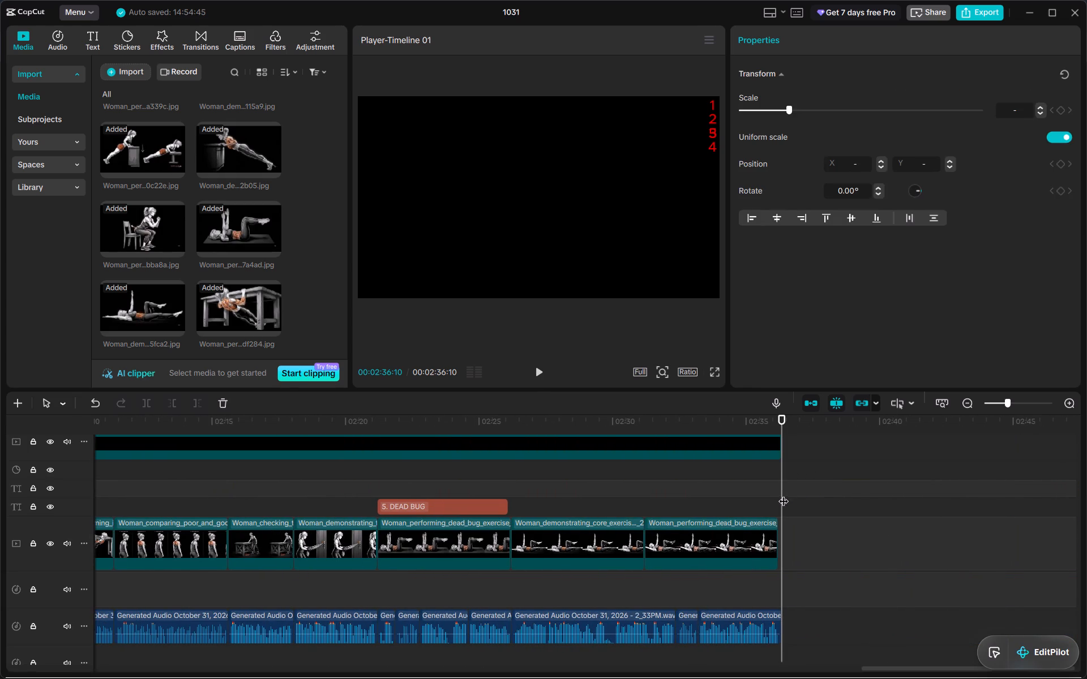
key("ctrl+v")
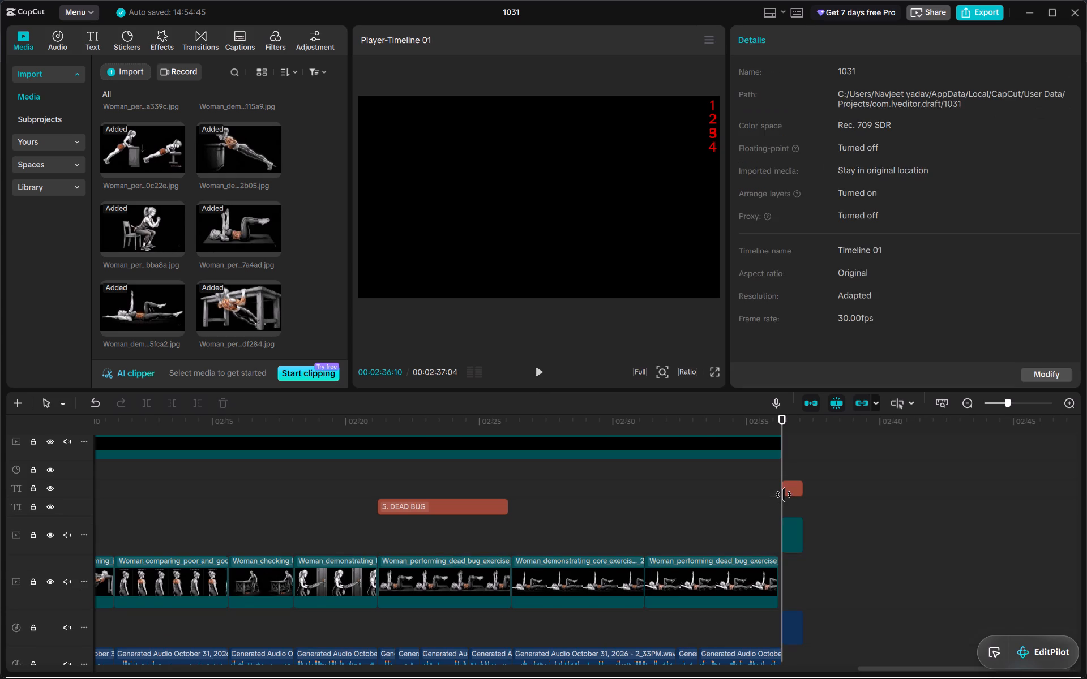
left_click_drag(791, 530, 796, 581)
Extend the last dead bug image to 00:02:36:10 so it meets the end of its voiceover.
scroll(796, 581, "up", 4, "ctrl")
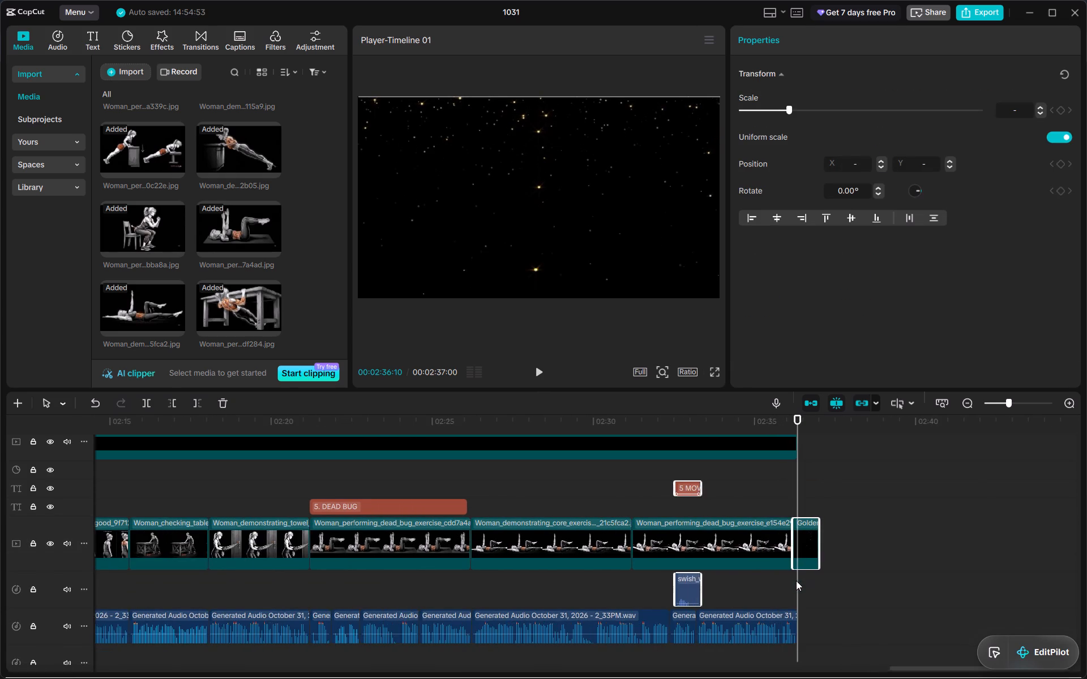
scroll(796, 581, "up", 1, "ctrl")
left_click(770, 556)
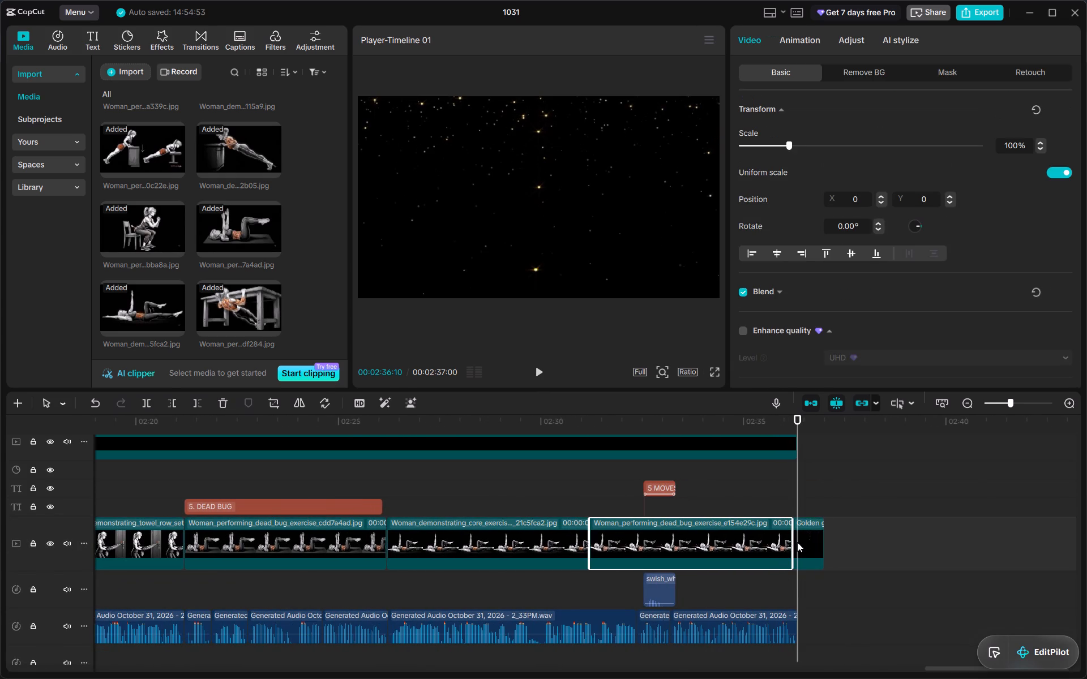
left_click(792, 547)
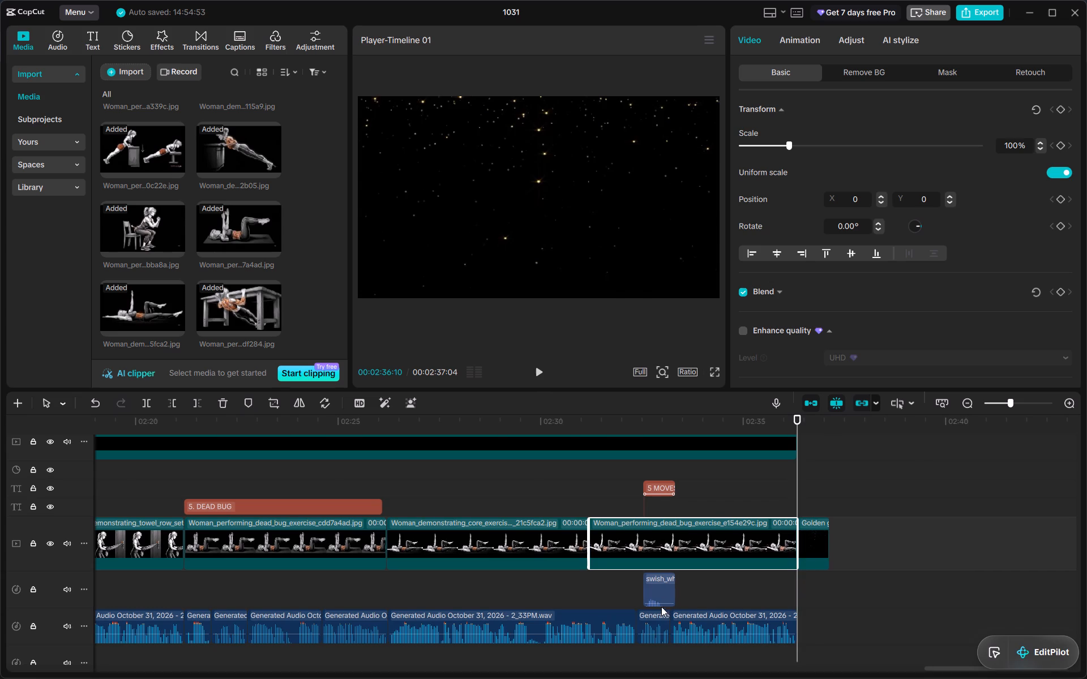
Move the pasted swish sound and 5 MOVES title to 00:02:36:10, in line with the golden background.
left_click_drag(665, 600, 833, 600)
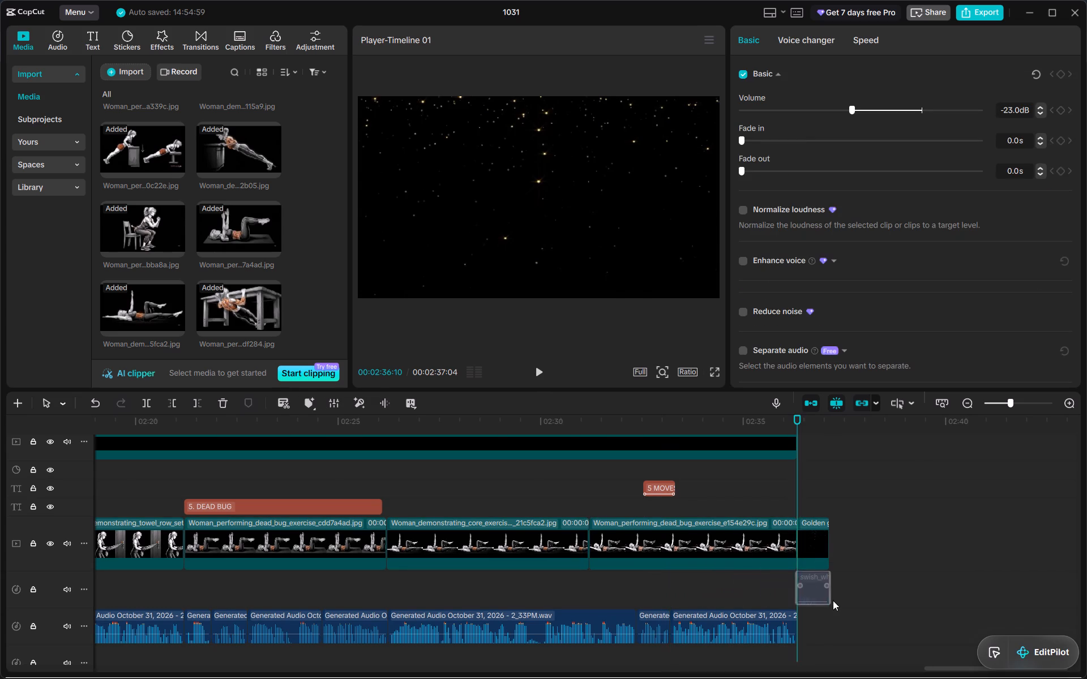
left_click_drag(833, 600, 820, 603)
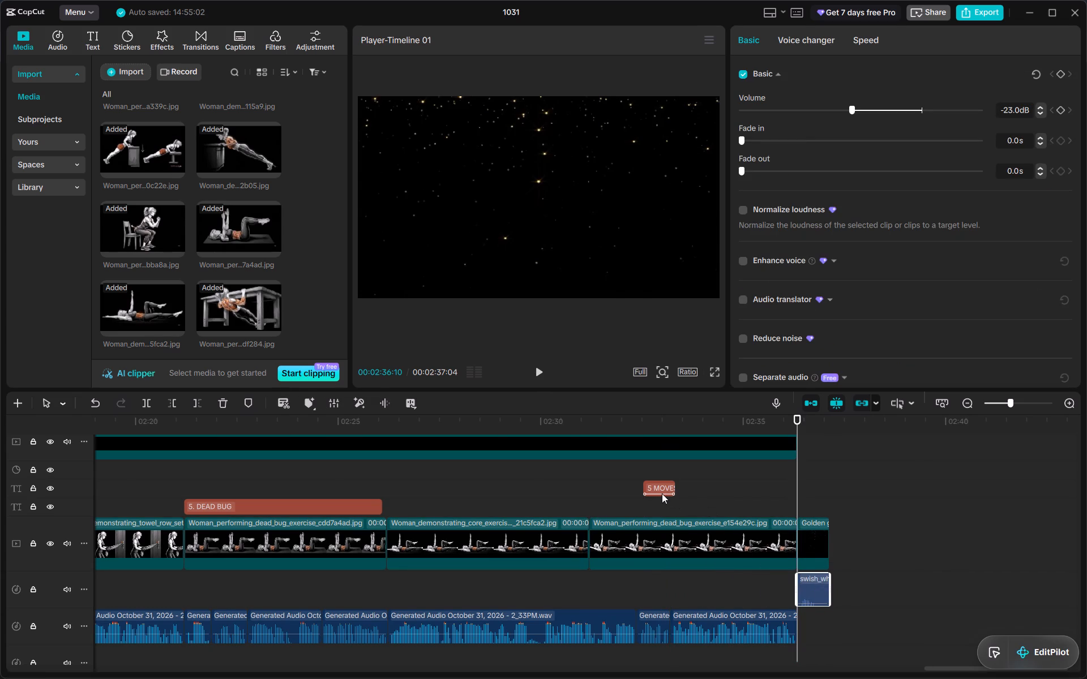